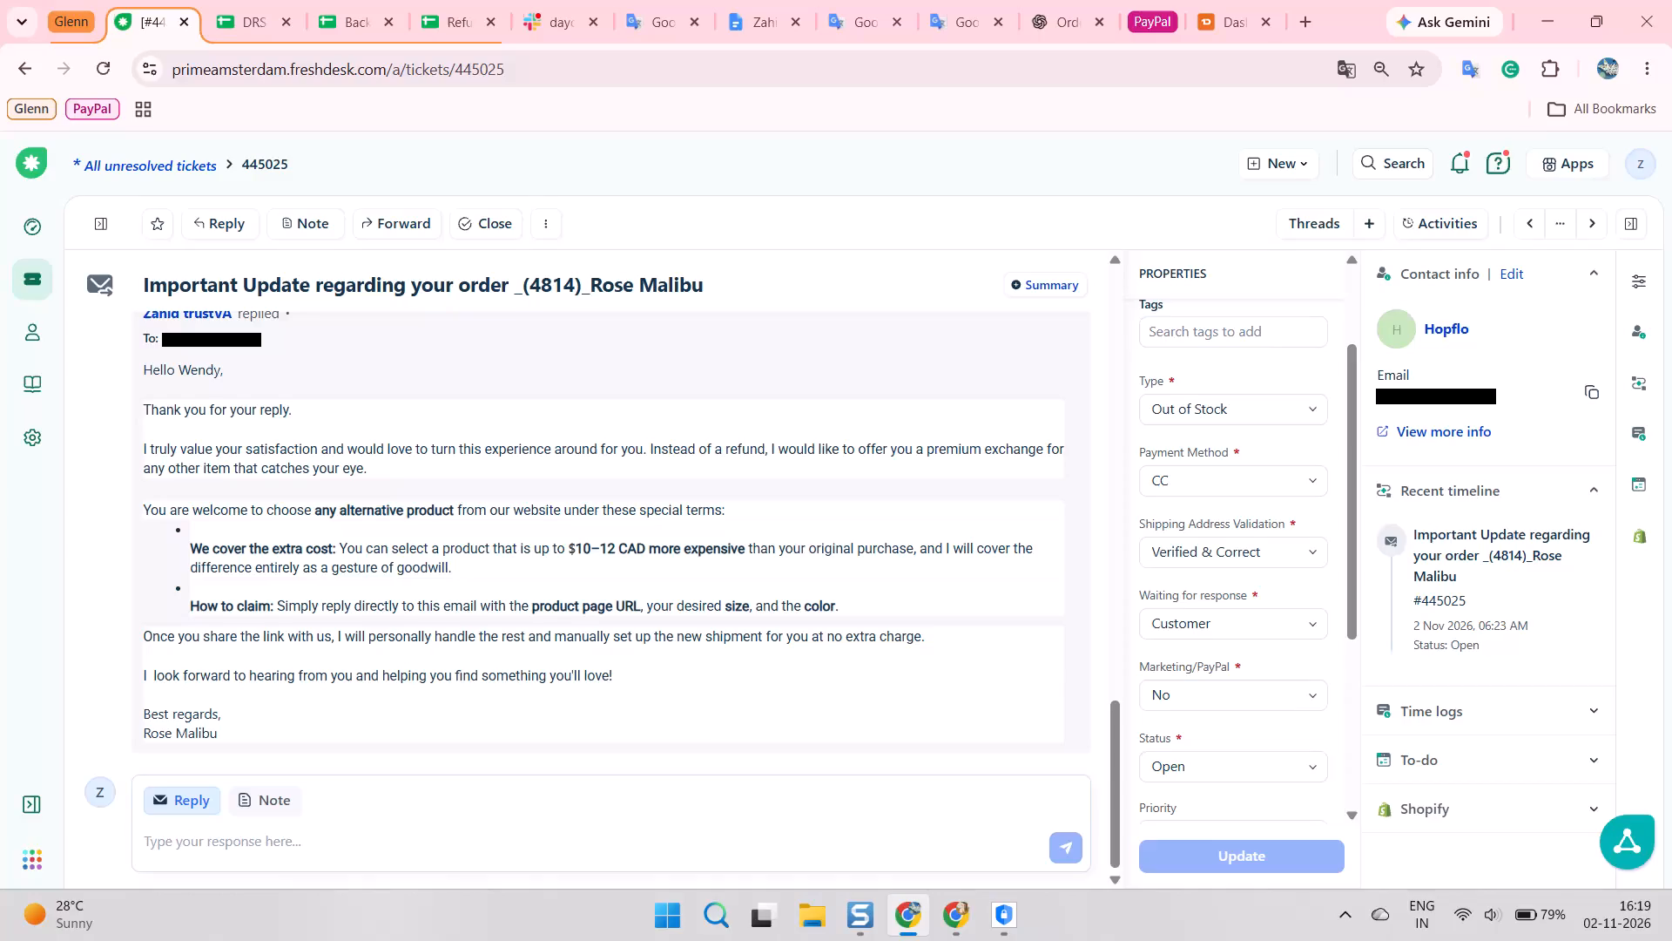
scroll(684, 491, "down", 4)
scroll(621, 499, "up", 1)
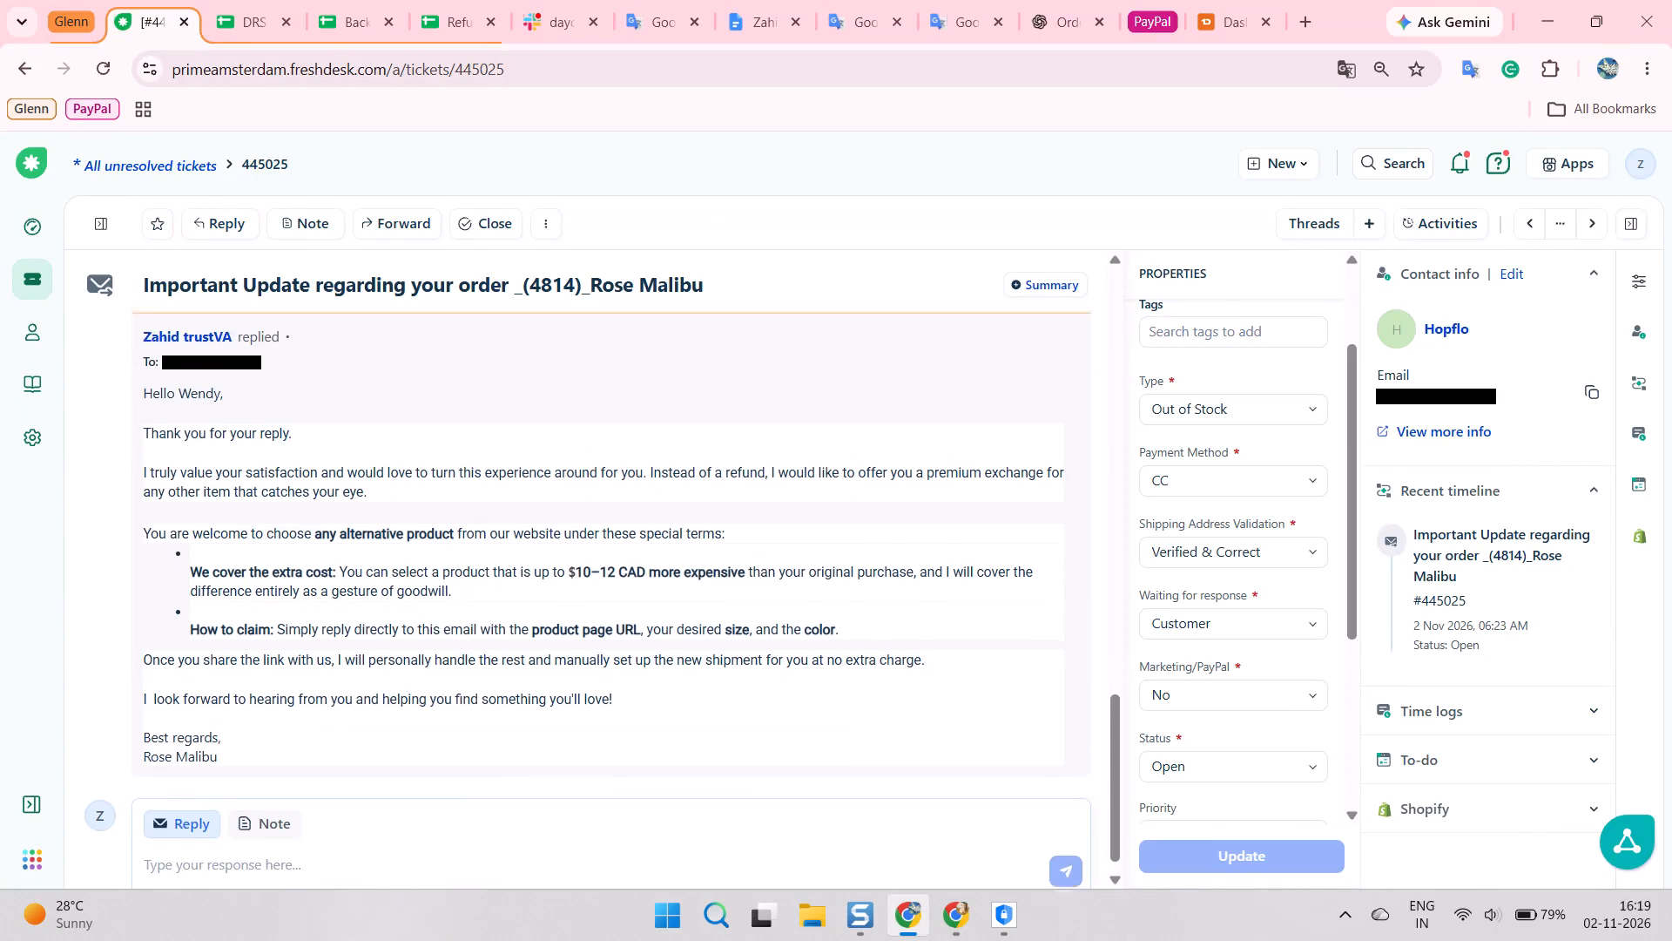
scroll(632, 498, "down", 3)
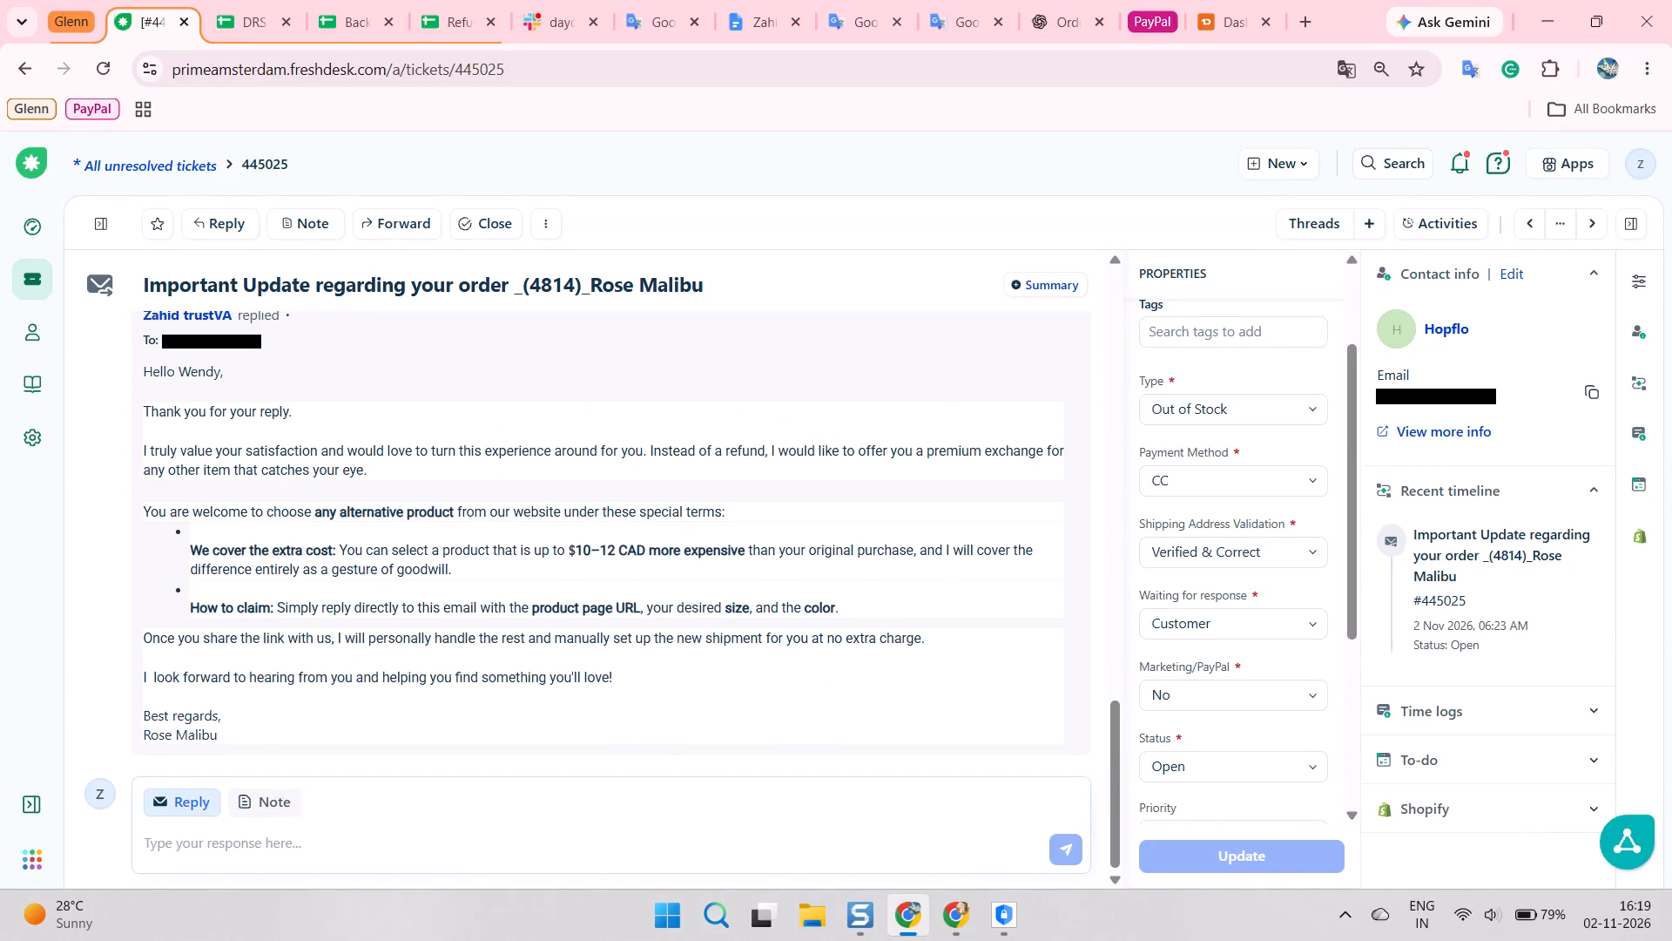
scroll(816, 457, "up", 1)
scroll(1217, 470, "down", 3)
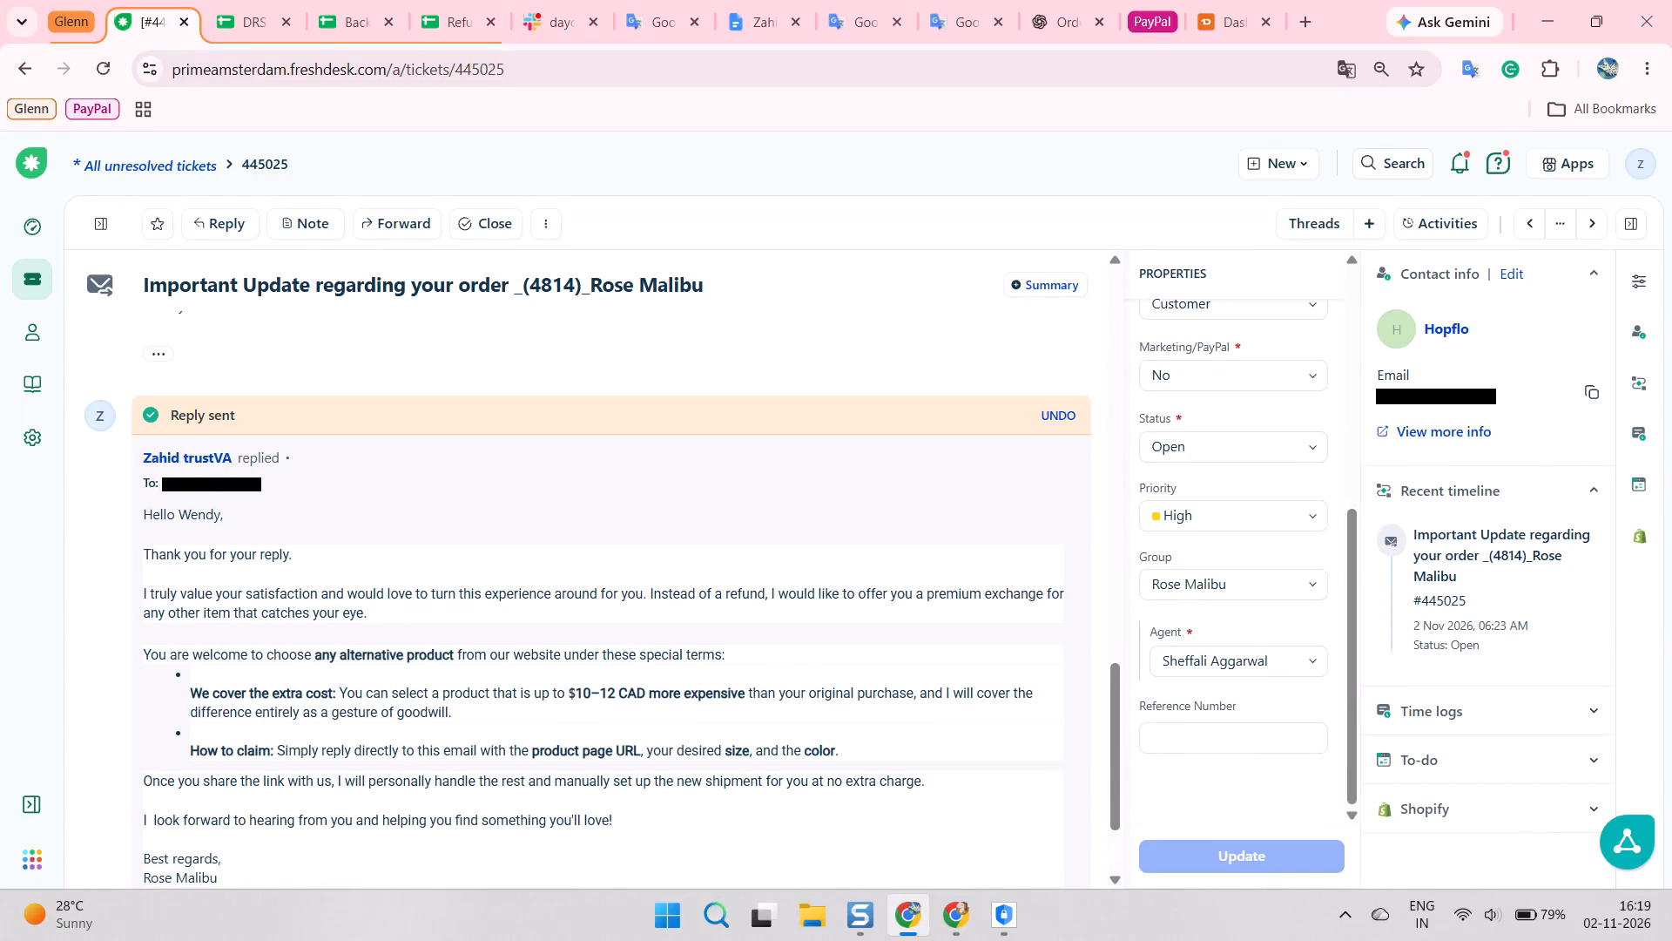
left_click(1196, 454)
left_click(1211, 570)
key("Tab")
key("Tab")
key("Tab")
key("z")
scroll(1211, 632, "down", 3)
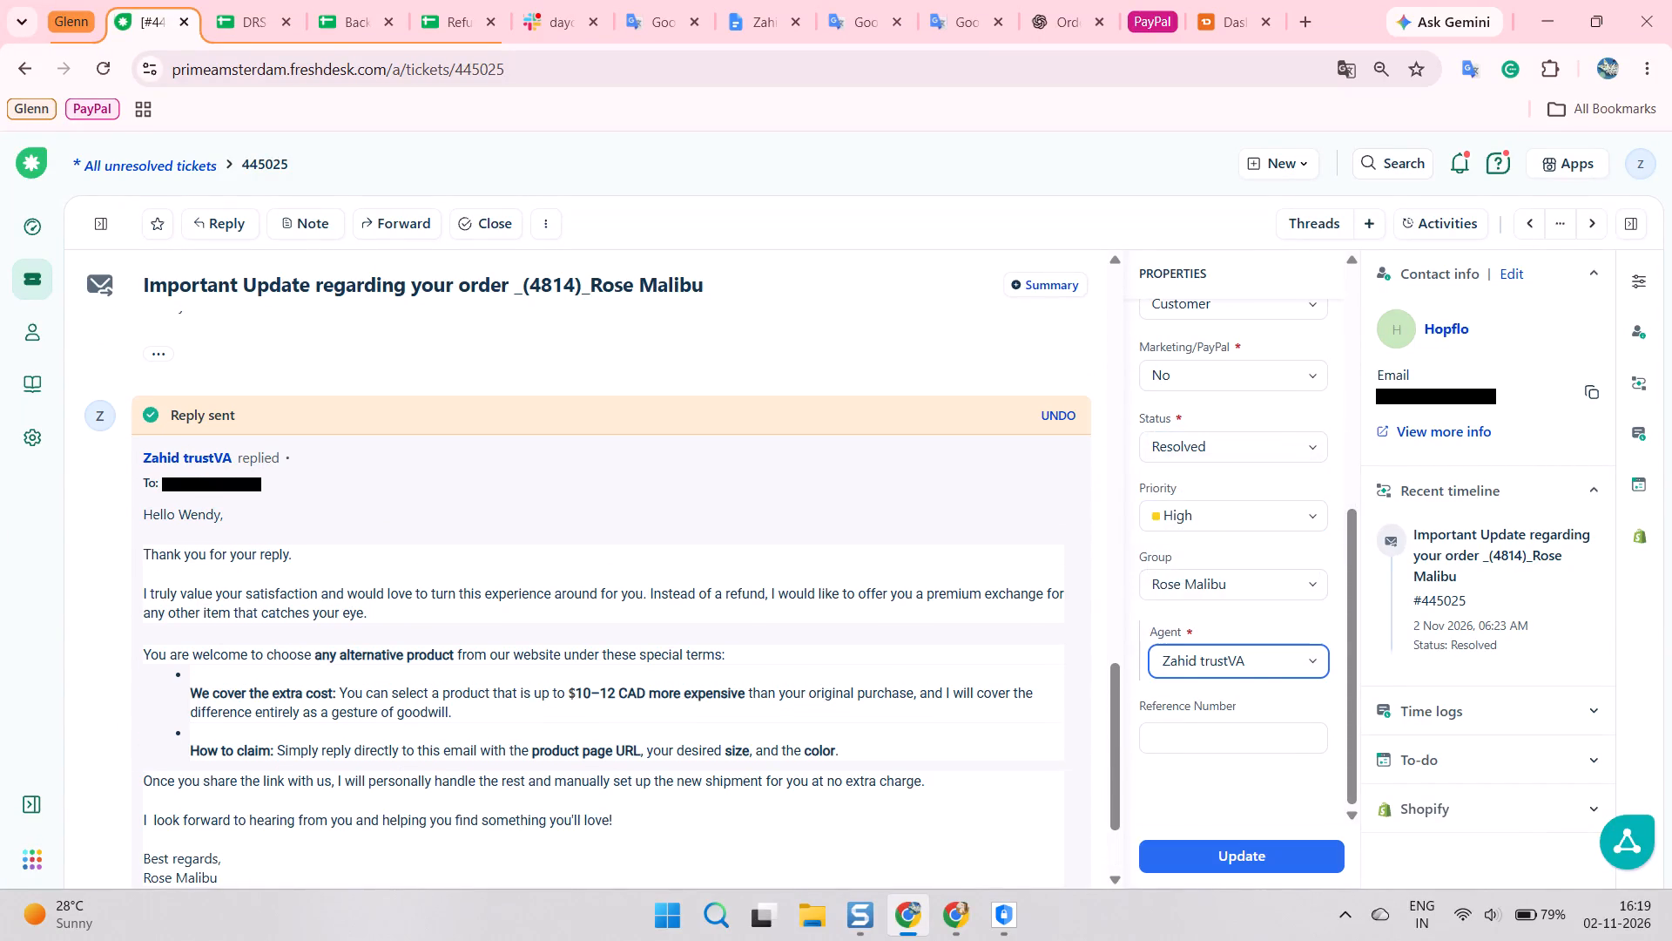
scroll(1211, 646, "down", 2)
scroll(1242, 844, "down", 1)
left_click_drag(1239, 850, 1241, 863)
scroll(1049, 641, "down", 9)
scroll(706, 474, "down", 6)
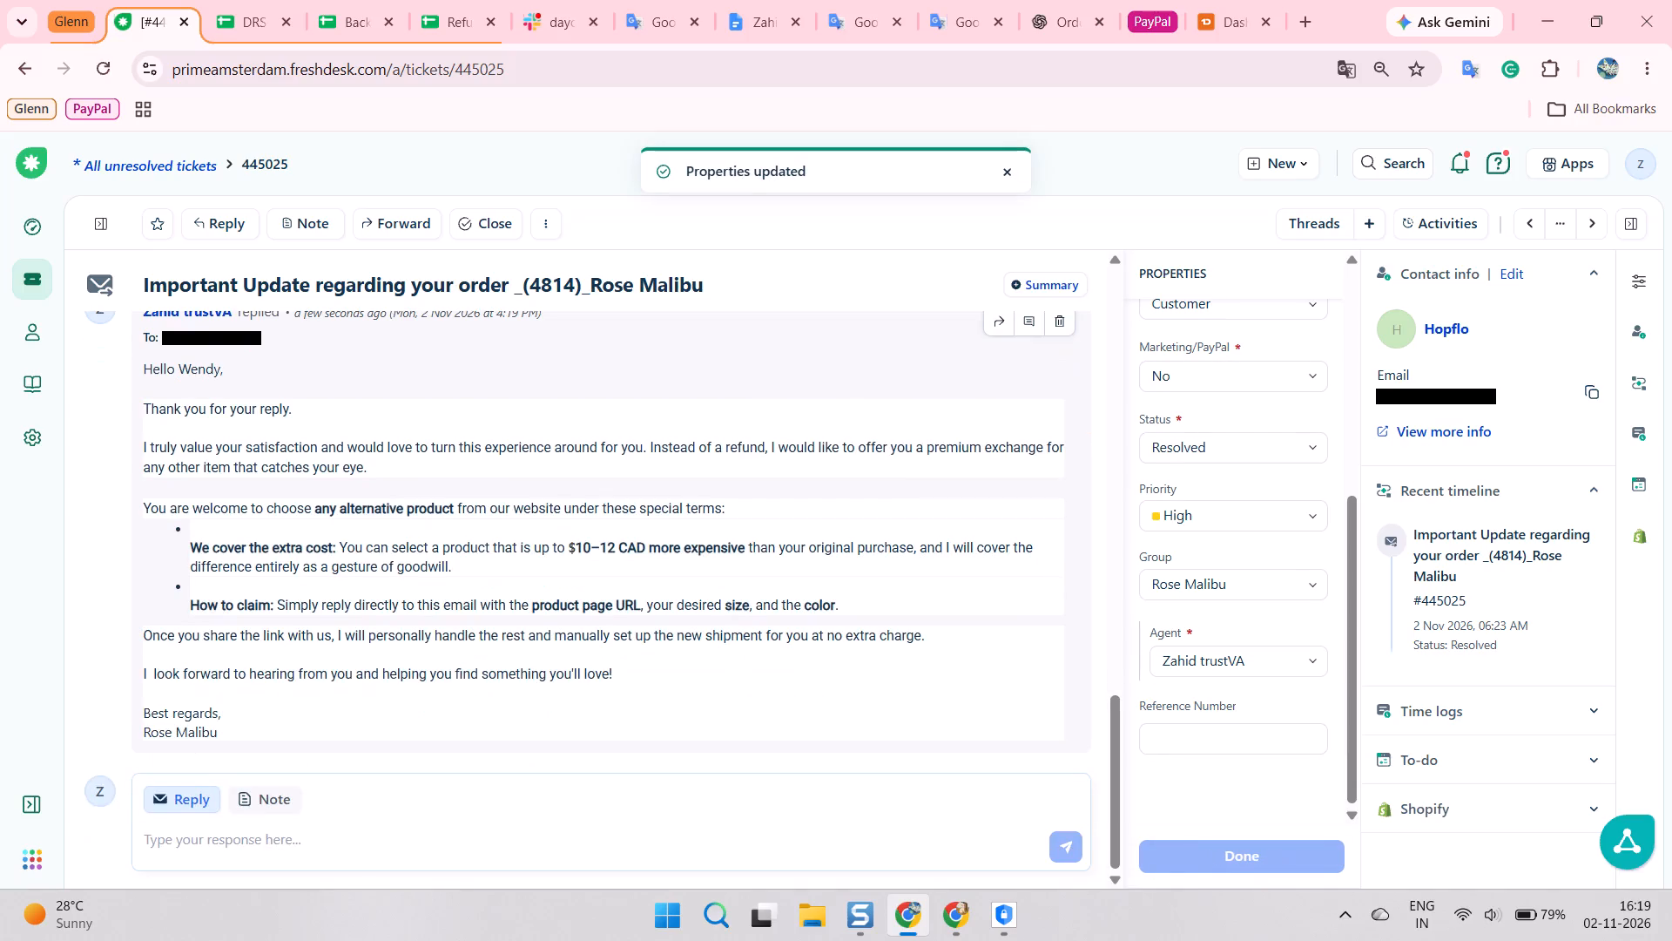
scroll(726, 536, "down", 3)
scroll(31, 69, "down", 2)
Copy ticket number 445025 into cell AN11 under ZAHID on the Nov2 sheet of the DRS- Nov 2026 spreadsheet.
double_click(260, 168)
key("ctrl+c")
key("ctrl+c")
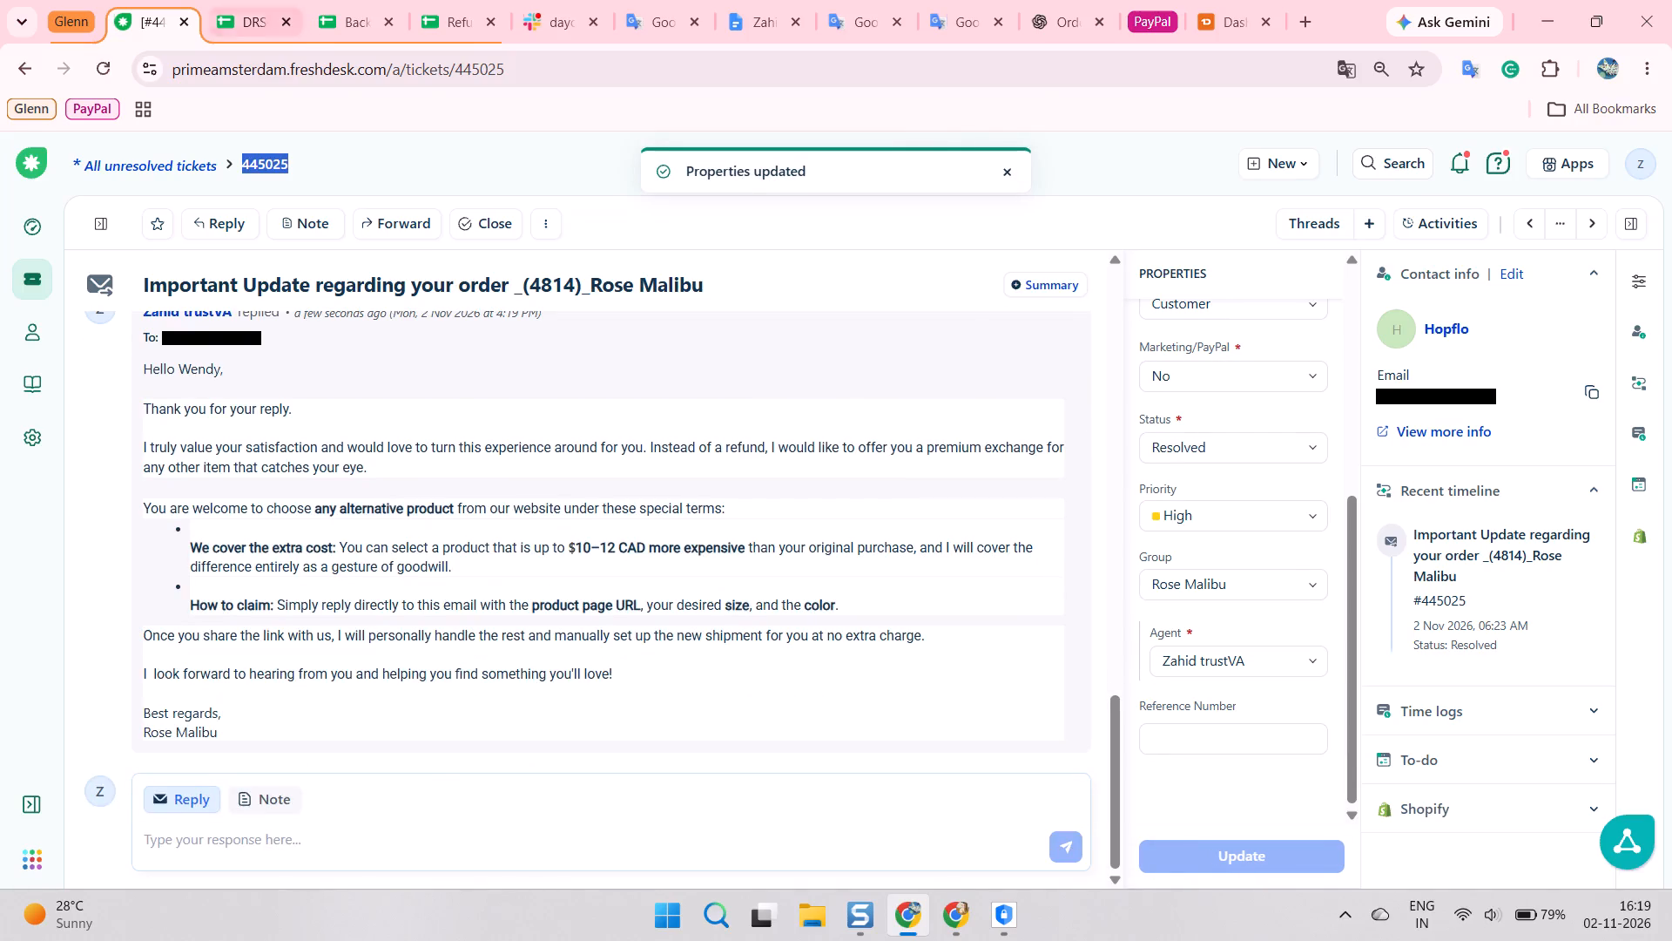
left_click(226, 0, "ctrl")
key("ctrl+v")
left_click(540, 466)
scroll(542, 466, "down", 1)
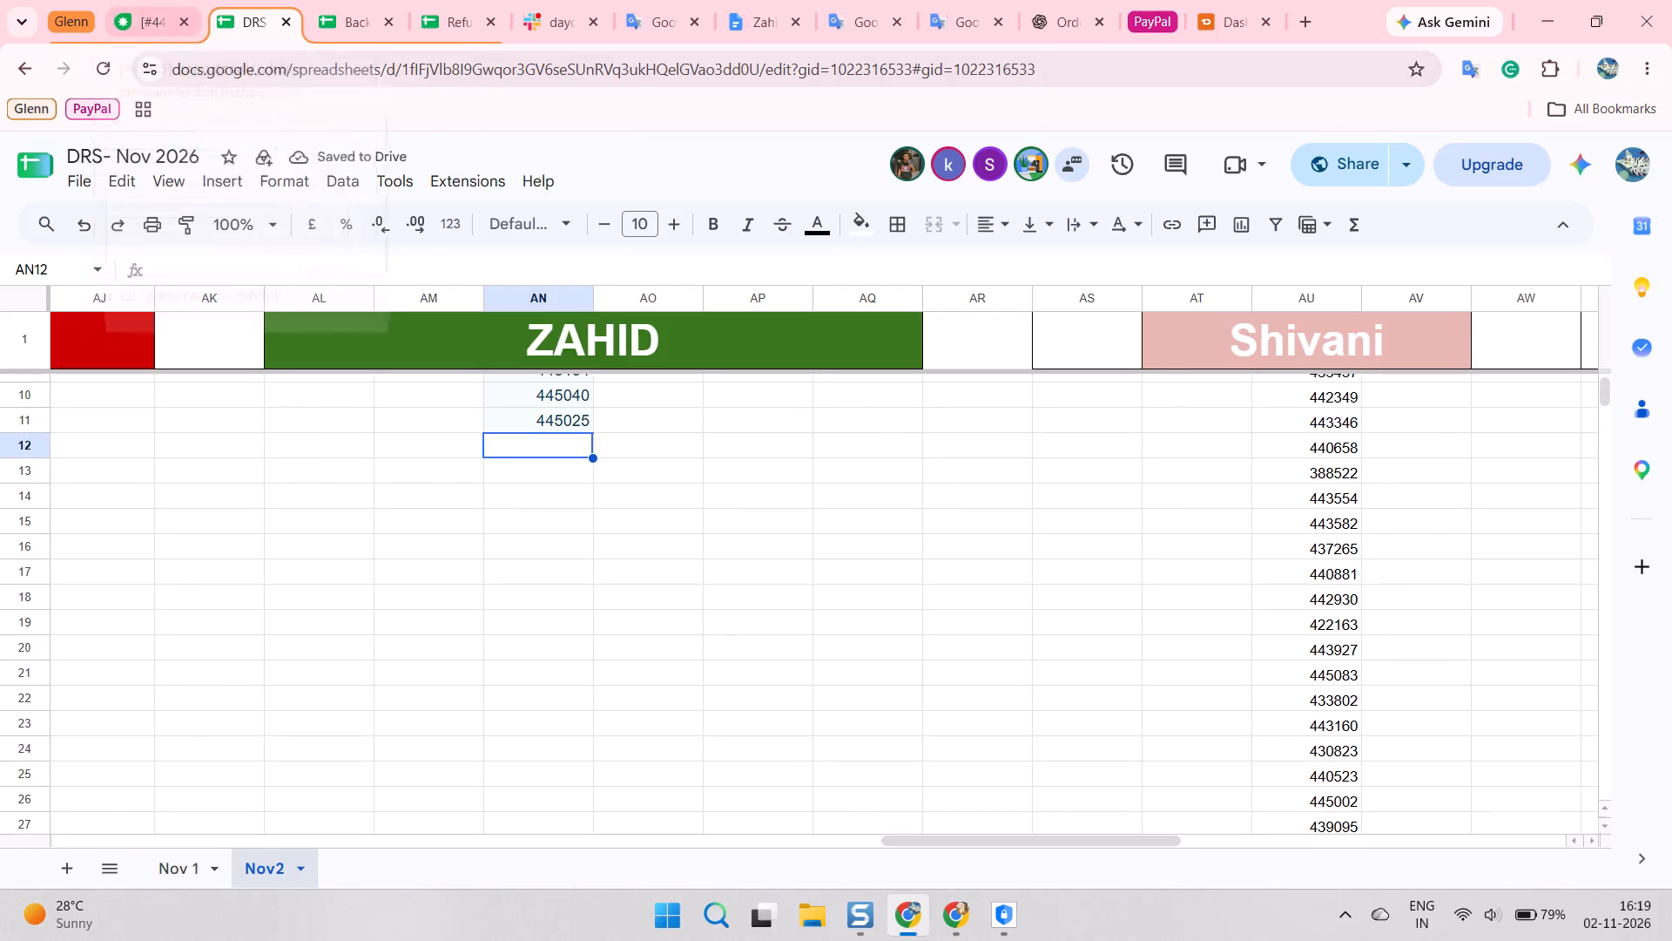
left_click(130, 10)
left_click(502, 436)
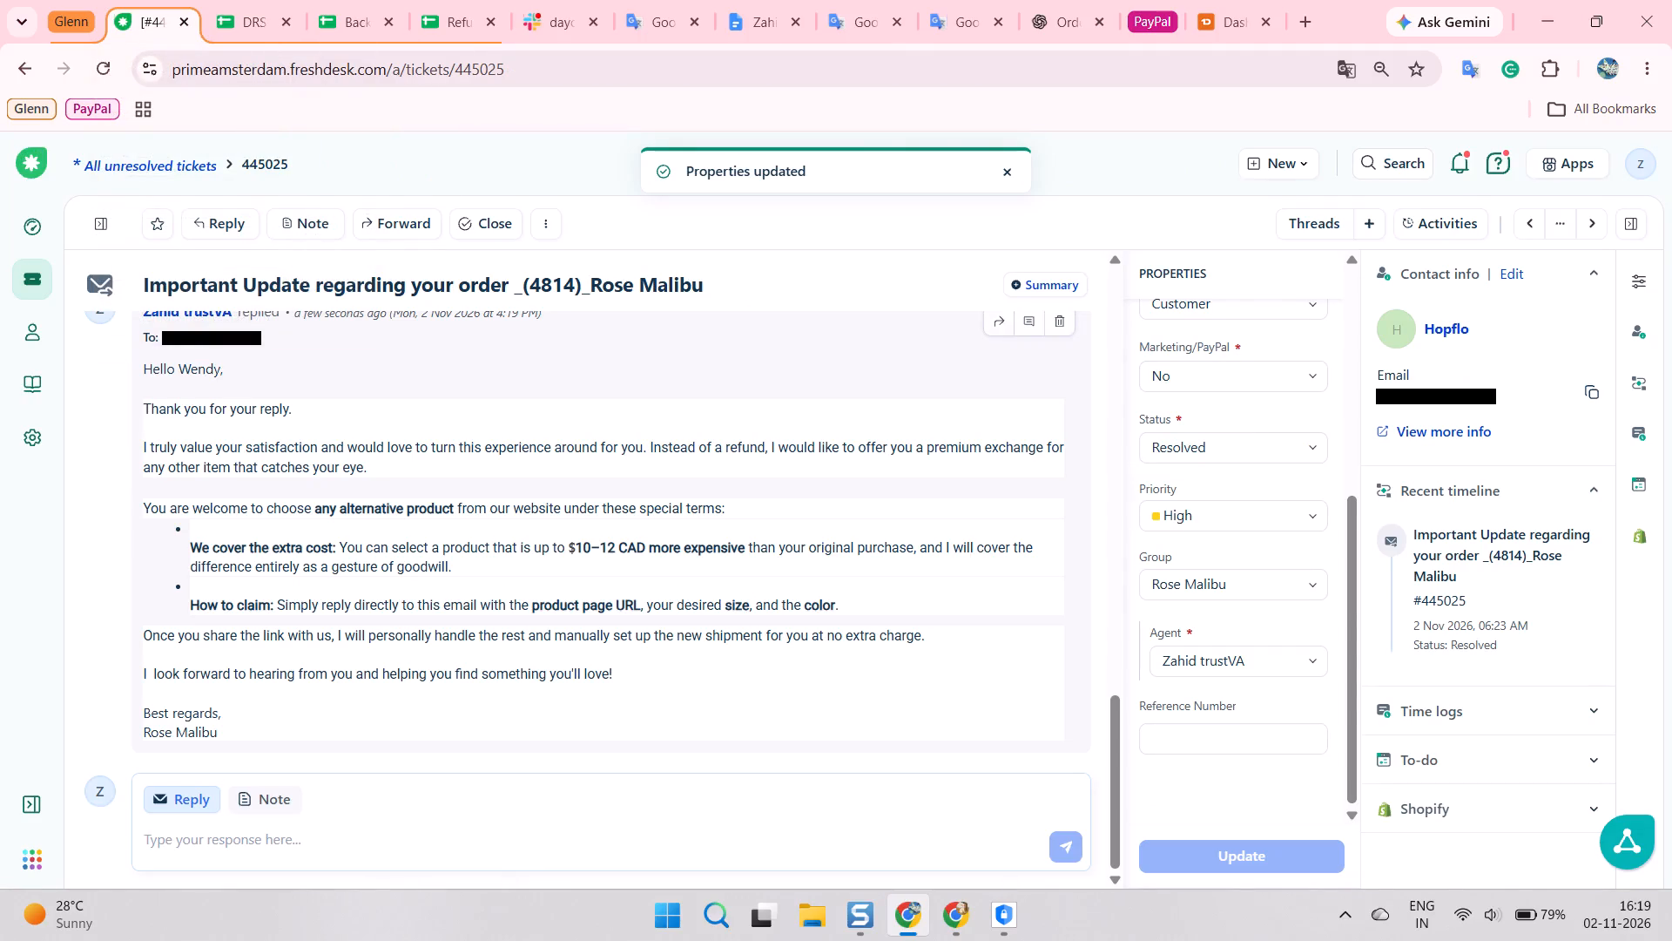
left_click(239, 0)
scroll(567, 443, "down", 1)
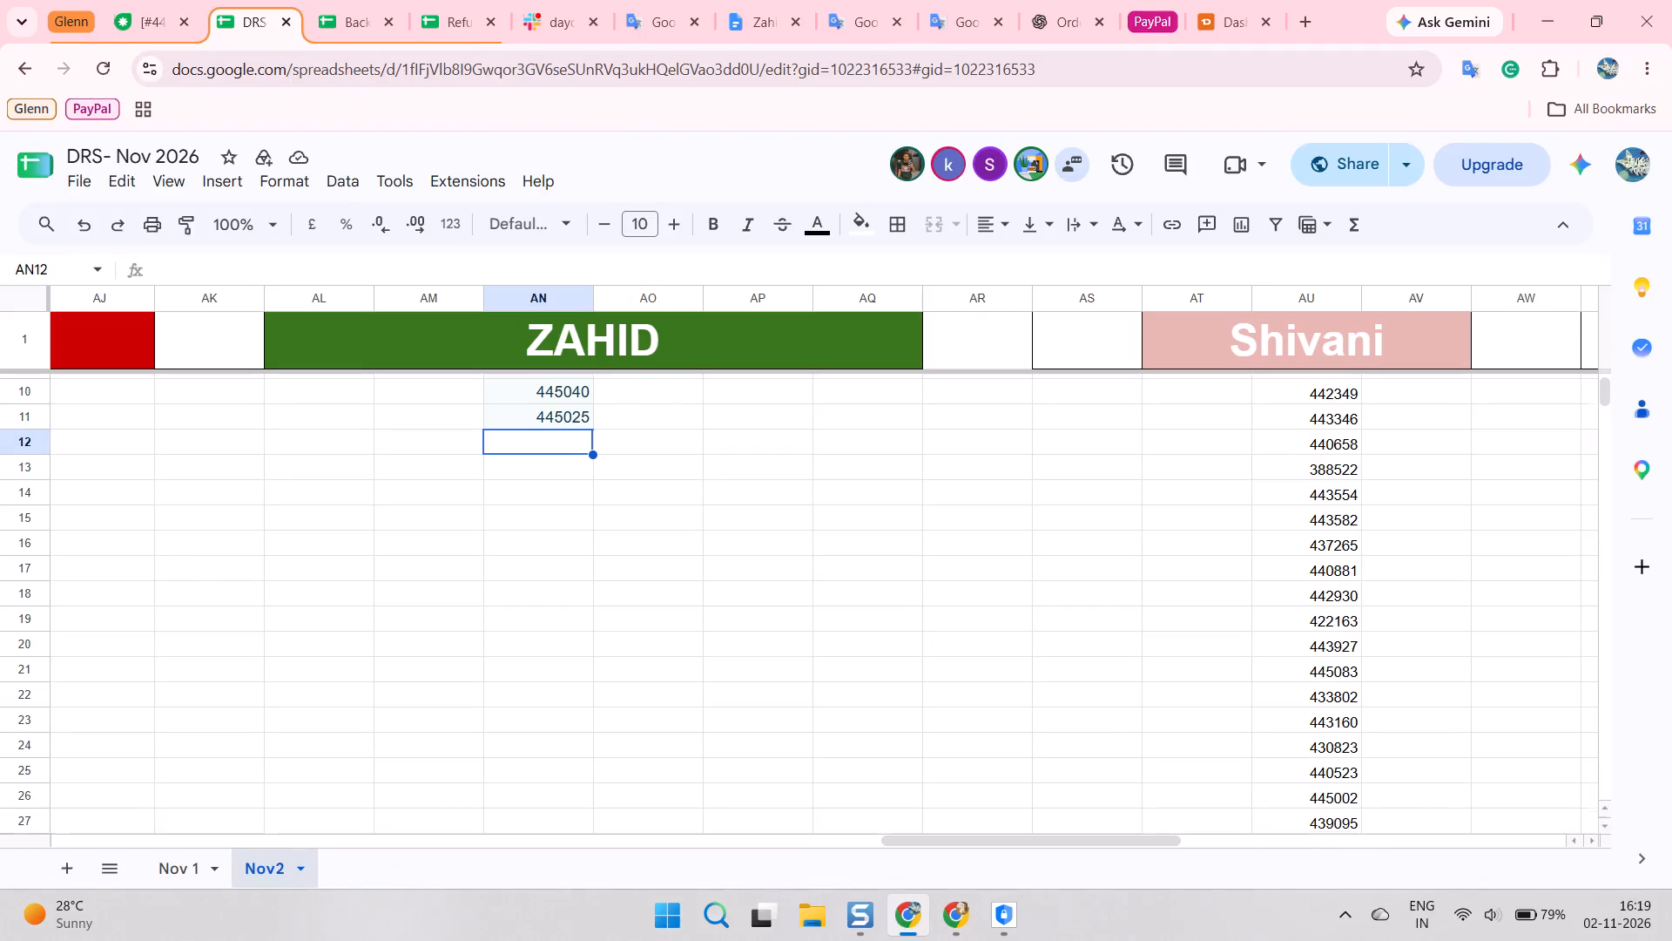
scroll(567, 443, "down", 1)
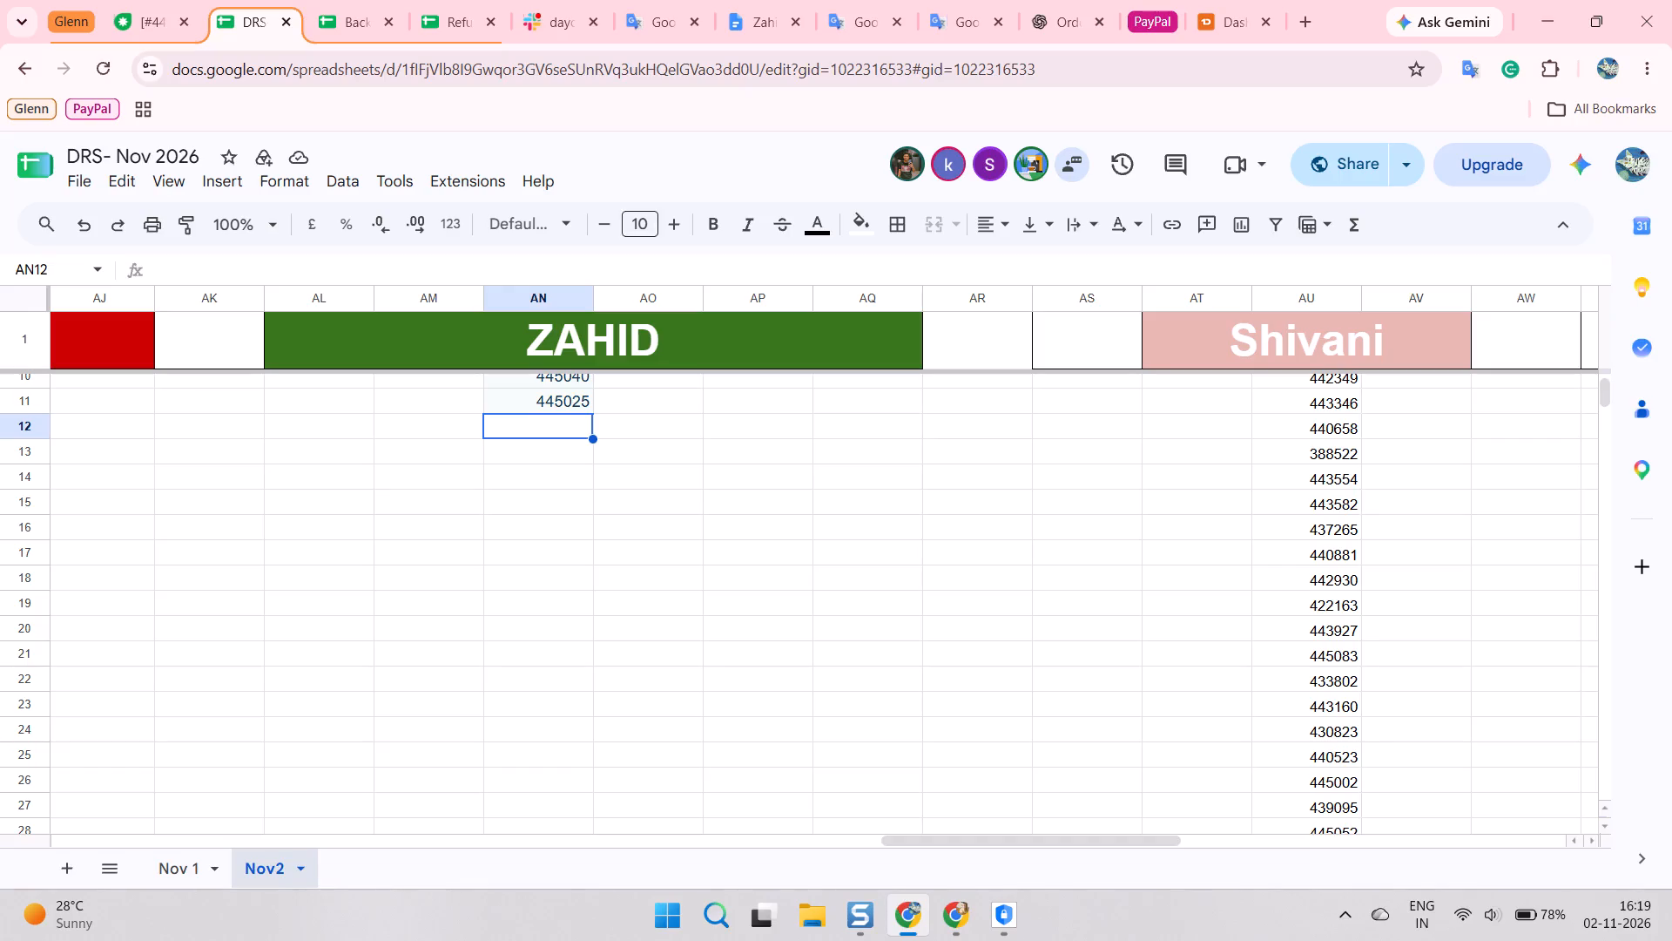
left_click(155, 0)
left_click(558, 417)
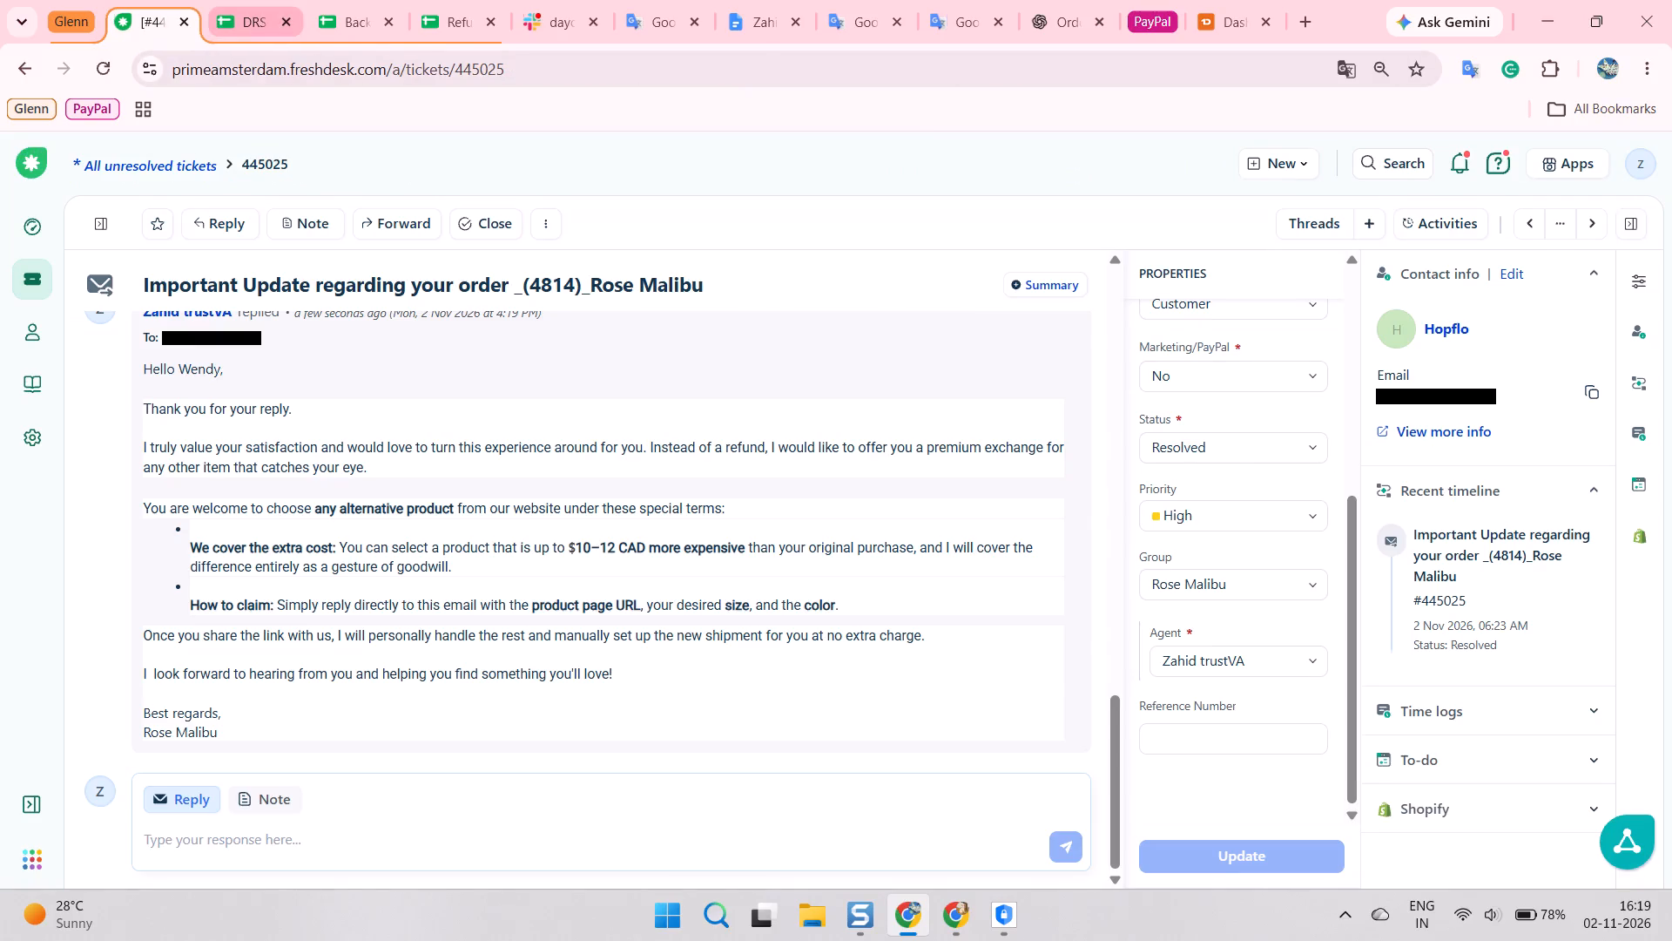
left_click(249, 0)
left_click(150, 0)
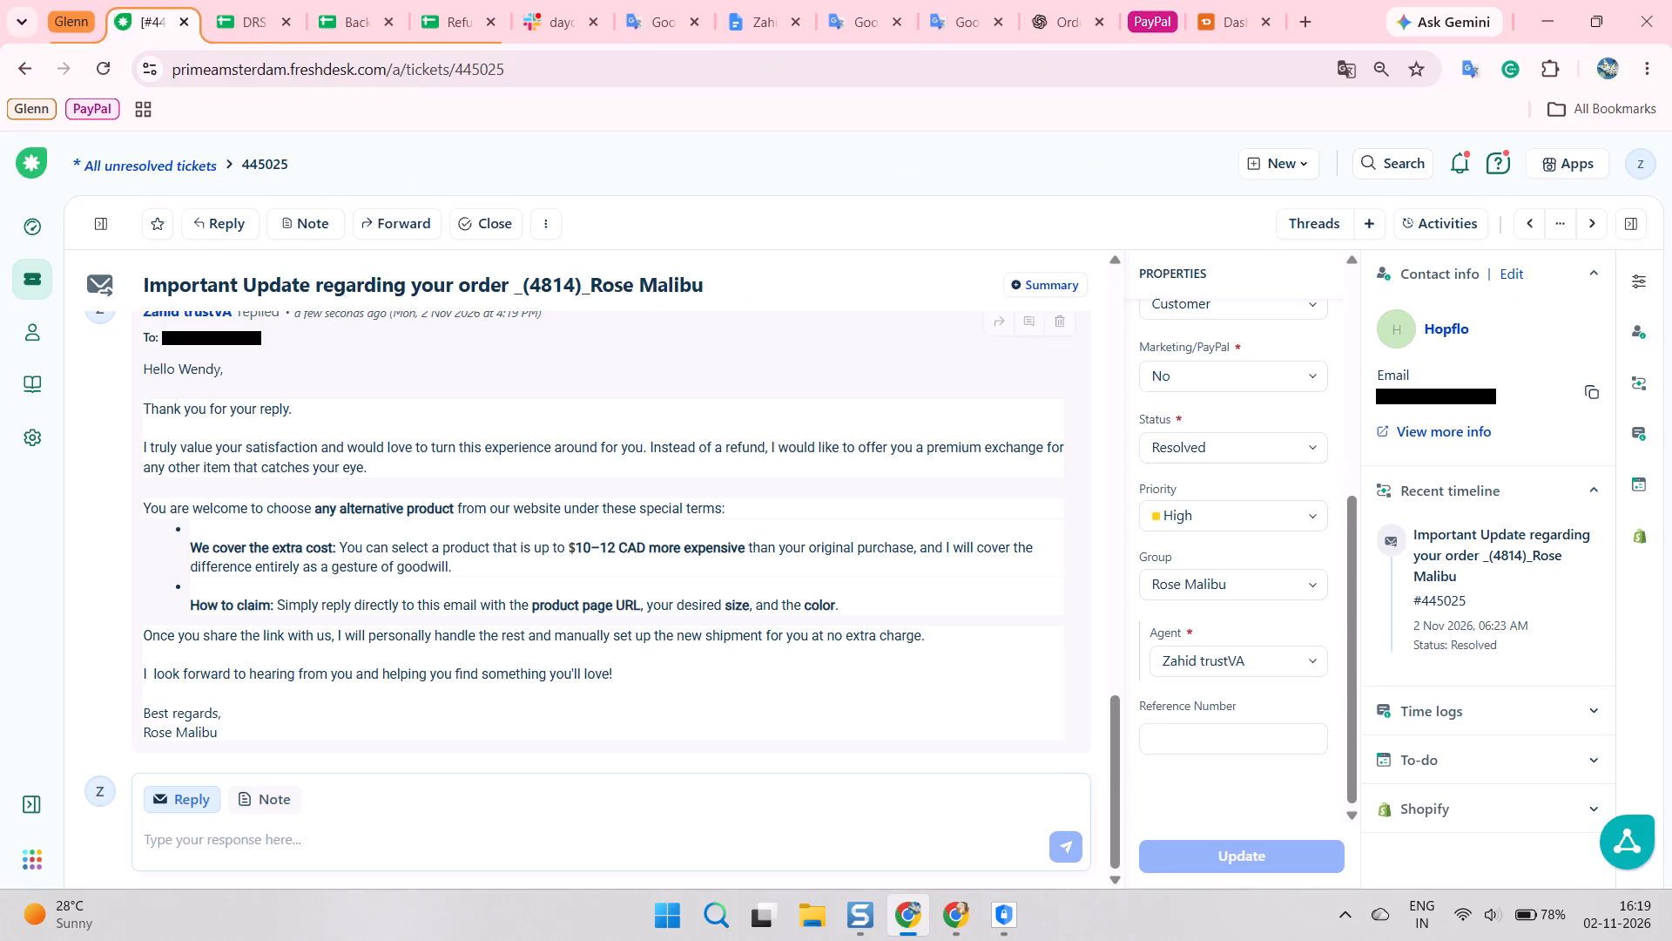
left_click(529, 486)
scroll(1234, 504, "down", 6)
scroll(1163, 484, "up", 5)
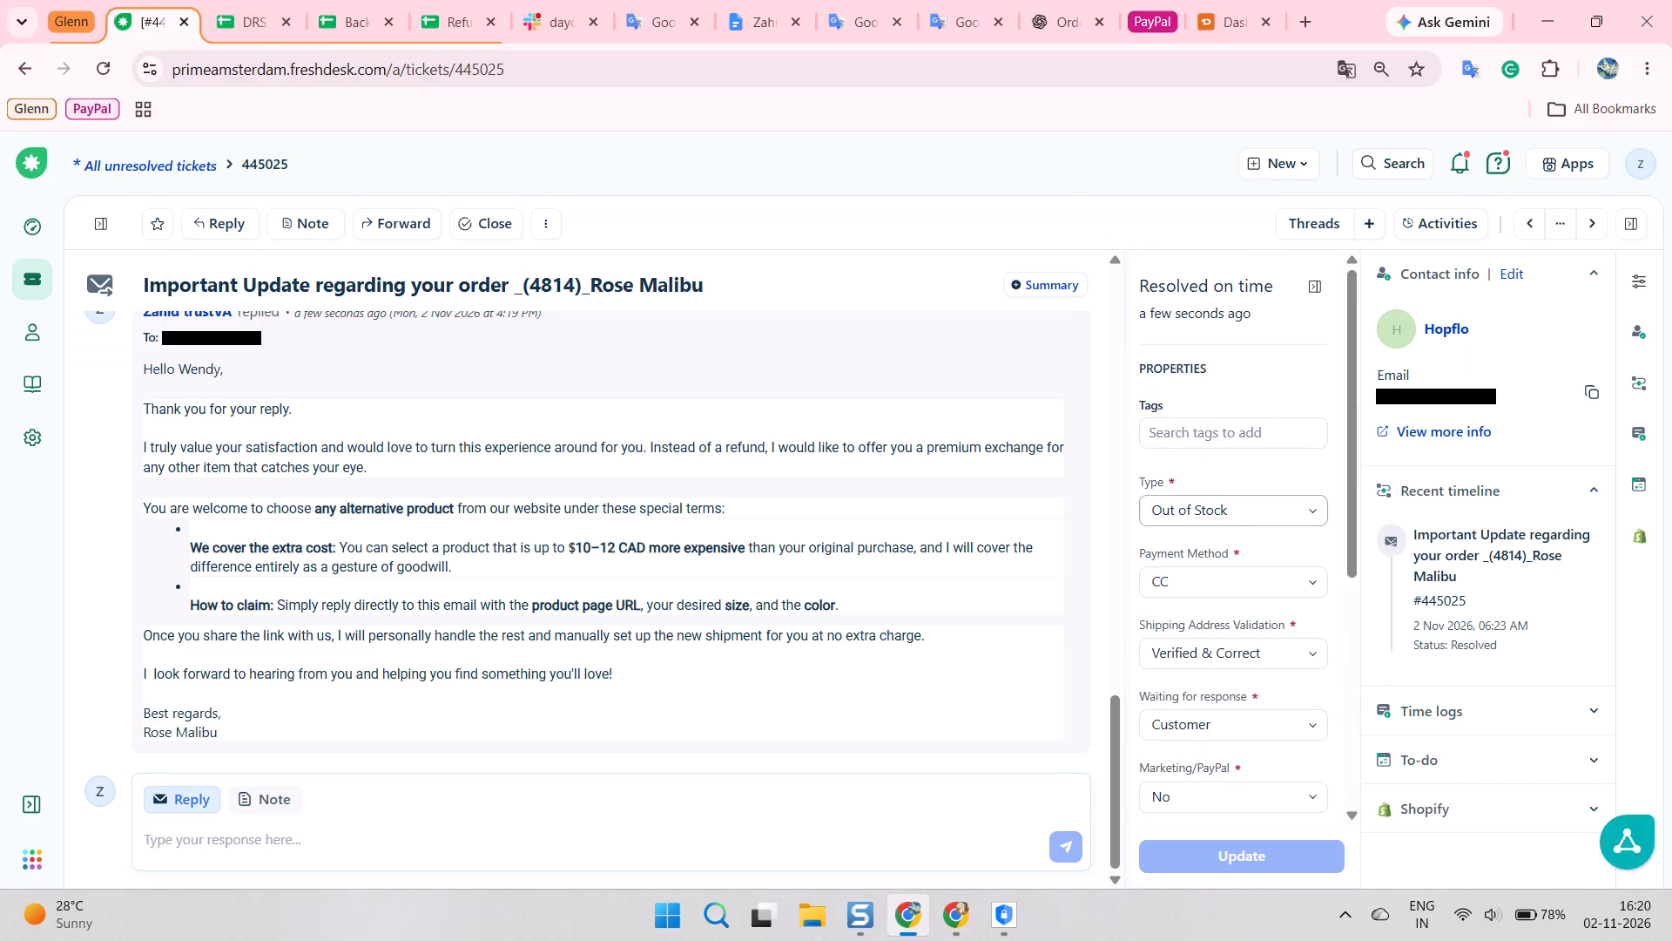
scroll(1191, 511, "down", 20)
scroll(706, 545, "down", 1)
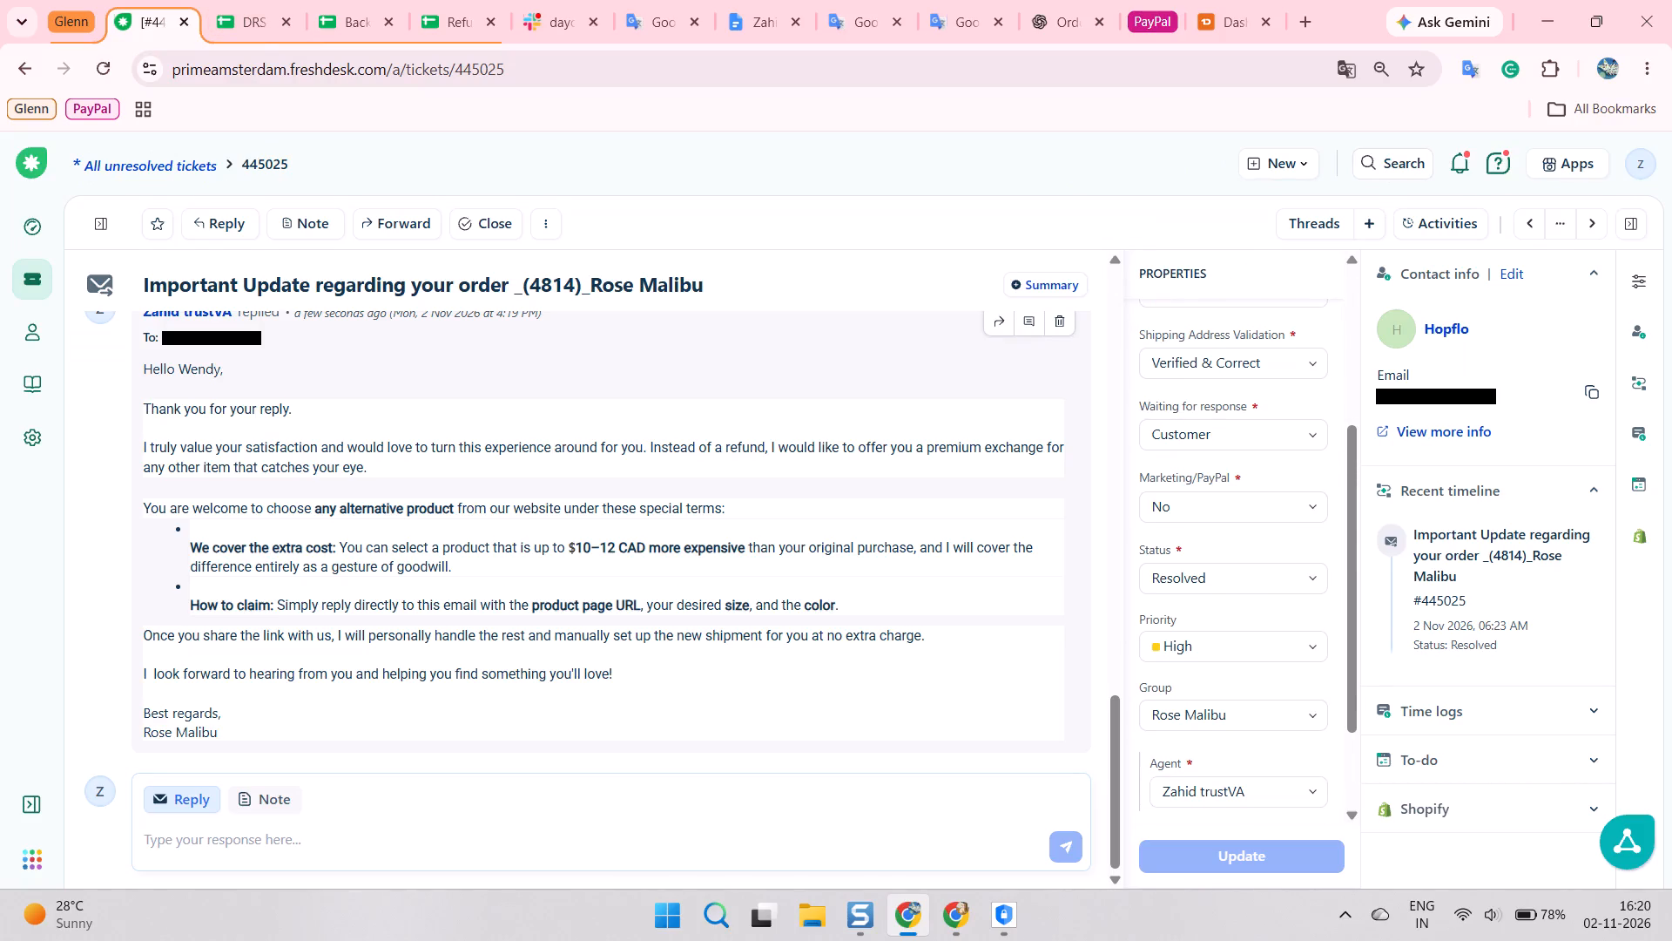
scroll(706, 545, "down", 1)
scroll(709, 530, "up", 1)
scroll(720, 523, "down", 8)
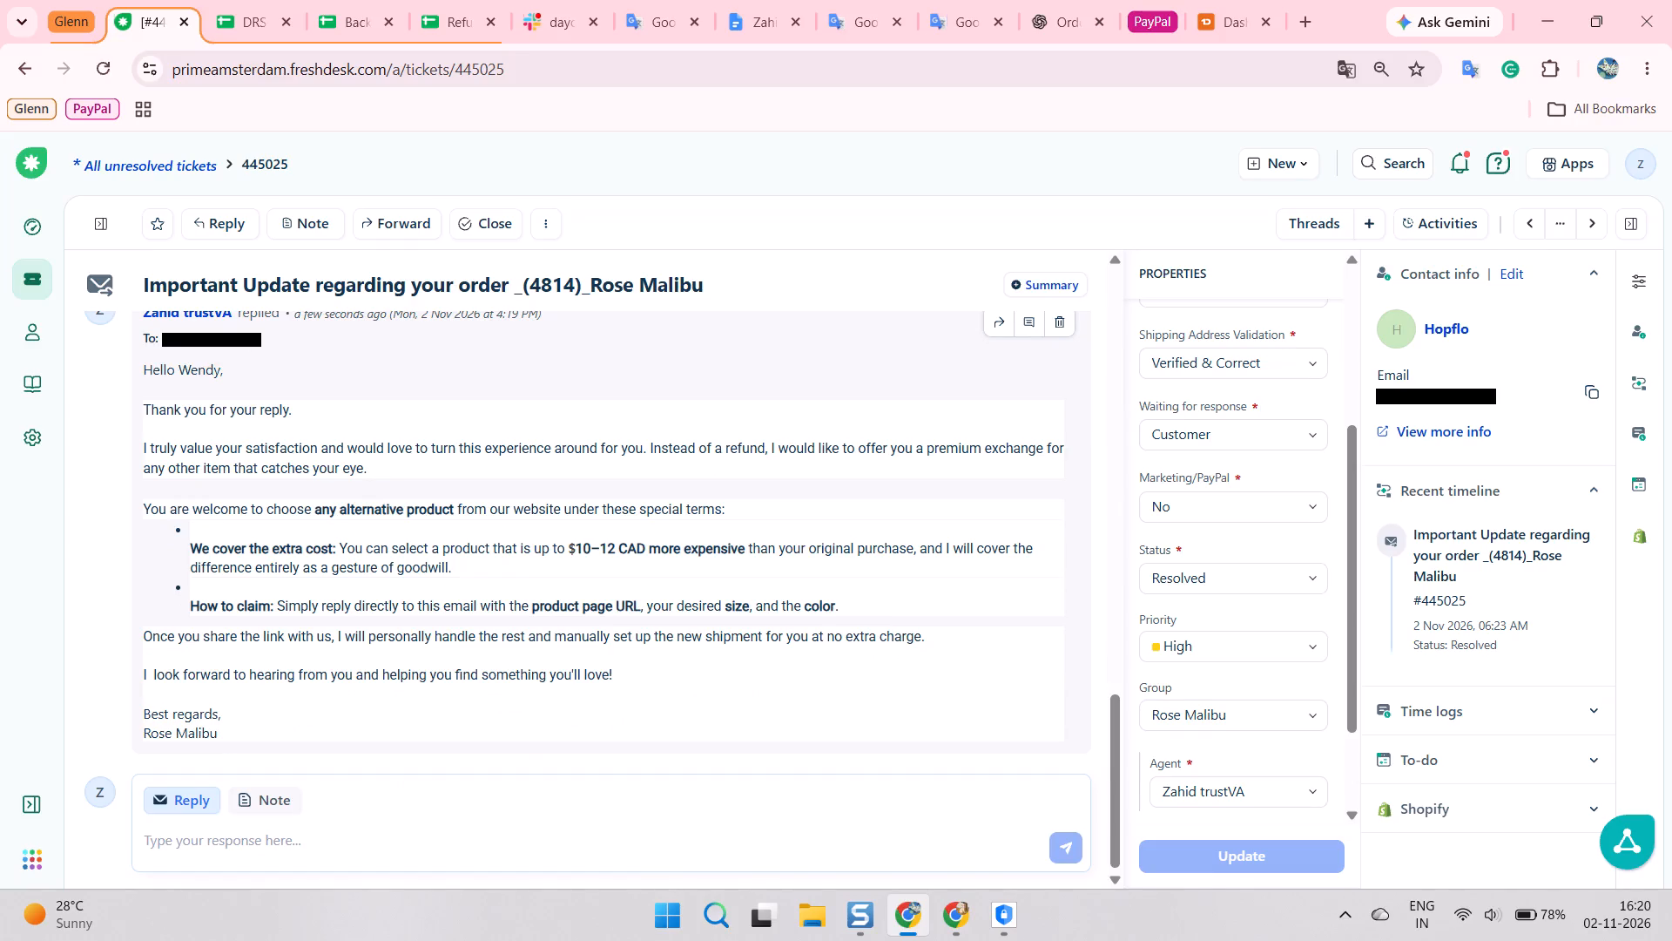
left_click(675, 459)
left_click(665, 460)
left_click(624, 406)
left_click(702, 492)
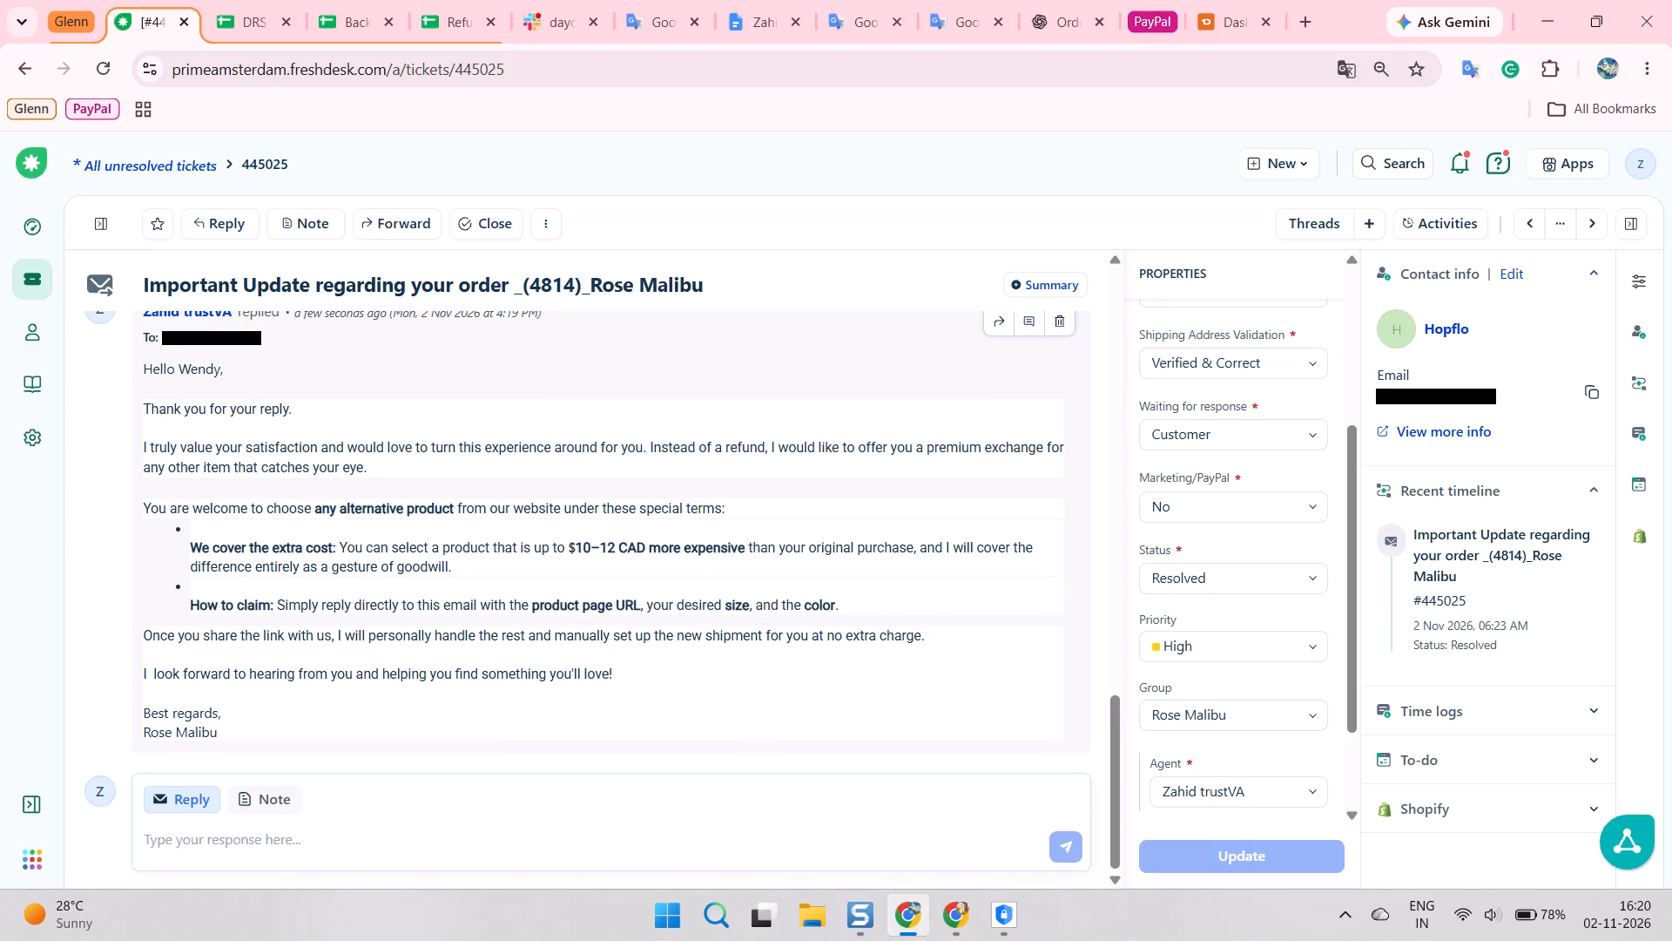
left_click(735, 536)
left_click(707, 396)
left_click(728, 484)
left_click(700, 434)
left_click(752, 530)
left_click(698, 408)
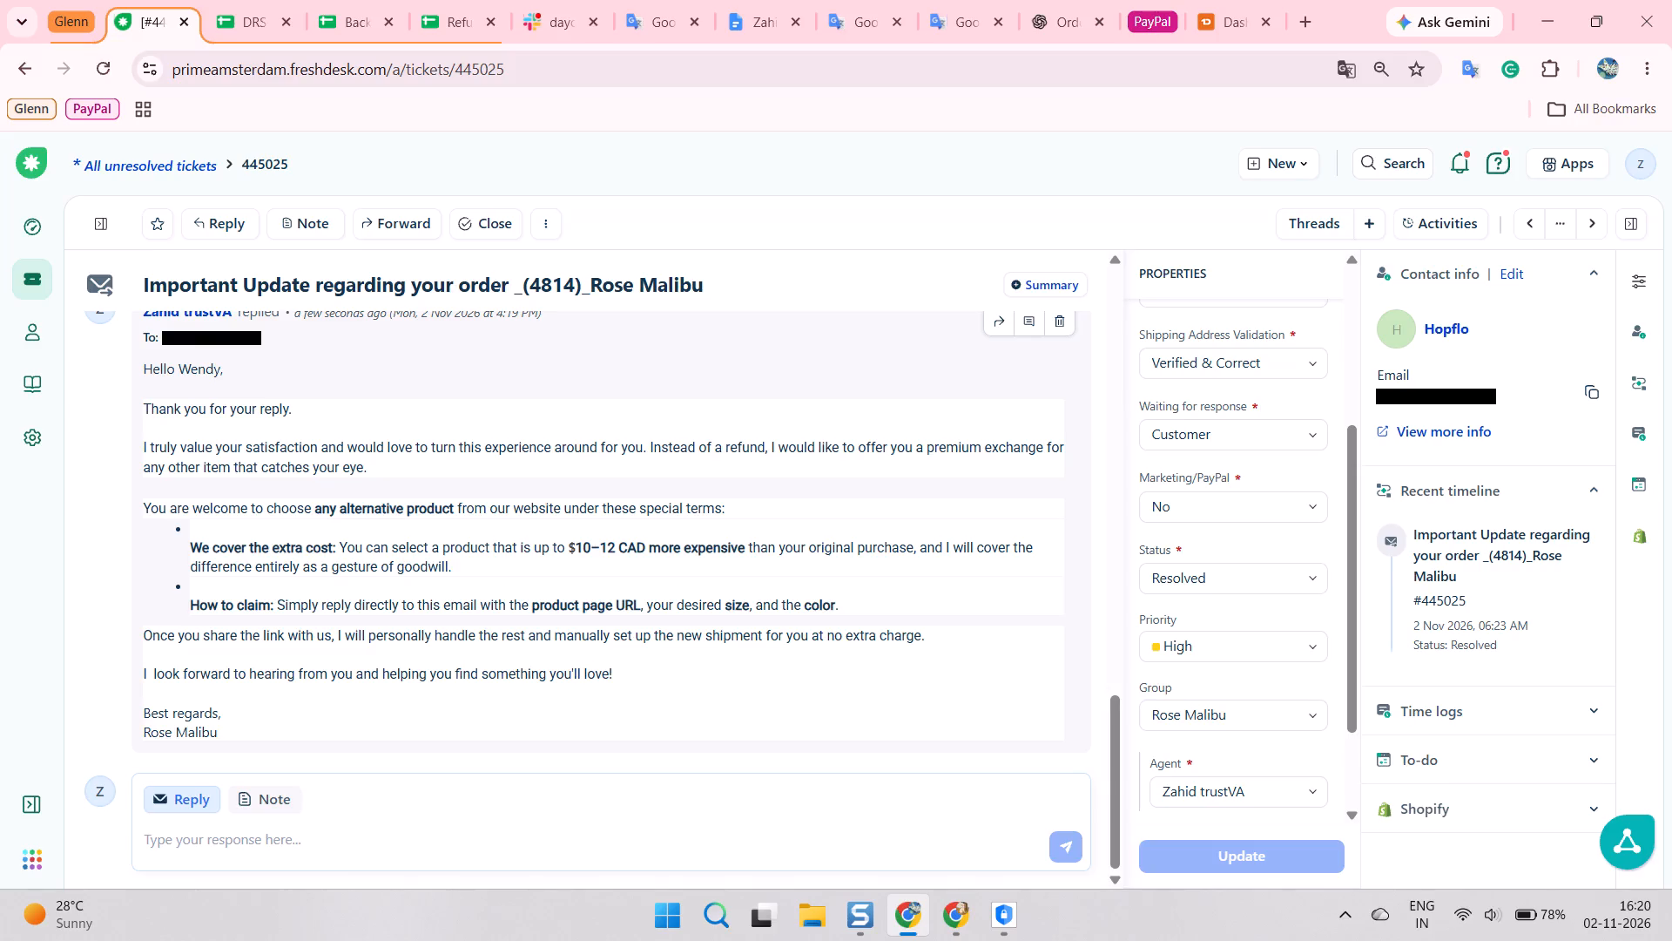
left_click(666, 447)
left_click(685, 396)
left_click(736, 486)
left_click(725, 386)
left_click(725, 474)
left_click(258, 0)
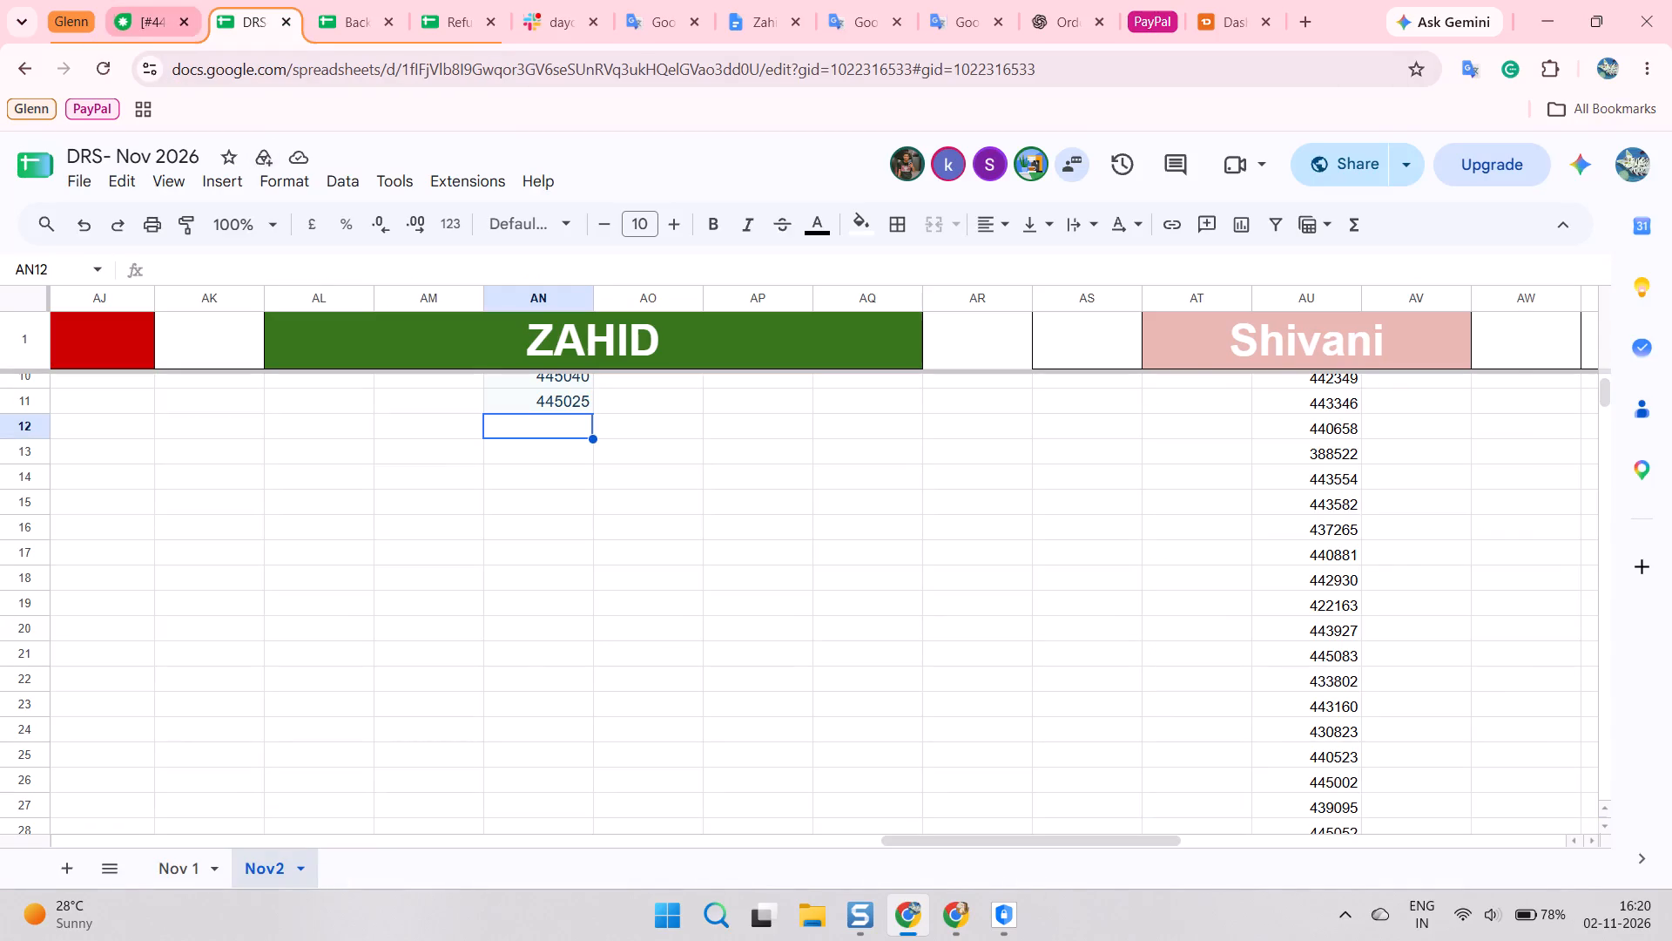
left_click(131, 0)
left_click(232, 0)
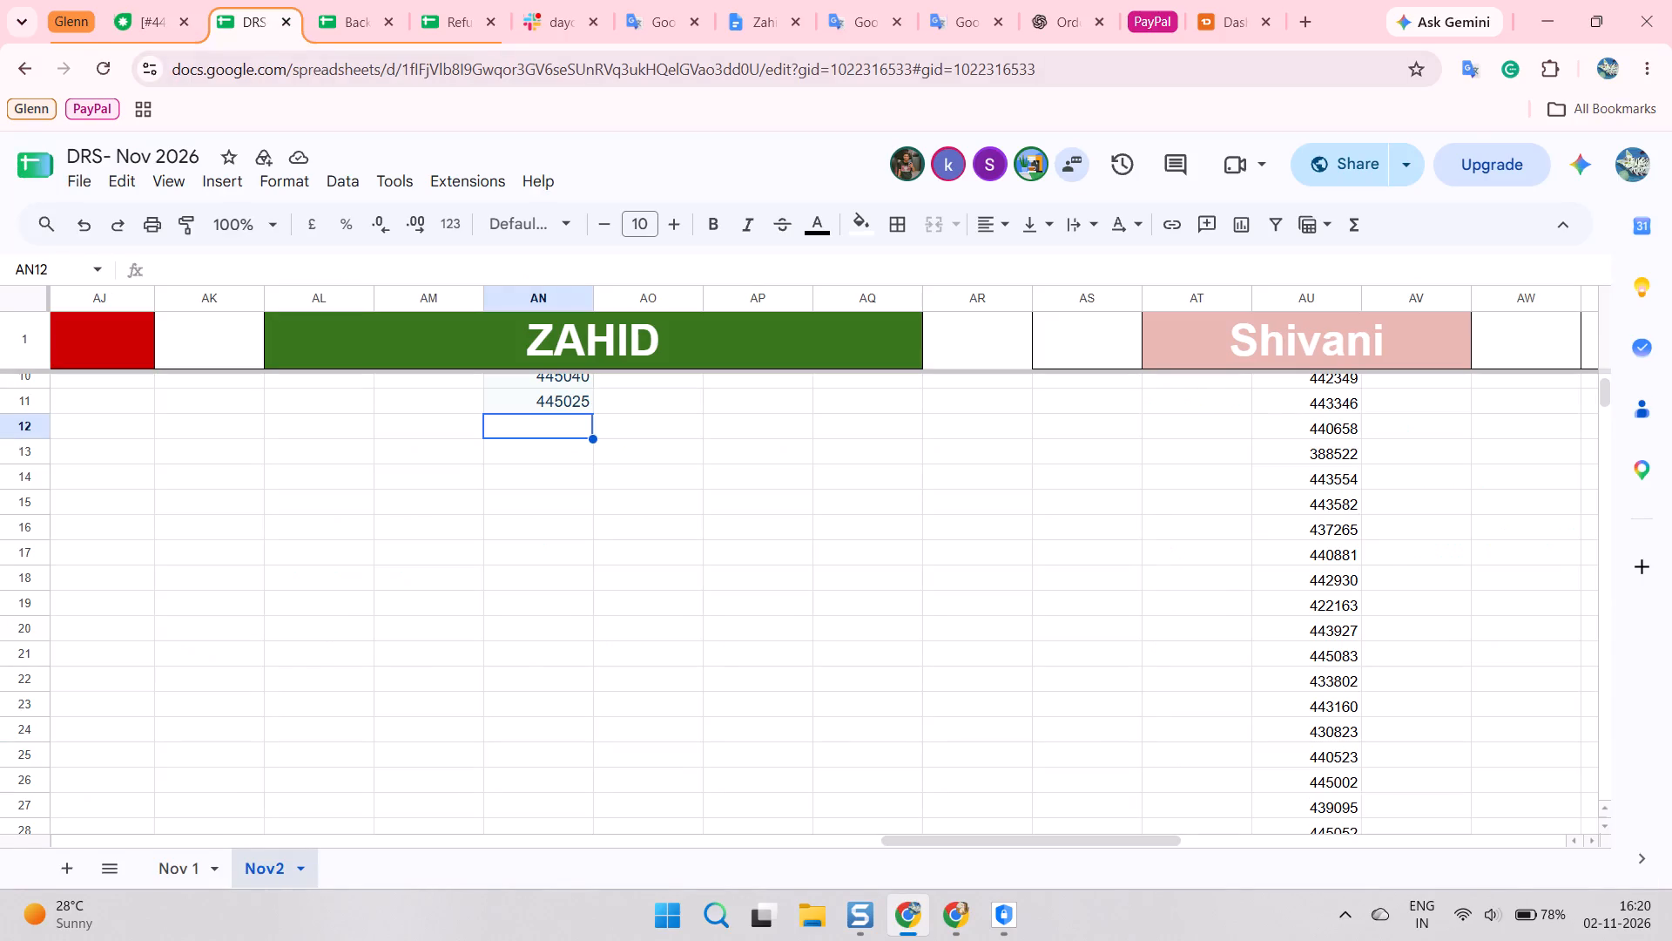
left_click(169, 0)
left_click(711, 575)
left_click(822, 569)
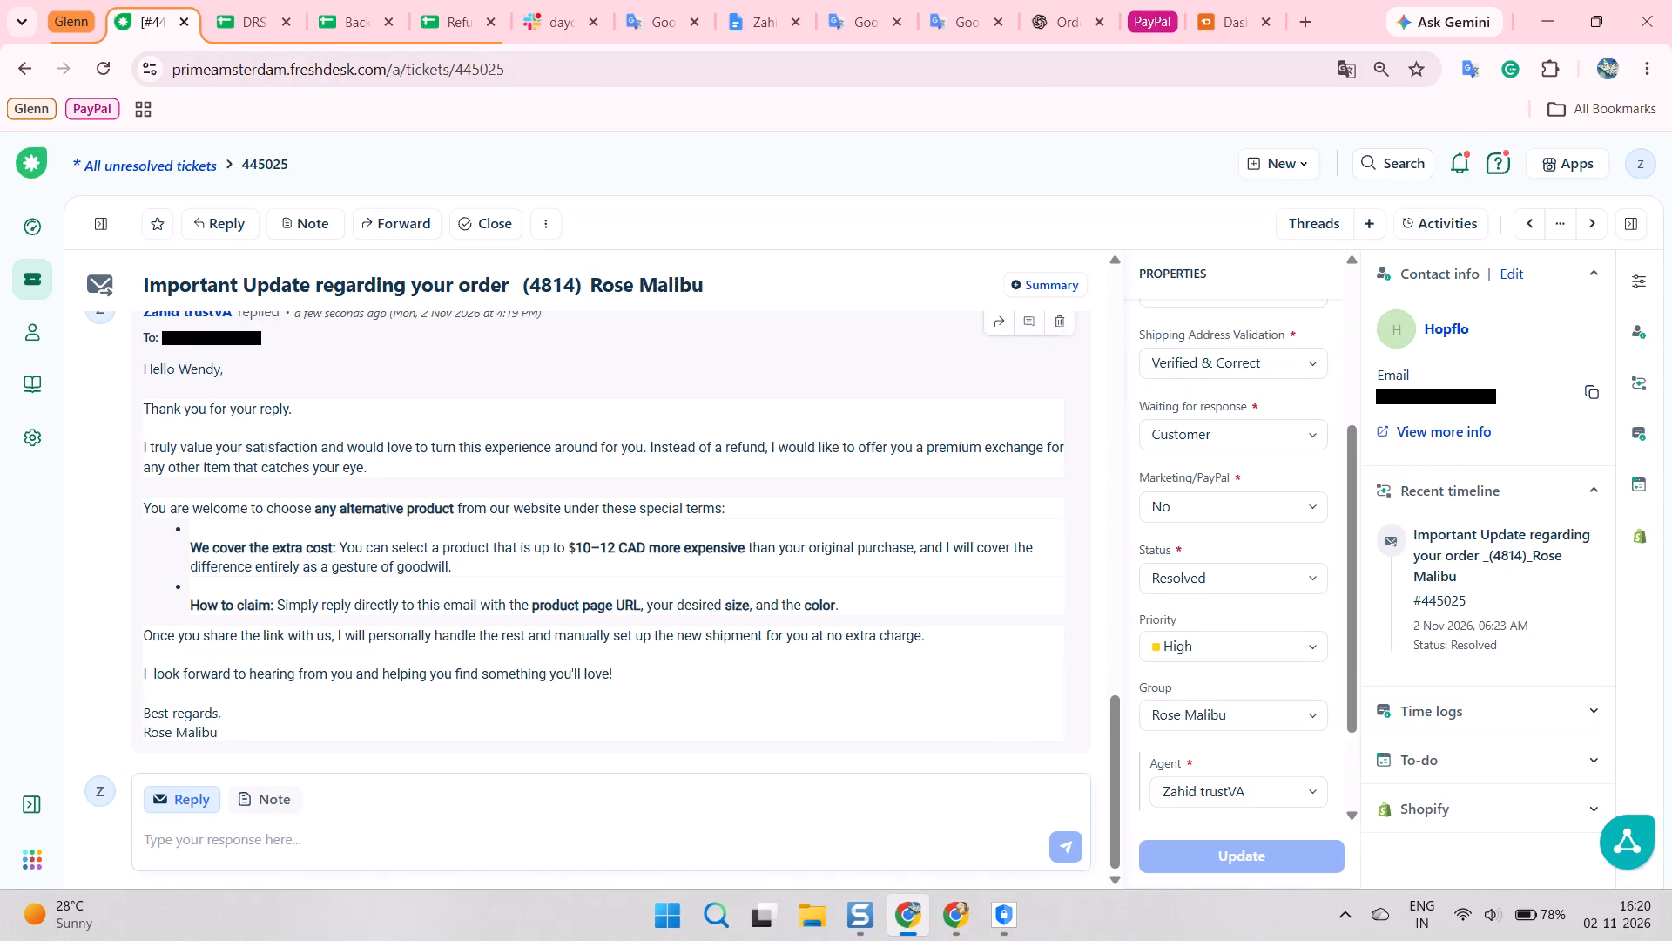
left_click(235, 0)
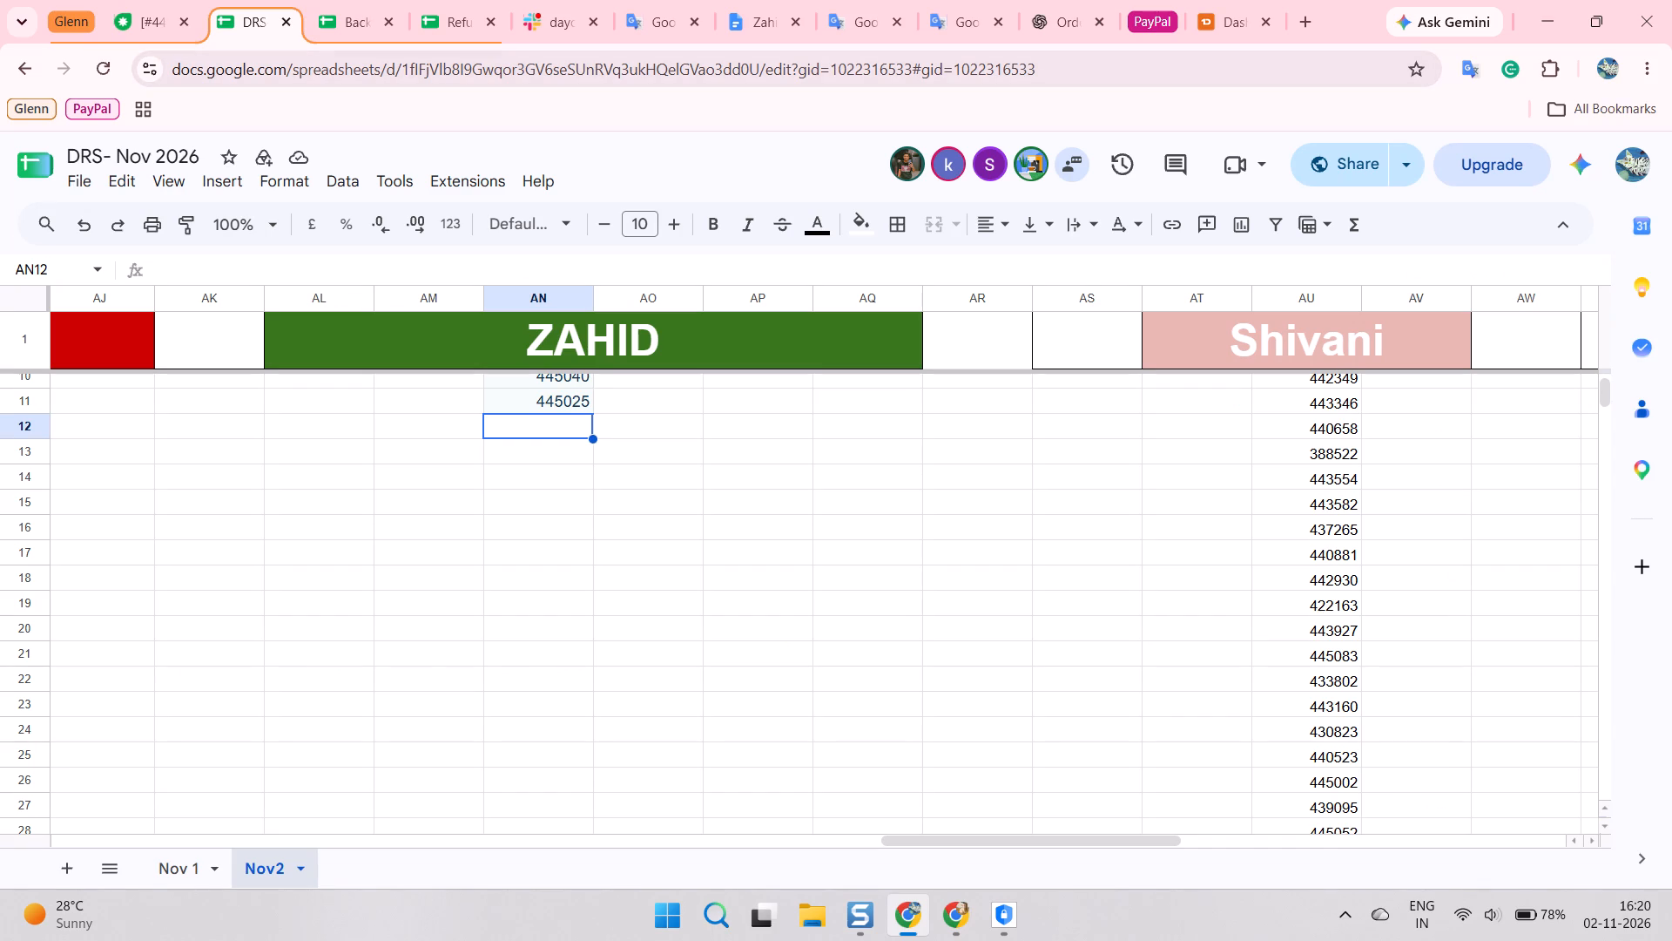
Return to the helpdesk, go to the next ticket after 445025, and look through its conversation.
left_click(139, 0)
left_click(771, 572)
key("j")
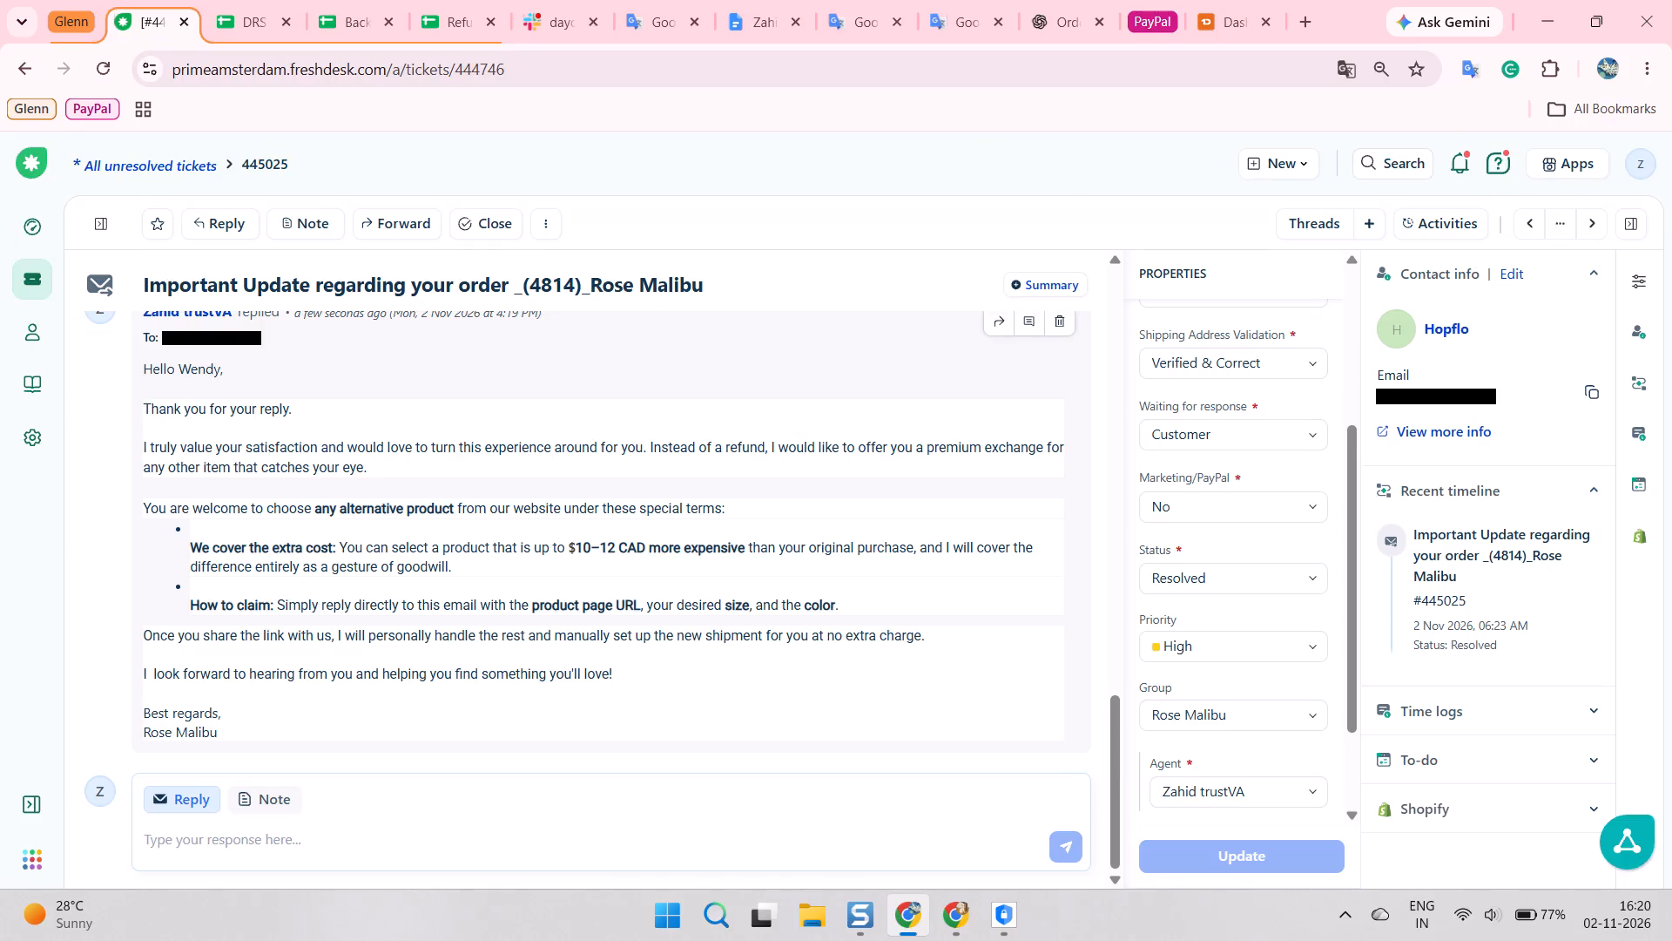
scroll(708, 510, "down", 9)
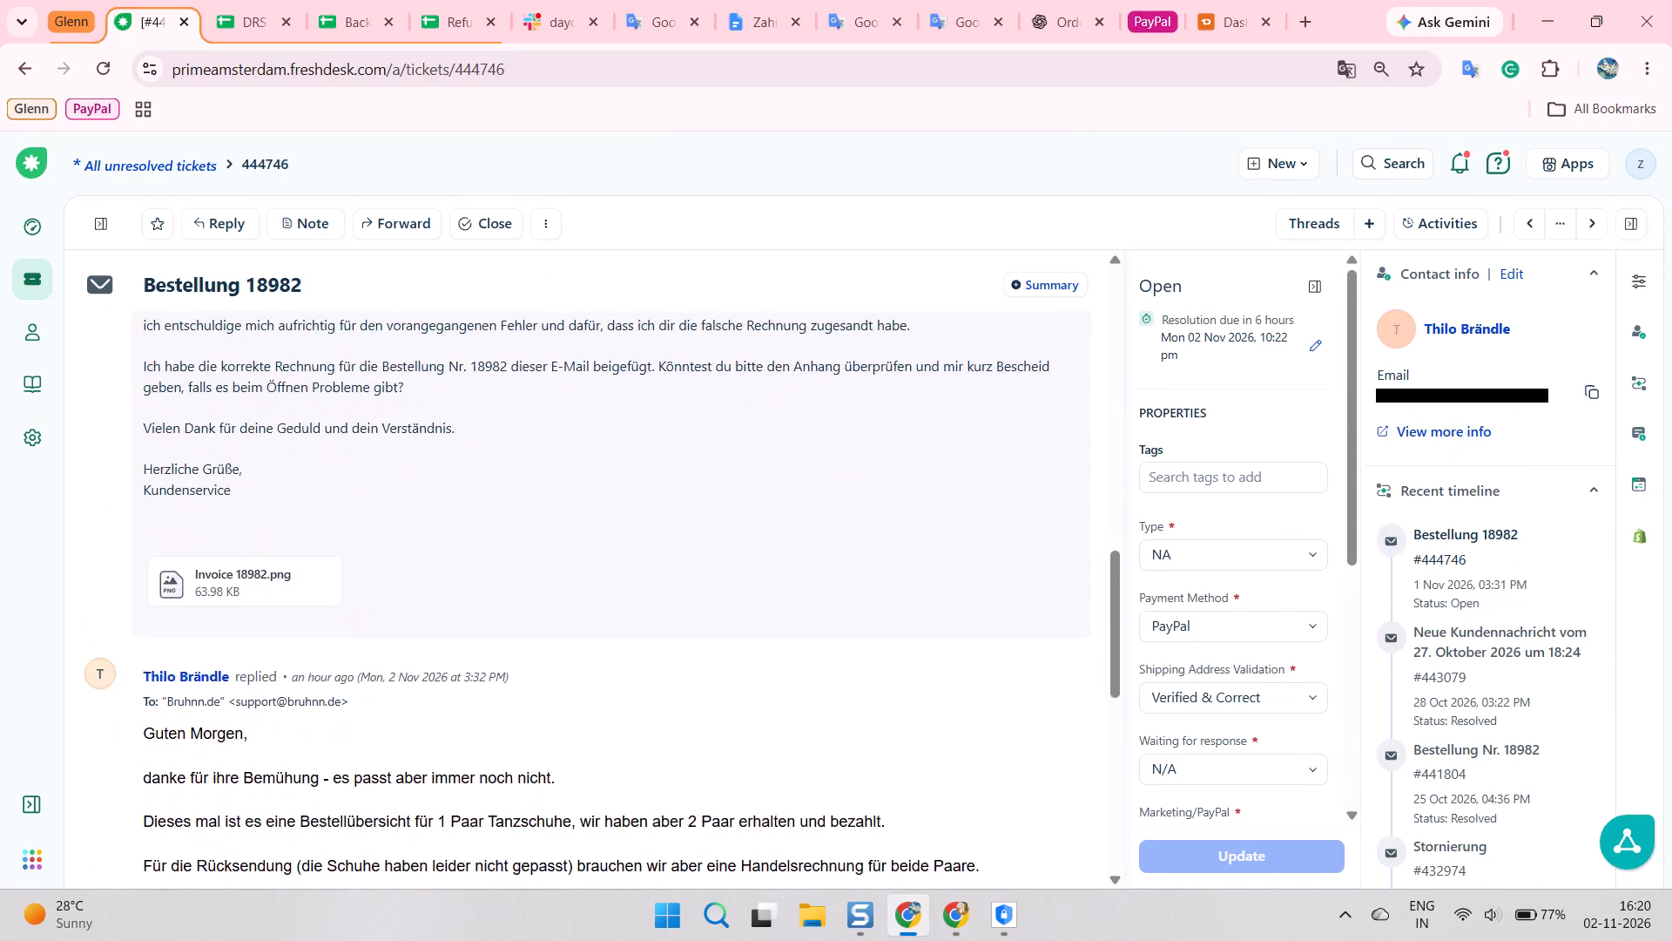
scroll(662, 494, "down", 1)
Go back through the dashboard to the unresolved tickets and open ticket 445247, "You have one new notification".
left_click(30, 231)
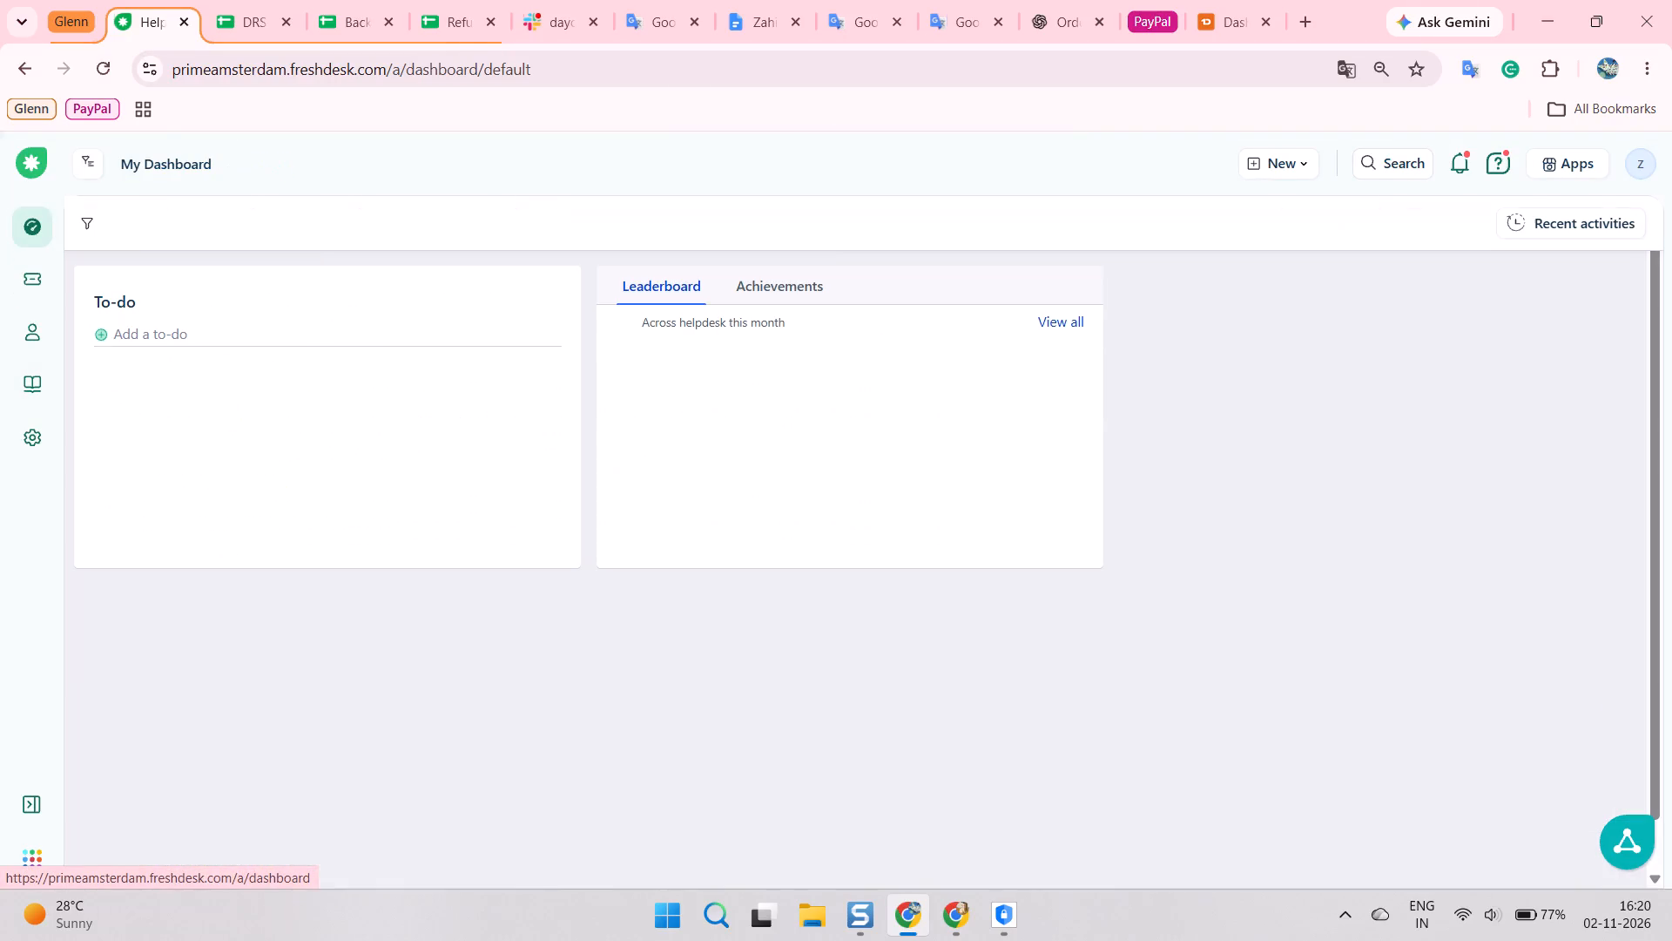
scroll(192, 270, "up", 4)
left_click(133, 275)
scroll(456, 362, "up", 6)
left_click(521, 308)
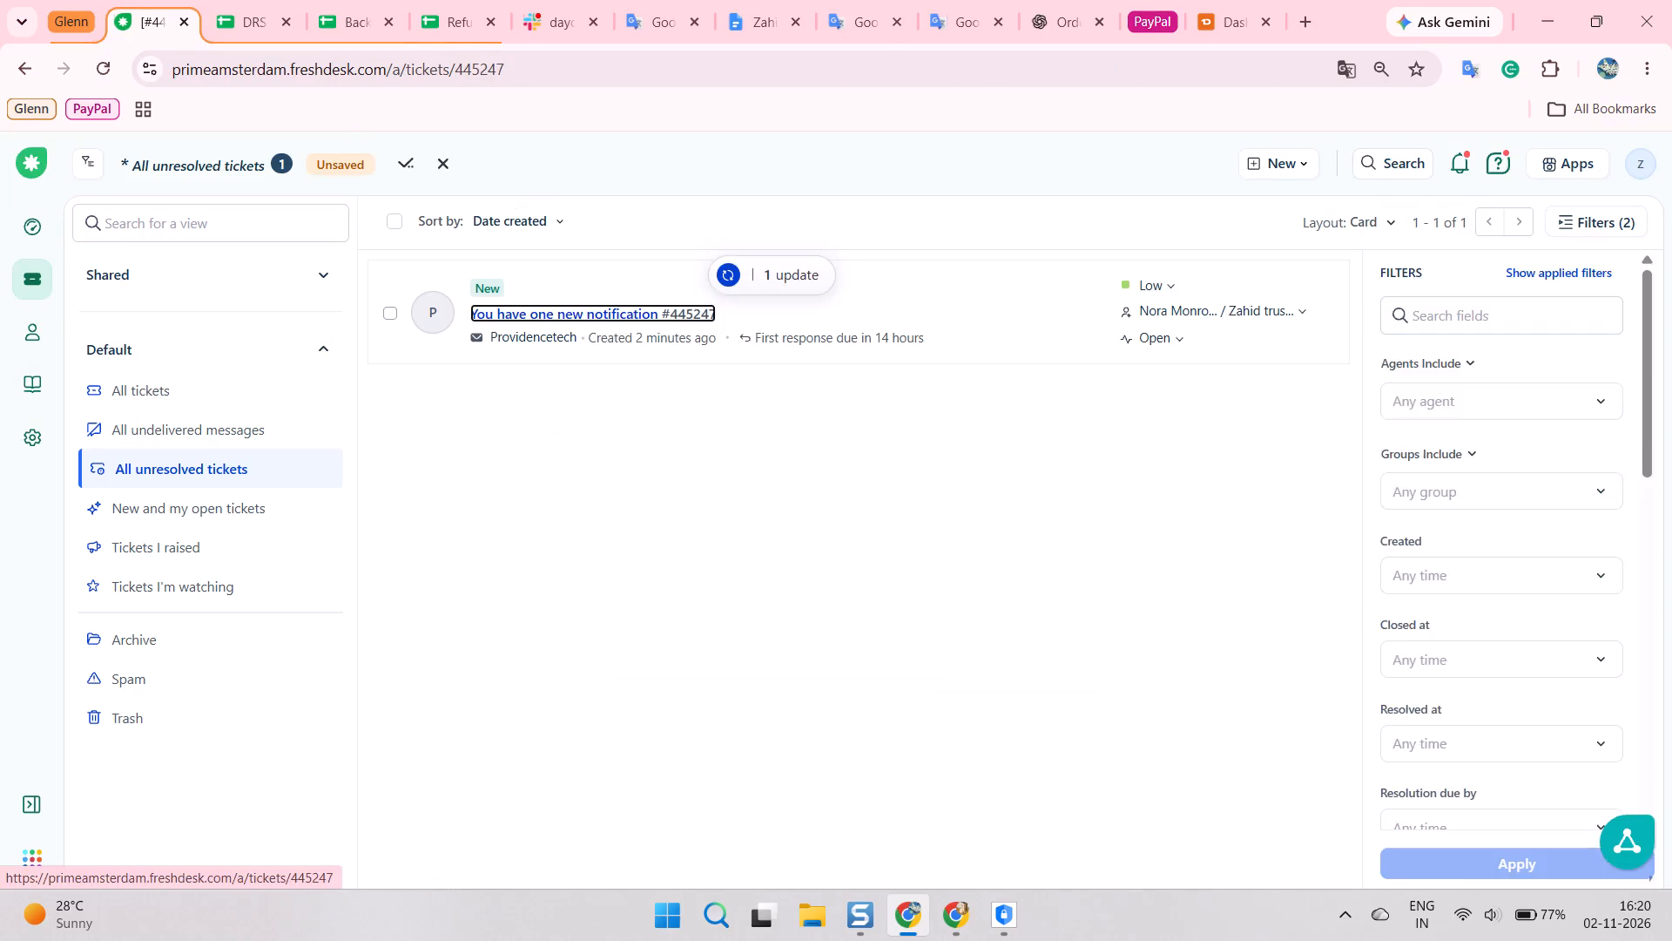
scroll(544, 372, "down", 1)
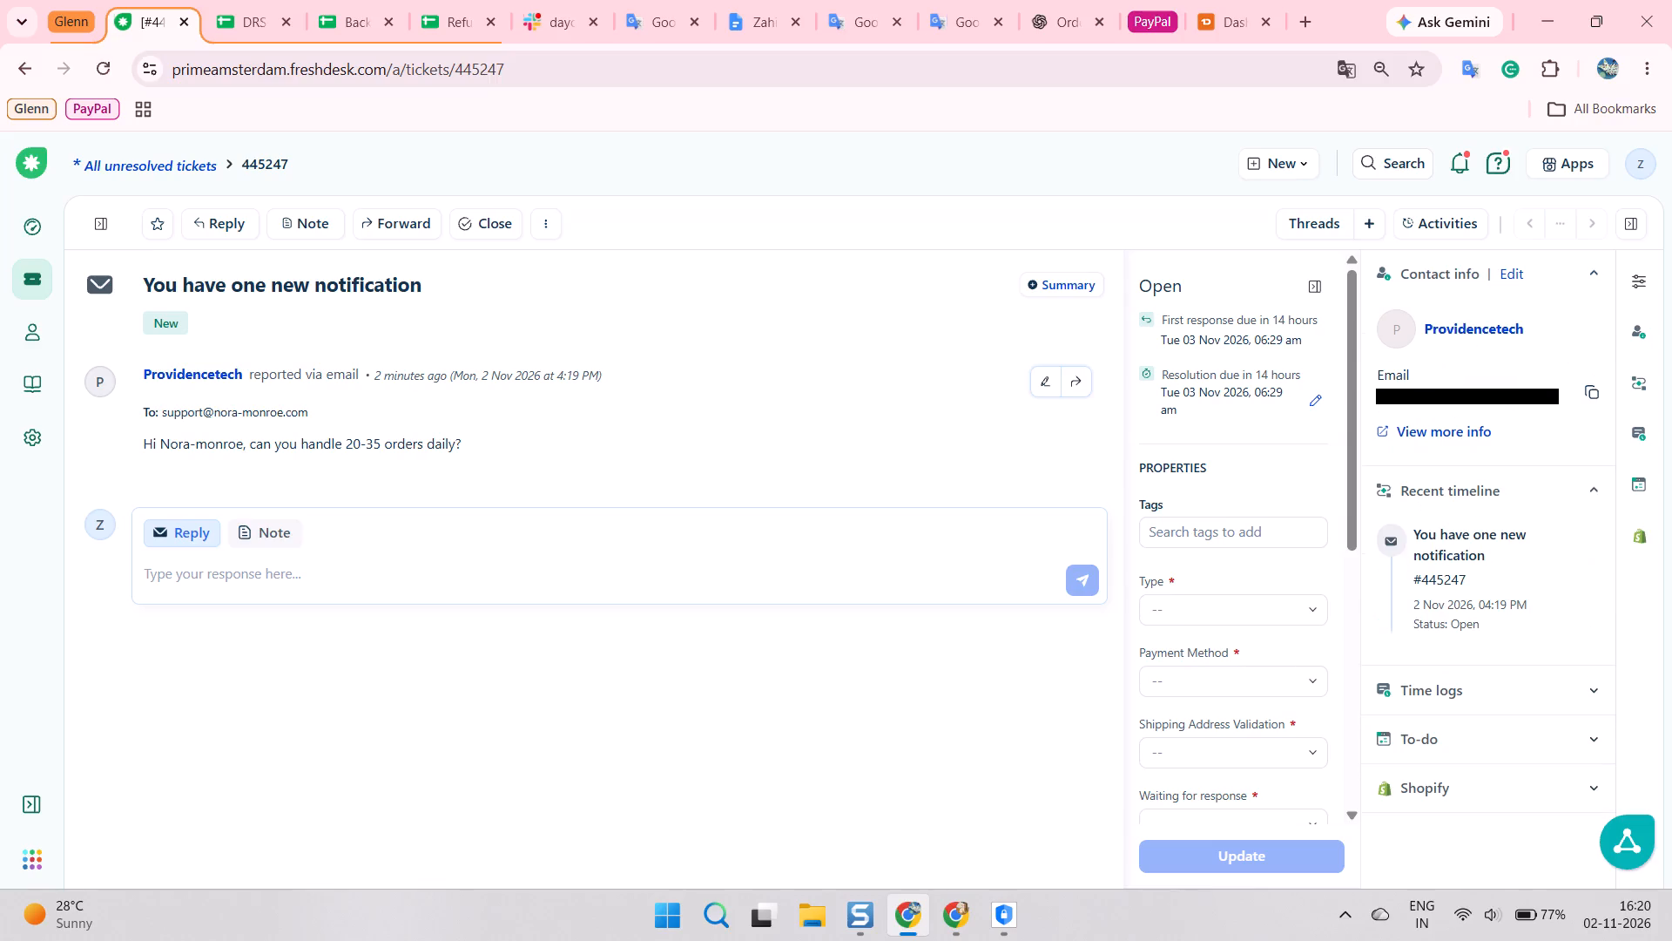
left_click(710, 413)
right_click(738, 326)
scroll(800, 466, "down", 4)
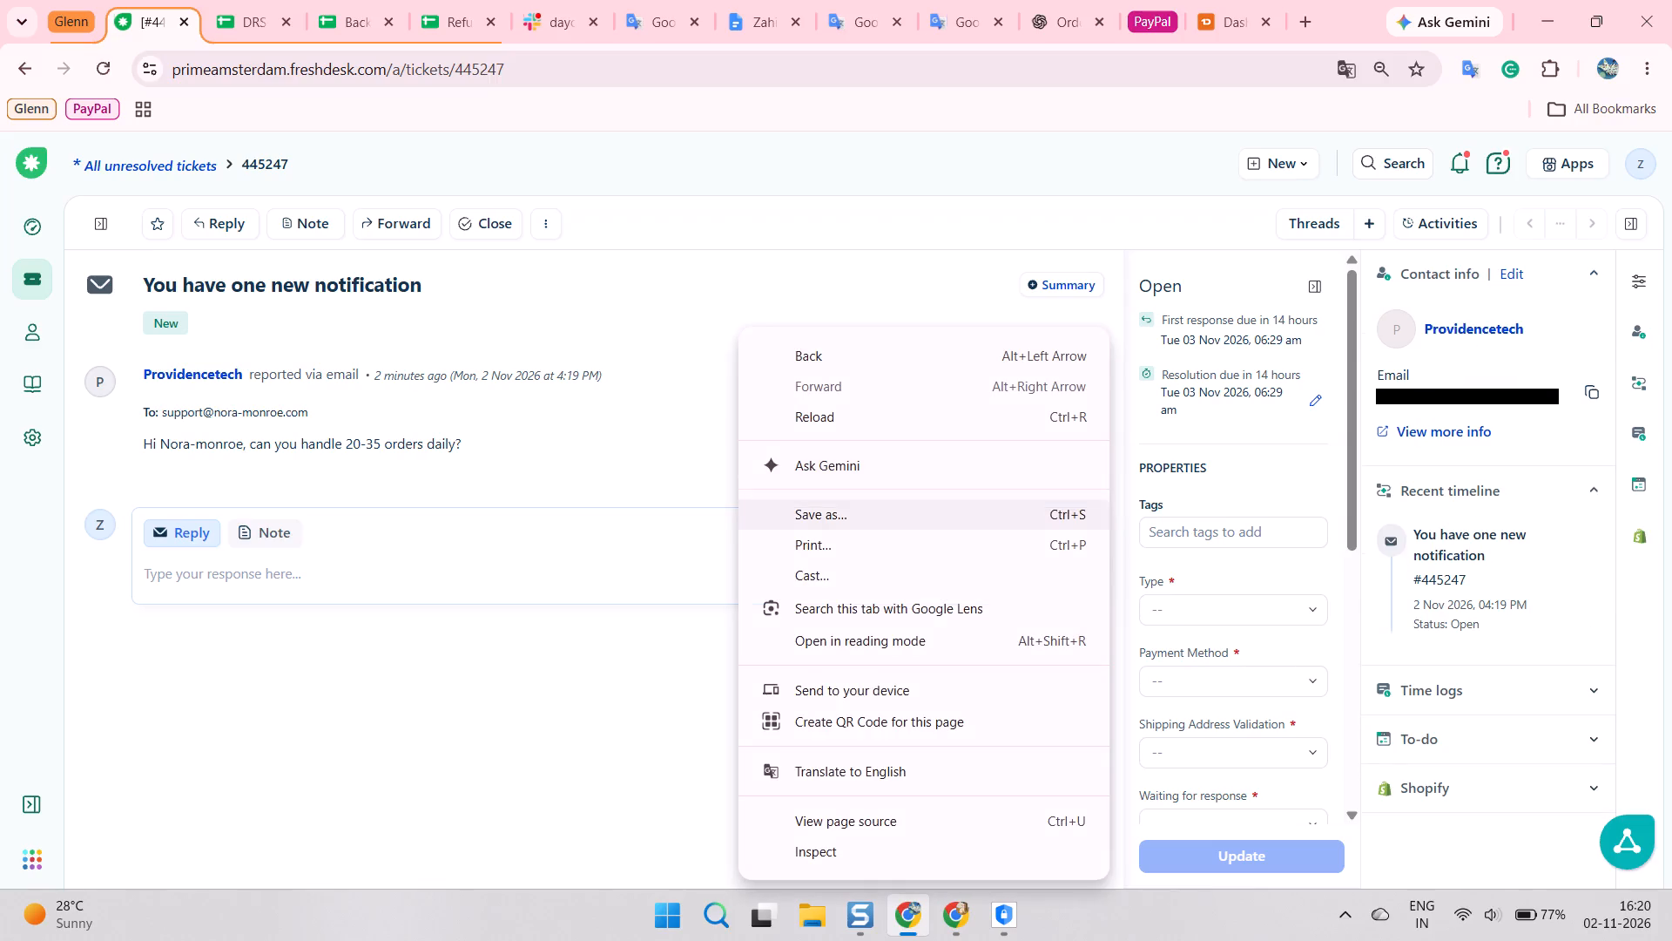
scroll(841, 526, "down", 4)
left_click(872, 755)
scroll(1129, 200, "up", 1)
double_click(1157, 108)
left_click(728, 462)
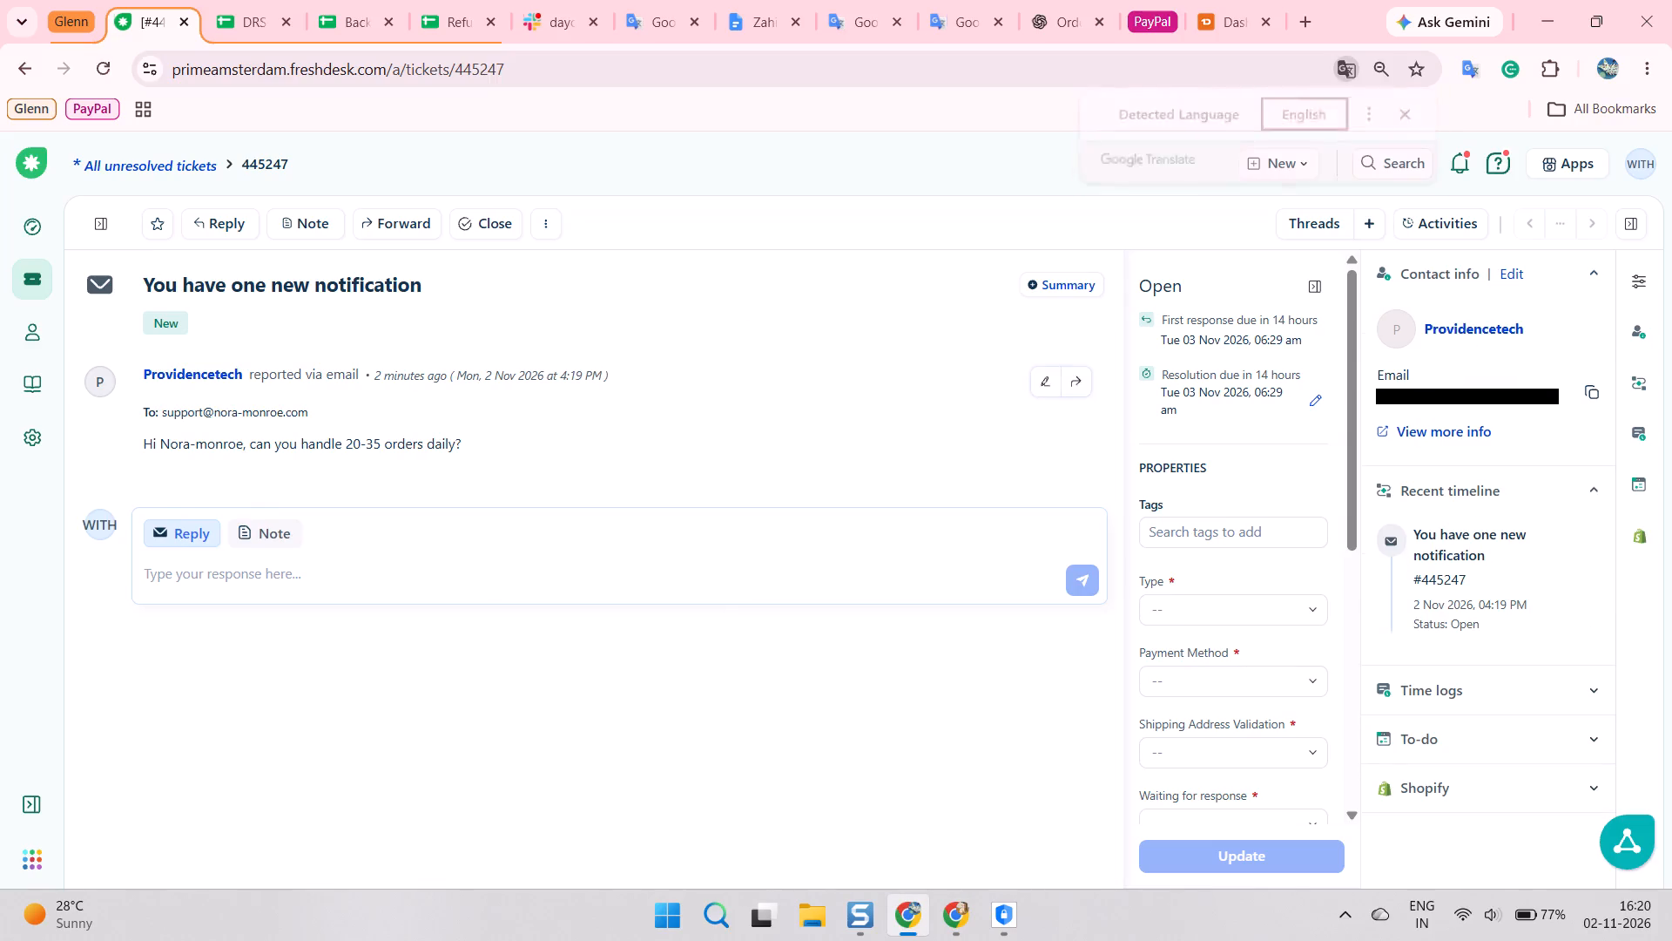
Start a reply to Providencetech and clear the default greeting from the message body.
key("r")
scroll(276, 513, "down", 7)
left_click(185, 750)
left_click_drag(187, 738, 196, 733, "ctrl")
key("ctrl+a")
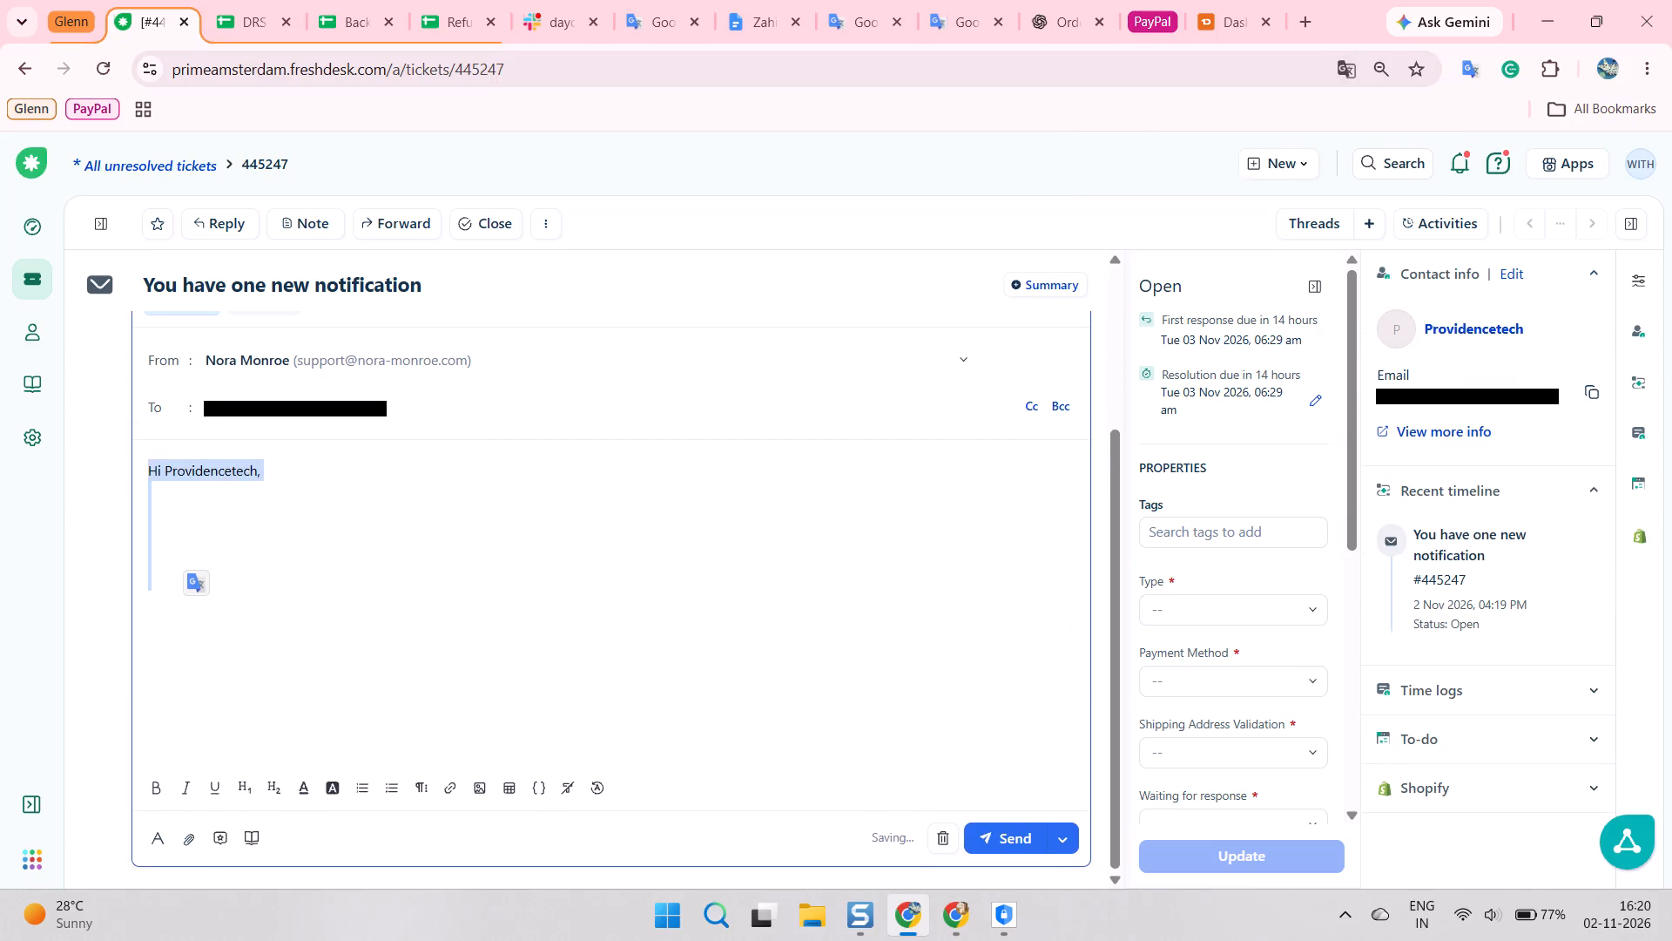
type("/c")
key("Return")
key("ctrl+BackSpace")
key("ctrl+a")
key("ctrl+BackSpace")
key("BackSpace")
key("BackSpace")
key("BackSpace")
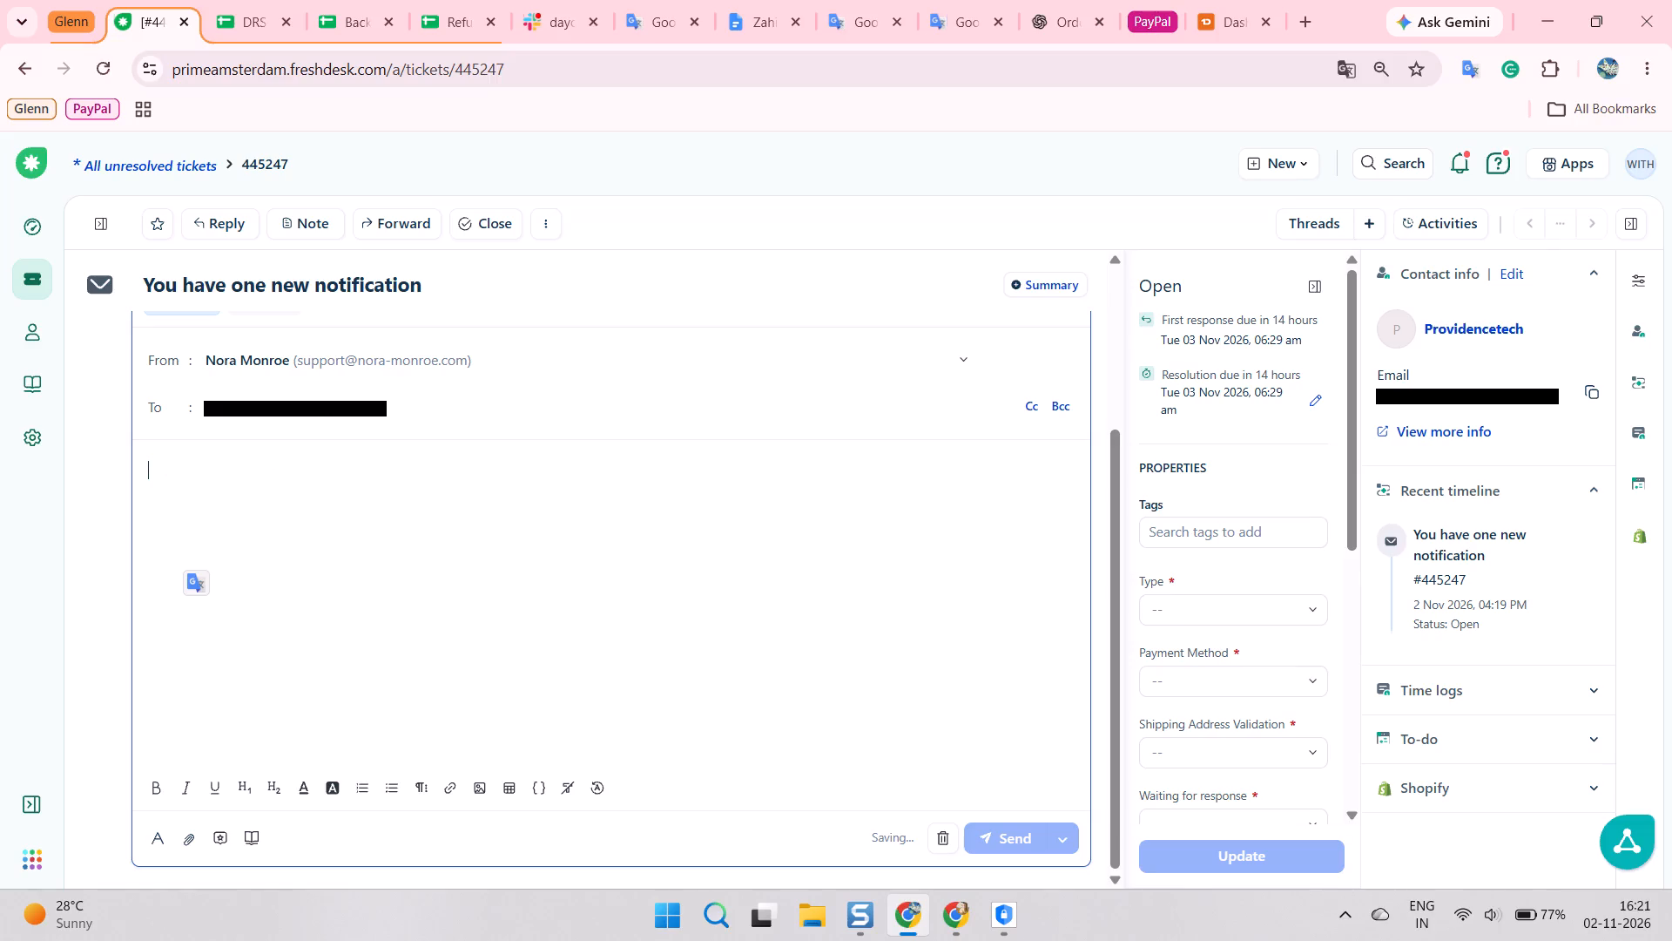
Search the canned responses for "mar" and insert the one declining marketing proposals into the reply.
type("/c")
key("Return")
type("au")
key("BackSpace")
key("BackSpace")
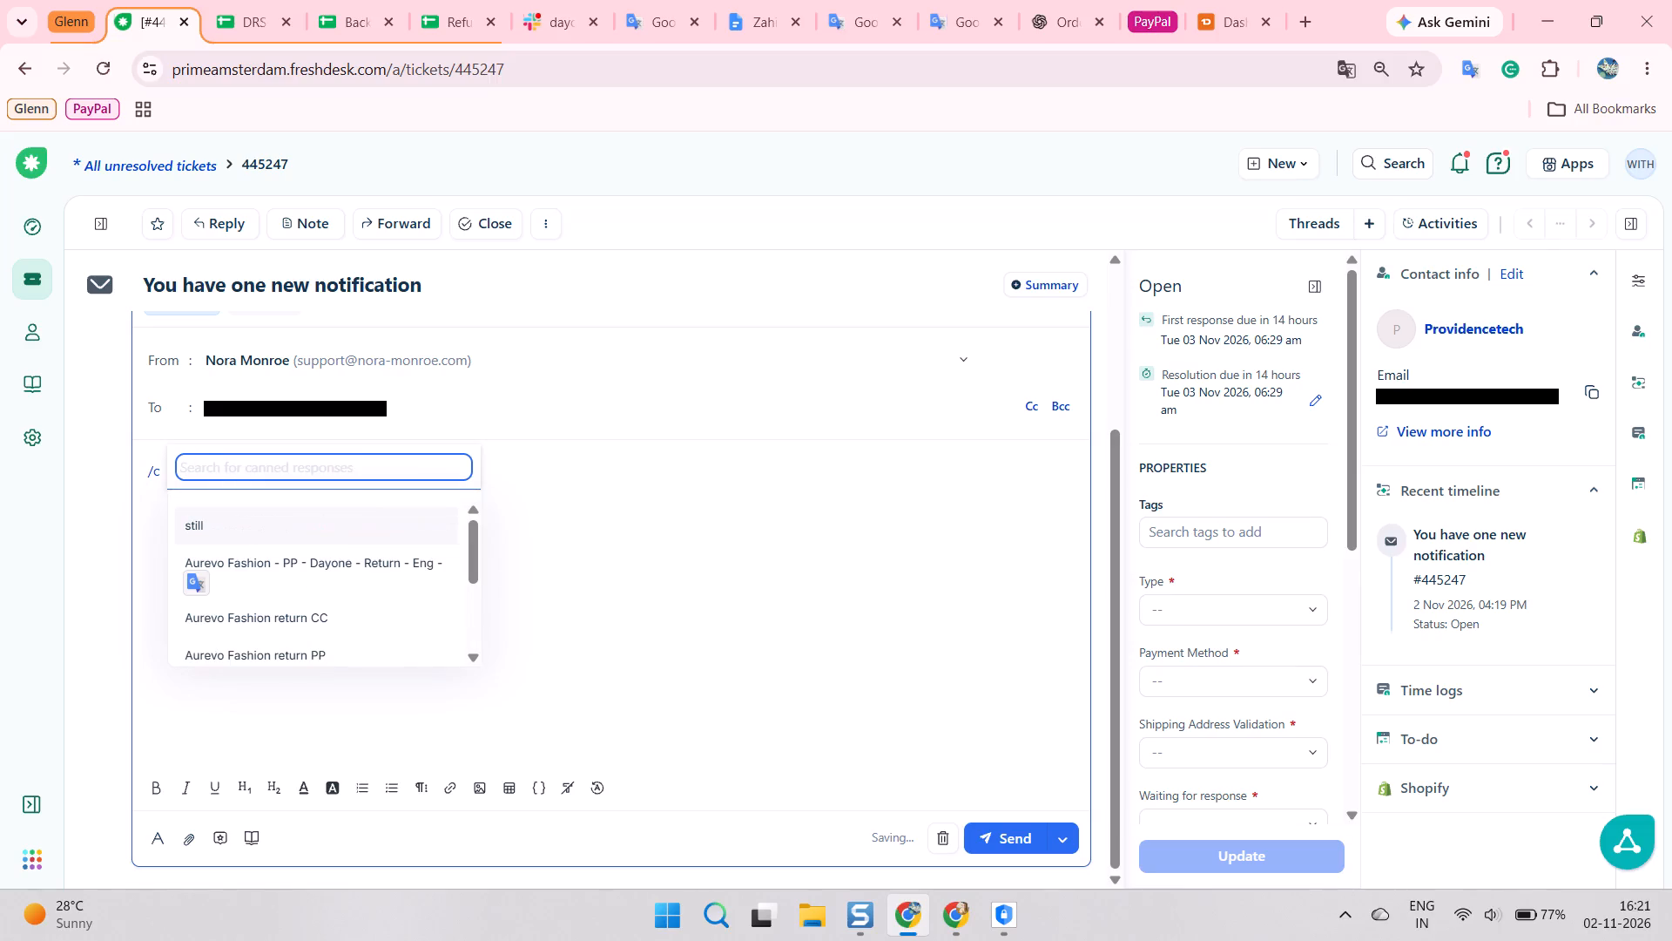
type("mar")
left_click(231, 530)
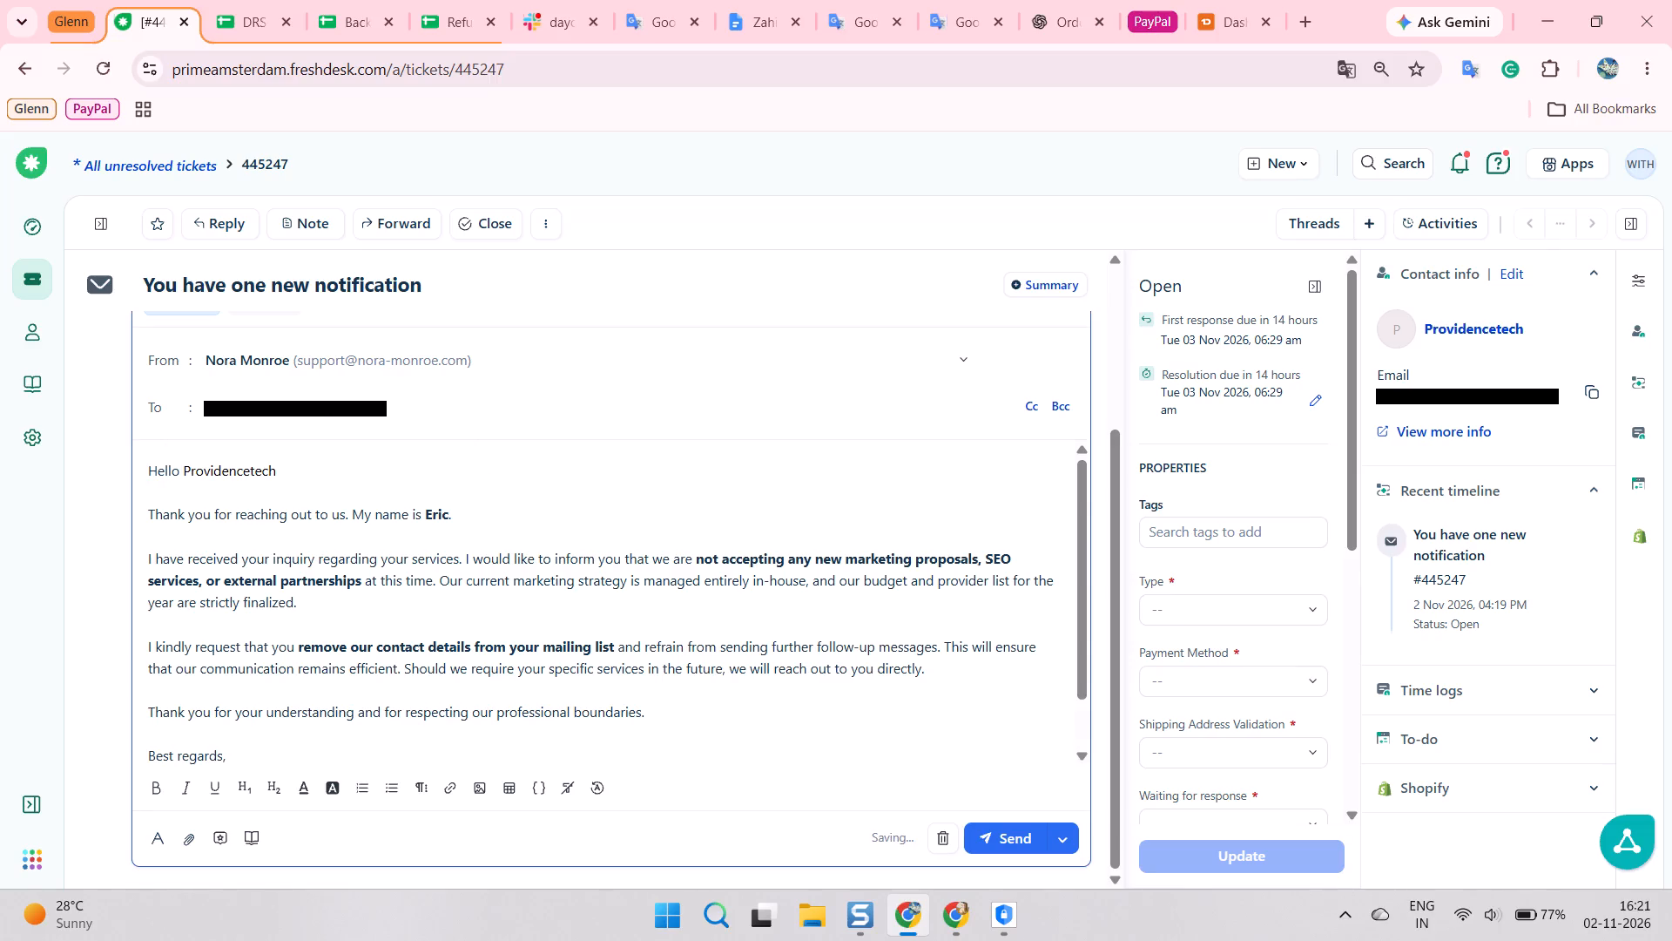
Remove the recipient's name from the greeting so it reads "Hello," and send the reply on ticket 445247.
key("alt+Tab")
key("alt+Tab")
scroll(322, 430, "up", 4)
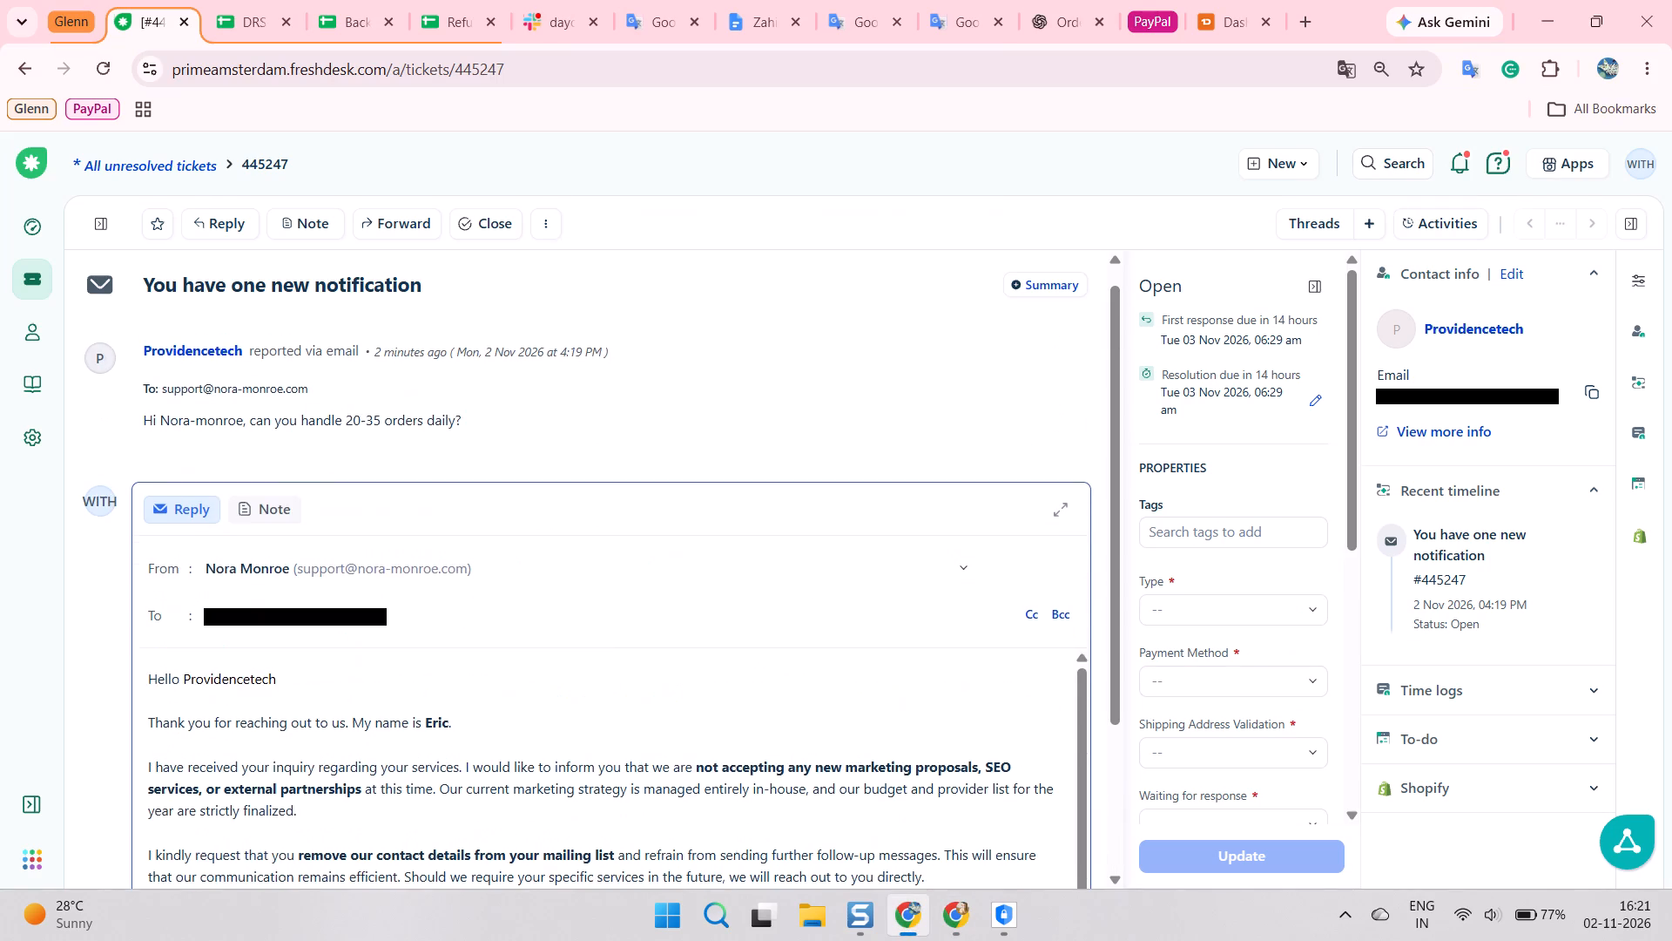
scroll(327, 436, "up", 2)
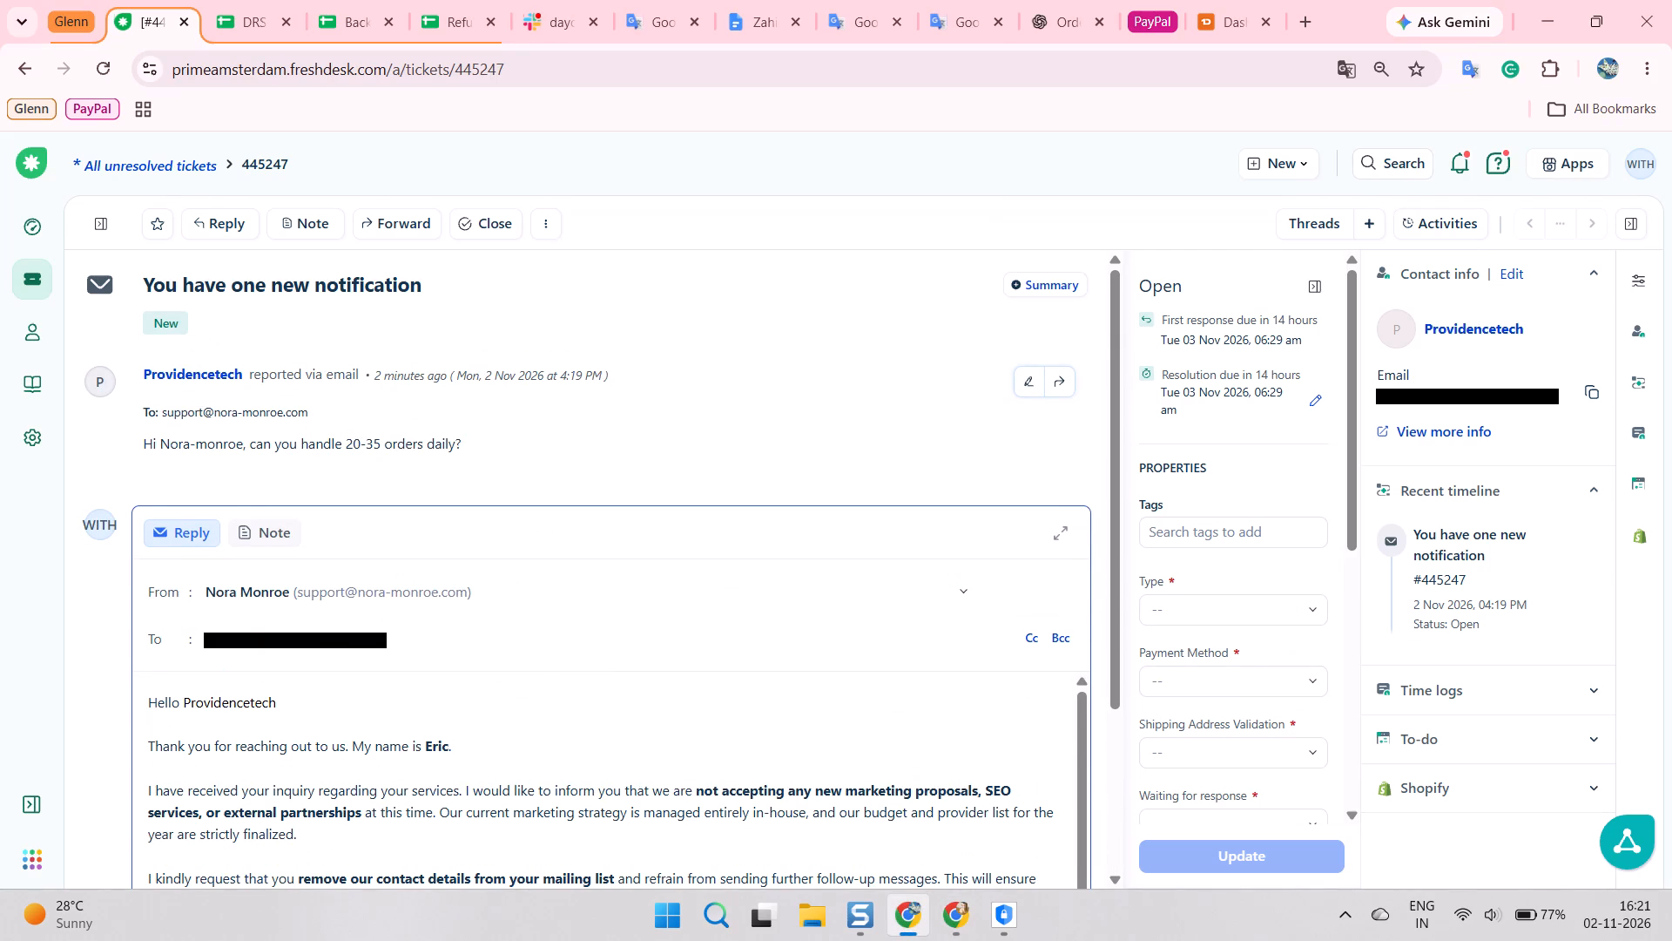
scroll(233, 503, "down", 1)
double_click(212, 552)
key("BackSpace")
key("BackSpace")
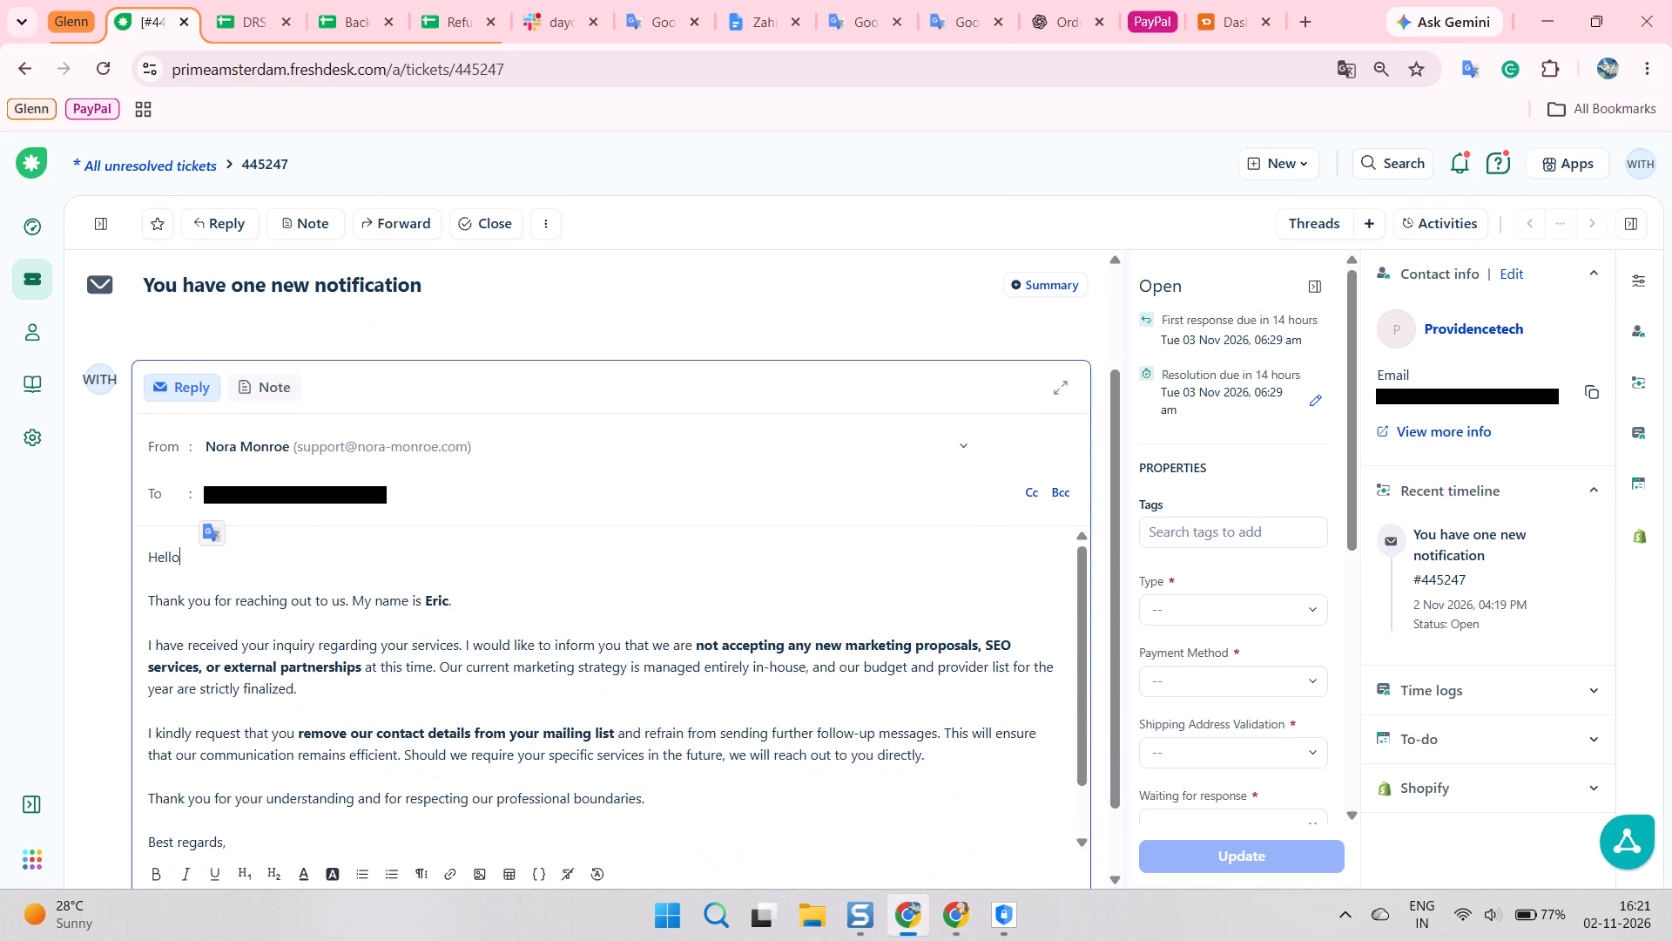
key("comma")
scroll(333, 555, "down", 11)
left_click(1001, 838)
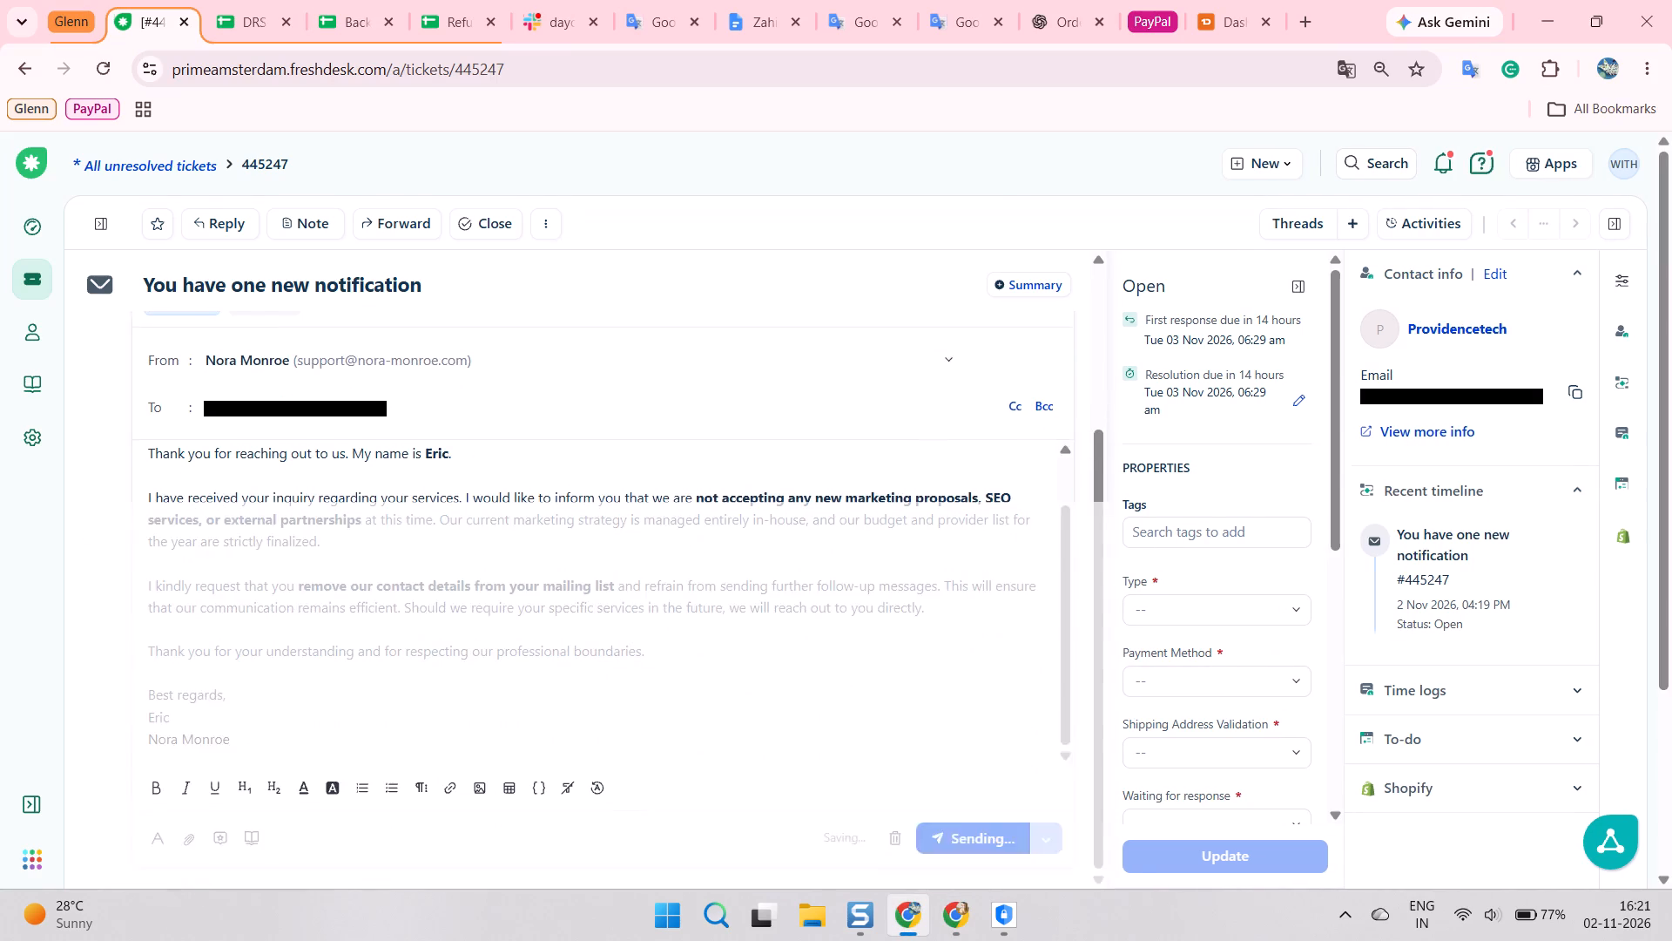
Set the ticket's type, payment method and shipping address validation to NA, waiting for response to N/A, and Marketing/PayPal to No.
scroll(664, 596, "down", 2)
scroll(516, 548, "down", 7)
scroll(1349, 464, "down", 5)
scroll(1149, 423, "up", 4)
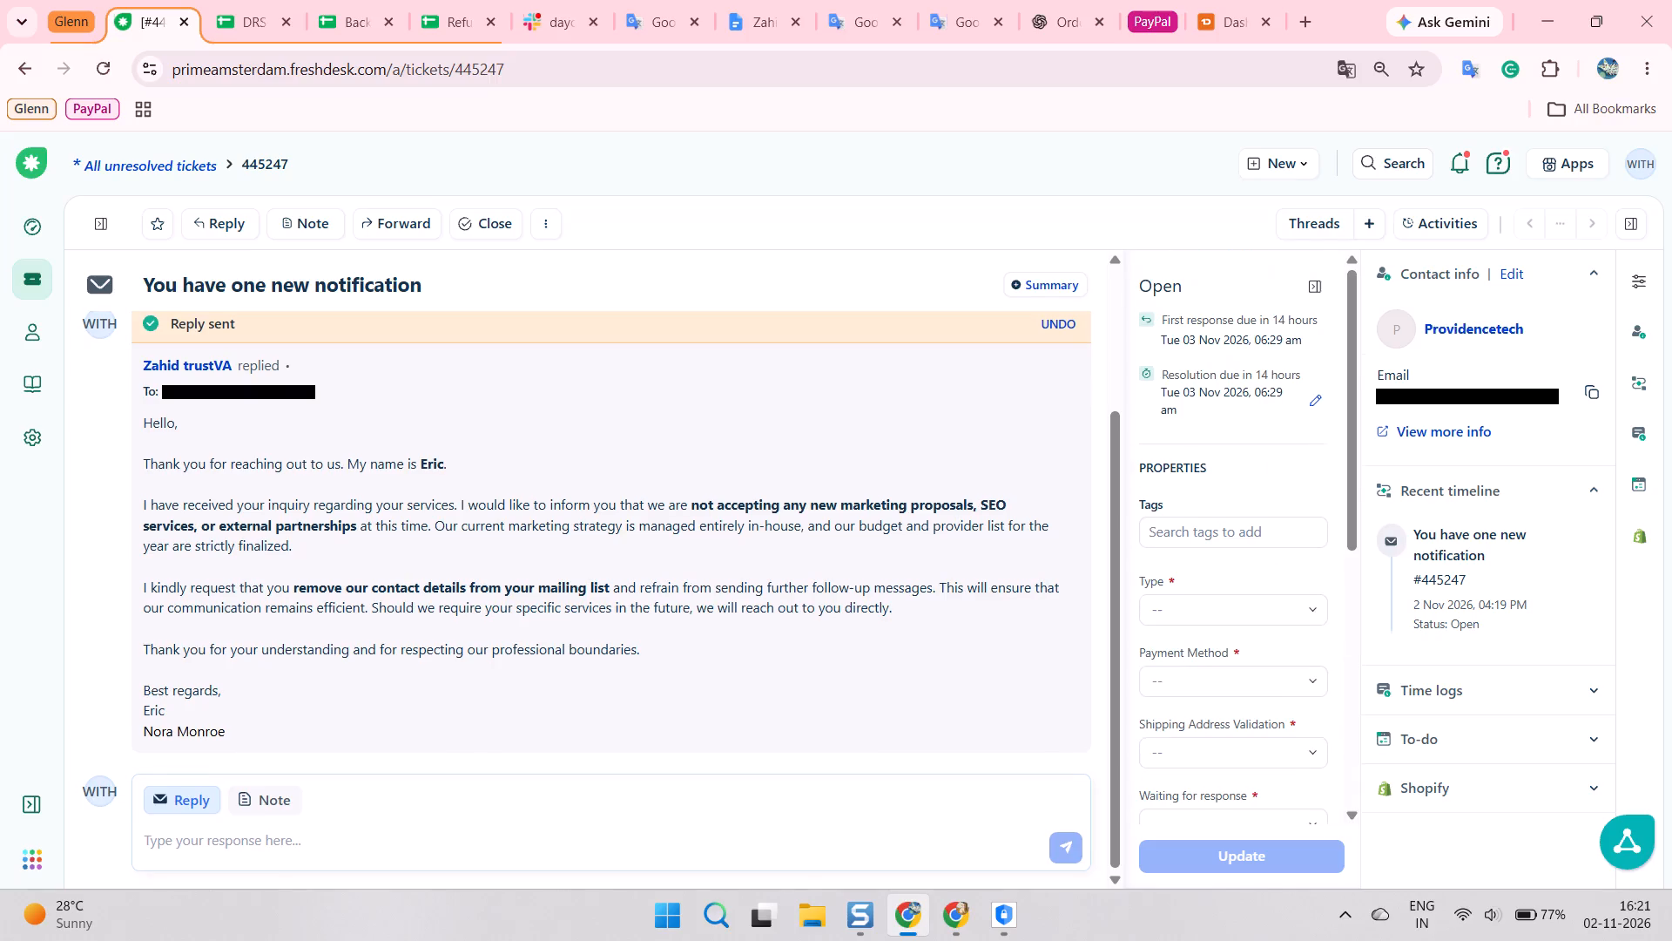
scroll(1224, 430, "up", 3)
scroll(1040, 439, "up", 1)
scroll(1013, 441, "down", 1)
left_click(1240, 622)
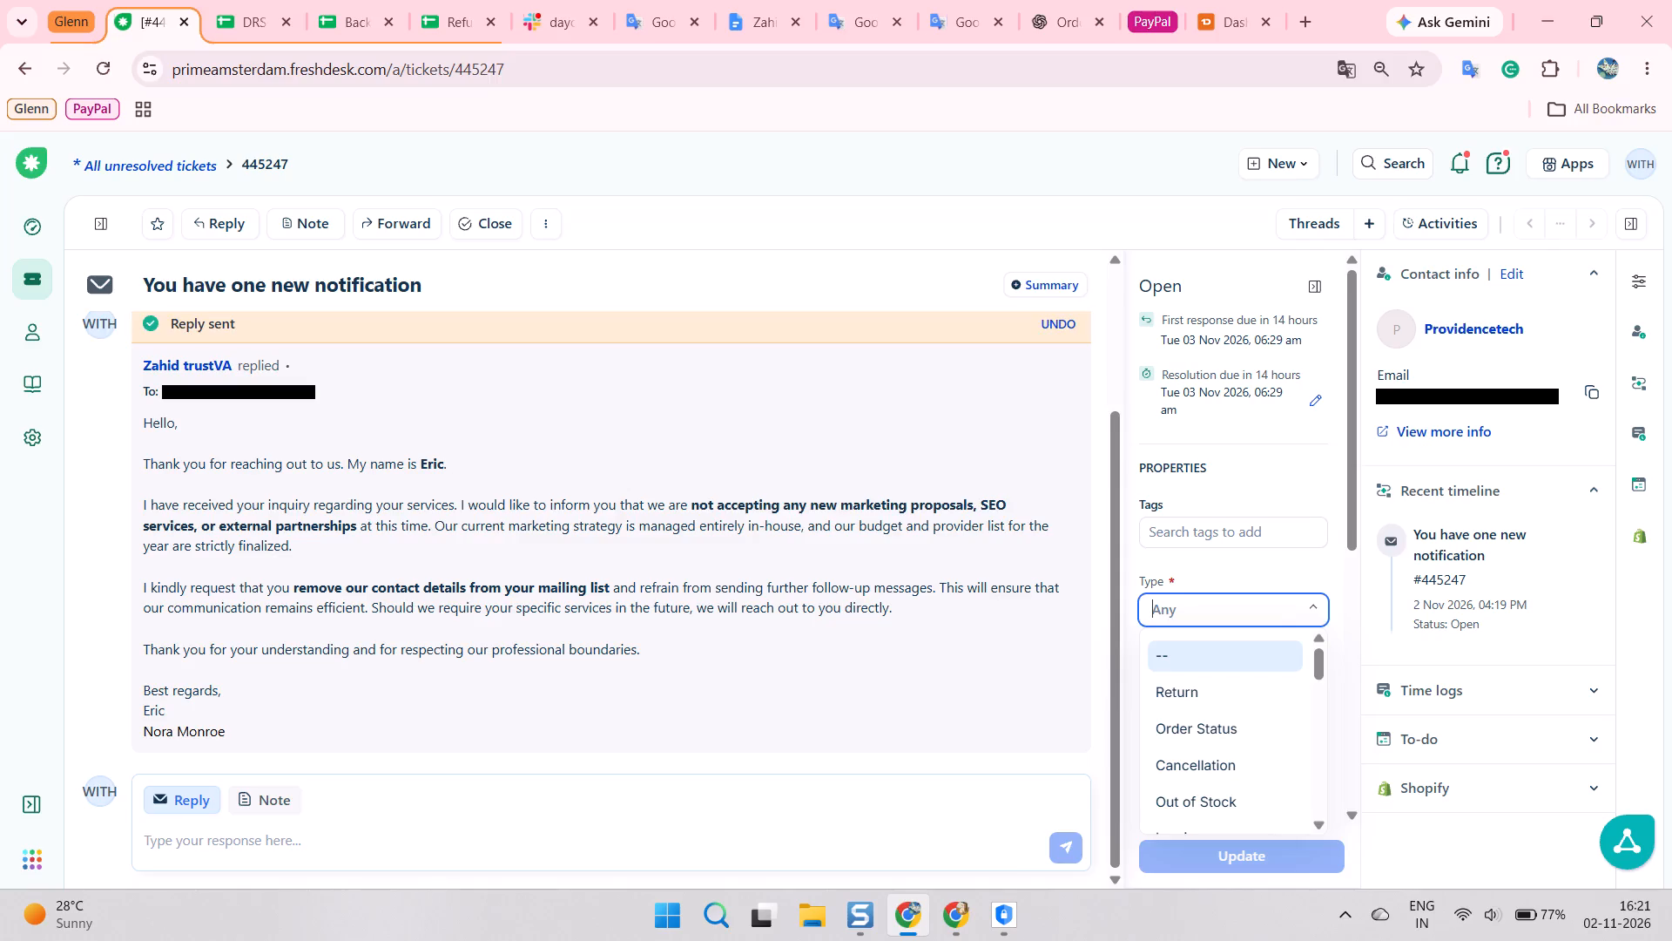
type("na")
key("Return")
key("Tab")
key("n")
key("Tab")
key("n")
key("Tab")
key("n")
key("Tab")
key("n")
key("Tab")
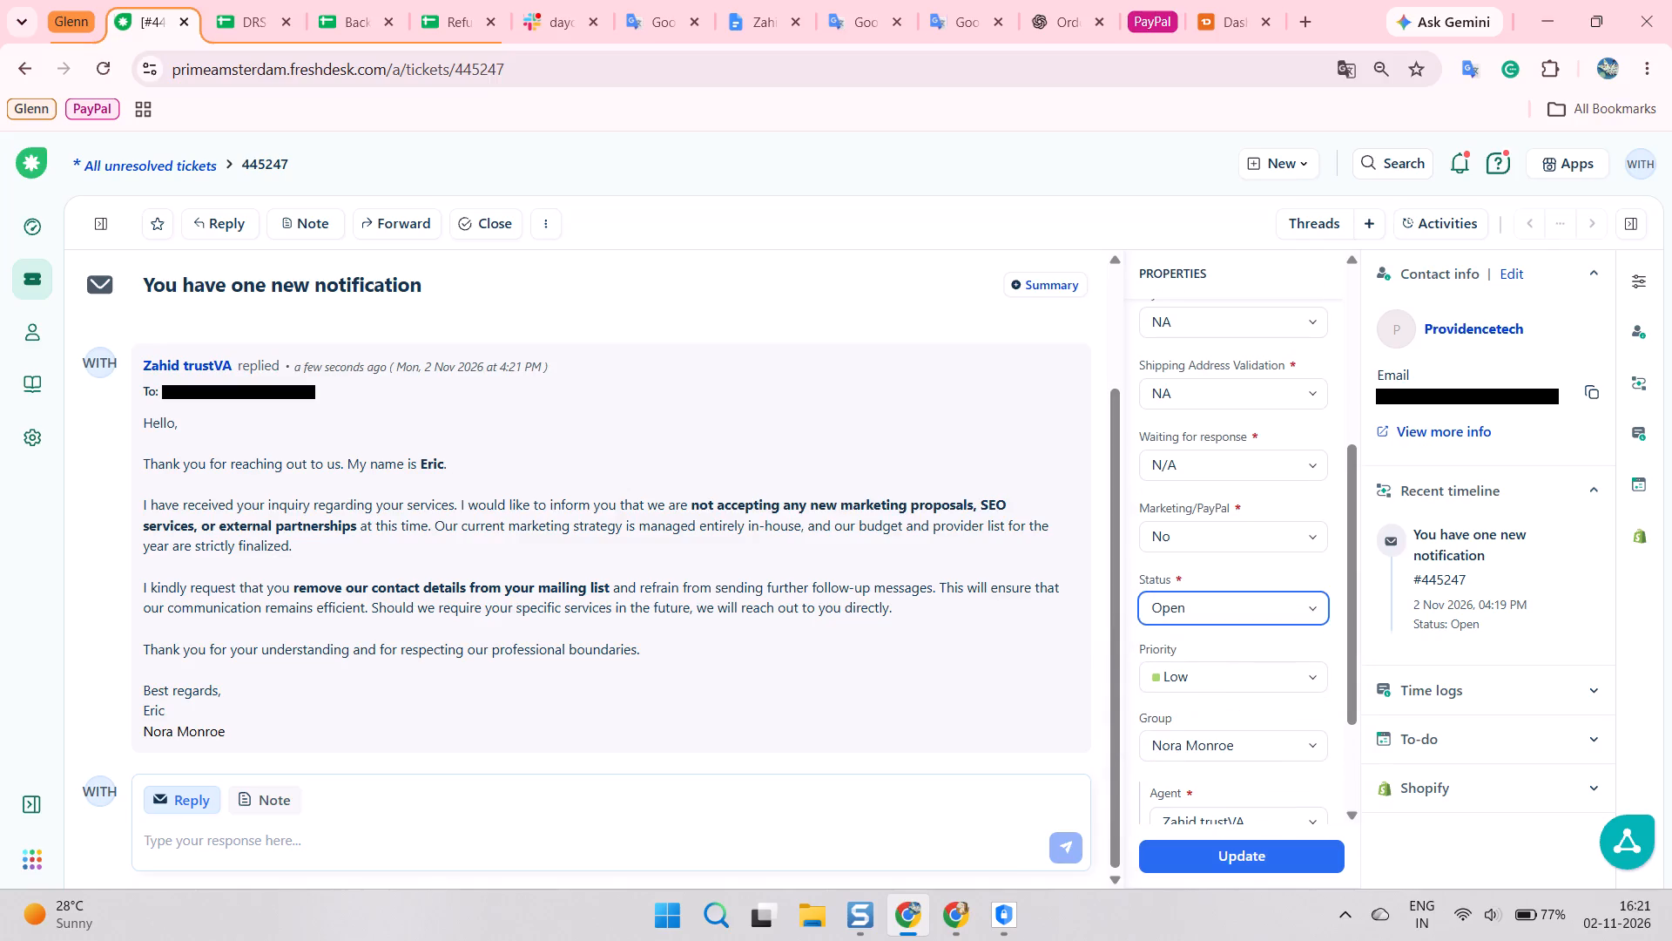
Set the status of ticket 445247 to Resolved and update its properties.
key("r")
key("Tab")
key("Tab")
left_click(1217, 597)
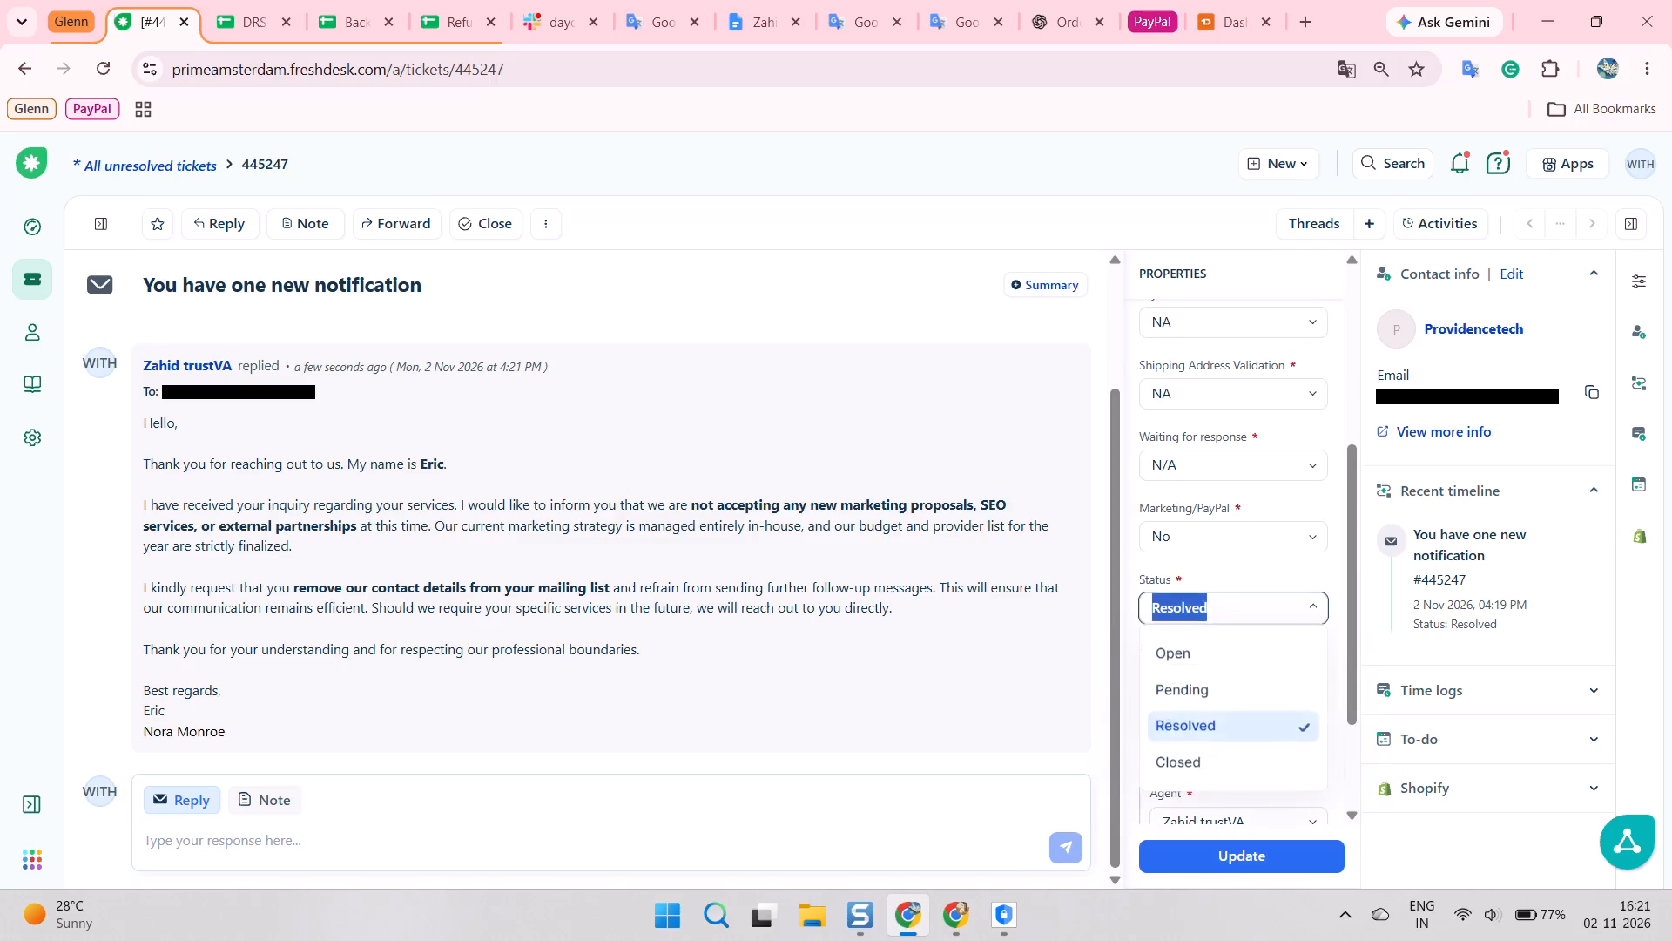
left_click(1211, 737)
key("Tab")
key("Tab")
key("Tab")
scroll(1242, 678, "down", 7)
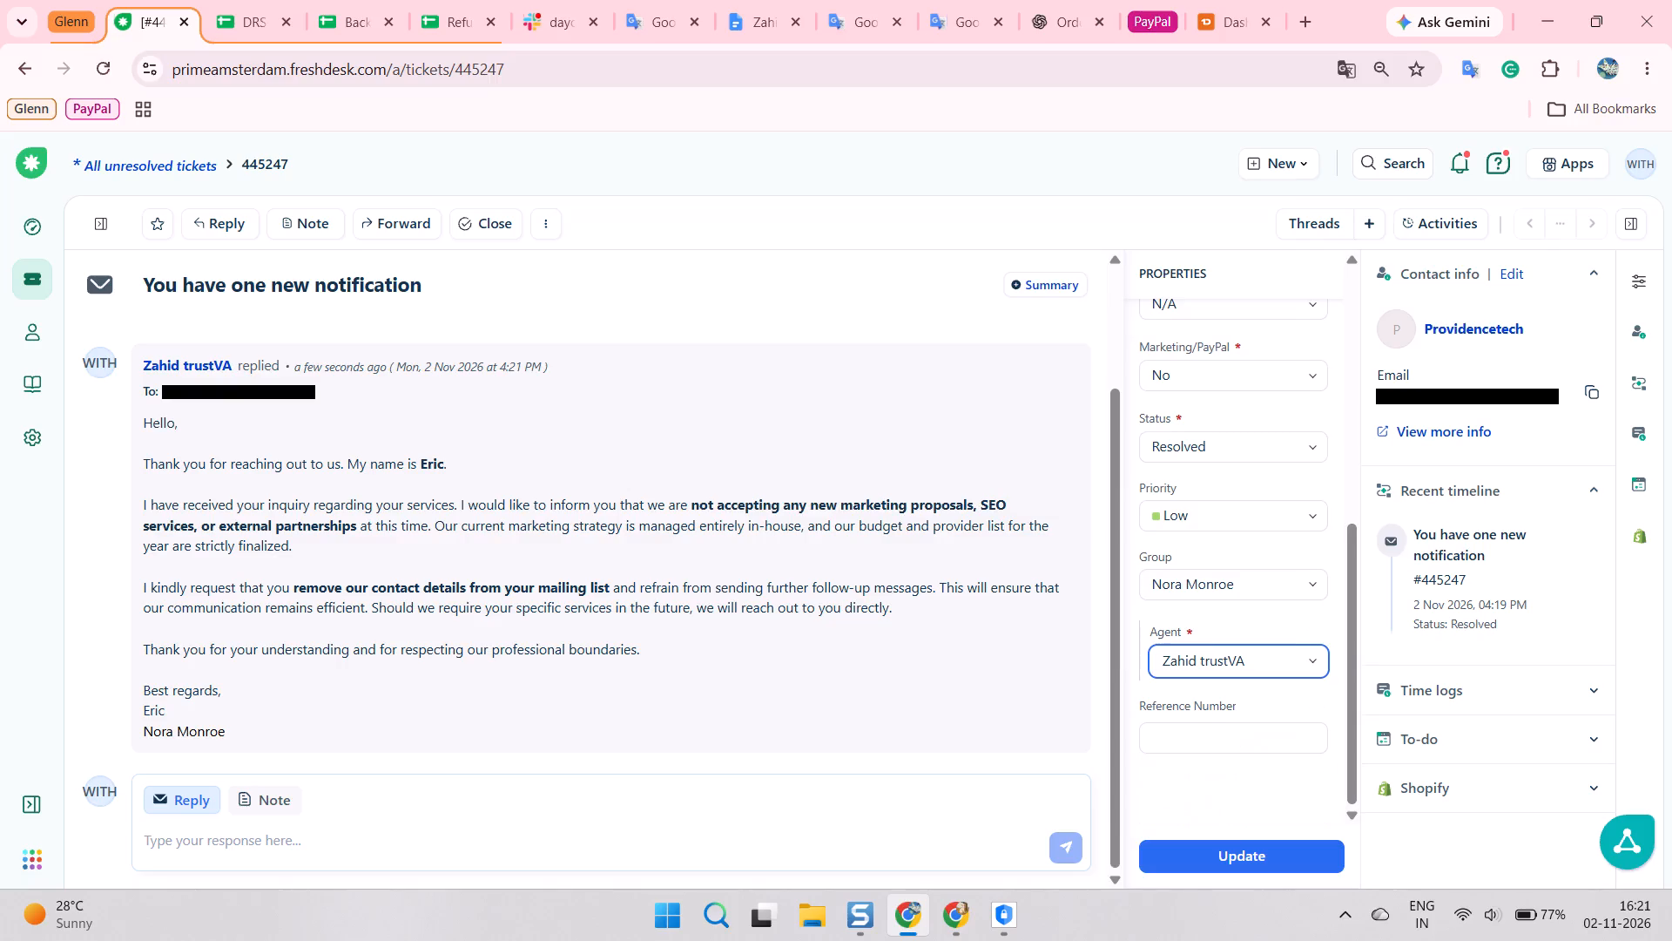
left_click(1260, 854)
scroll(892, 611, "down", 5)
double_click(237, 157)
key("ctrl+c")
key("ctrl+c")
left_click(221, 0)
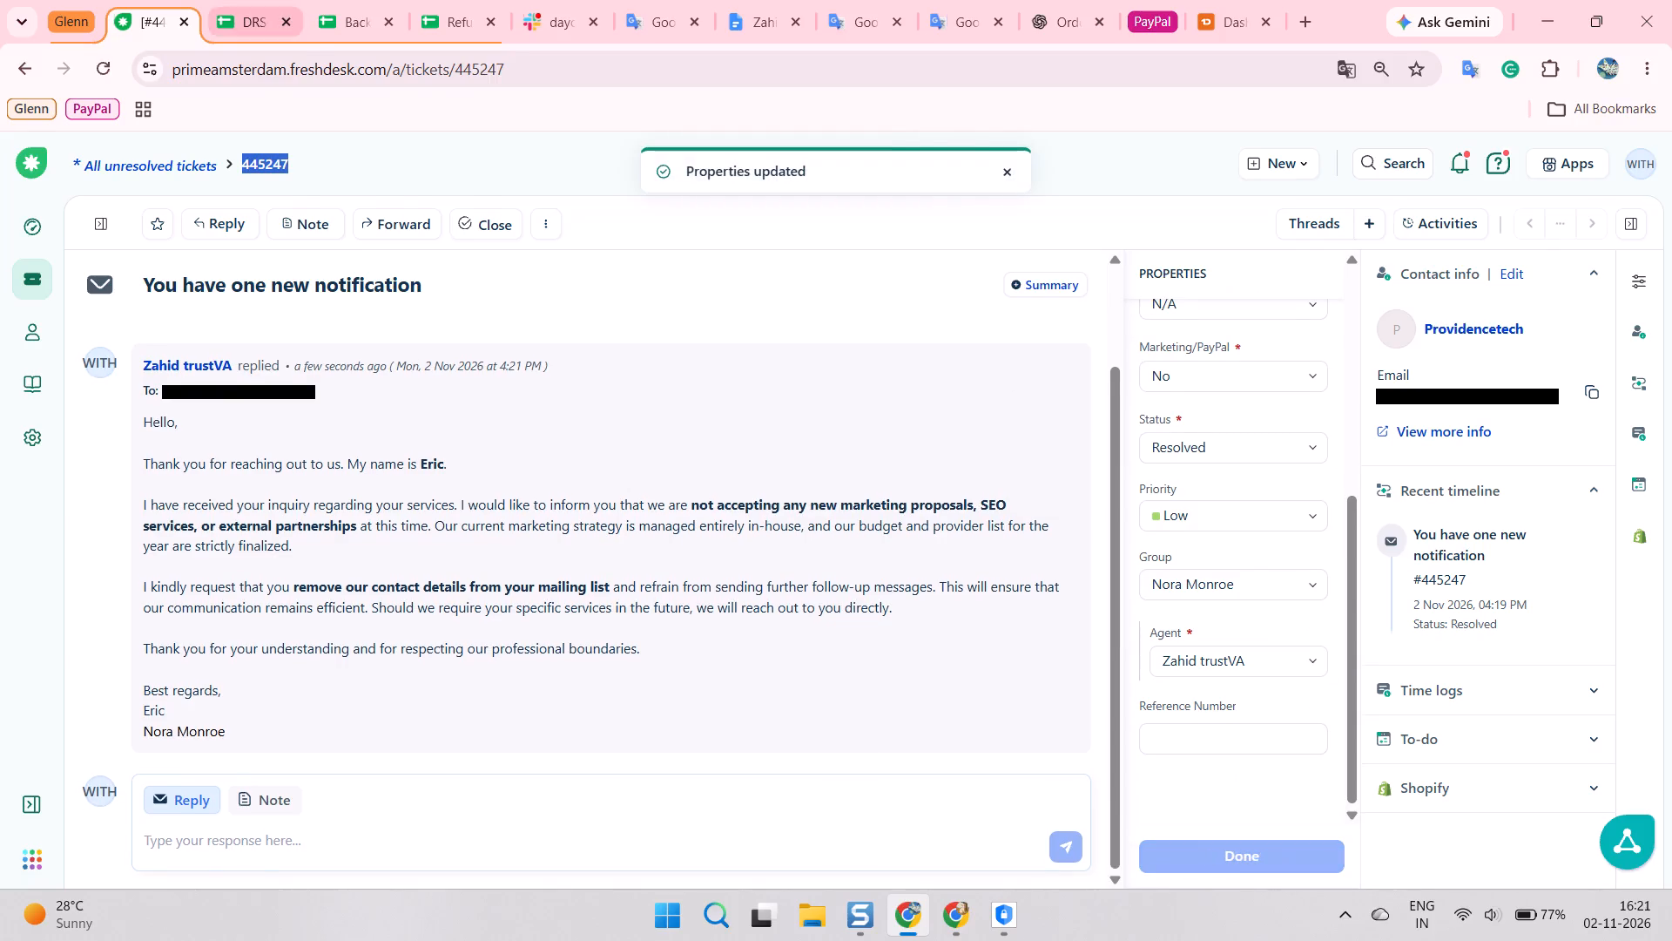
key("ctrl+v")
left_click(539, 462)
scroll(538, 462, "down", 1)
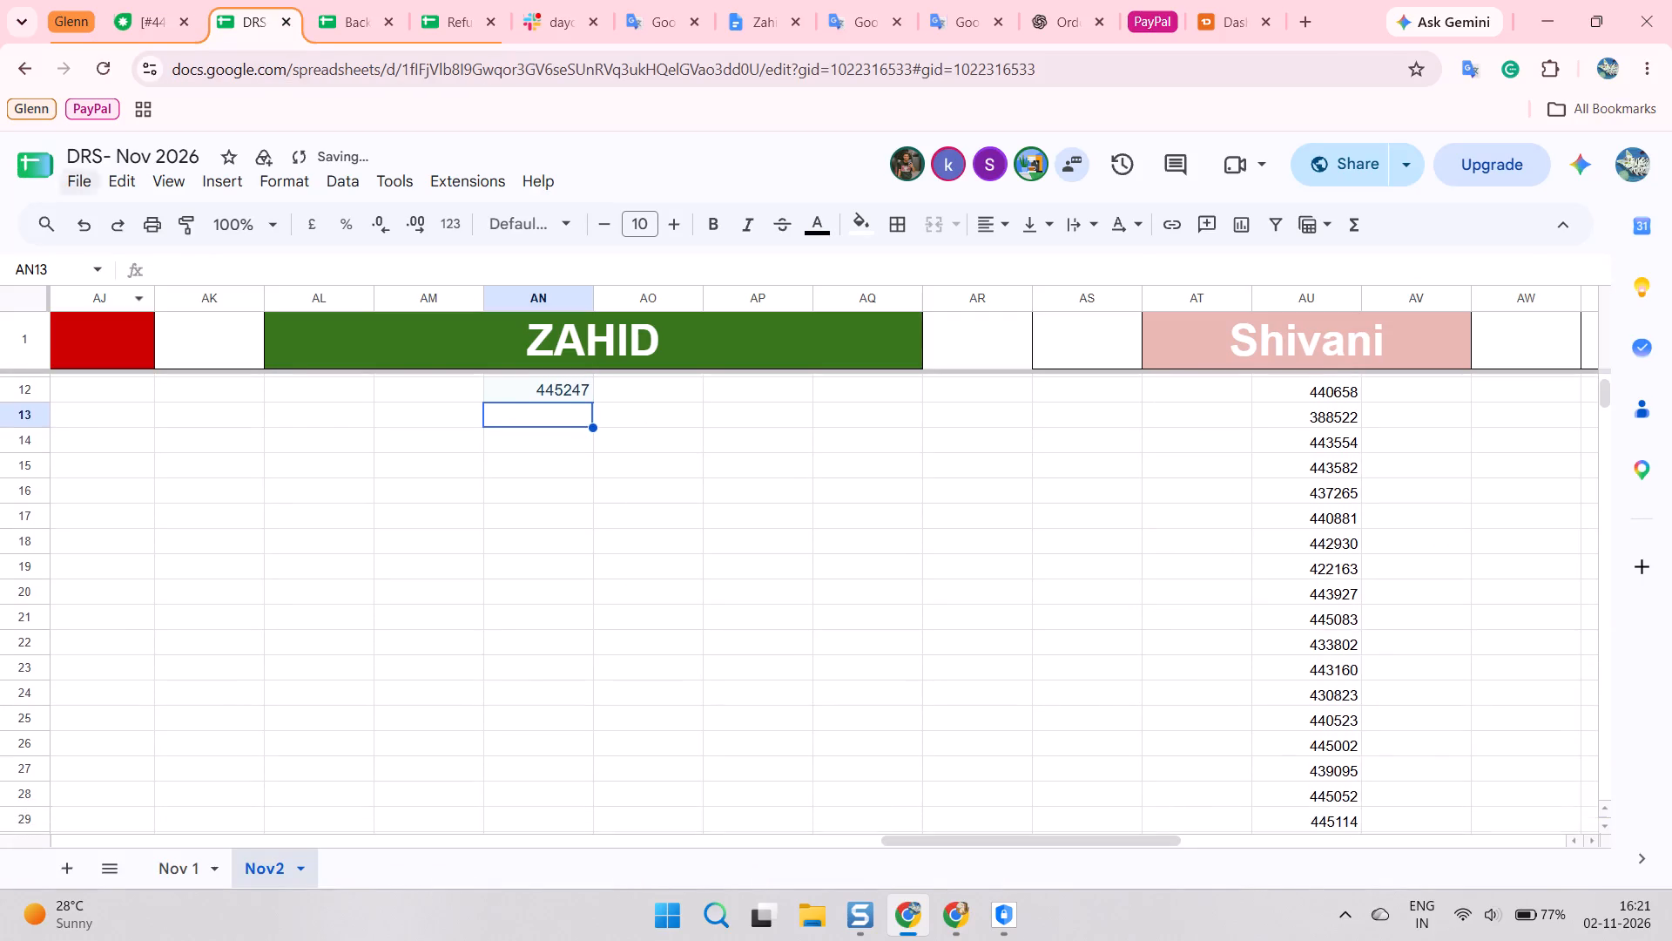
Return to the unresolved tickets list in Freshdesk, clear the agent filter and apply the remaining All unresolved status filter.
left_click(140, 0)
left_click(654, 522)
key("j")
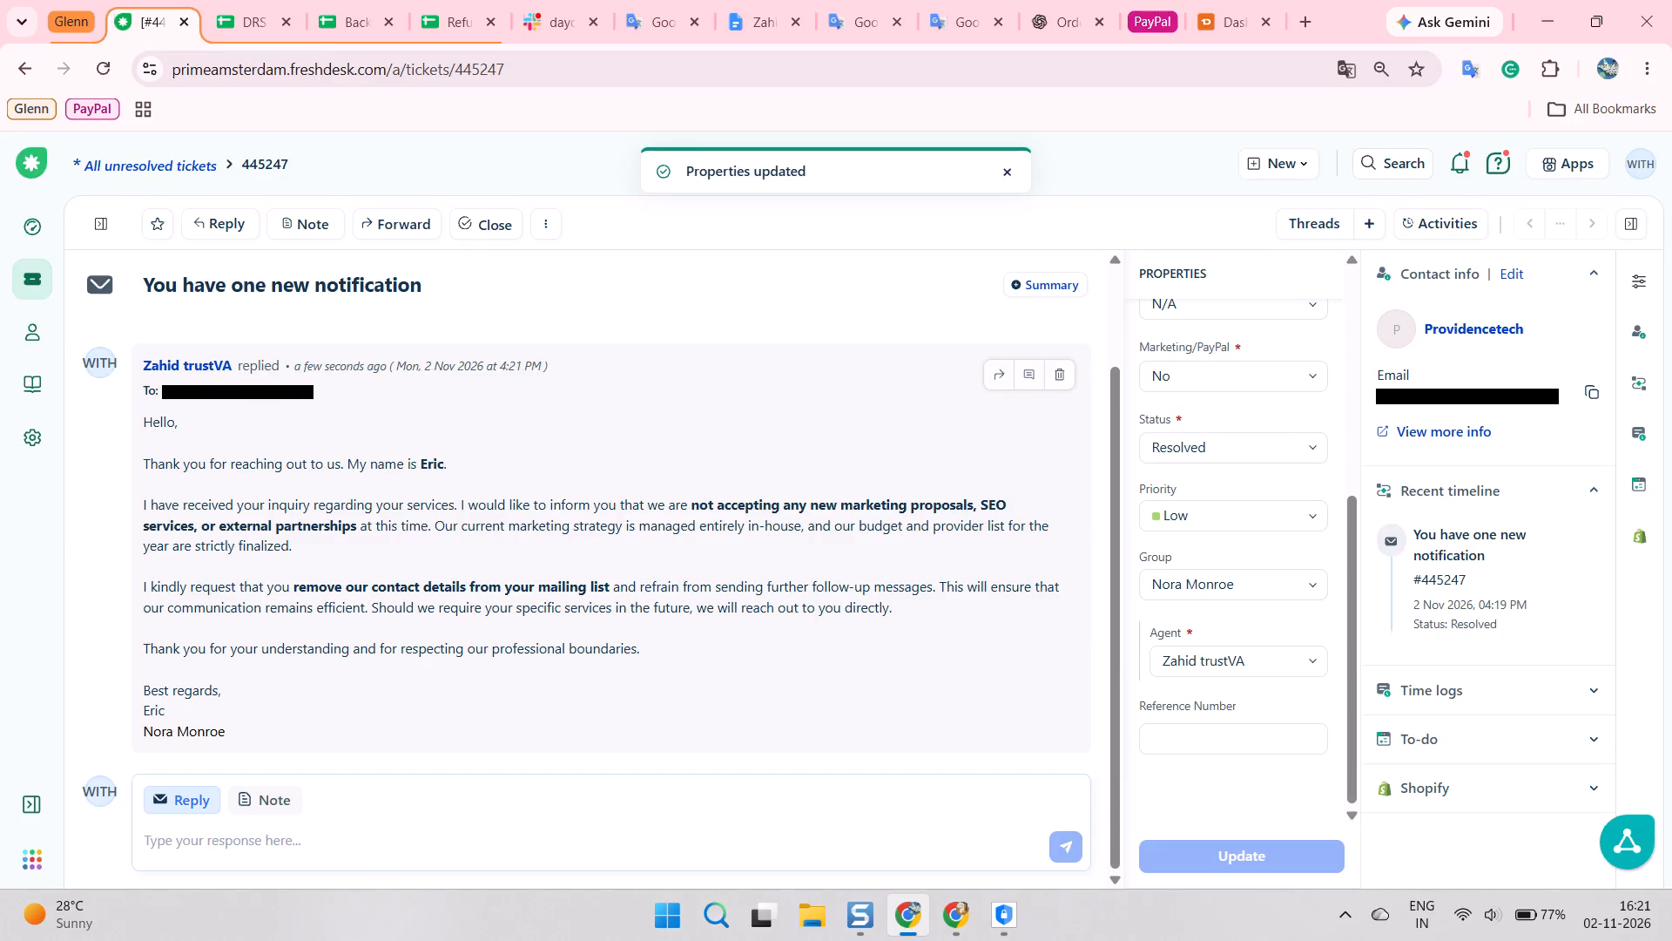
left_click(27, 274)
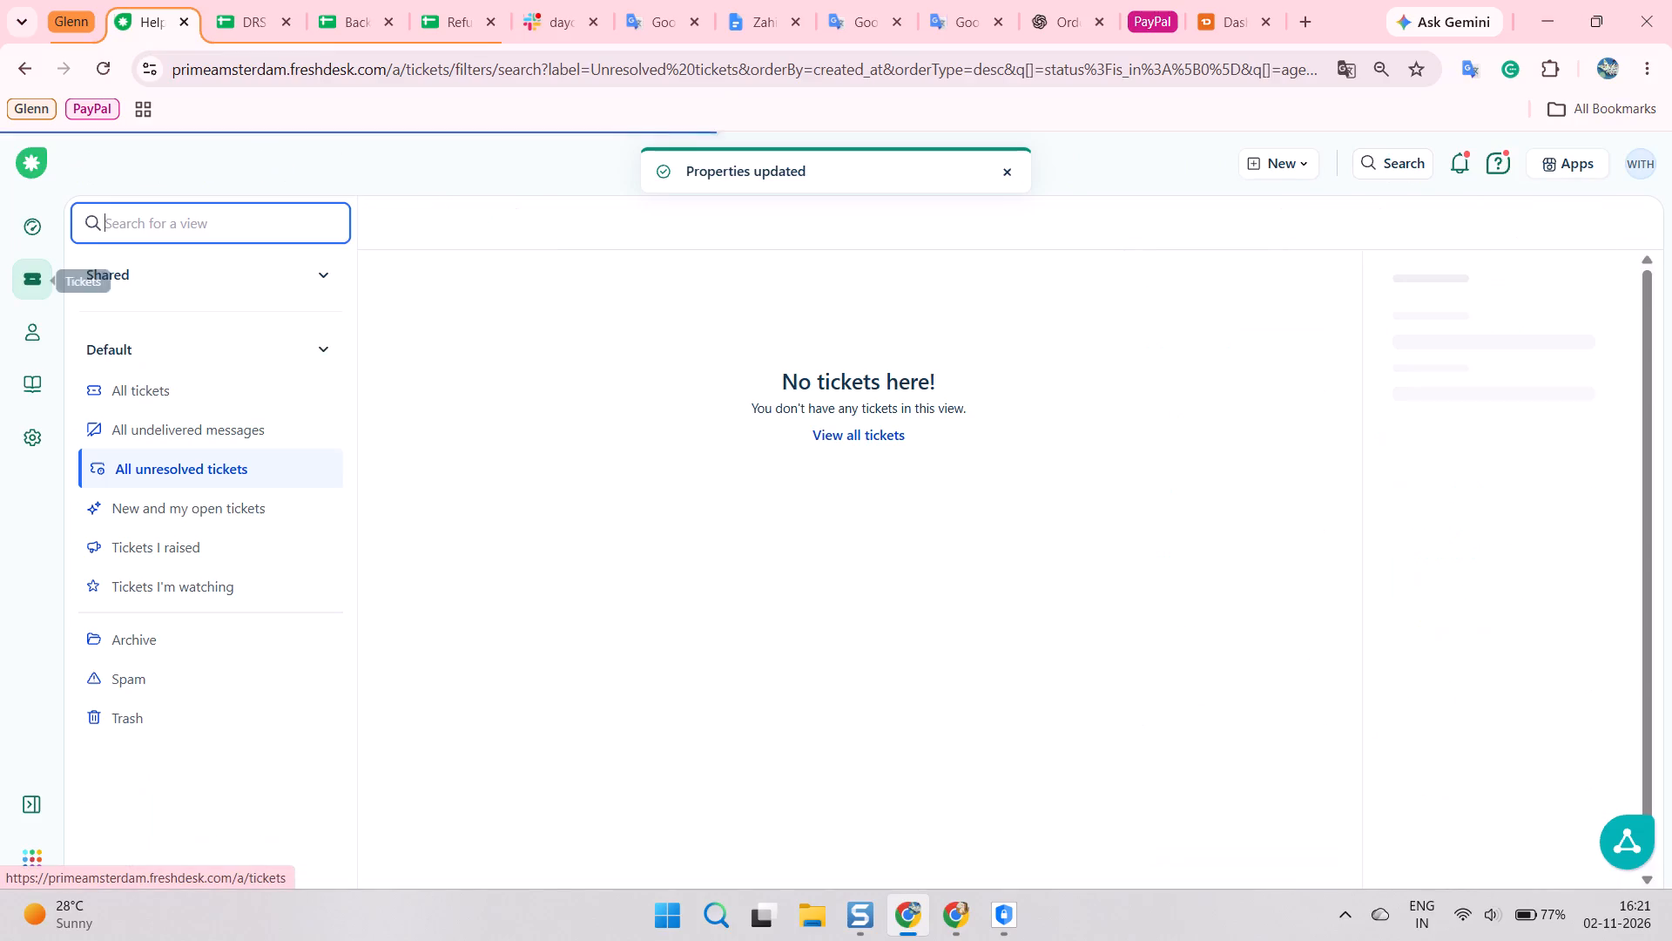
scroll(496, 414, "up", 6)
left_click(1438, 397)
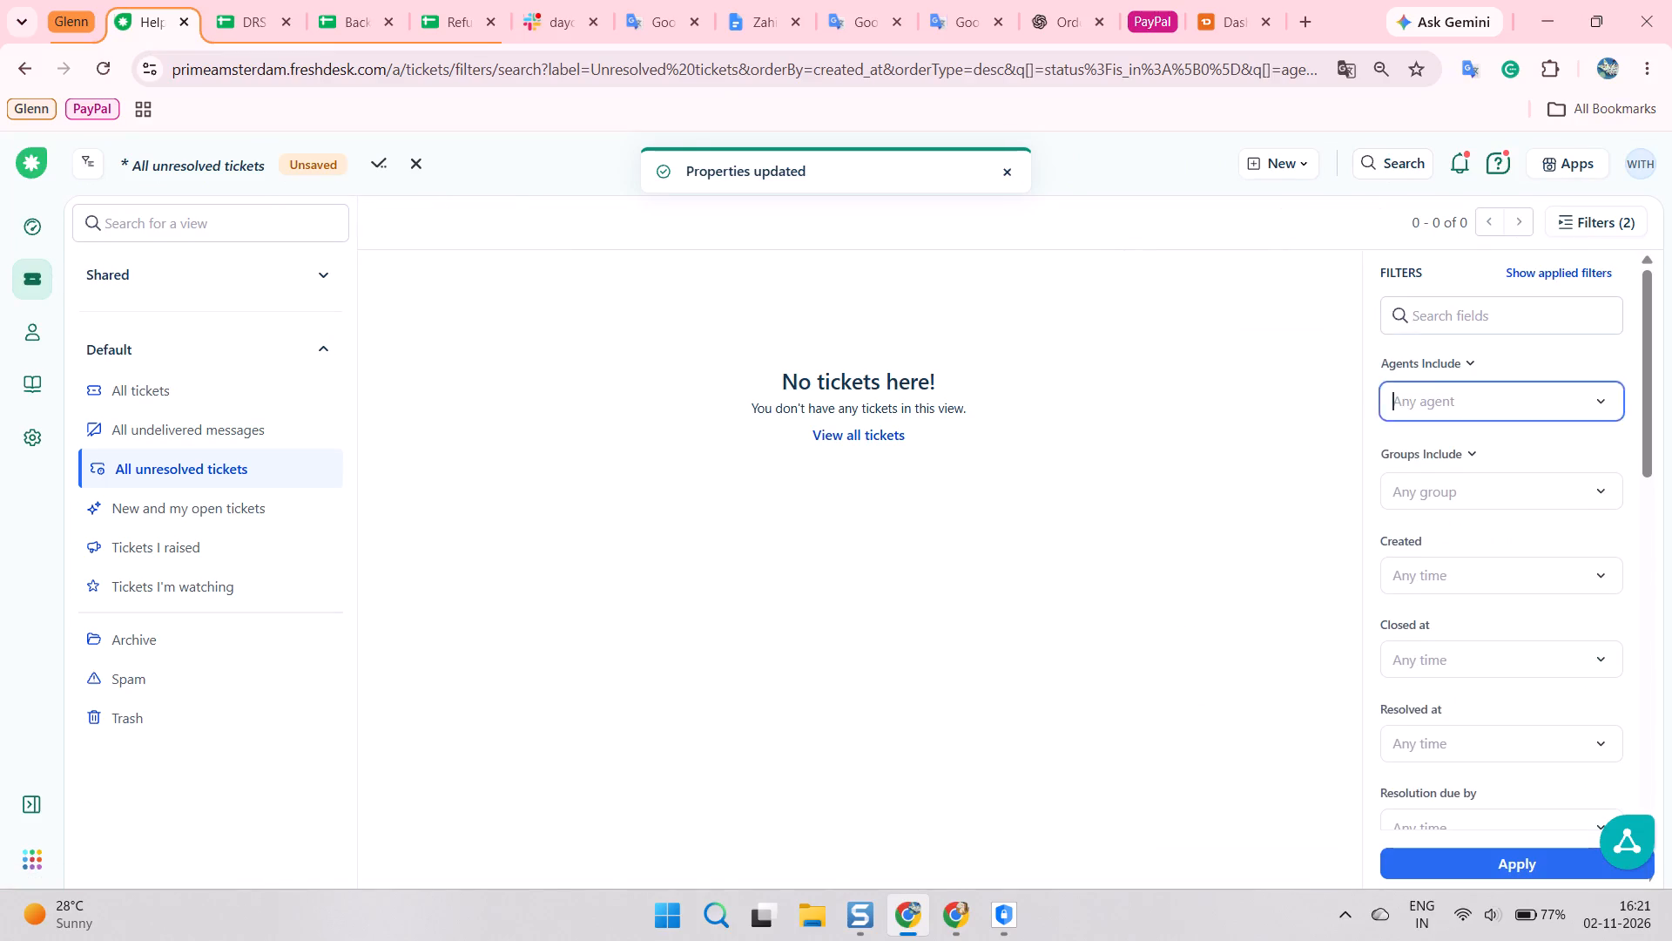
scroll(1468, 795, "down", 3)
left_click(1531, 883)
left_click(1536, 873)
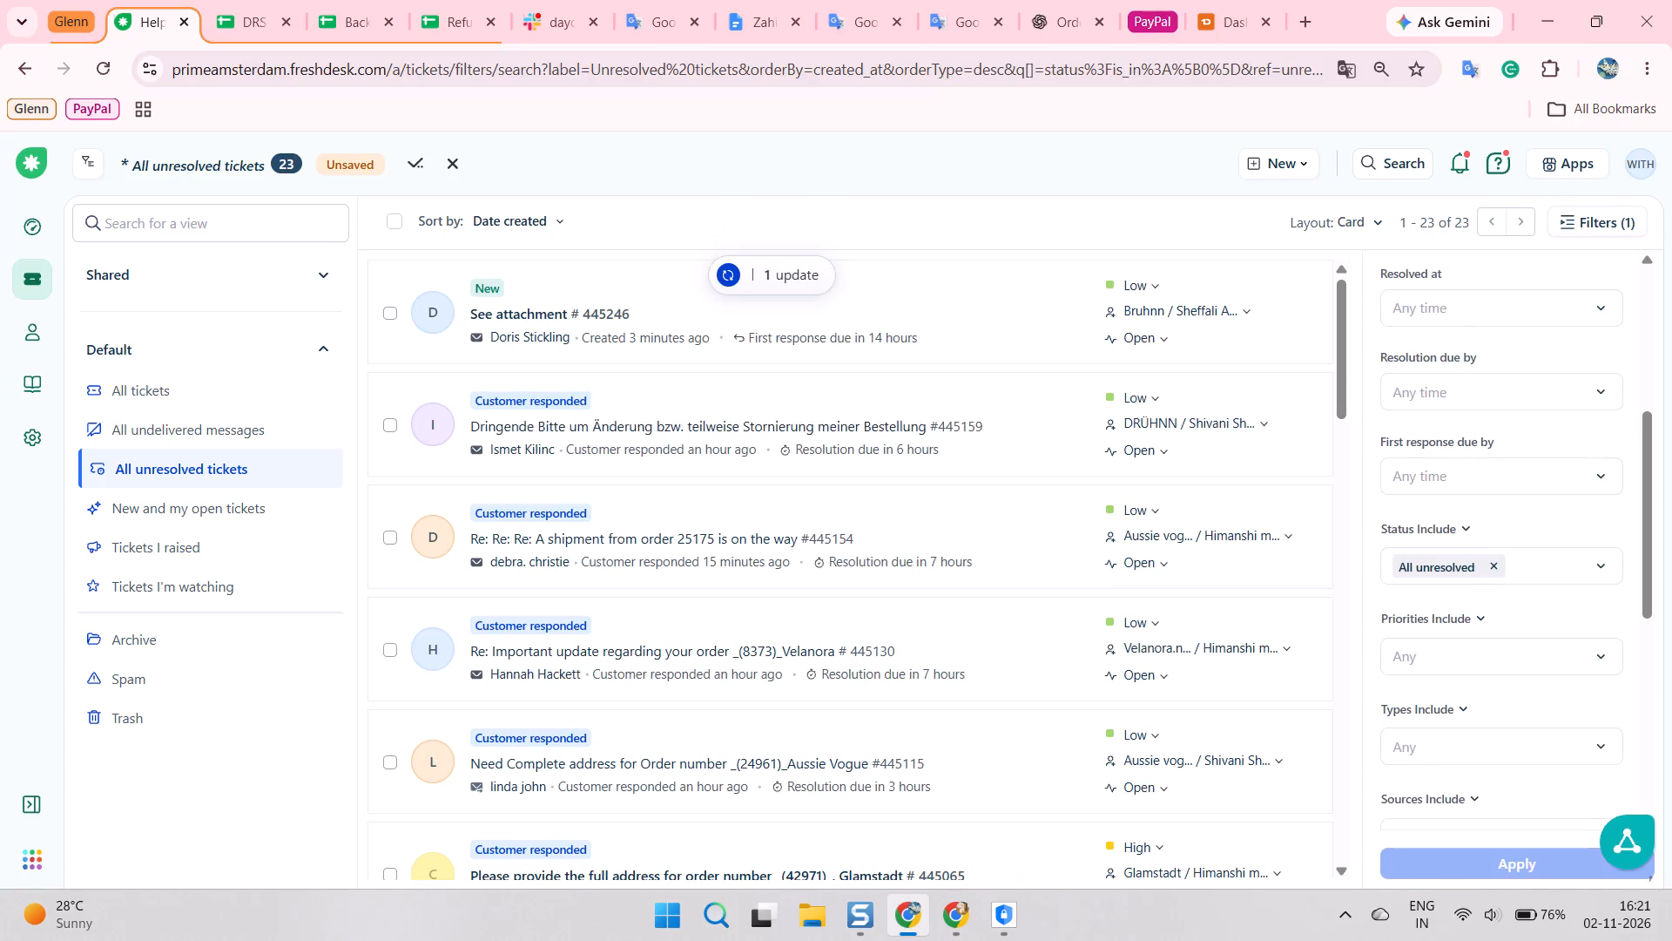
scroll(521, 313, "up", 1)
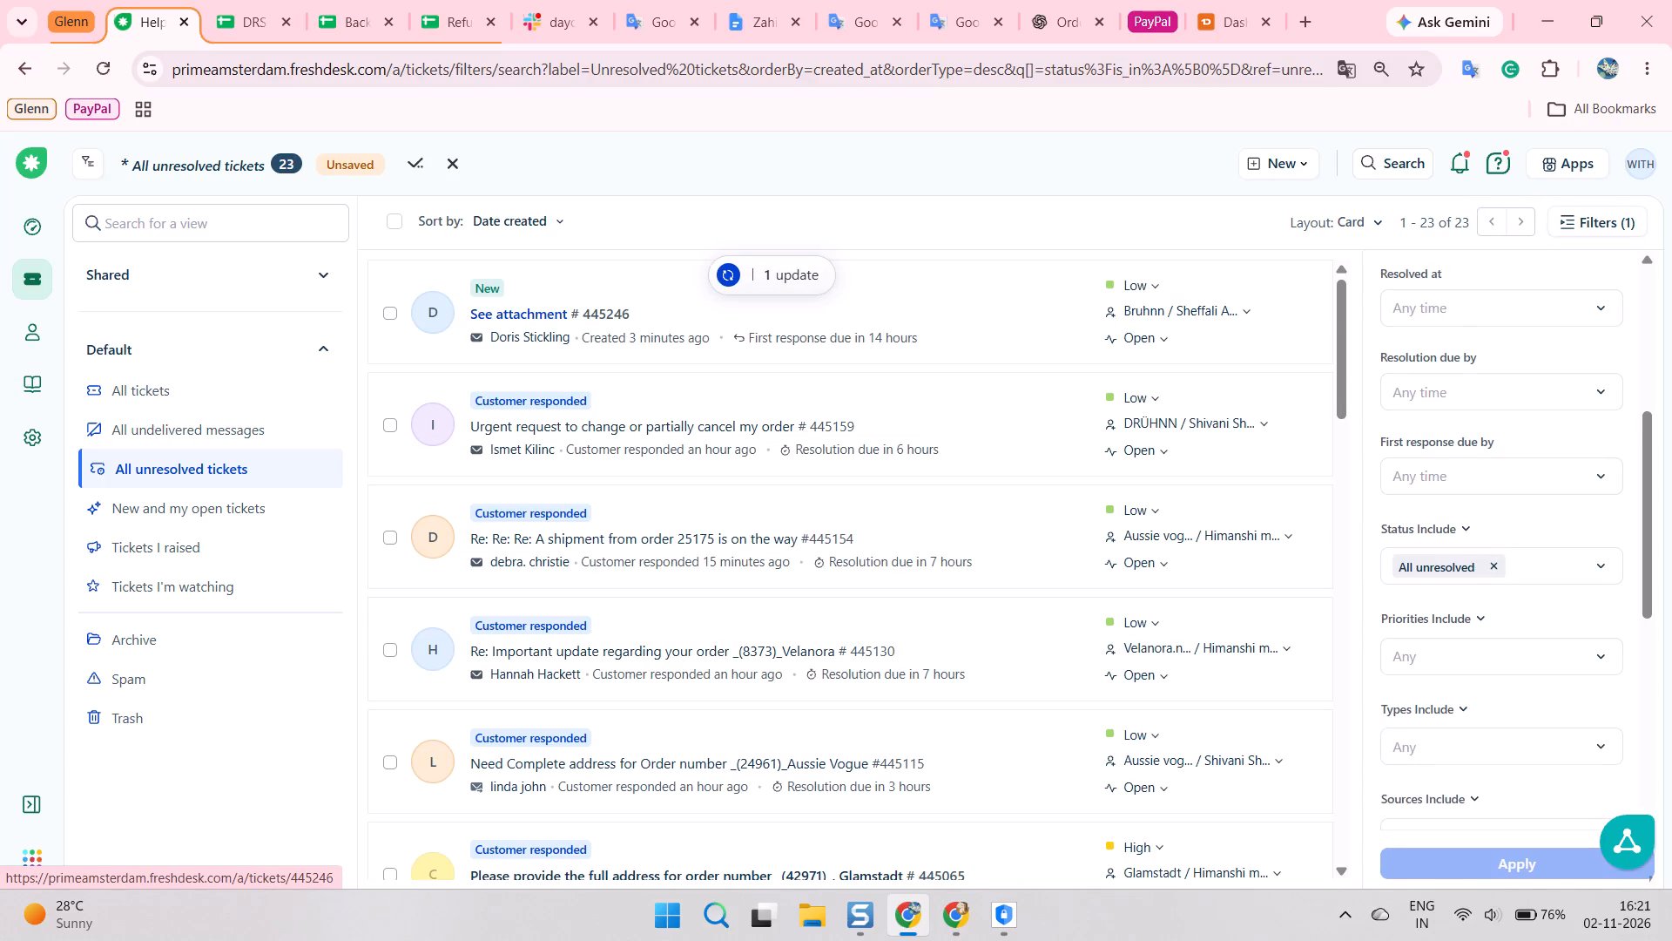
scroll(858, 555, "down", 2)
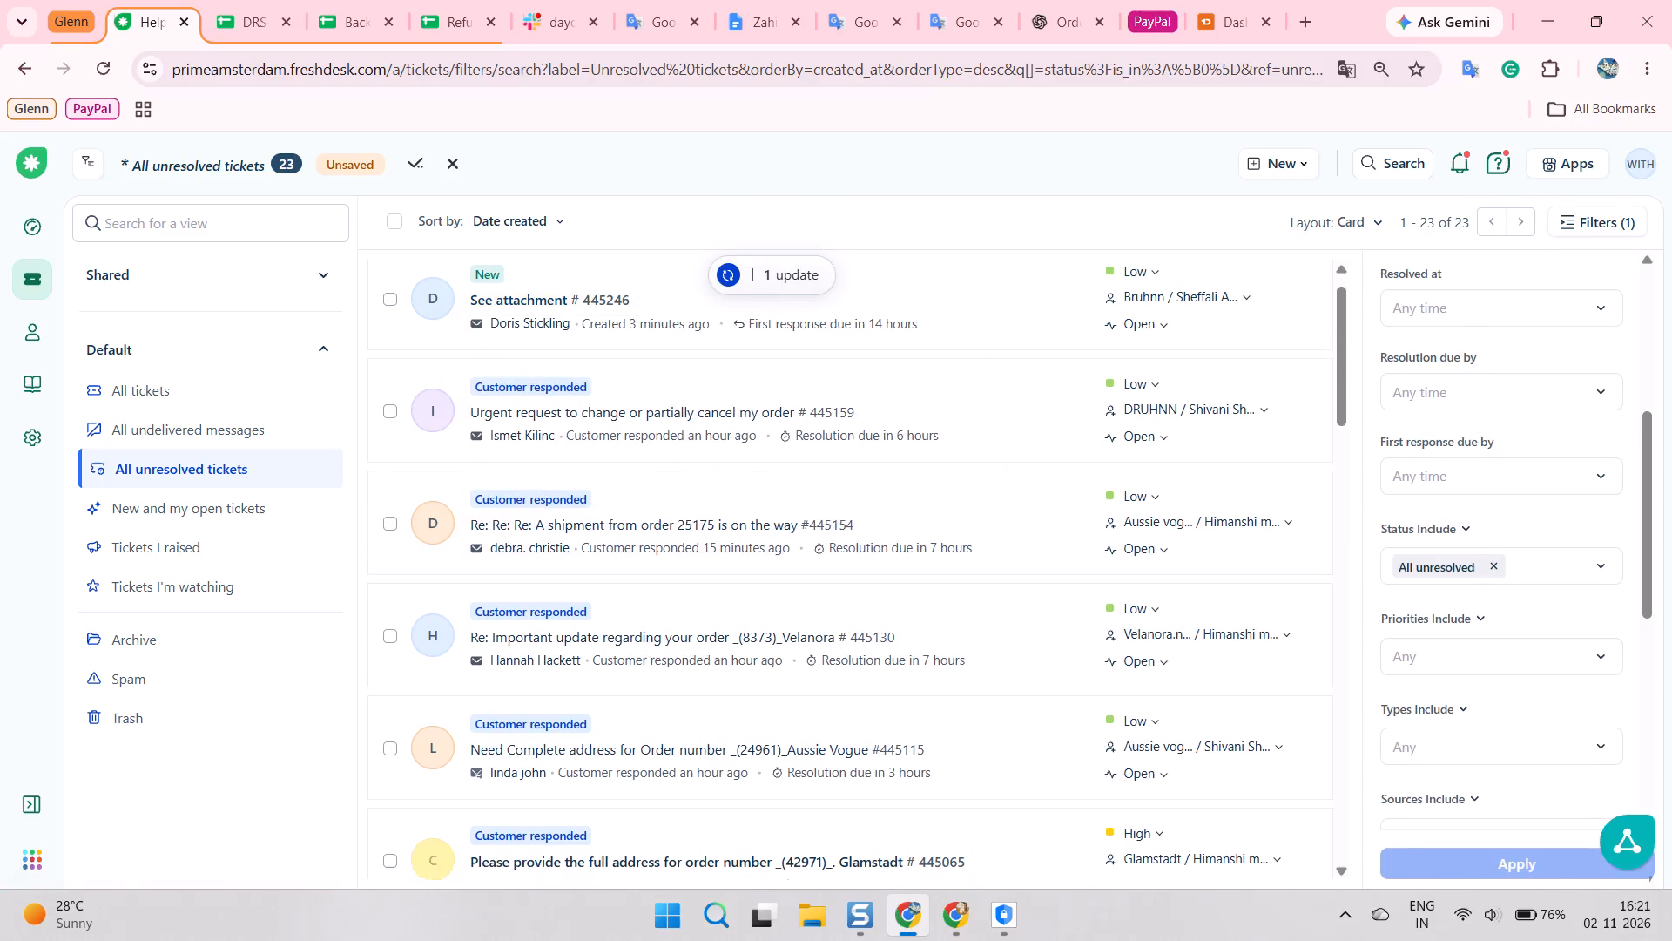
scroll(858, 555, "down", 8)
scroll(724, 619, "down", 6)
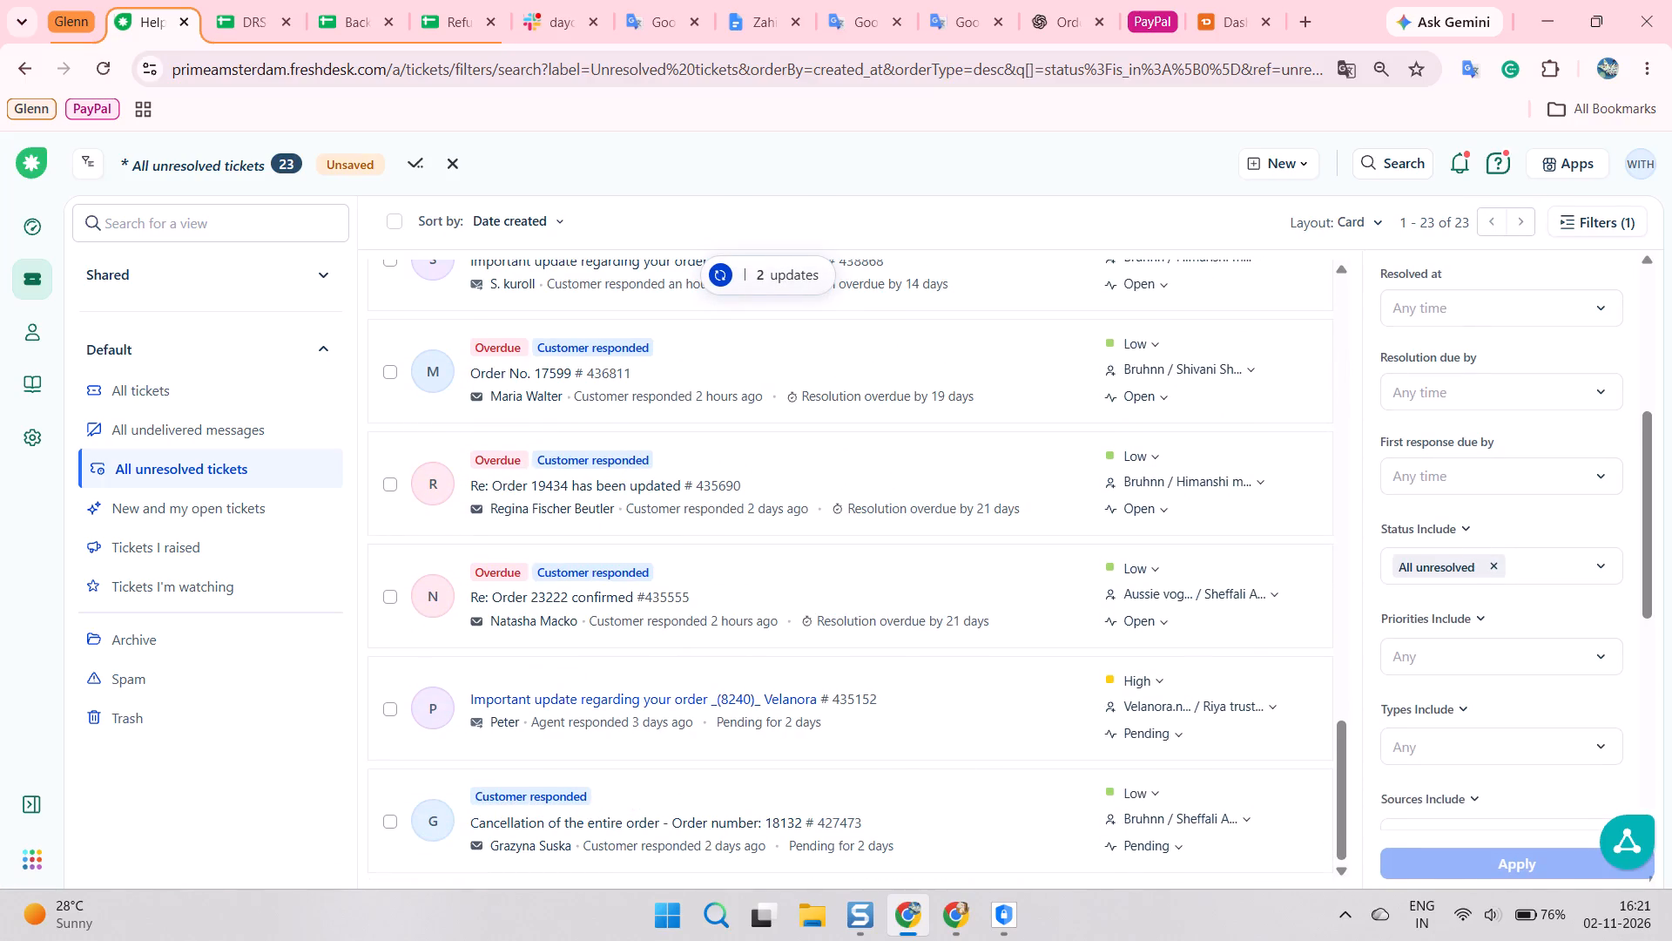
scroll(658, 658, "up", 4)
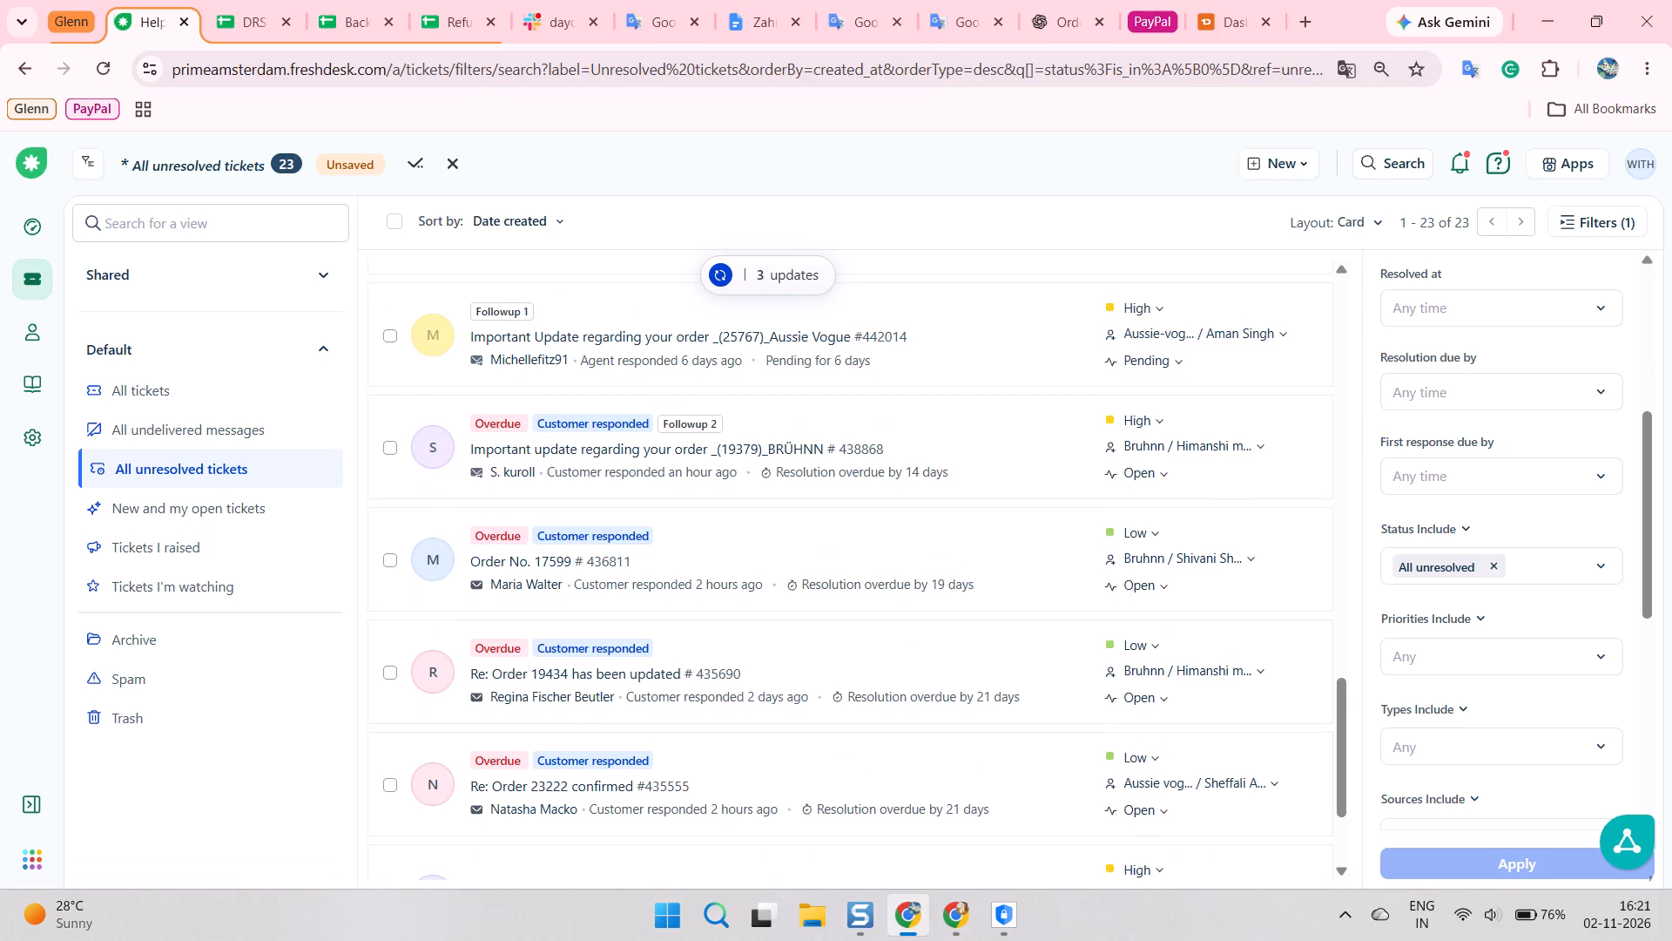
left_click(531, 555)
scroll(540, 456, "down", 8)
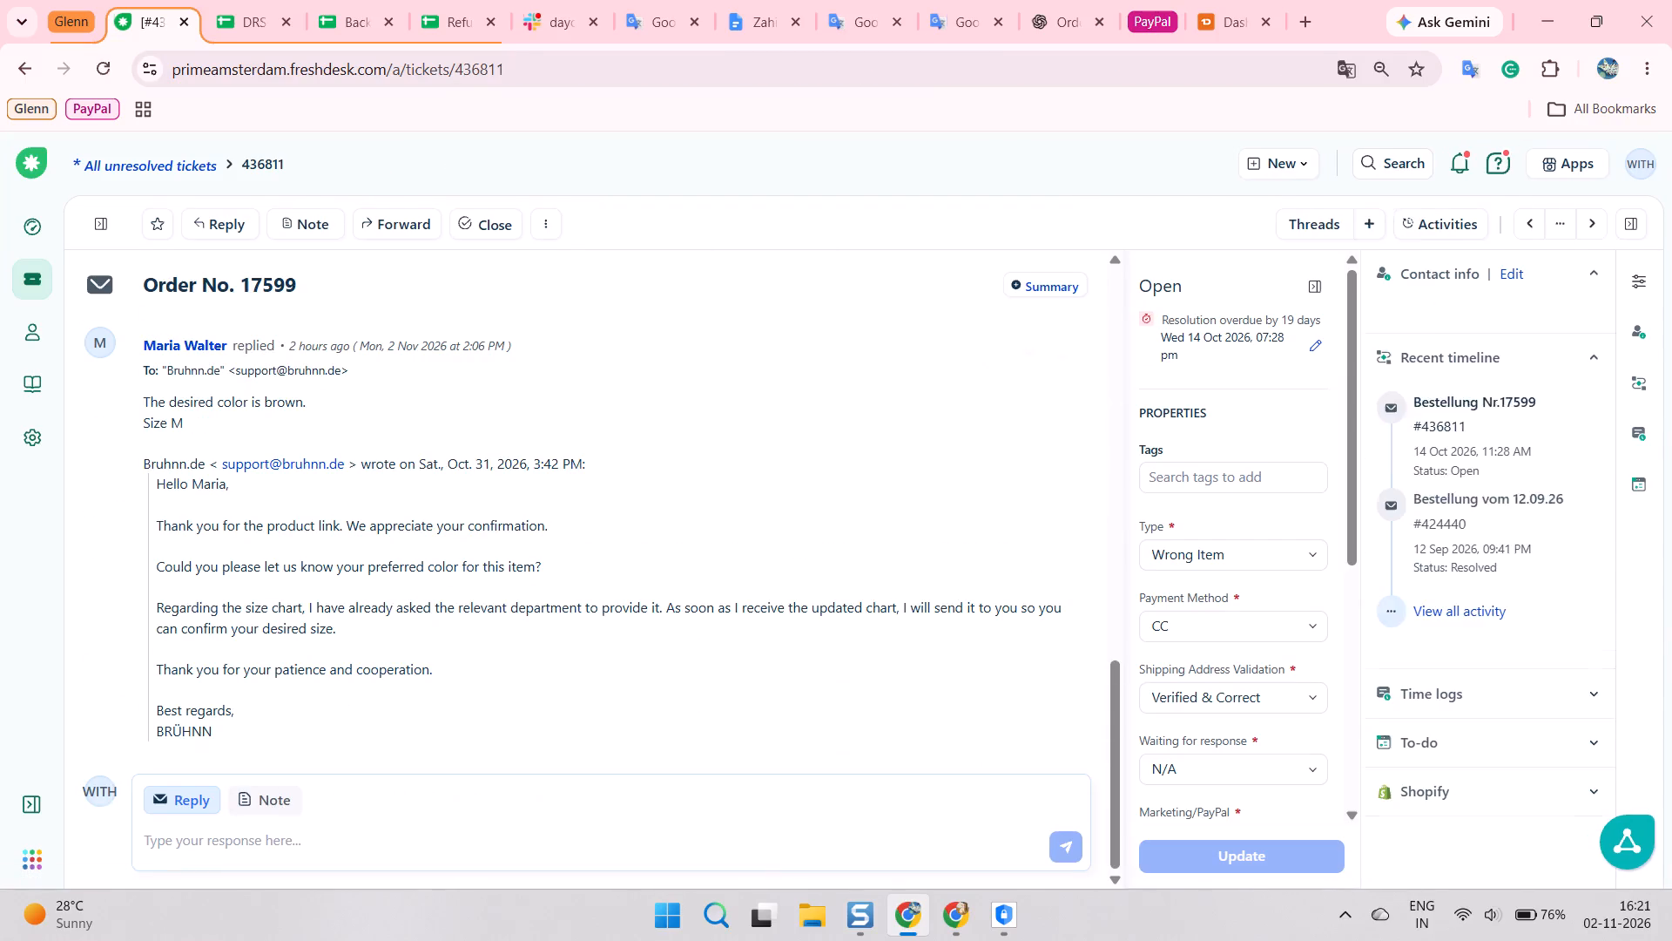
scroll(573, 453, "down", 1)
scroll(573, 453, "up", 1)
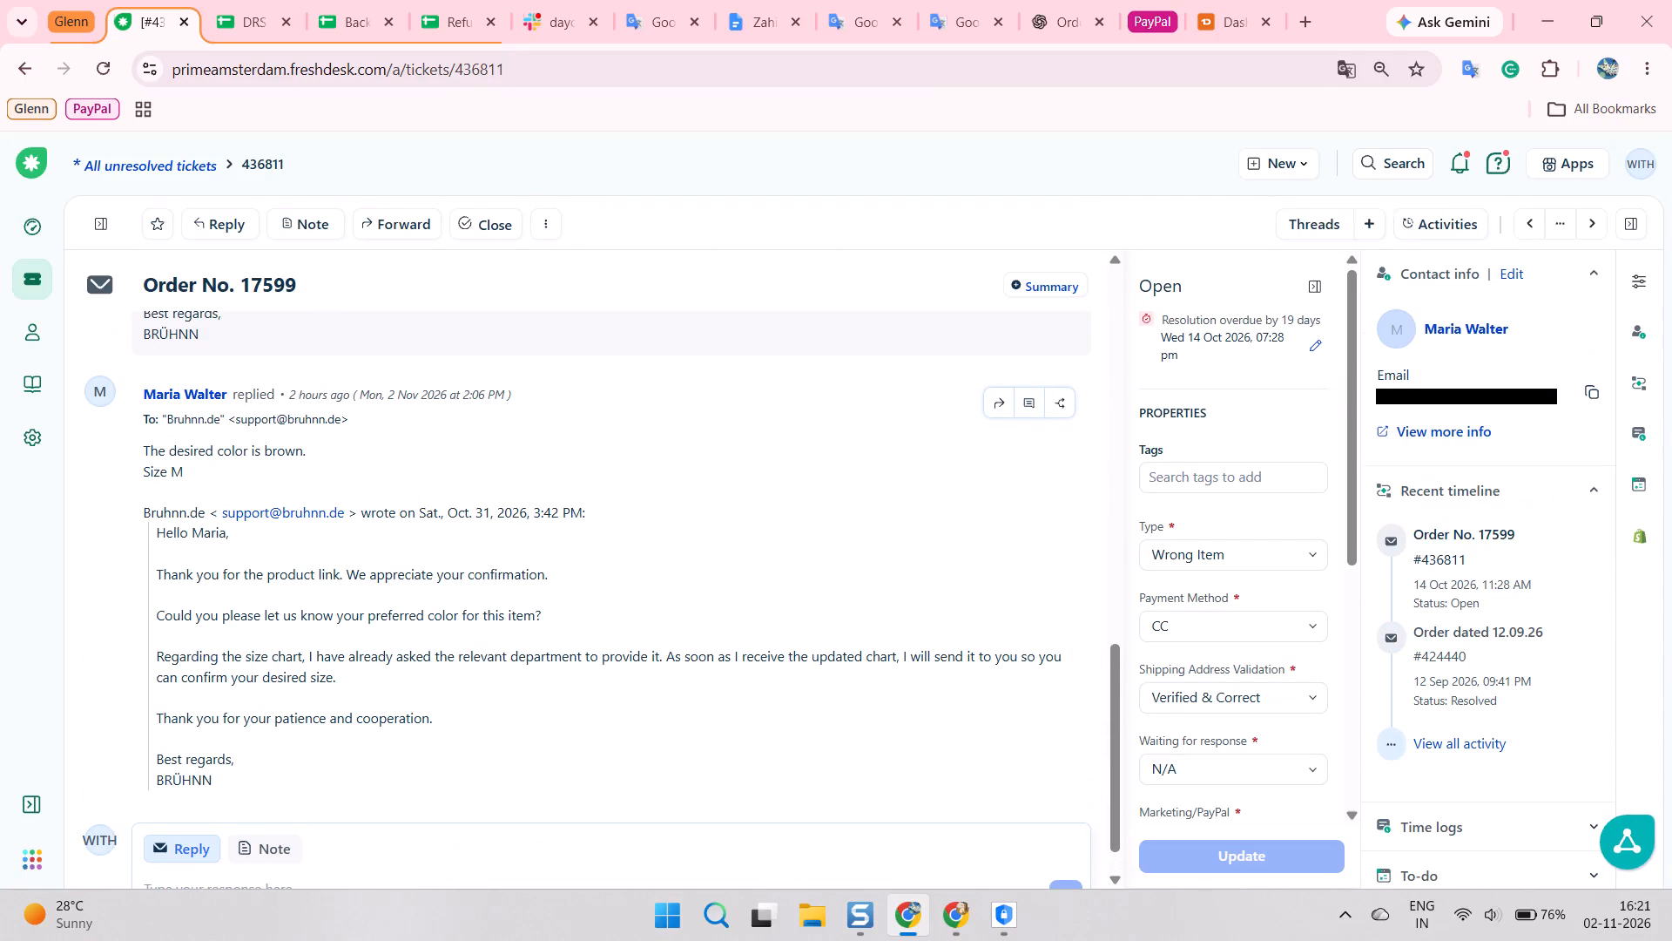
scroll(648, 474, "up", 2)
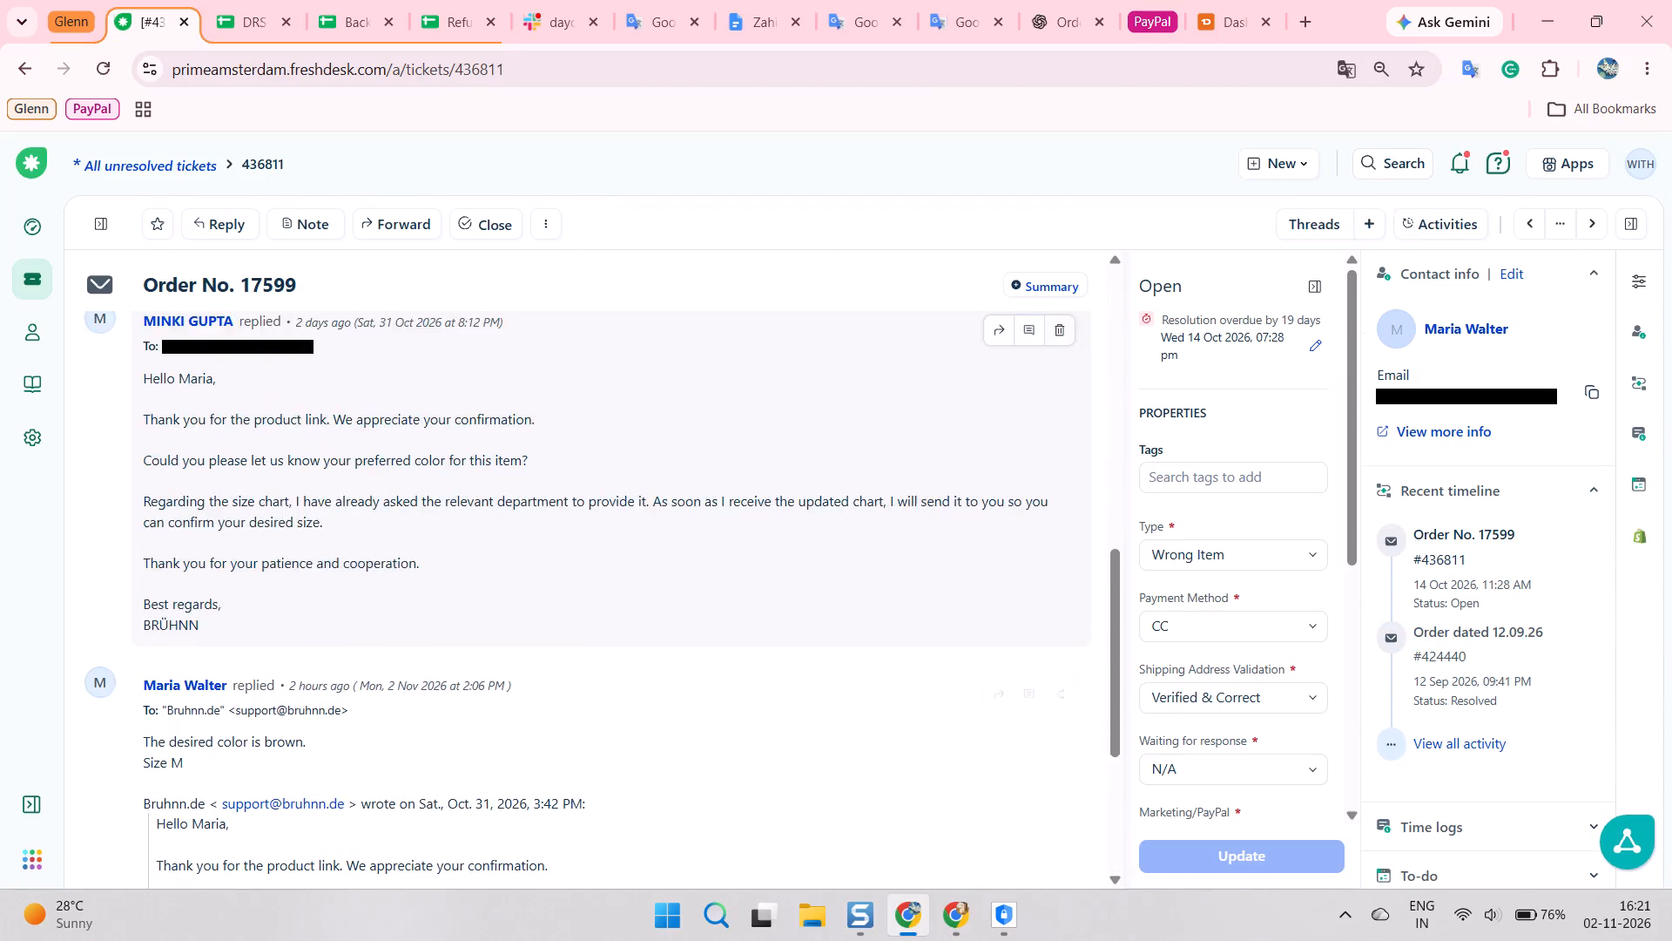
scroll(662, 486, "up", 7)
scroll(651, 501, "down", 1)
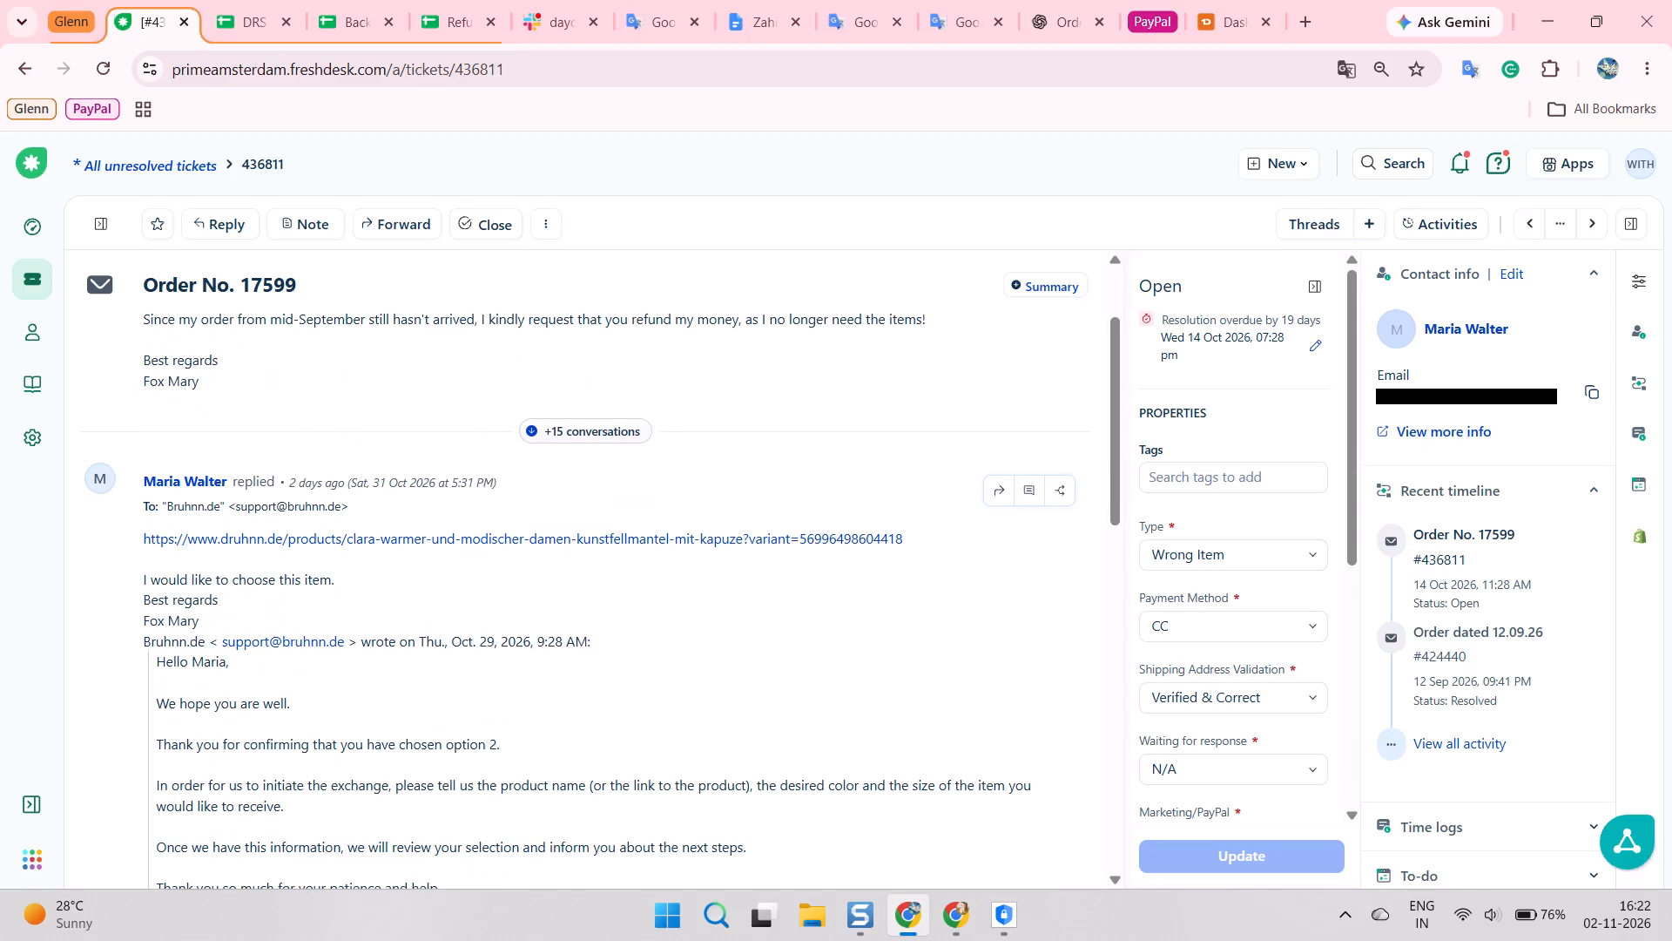
scroll(622, 482, "up", 2)
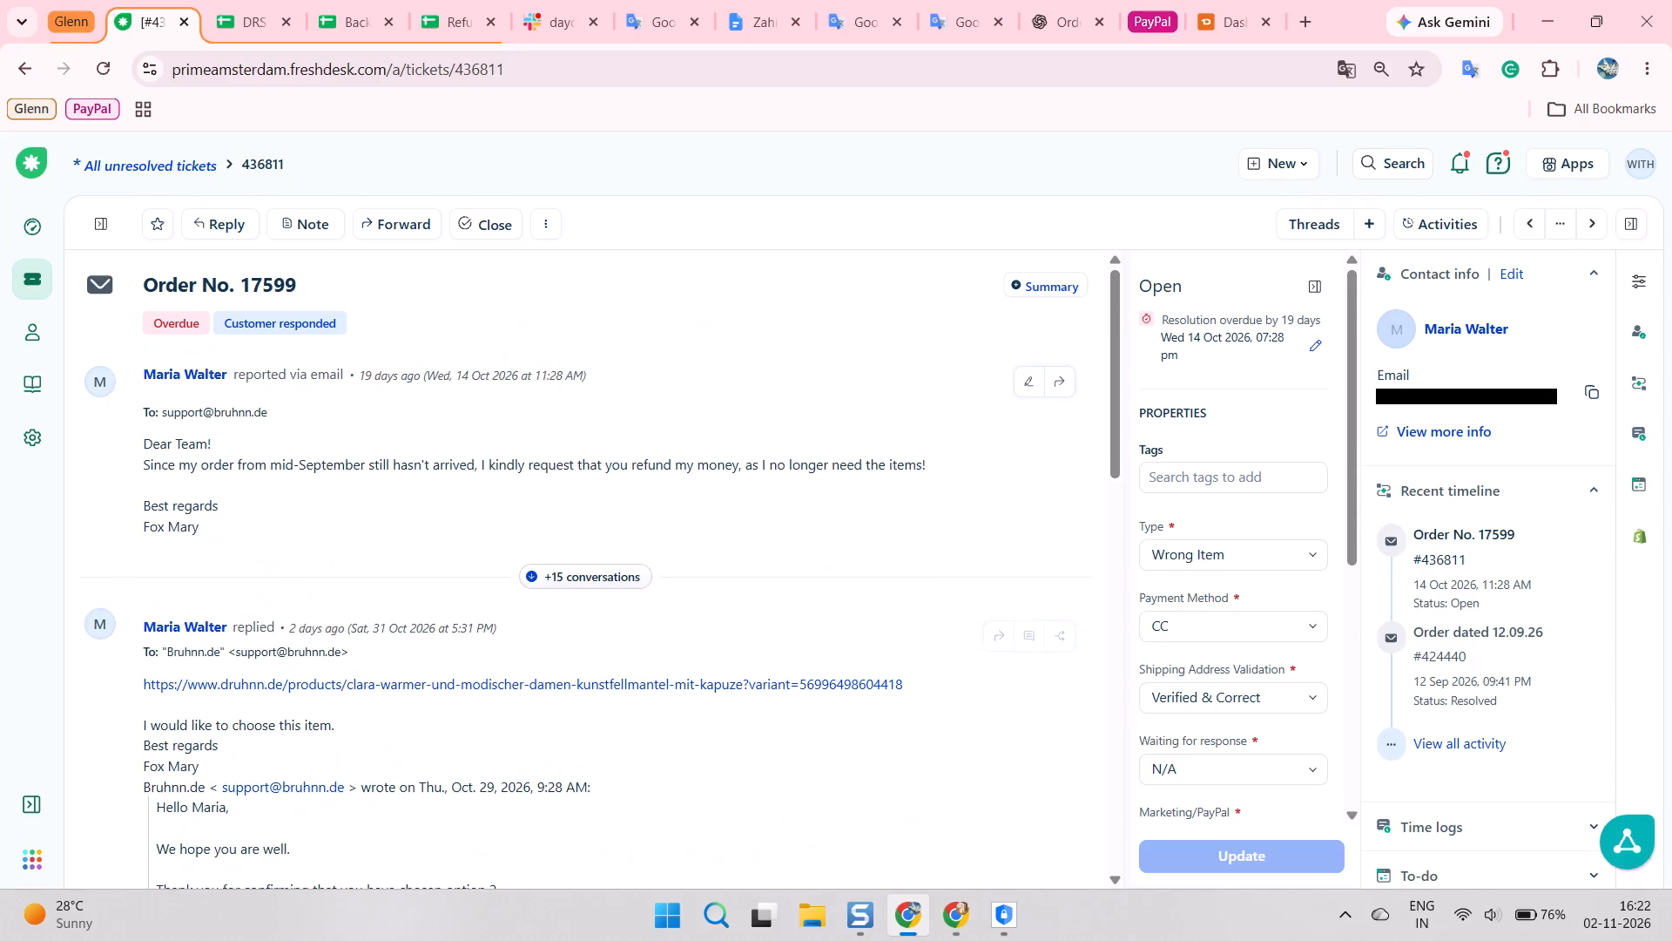
left_click(724, 433)
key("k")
scroll(612, 431, "down", 8)
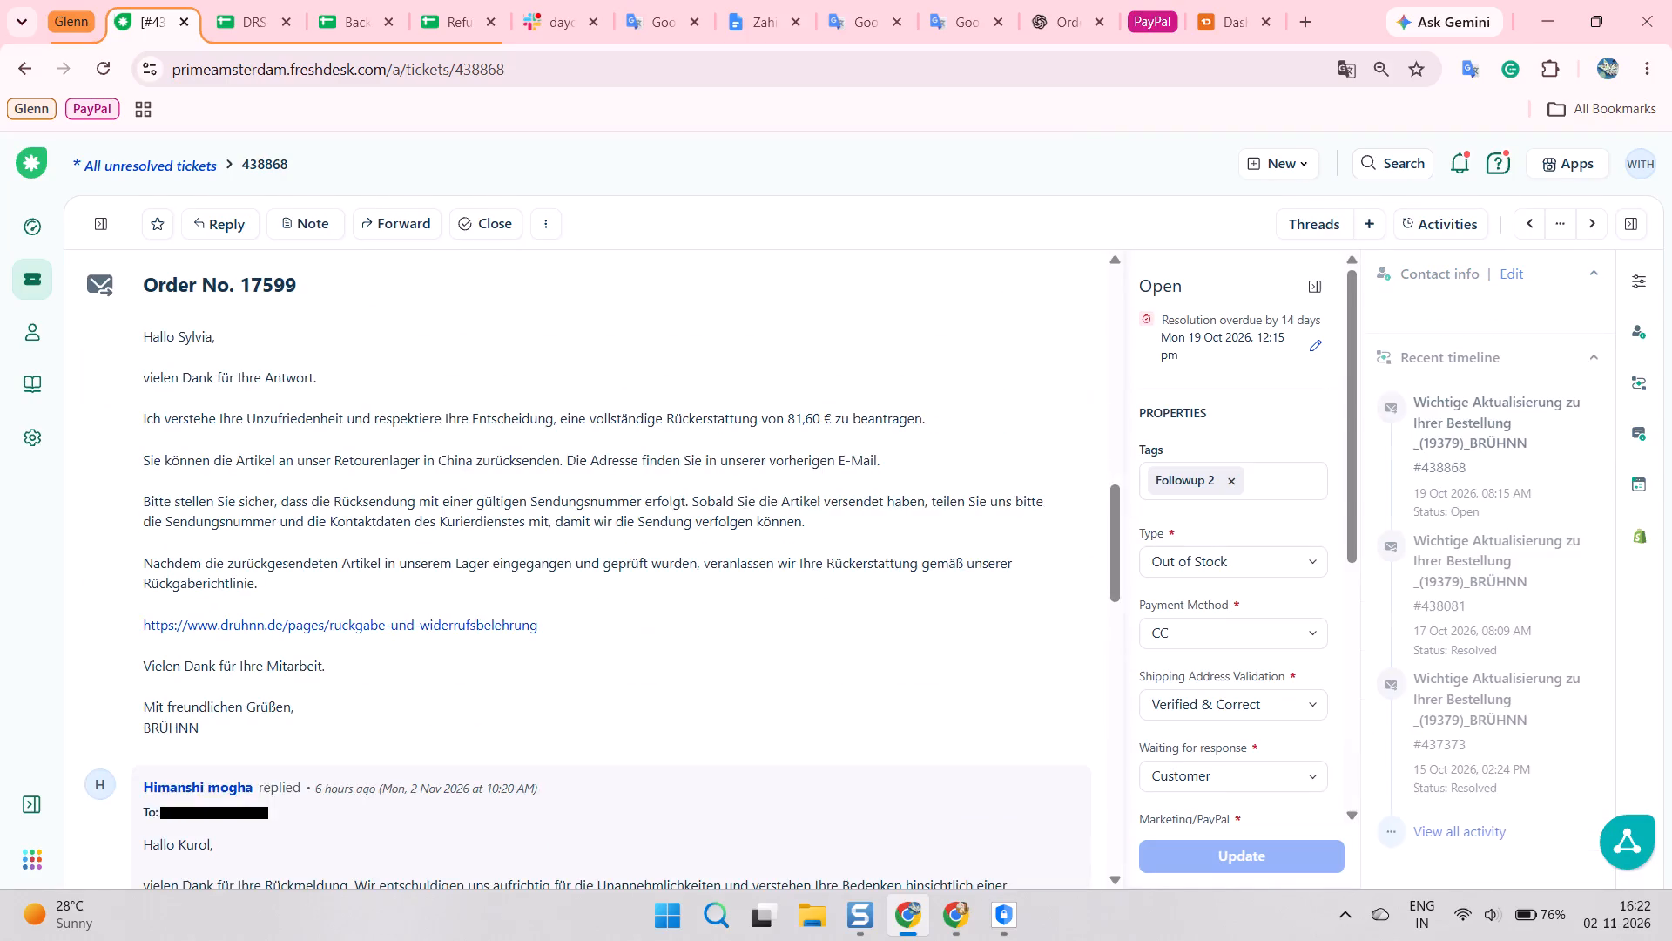
scroll(669, 466, "down", 11)
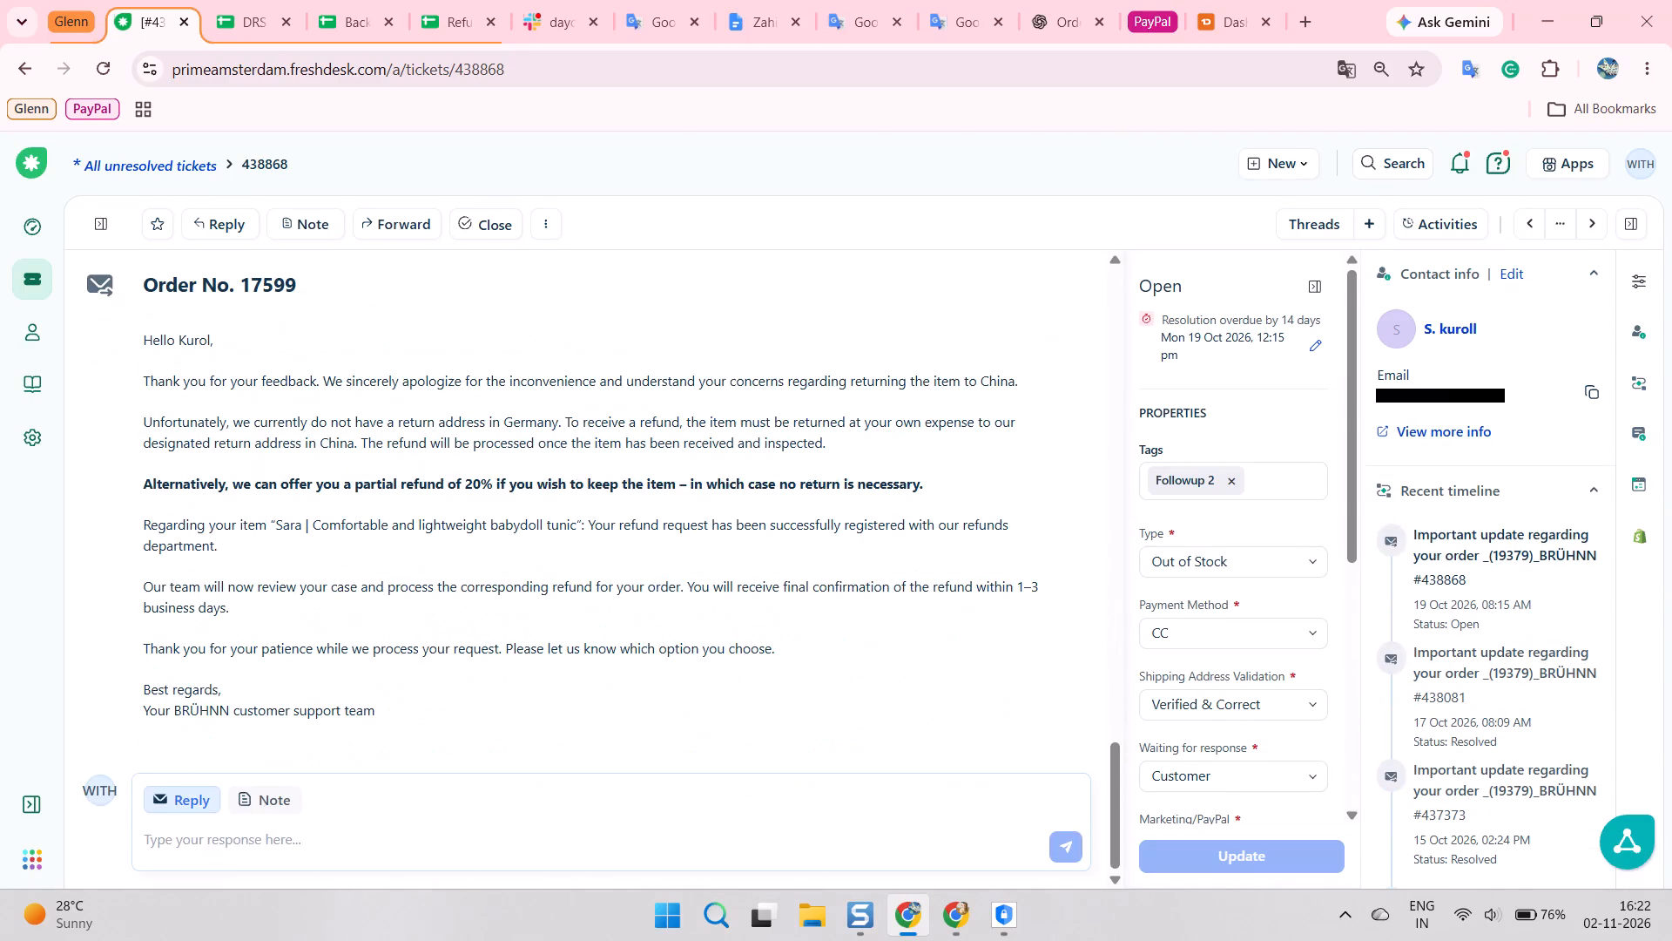
scroll(663, 488, "down", 4)
scroll(675, 491, "up", 5)
Move on to ticket 442014 and review its private notes.
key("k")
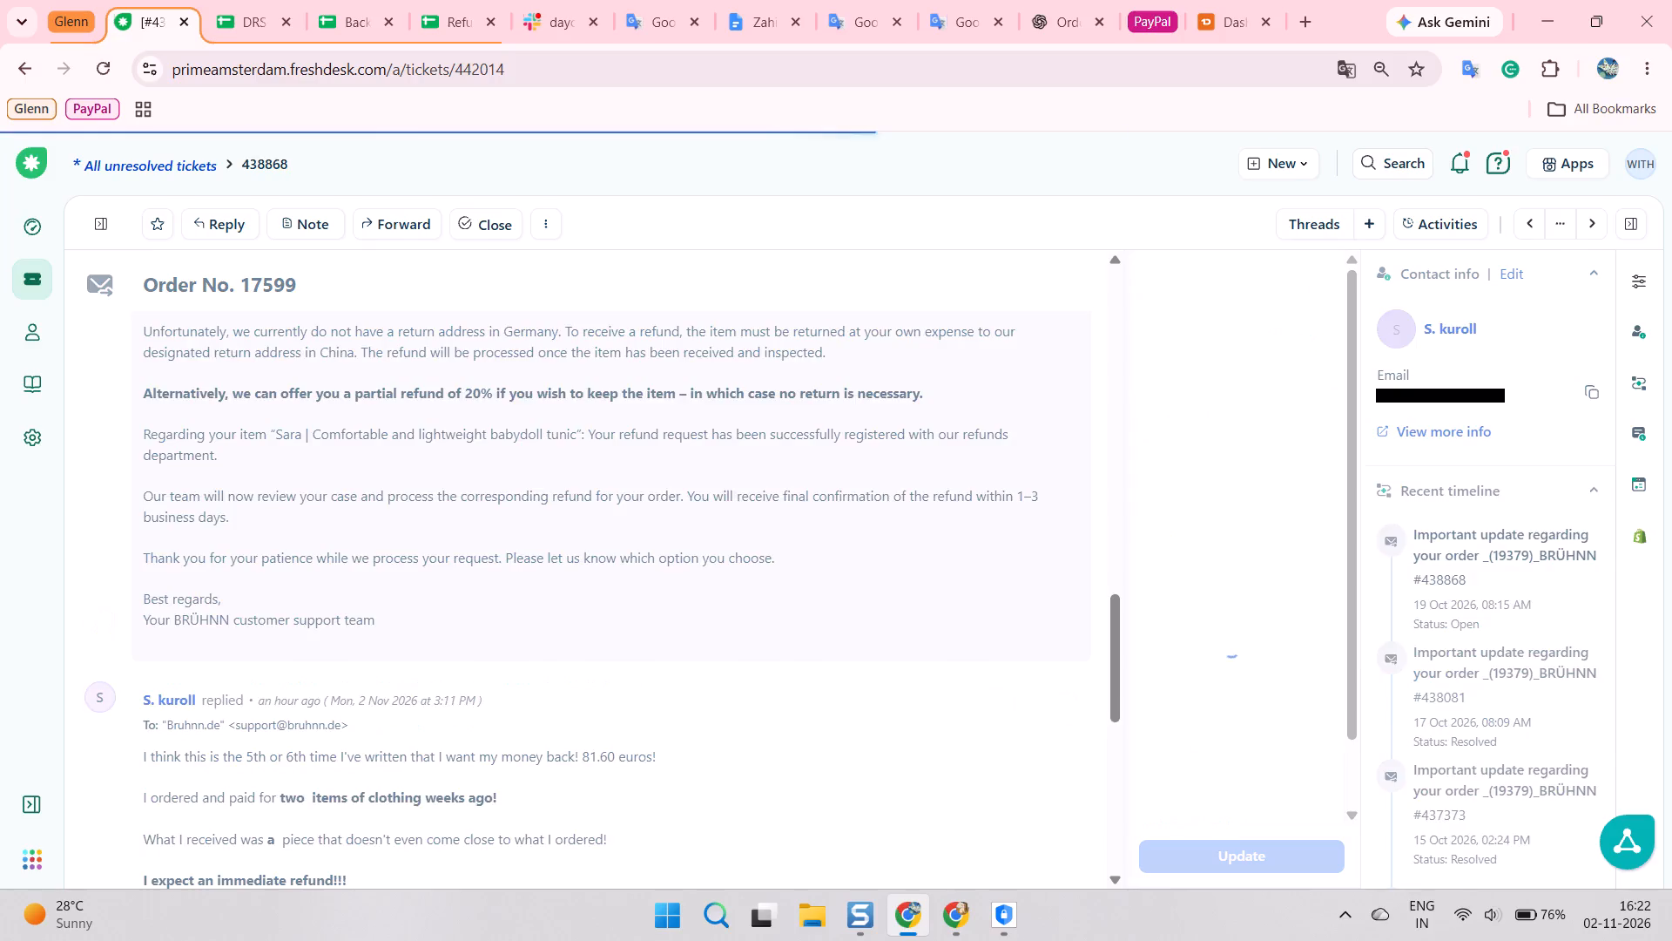
scroll(626, 457, "down", 9)
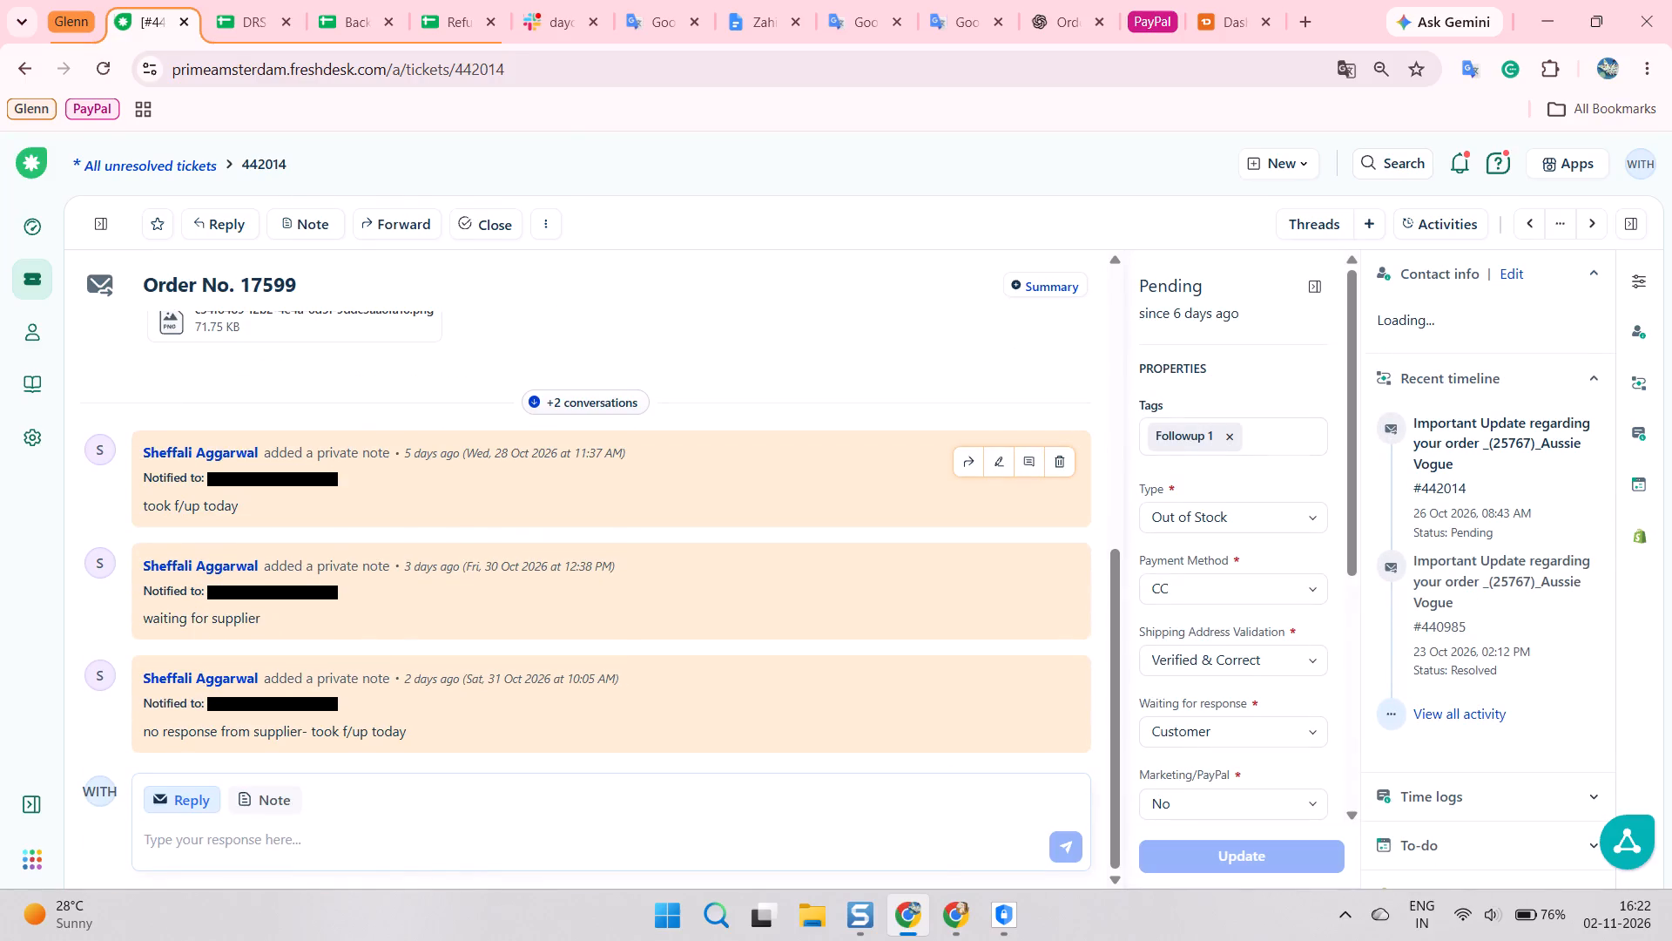
scroll(647, 471, "down", 5)
scroll(678, 470, "up", 1)
left_click(670, 416)
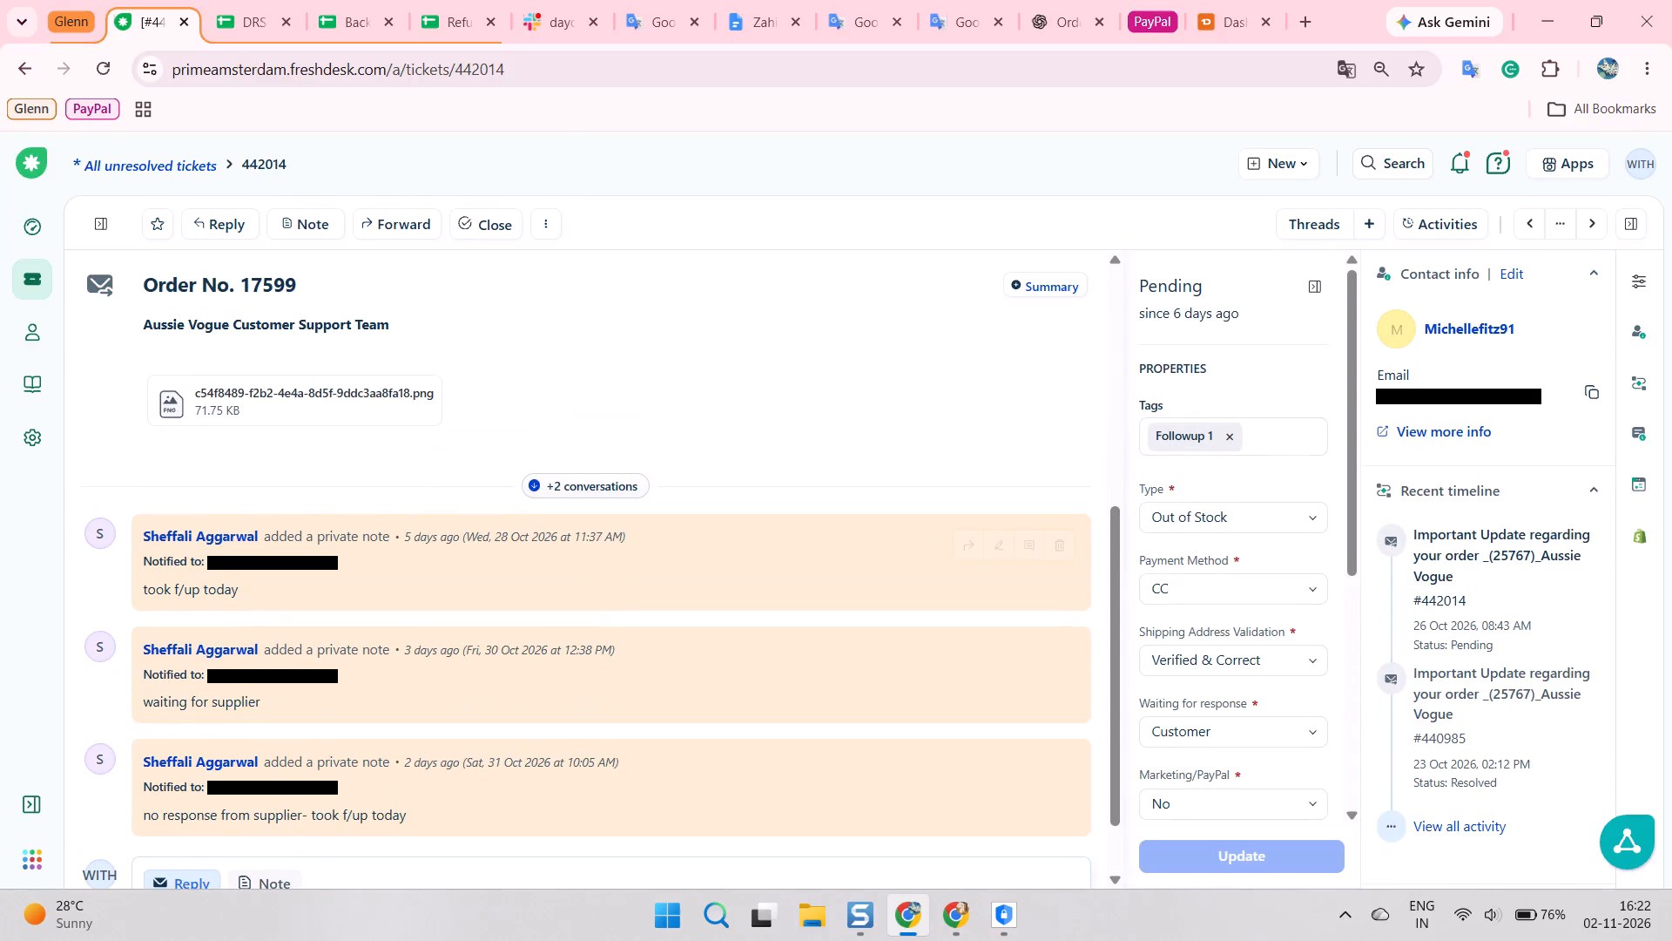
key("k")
scroll(626, 440, "down", 7)
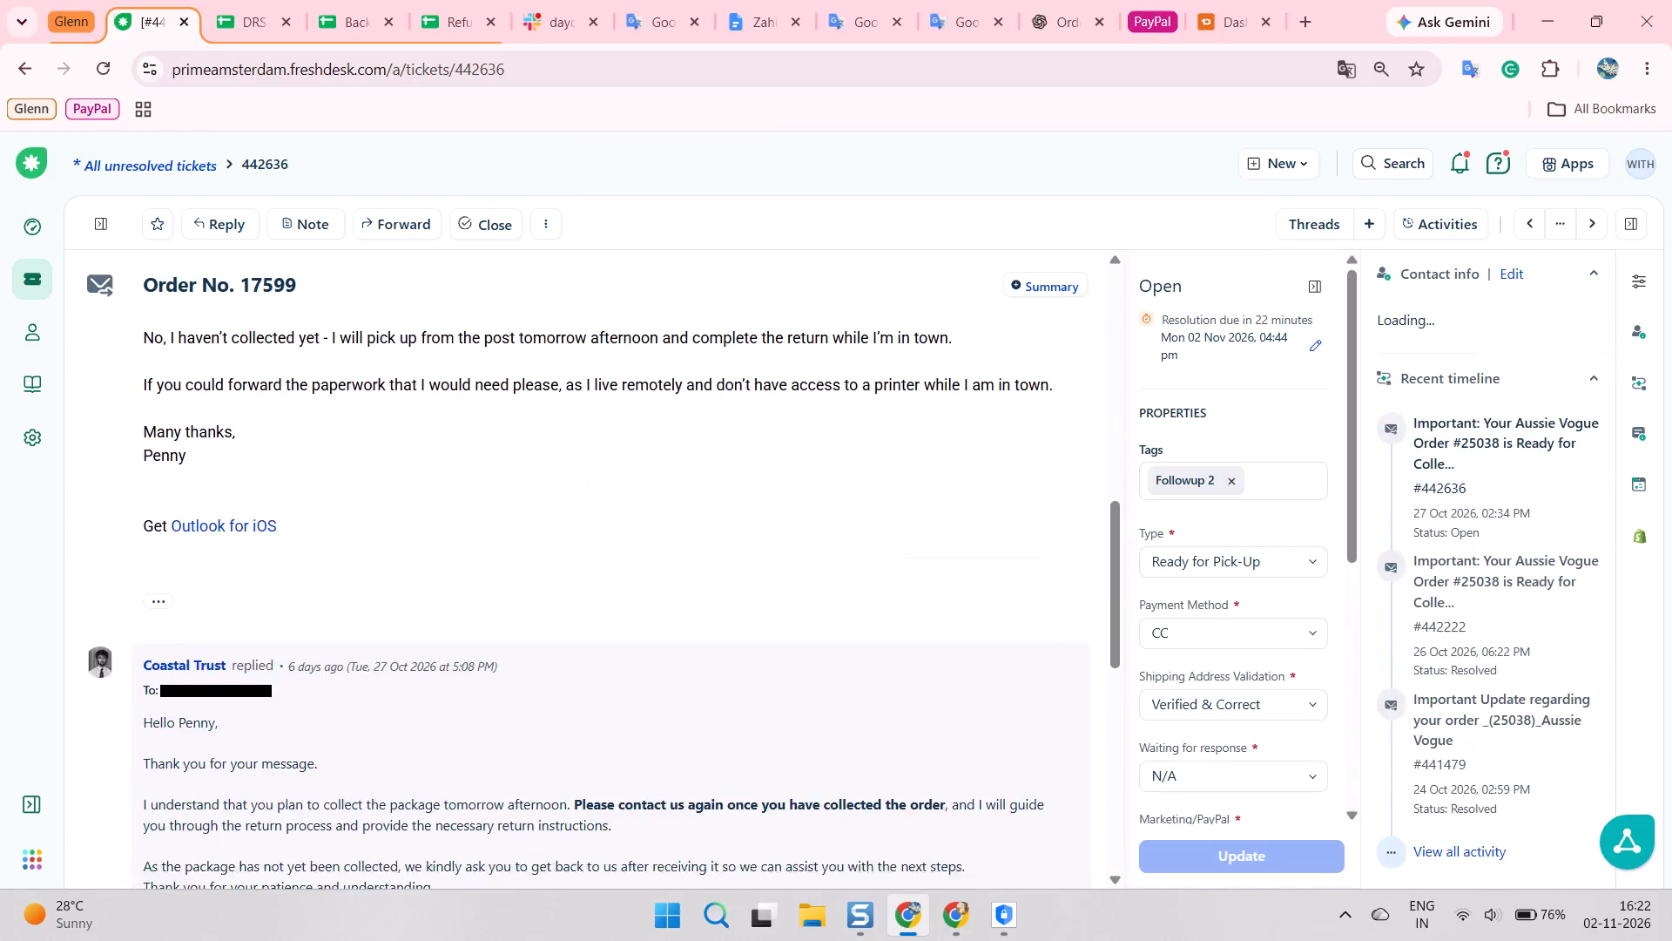
scroll(612, 446, "down", 3)
scroll(603, 470, "up", 2)
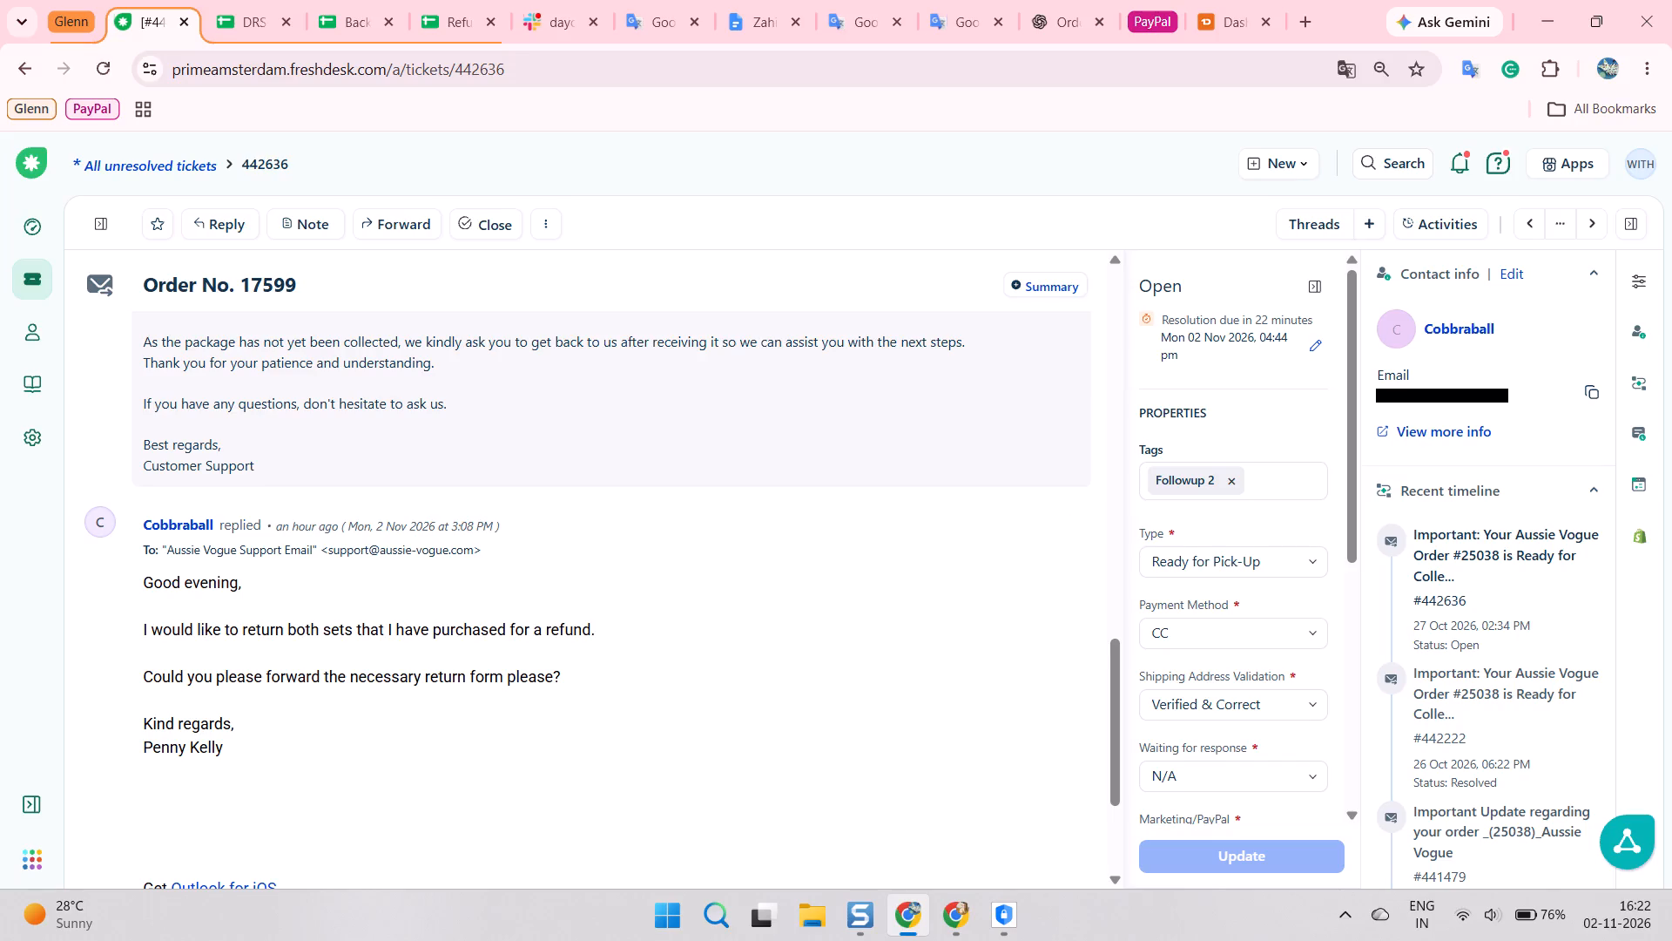
scroll(606, 463, "down", 1)
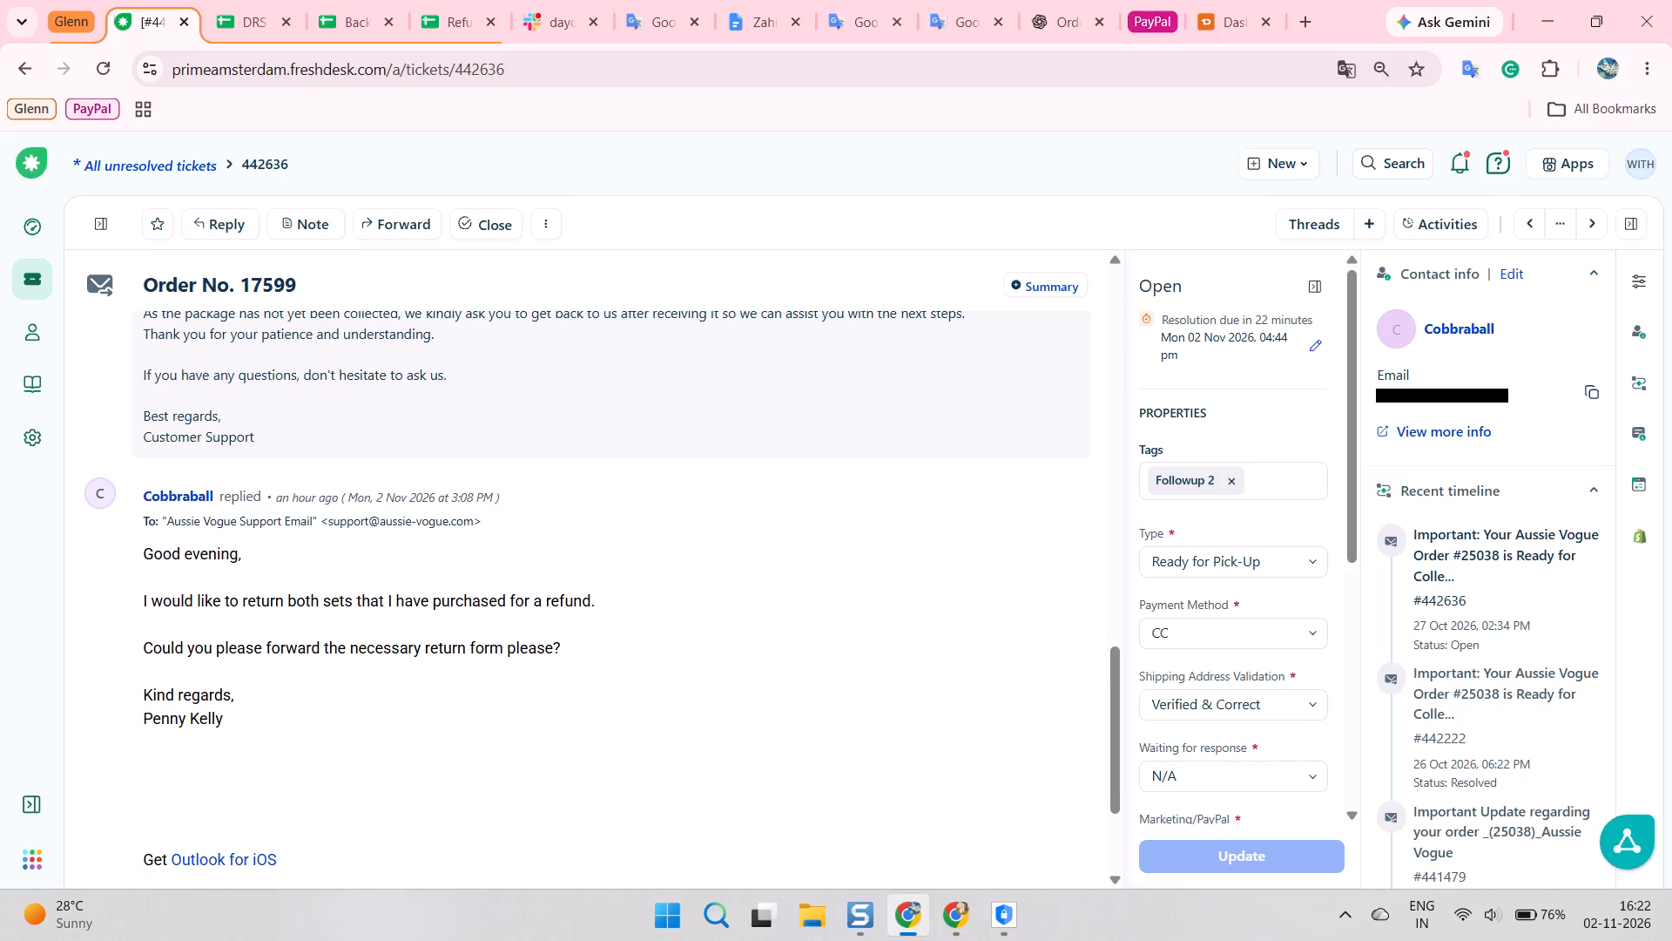
left_click(628, 457)
left_click(630, 457)
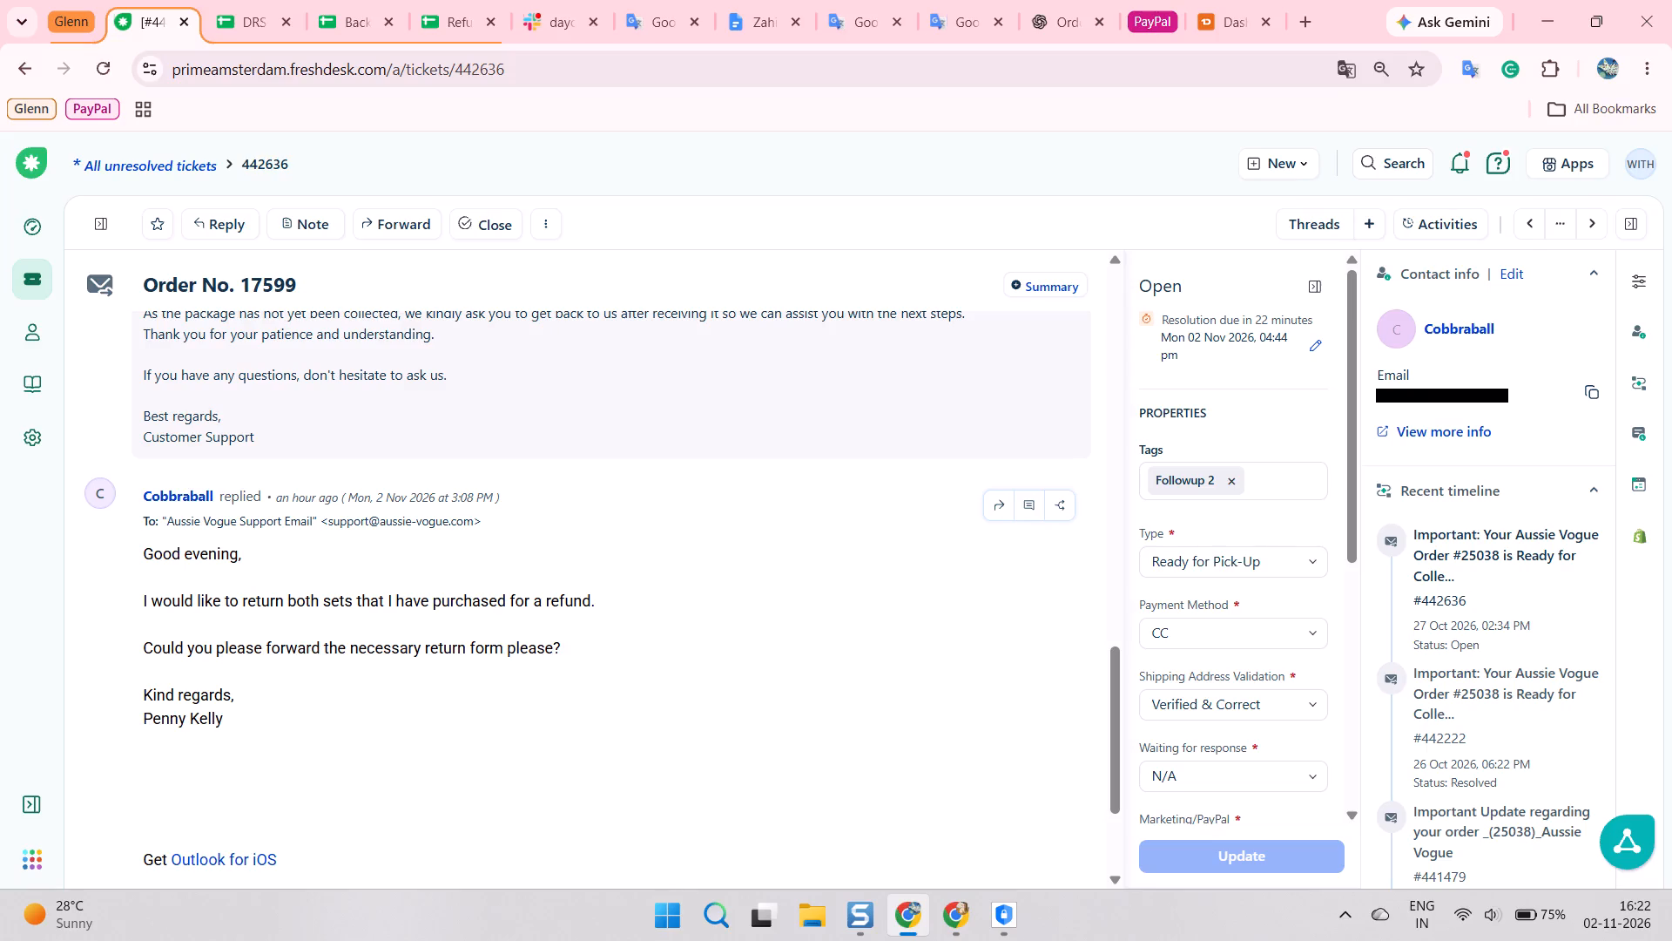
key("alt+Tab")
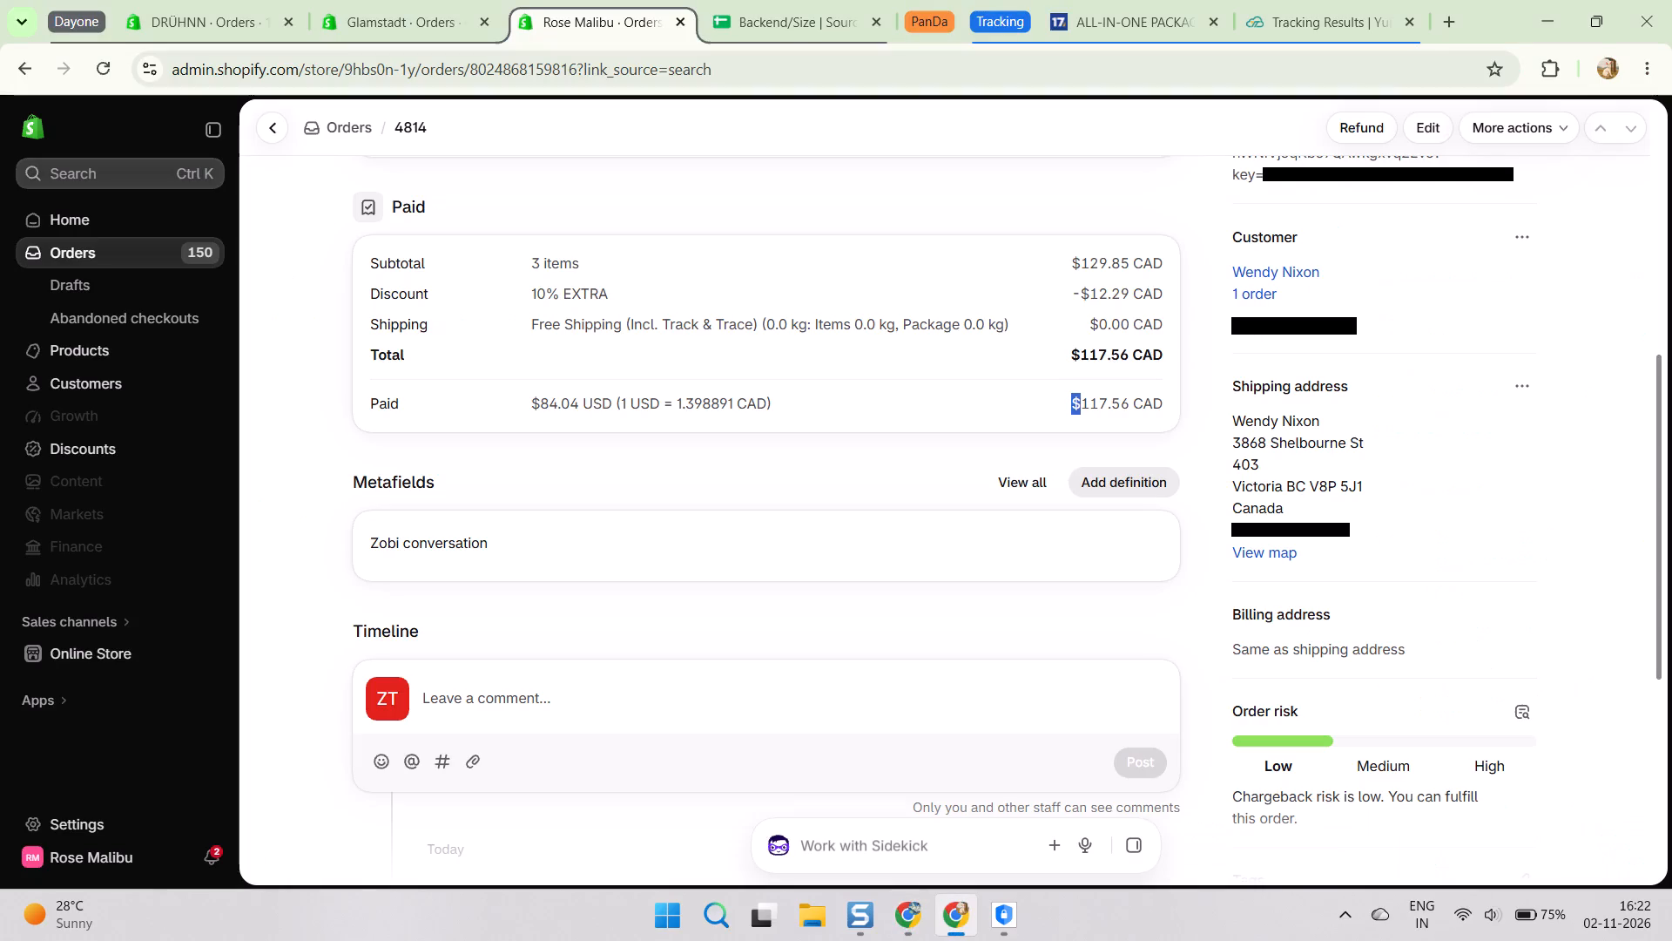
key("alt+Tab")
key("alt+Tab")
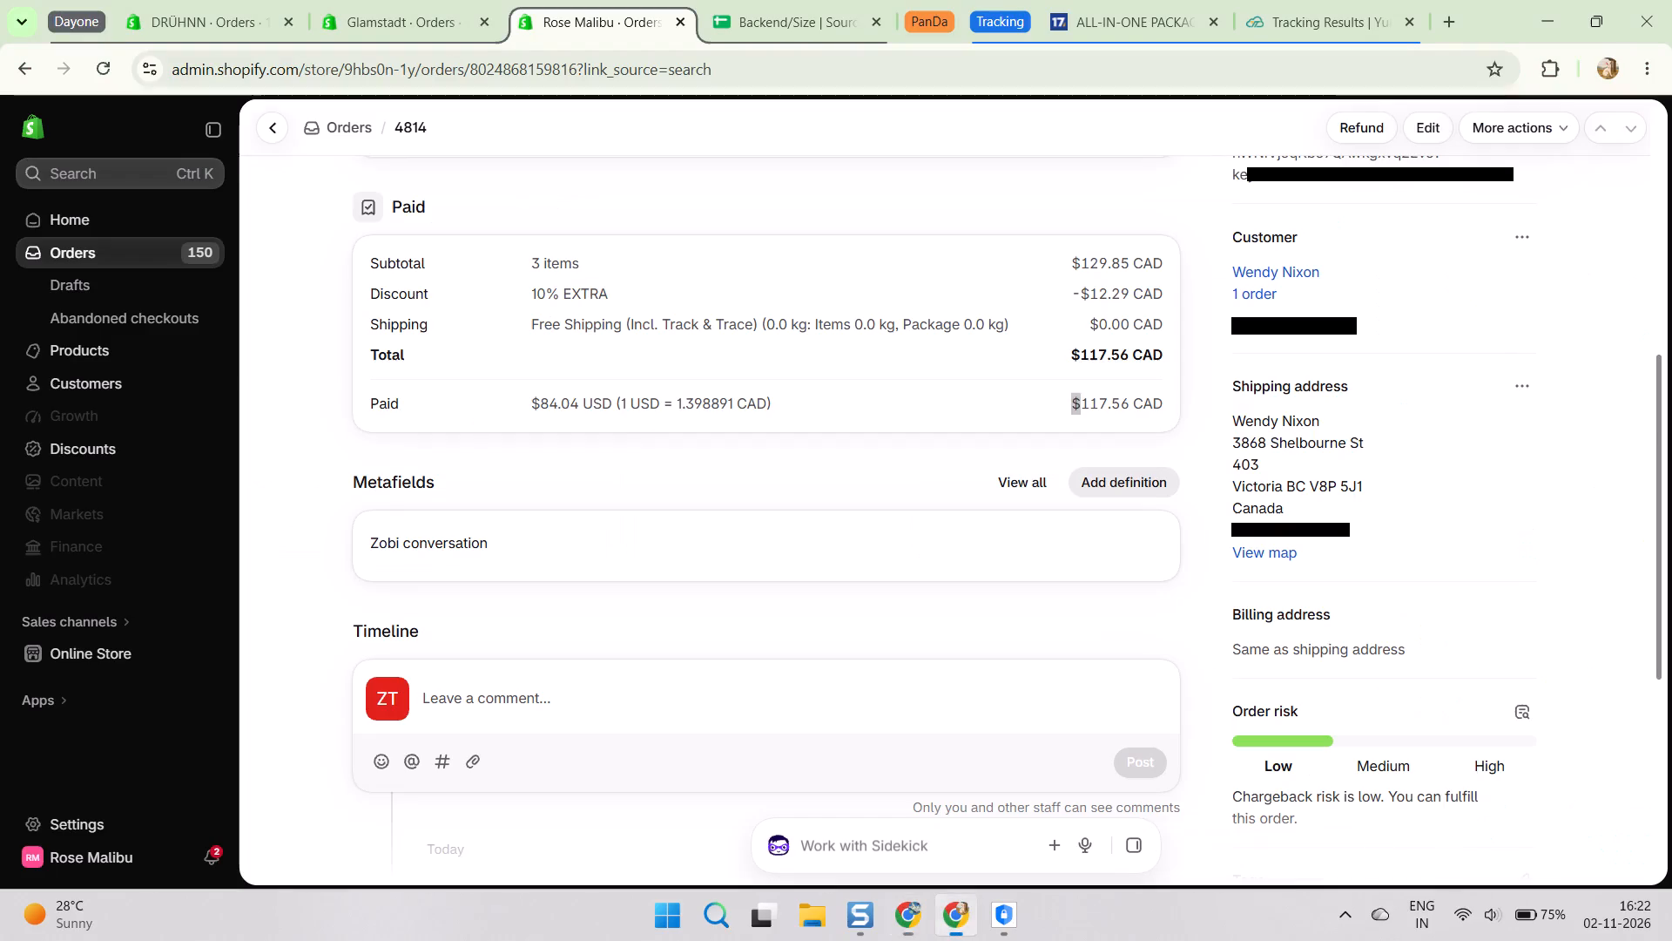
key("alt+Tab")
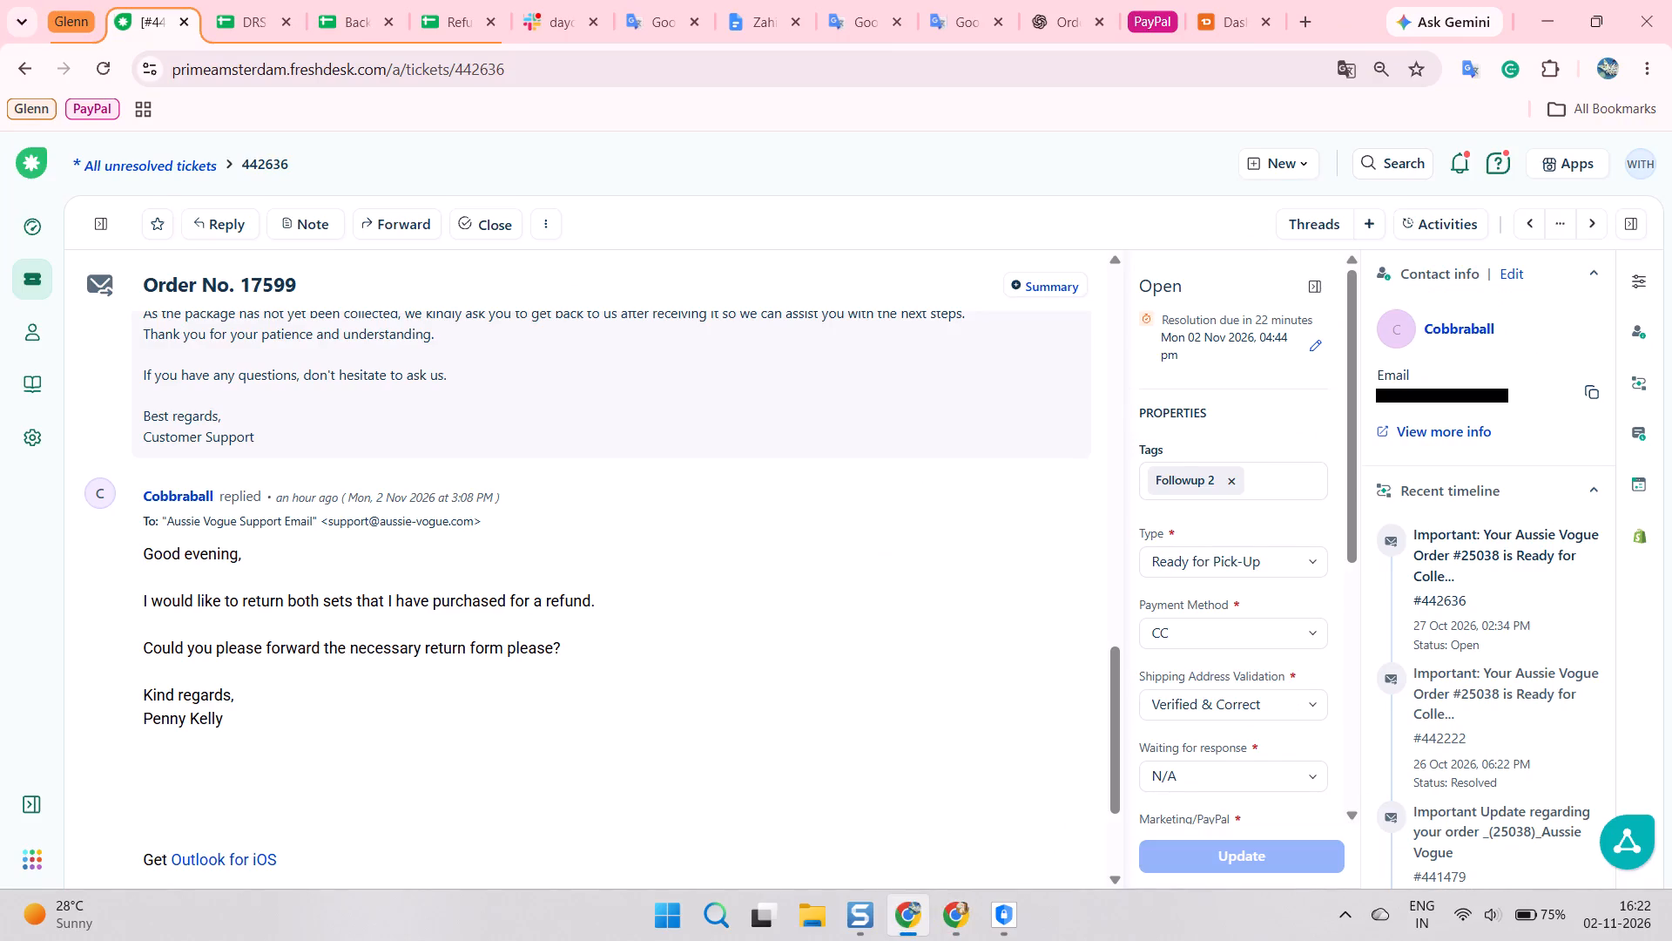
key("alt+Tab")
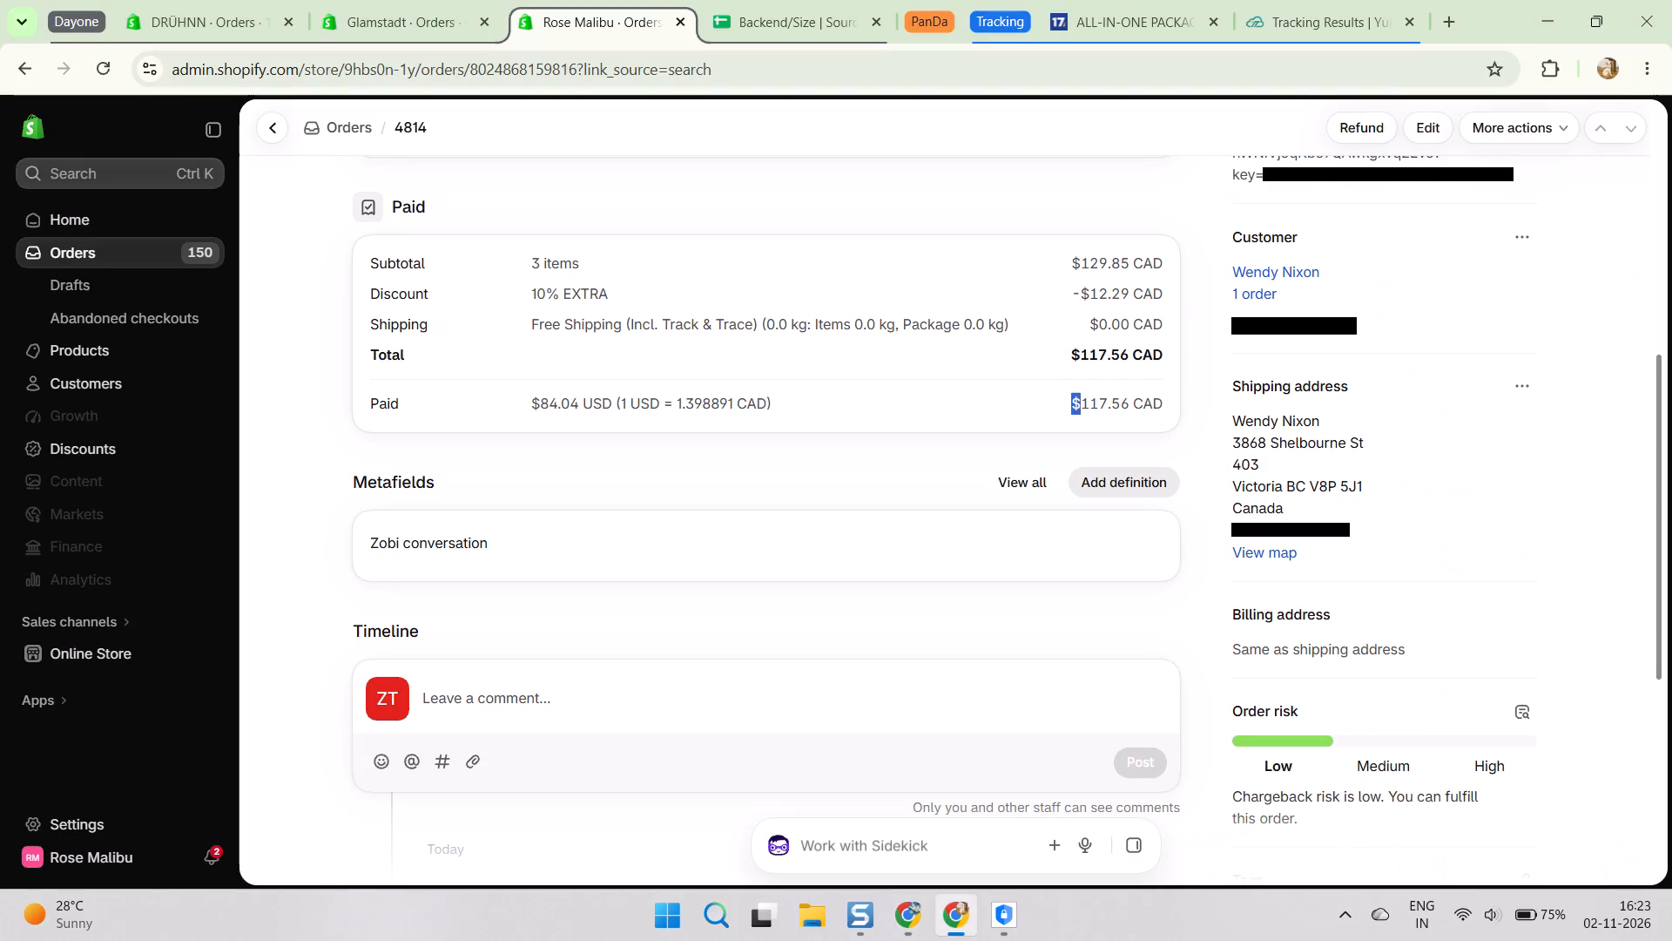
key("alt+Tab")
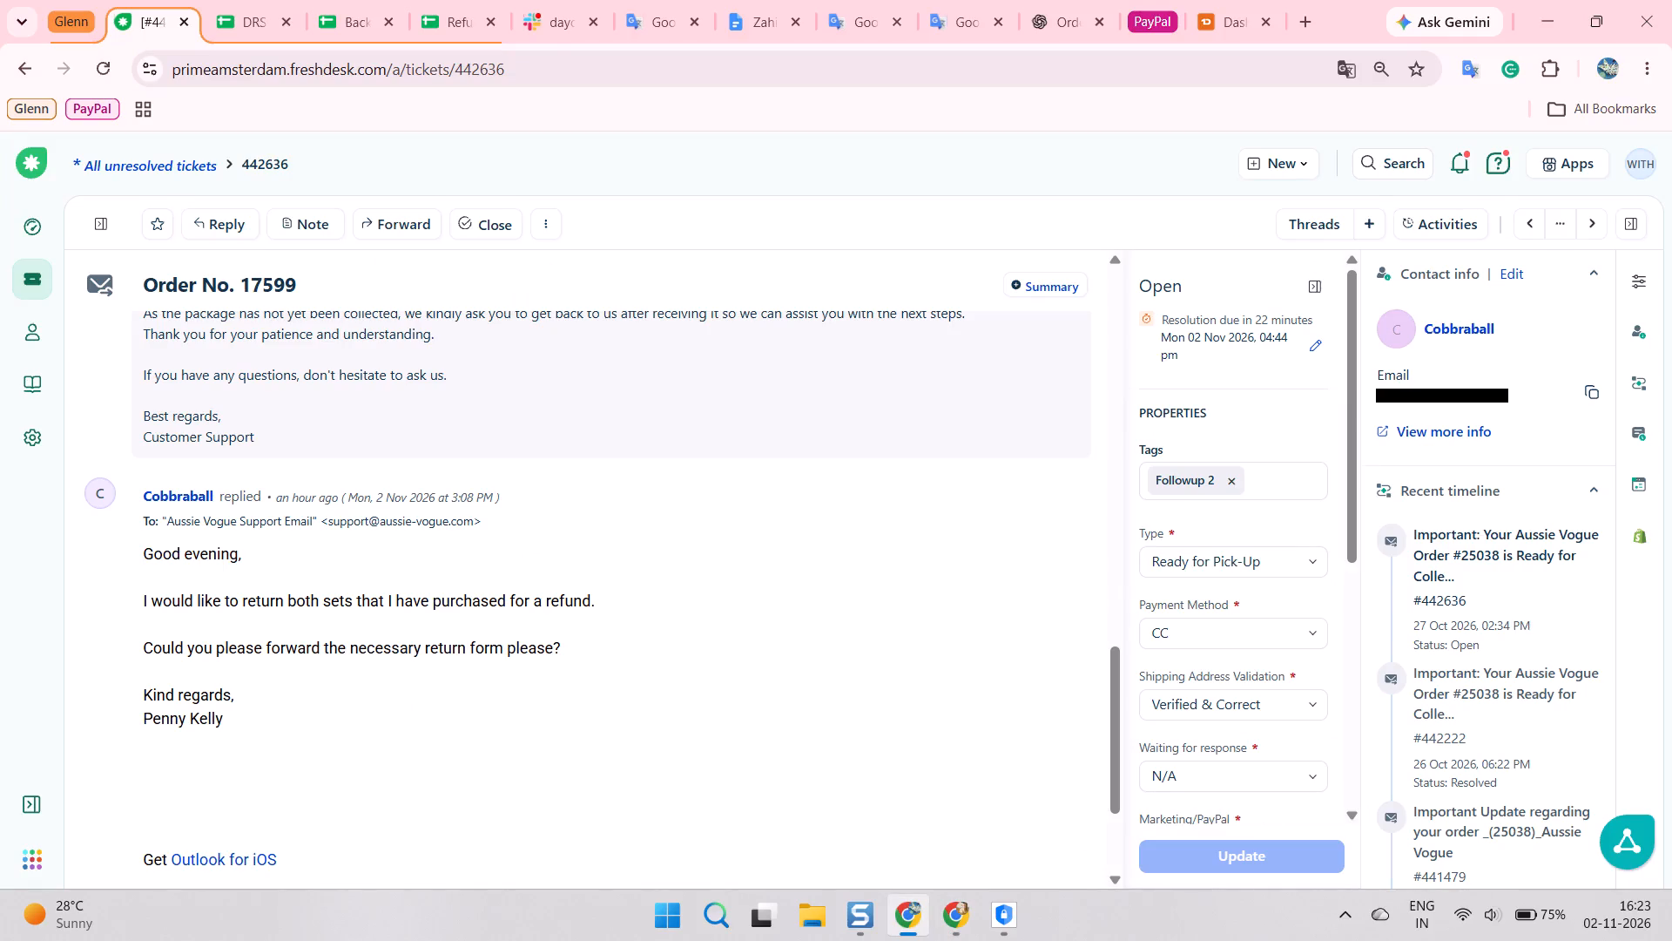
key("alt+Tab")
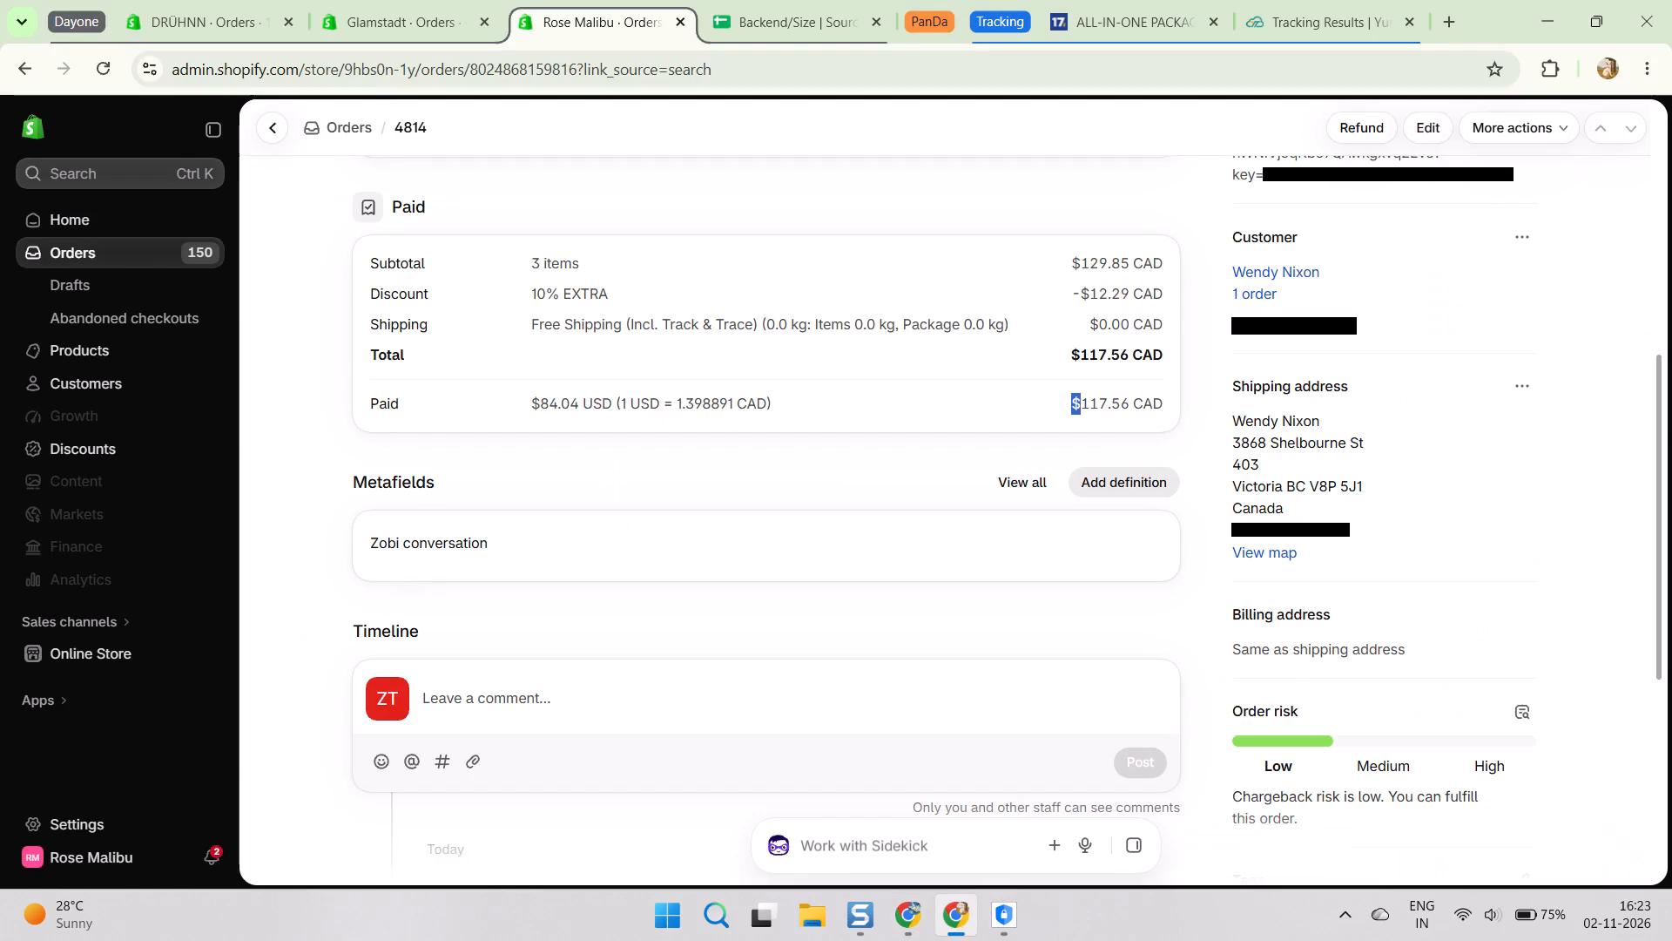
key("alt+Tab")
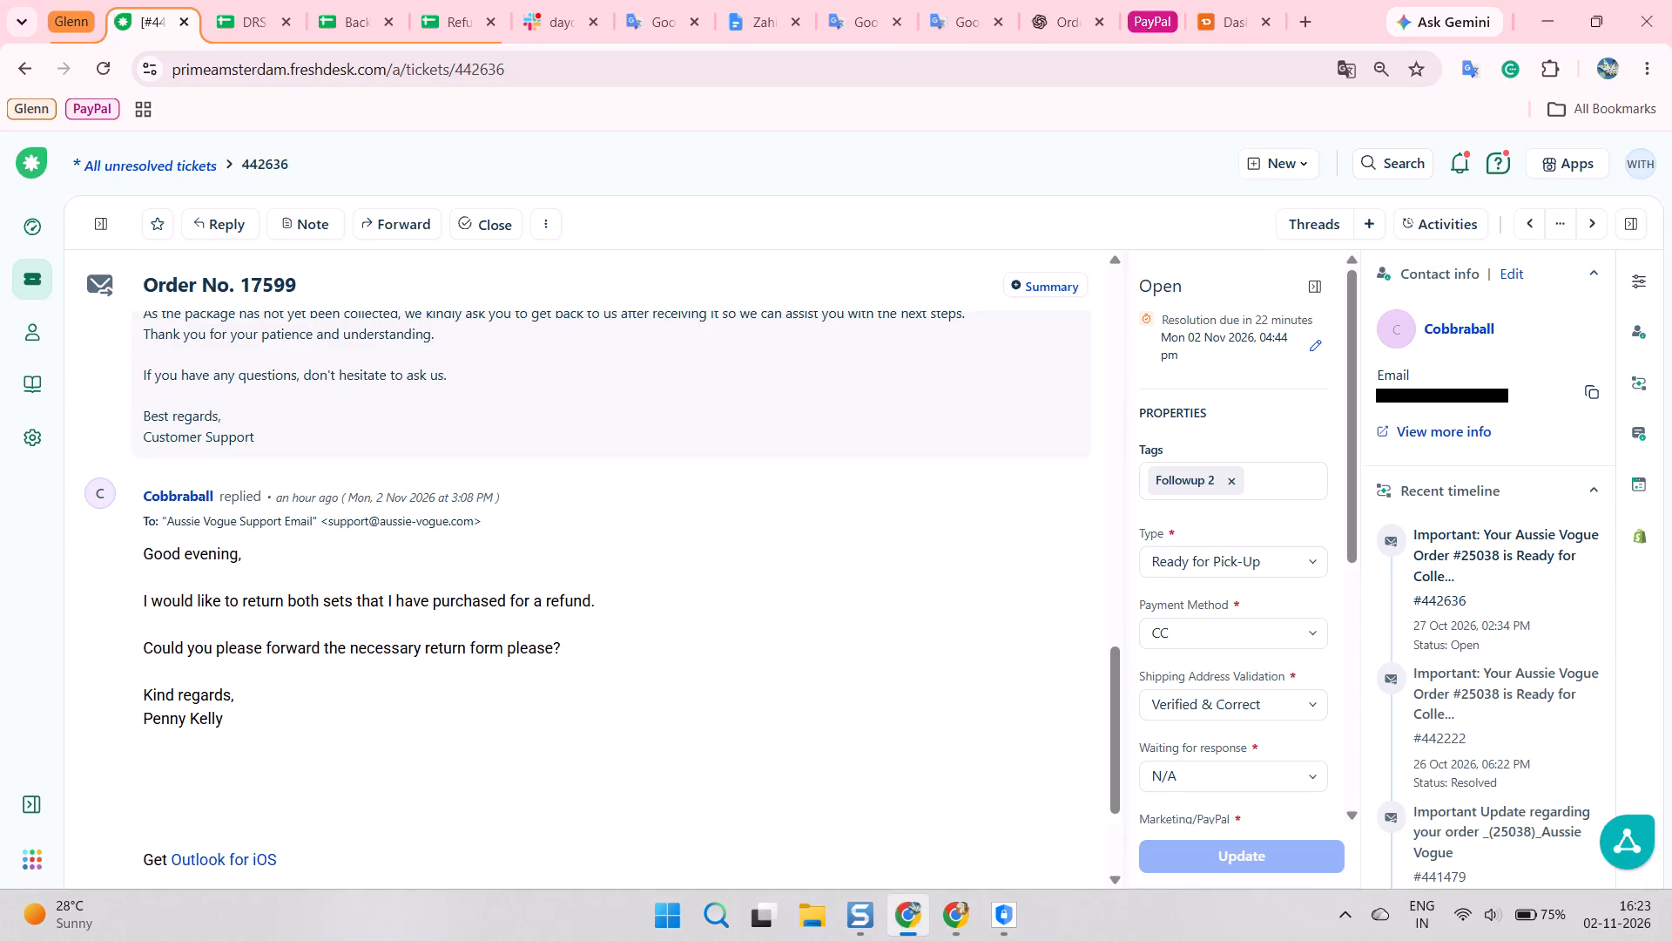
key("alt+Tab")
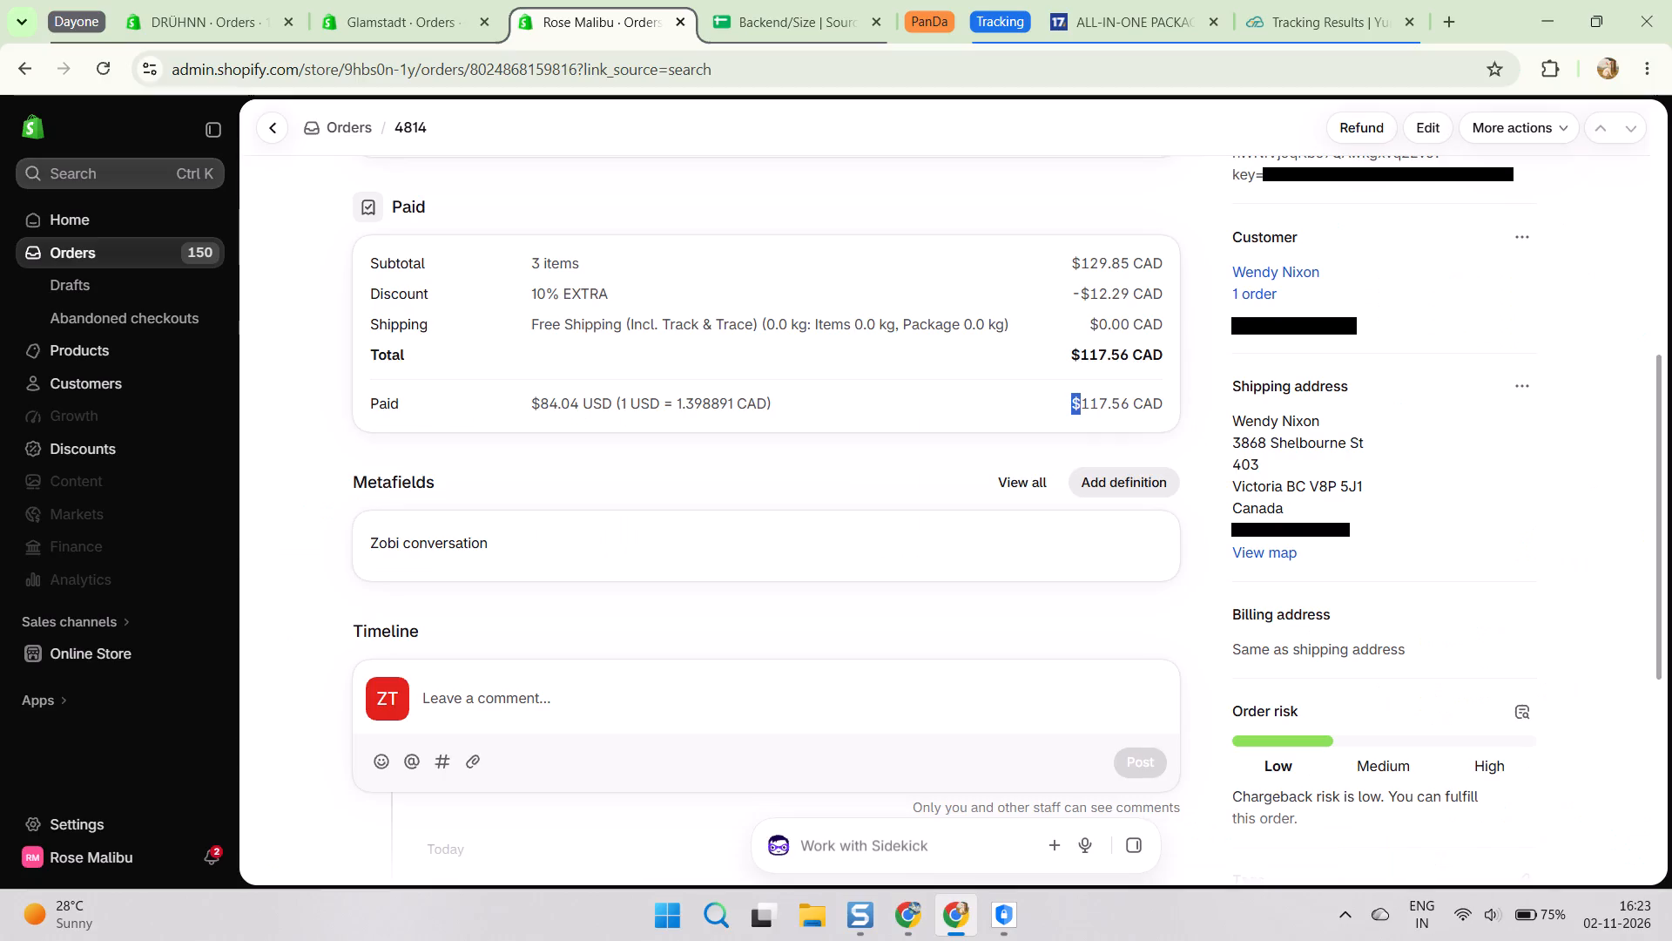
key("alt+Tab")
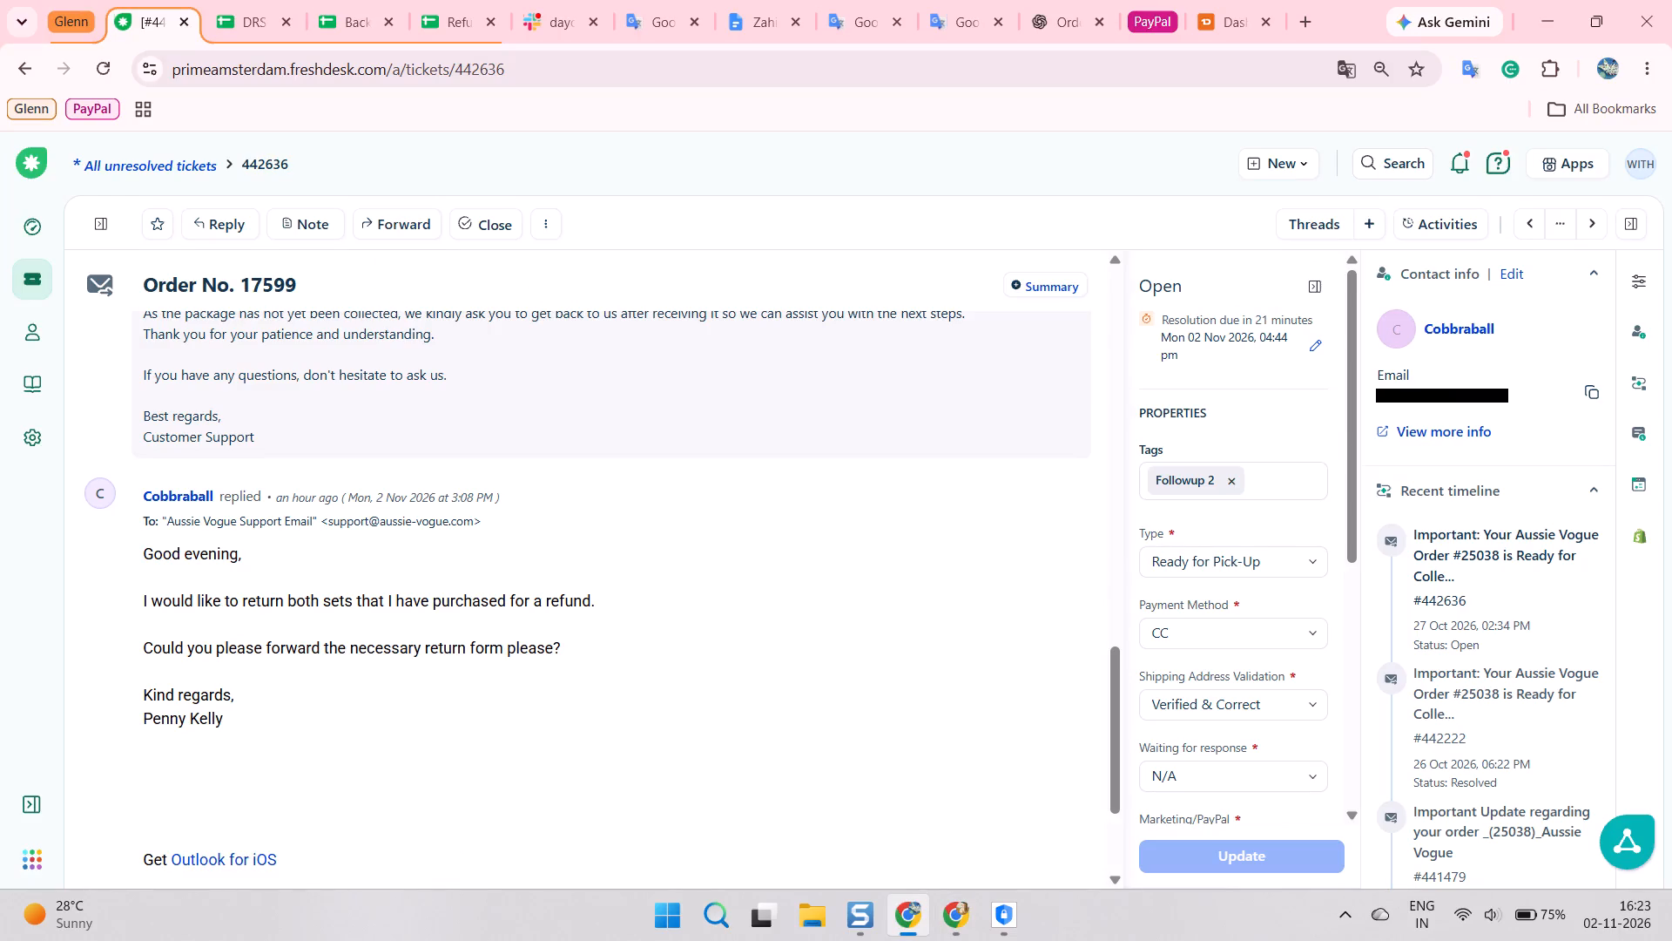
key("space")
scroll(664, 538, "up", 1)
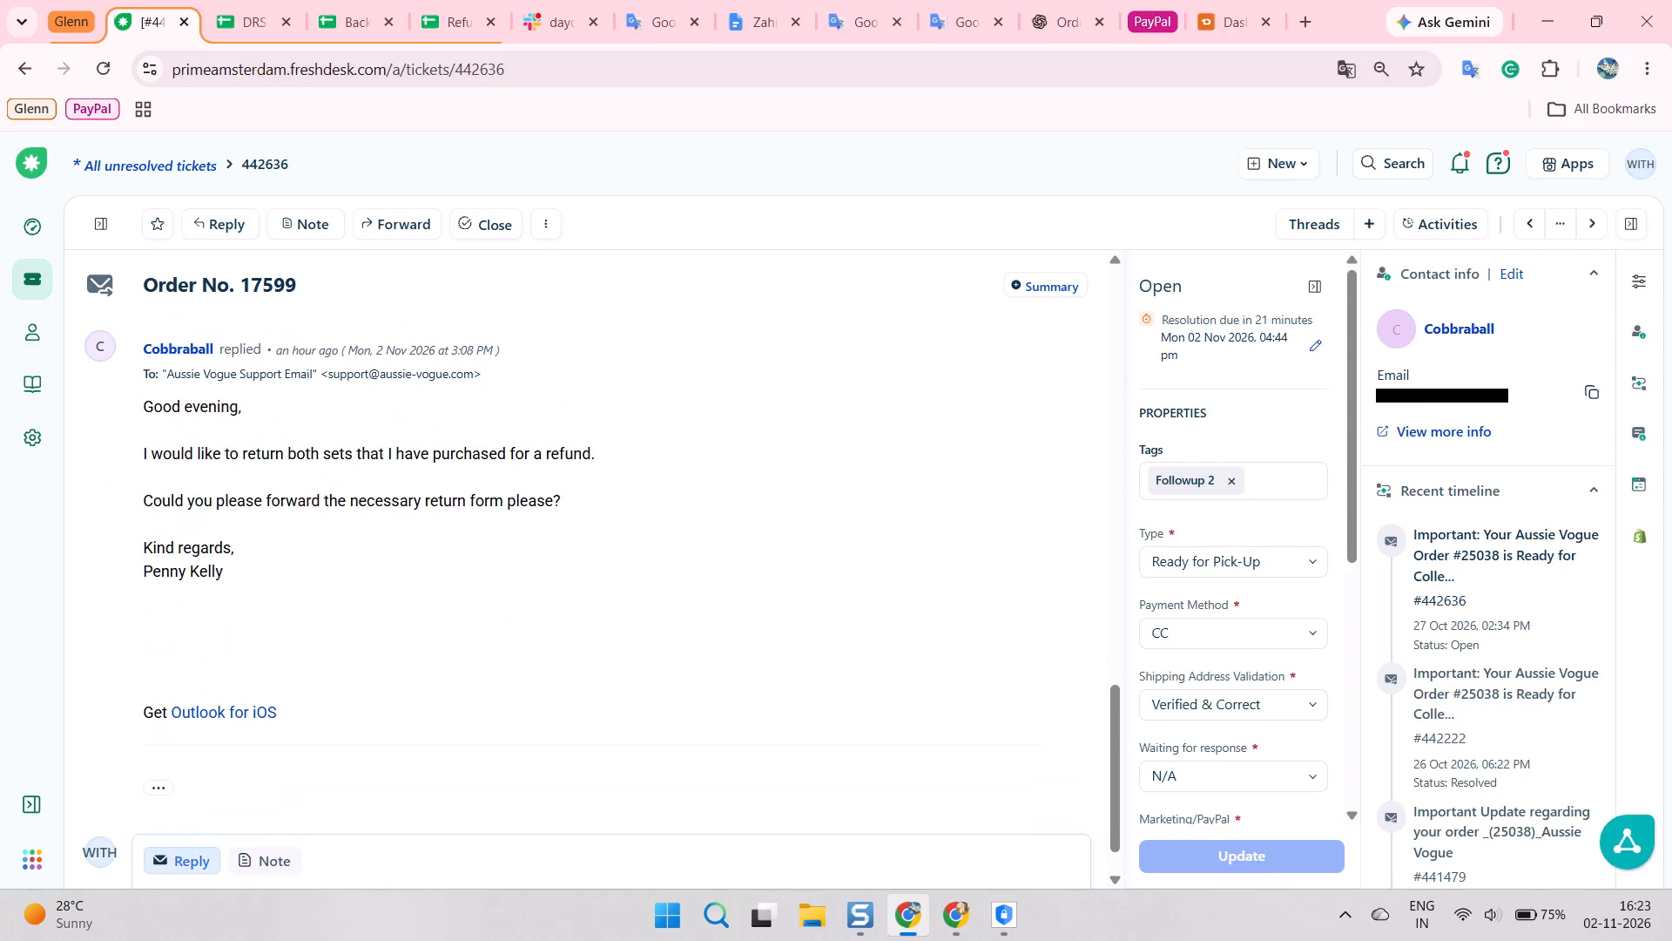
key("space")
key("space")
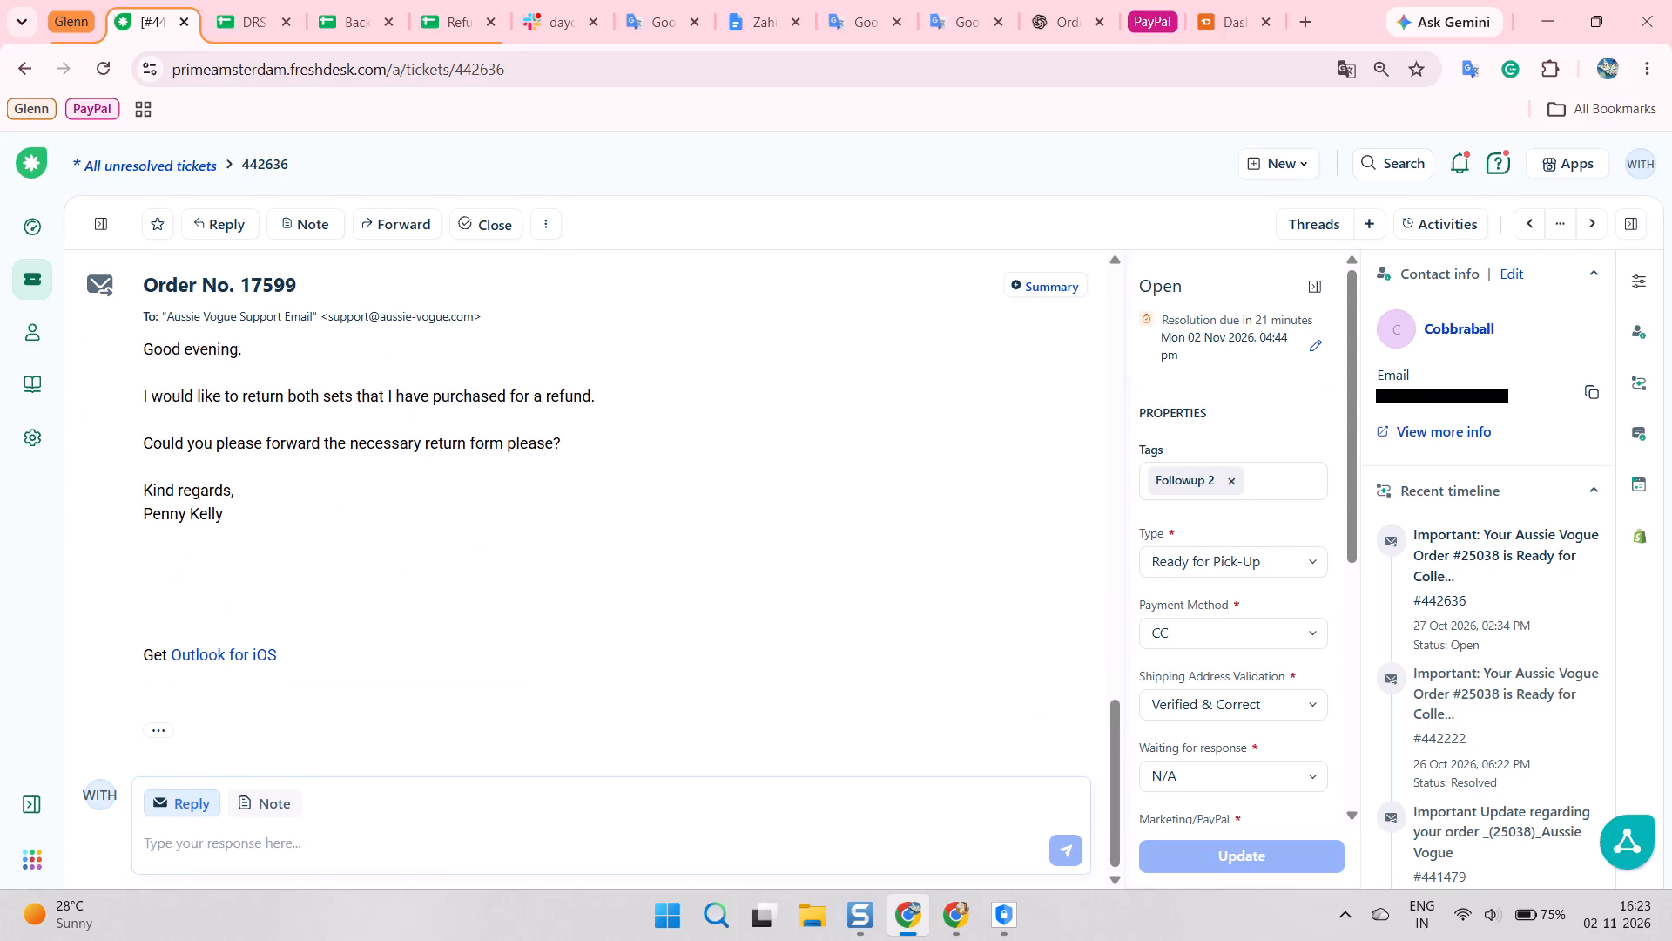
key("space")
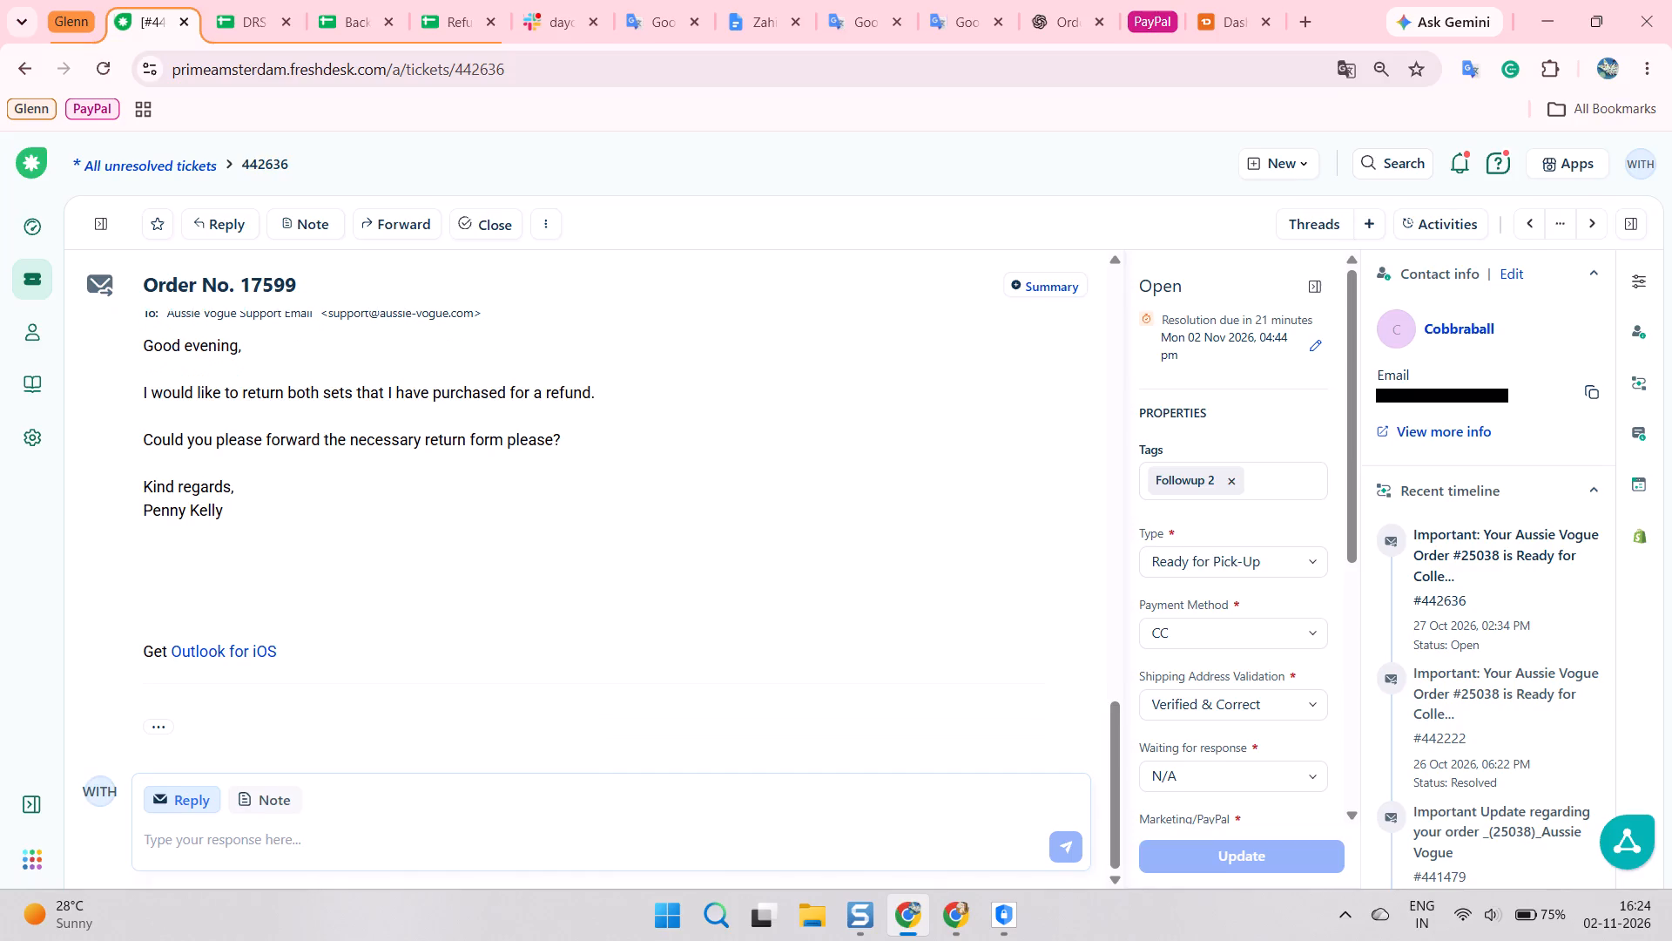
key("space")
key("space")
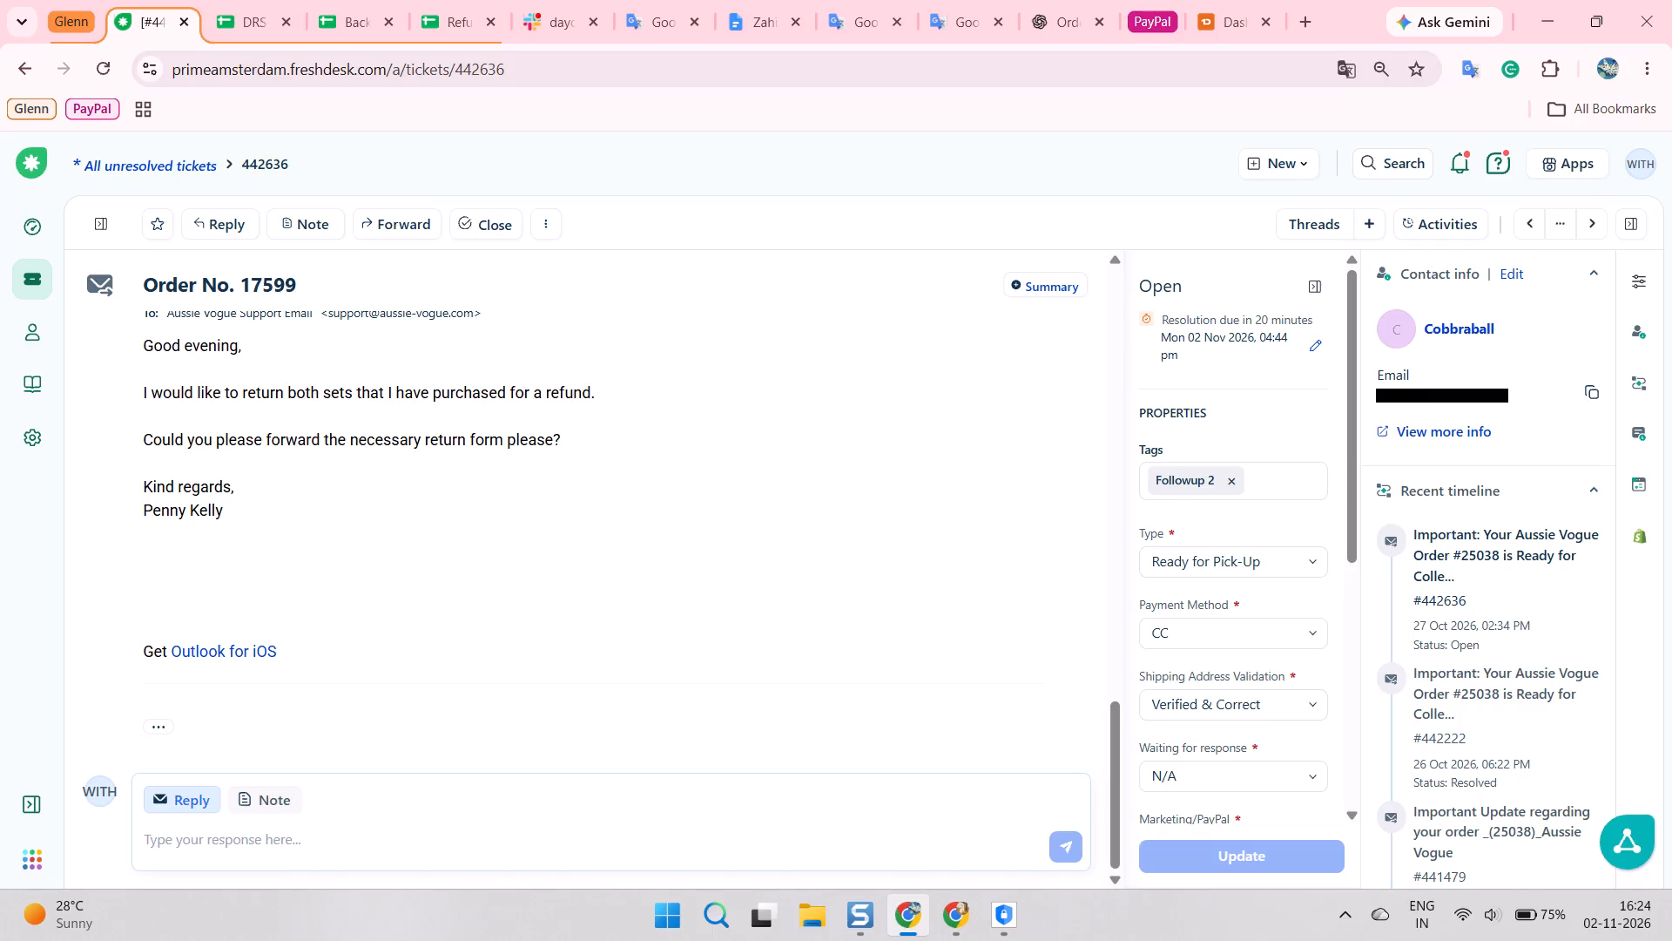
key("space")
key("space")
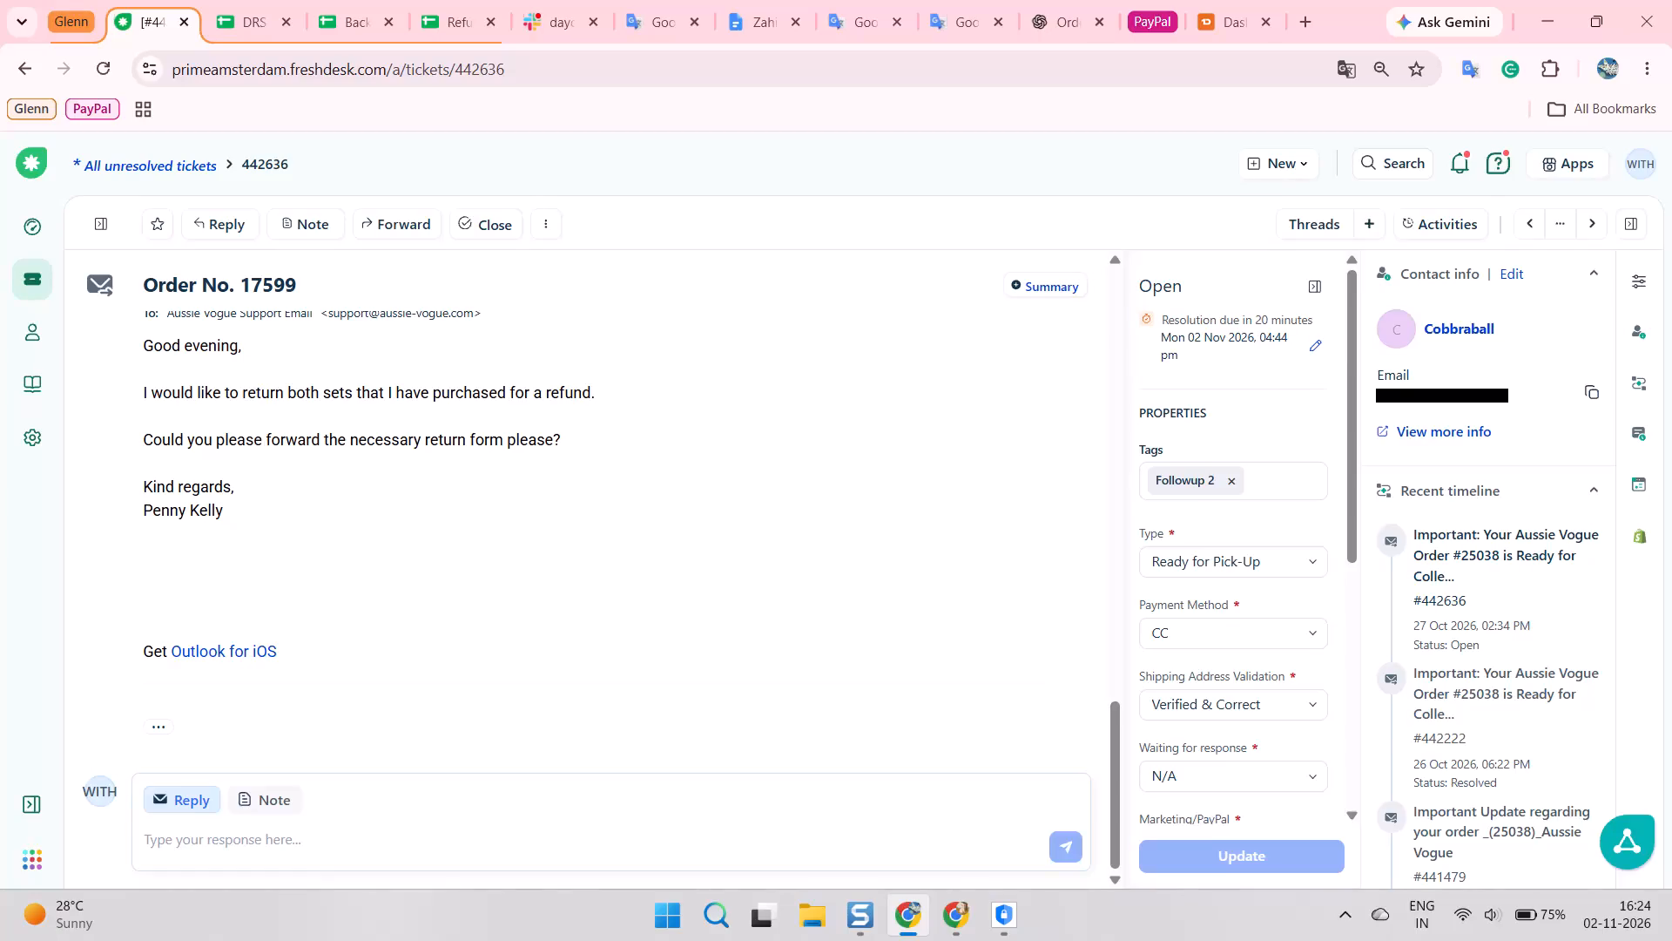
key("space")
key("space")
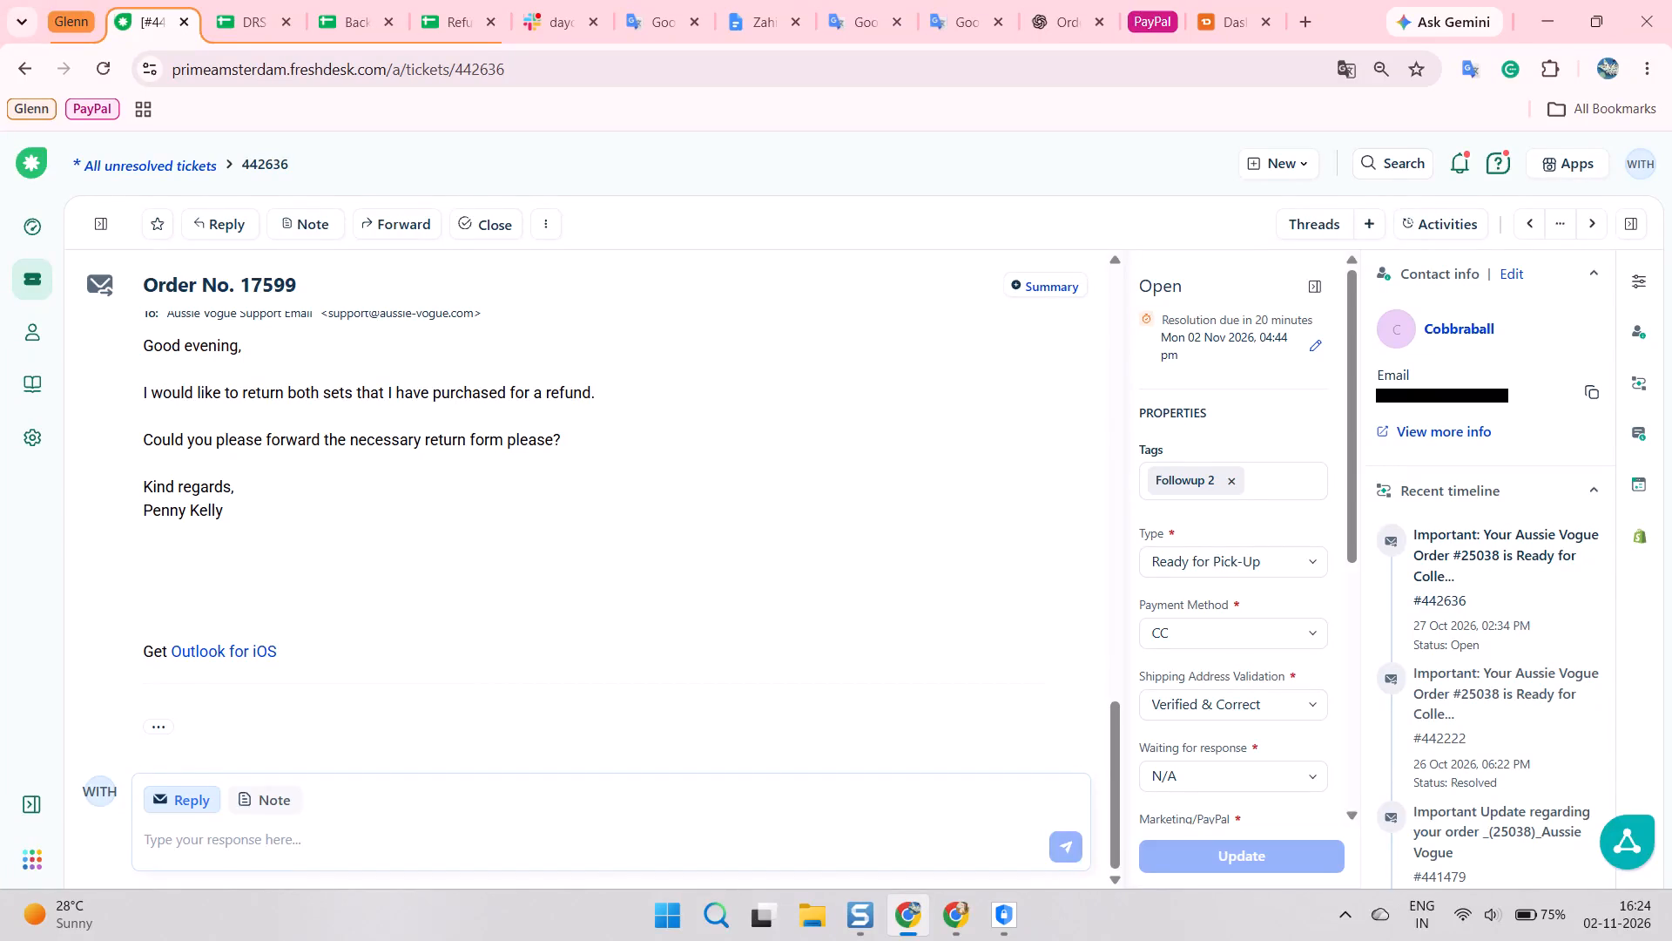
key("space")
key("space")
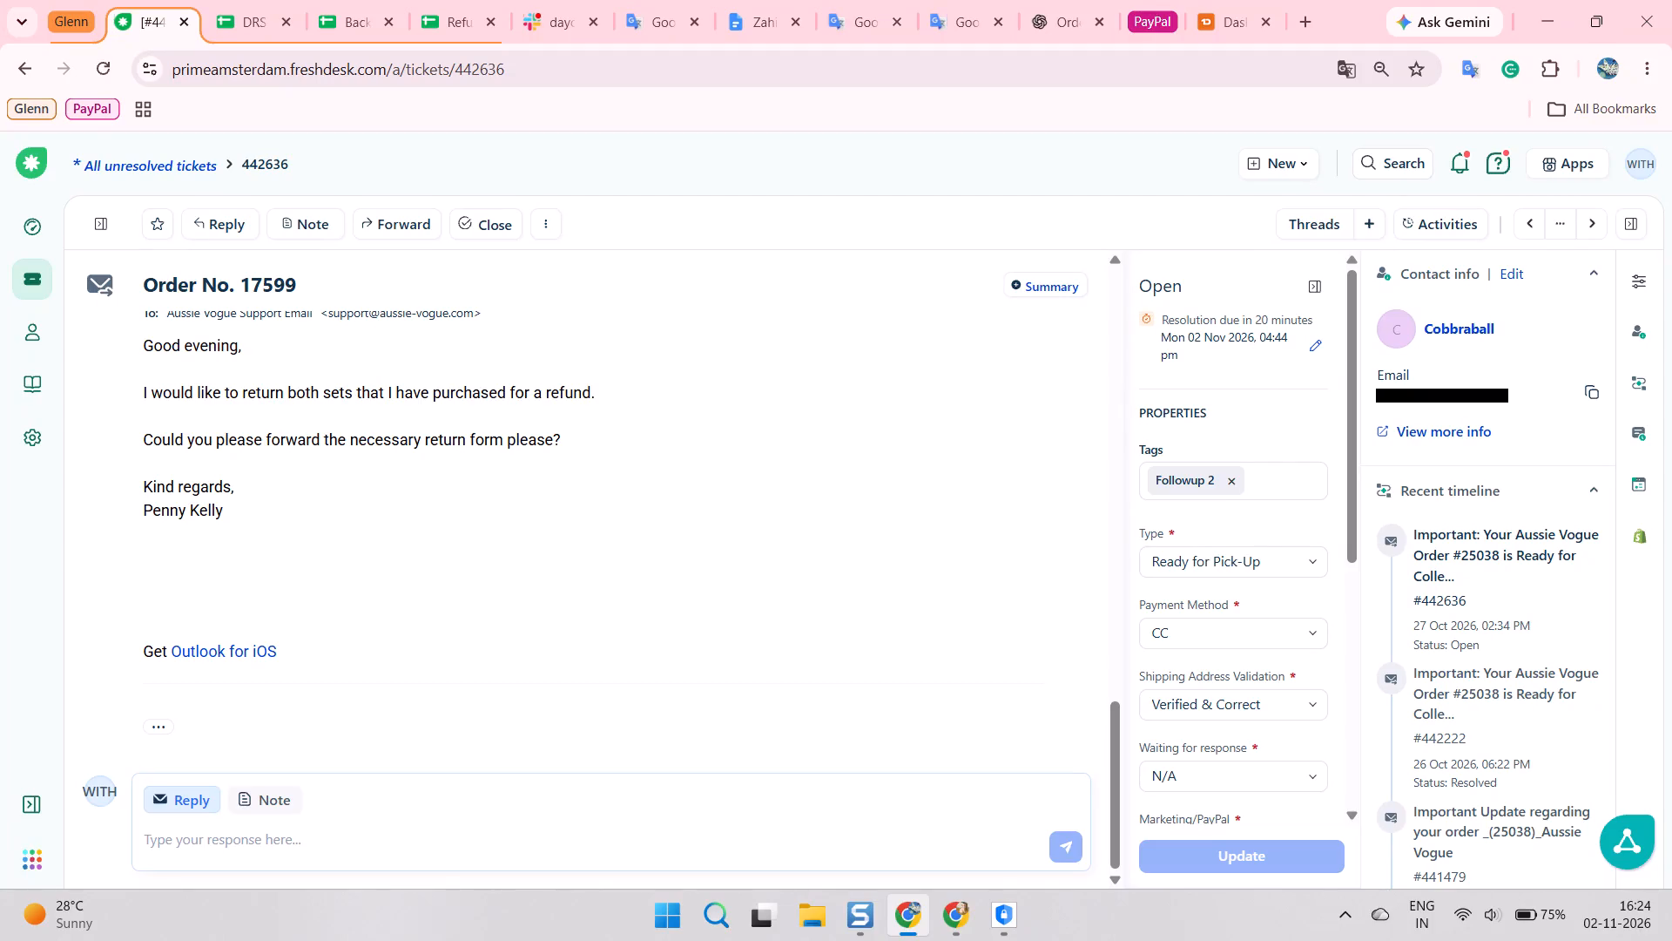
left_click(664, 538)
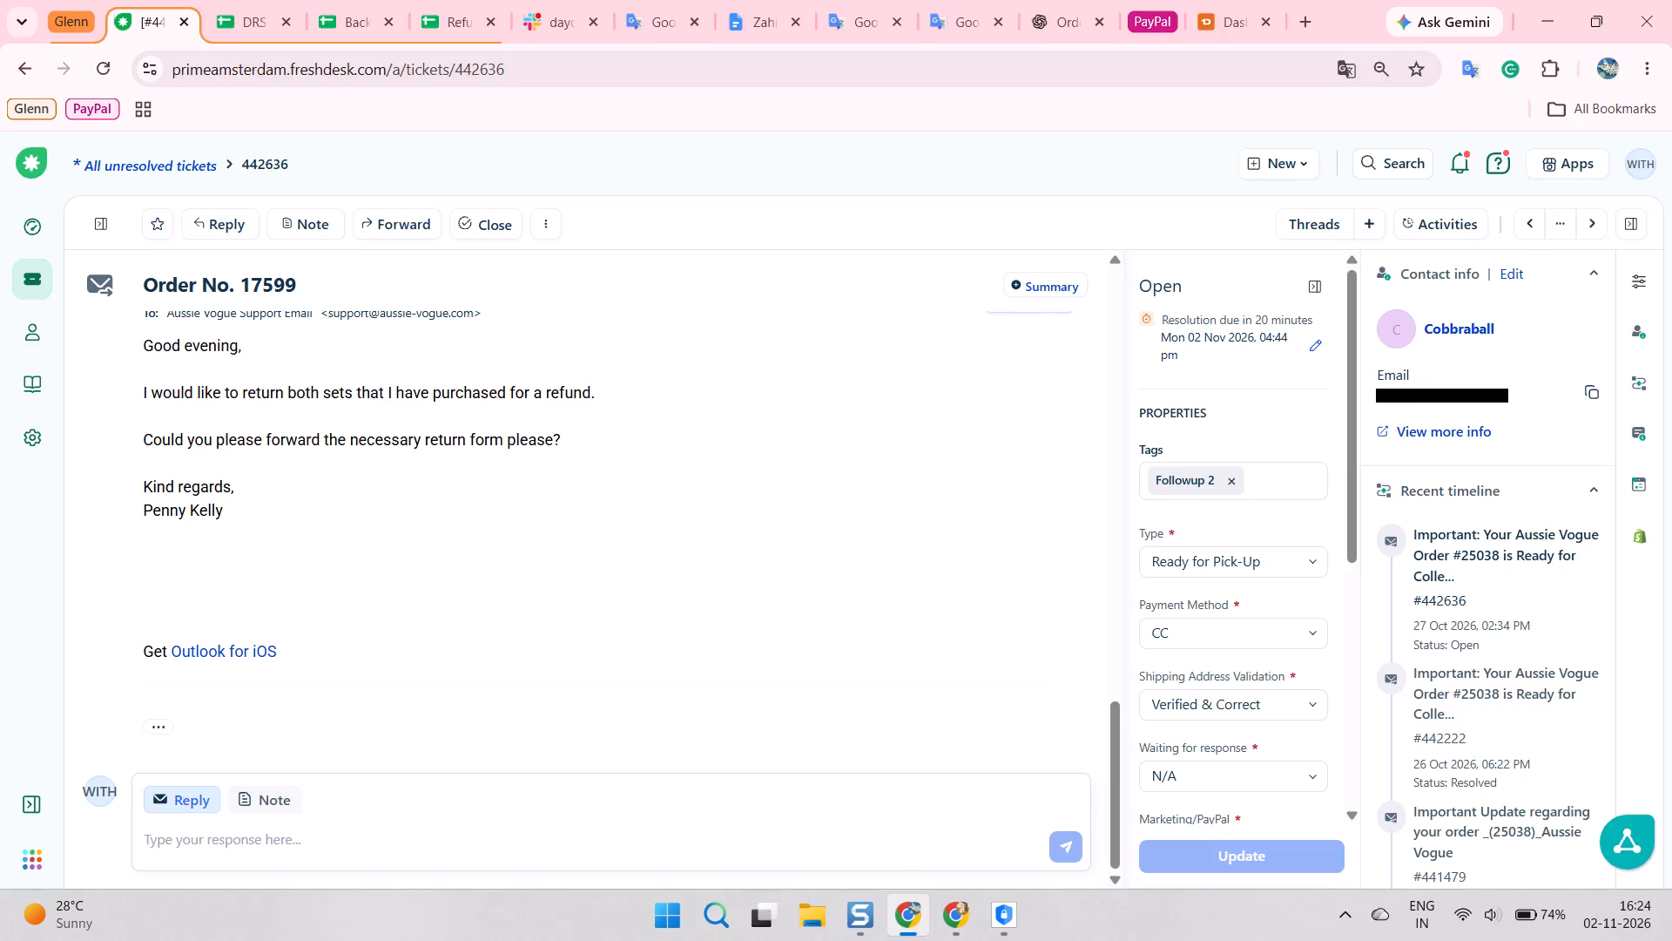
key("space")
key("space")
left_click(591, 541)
scroll(595, 534, "up", 1)
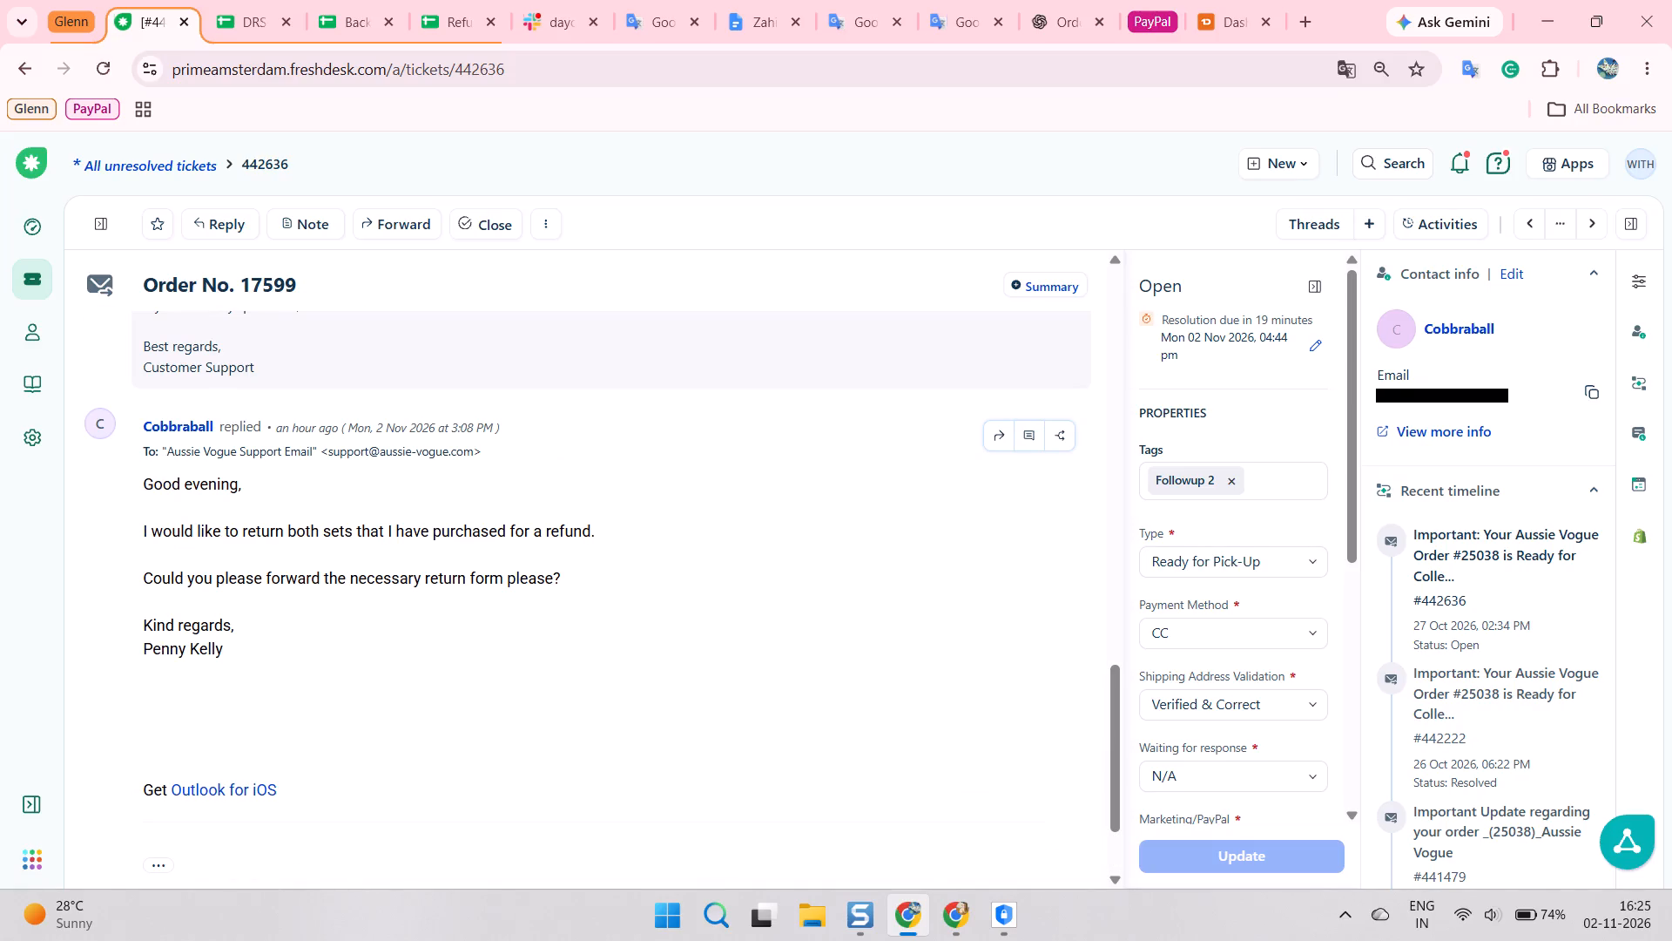
scroll(396, 541, "up", 3)
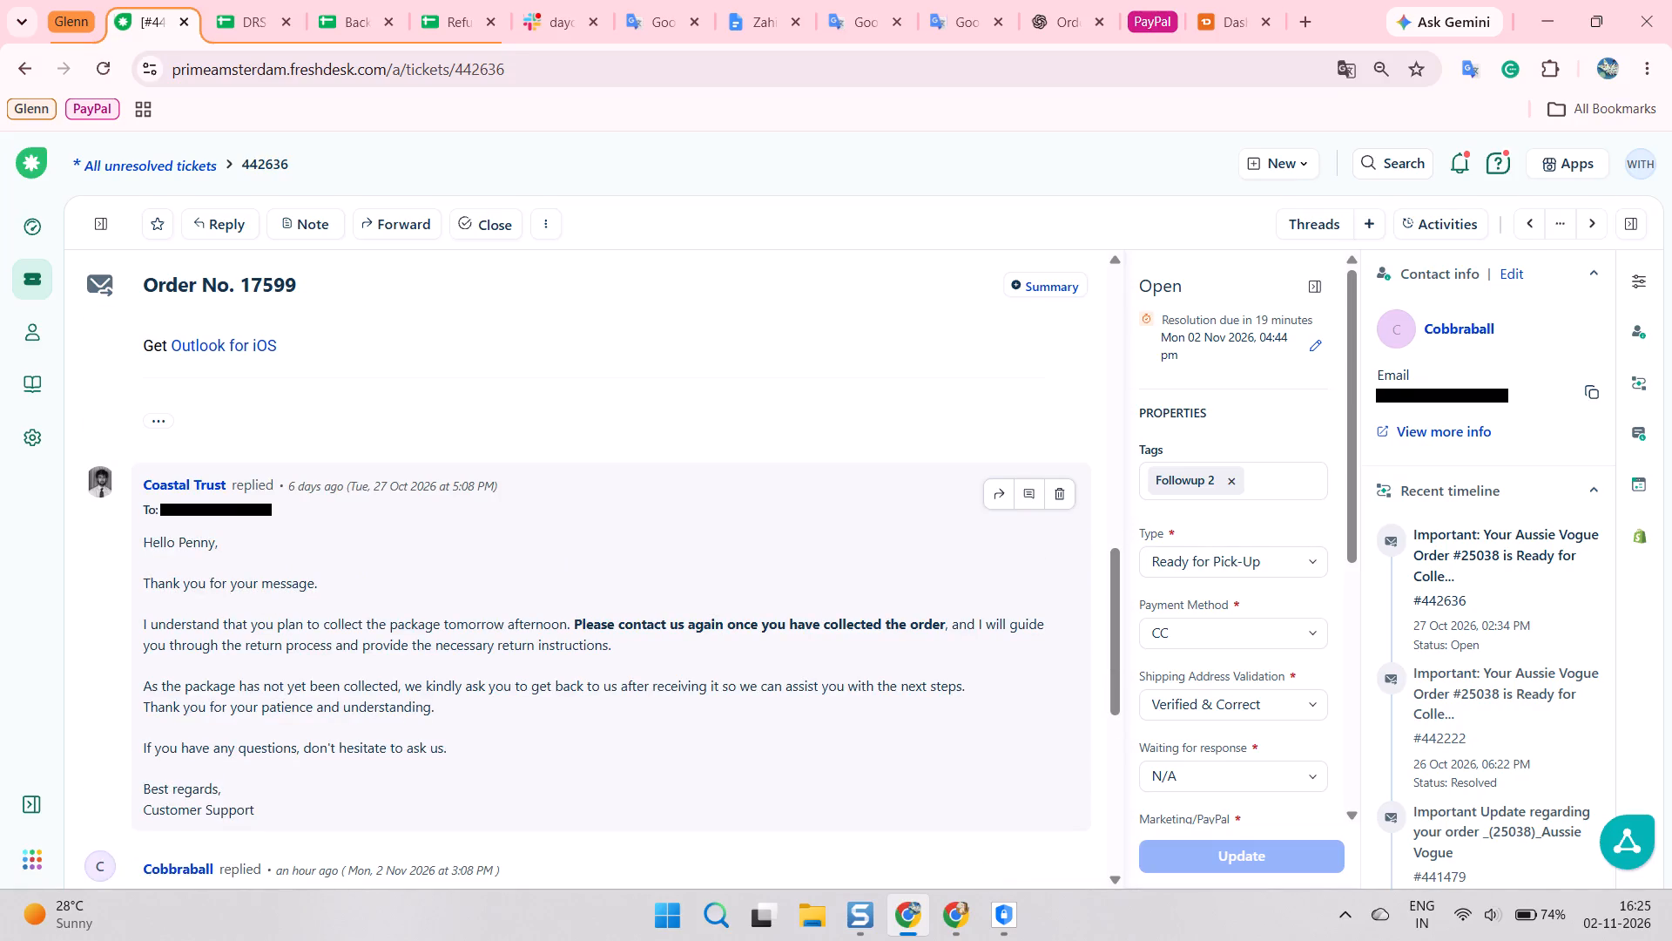
scroll(546, 520, "up", 1)
scroll(566, 510, "down", 1)
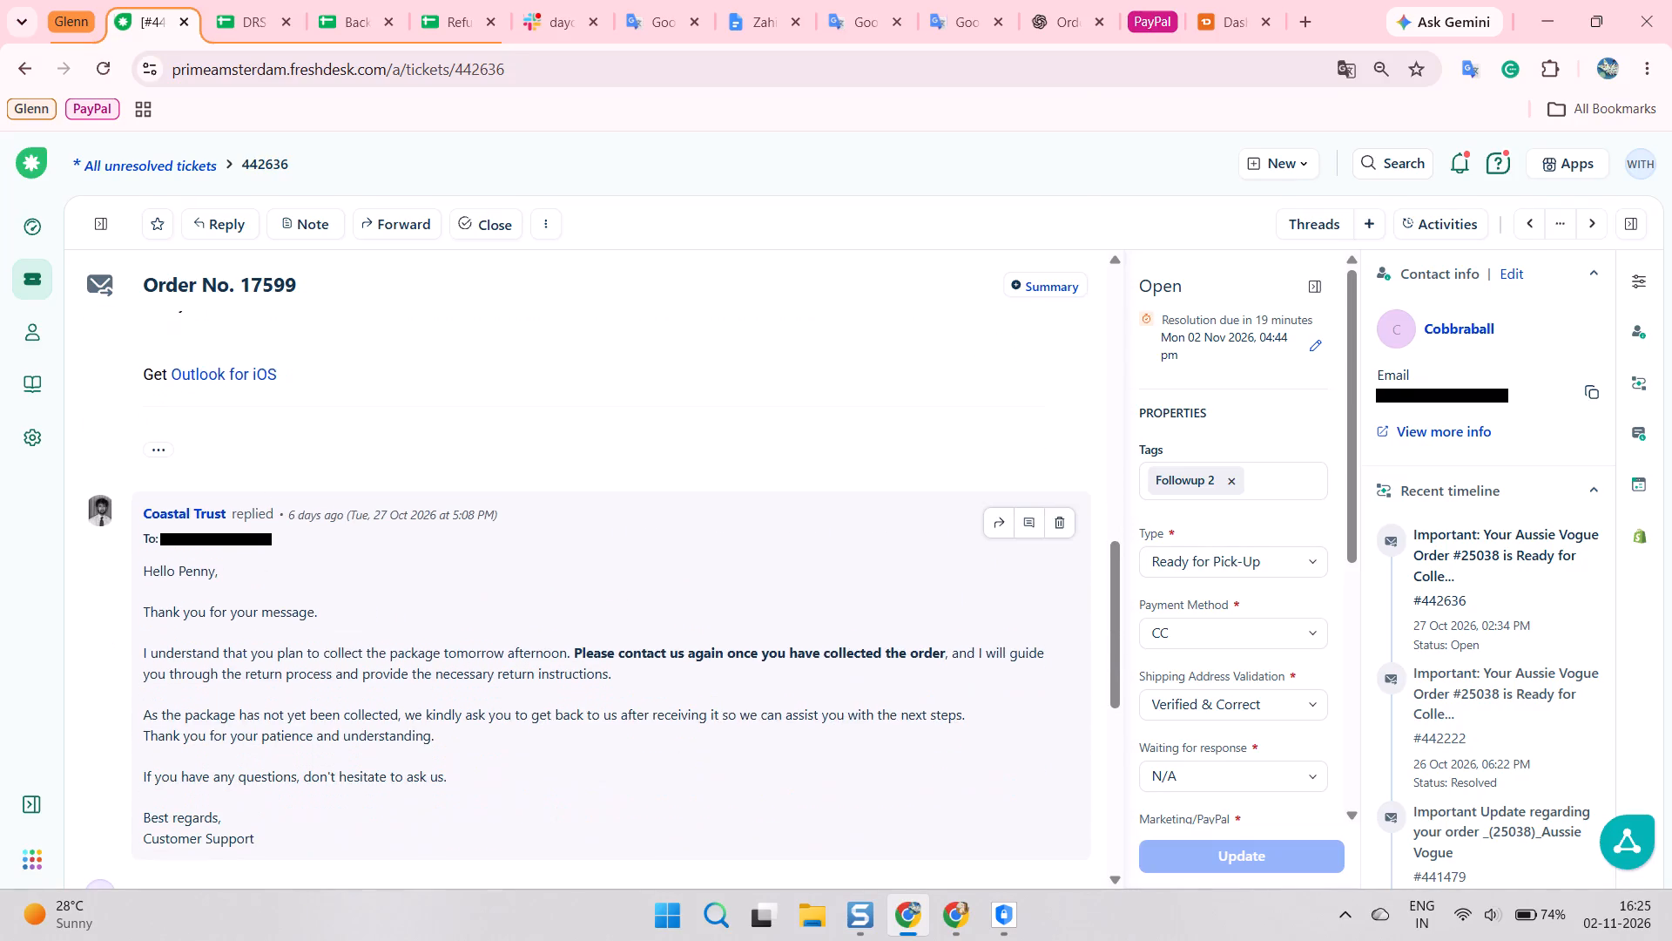
scroll(571, 510, "down", 1)
scroll(472, 470, "down", 2)
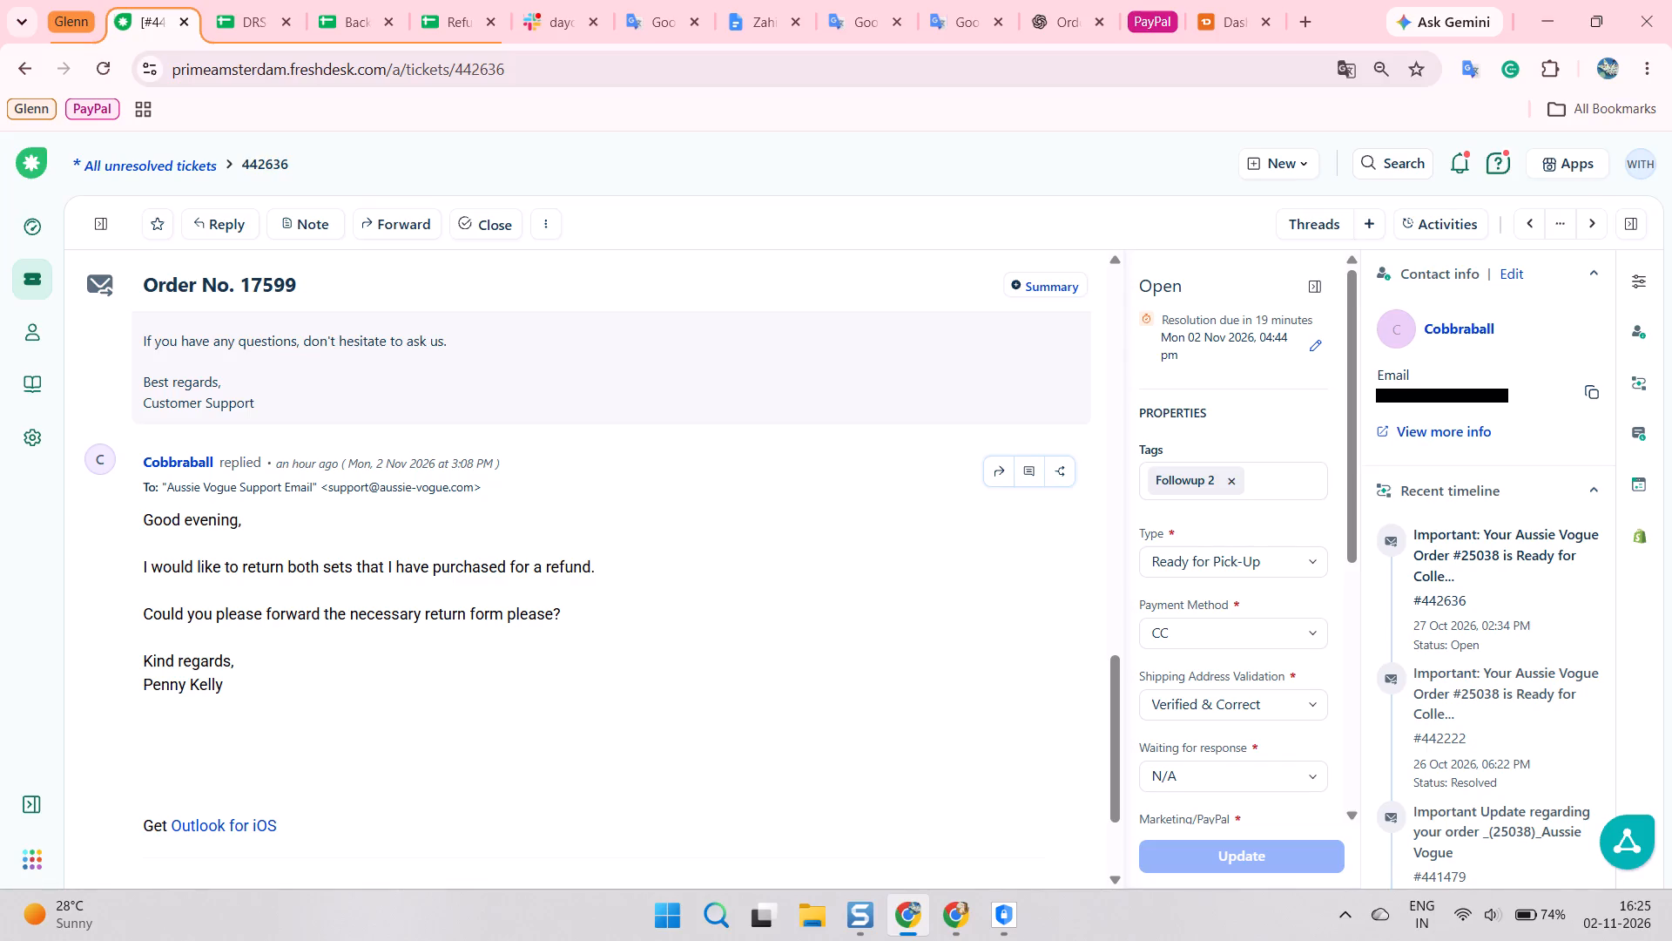
left_click(1588, 395)
scroll(1215, 533, "up", 1)
left_click(650, 513)
key("alt+Tab")
left_click(336, 0)
left_click(536, 0)
scroll(438, 98, "up", 4)
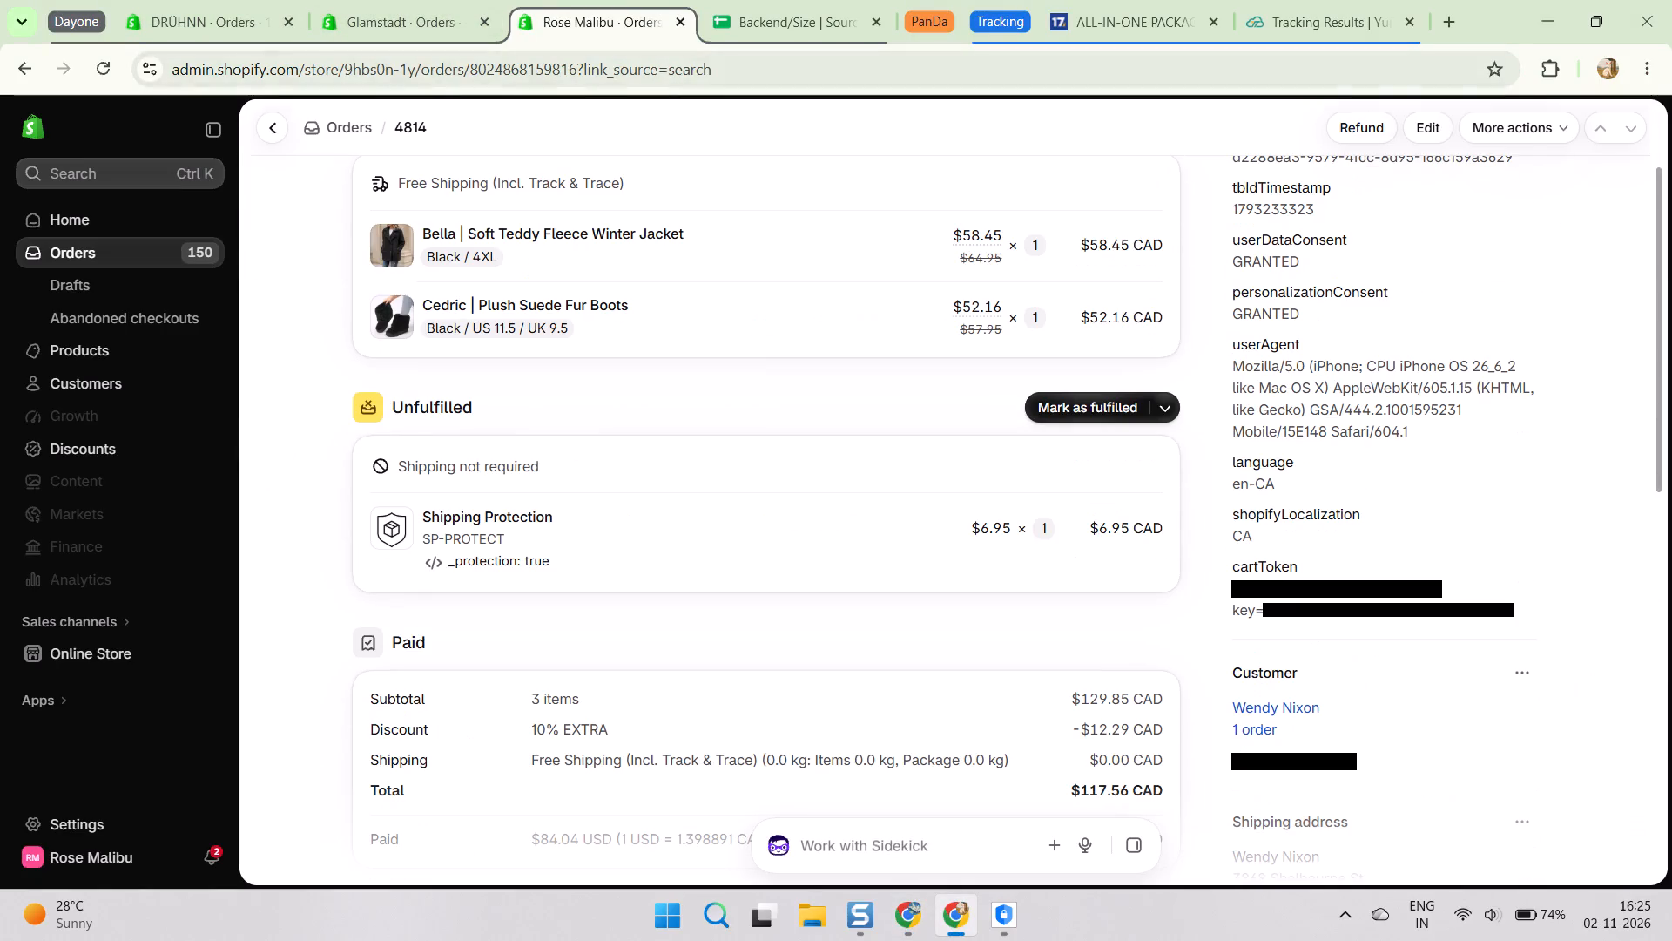
left_click(511, 69)
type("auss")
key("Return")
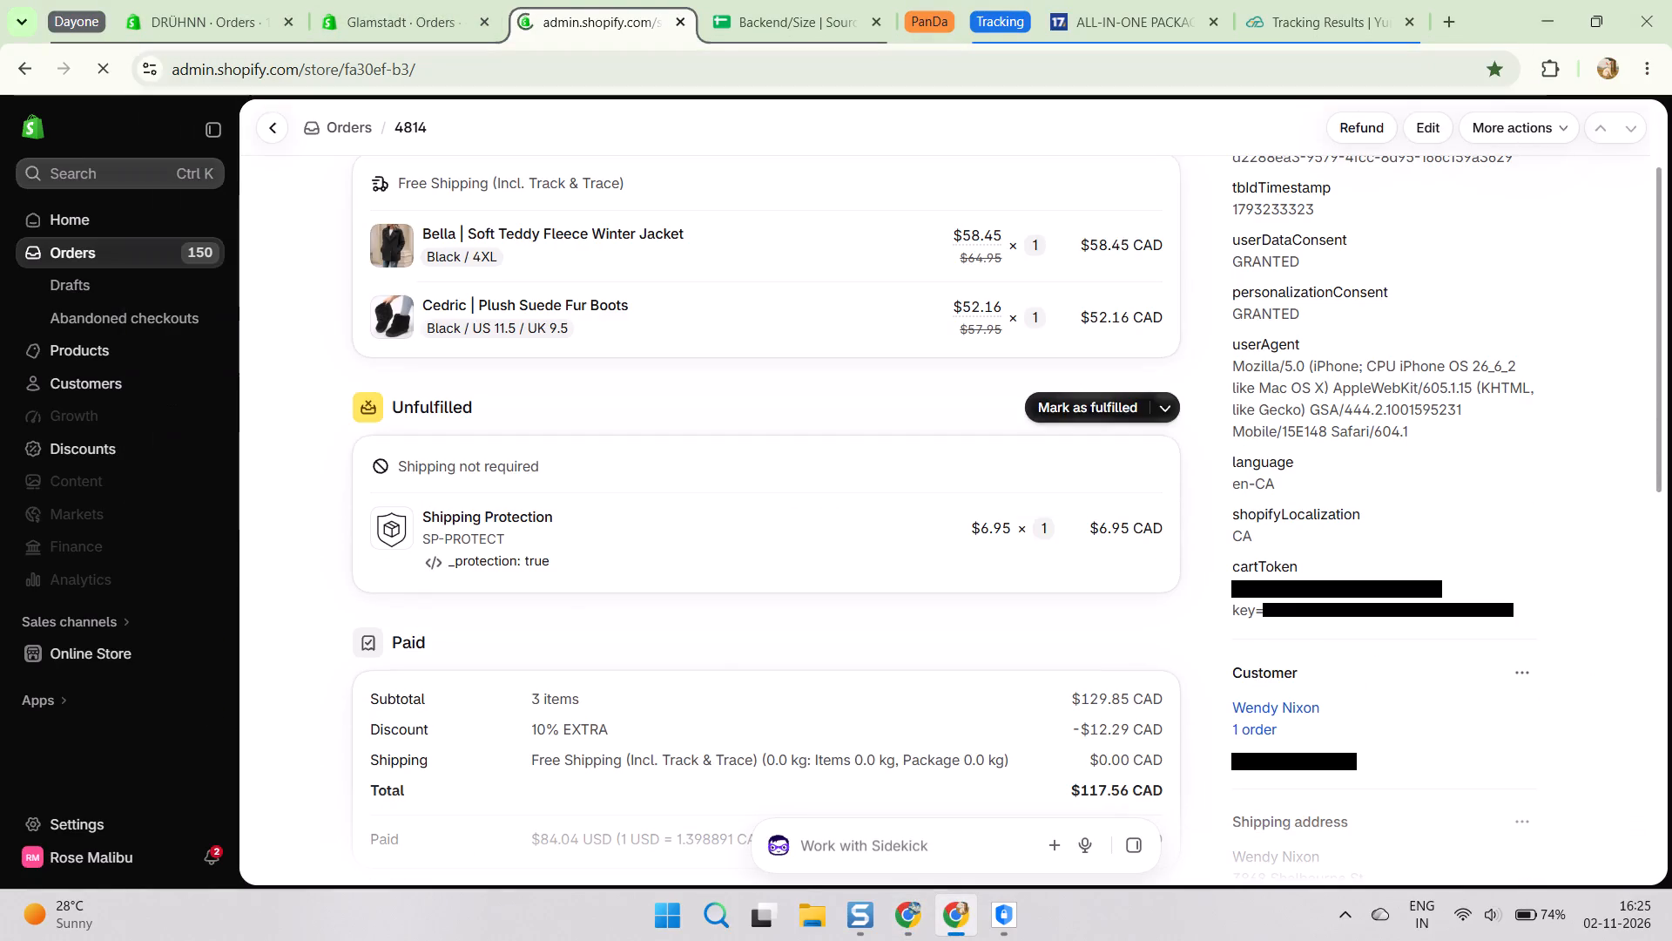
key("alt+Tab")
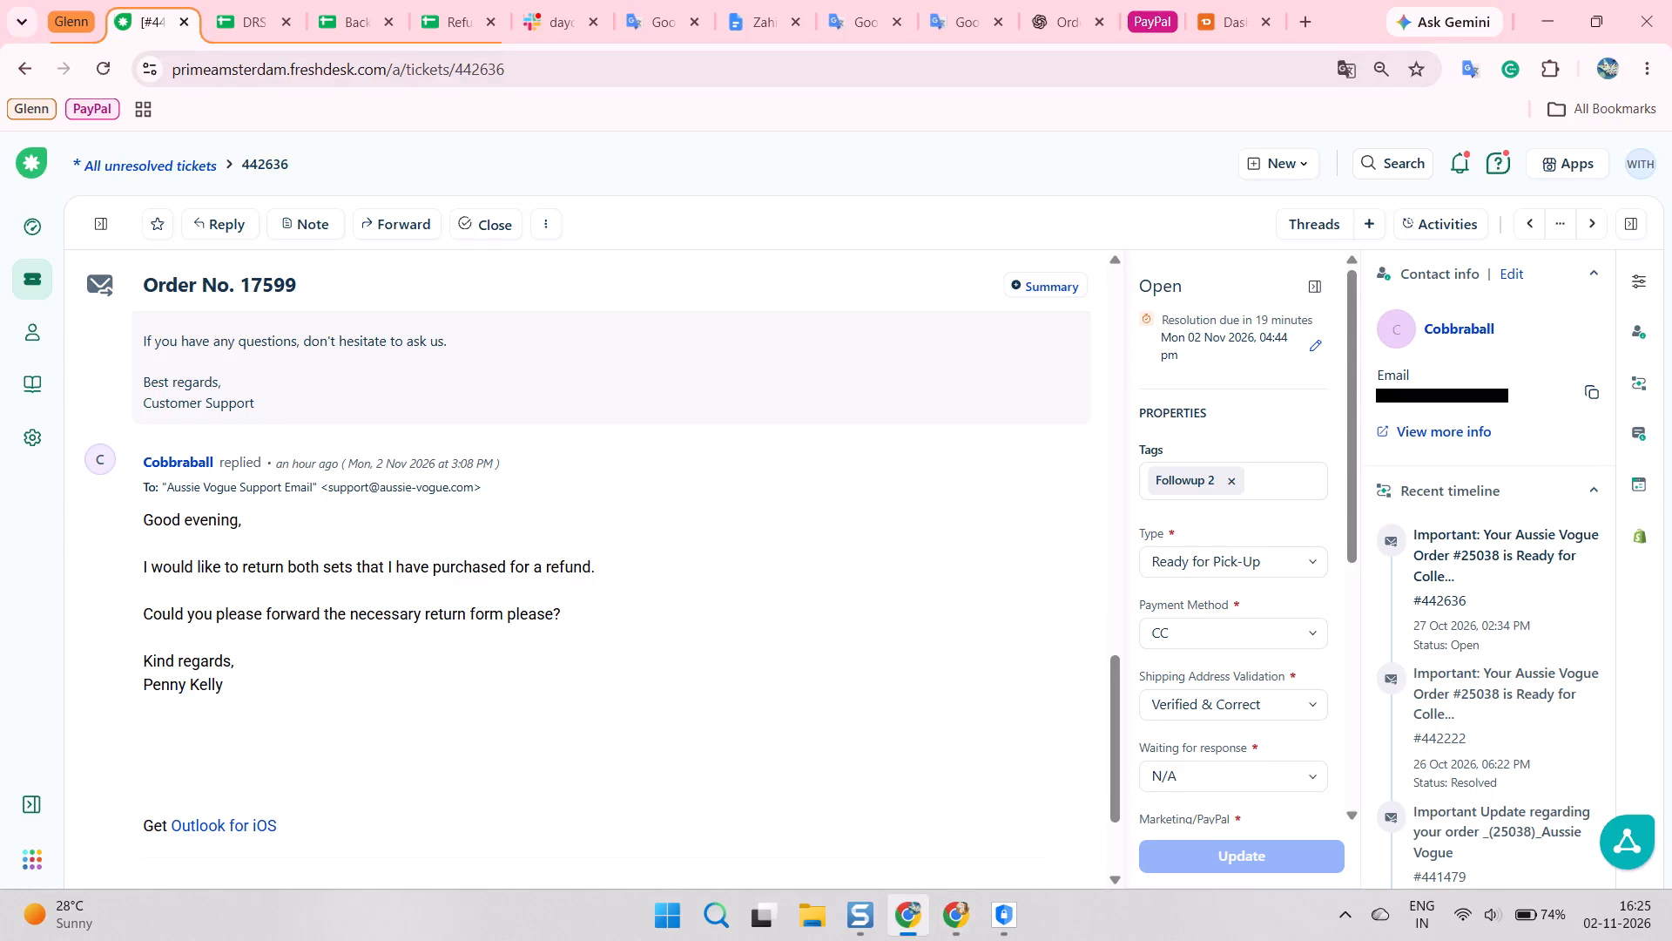
left_click(1594, 398)
key("alt+Tab")
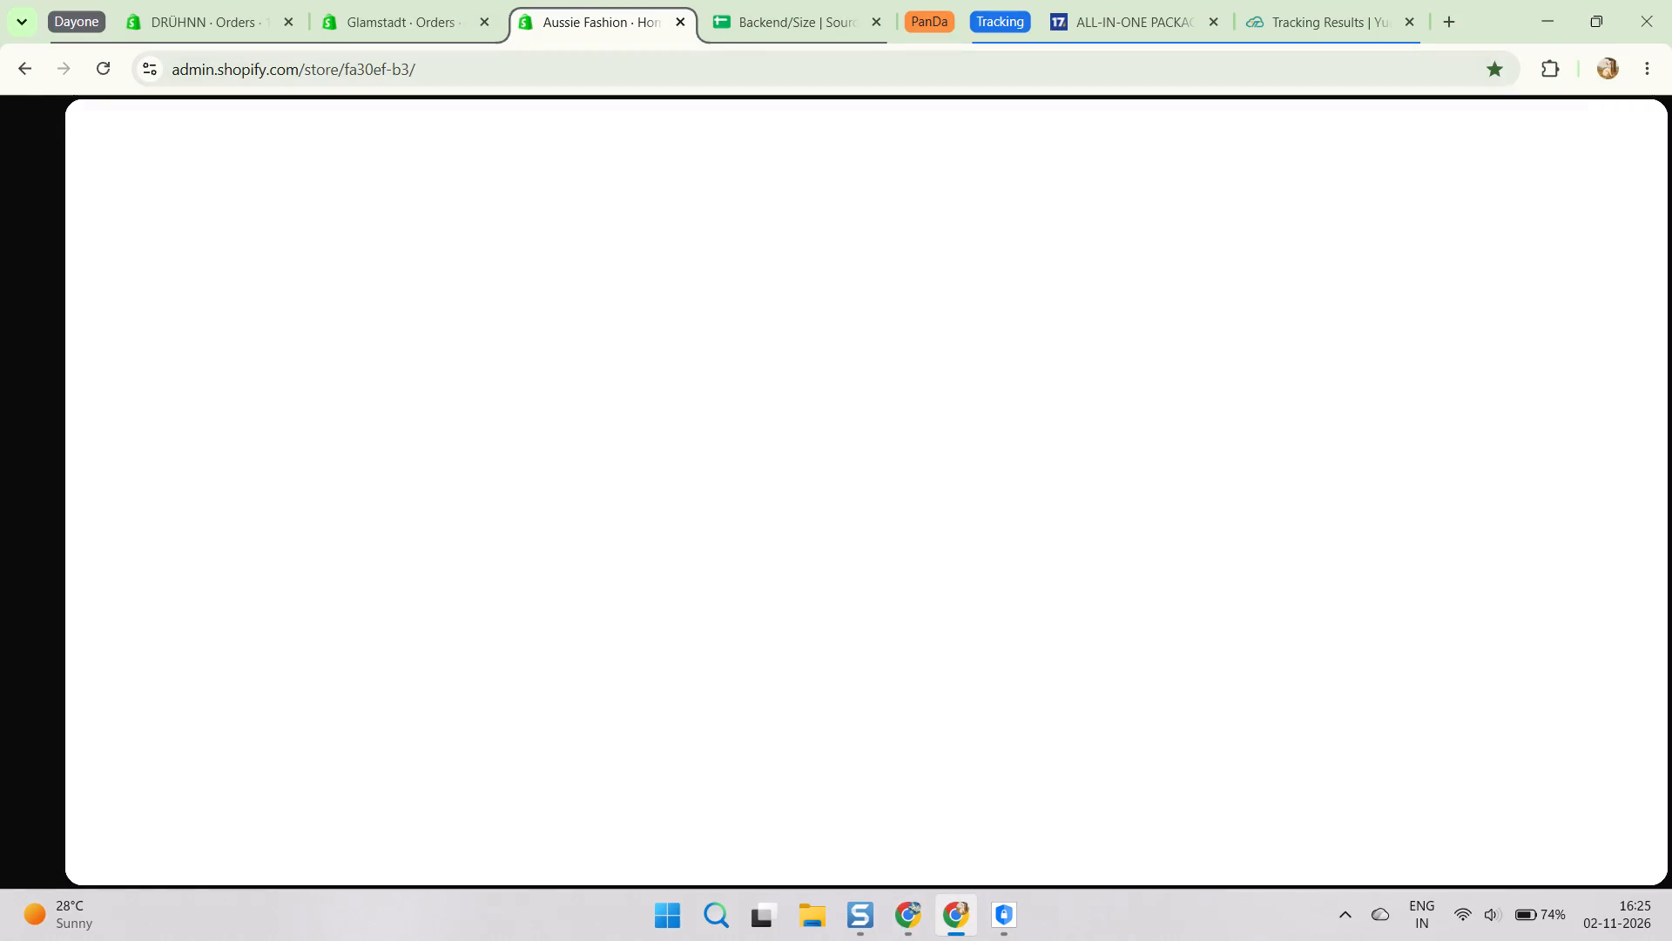
scroll(51, 155, "up", 3)
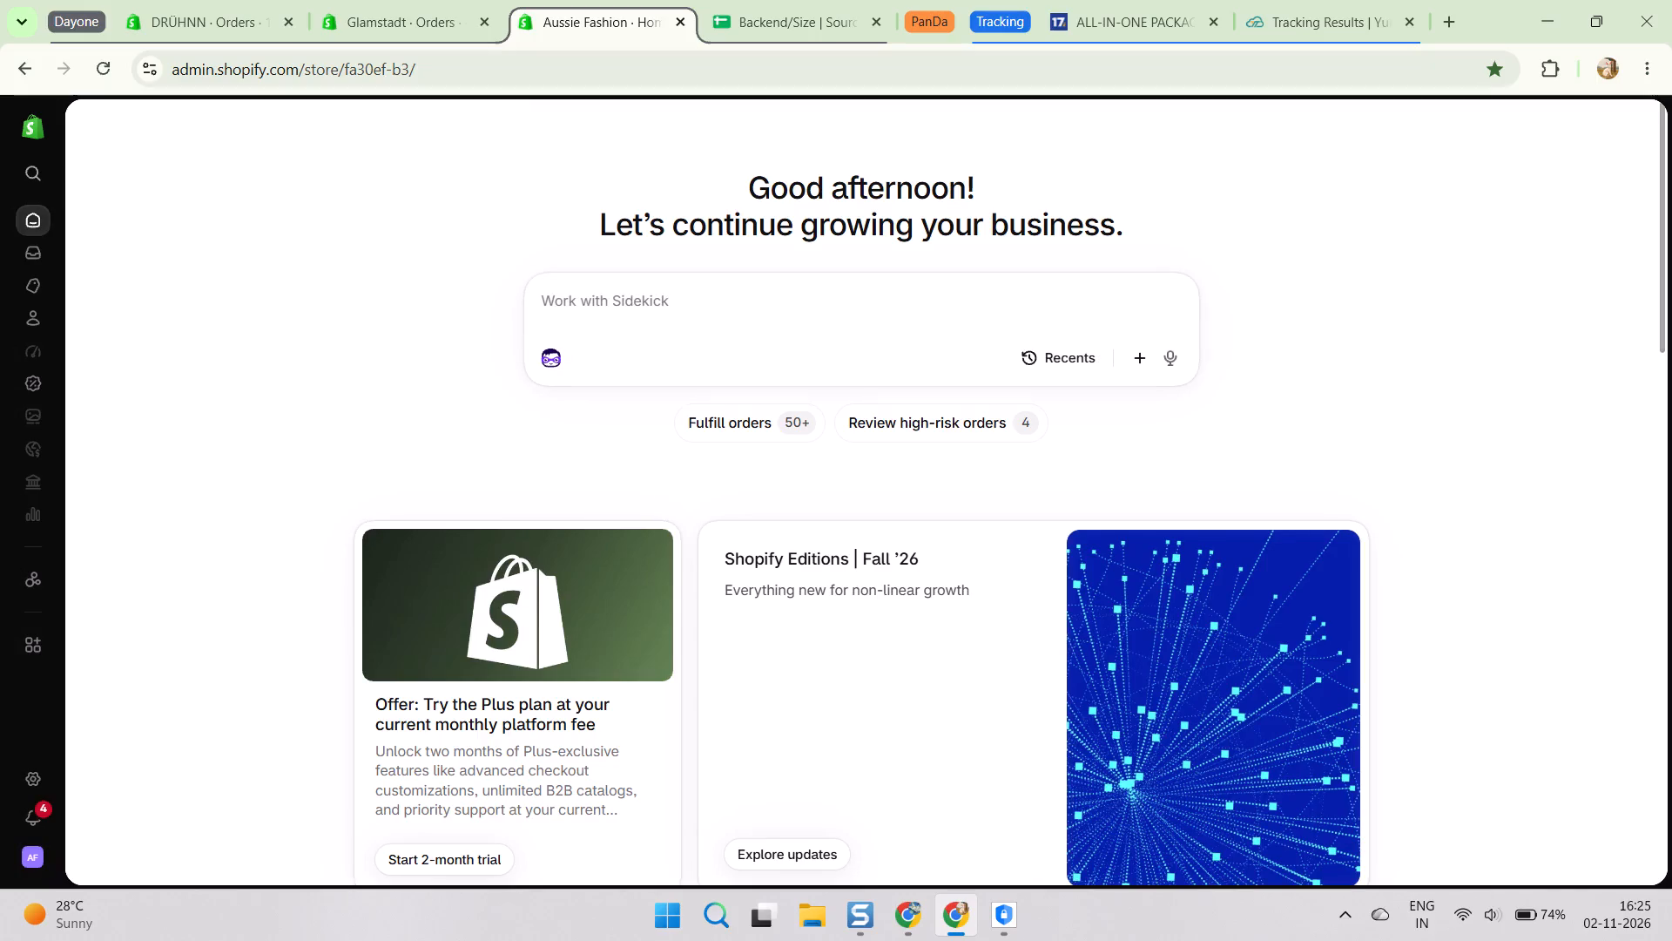
scroll(55, 154, "up", 1)
left_click(24, 175)
key("ctrl+v")
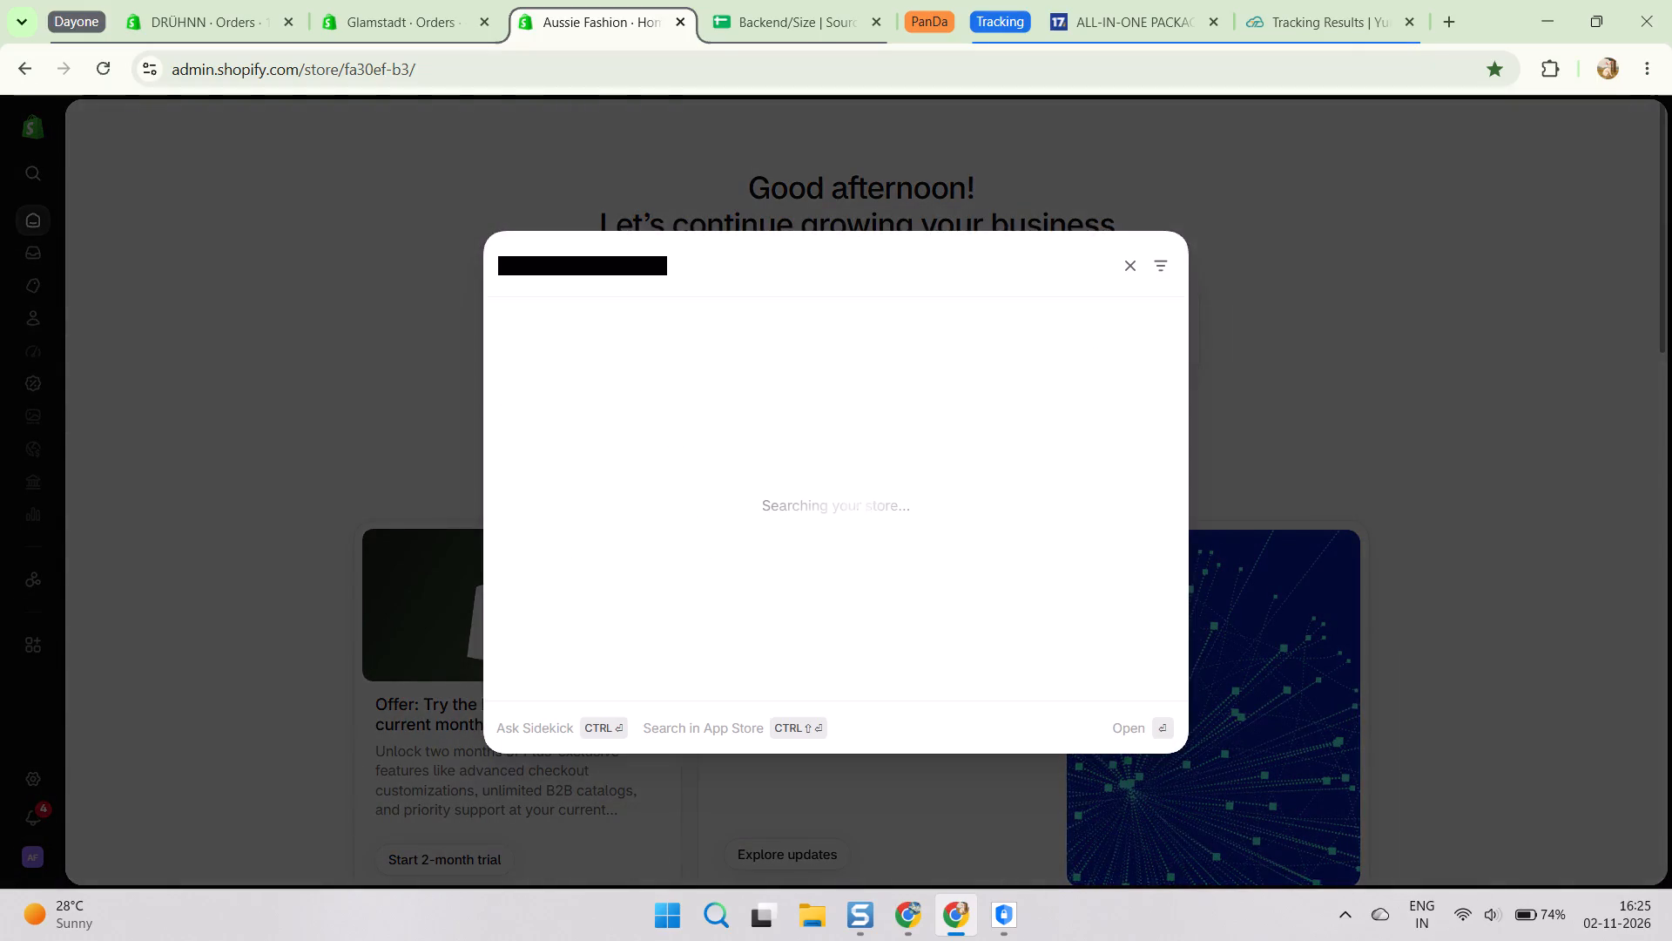
scroll(479, 388, "up", 3)
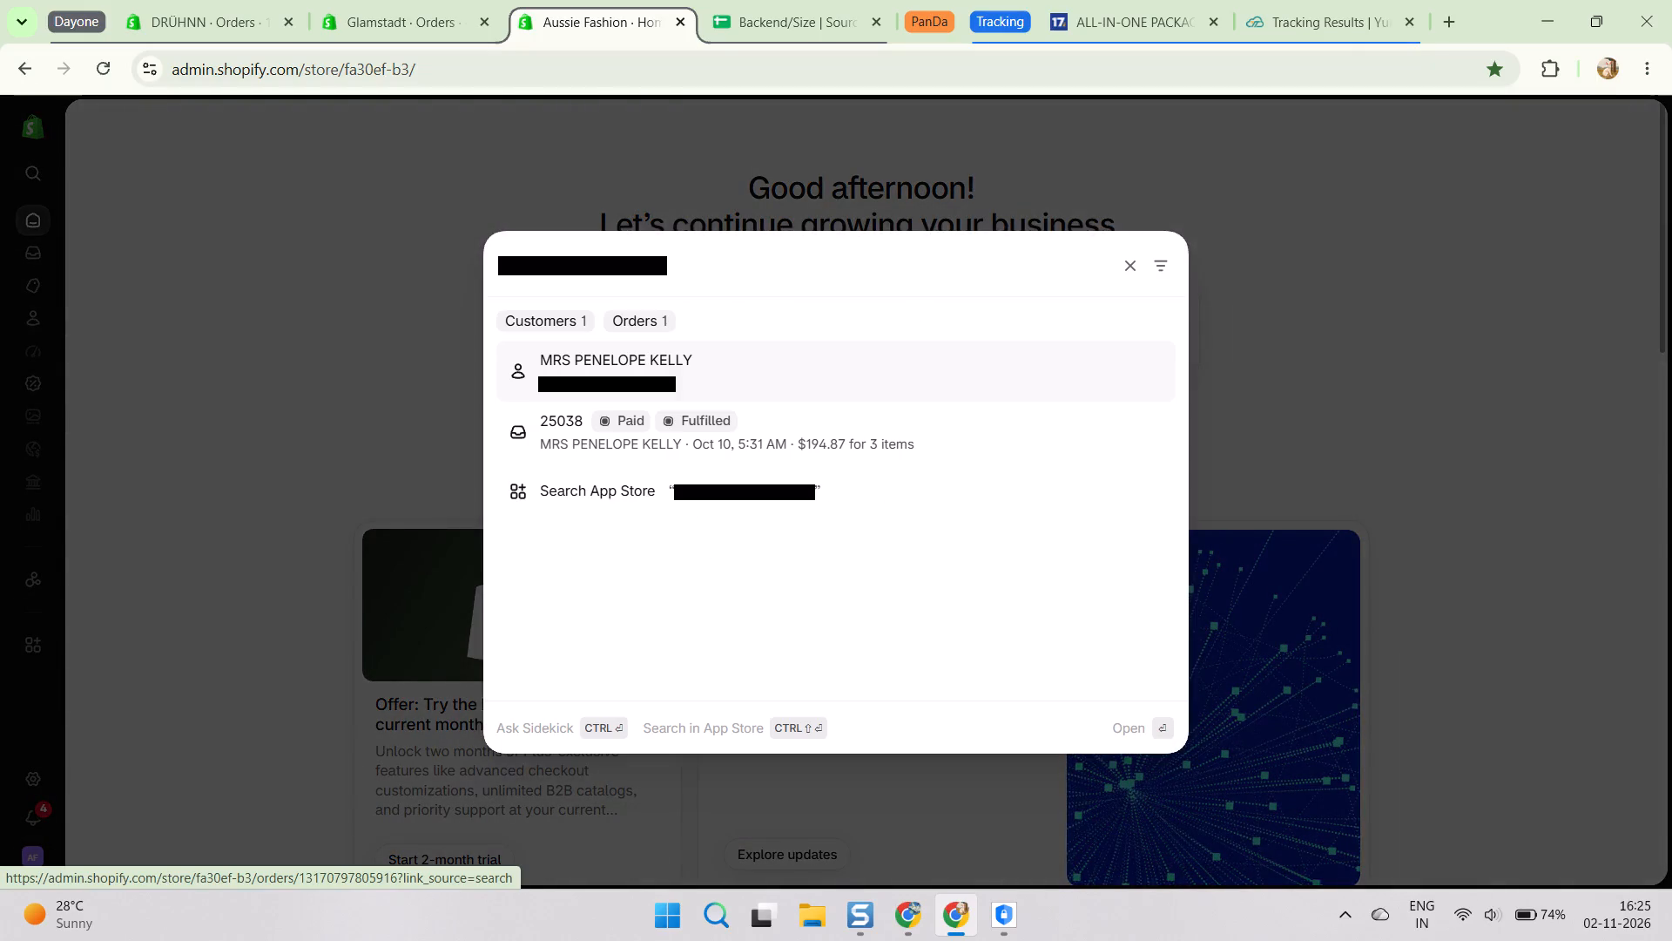
left_click(553, 420)
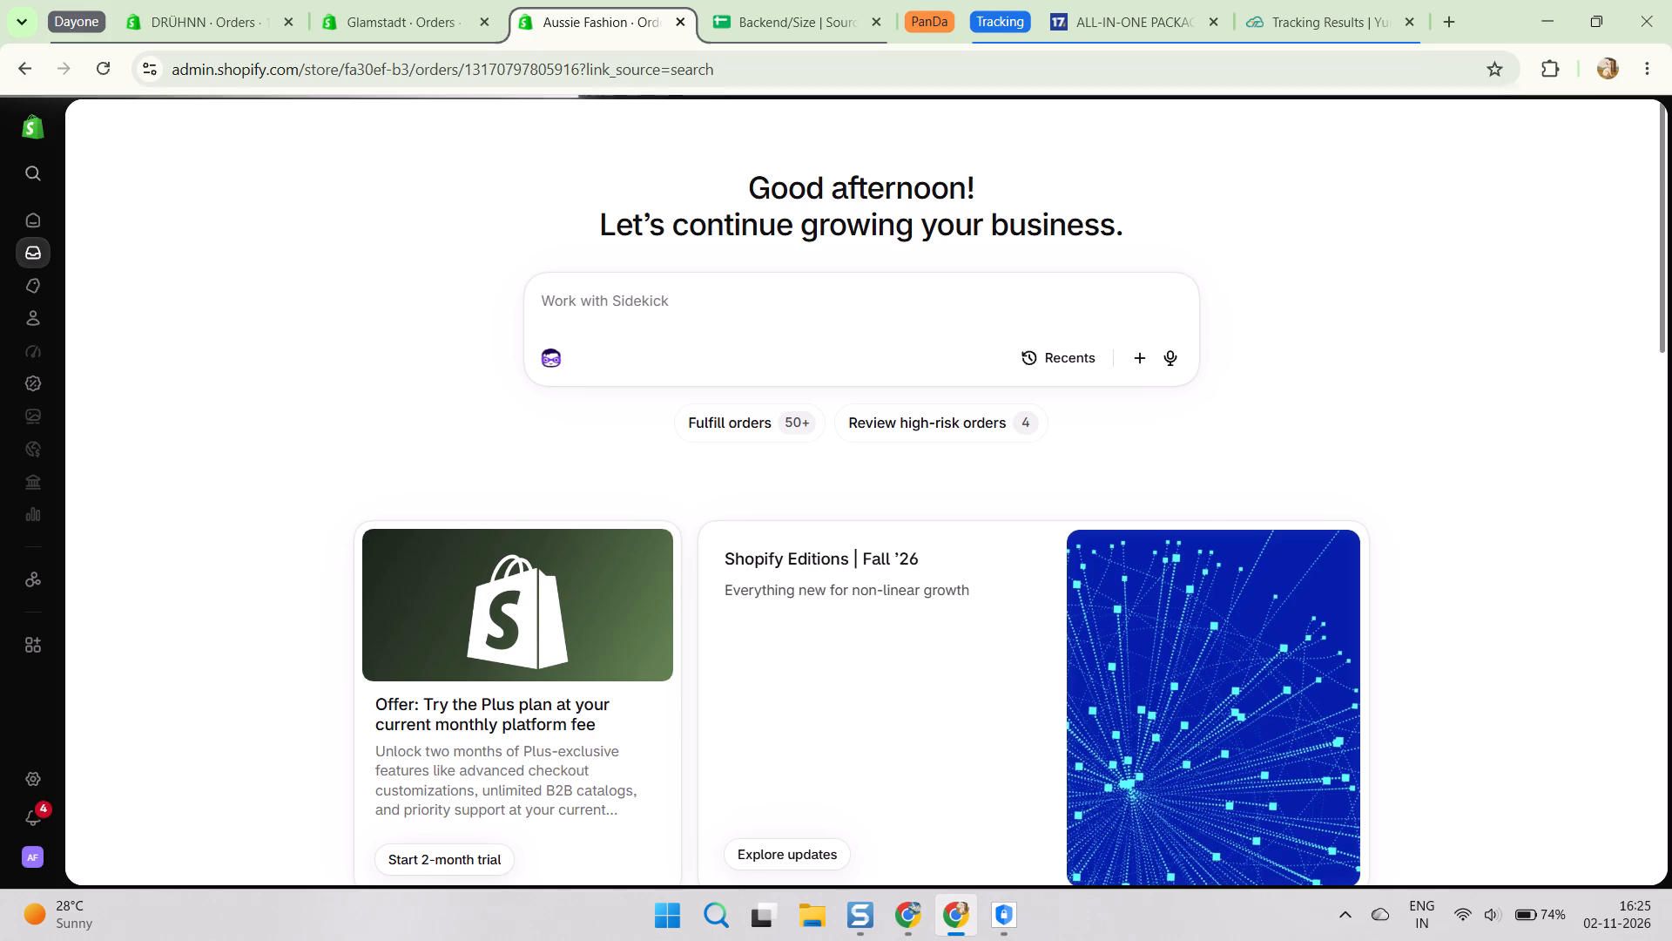
left_click(642, 299)
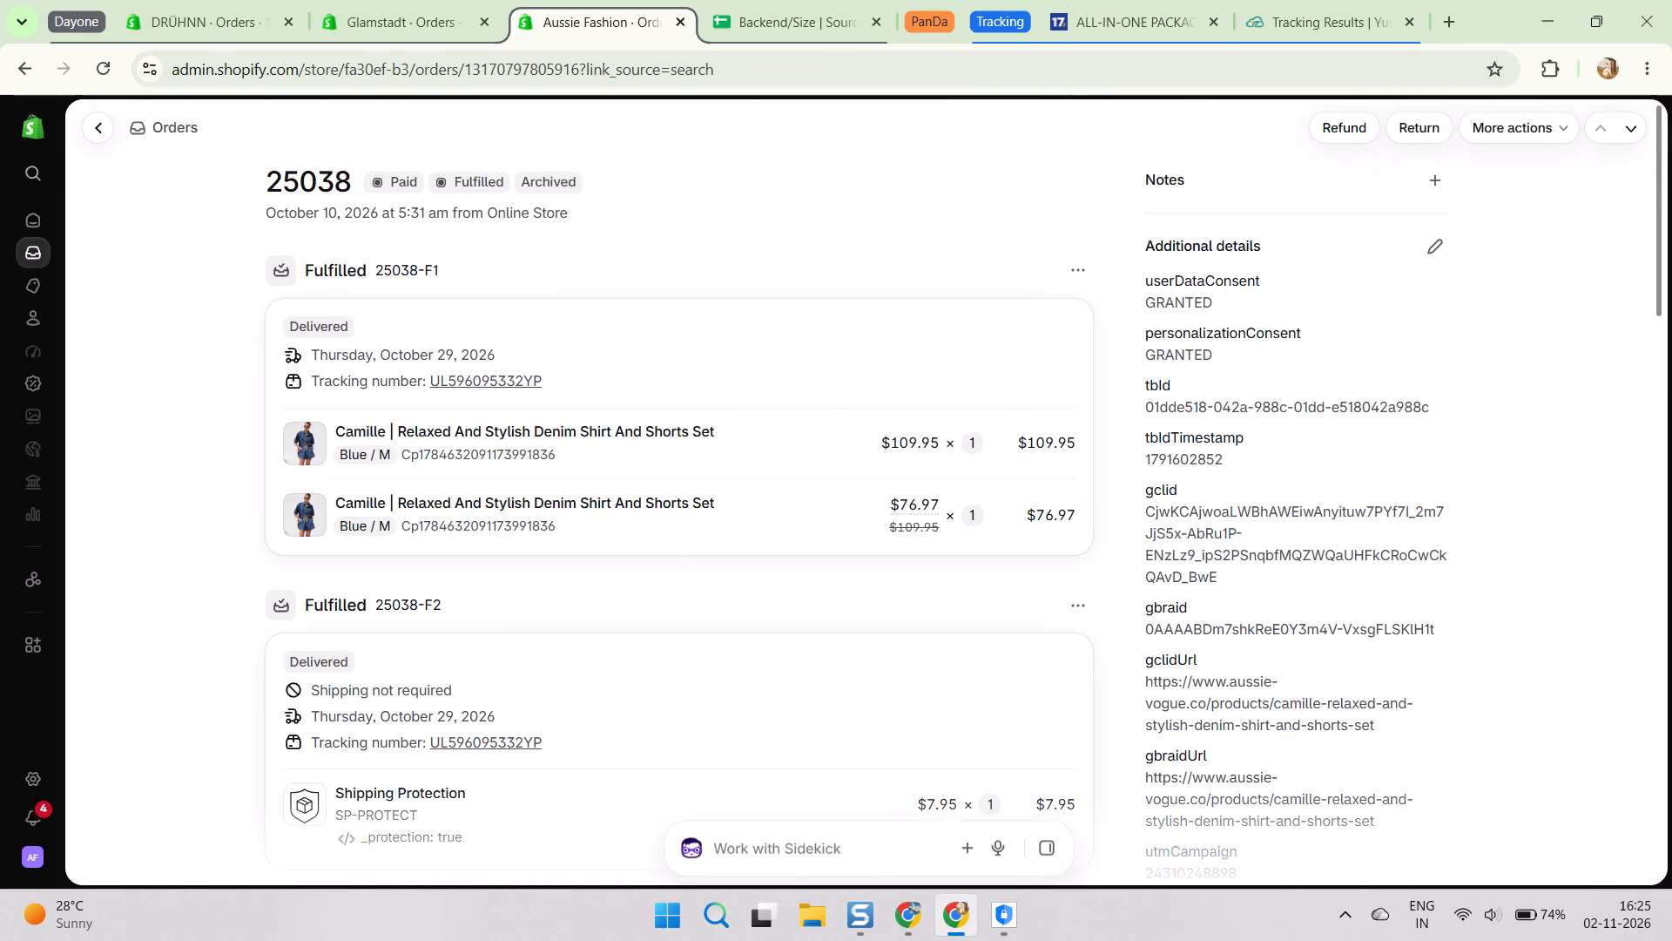
Return to ticket 442636 and re-read the customer's message requesting the return form.
key("alt+Tab")
scroll(485, 508, "up", 2)
scroll(494, 457, "down", 3)
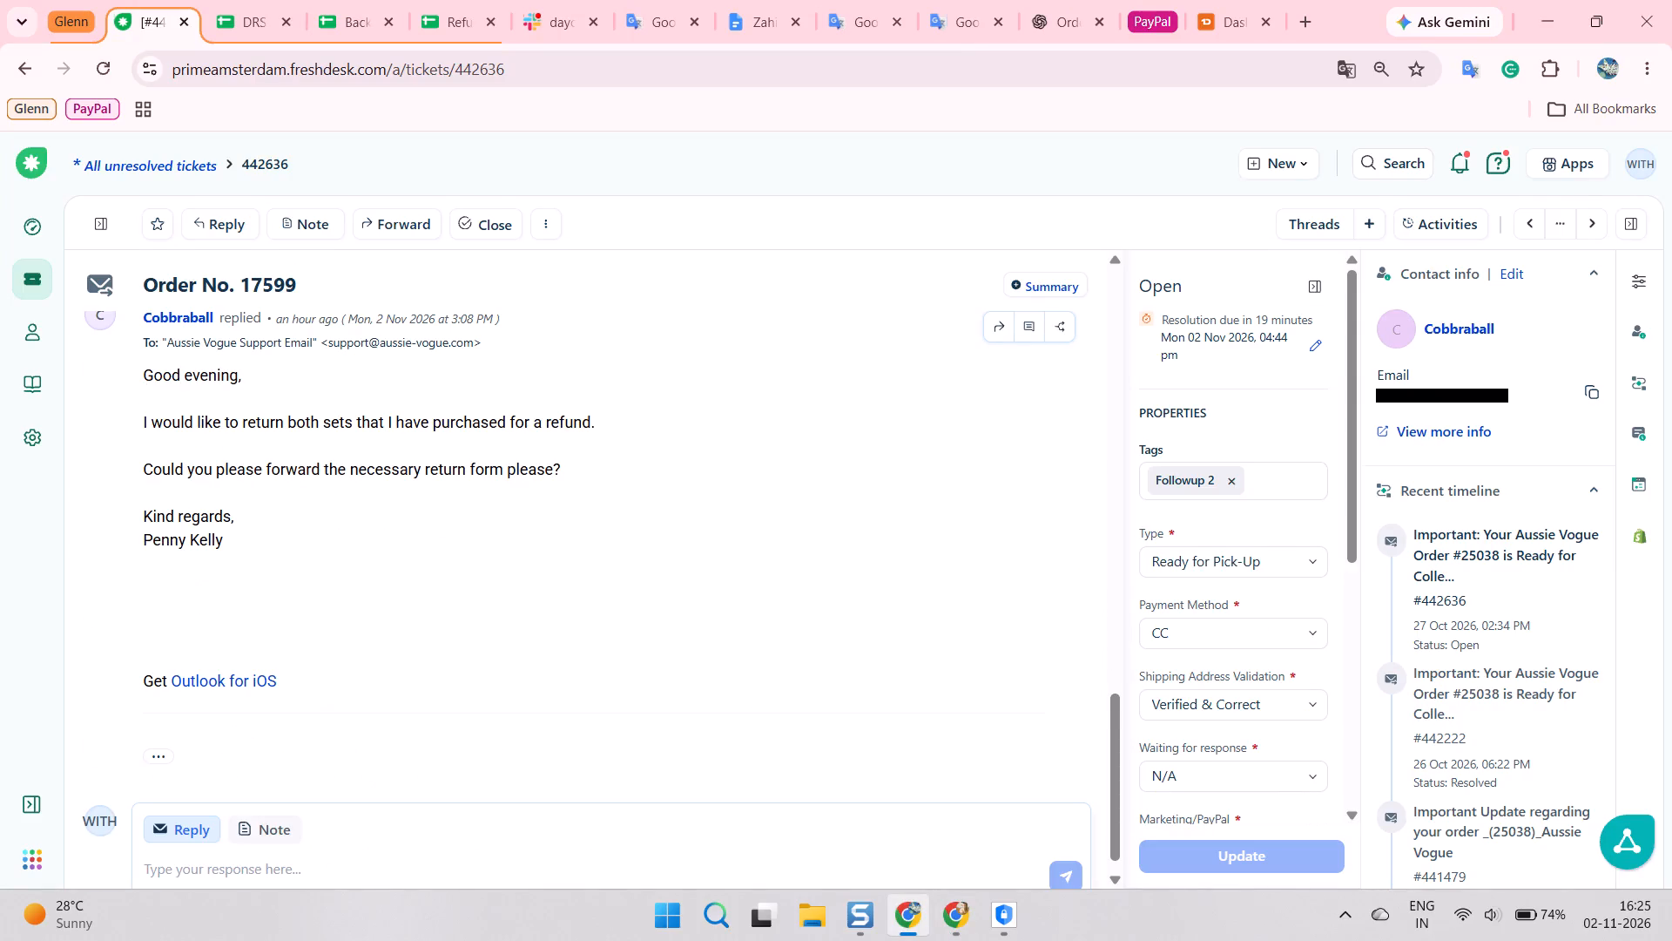
left_click(260, 416)
left_click(219, 441)
left_click(221, 434)
left_click(233, 428)
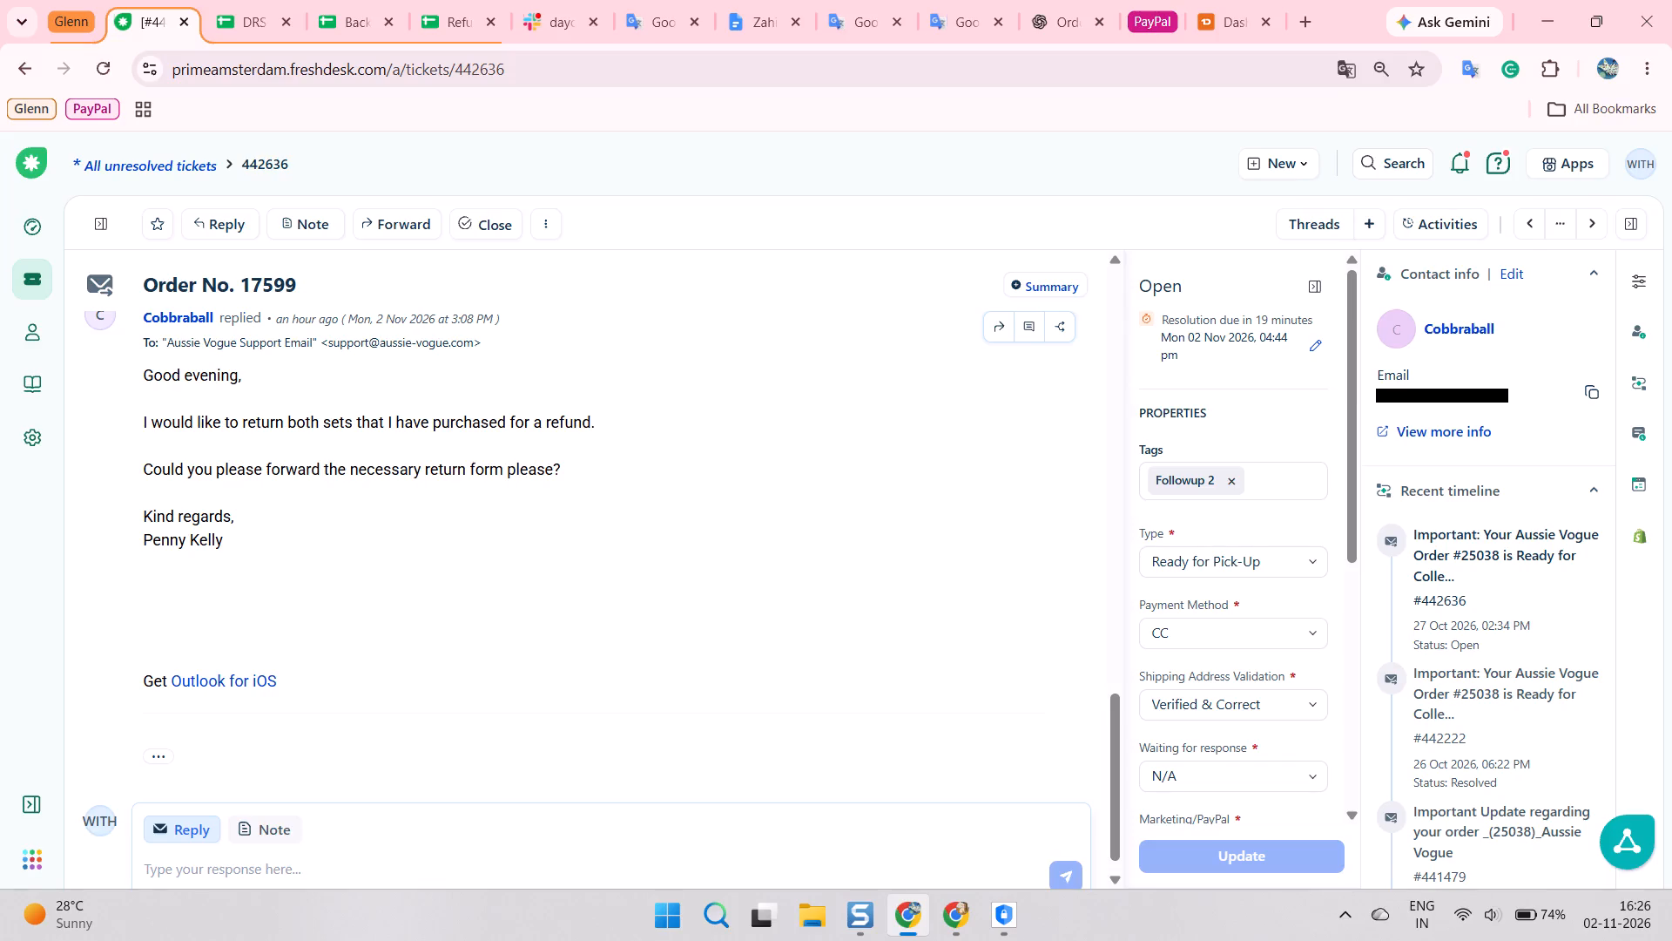
left_click(247, 426)
left_click(256, 424)
left_click(280, 421)
left_click(297, 420)
left_click(333, 419)
left_click(362, 422)
left_click(410, 429)
left_click_drag(469, 429, 476, 429)
left_click(312, 482)
left_click(476, 464)
Switch the ticket page from its English translation back to the detected original language.
right_click(570, 395)
scroll(575, 574, "down", 4)
left_click(684, 767)
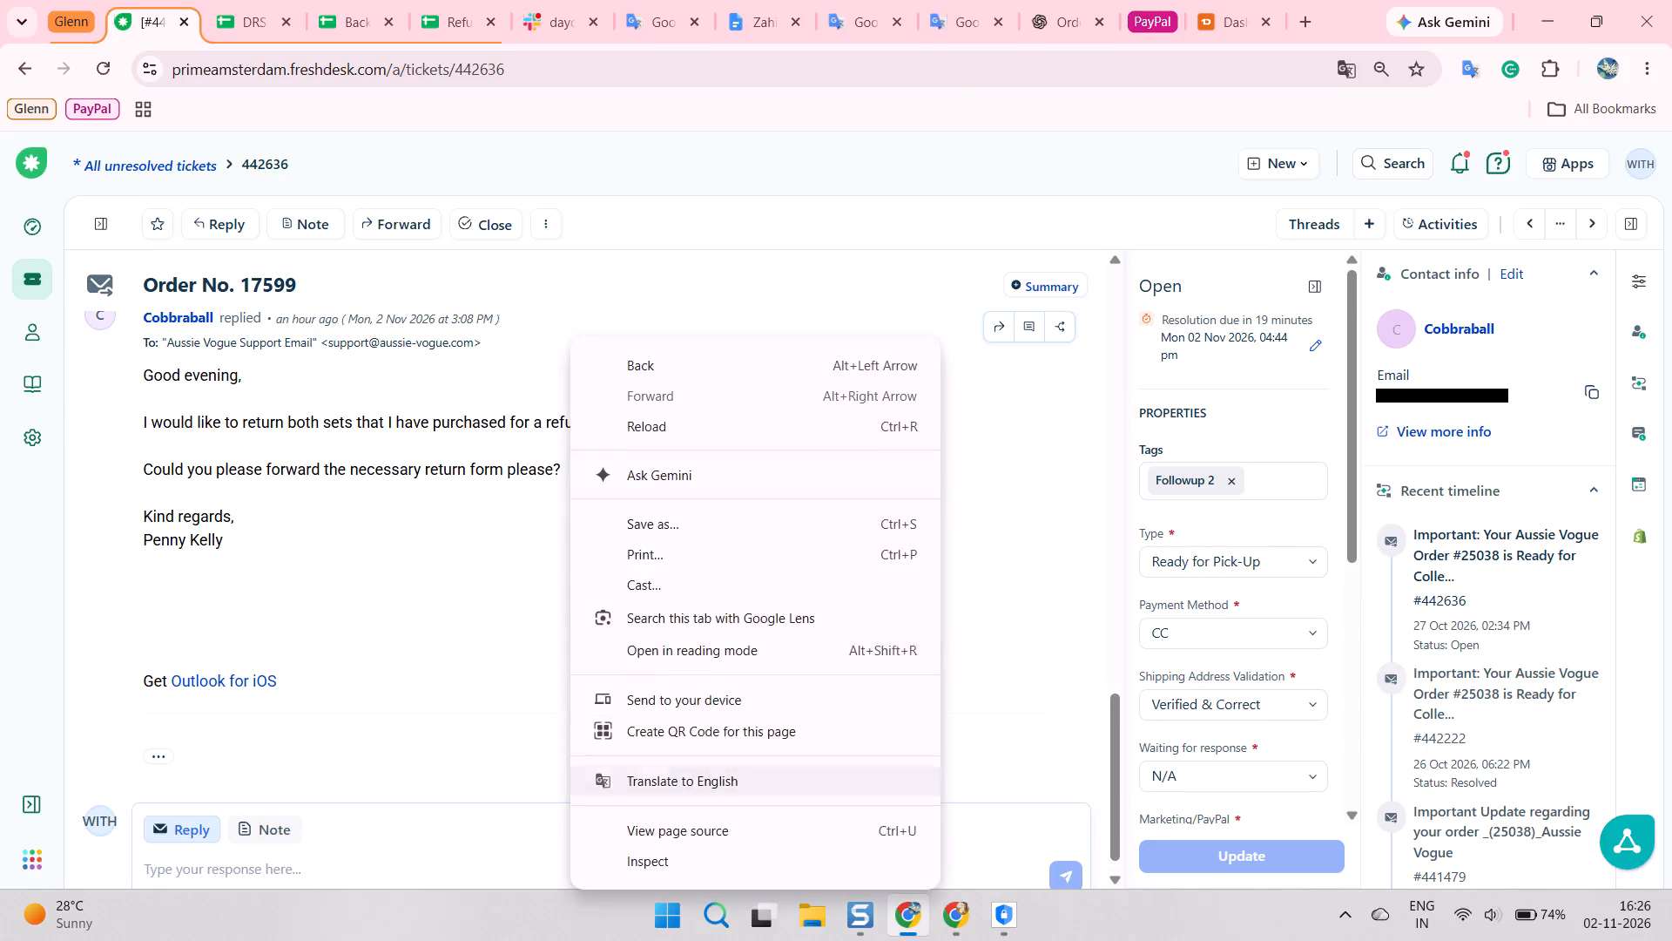
scroll(1048, 220, "up", 3)
triple_click(1138, 108)
scroll(609, 386, "up", 2)
scroll(583, 405, "down", 2)
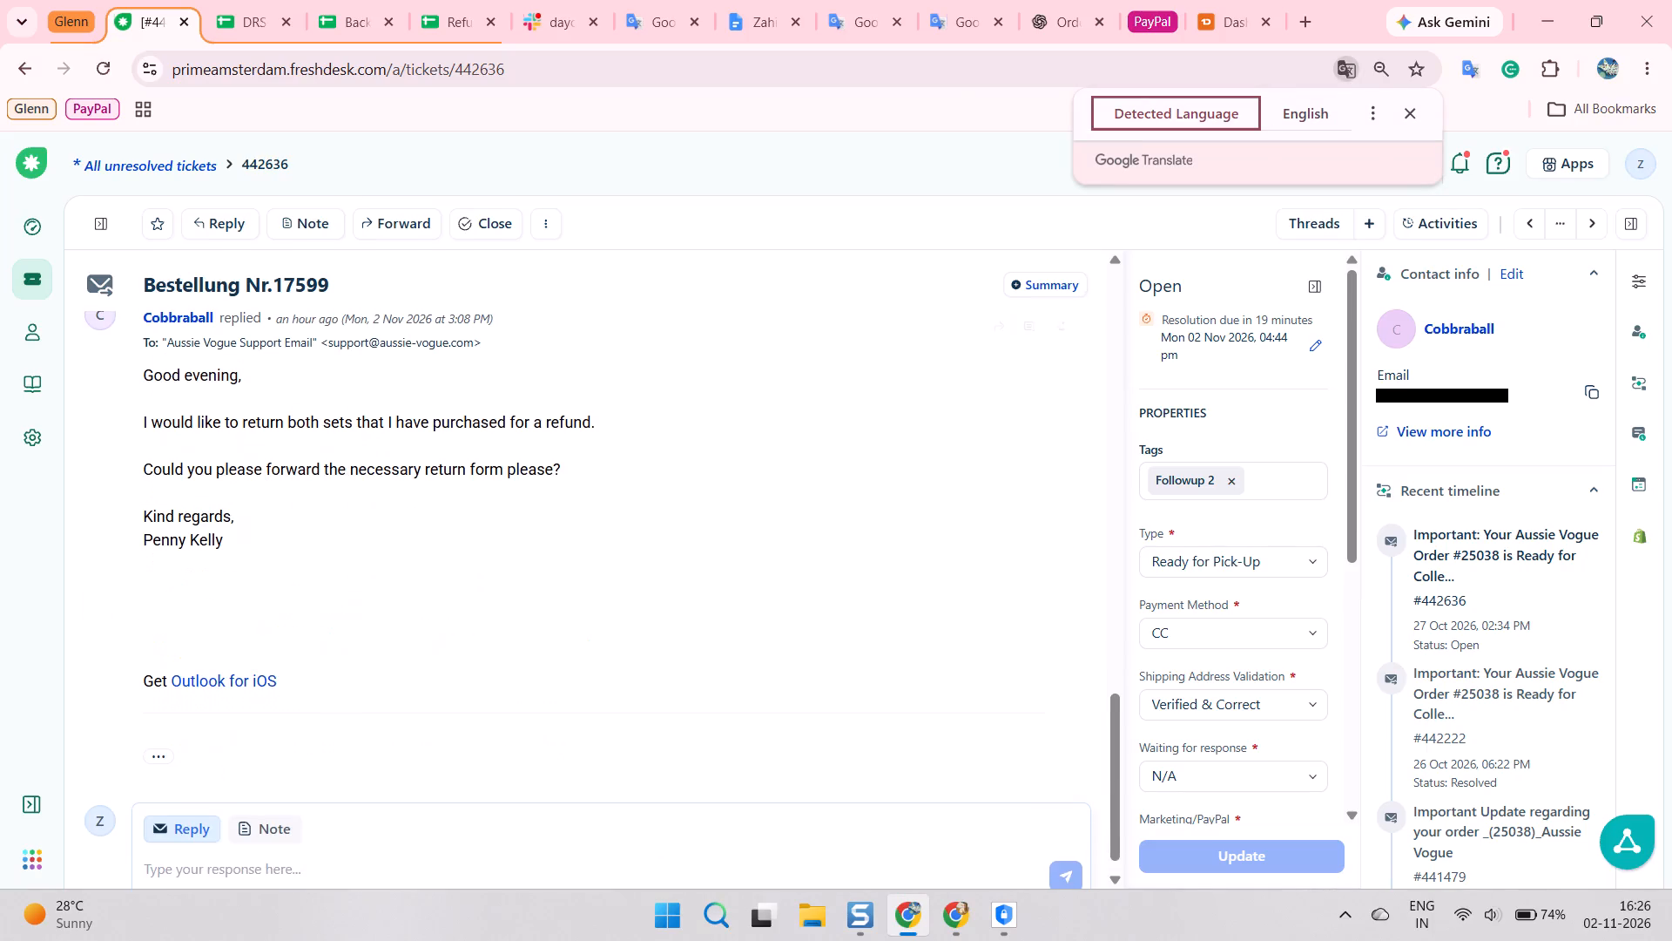
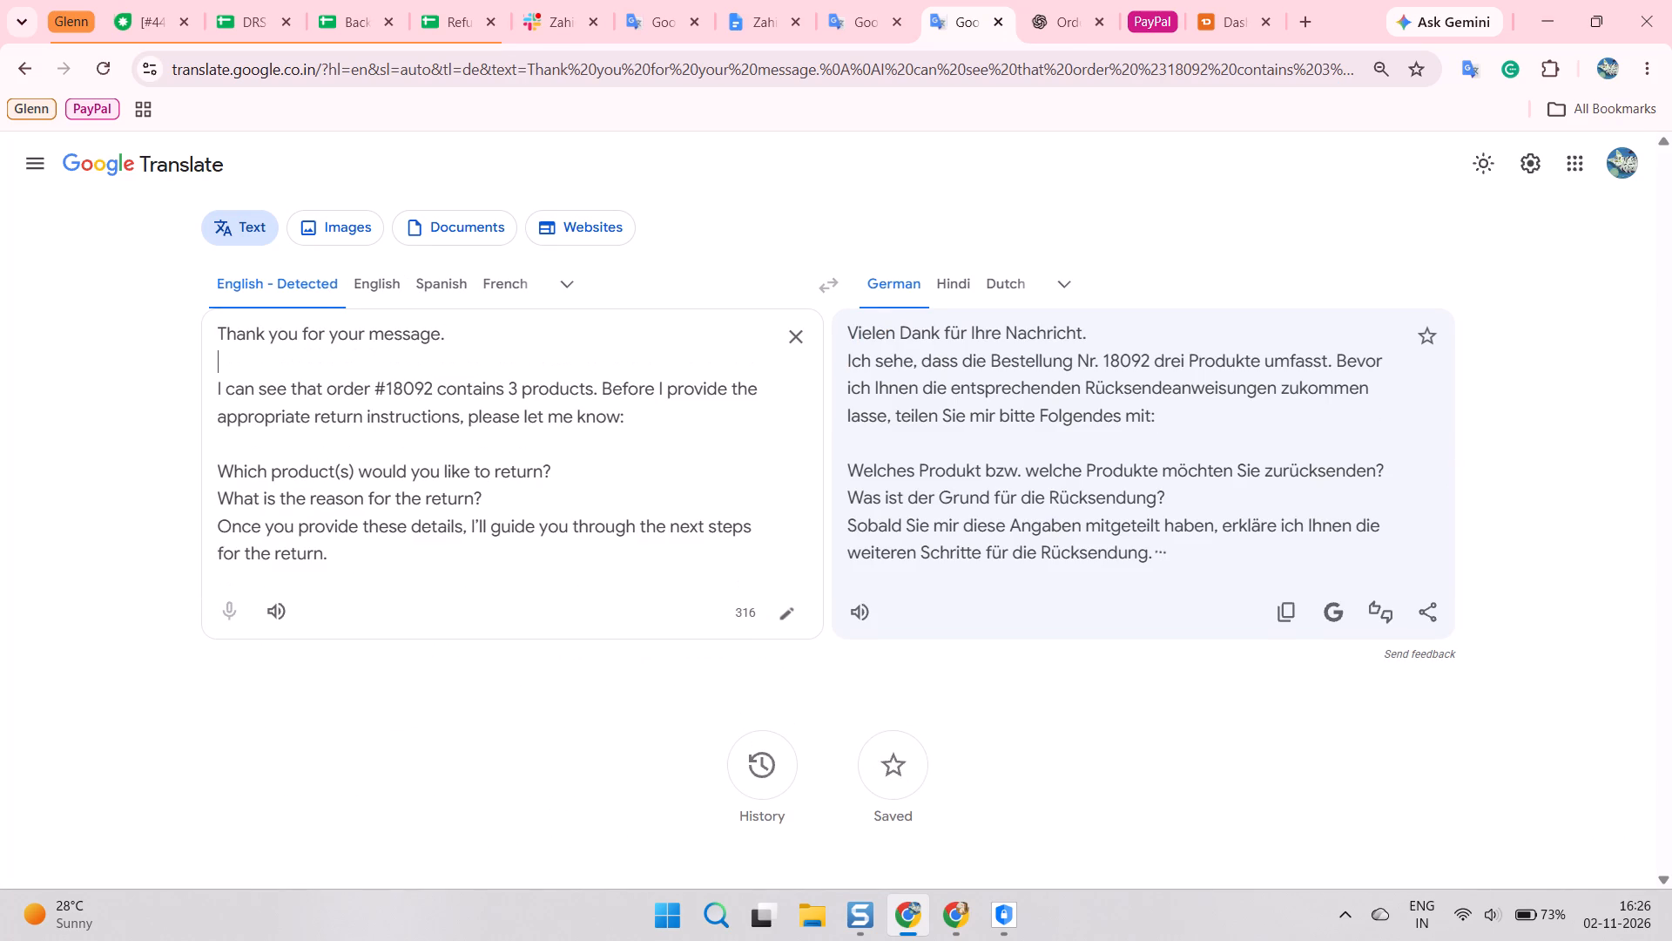
left_click(520, 503)
key("Return")
key("alt+Tab")
scroll(360, 425, "up", 6)
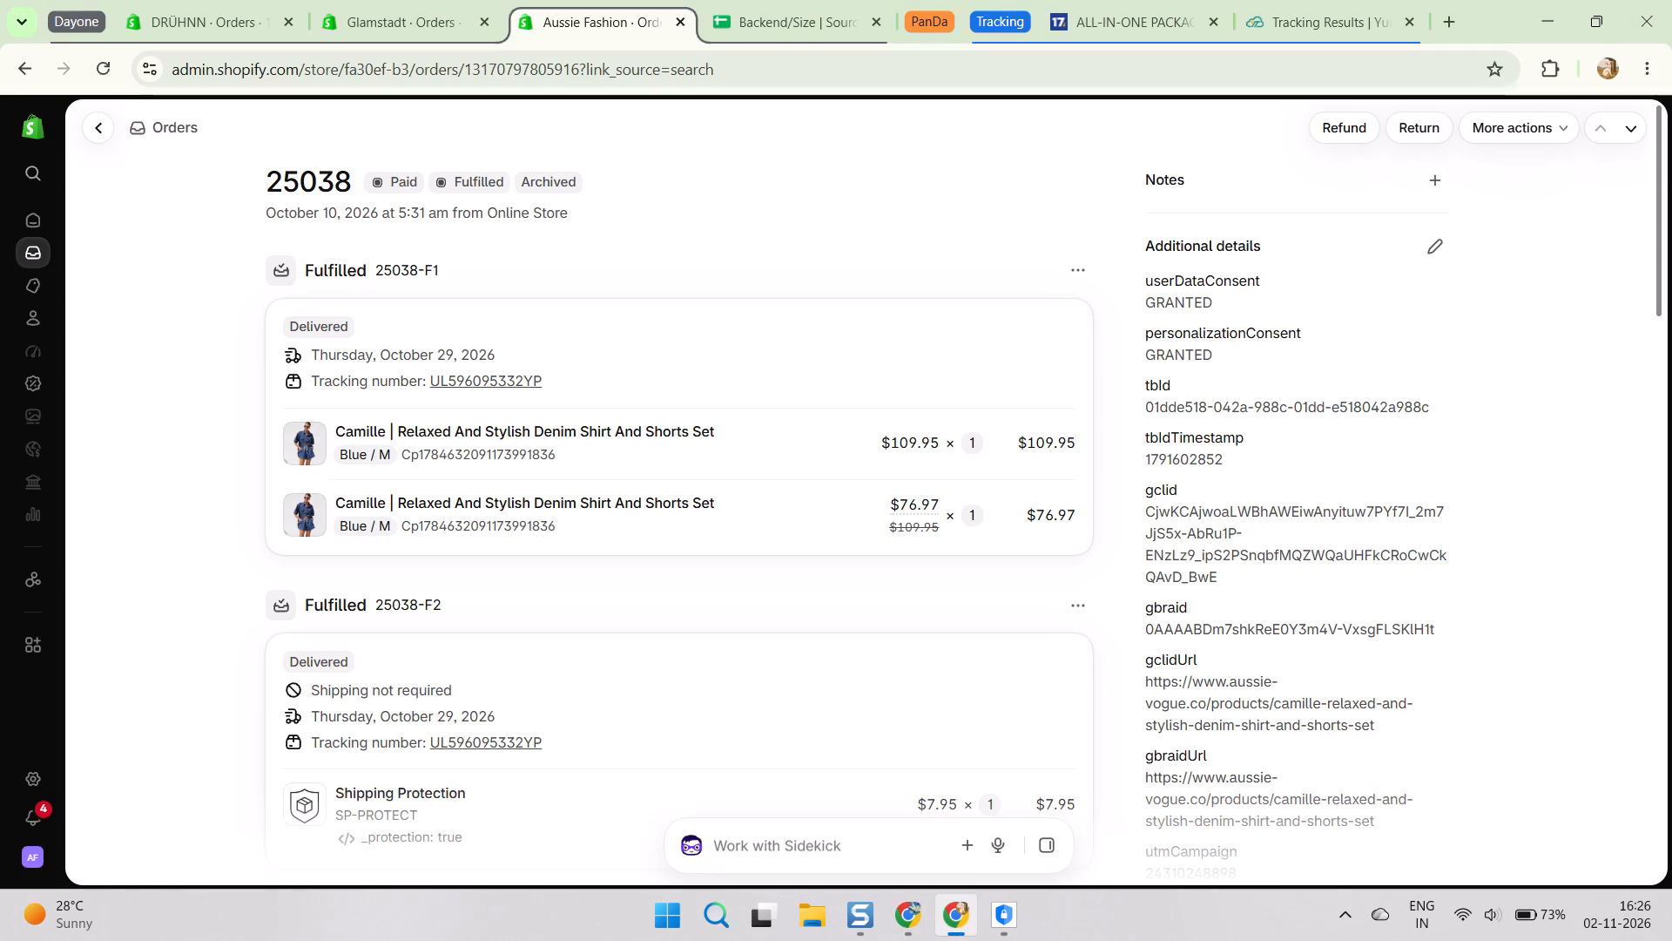
double_click(313, 184)
key("ctrl+c")
key("ctrl+c")
key("alt+Tab")
double_click(407, 391)
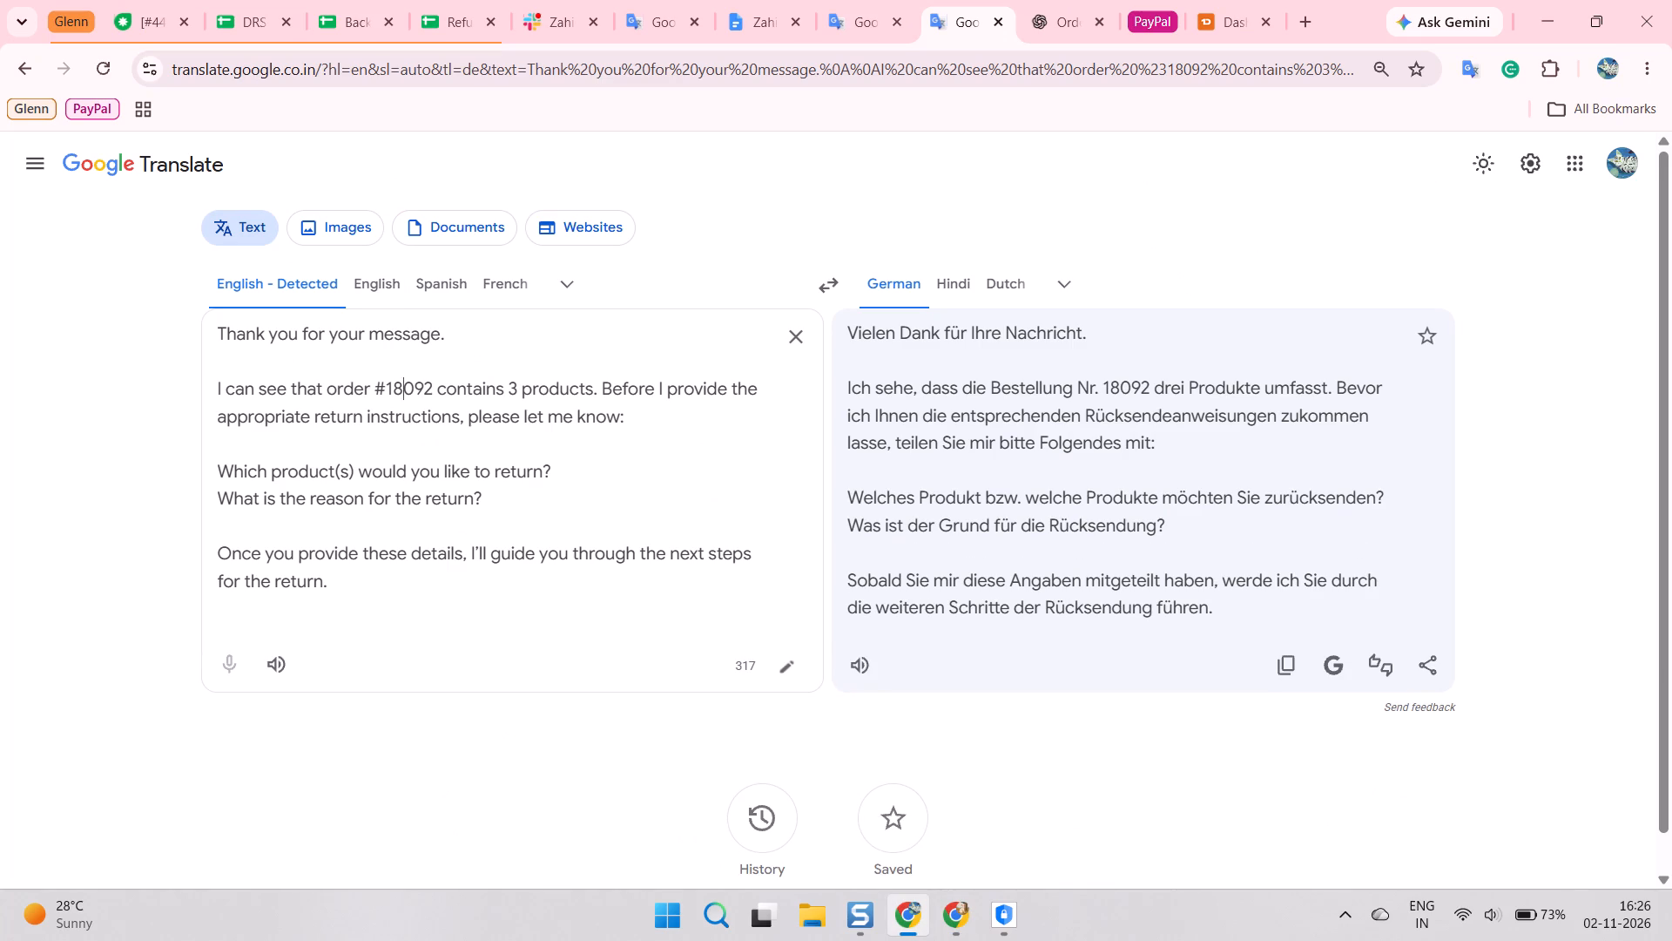
key("ctrl+v")
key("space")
left_click(519, 380)
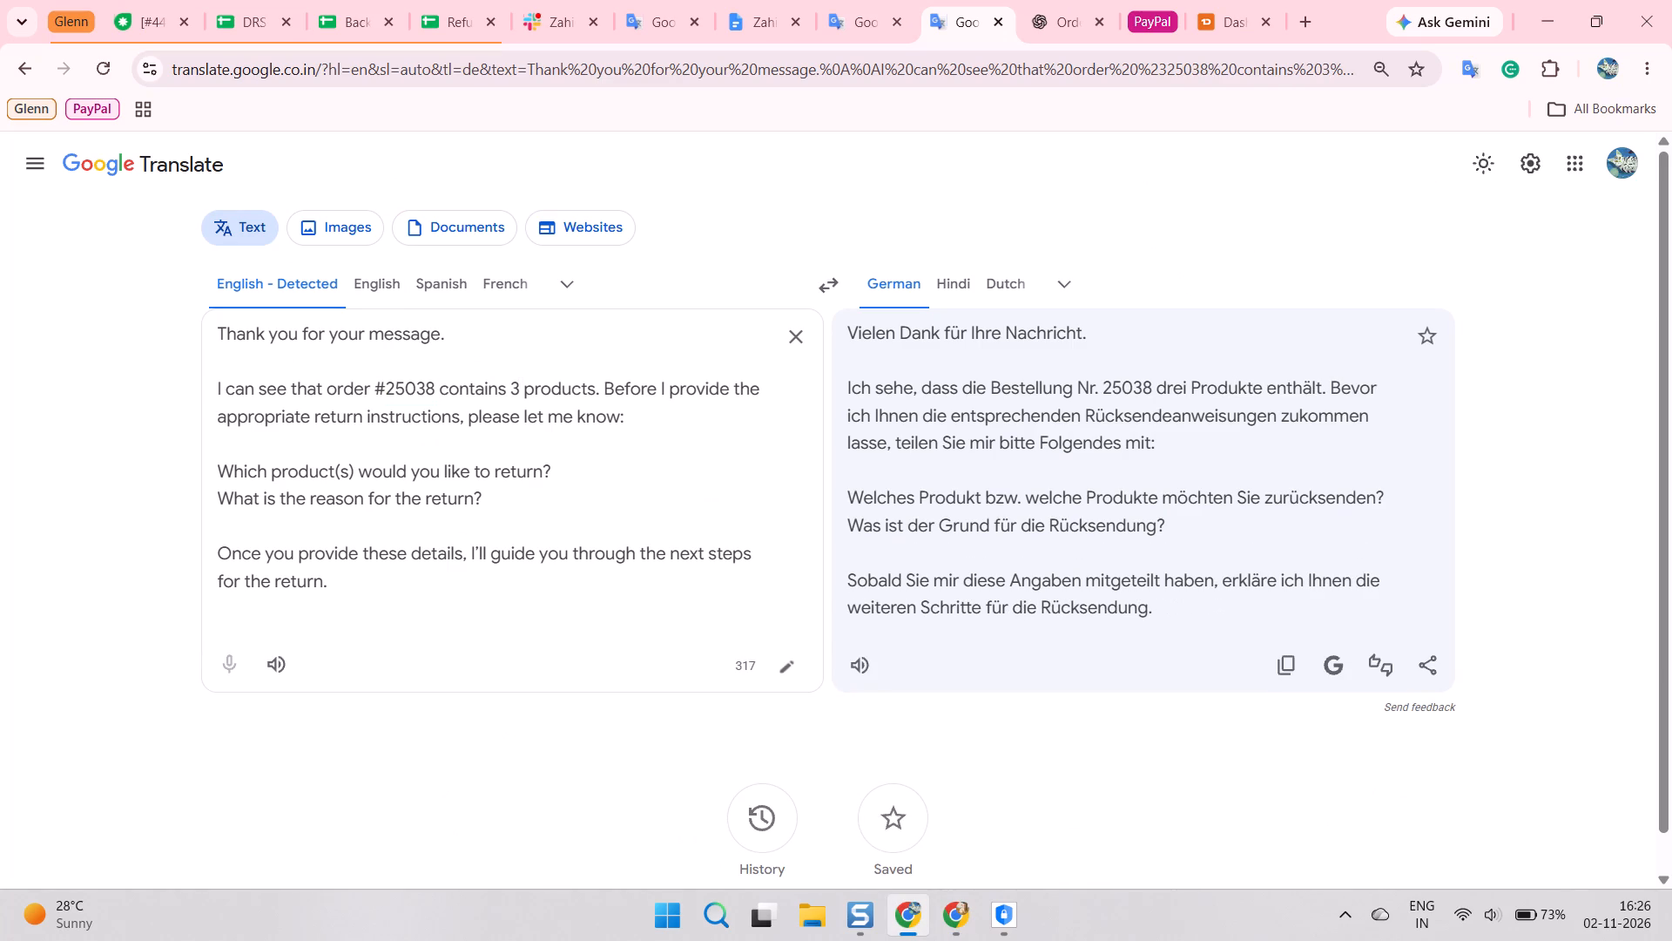
key("BackSpace")
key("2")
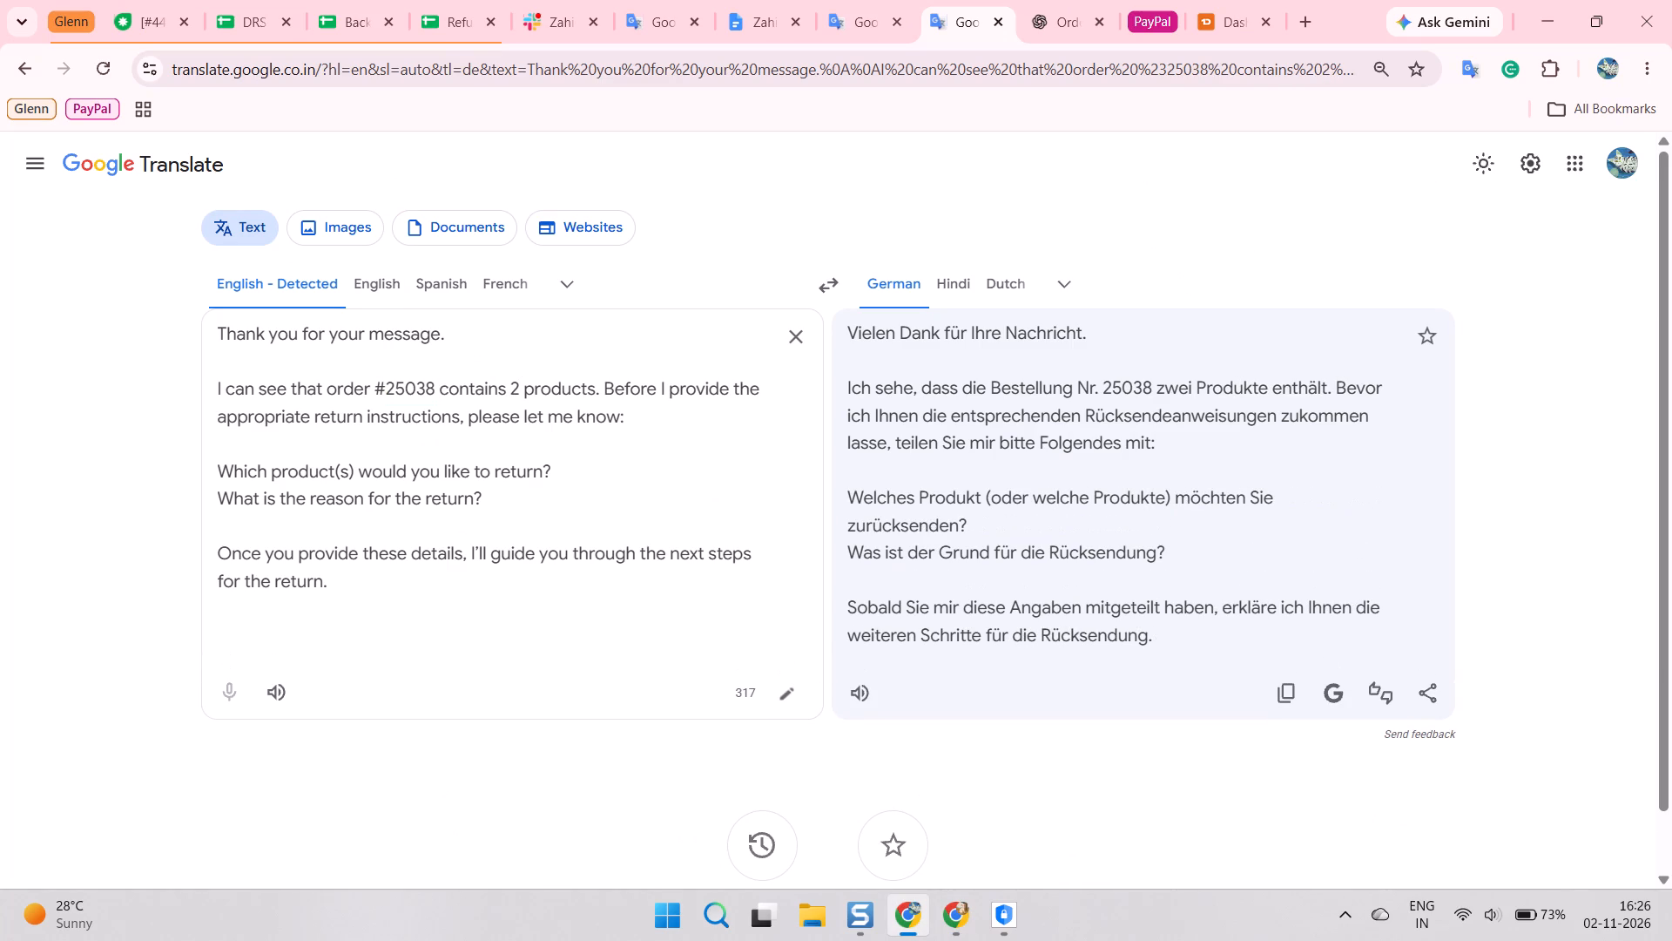
key("alt+Tab")
scroll(787, 450, "down", 6)
scroll(1156, 466, "down", 1)
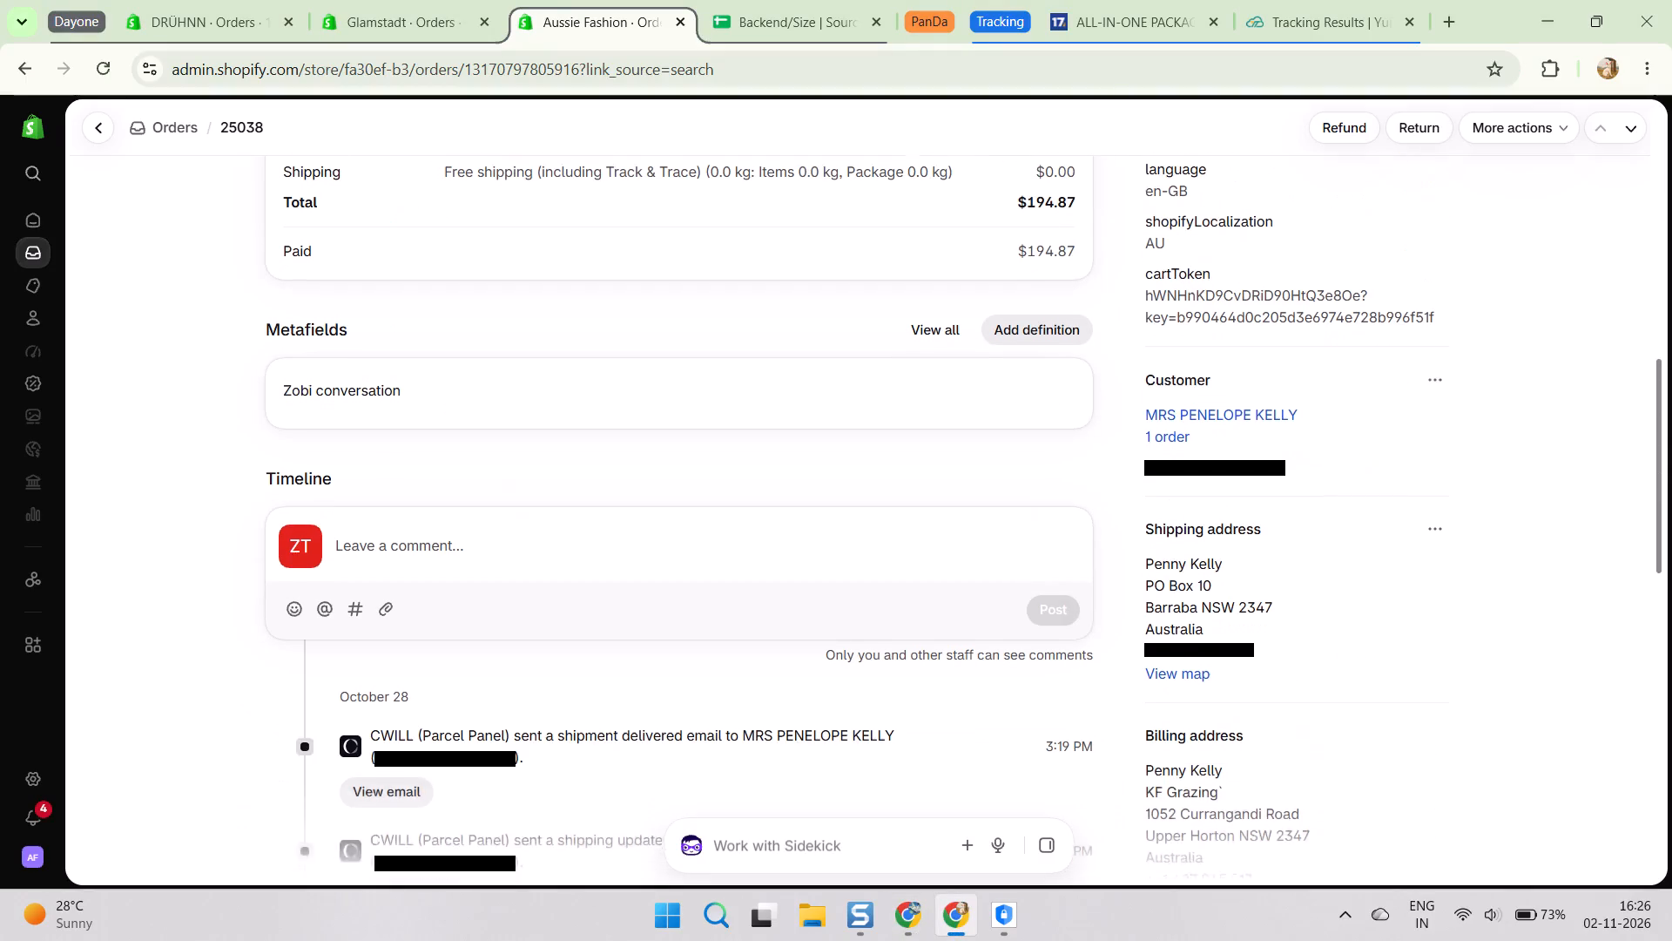
key("alt+Tab")
scroll(758, 548, "up", 3)
left_click(544, 499)
key("ctrl+a")
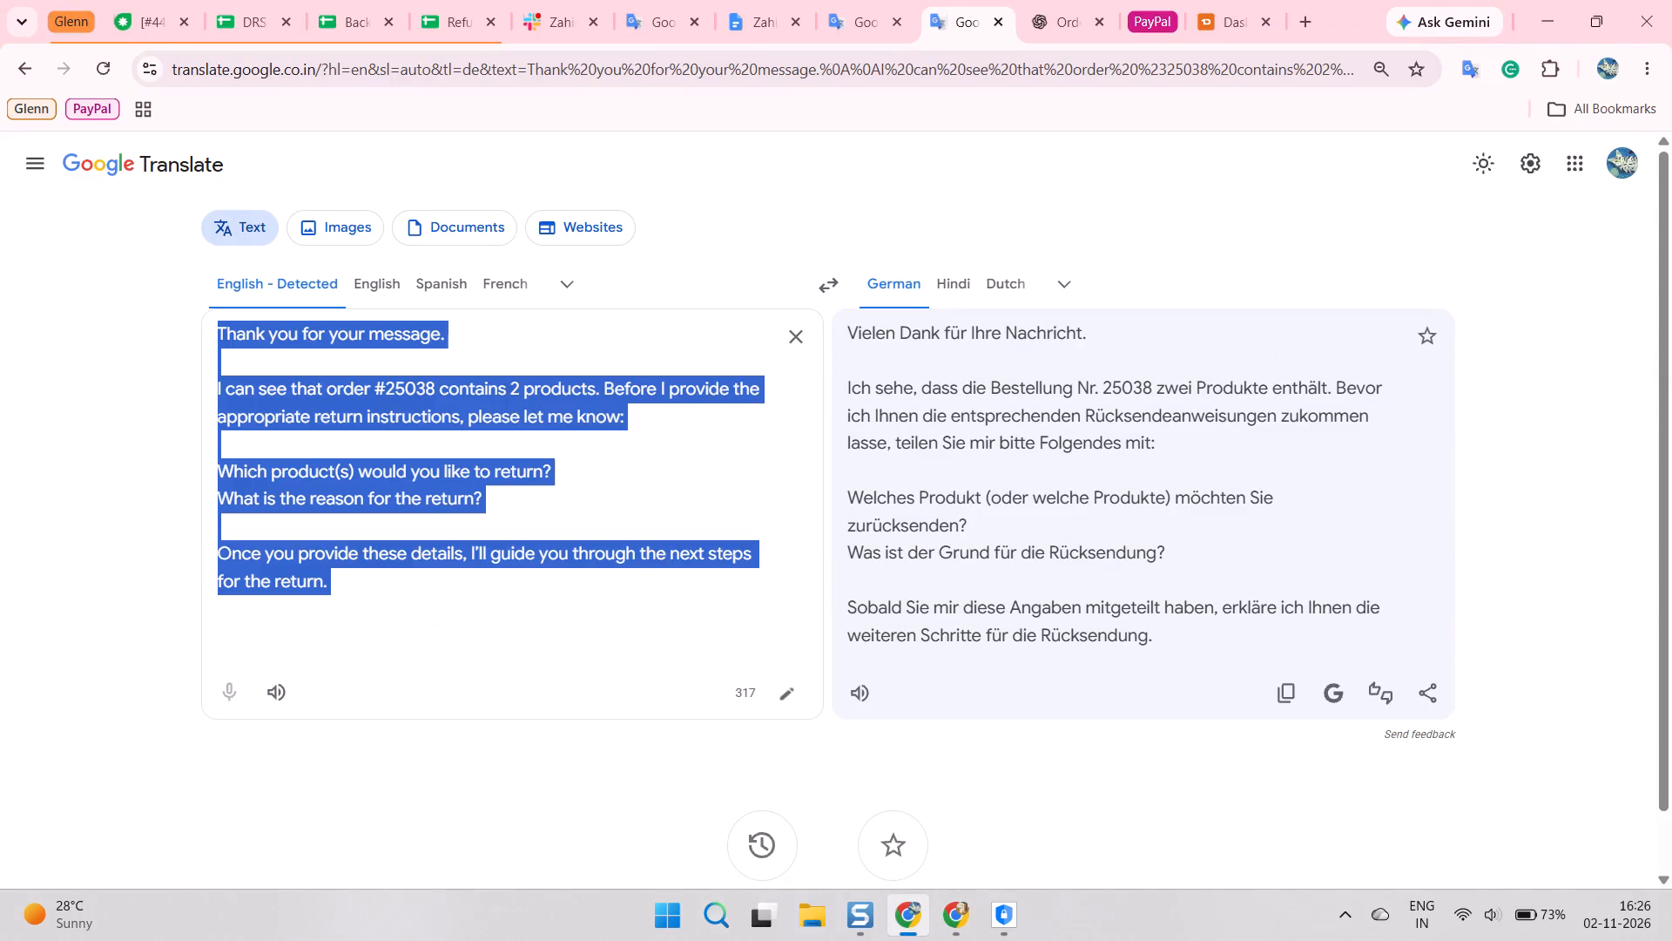
key("ctrl+c")
key("ctrl+c")
key("ctrl+c")
Start a reply on ticket 442636, replace its content with the "aun" canned response, and paste the draft into its body.
left_click(132, 0)
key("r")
scroll(358, 503, "down", 6)
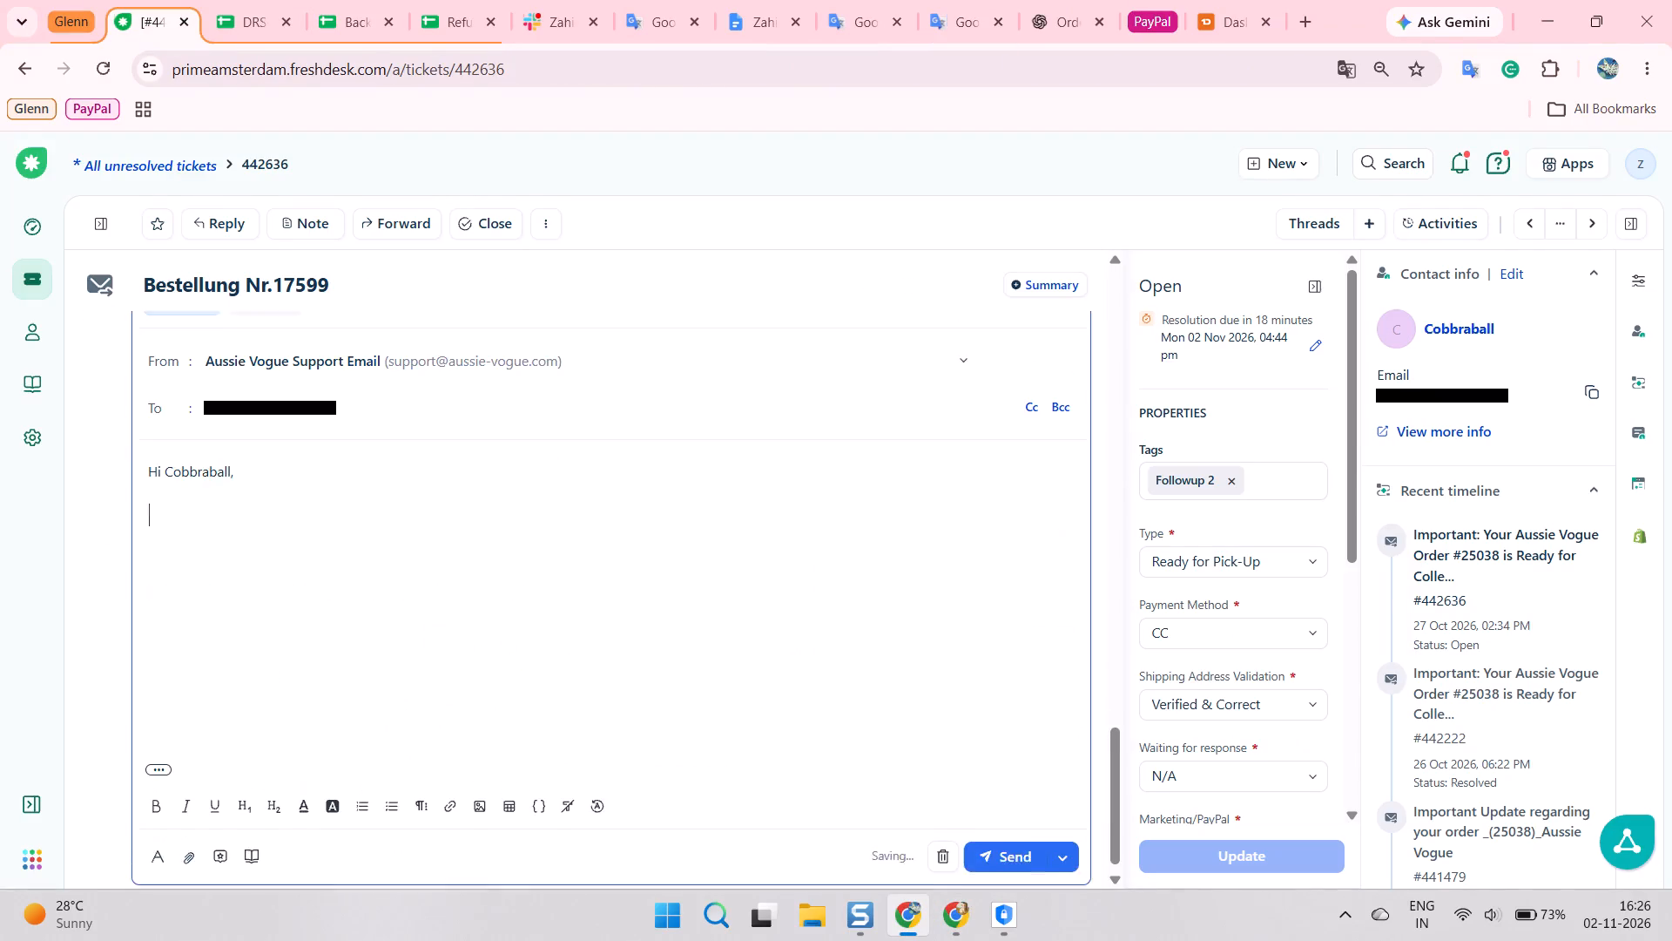
scroll(210, 738, "down", 1)
double_click(187, 747)
key("ctrl+a")
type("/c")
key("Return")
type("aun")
left_click(198, 517)
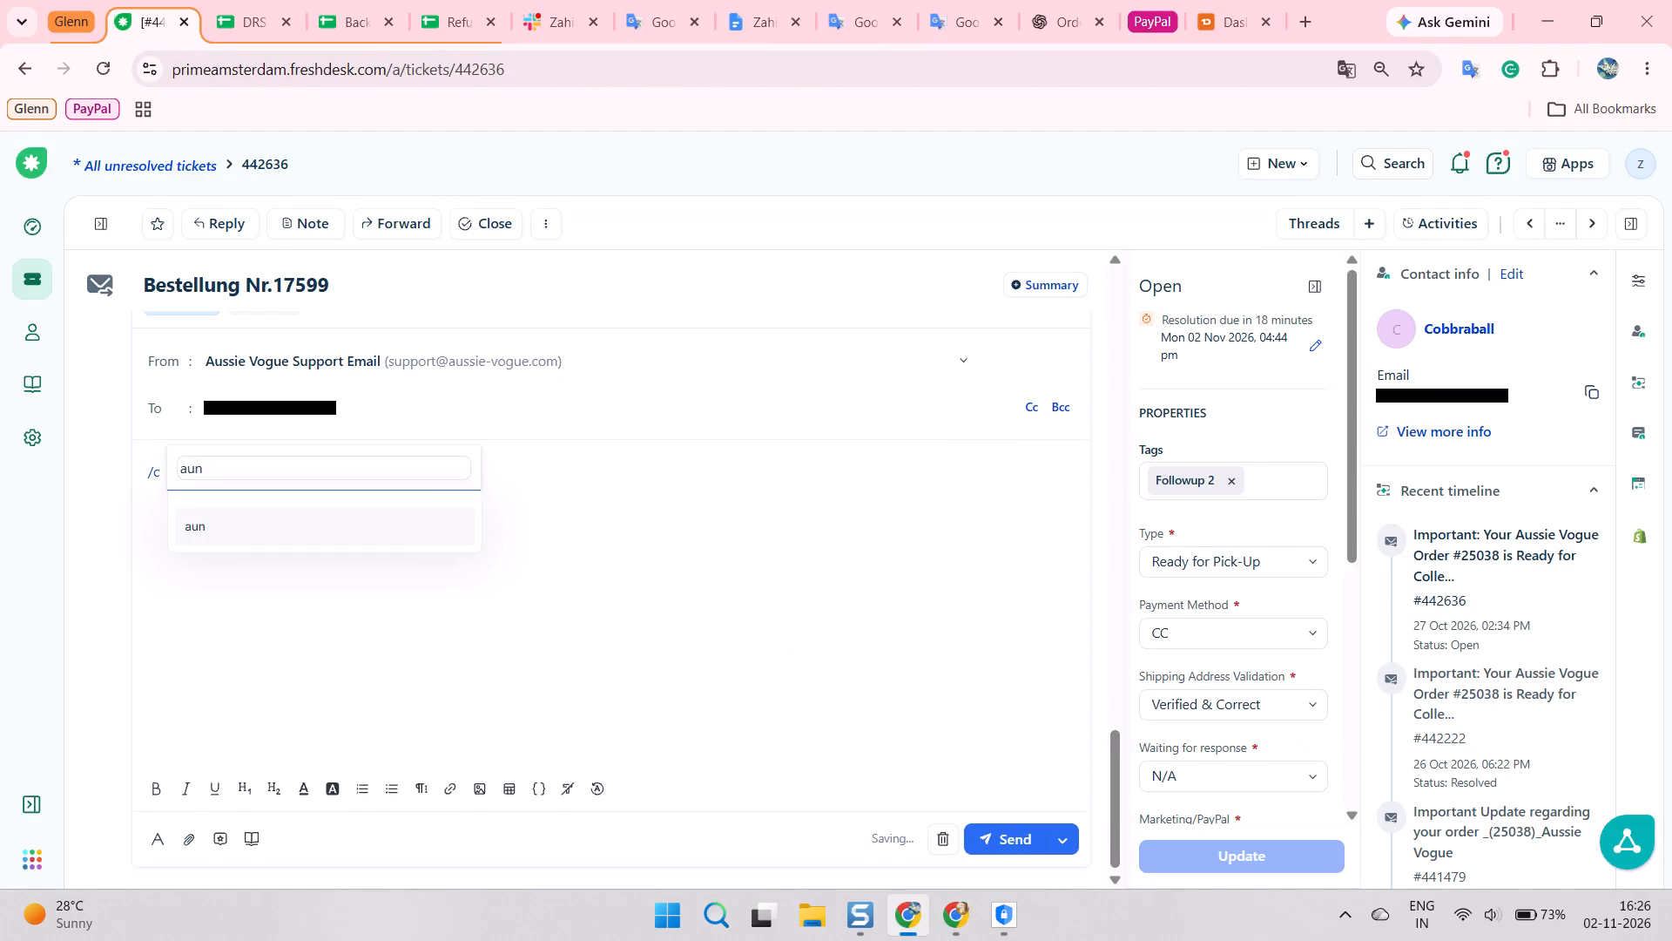
left_click(192, 510)
key("ctrl+v")
scroll(193, 516, "down", 3)
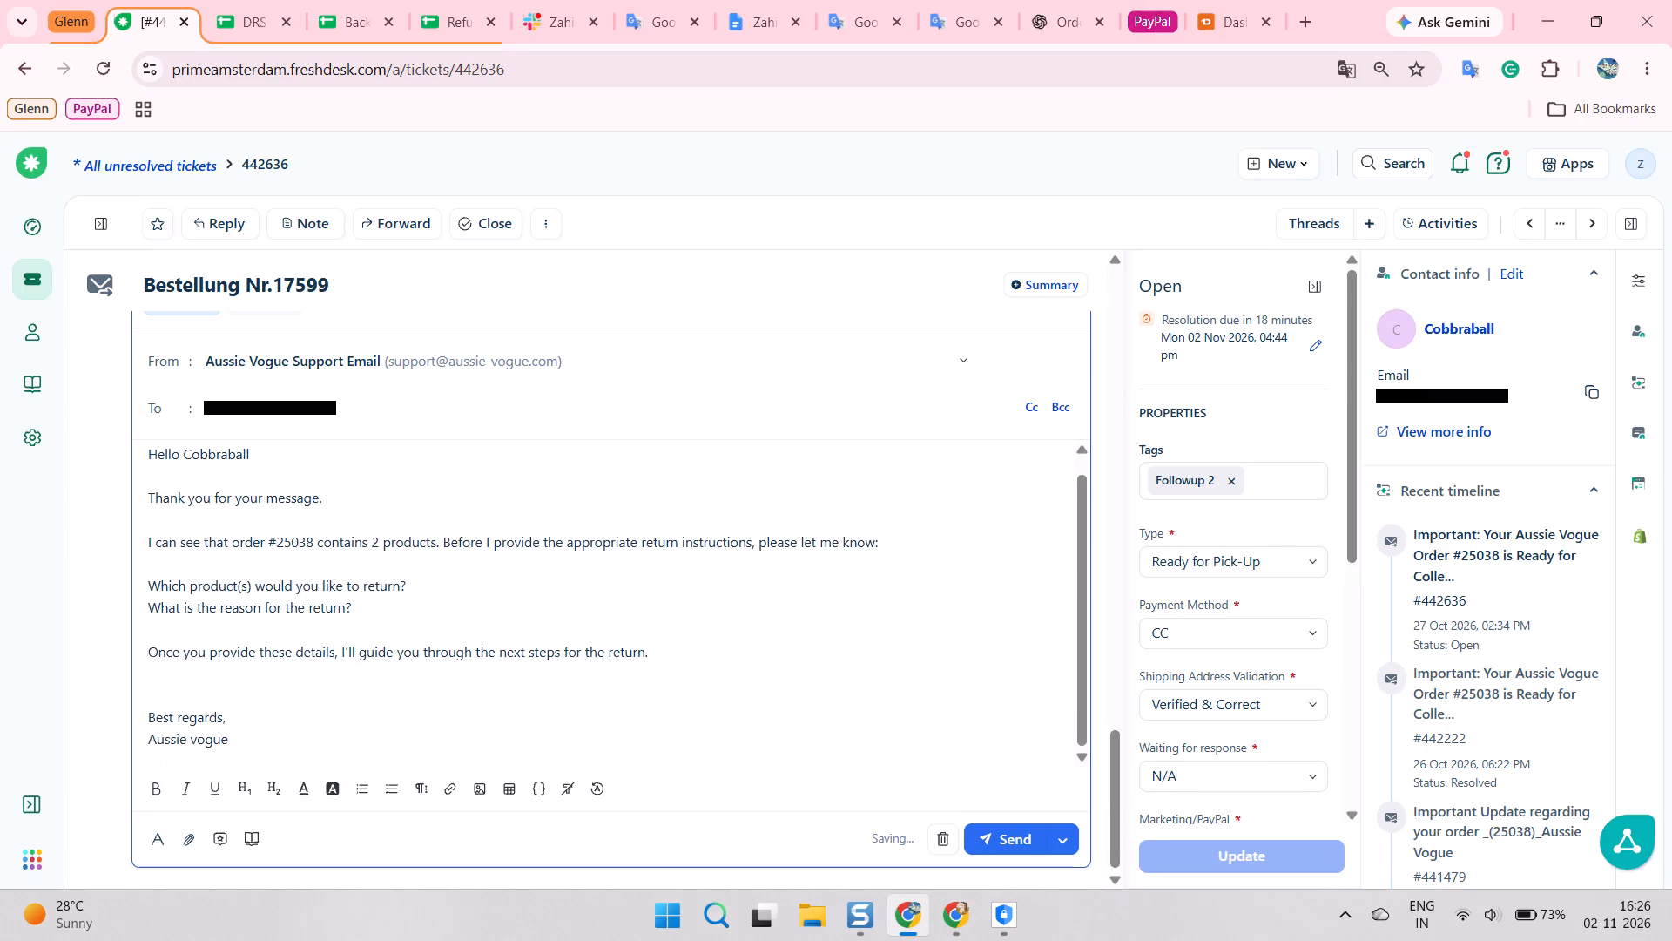
left_click(189, 667)
key("BackSpace")
scroll(374, 623, "up", 1)
key("alt+Tab")
scroll(802, 358, "down", 3)
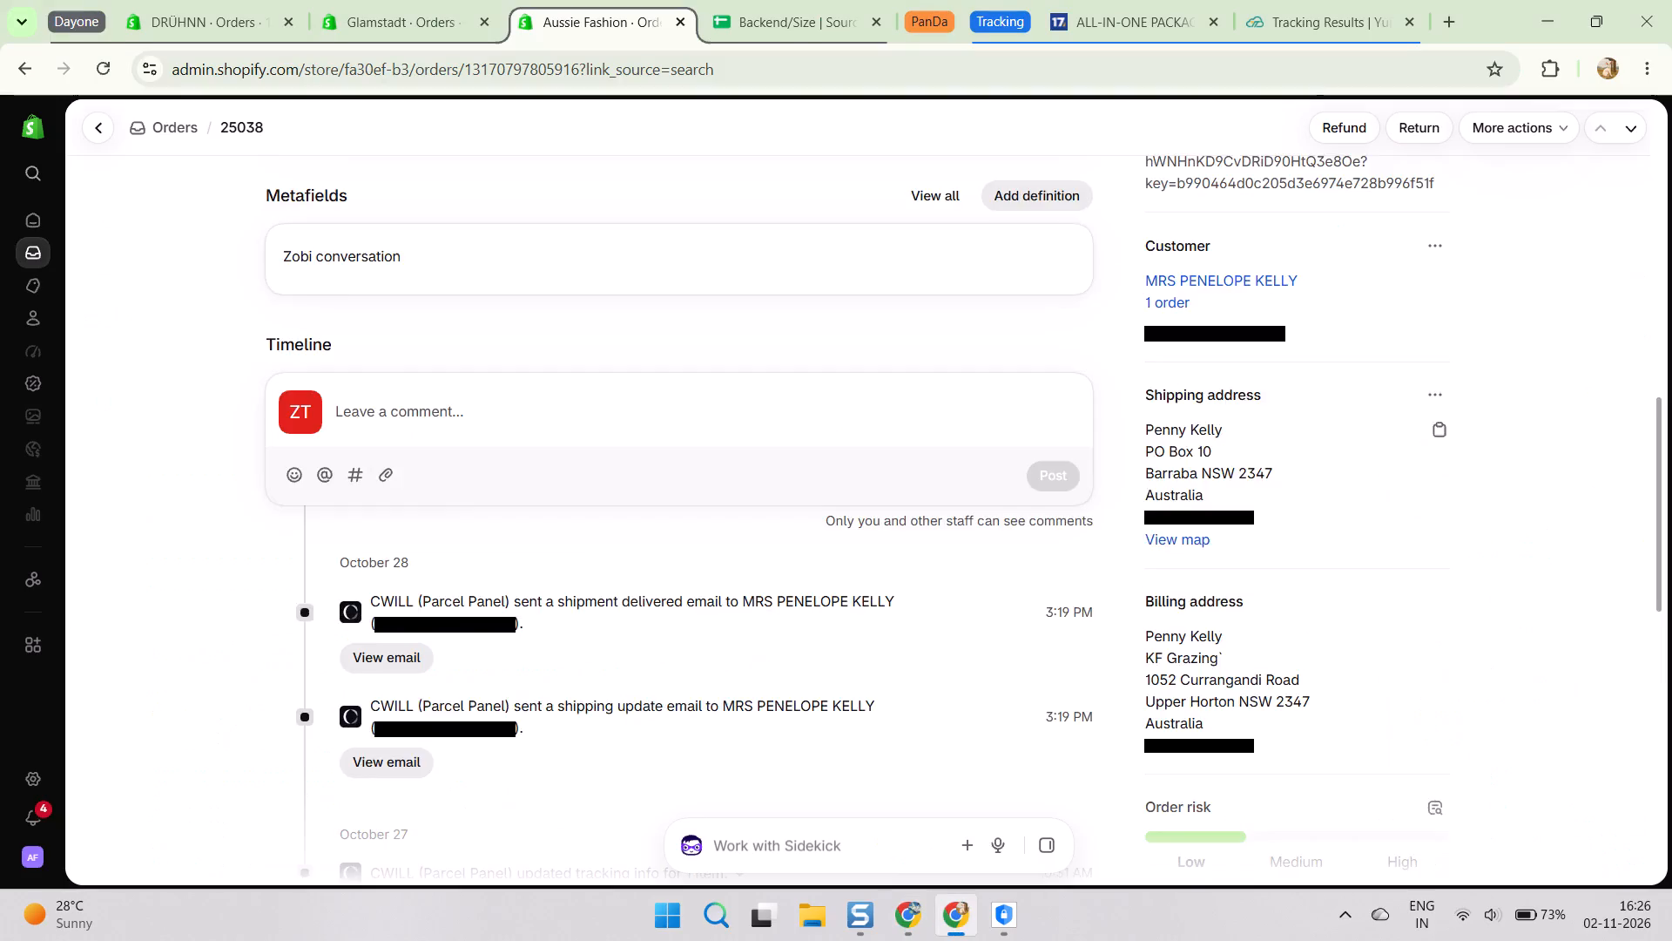
scroll(1042, 352, "up", 3)
scroll(597, 436, "down", 1)
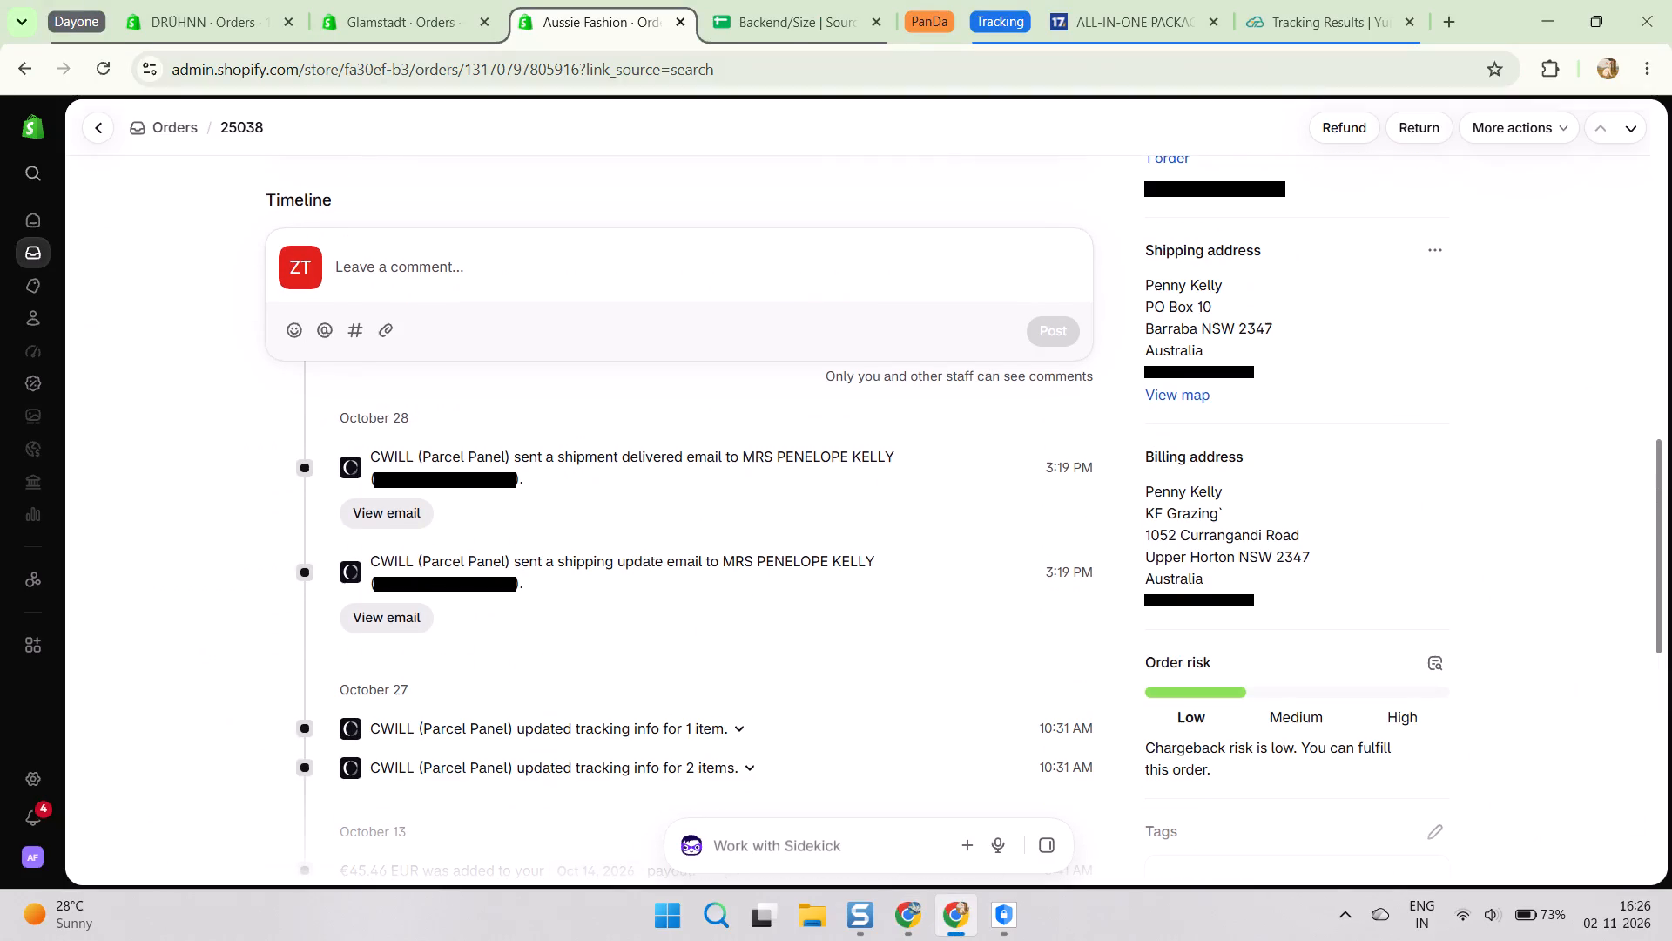
key("alt+Tab")
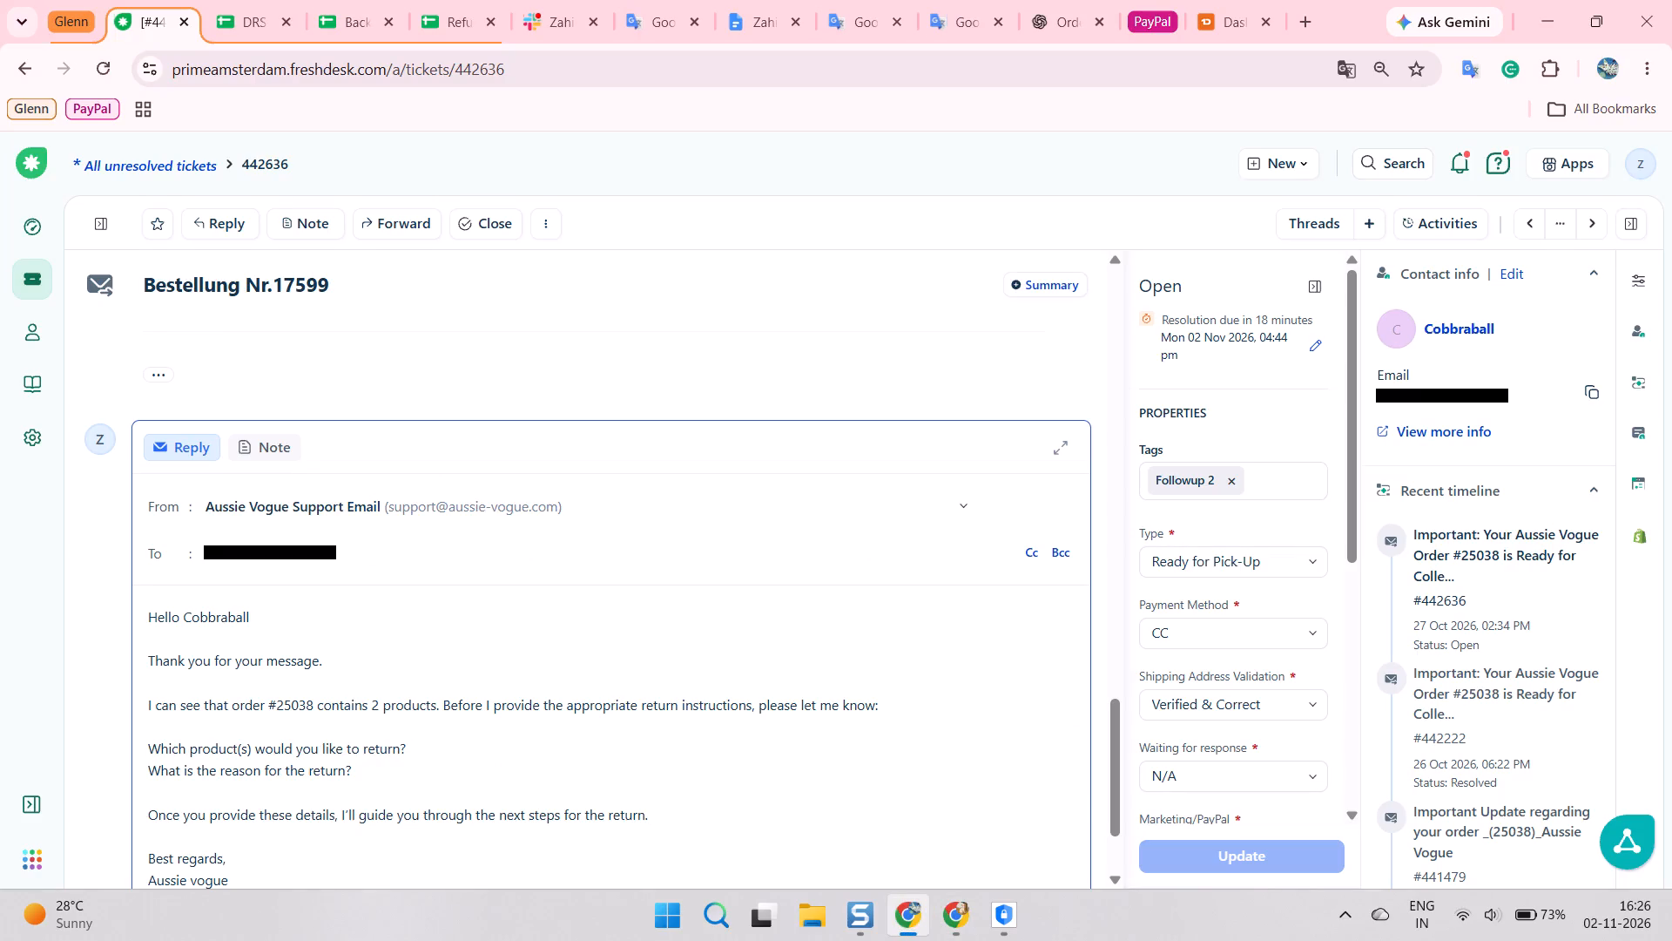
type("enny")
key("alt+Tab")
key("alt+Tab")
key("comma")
scroll(887, 503, "down", 10)
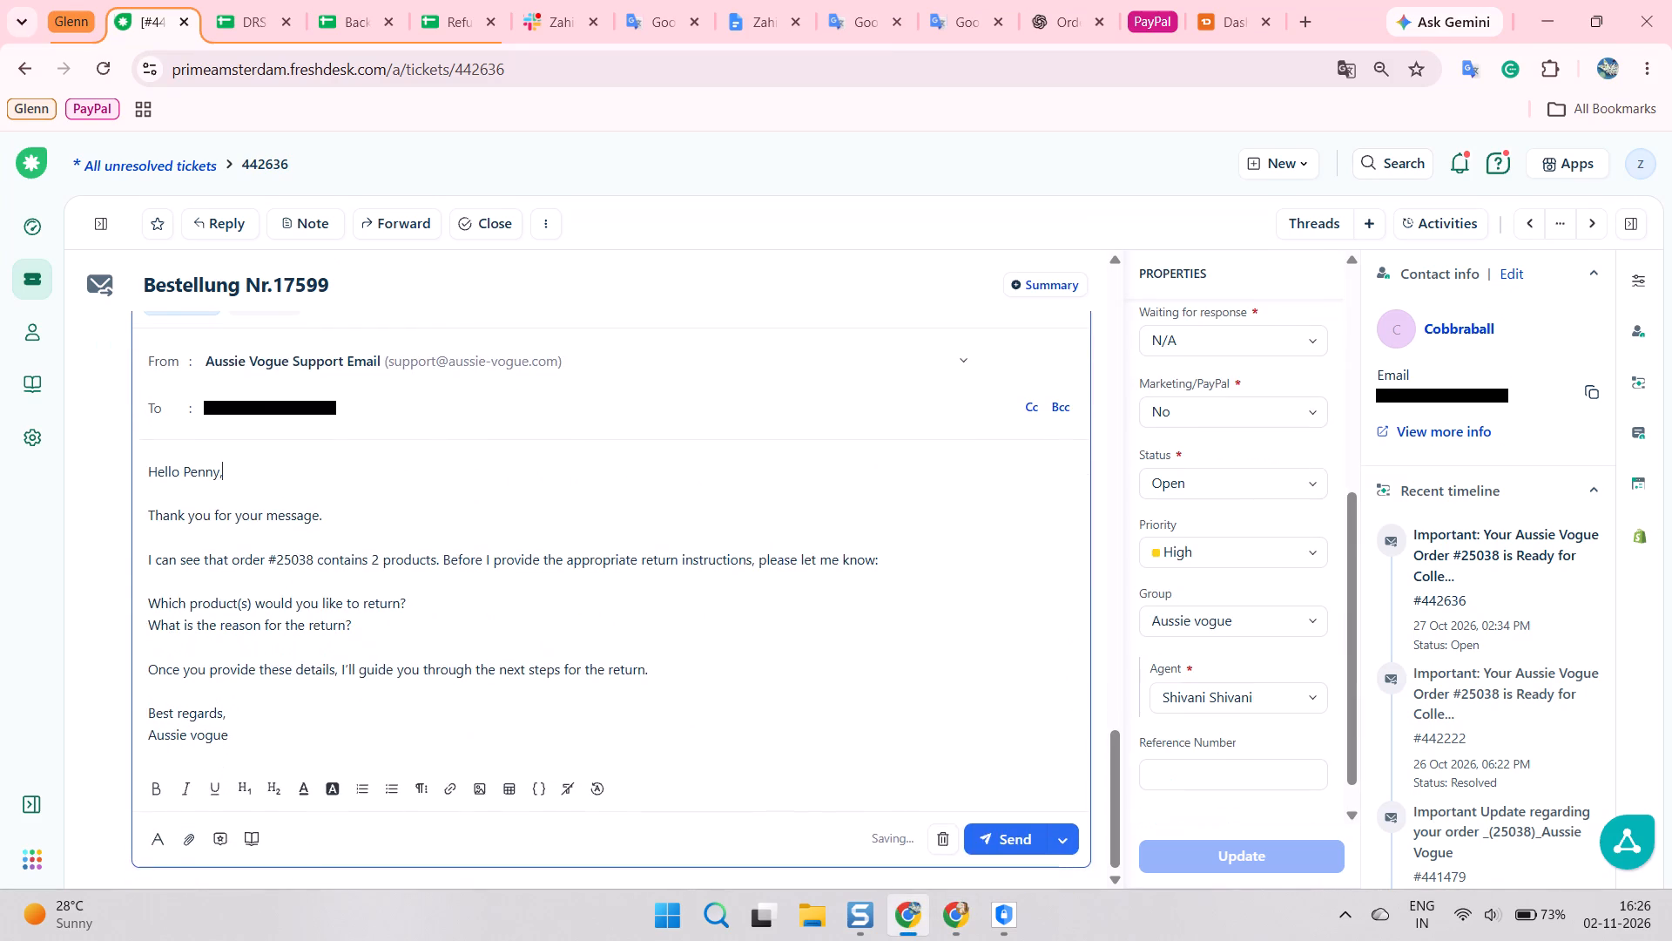
left_click(1013, 841)
Set ticket 442636's status to Resolved, assign it to the agent Zahid, and update its properties.
scroll(1248, 472, "up", 2)
scroll(1223, 400, "down", 3)
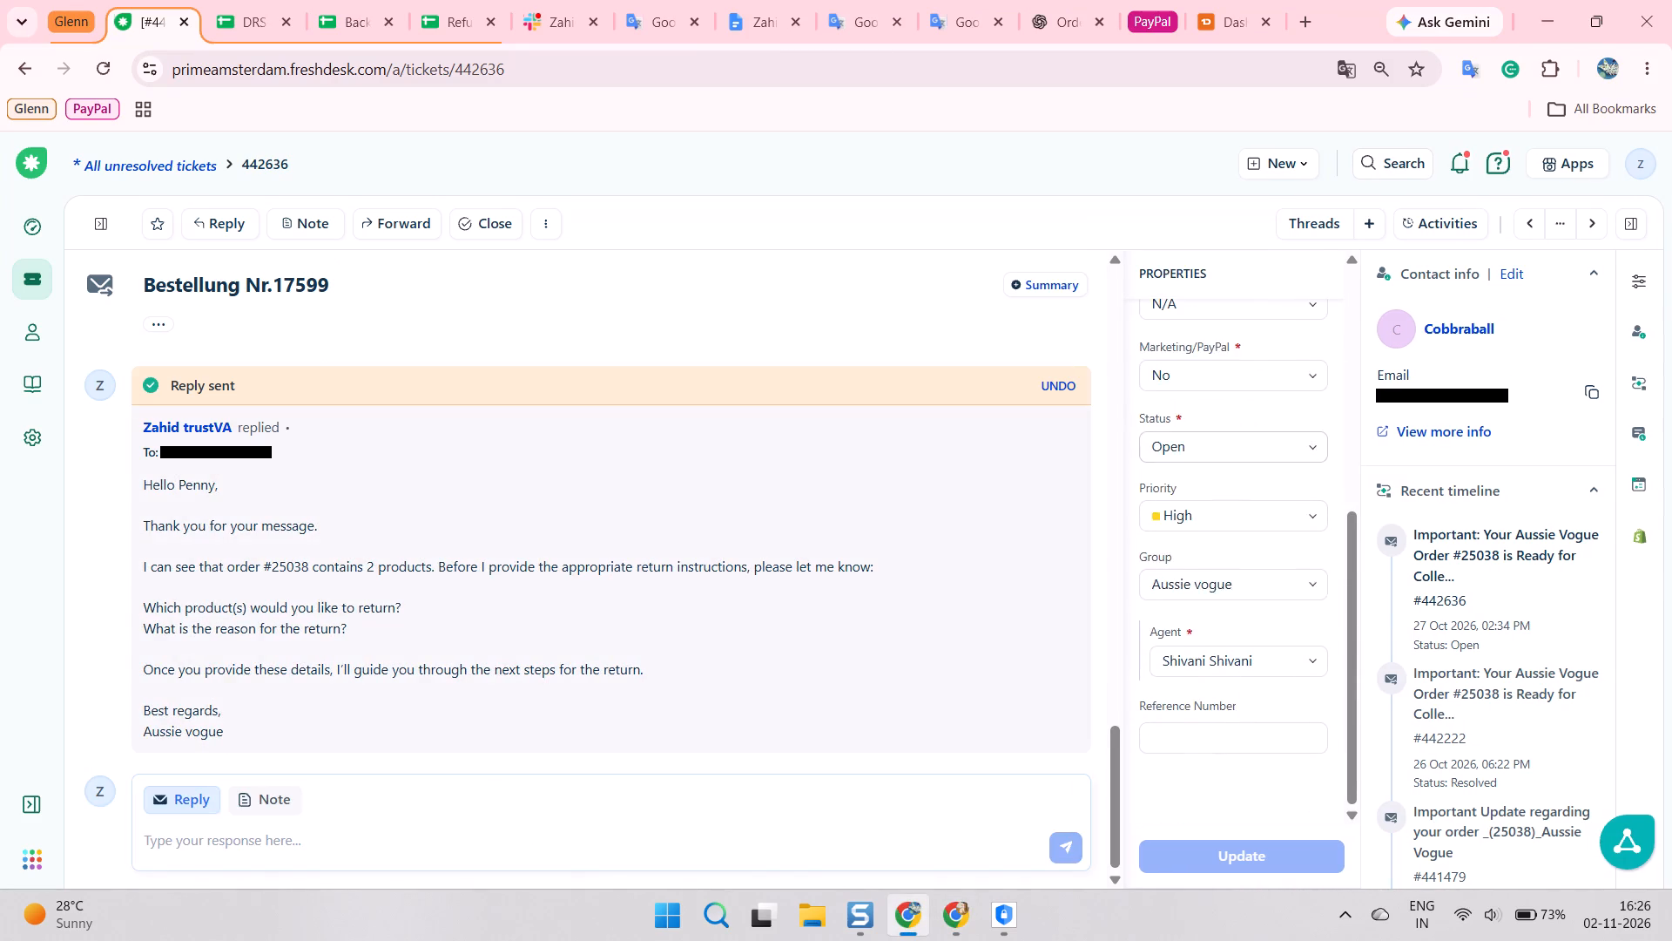
left_click(1226, 443)
left_click(1220, 575)
key("Tab")
key("Tab")
key("Tab")
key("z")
scroll(1230, 566, "down", 3)
scroll(1252, 774, "down", 5)
left_click(1263, 853)
scroll(954, 727, "down", 5)
scroll(222, 257, "down", 3)
double_click(264, 171)
key("ctrl+c")
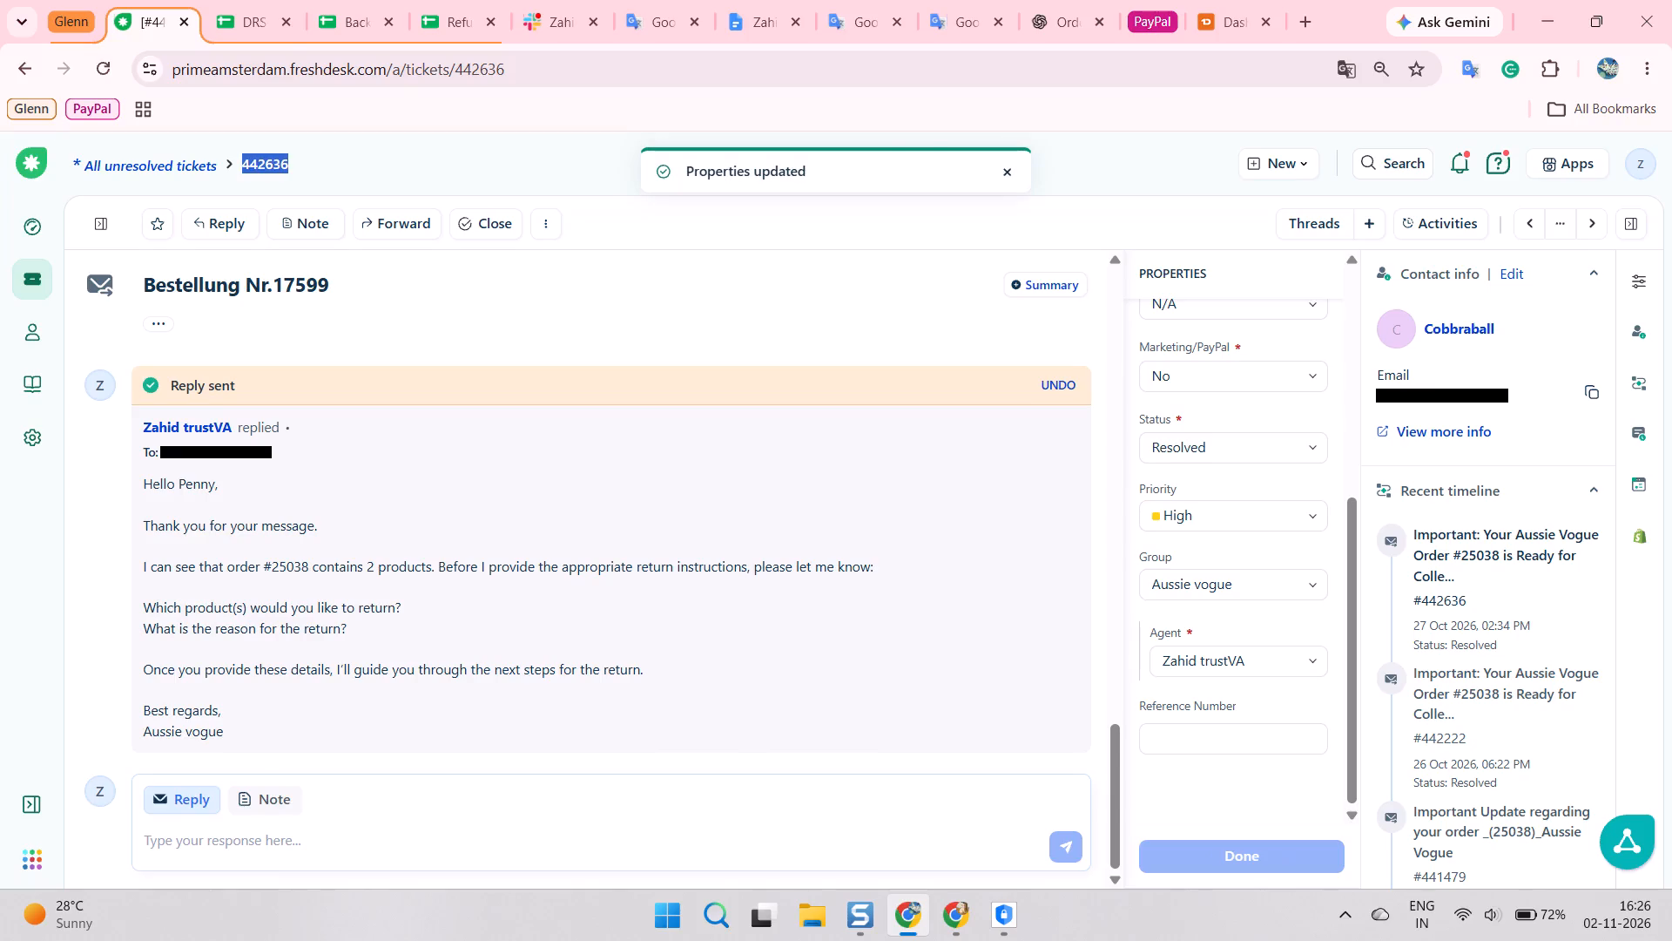
key("ctrl+c")
left_click(239, 0)
key("ctrl+v")
left_click(554, 443)
scroll(554, 443, "down", 1)
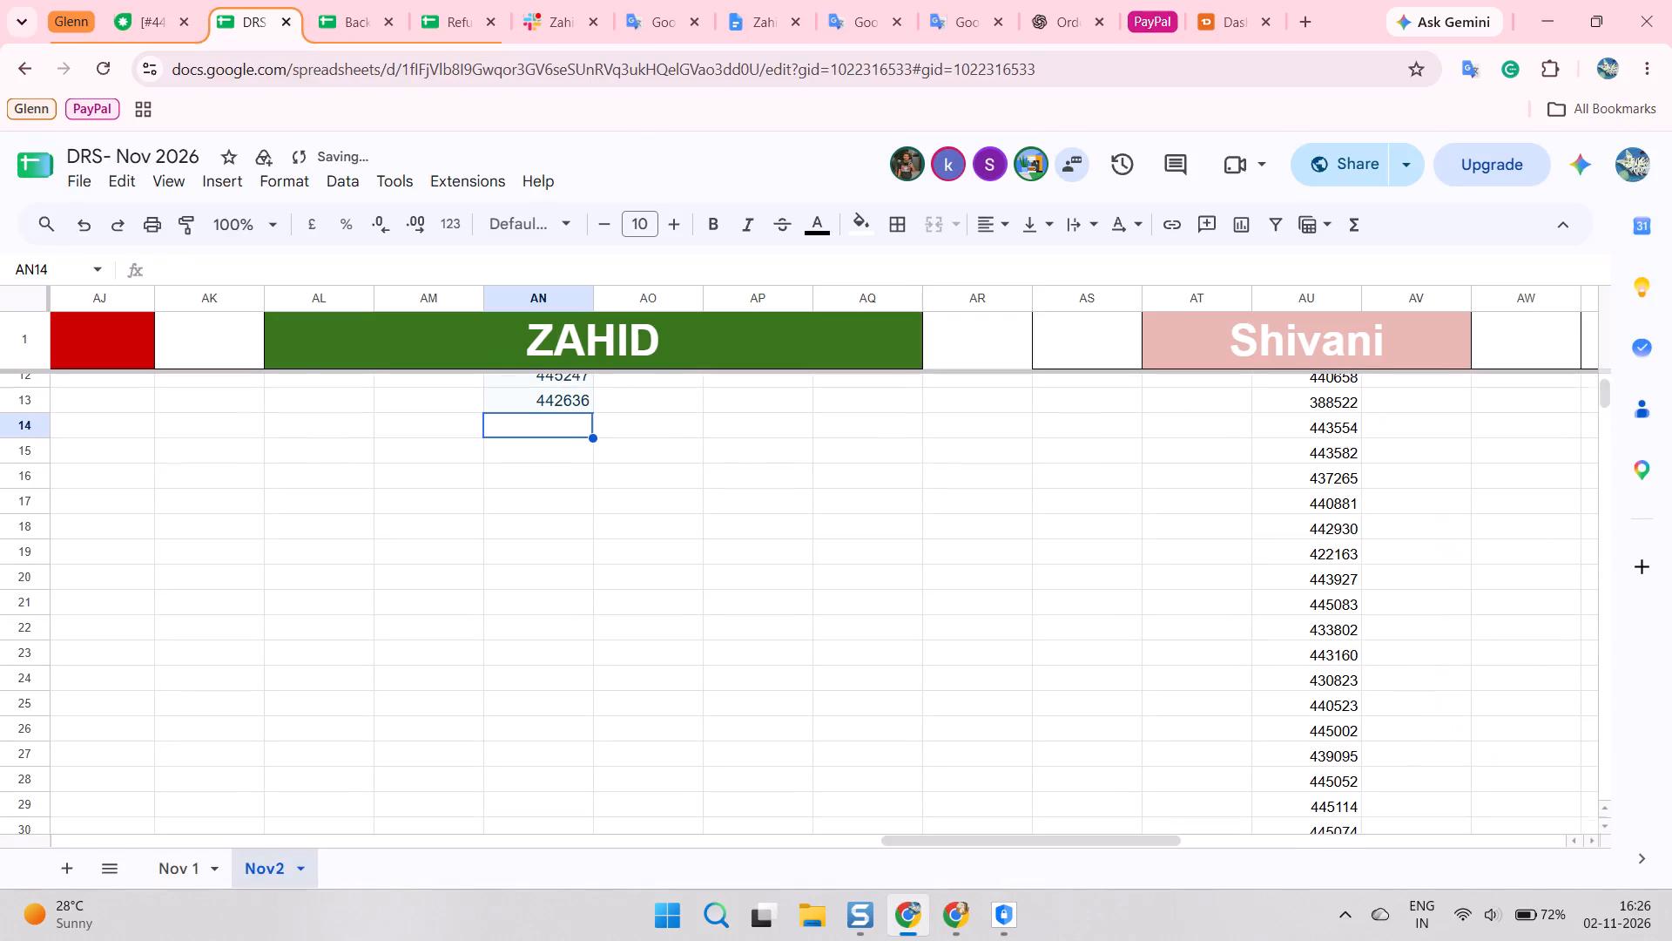
scroll(550, 442, "down", 1)
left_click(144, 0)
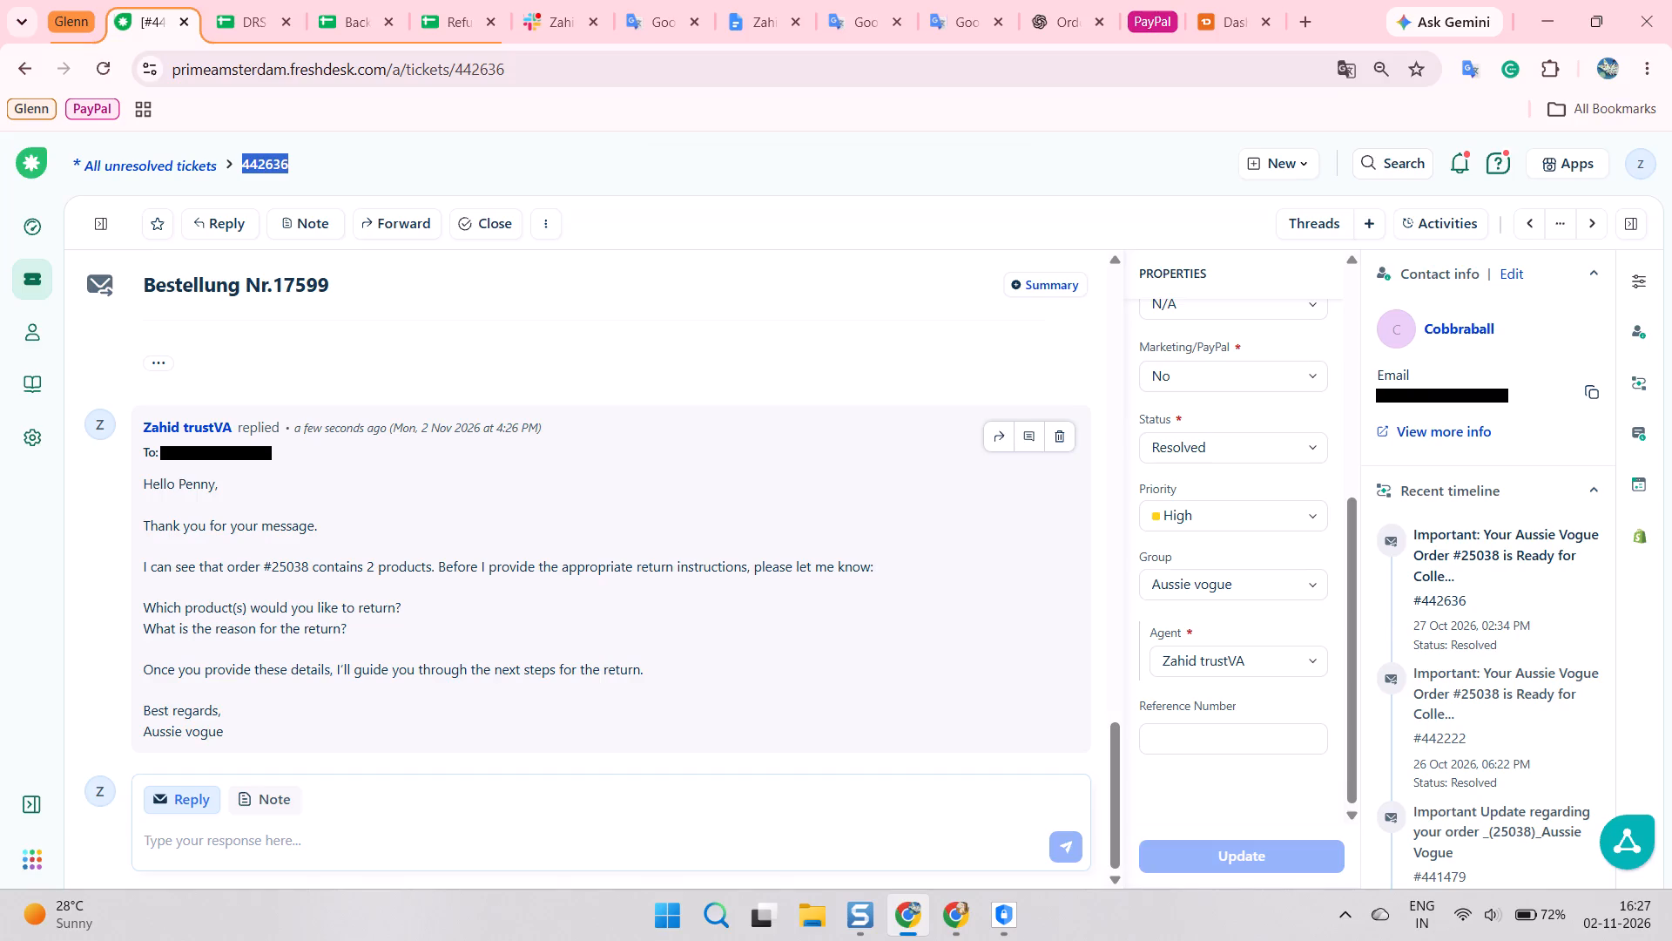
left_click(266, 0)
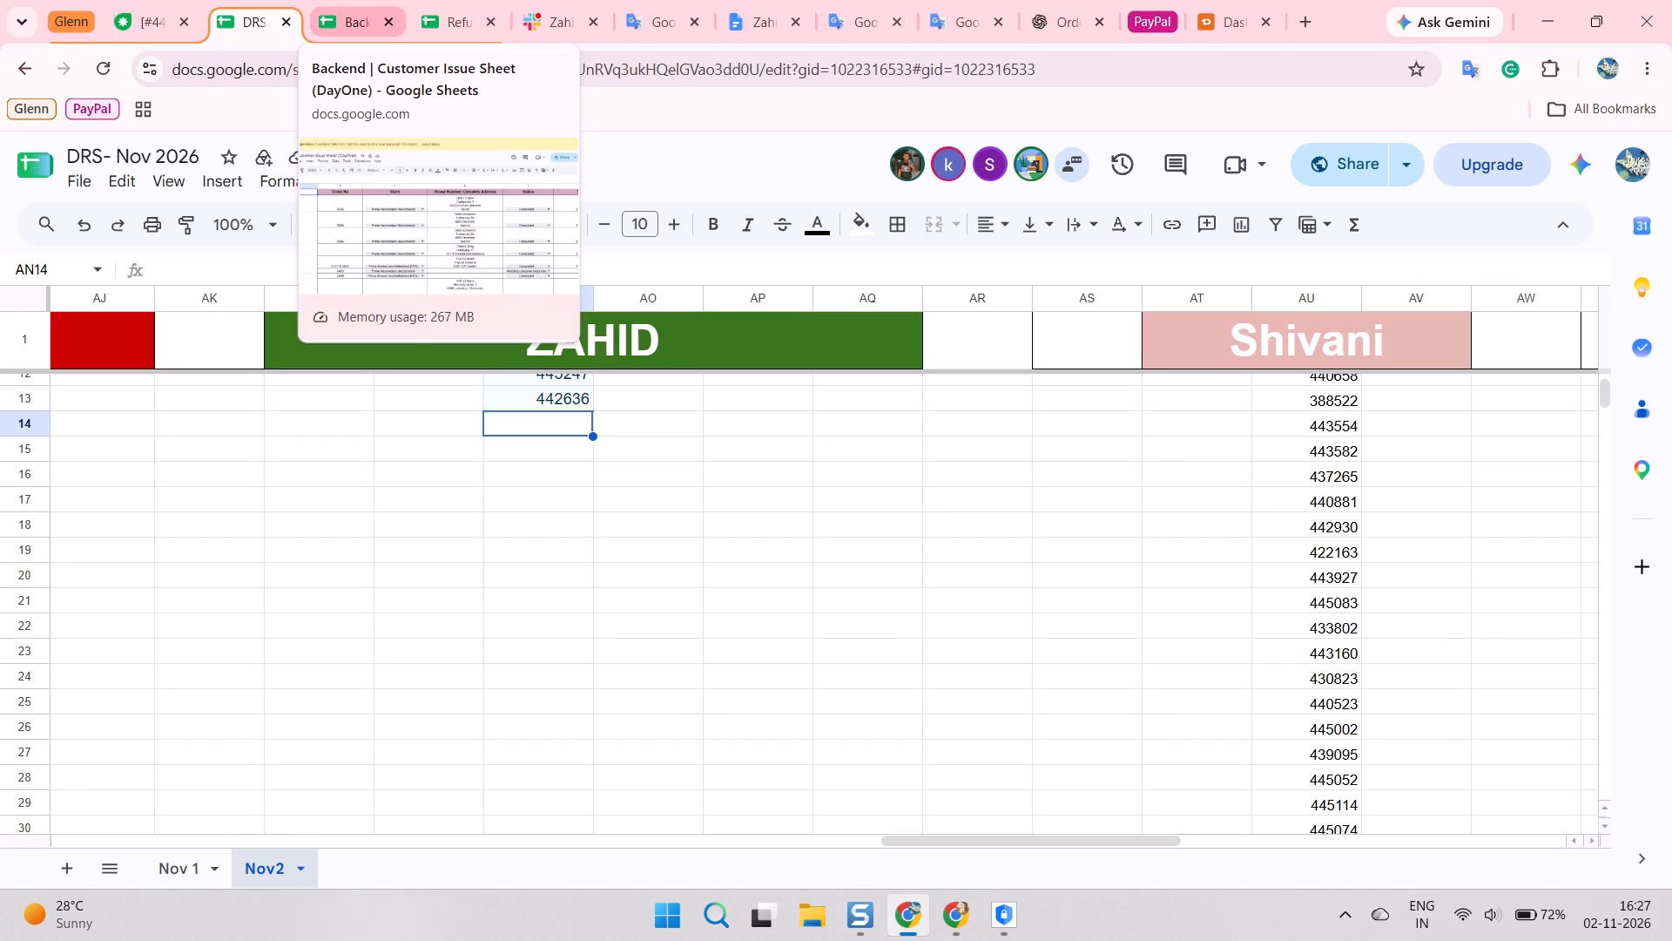
Move on to ticket 442014 and skim its conversation and private notes.
left_click(142, 0)
left_click(589, 493)
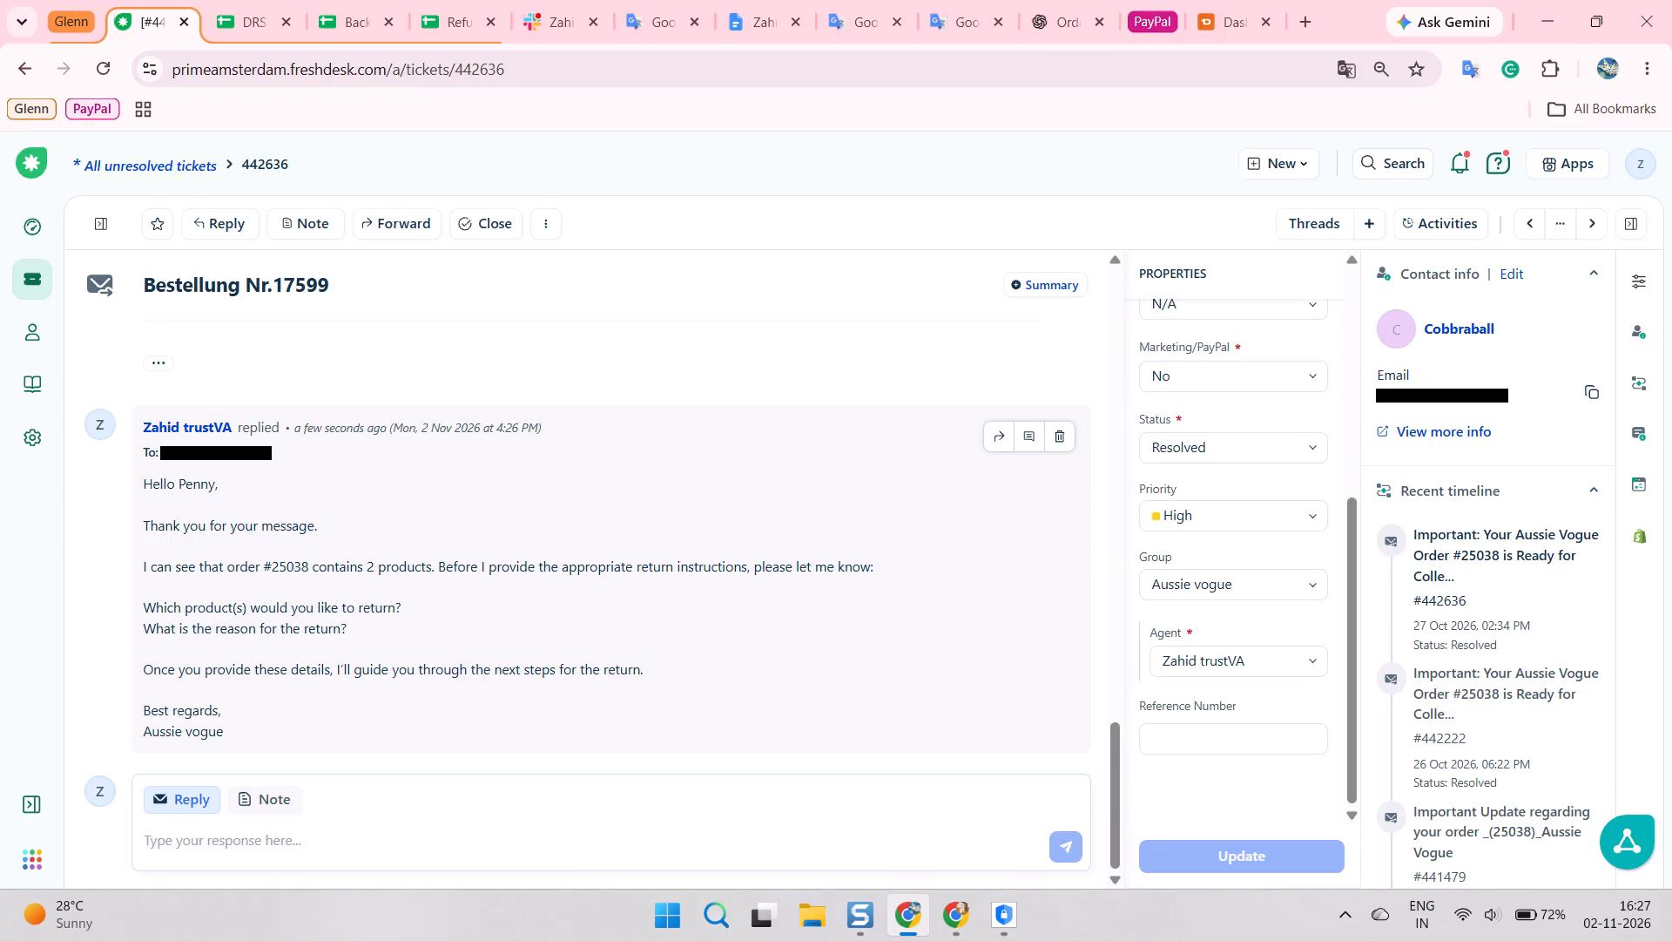
left_click(588, 490)
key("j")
scroll(564, 446, "down", 5)
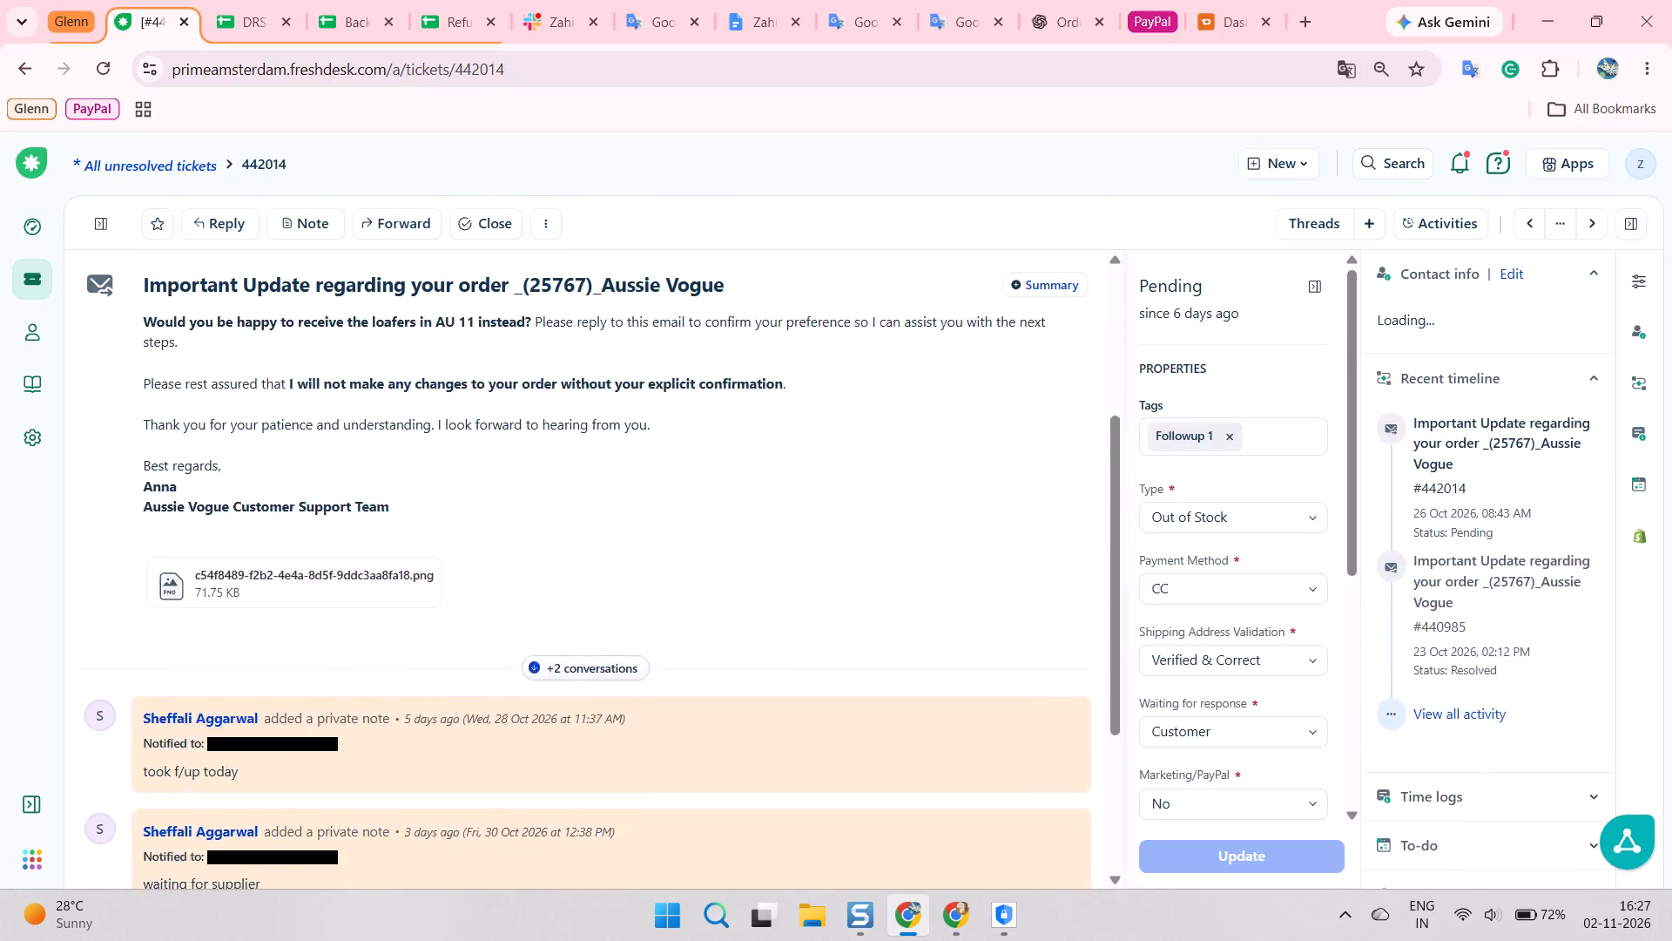
scroll(610, 434, "down", 7)
scroll(698, 498, "up", 1)
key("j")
scroll(649, 459, "down", 3)
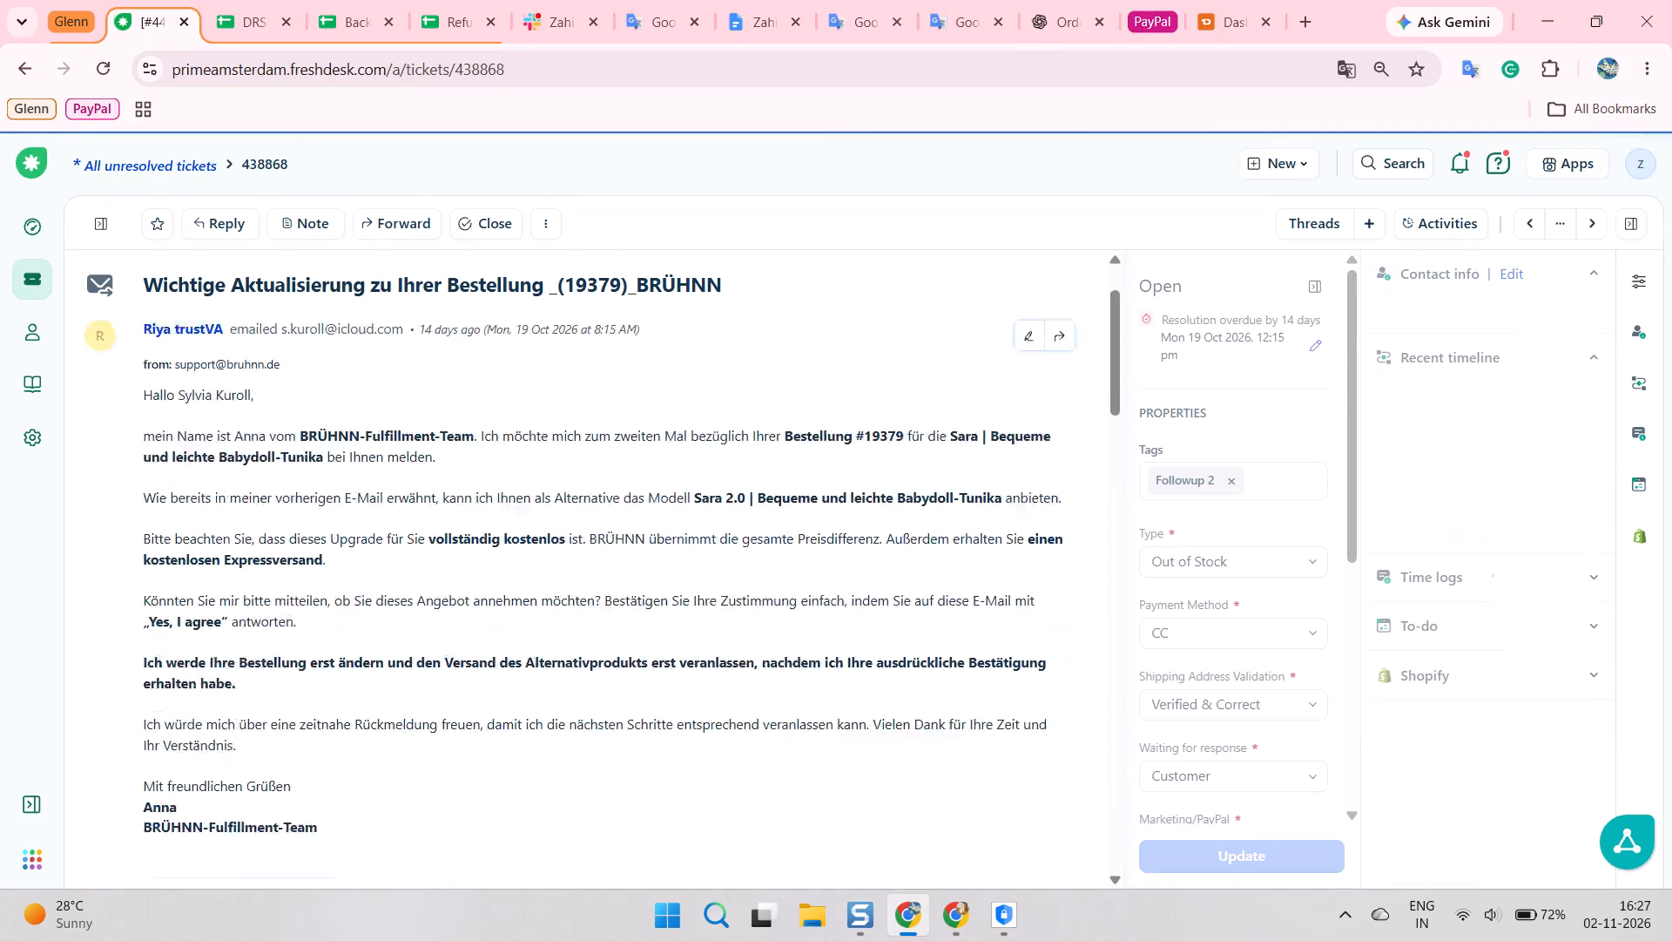
scroll(592, 460, "down", 20)
scroll(664, 508, "up", 3)
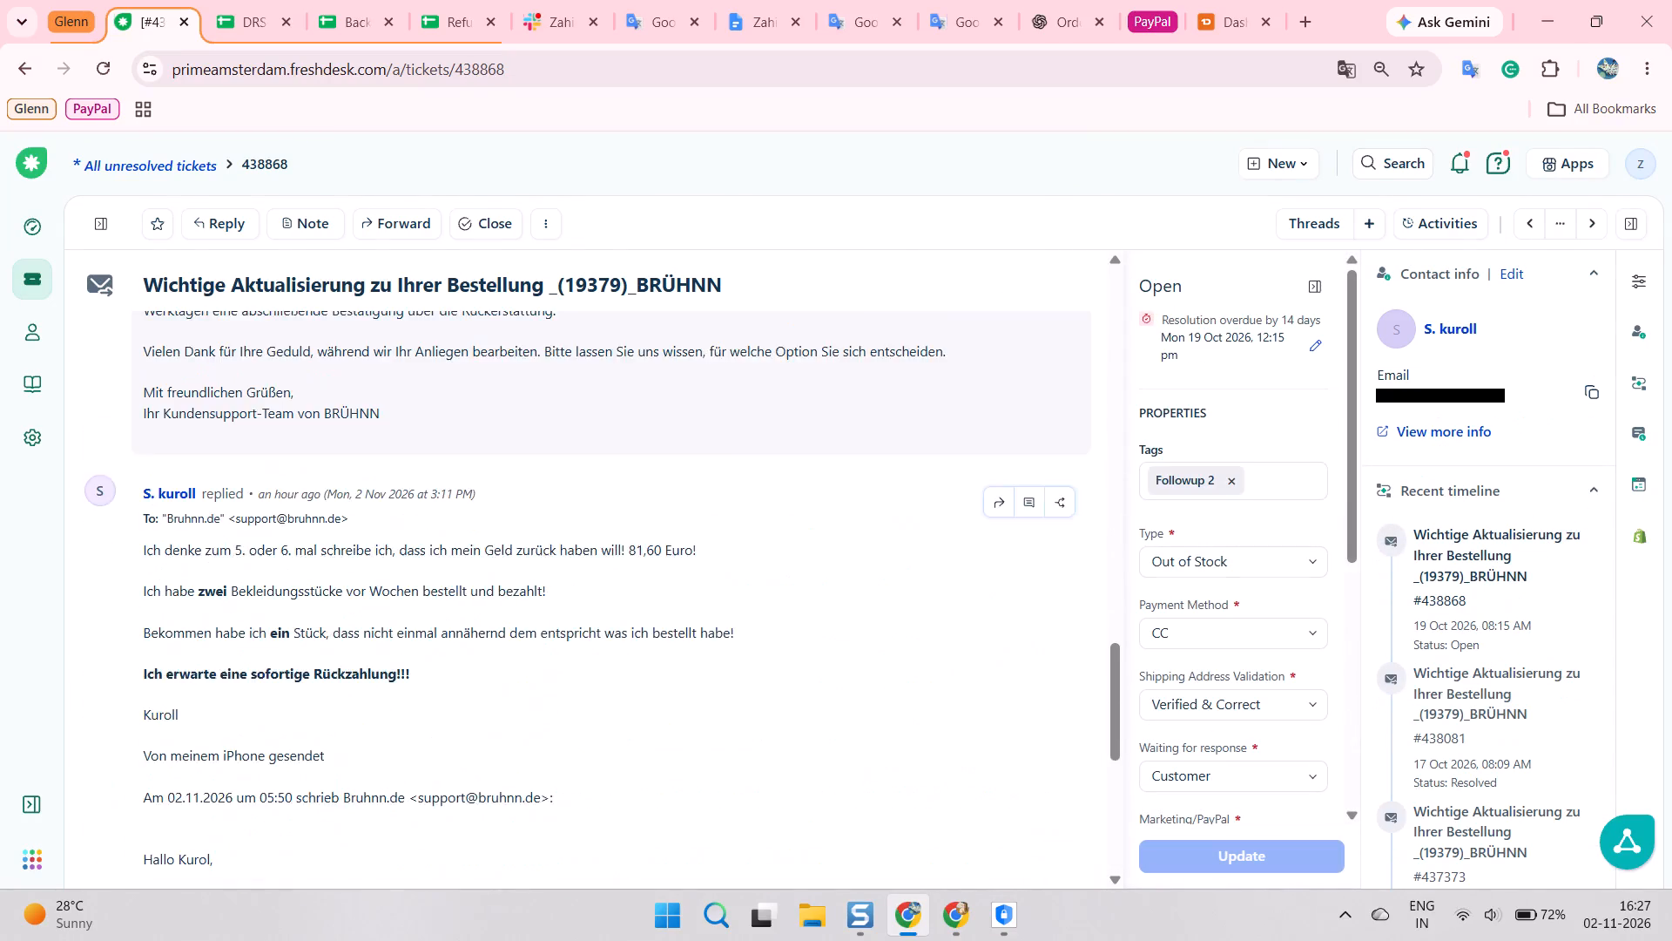
scroll(669, 506, "up", 2)
scroll(669, 505, "down", 1)
scroll(627, 472, "up", 1)
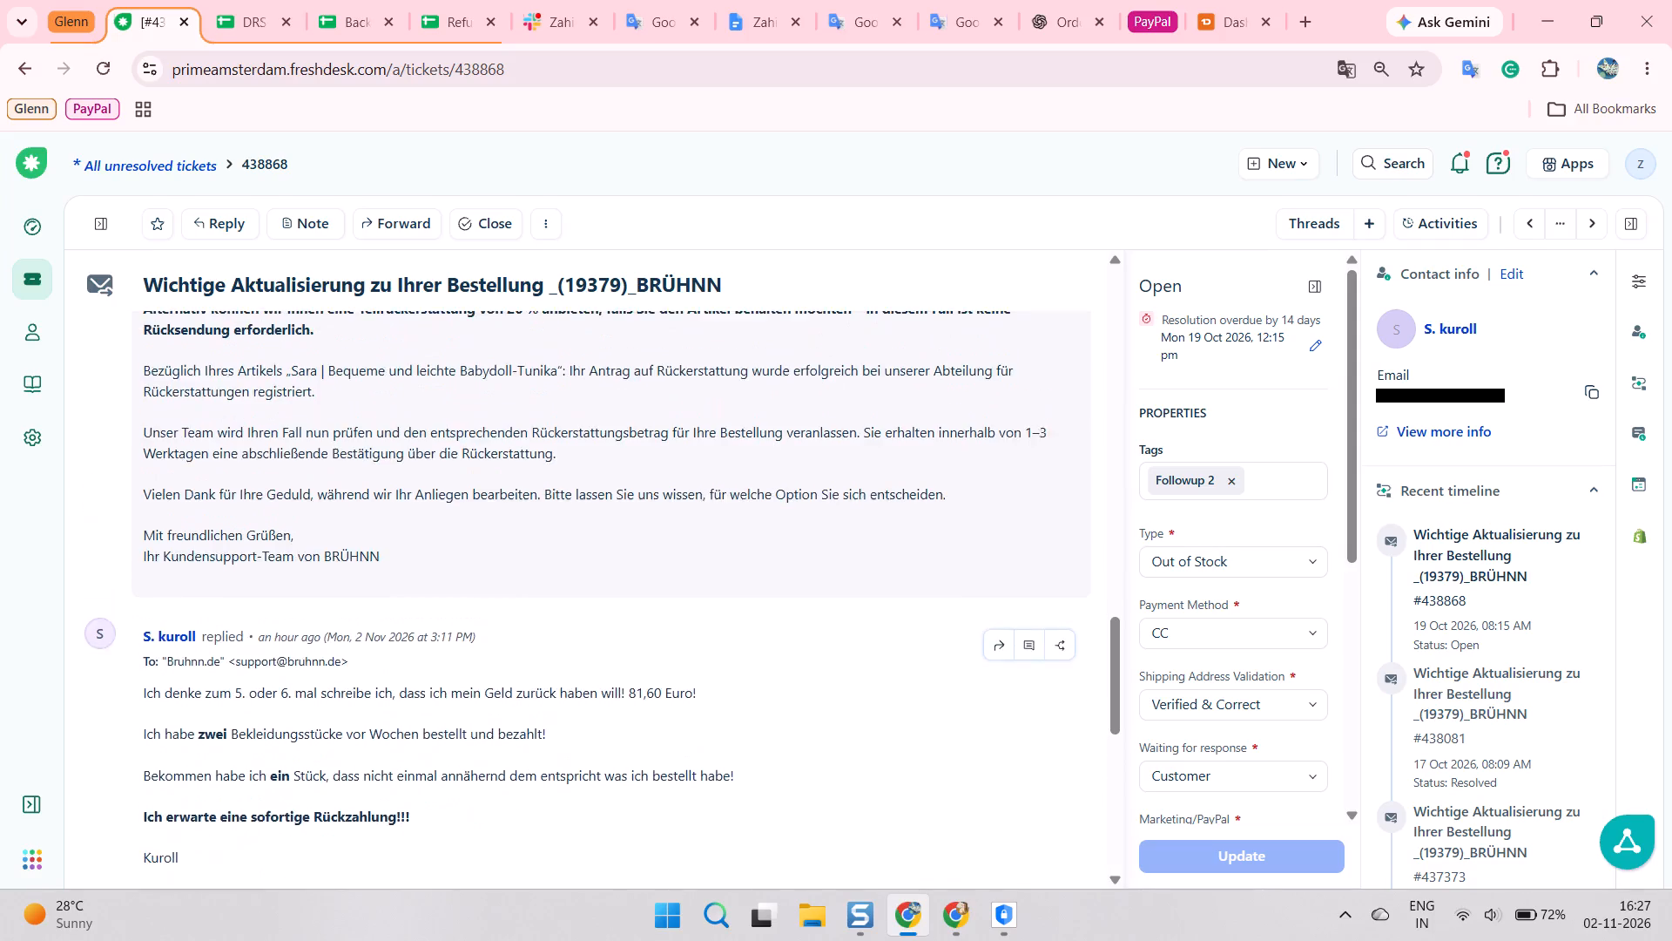
scroll(627, 472, "up", 3)
scroll(627, 472, "down", 2)
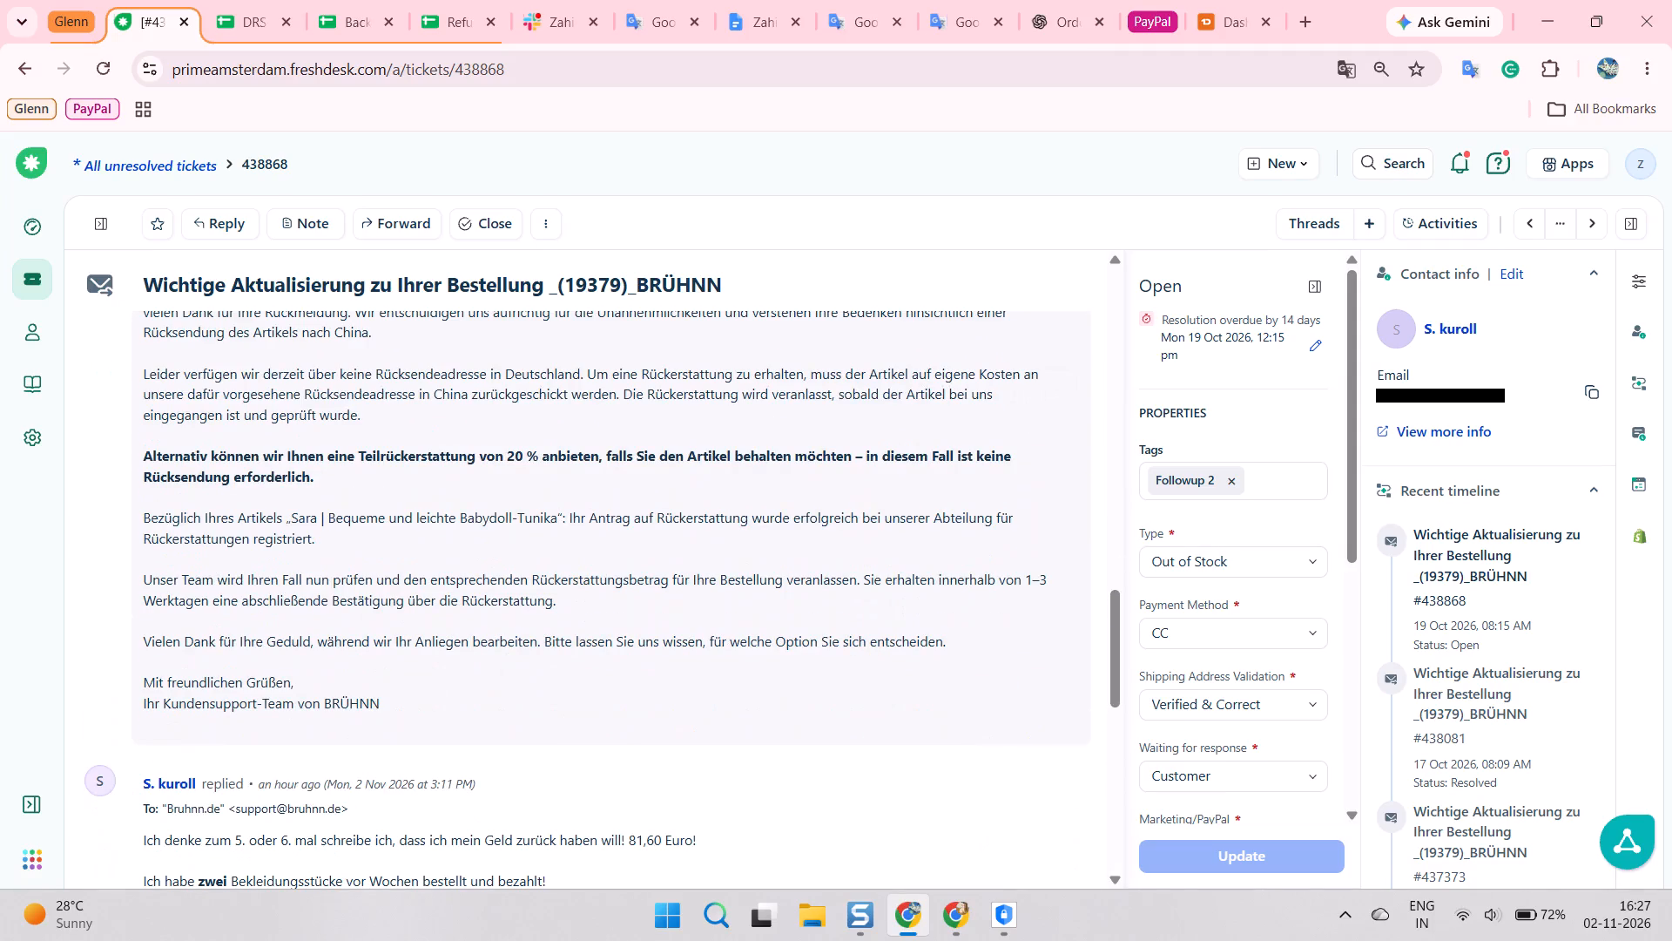
scroll(611, 346, "down", 2)
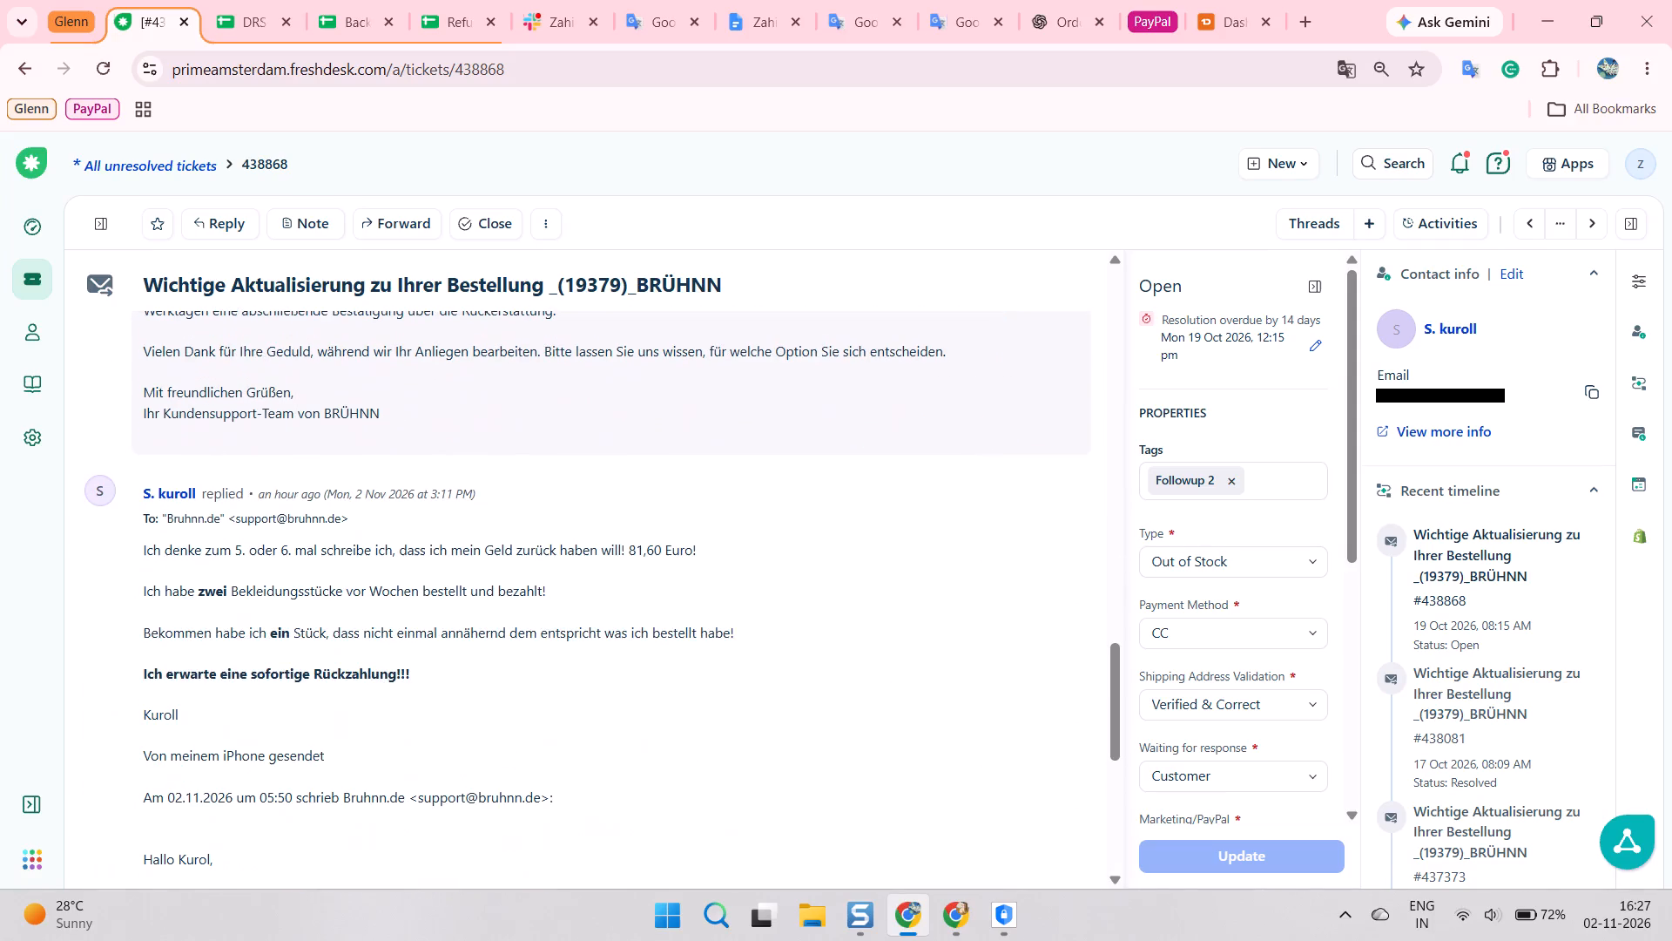
right_click(610, 382)
scroll(667, 559, "down", 4)
left_click(751, 791)
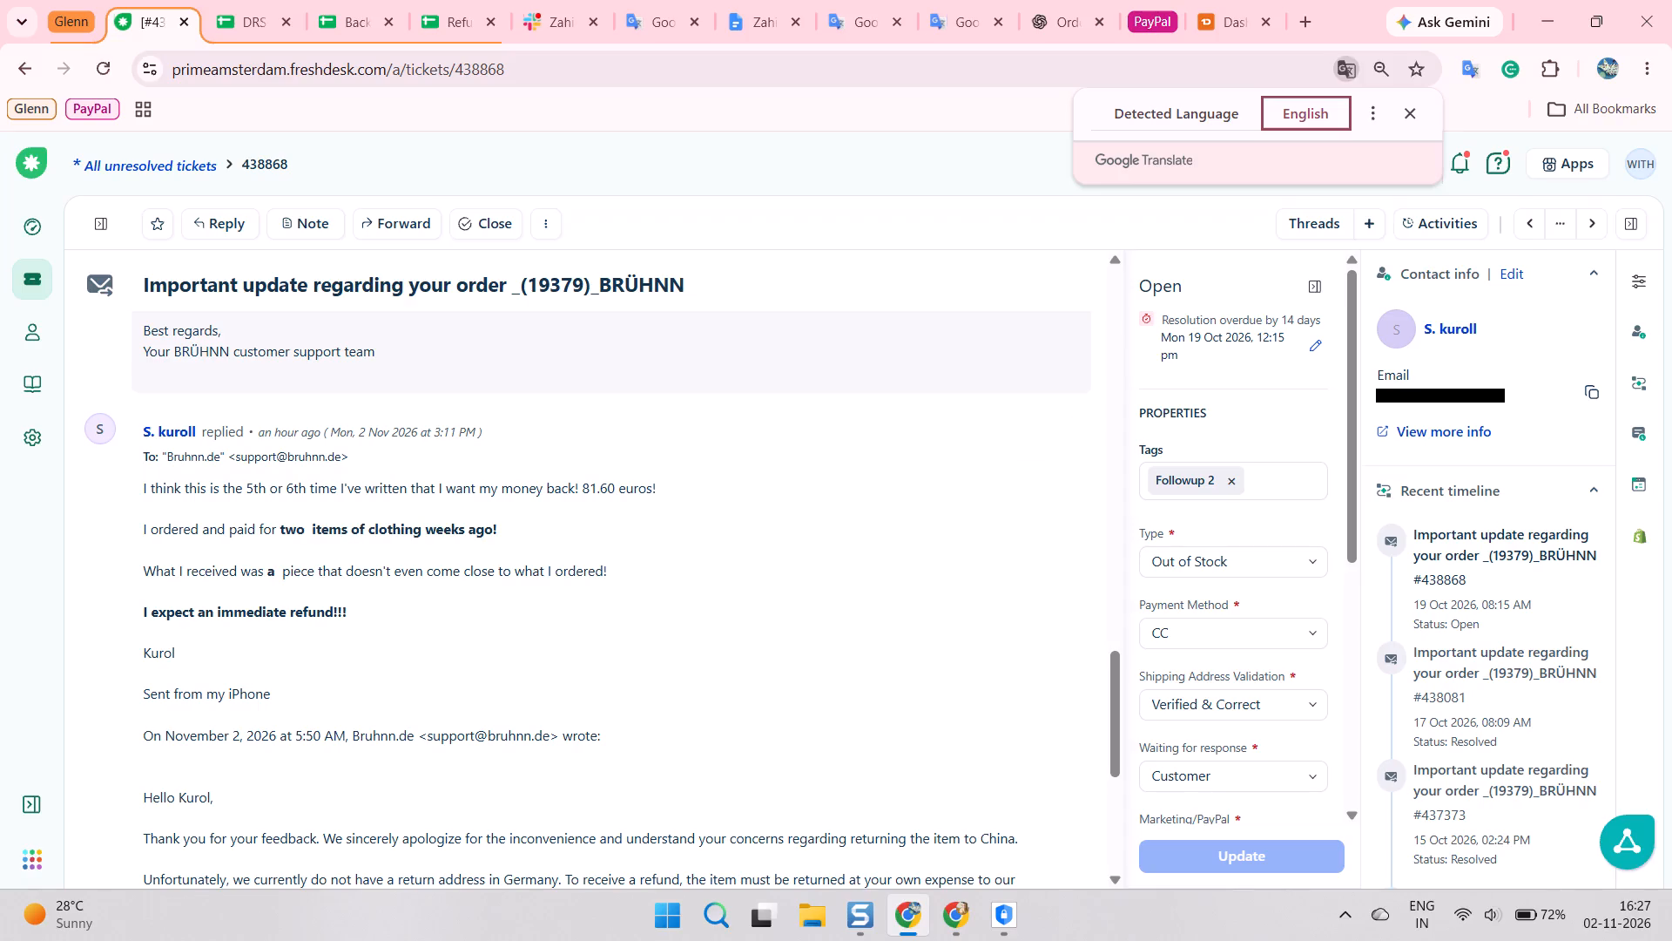
left_click(1164, 122)
scroll(1537, 236, "up", 3)
left_click(1601, 225)
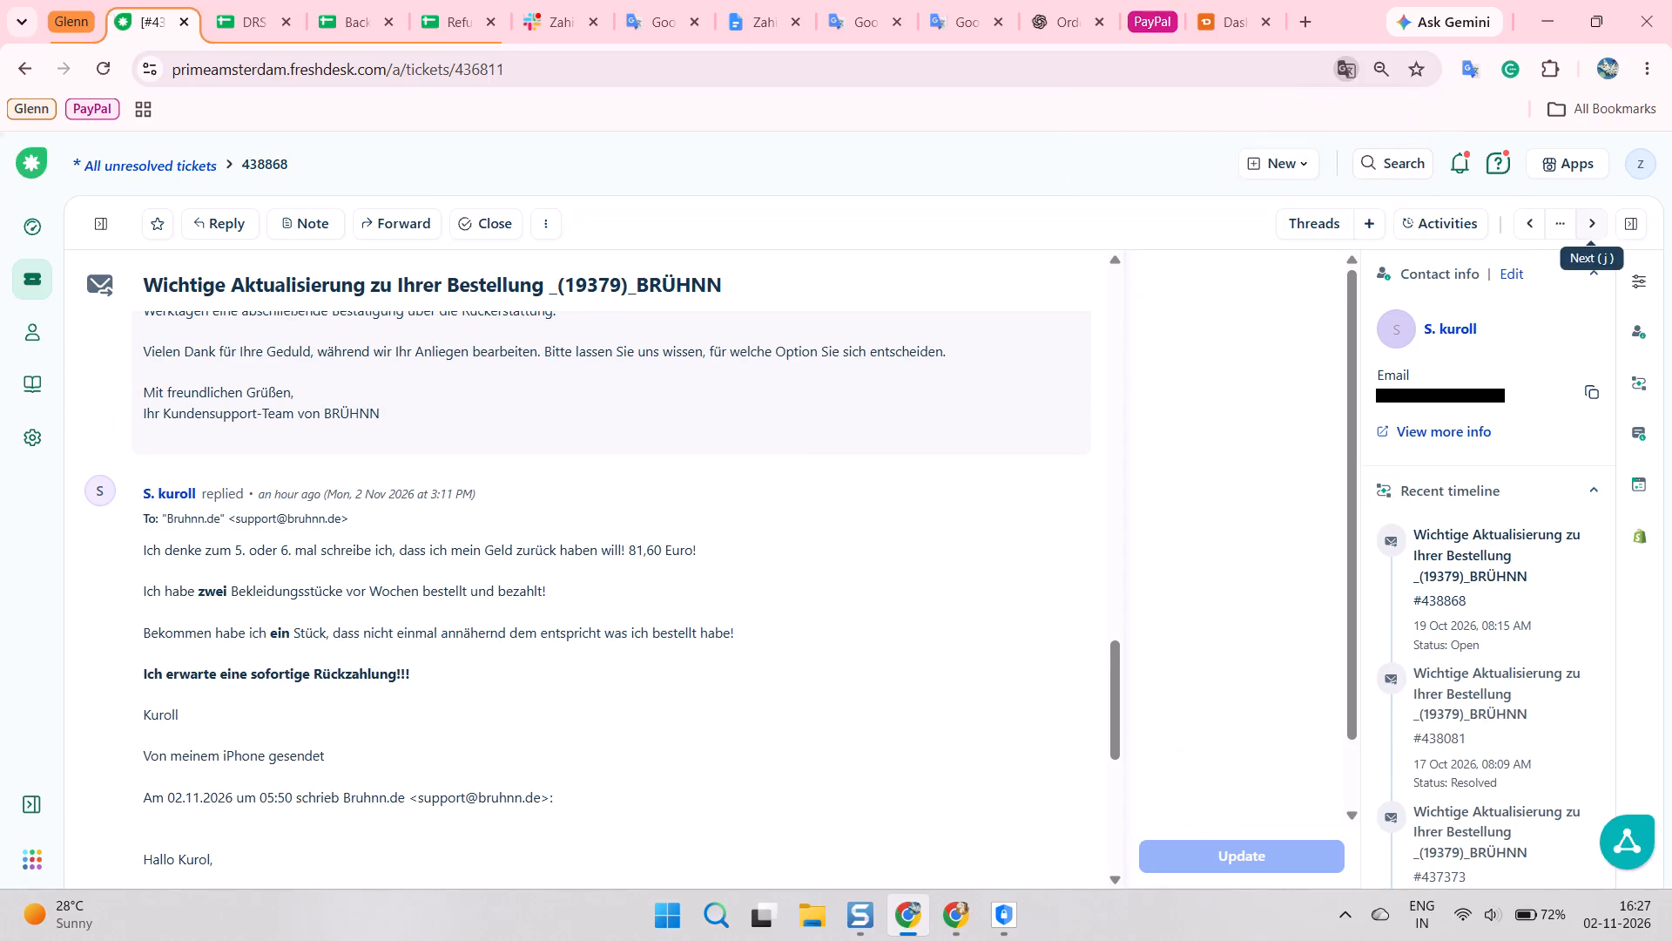
scroll(651, 435, "down", 1)
scroll(584, 488, "down", 4)
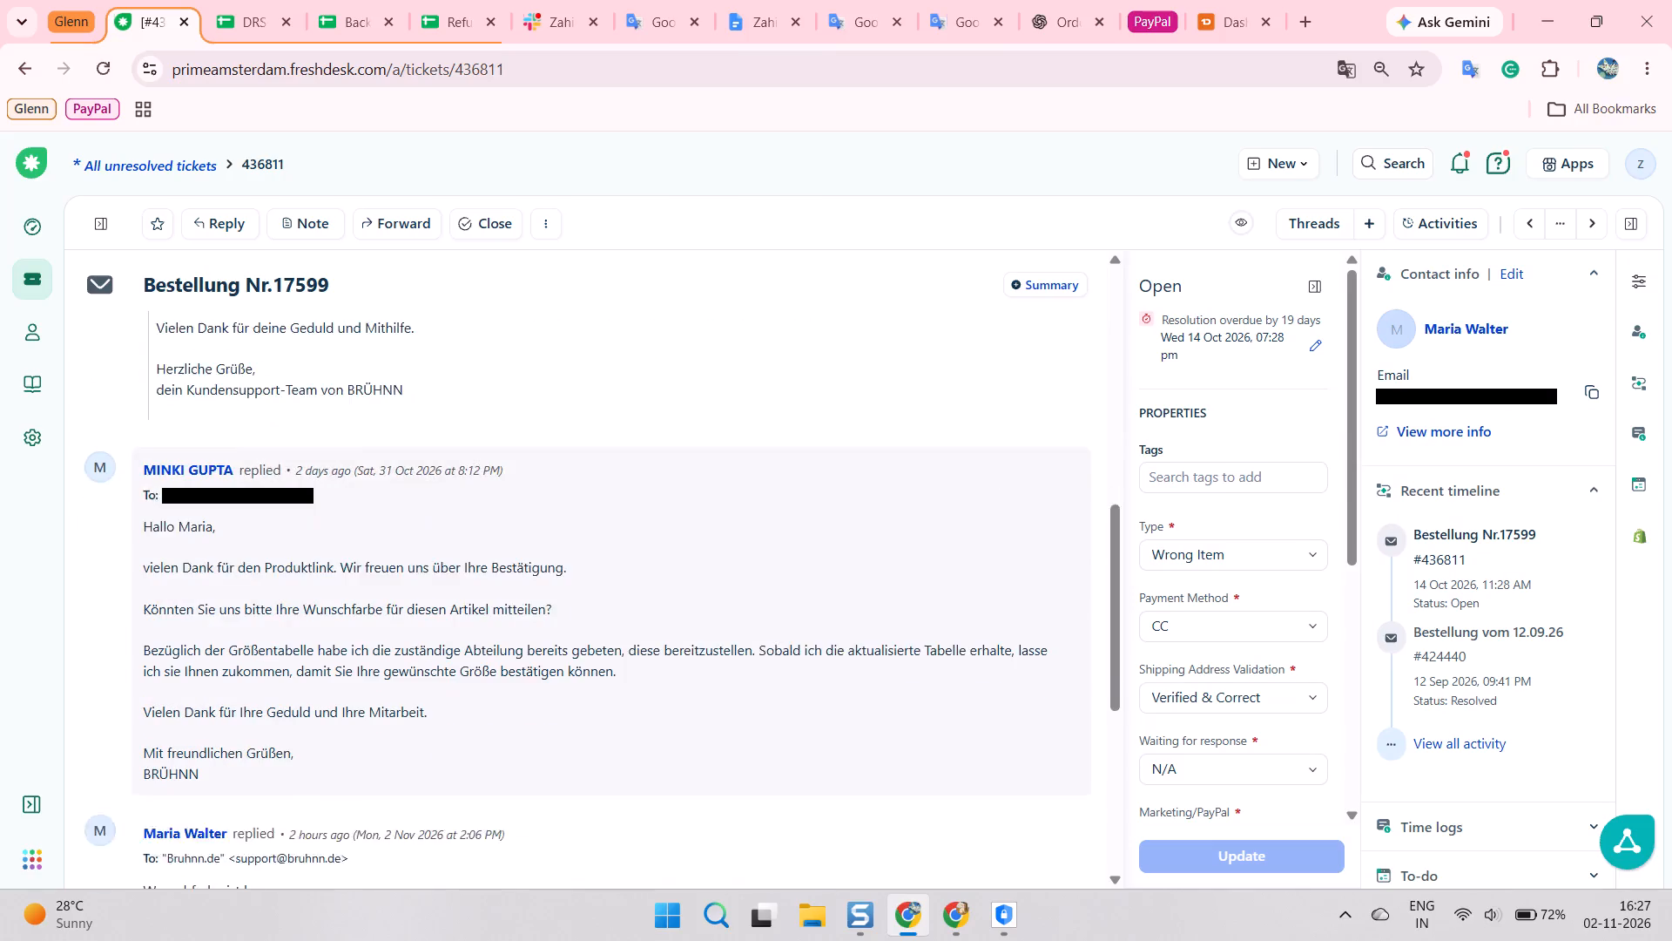
scroll(667, 479, "down", 2)
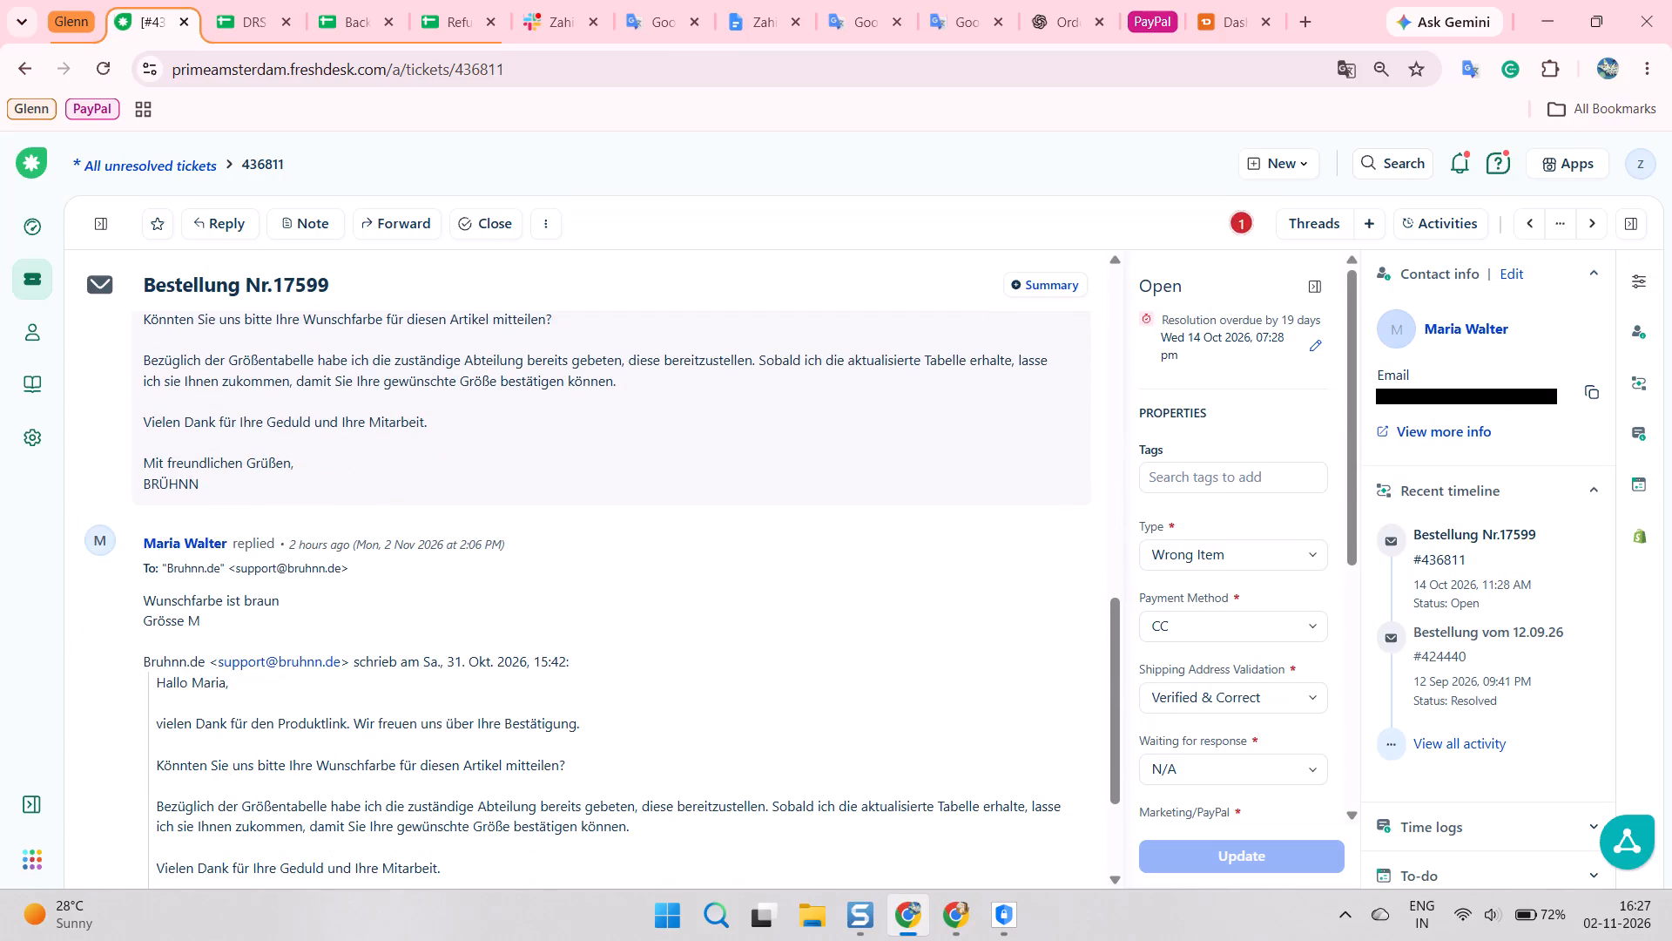
left_click(711, 492)
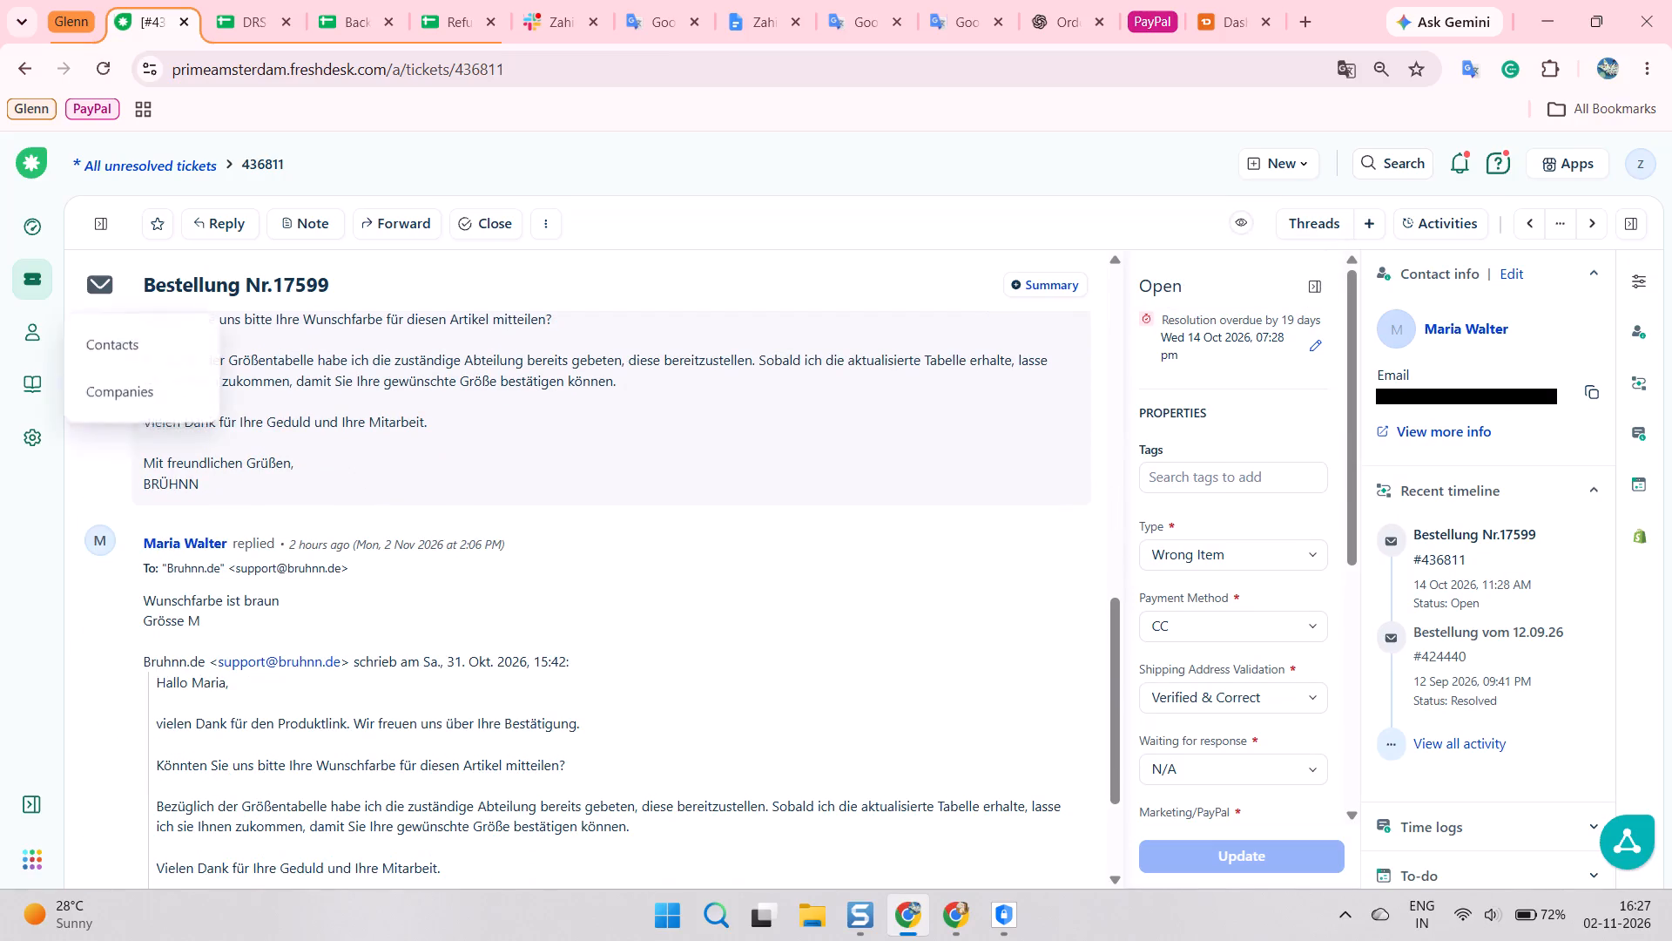
Return to the list of all unresolved tickets.
left_click(24, 273)
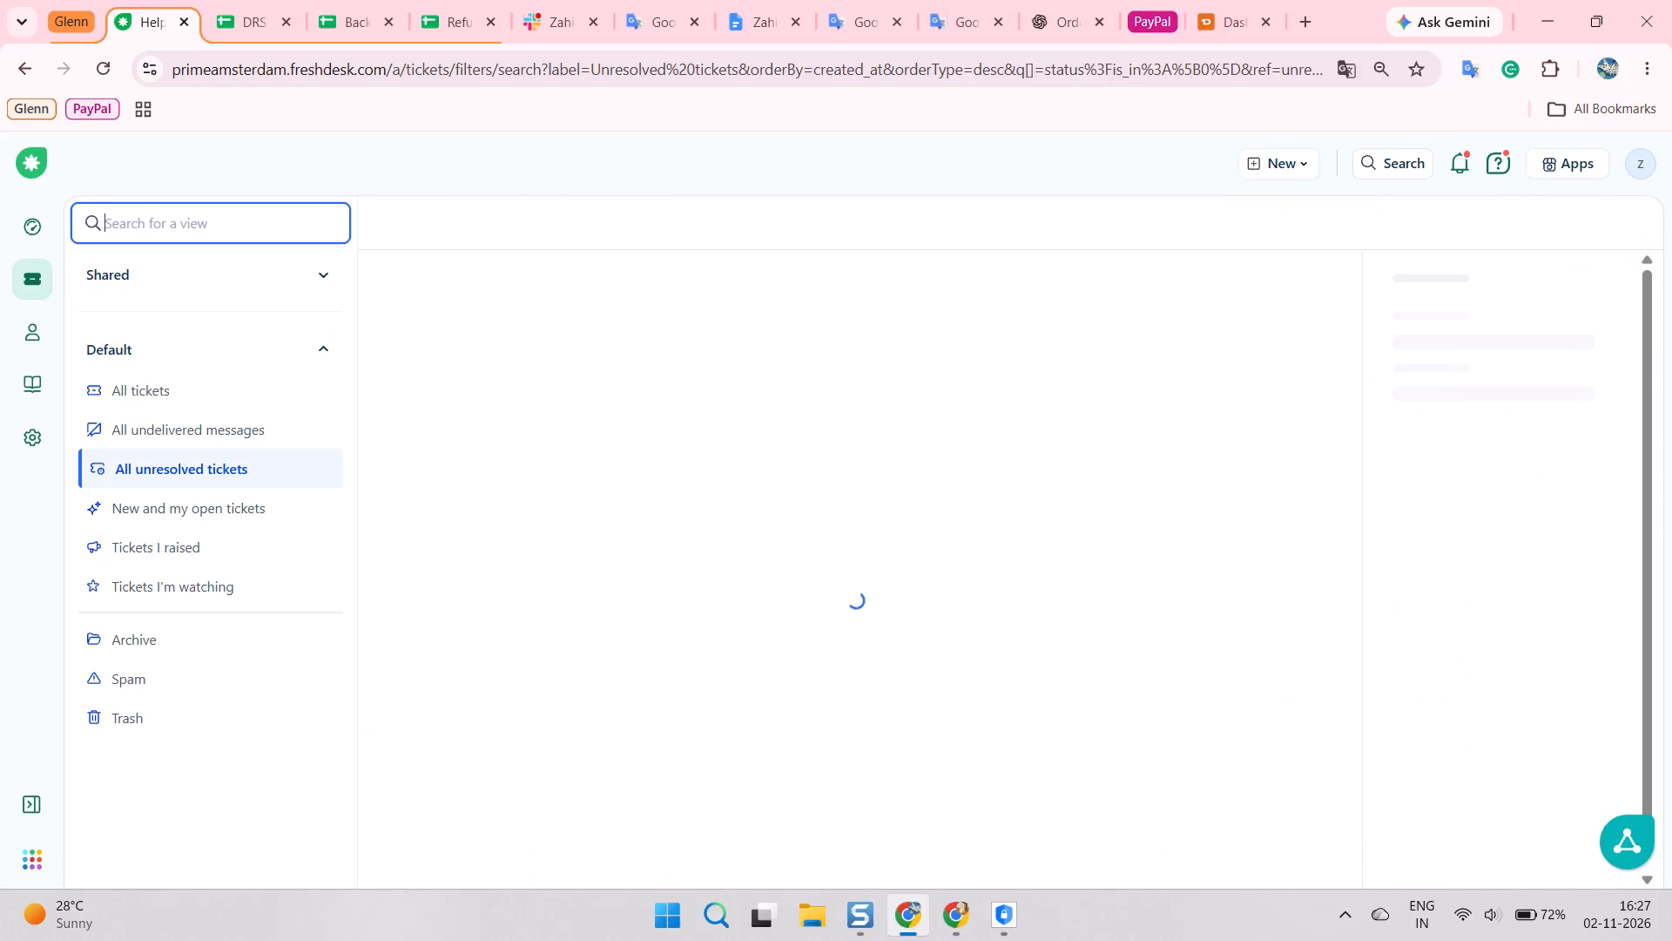
scroll(537, 415, "up", 6)
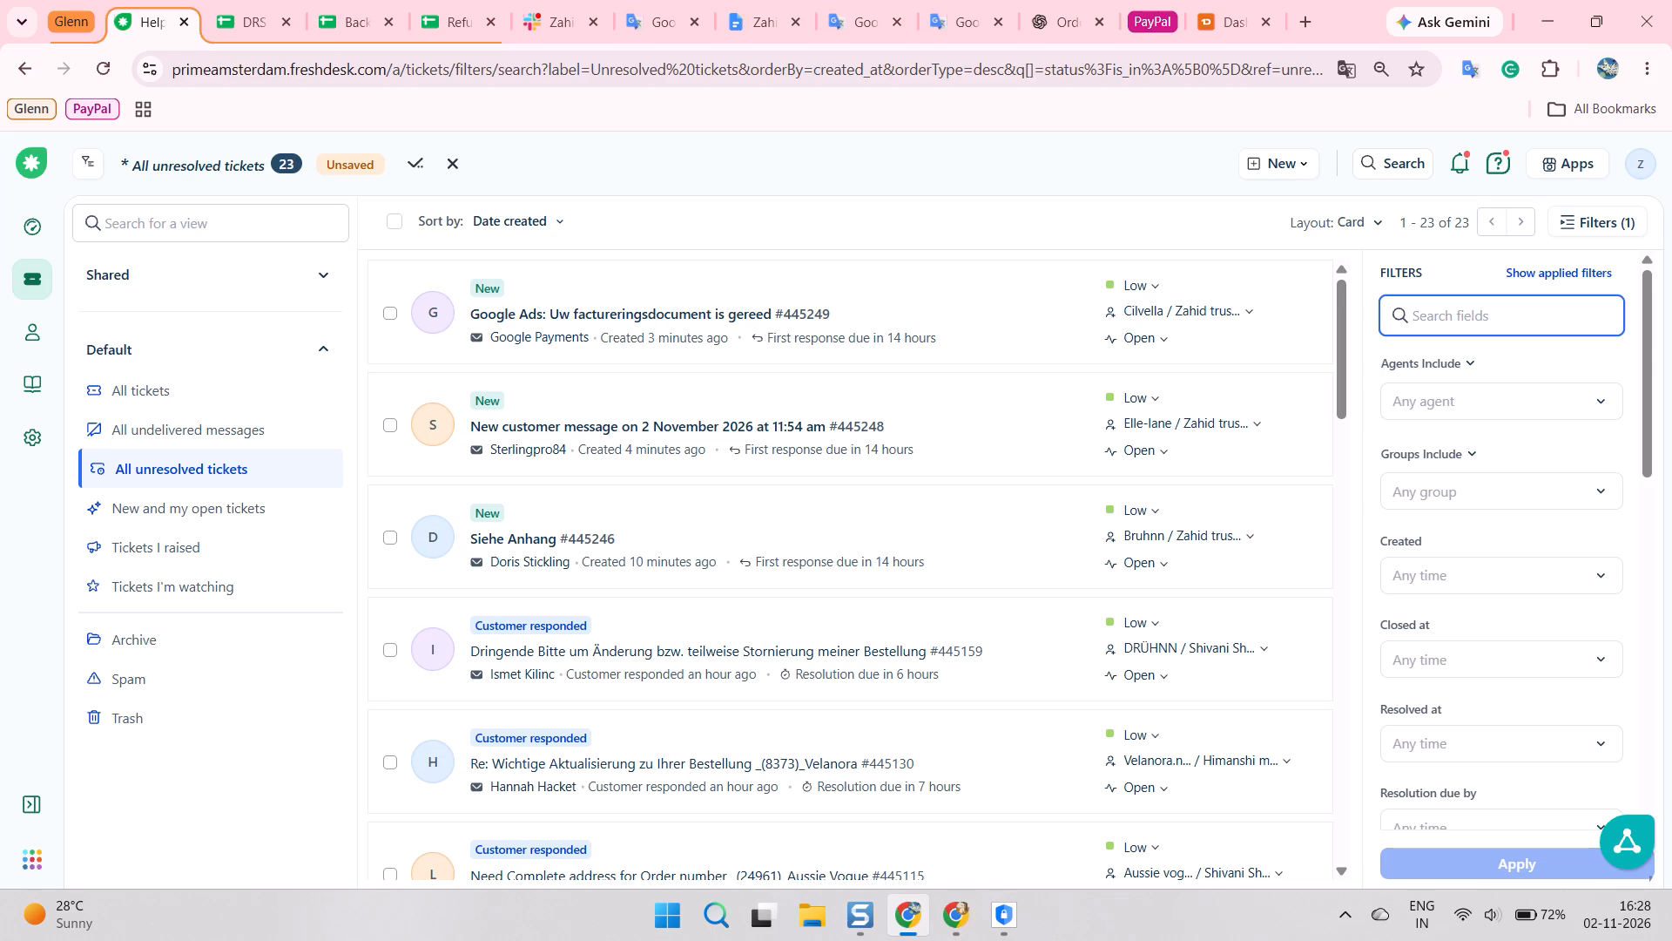
scroll(603, 368, "up", 2)
Open ticket 445249, the Google Ads billing document notice, and read through its message.
scroll(614, 371, "up", 5)
scroll(689, 350, "up", 3)
left_click(745, 274)
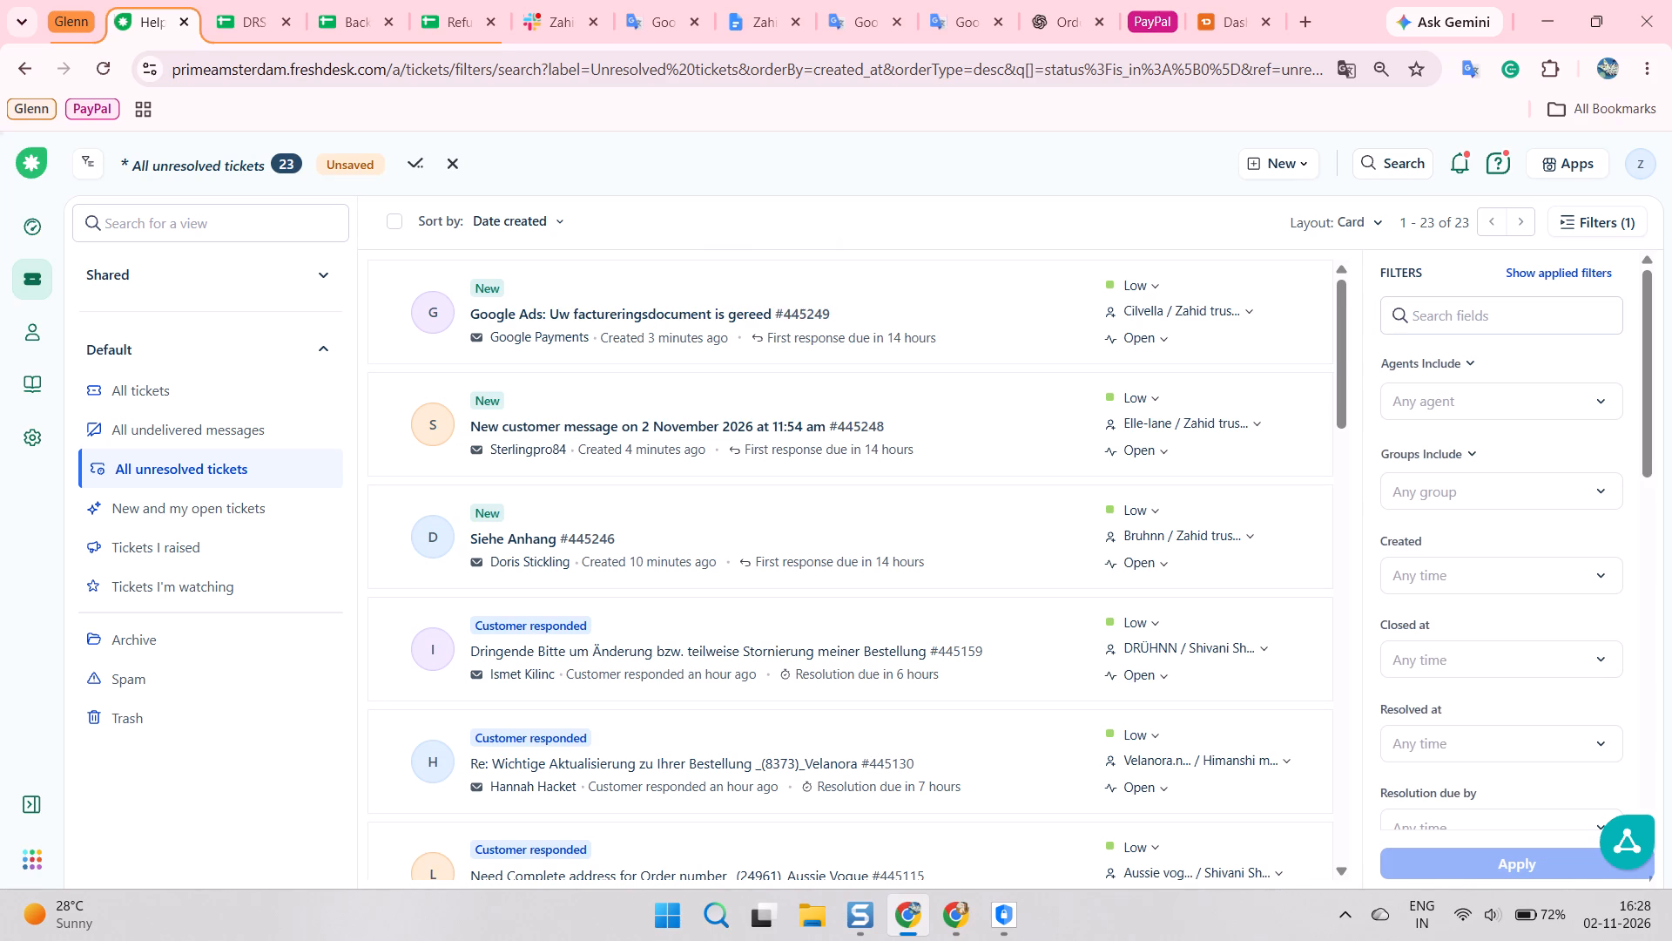
scroll(732, 292, "up", 11)
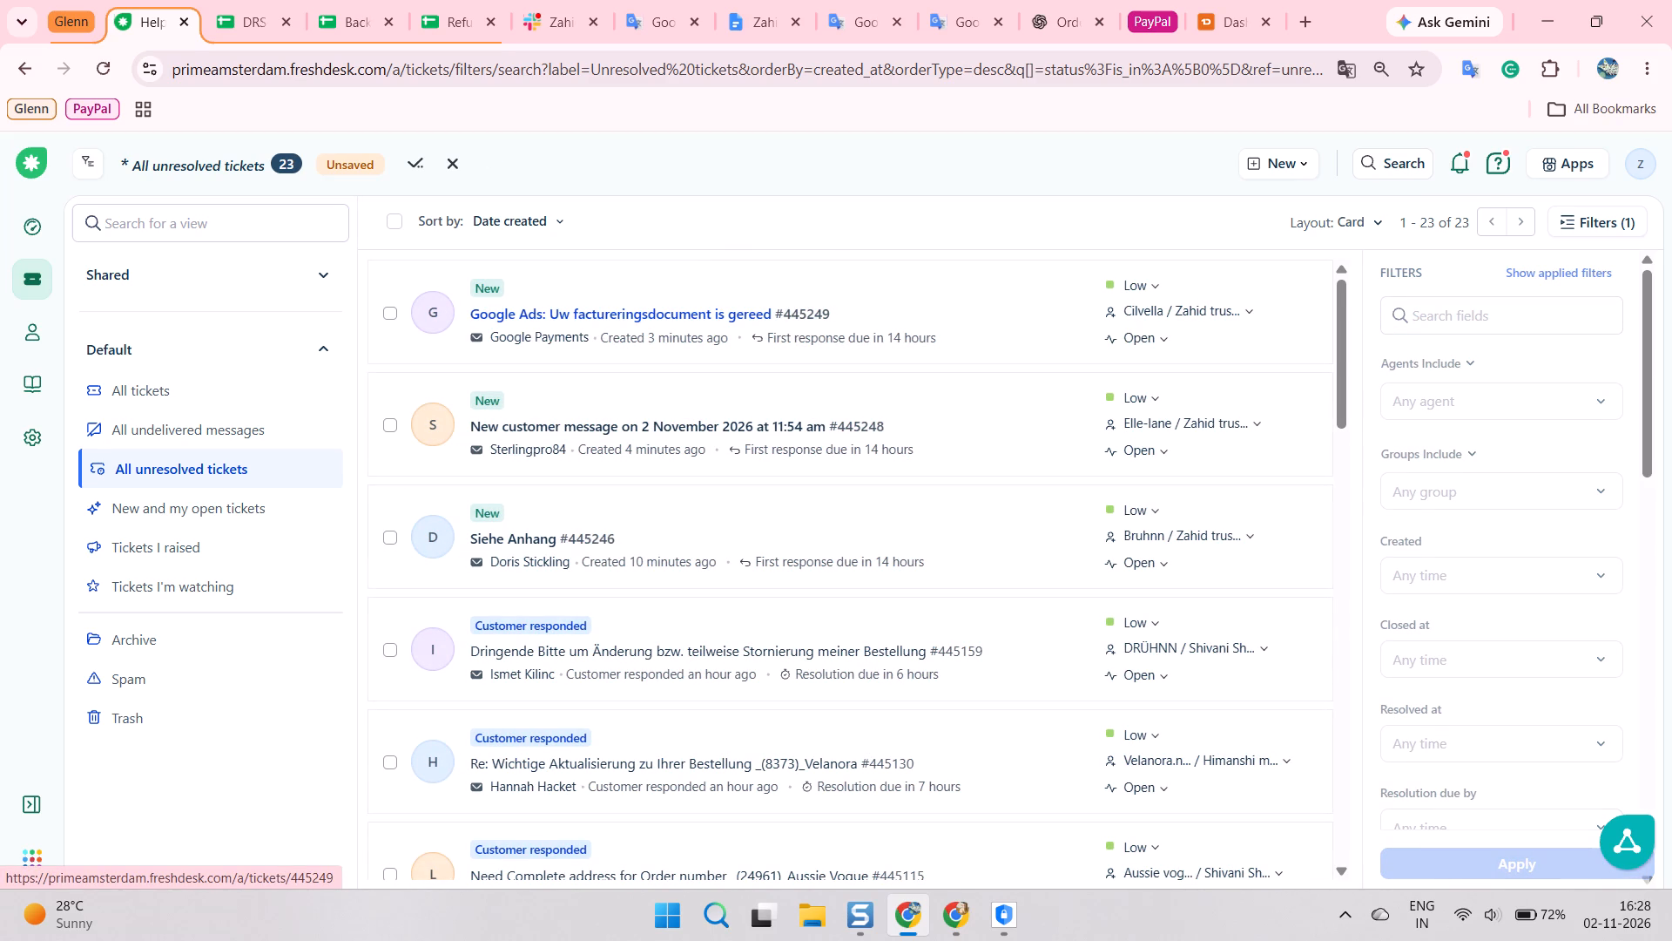
left_click(715, 247)
left_click(619, 316)
scroll(632, 377, "down", 2)
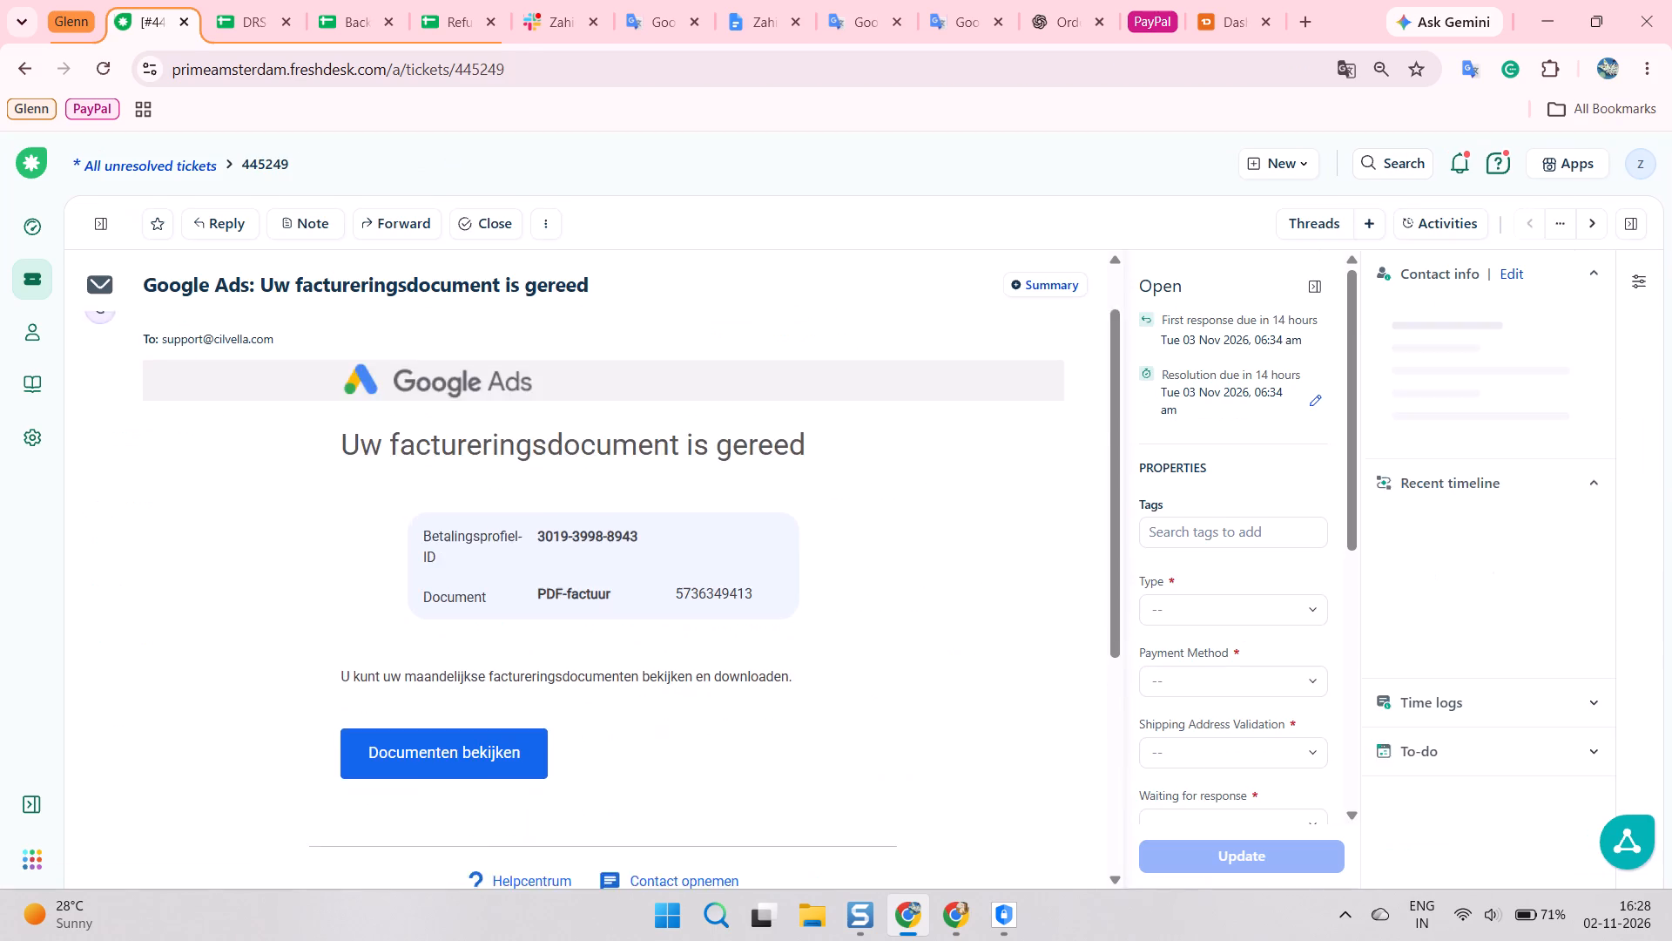
scroll(774, 426, "down", 8)
scroll(975, 492, "down", 8)
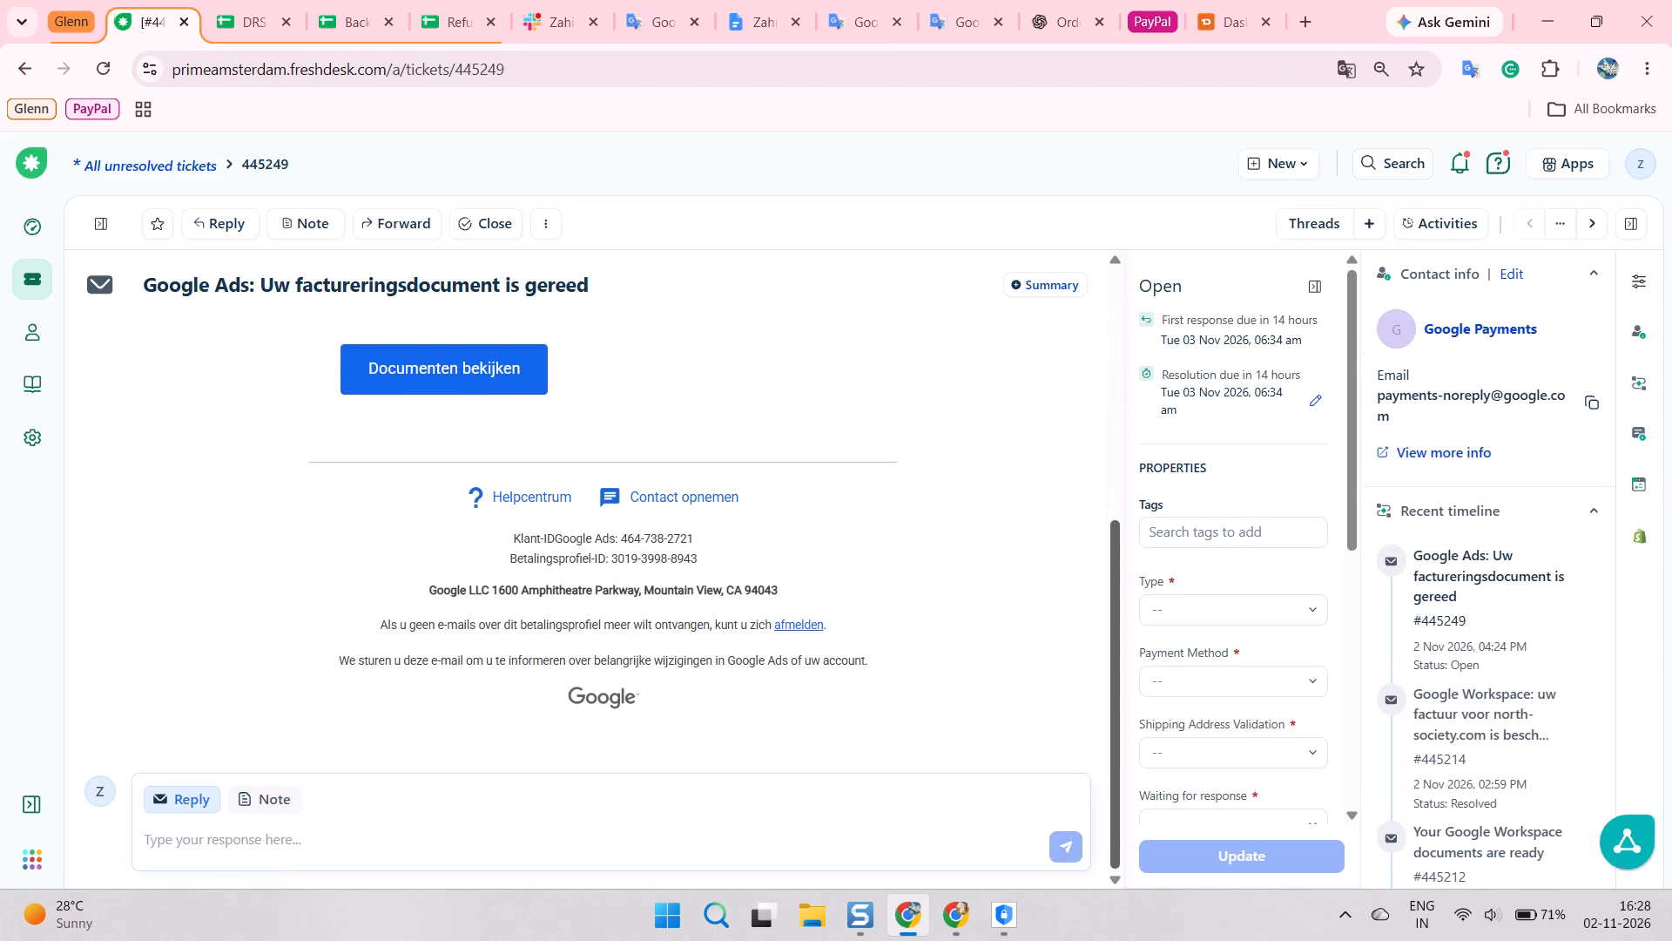
scroll(1057, 572, "up", 9)
scroll(963, 518, "up", 6)
Set ticket 445249's Type, Payment Method and Shipping Address Validation to NA, Waiting for response to N/A, and Marketing/PayPal to No.
left_click(1180, 610)
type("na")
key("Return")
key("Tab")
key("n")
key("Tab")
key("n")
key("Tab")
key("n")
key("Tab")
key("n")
Set ticket 445249's status to Resolved with Zahid as agent, and save the properties.
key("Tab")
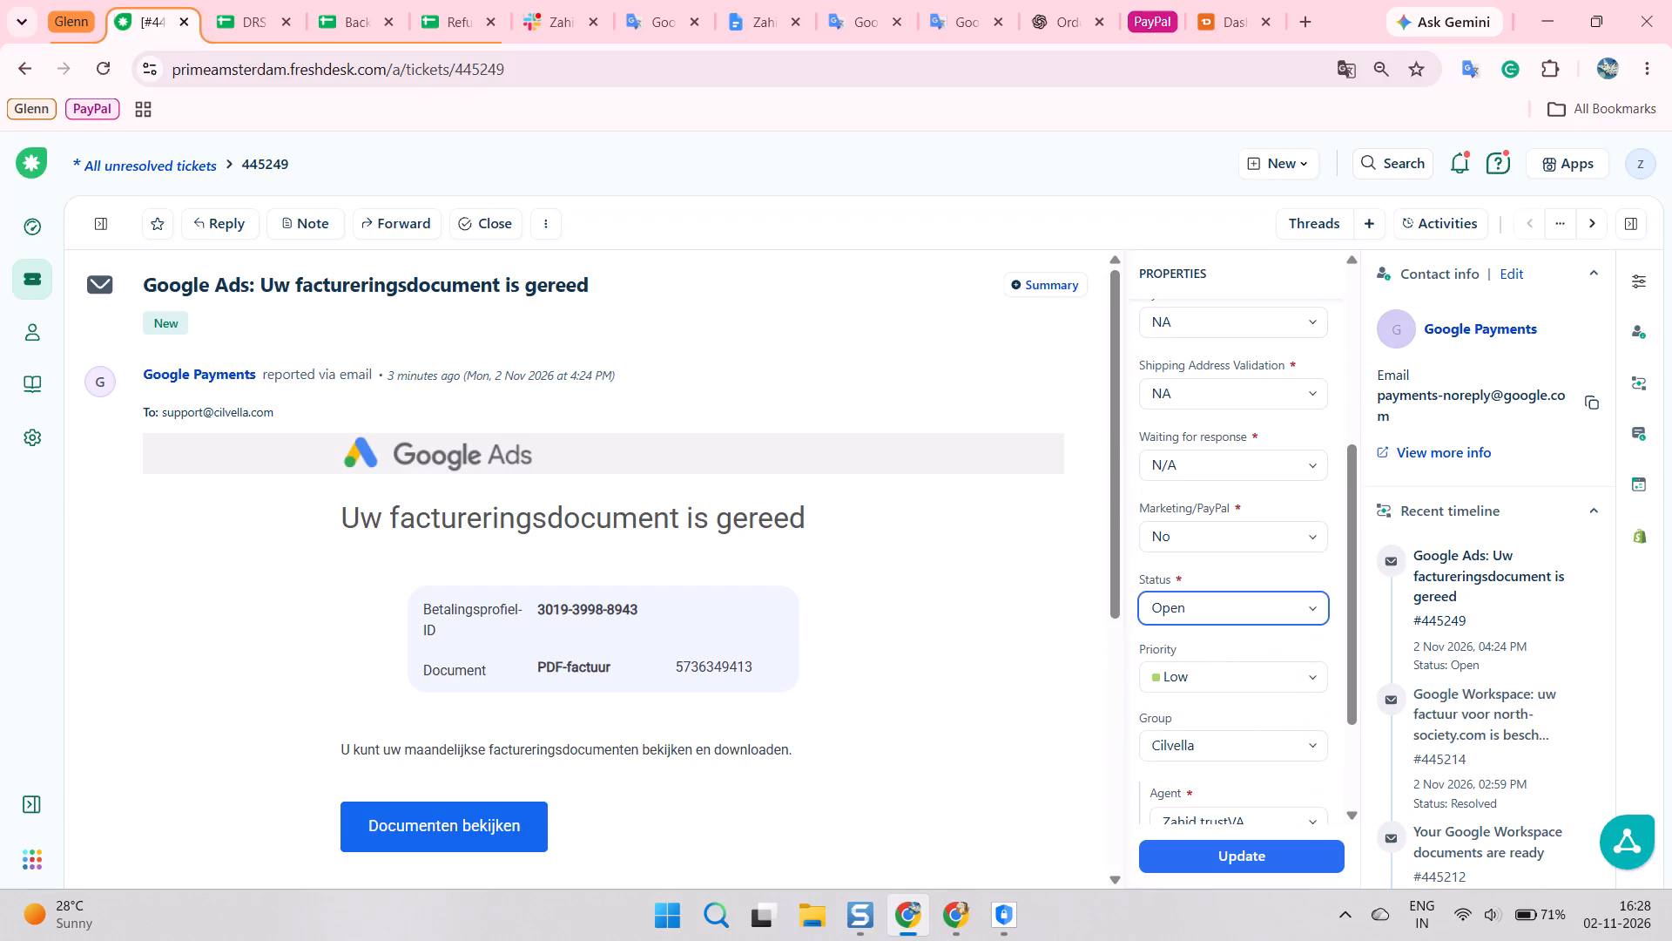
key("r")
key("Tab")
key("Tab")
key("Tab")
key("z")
scroll(1251, 815, "down", 2)
left_click(1259, 863)
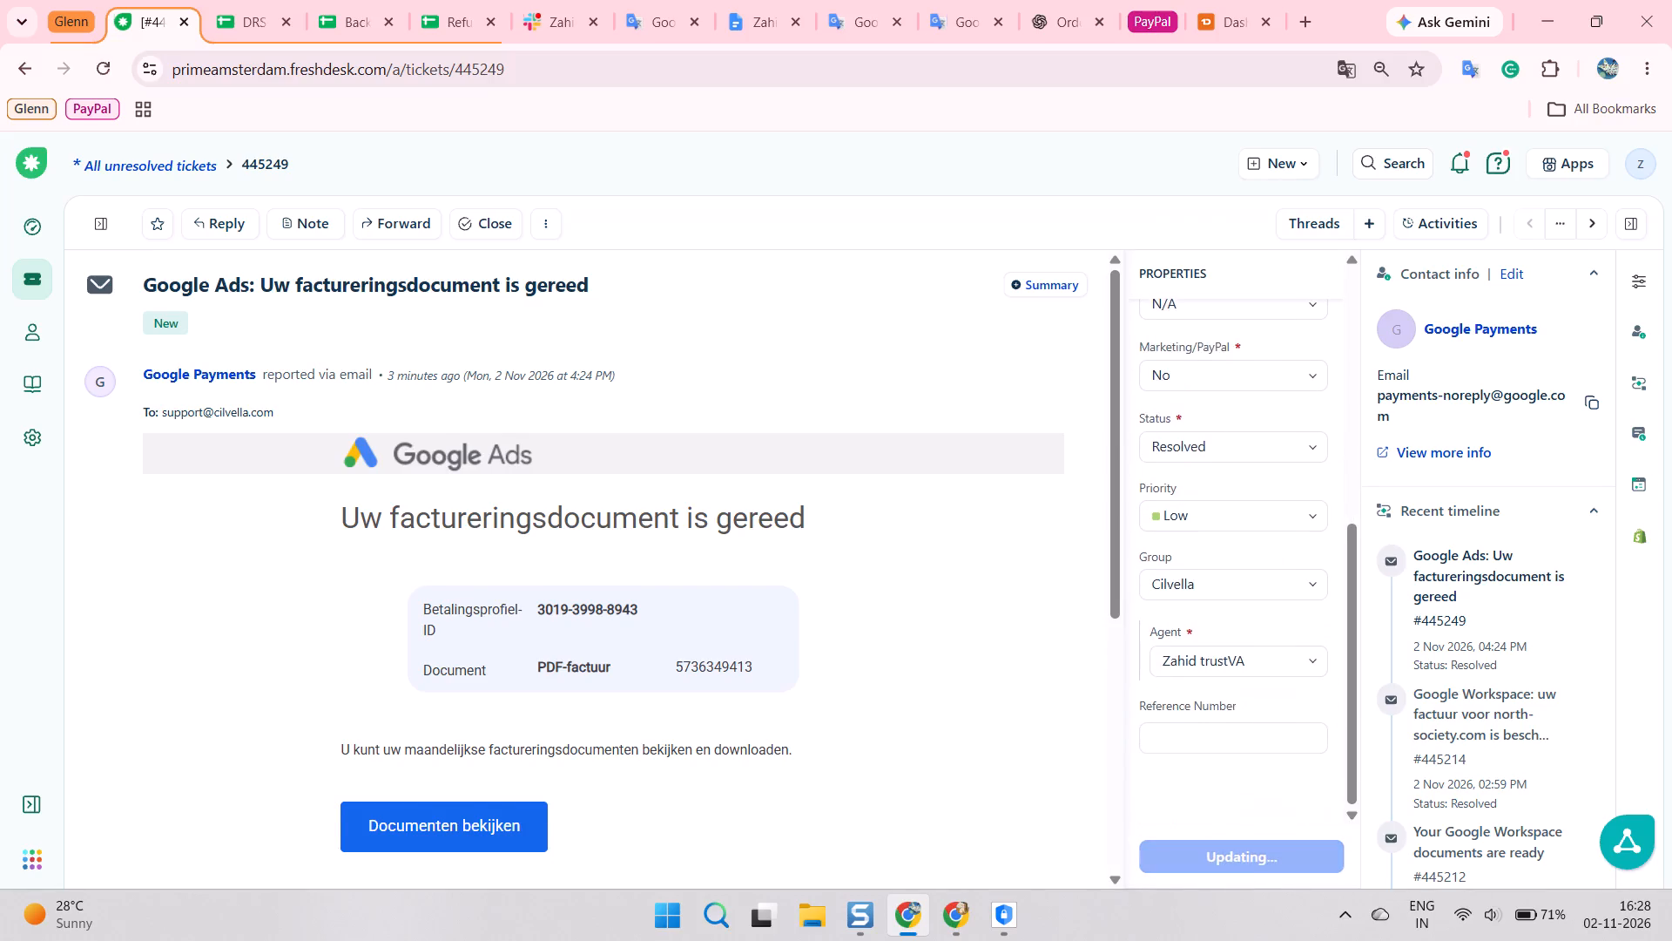
scroll(1182, 813, "up", 10)
left_click(794, 366)
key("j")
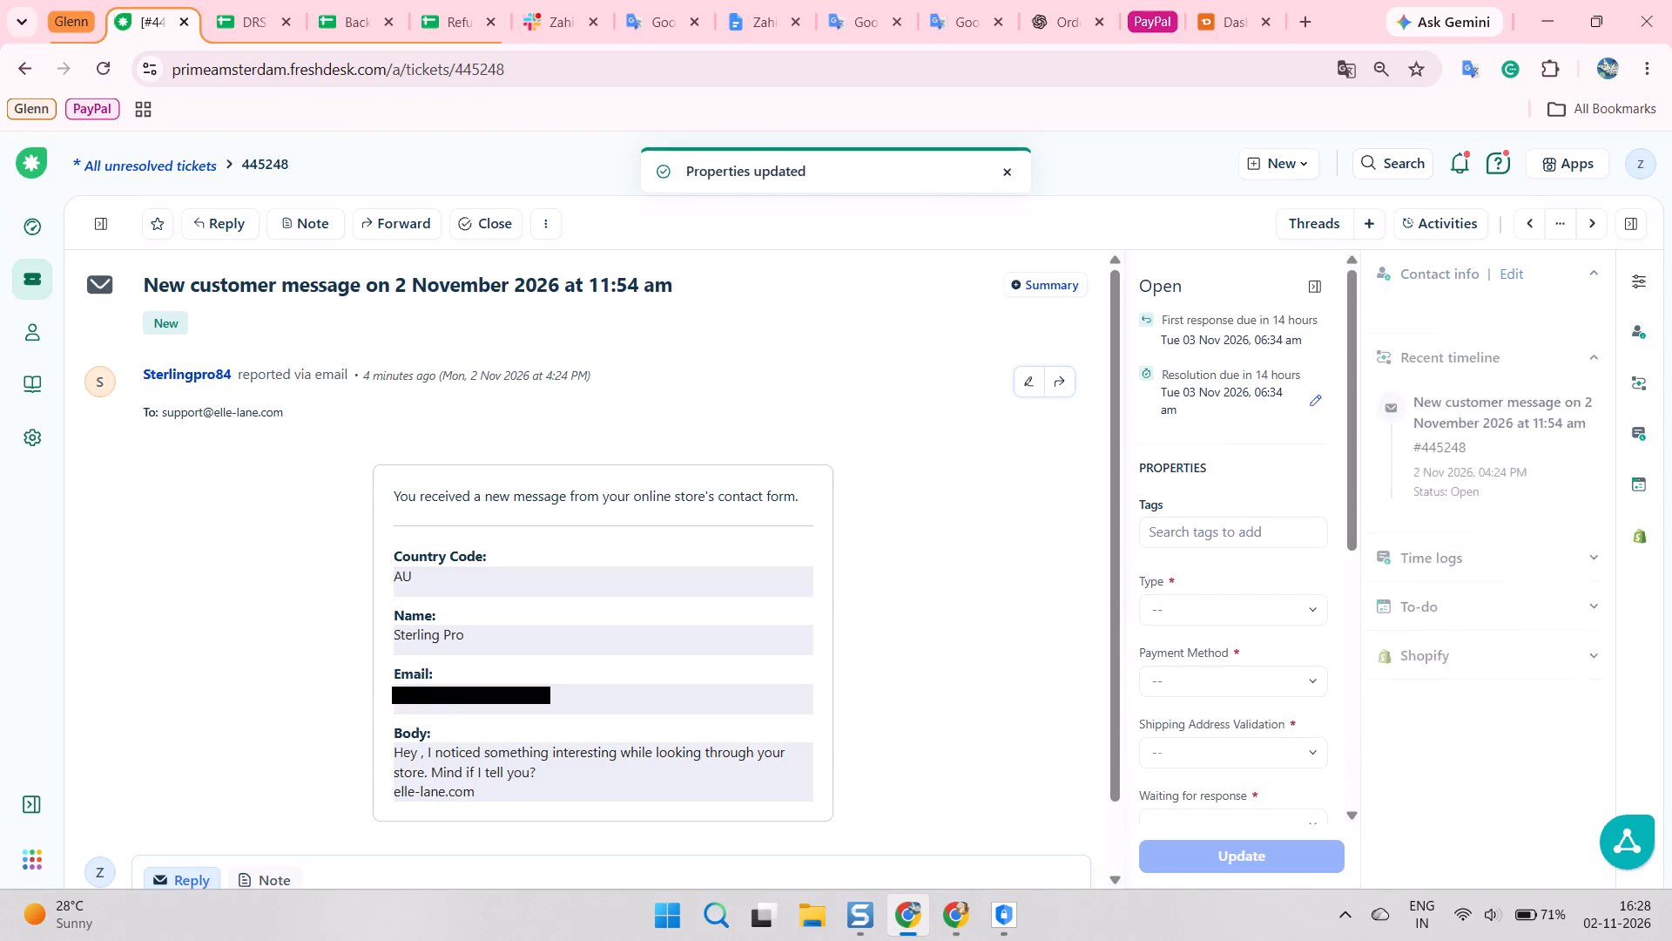
scroll(812, 477, "down", 7)
scroll(1230, 525, "down", 7)
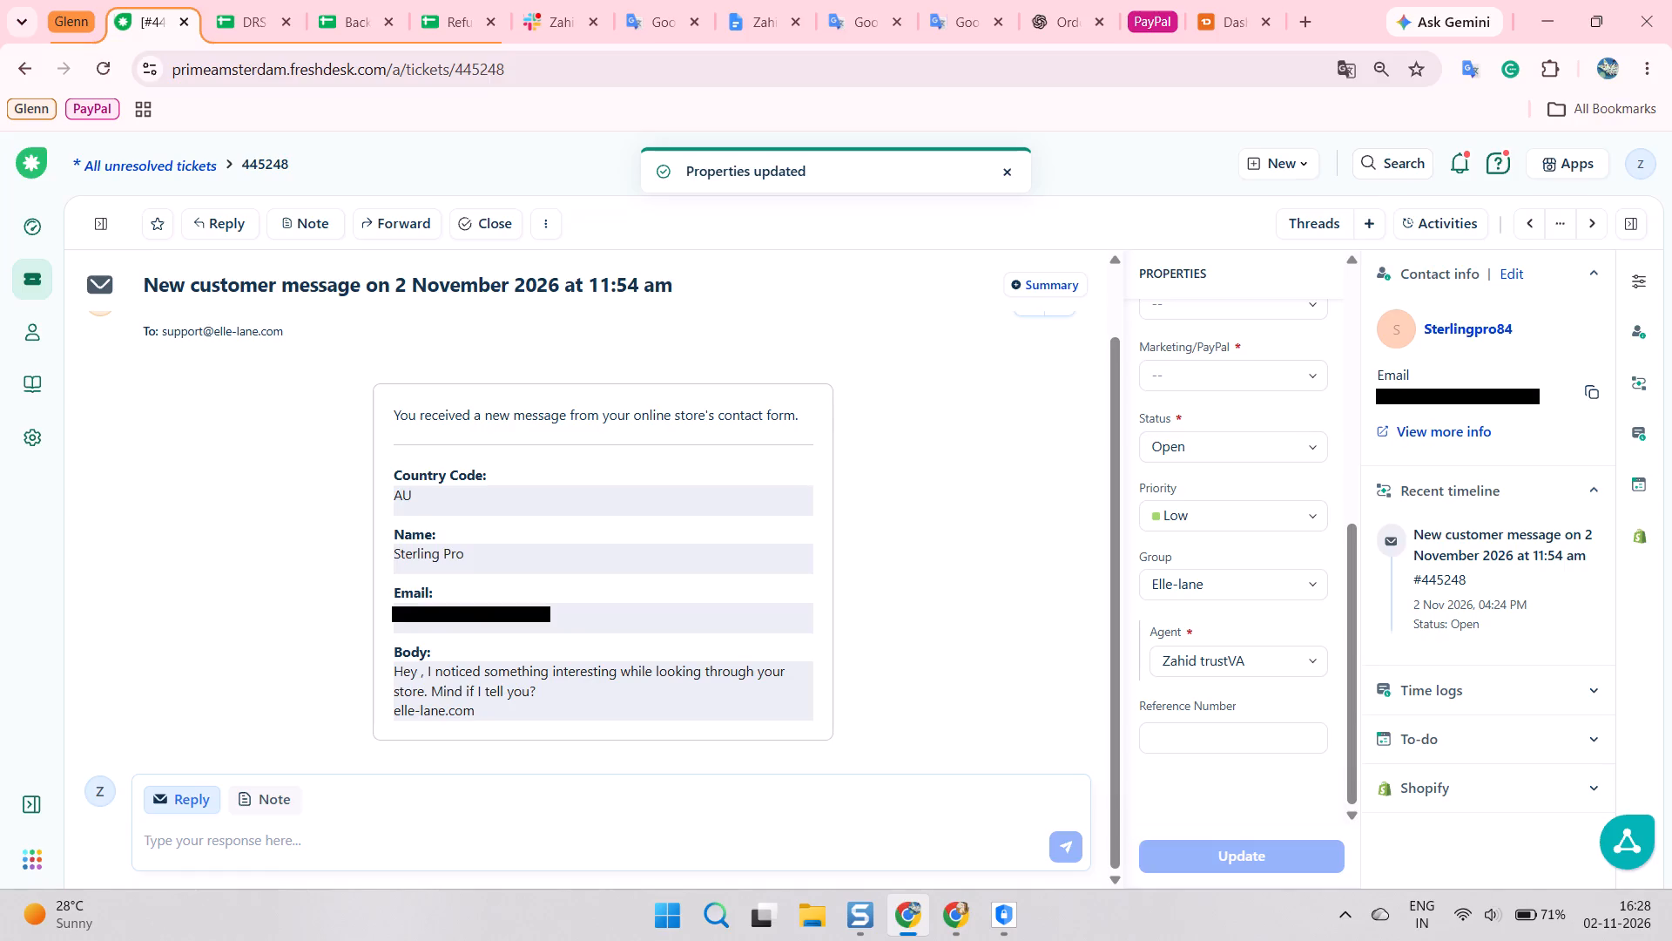
scroll(698, 520, "up", 1)
Translate ticket 445248's page into English and switch back to the detected language.
right_click(802, 372)
scroll(867, 584, "down", 4)
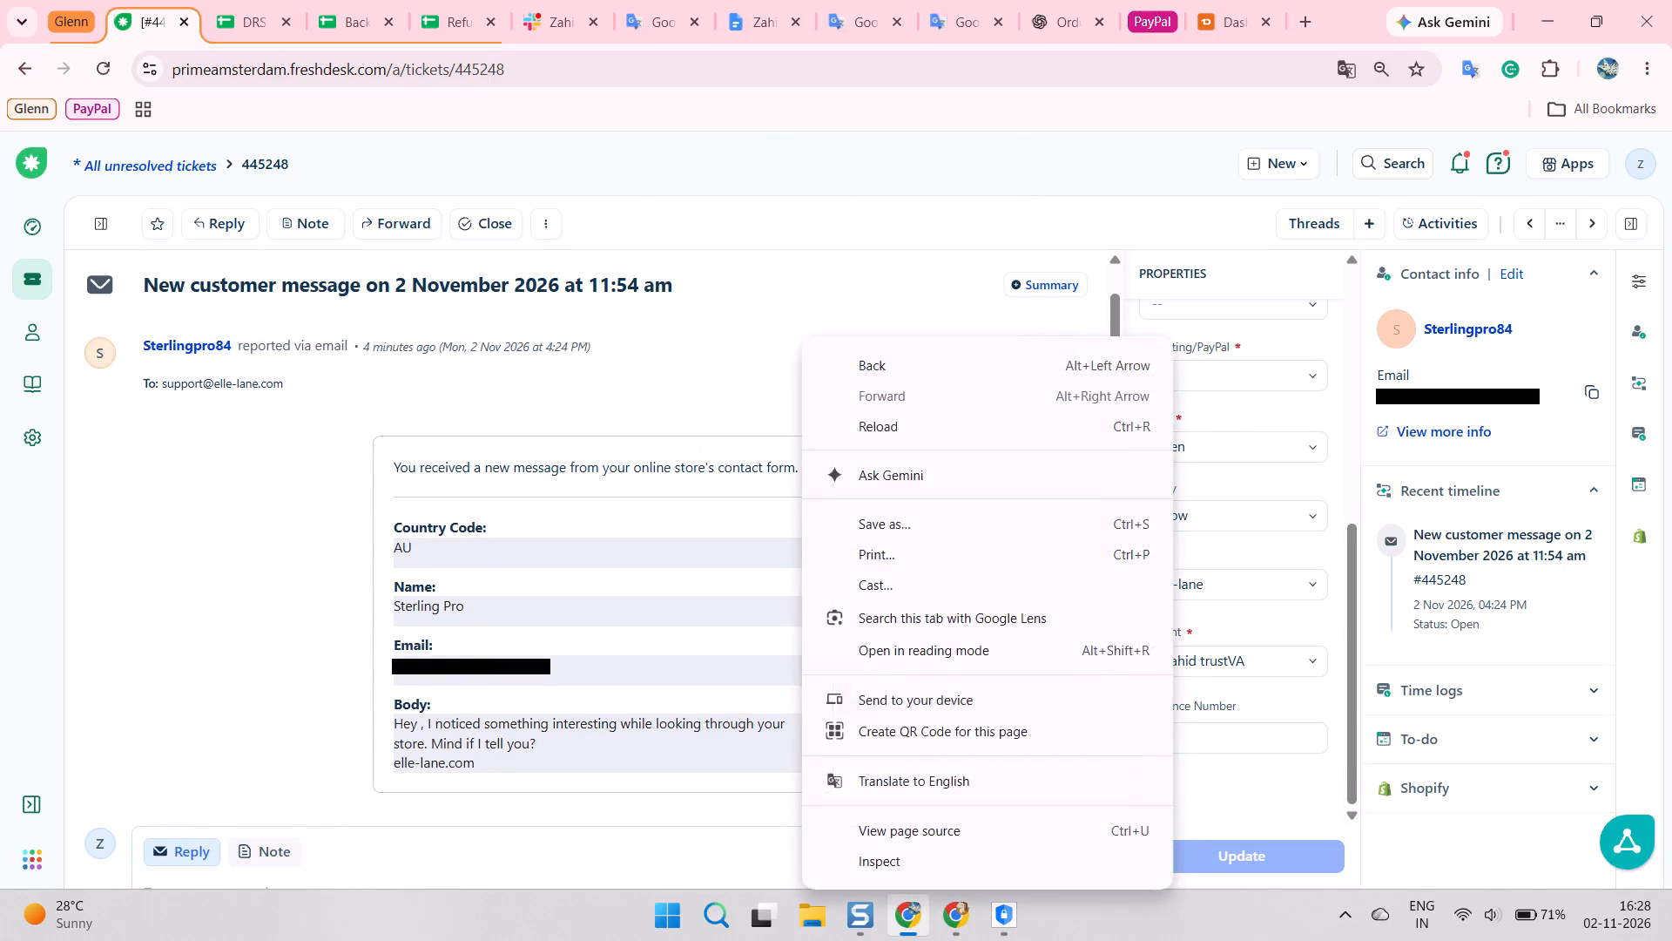
left_click(918, 784)
scroll(1061, 156, "up", 1)
triple_click(1113, 117)
scroll(732, 358, "up", 4)
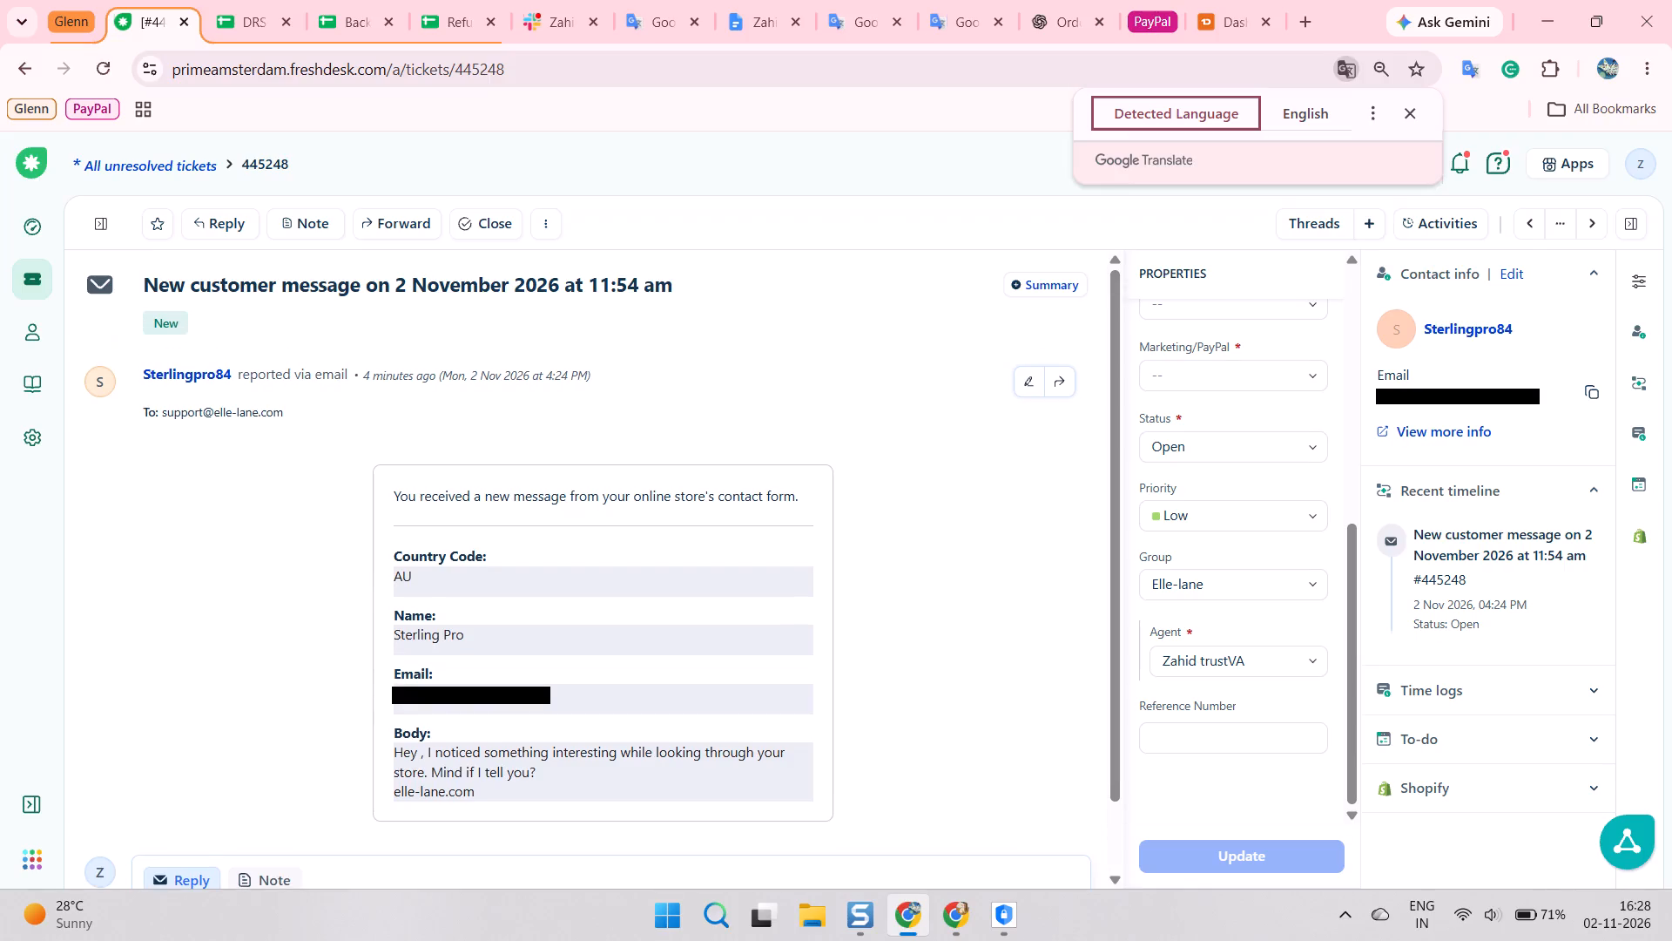
Start a reply on ticket 445248 and replace its draft with the canned response declining marketing proposals, found with "mar".
left_click(713, 410)
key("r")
scroll(497, 502, "down", 8)
left_click(179, 753)
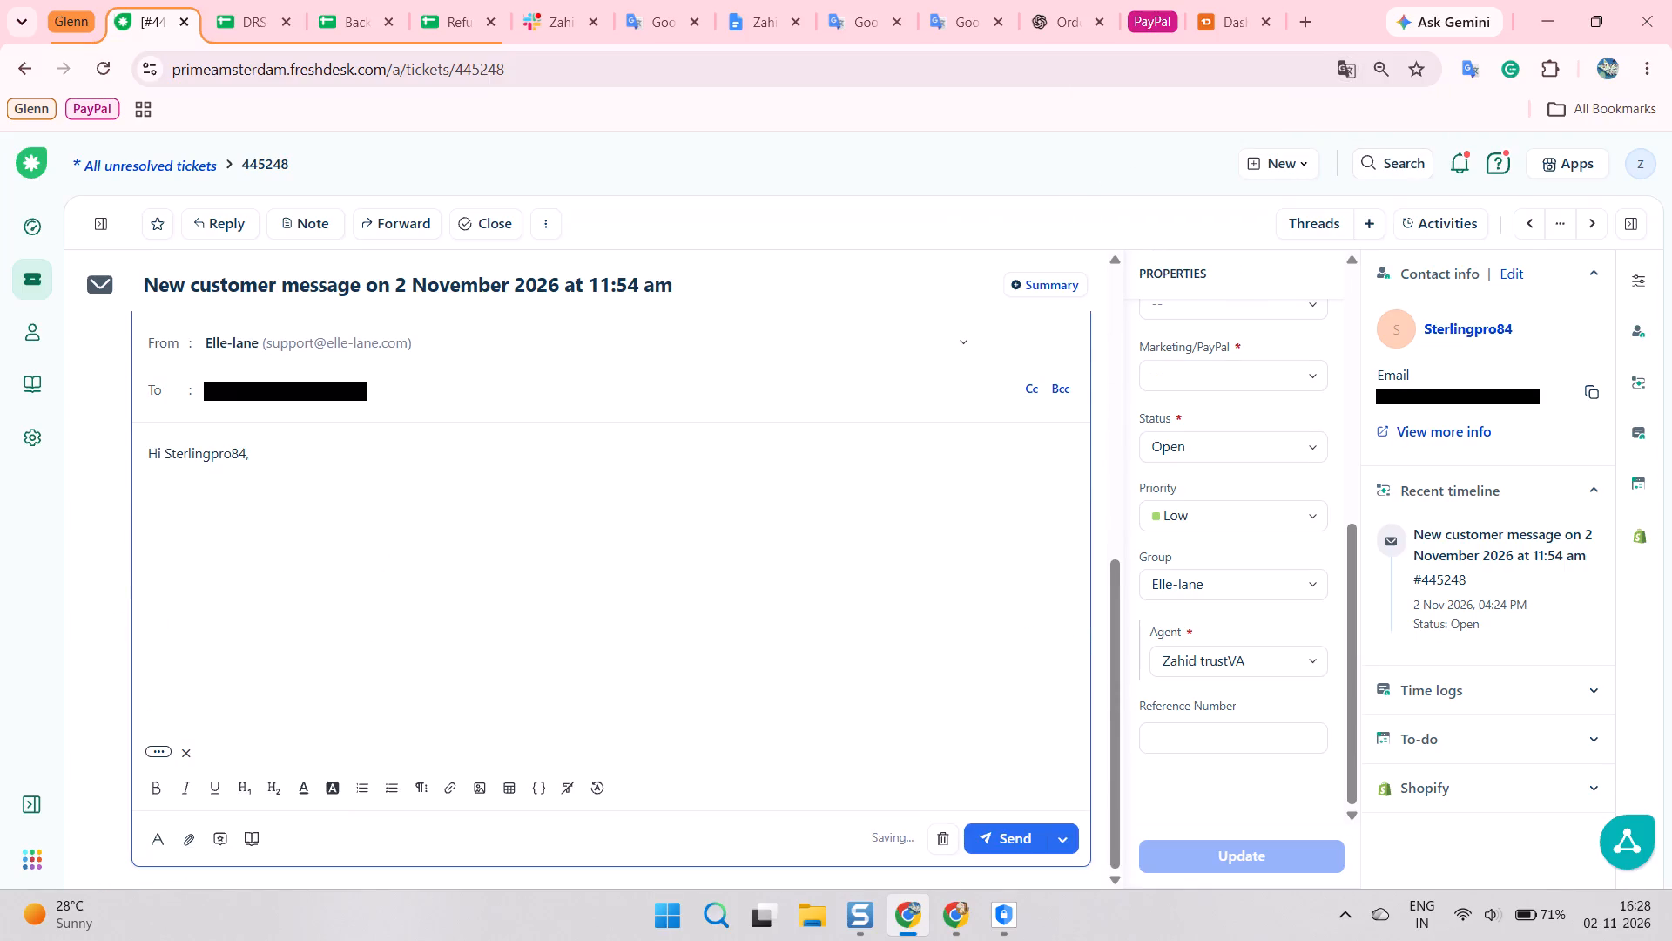
left_click_drag(184, 744, 196, 735, "ctrl")
key("ctrl+a")
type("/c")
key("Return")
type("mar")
left_click(240, 524)
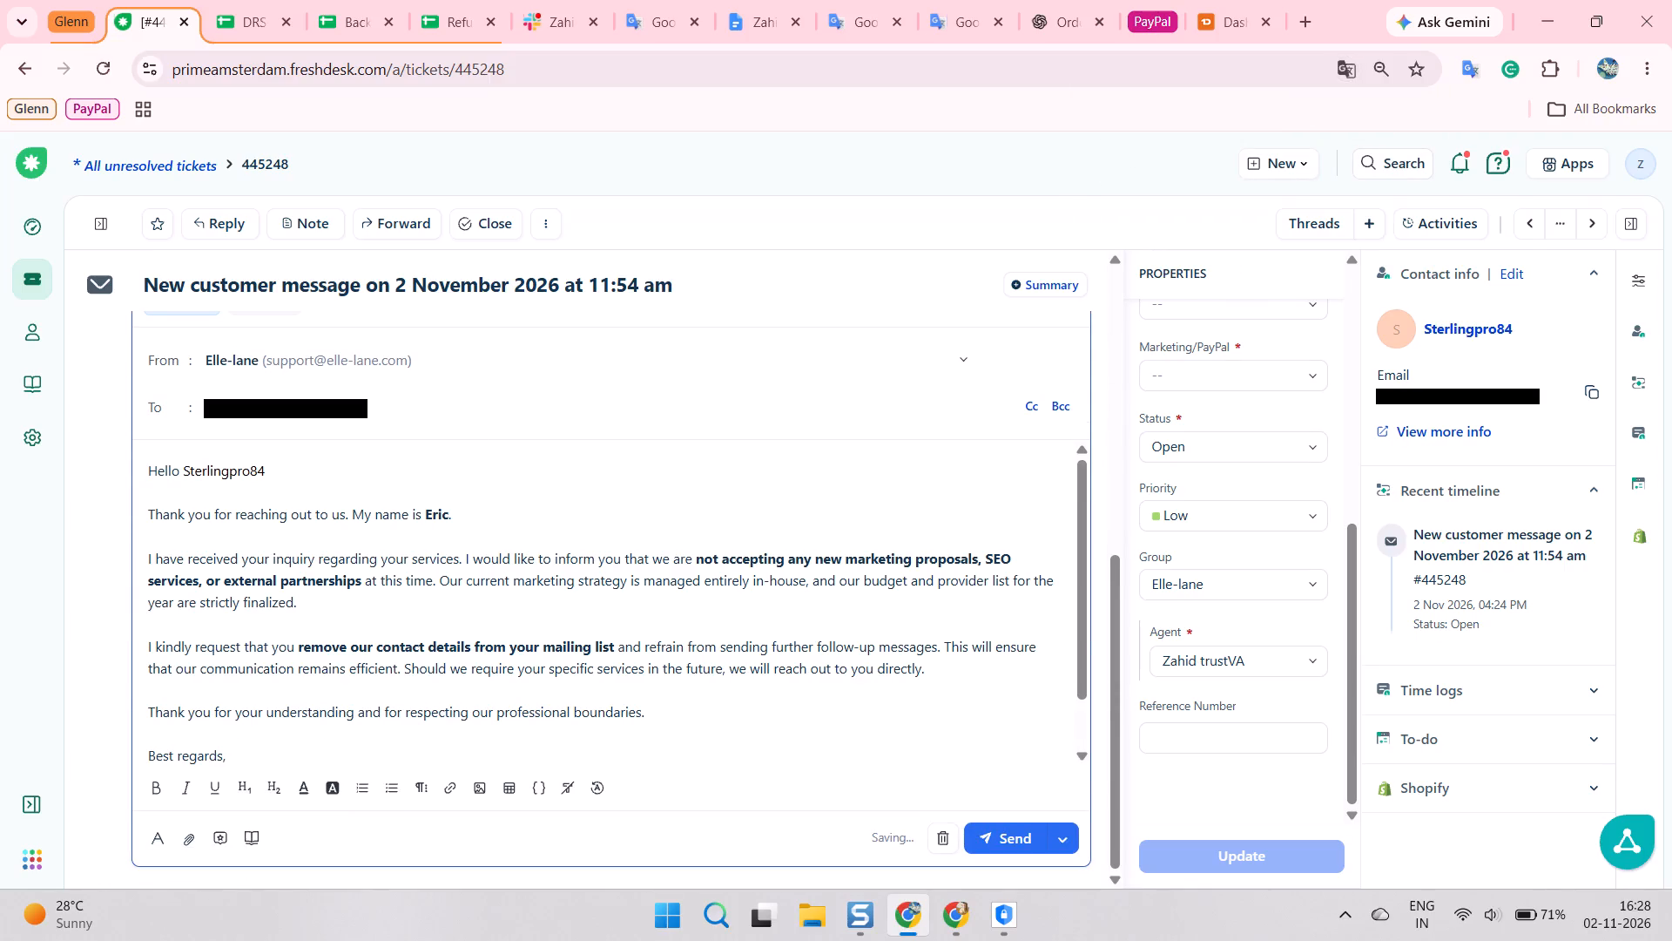
Remove the sender's name so the greeting reads "Hello,", check the reply, and send it.
double_click(226, 470)
key("BackSpace")
key("BackSpace")
scroll(332, 346, "down", 4)
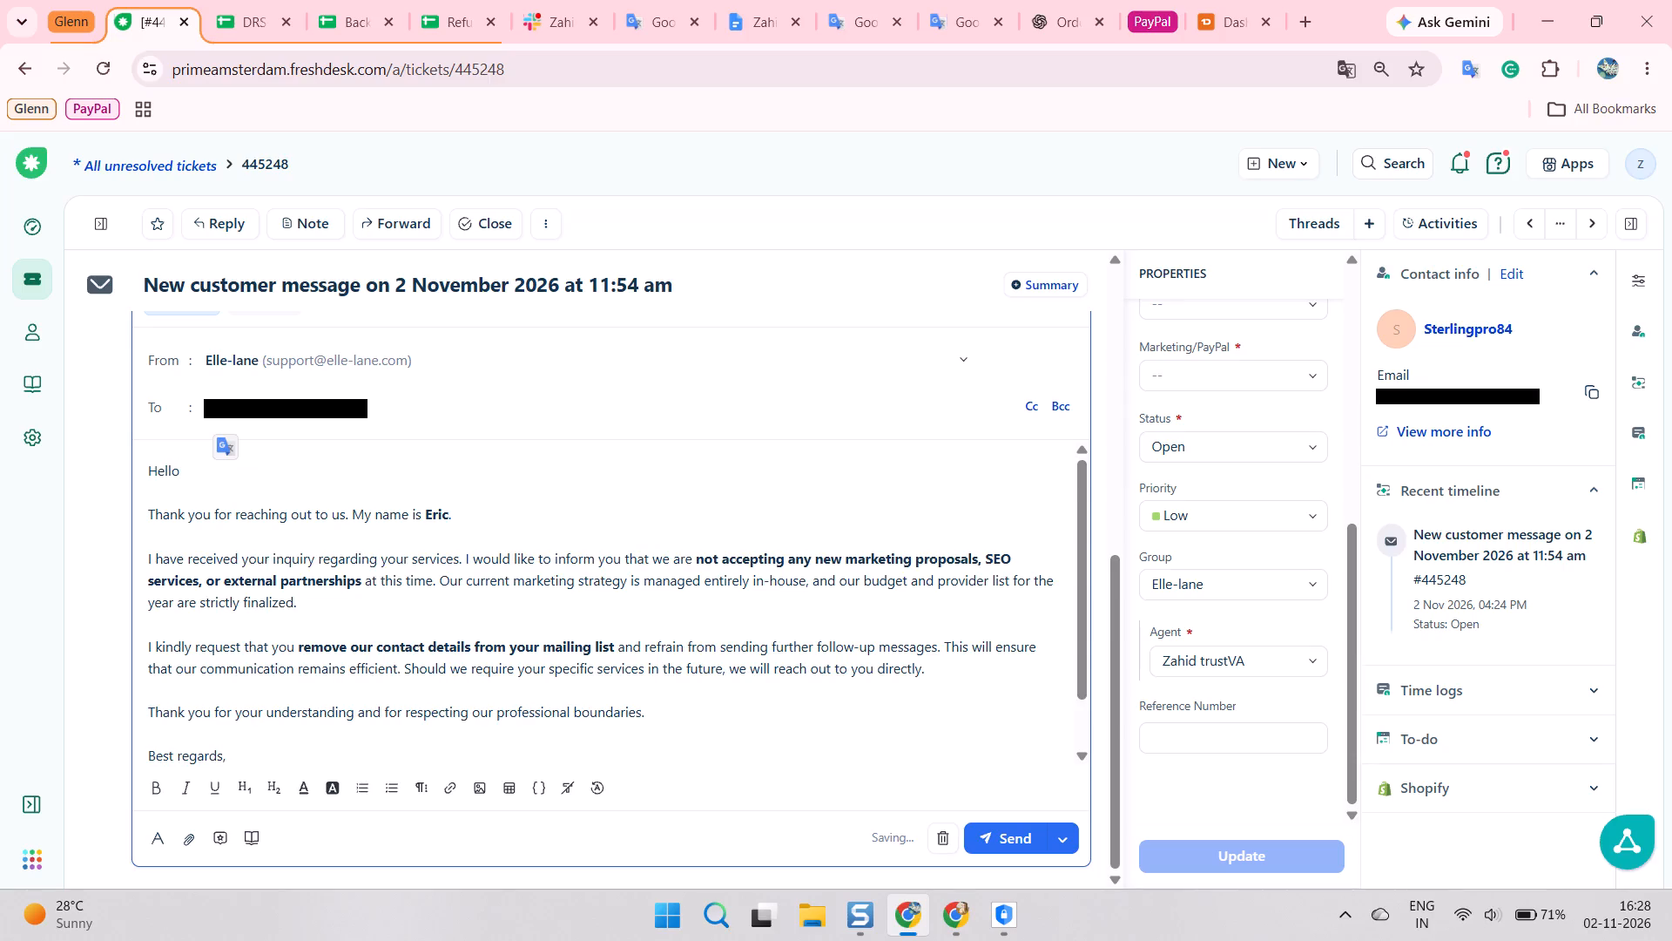
scroll(491, 459, "down", 6)
scroll(321, 558, "down", 5)
scroll(328, 566, "up", 4)
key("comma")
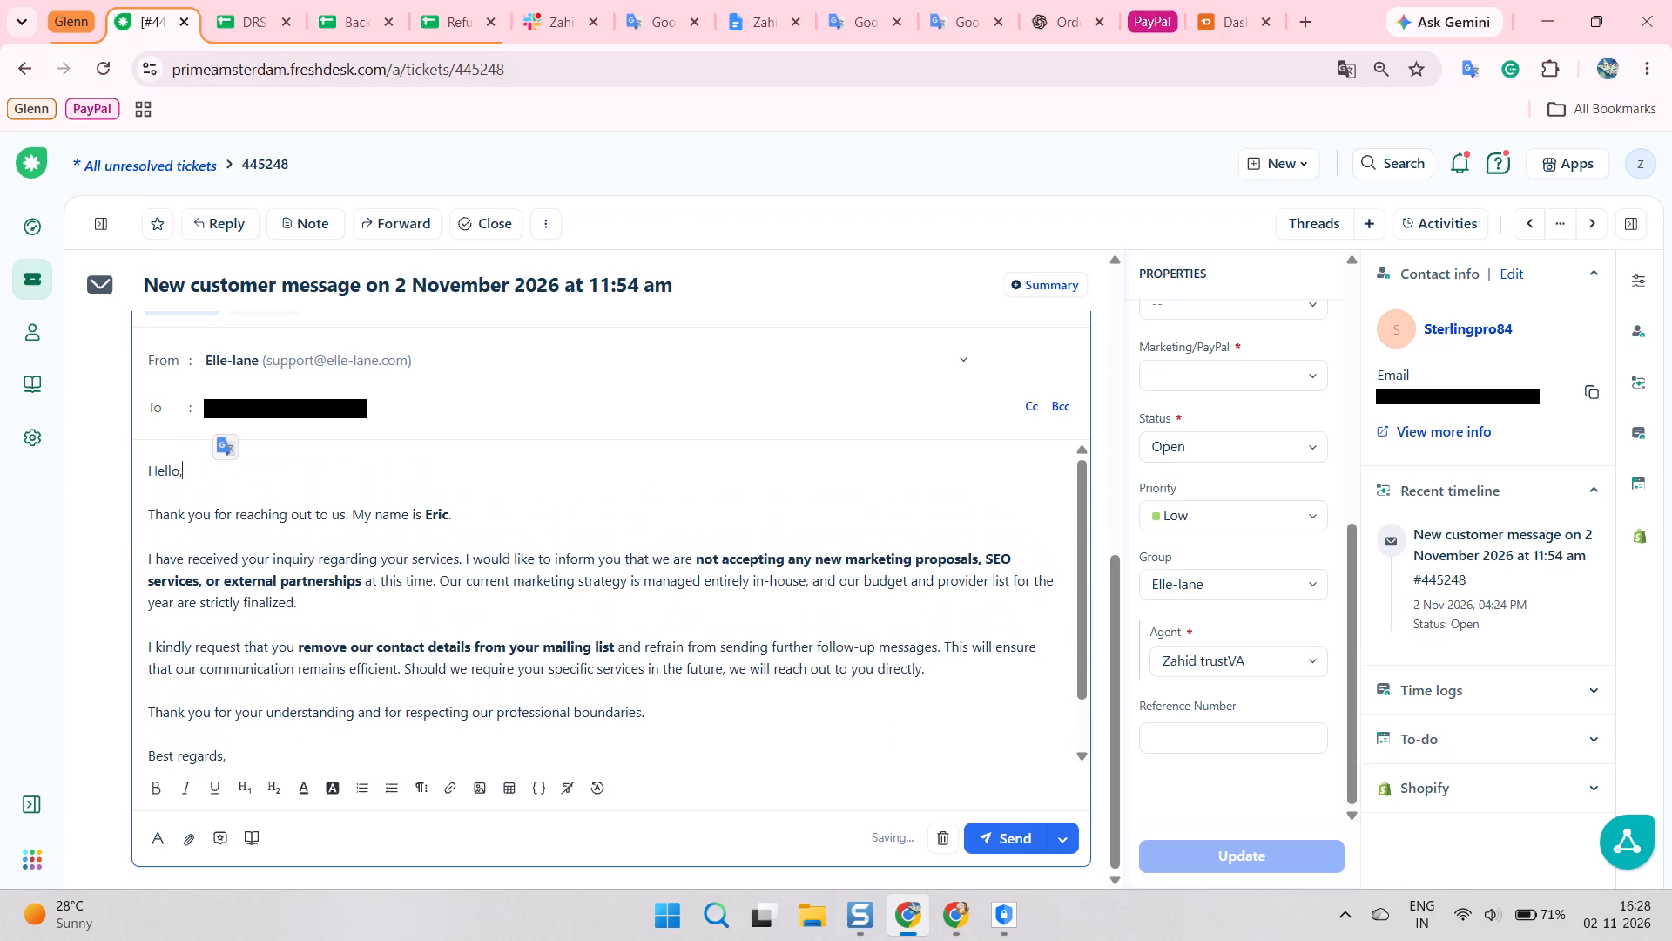
scroll(342, 555, "down", 10)
left_click(993, 839)
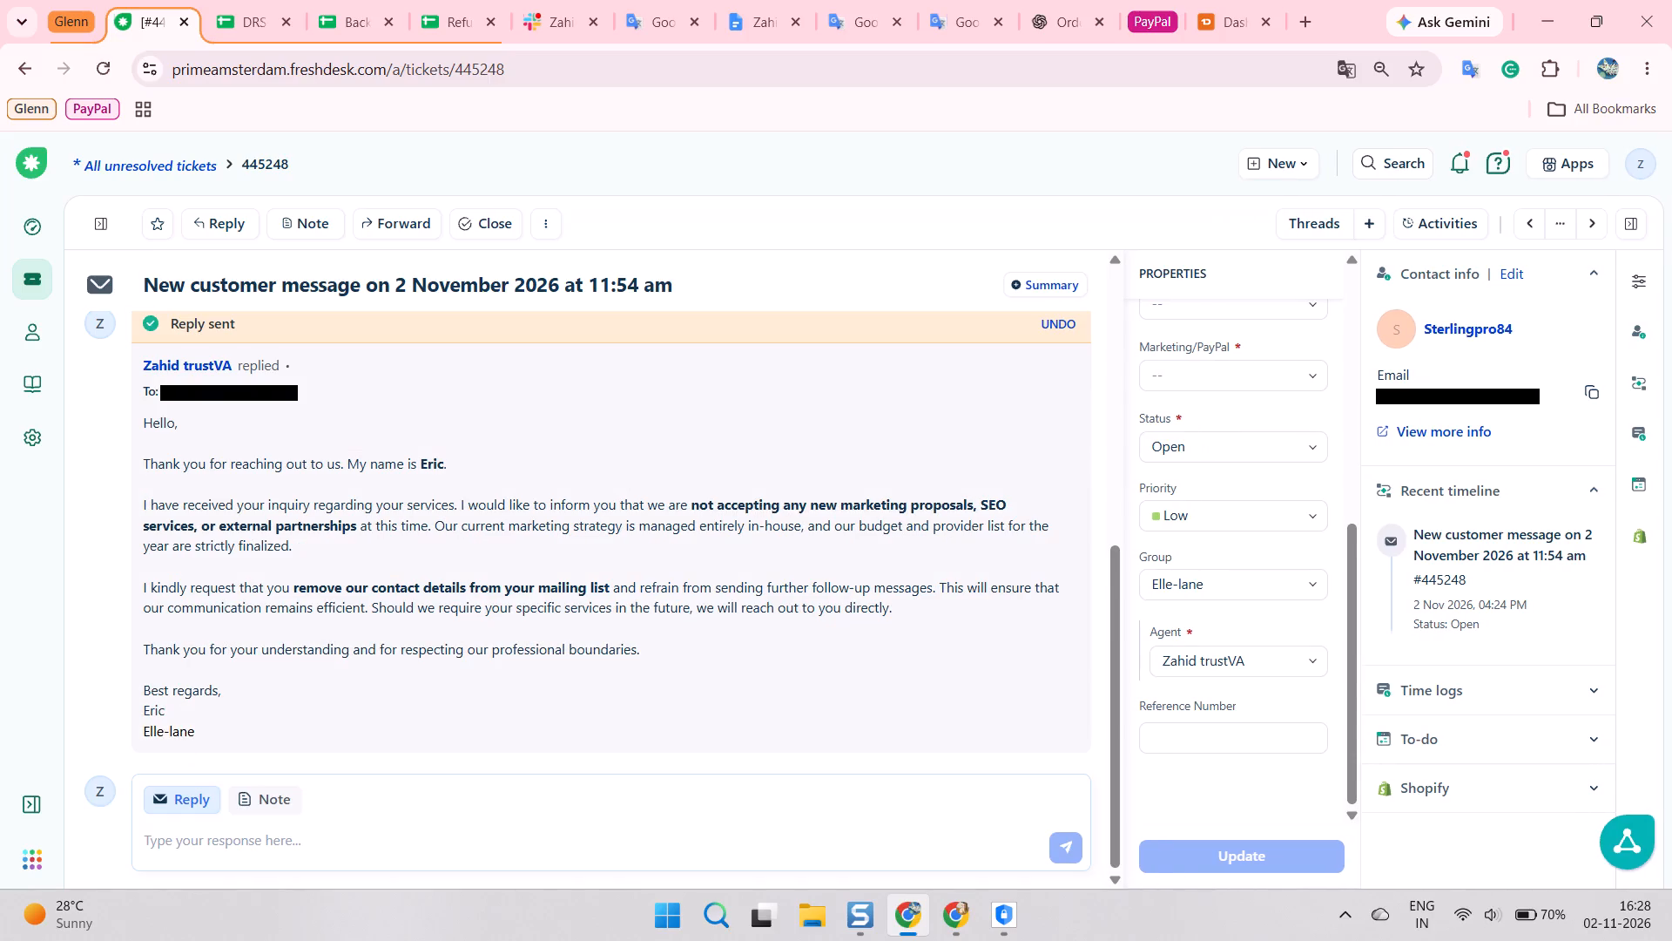
Set ticket 445248's Type, Payment Method and Shipping Address Validation to NA, Waiting for response to N/A, and Marketing/PayPal to No.
scroll(1248, 518, "down", 1)
scroll(1189, 509, "up", 4)
left_click(1212, 606)
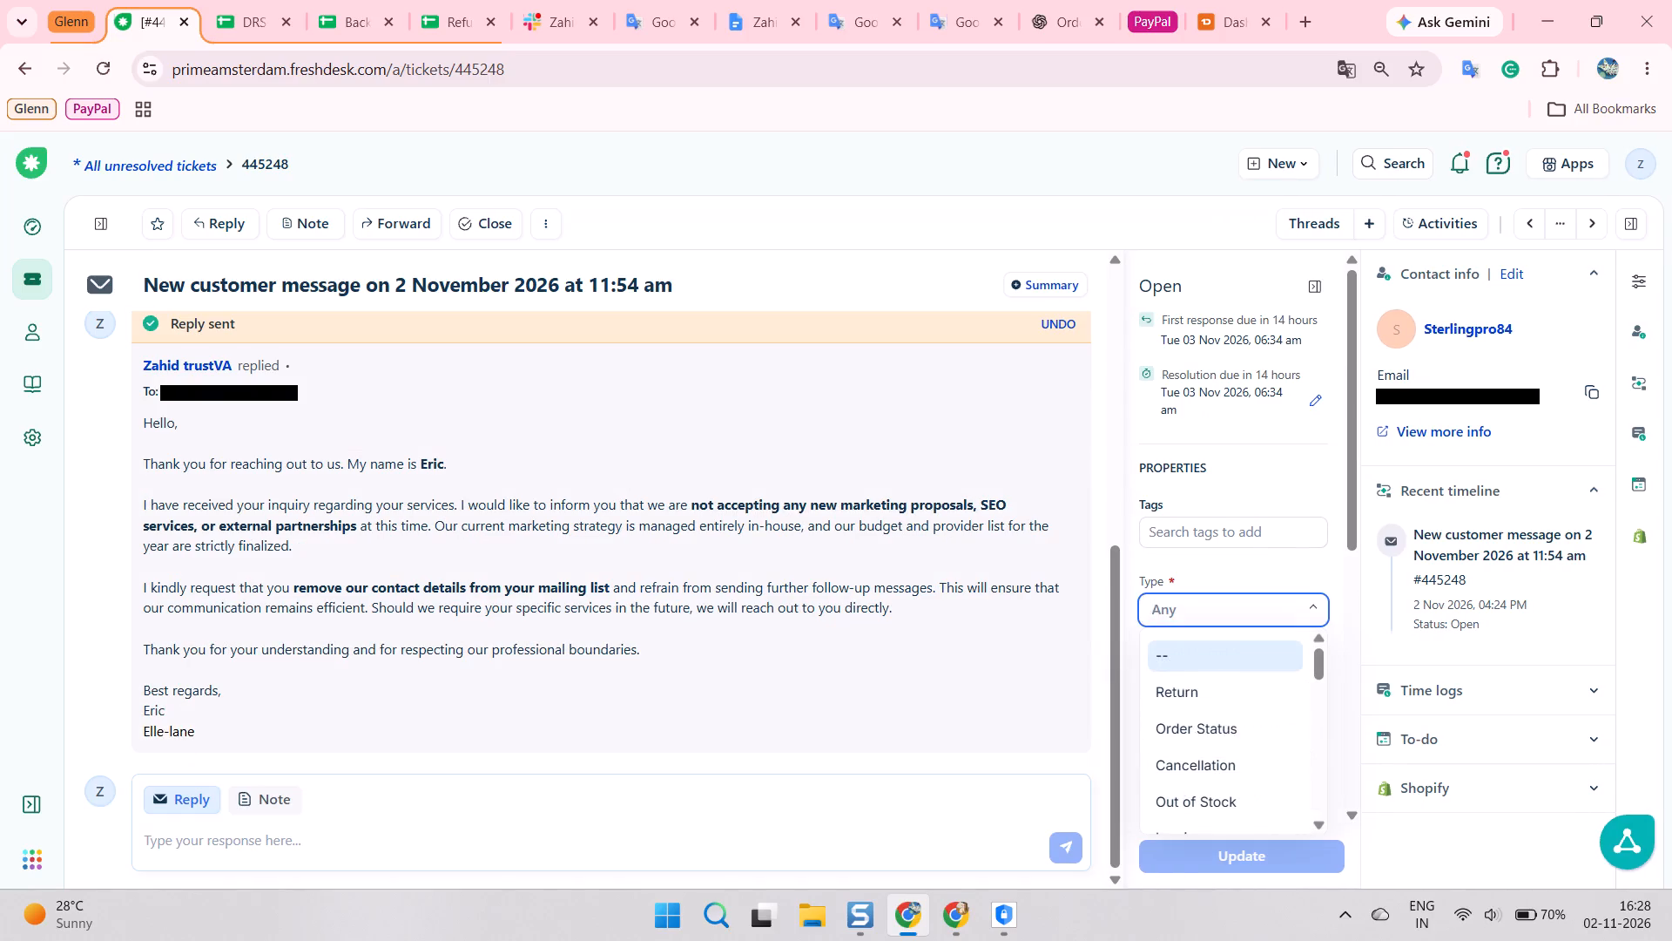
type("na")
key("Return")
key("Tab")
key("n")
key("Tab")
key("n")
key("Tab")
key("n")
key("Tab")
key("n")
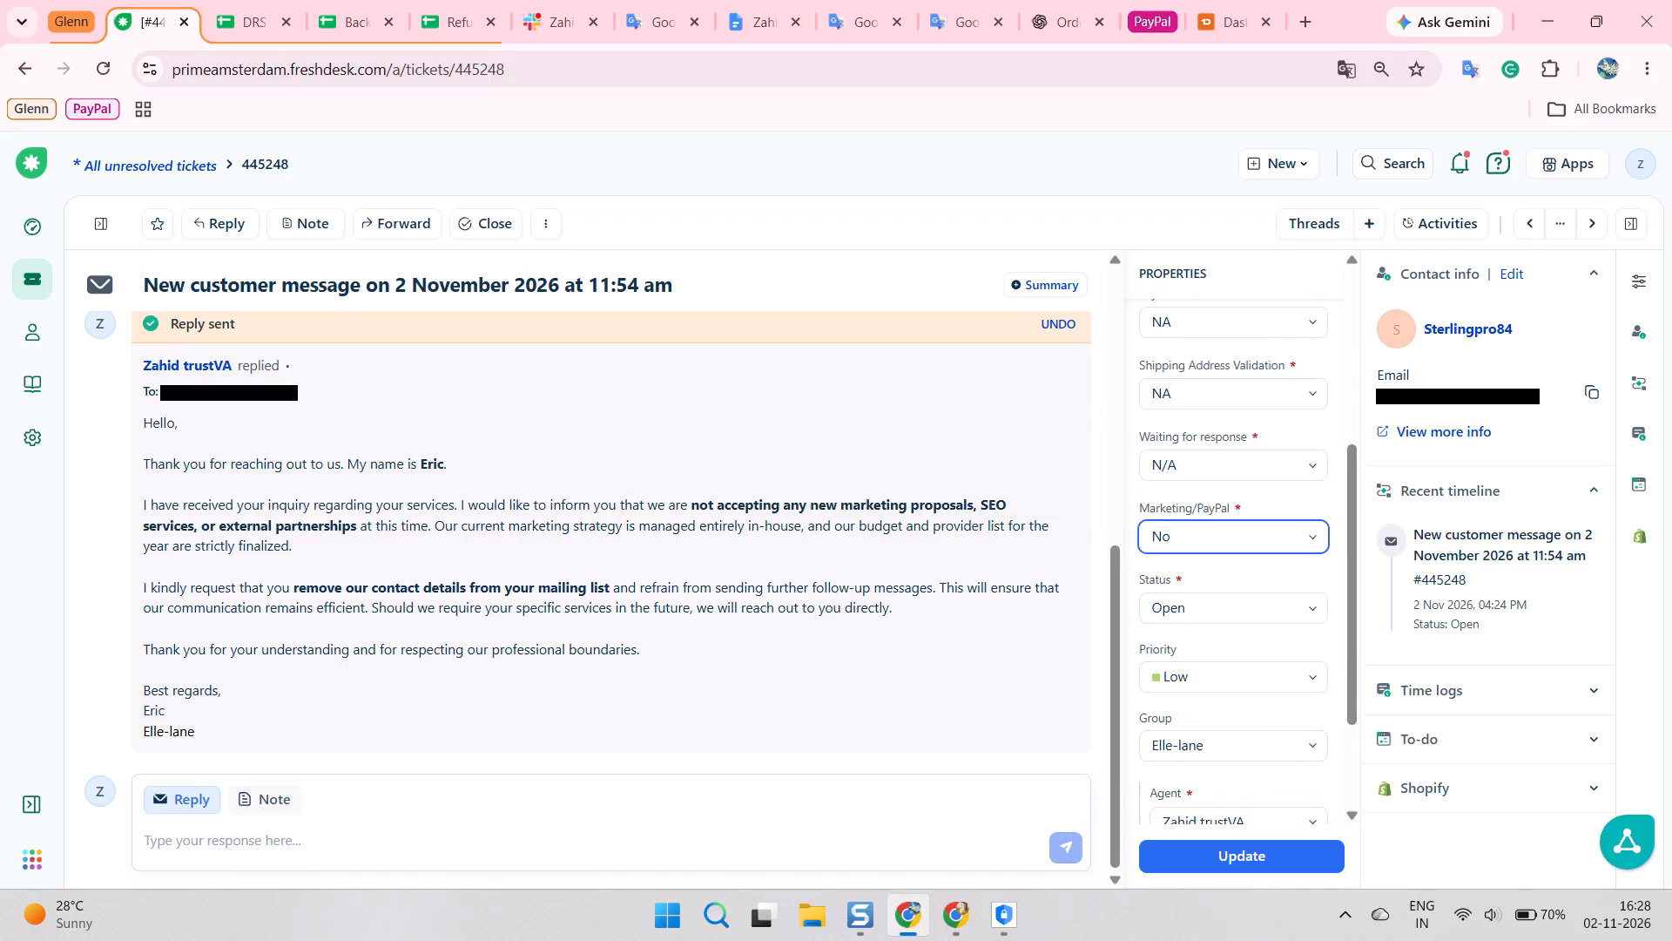
Set ticket 445248's status to Resolved with Zahid as agent, and save the properties.
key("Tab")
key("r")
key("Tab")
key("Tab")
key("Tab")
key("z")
scroll(1276, 854, "down", 3)
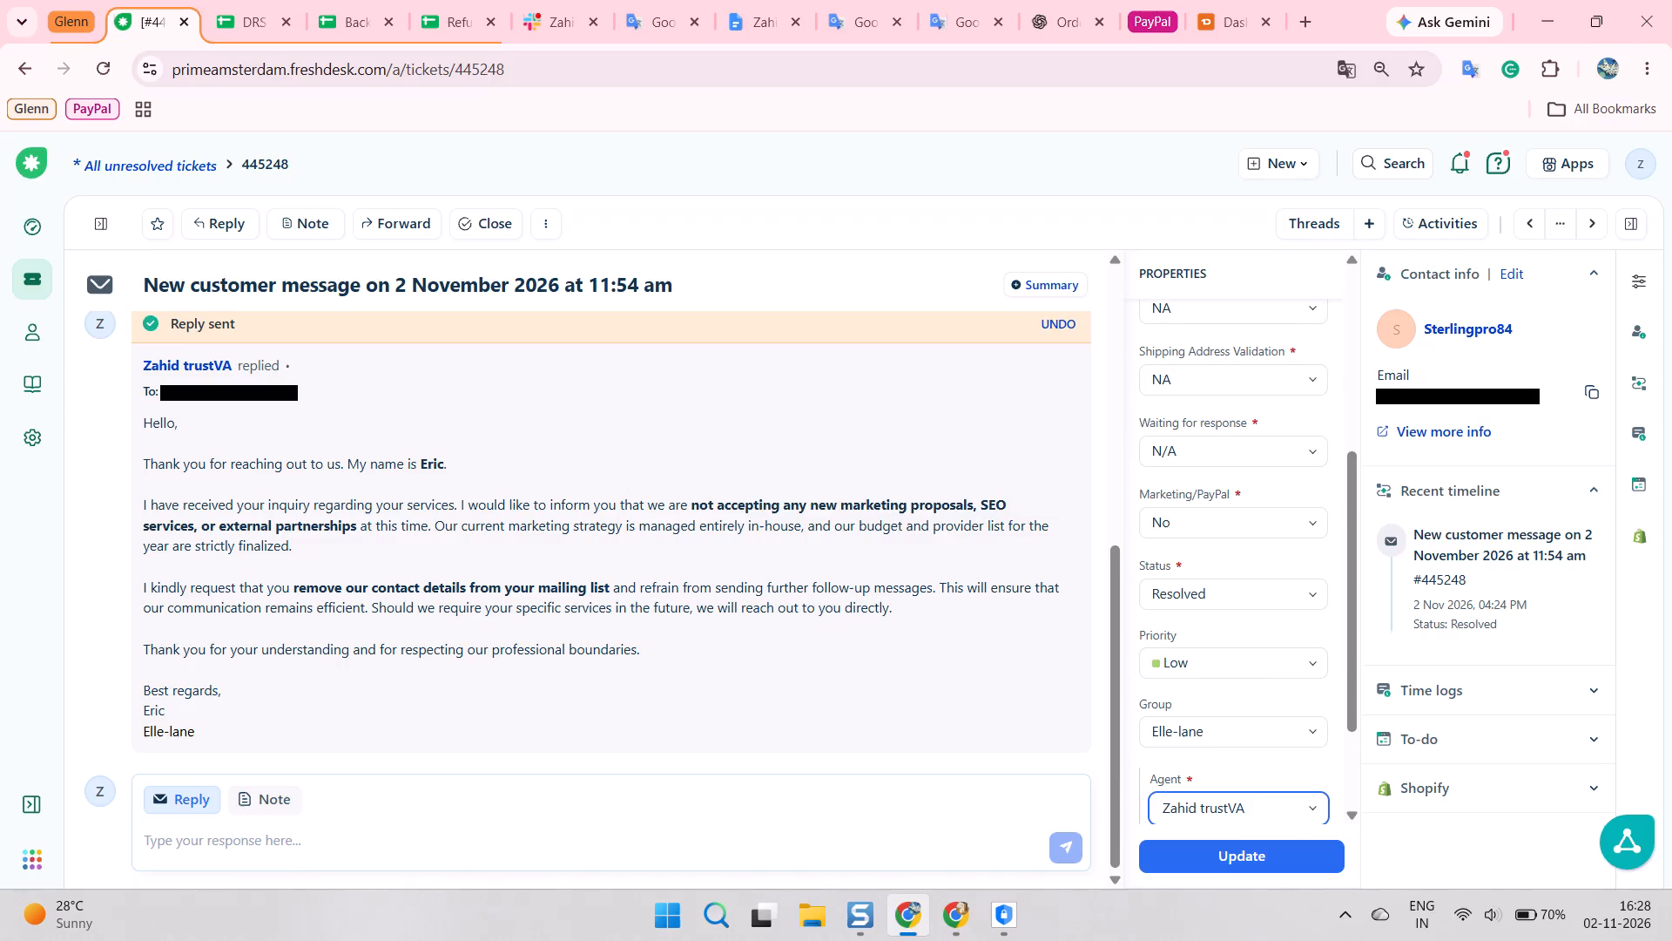
left_click(1257, 856)
scroll(1200, 681, "down", 10)
scroll(751, 559, "down", 1)
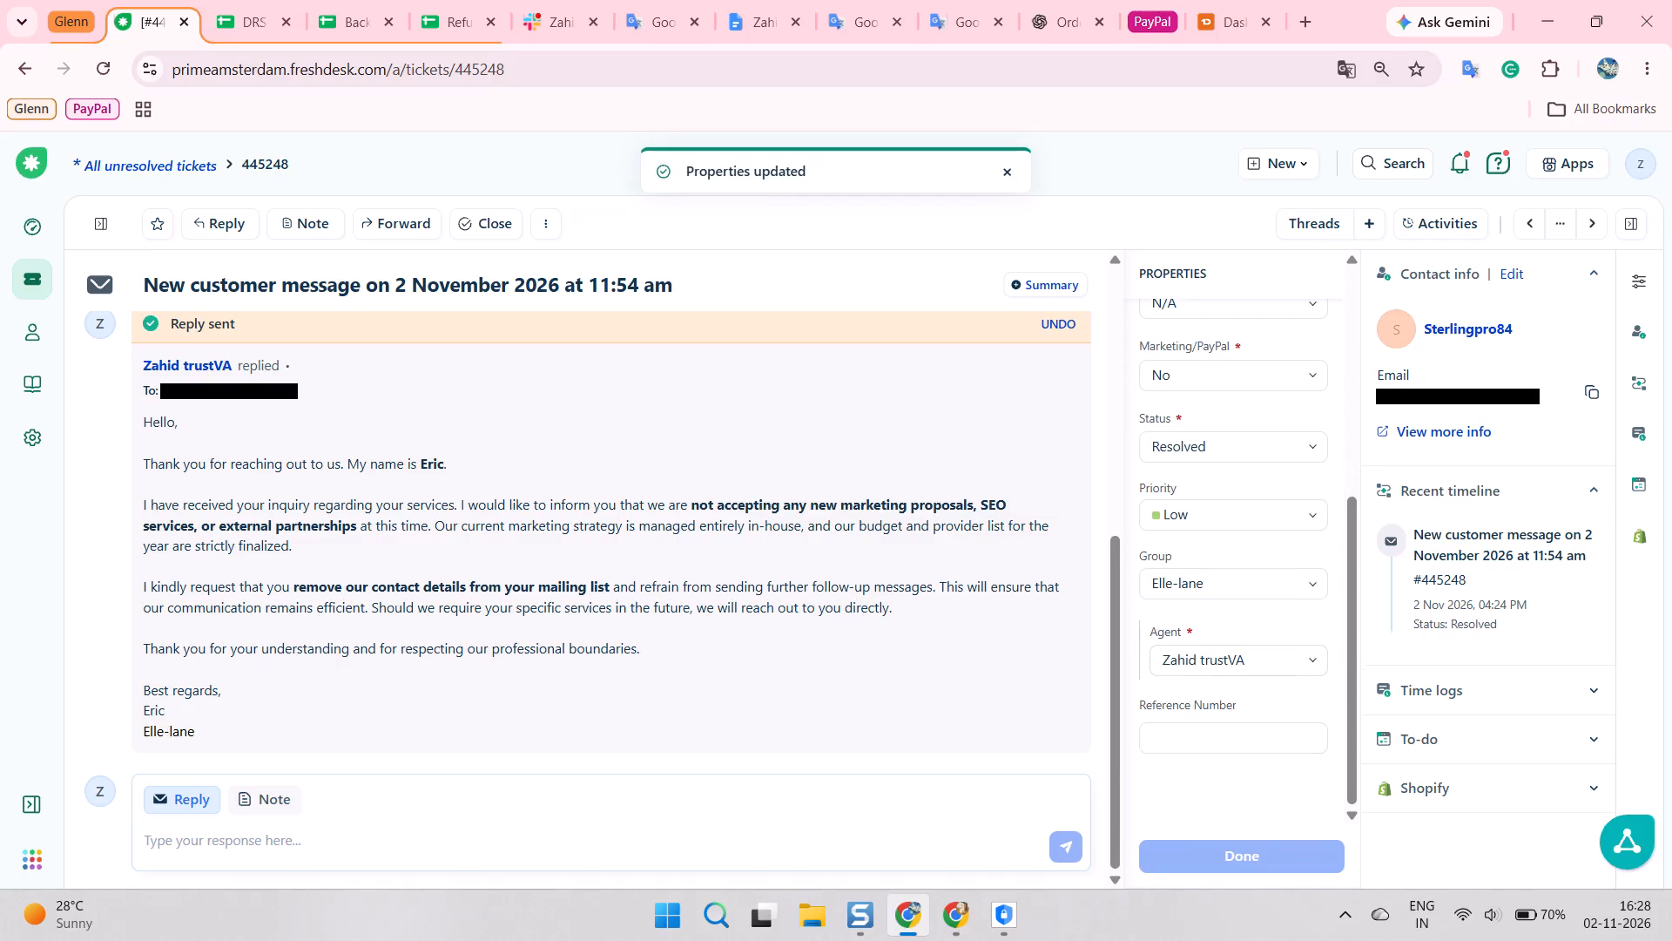
scroll(695, 519, "down", 2)
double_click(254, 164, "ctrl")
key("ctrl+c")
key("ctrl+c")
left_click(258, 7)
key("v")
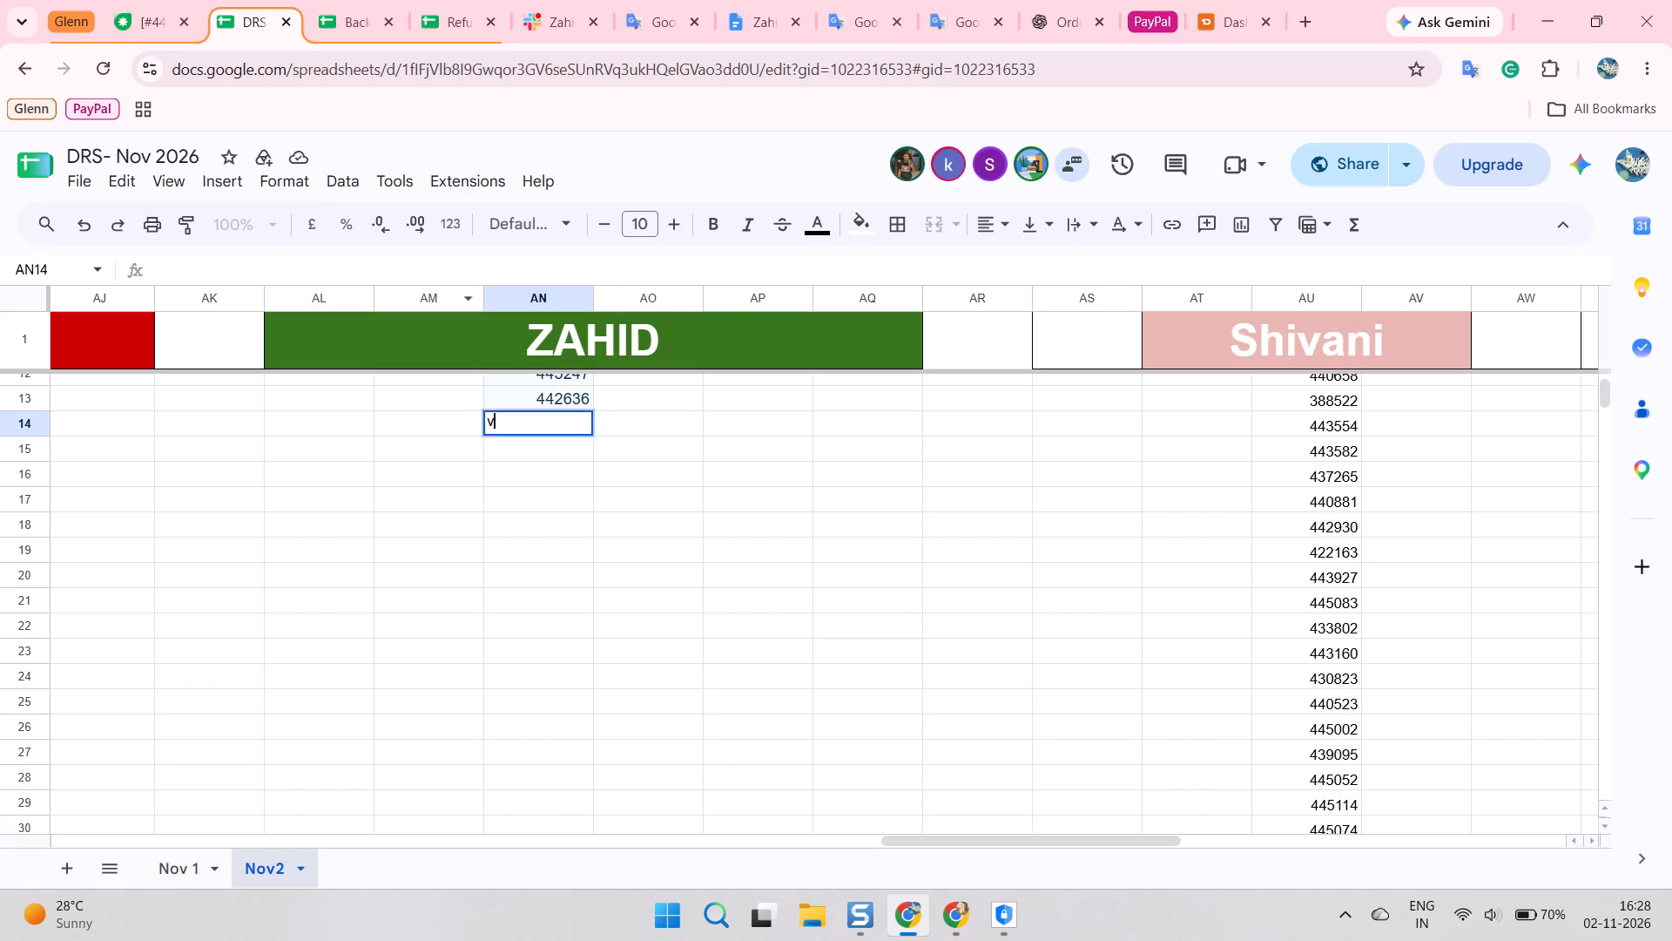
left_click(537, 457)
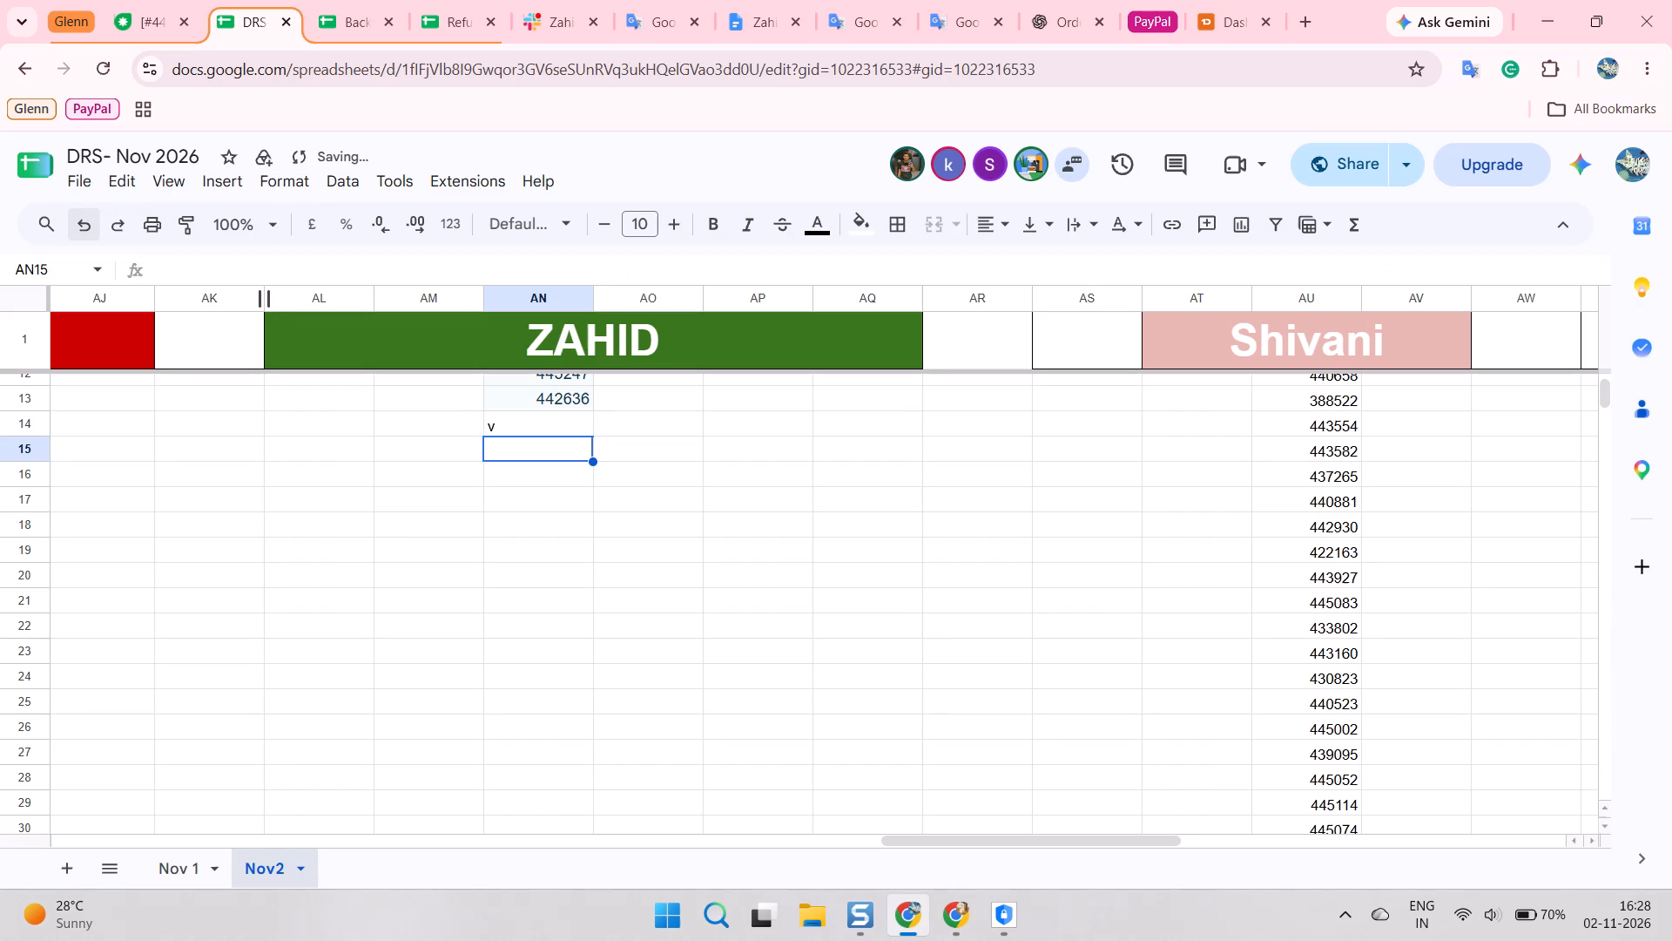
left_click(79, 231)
left_click(113, 7)
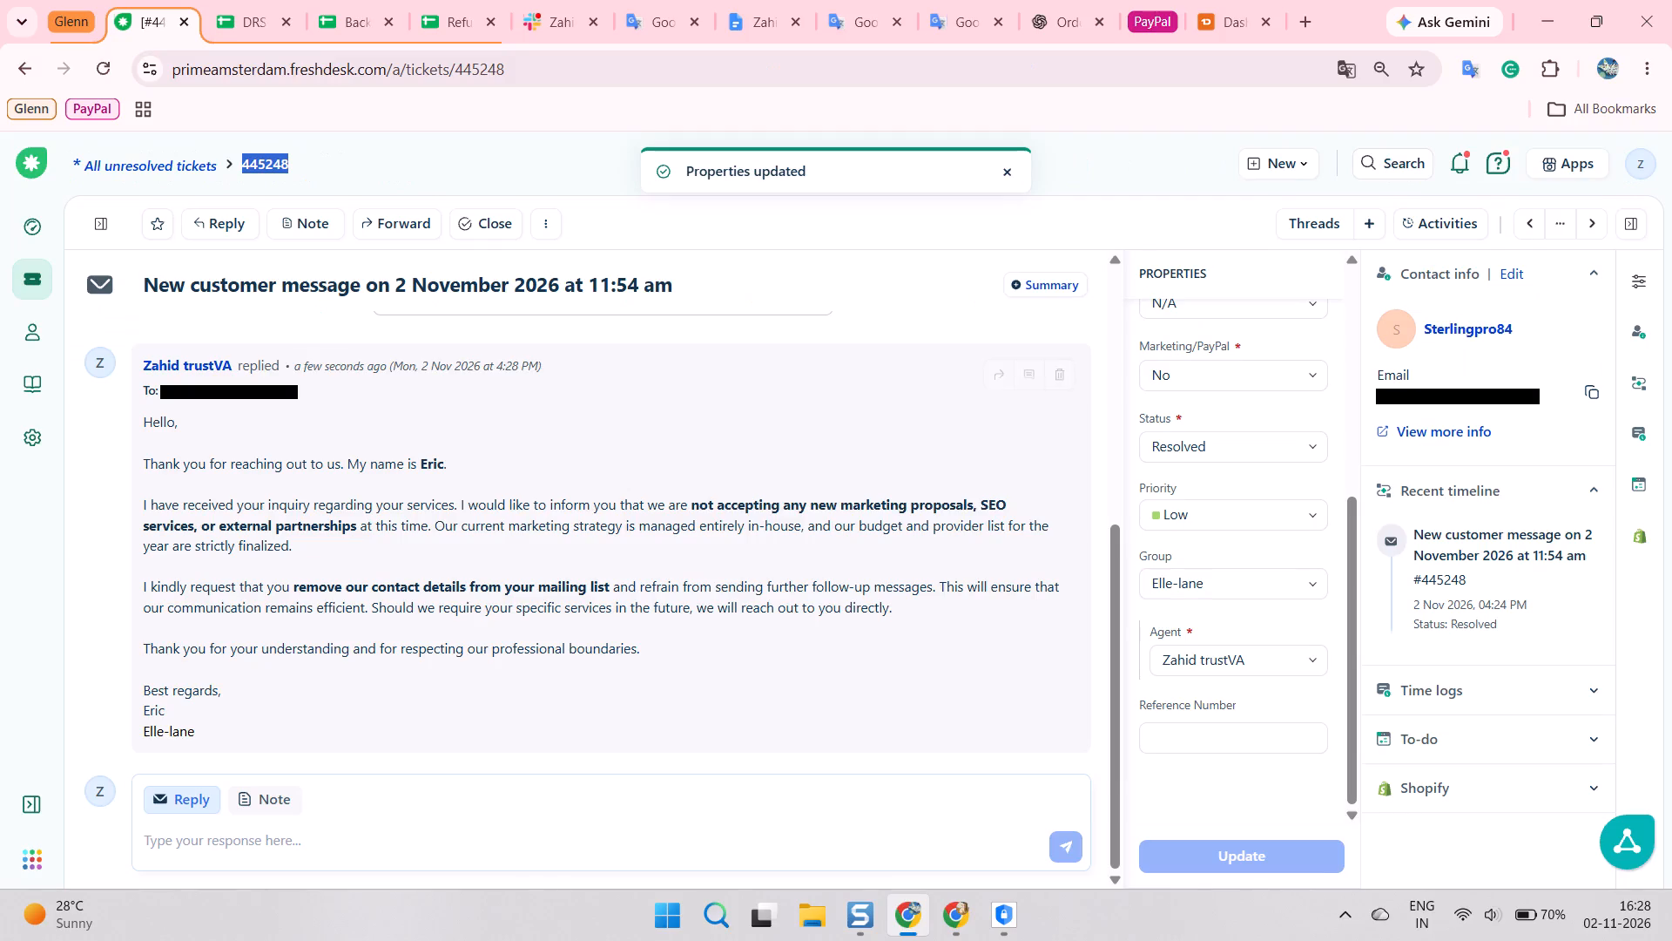
left_click(332, 168)
double_click(255, 168)
key("ctrl+c")
key("ctrl+c")
left_click(253, 65)
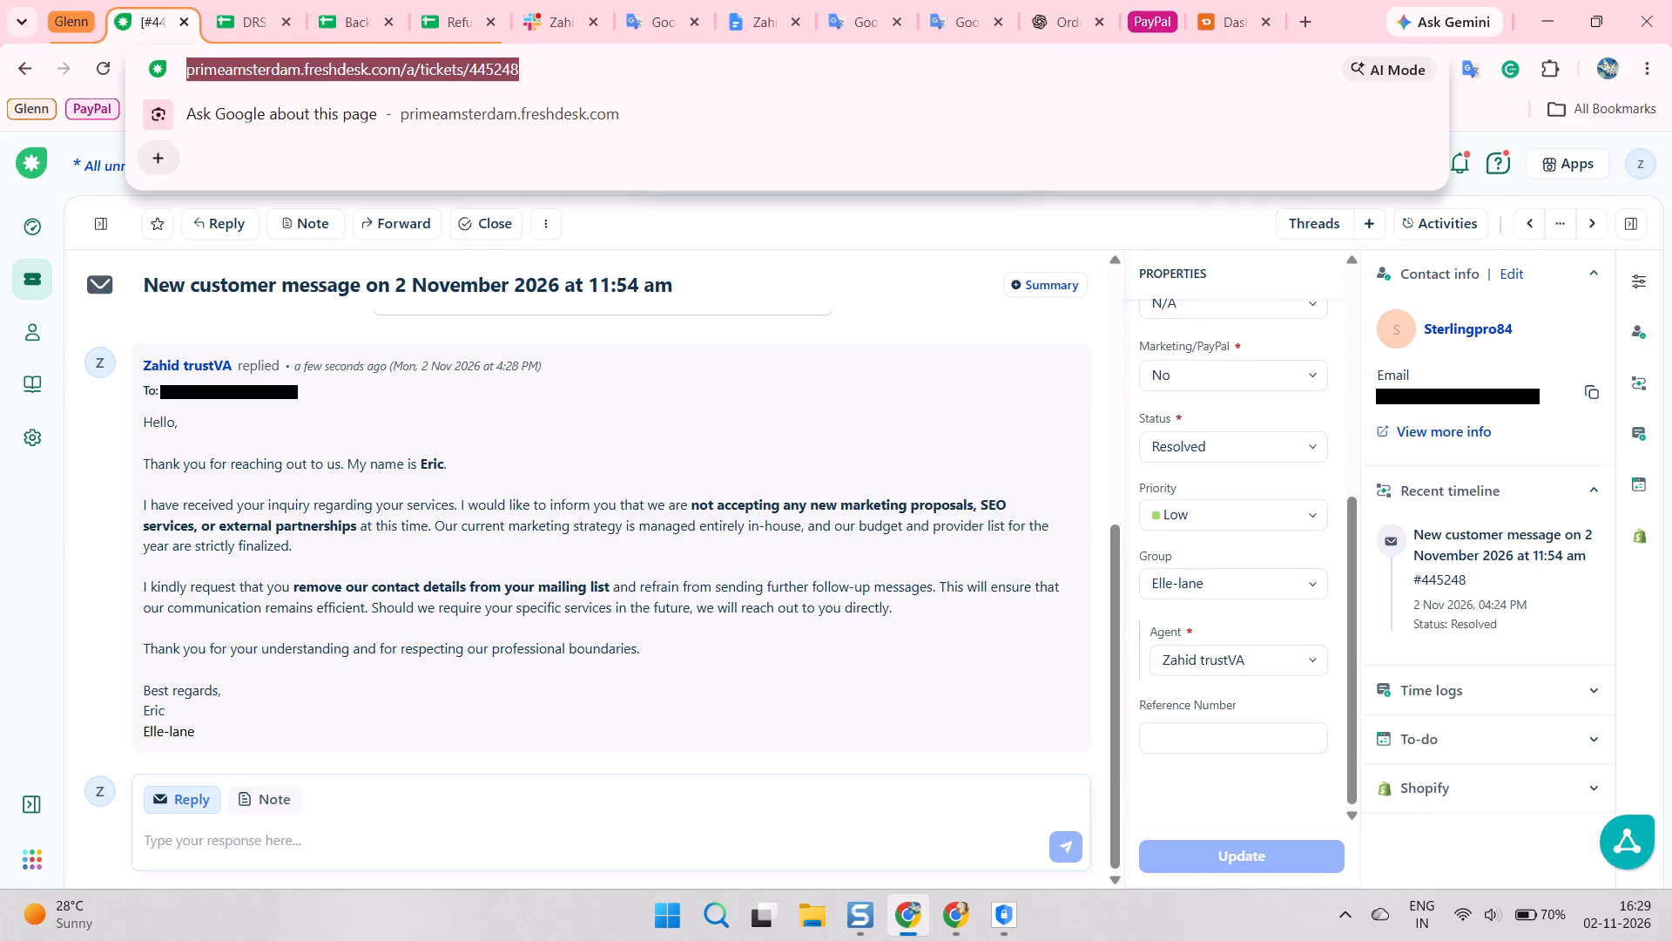
left_click(239, 18)
key("ctrl+v")
left_click(533, 446)
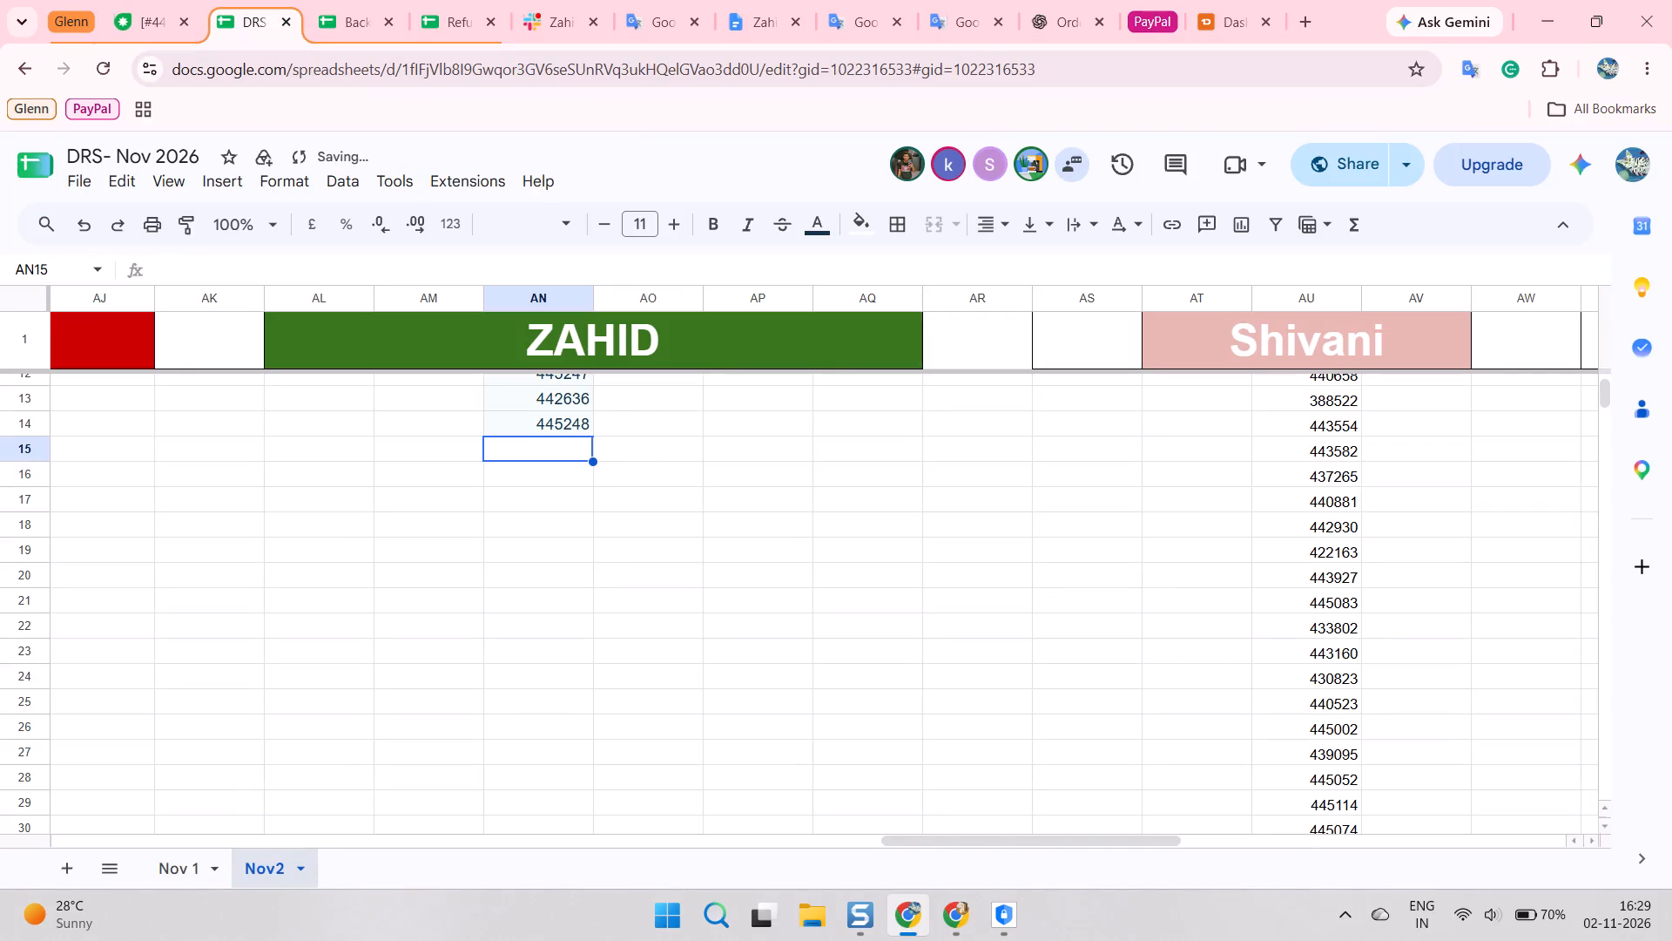
scroll(542, 464, "down", 1)
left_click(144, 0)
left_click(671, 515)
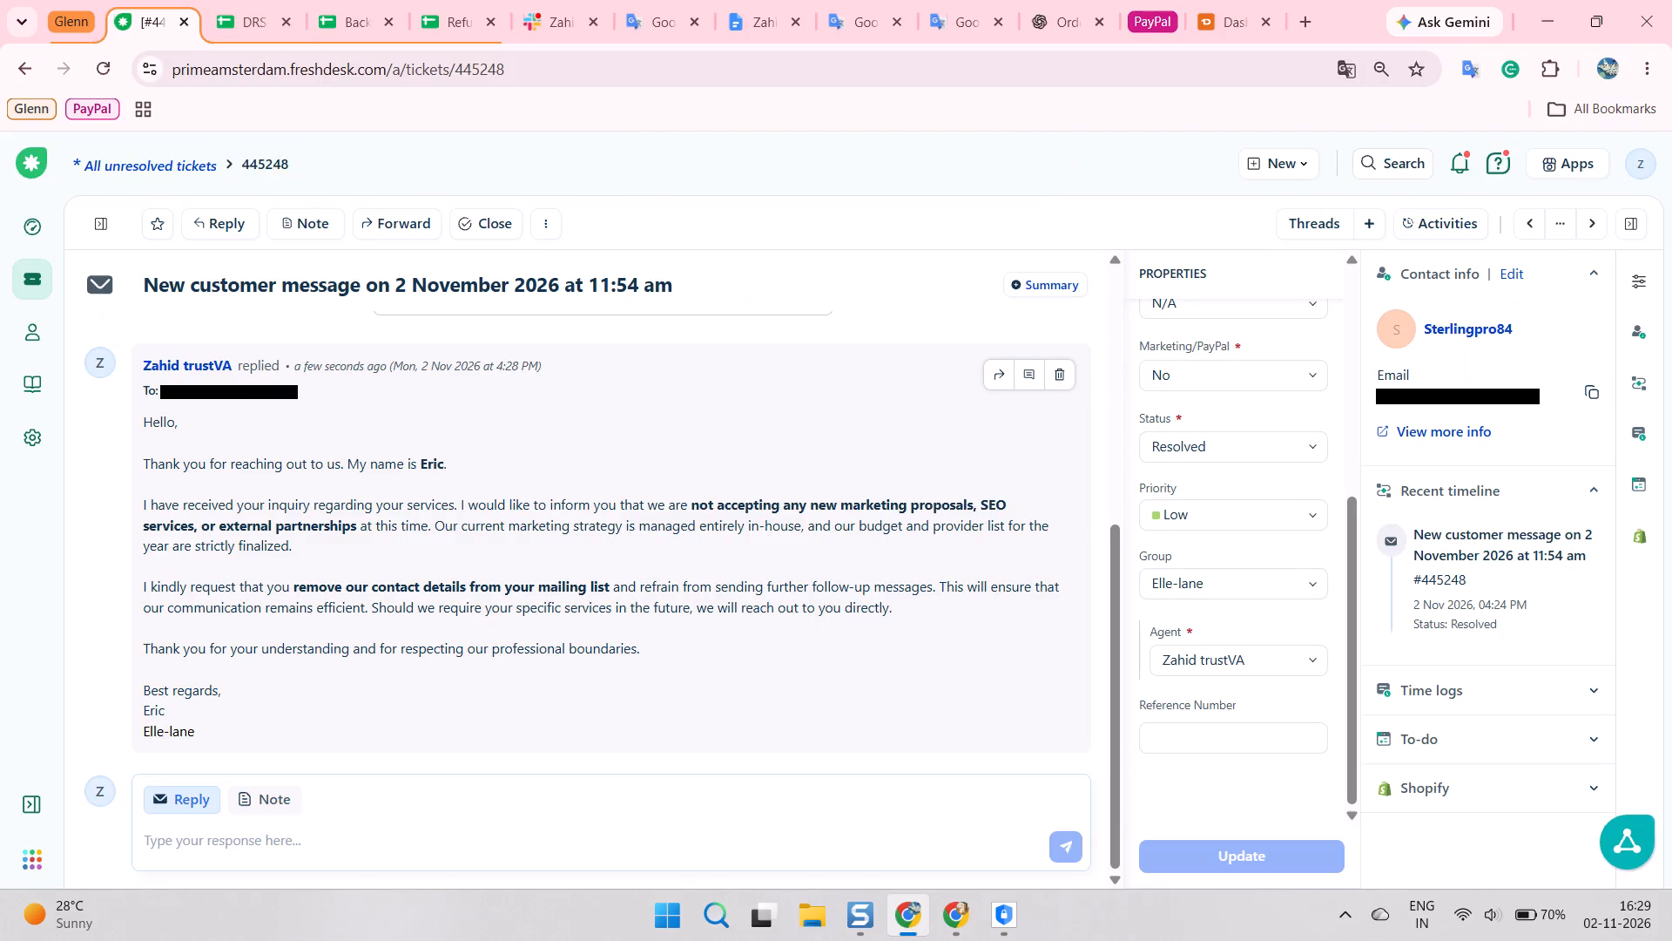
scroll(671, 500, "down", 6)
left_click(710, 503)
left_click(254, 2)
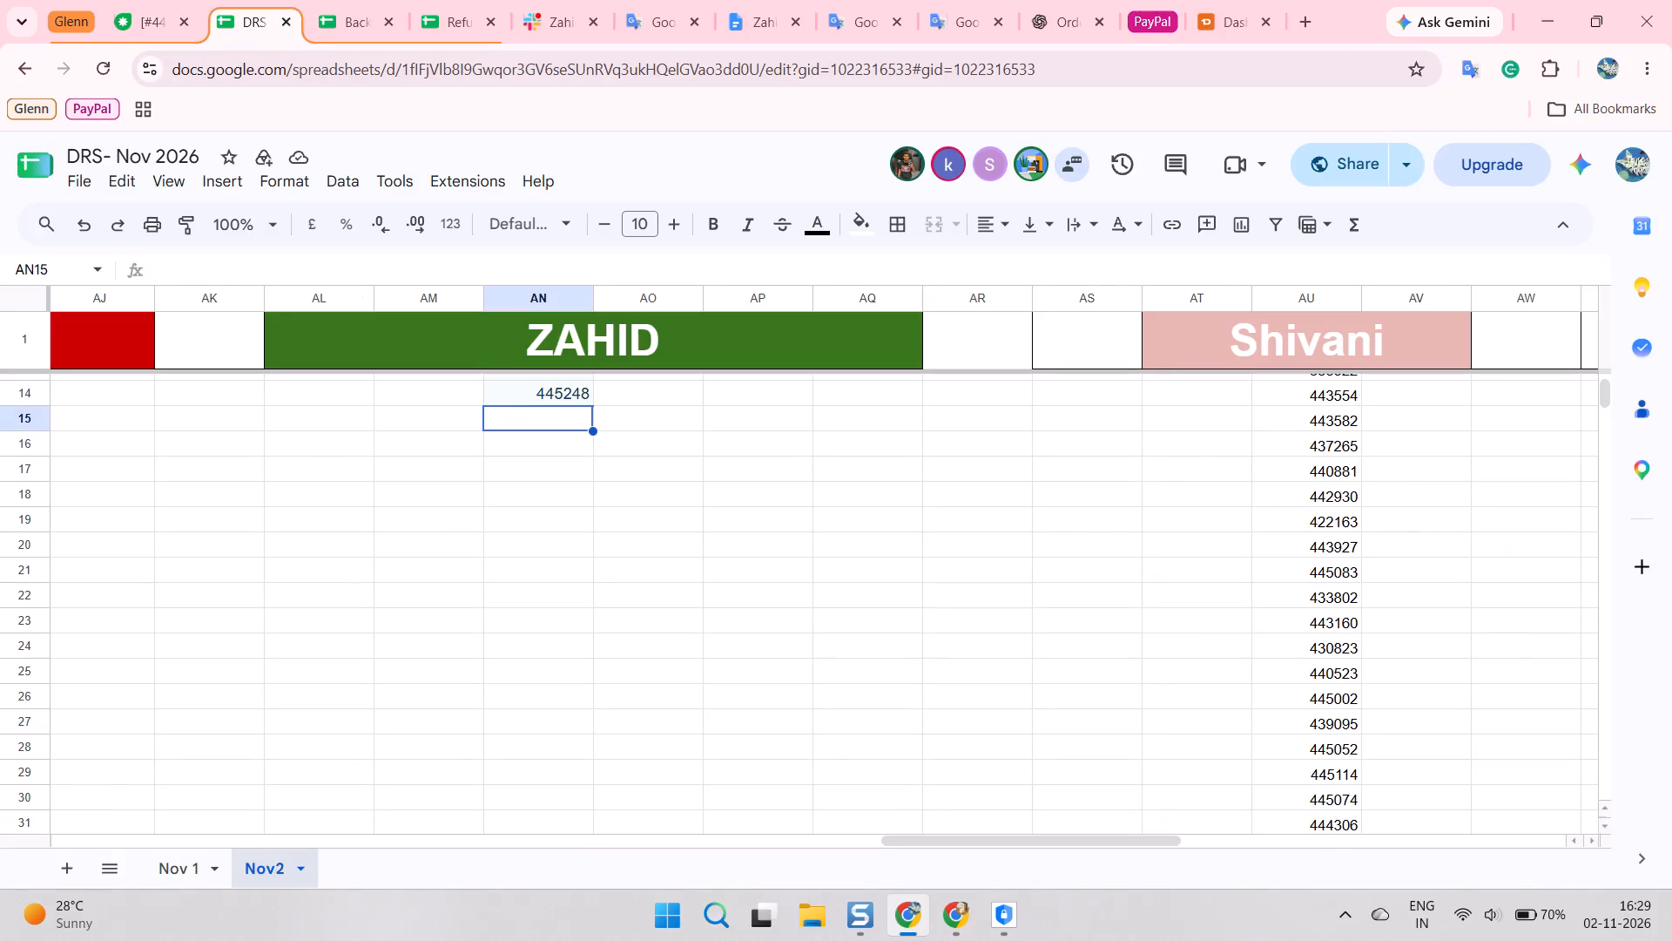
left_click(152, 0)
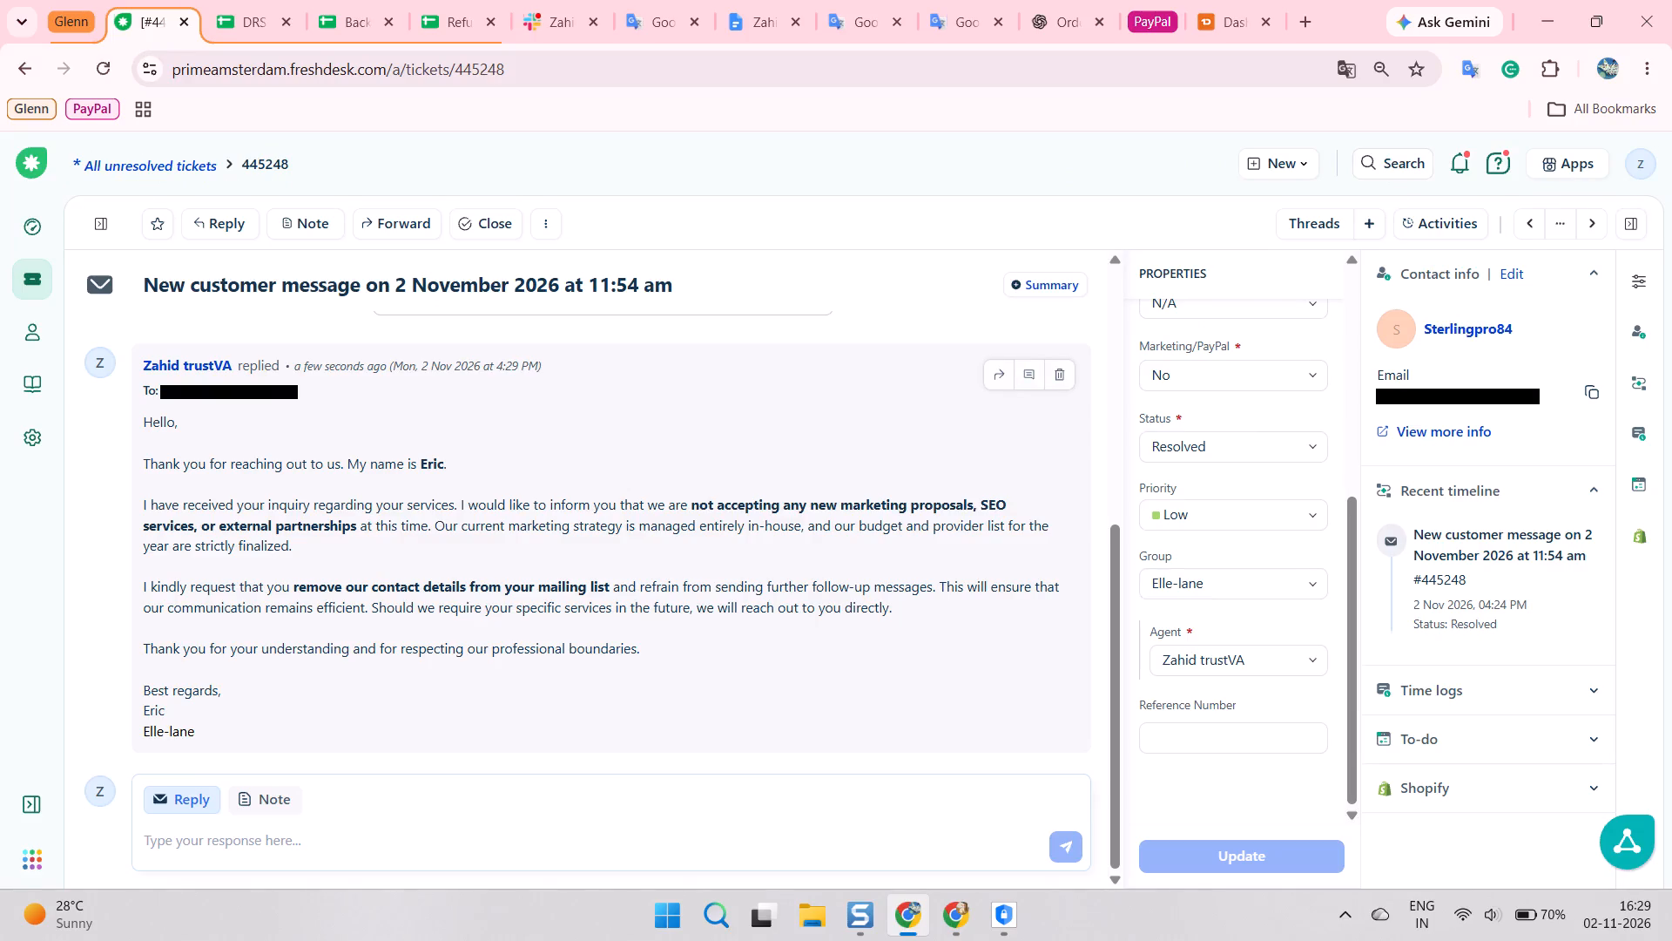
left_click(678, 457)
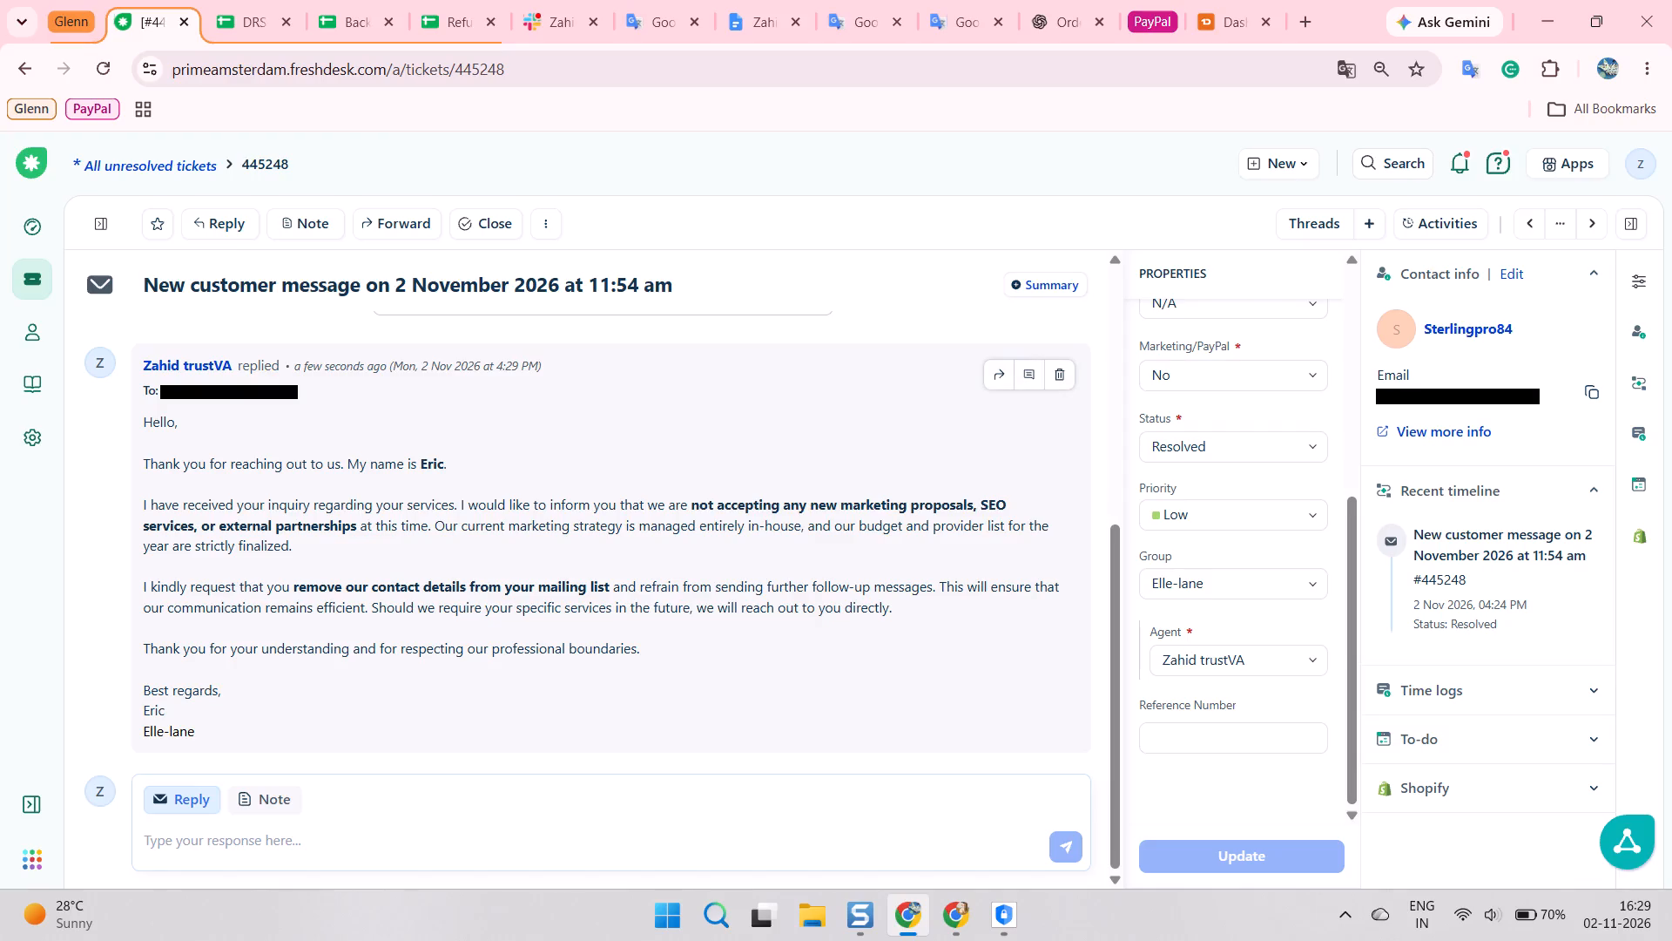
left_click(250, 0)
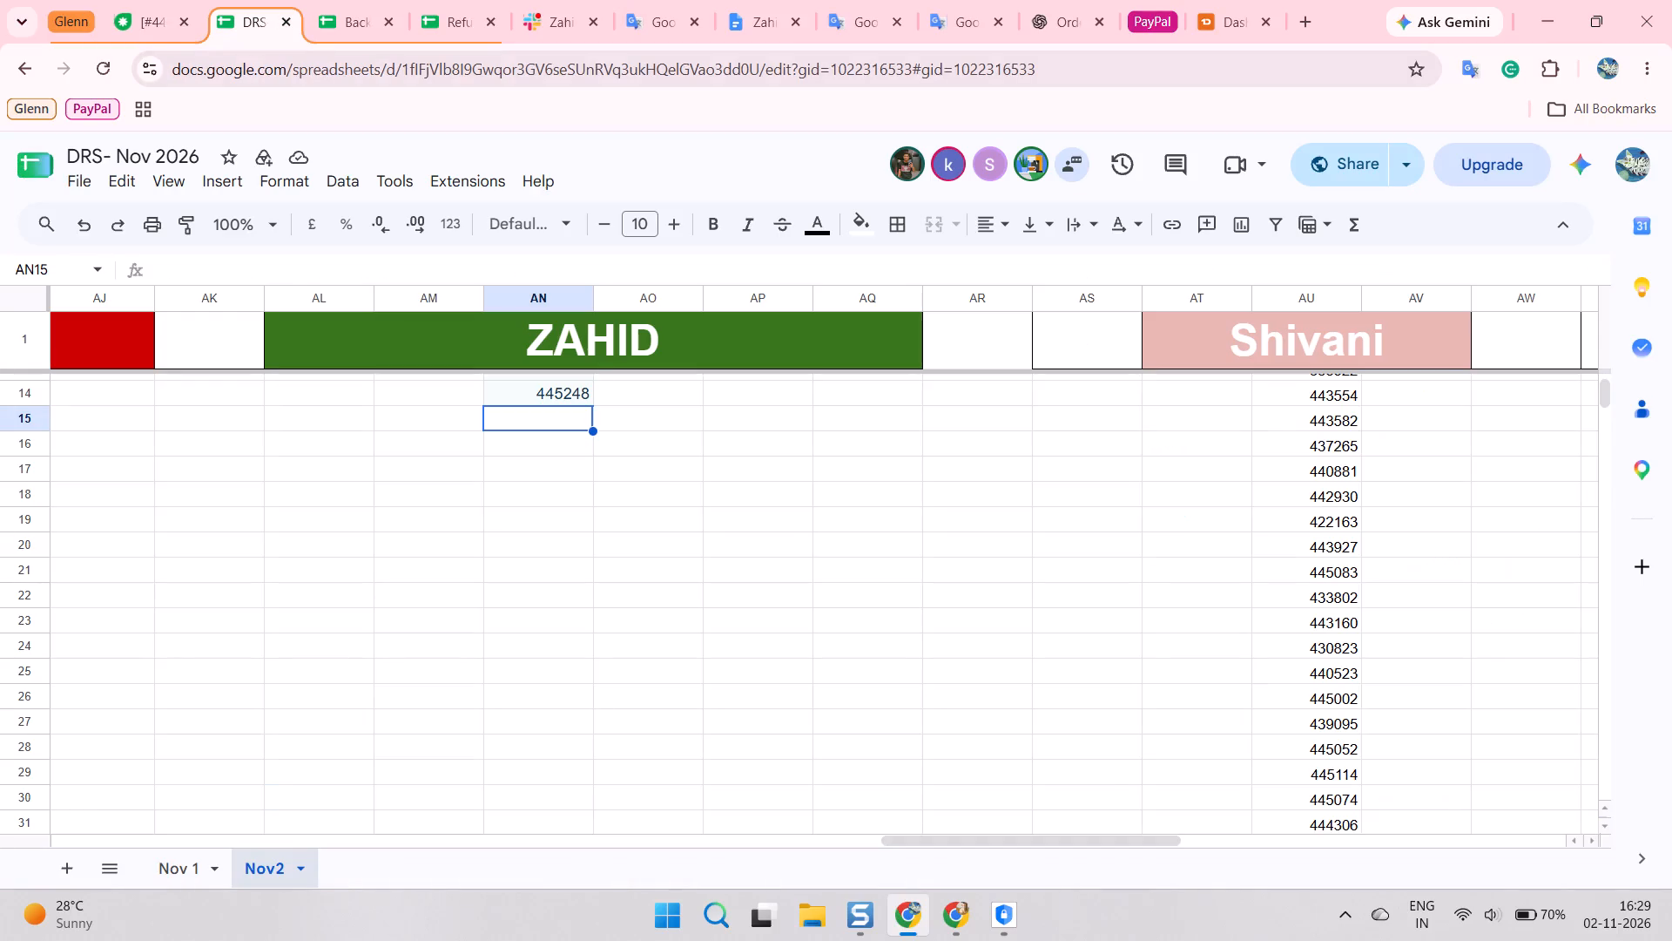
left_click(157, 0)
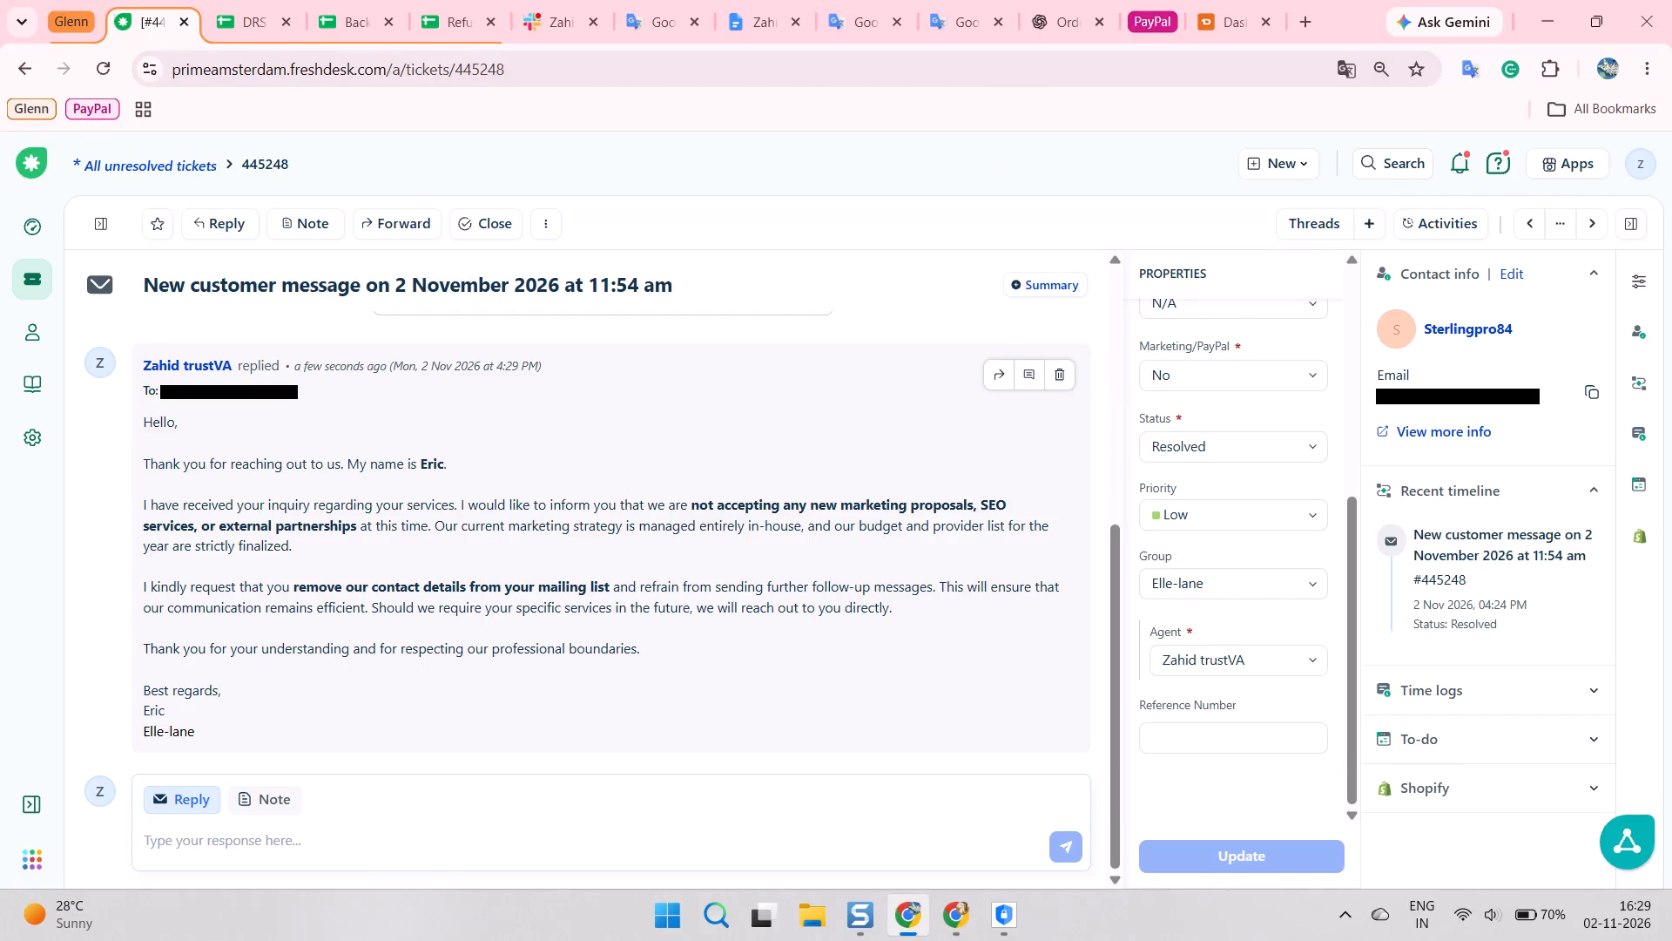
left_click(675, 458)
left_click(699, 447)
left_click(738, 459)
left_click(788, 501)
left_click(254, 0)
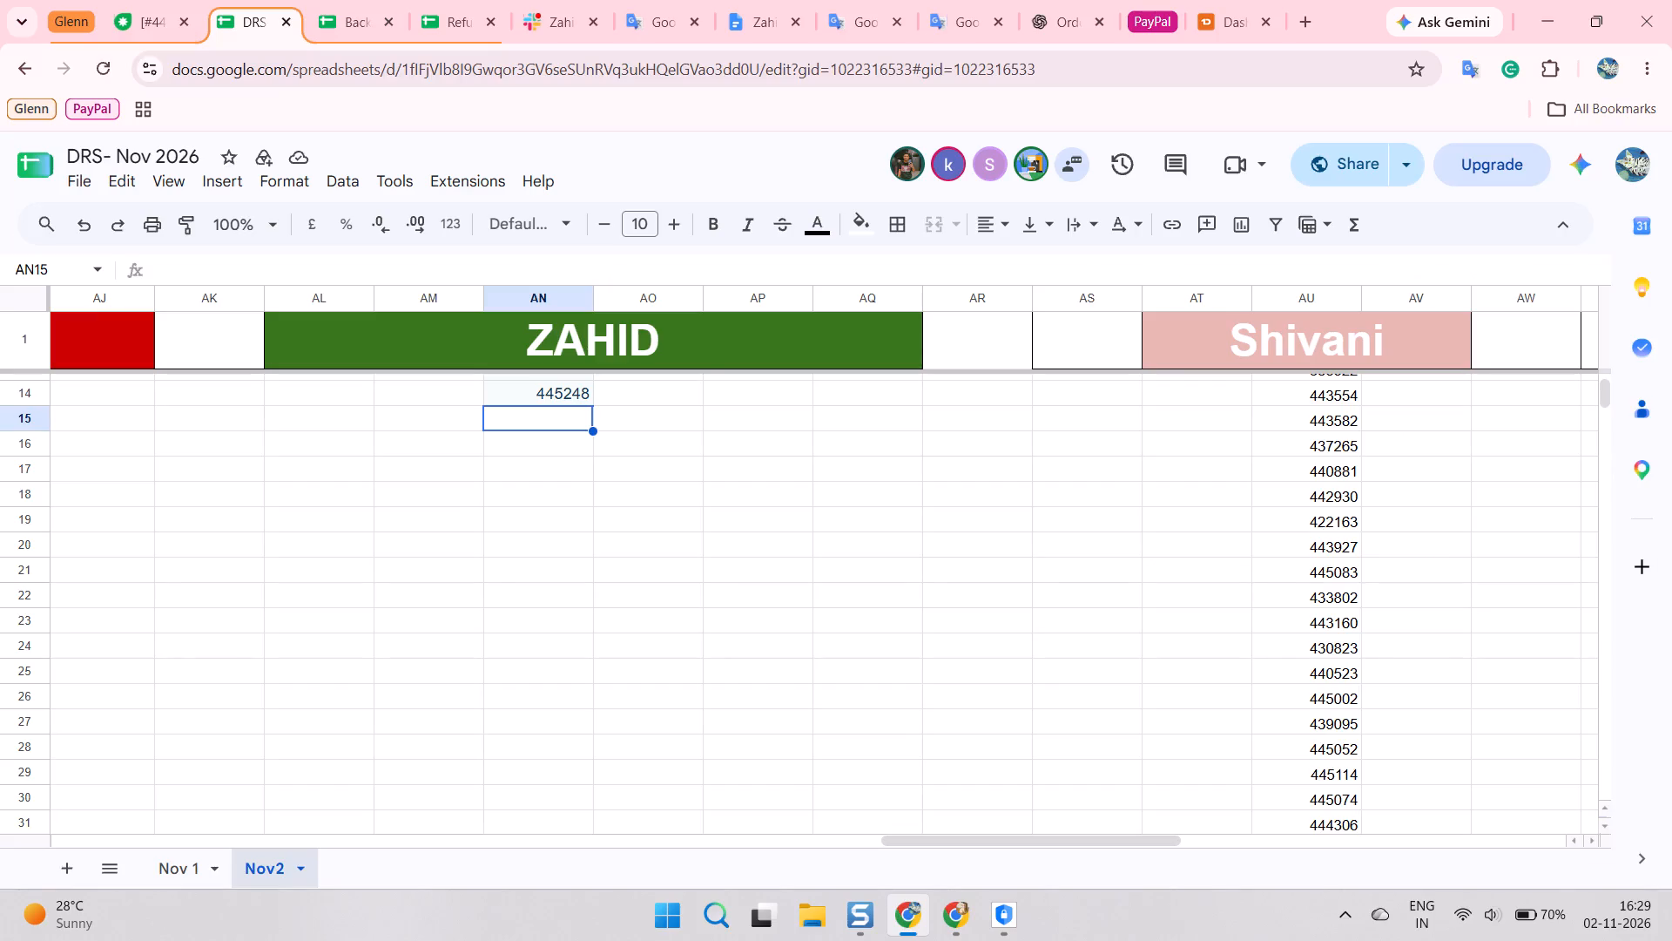
Return to the helpdesk and open the next unresolved ticket, 445246.
left_click(156, 0)
left_click(700, 561)
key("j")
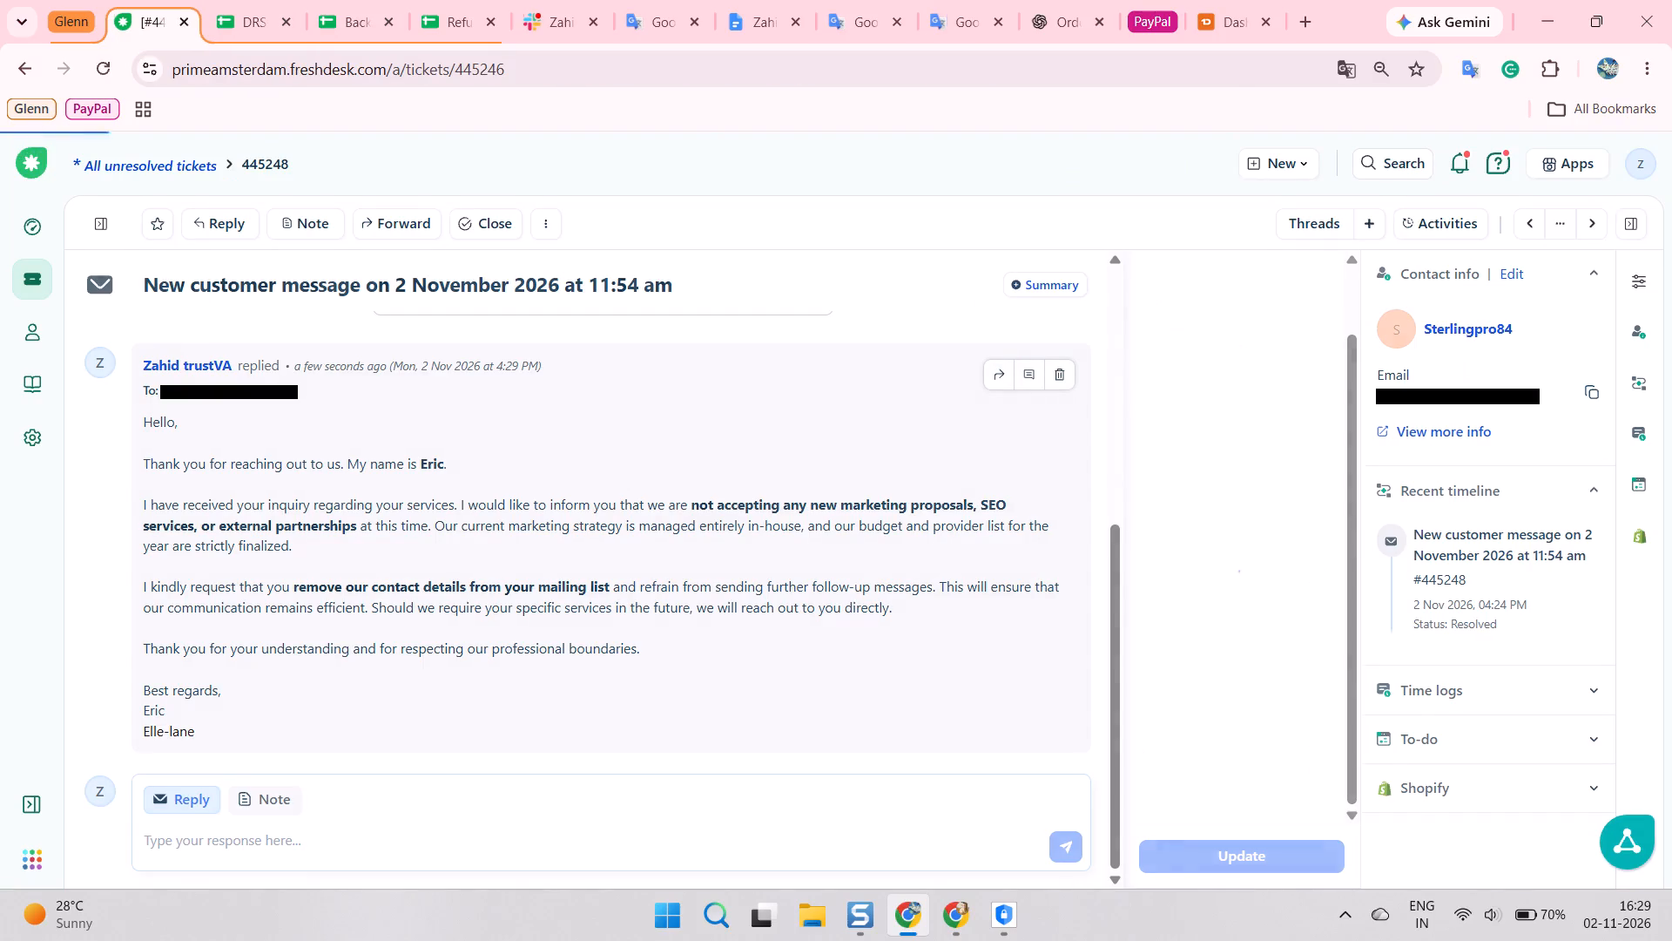
scroll(681, 477, "down", 10)
left_click(730, 475)
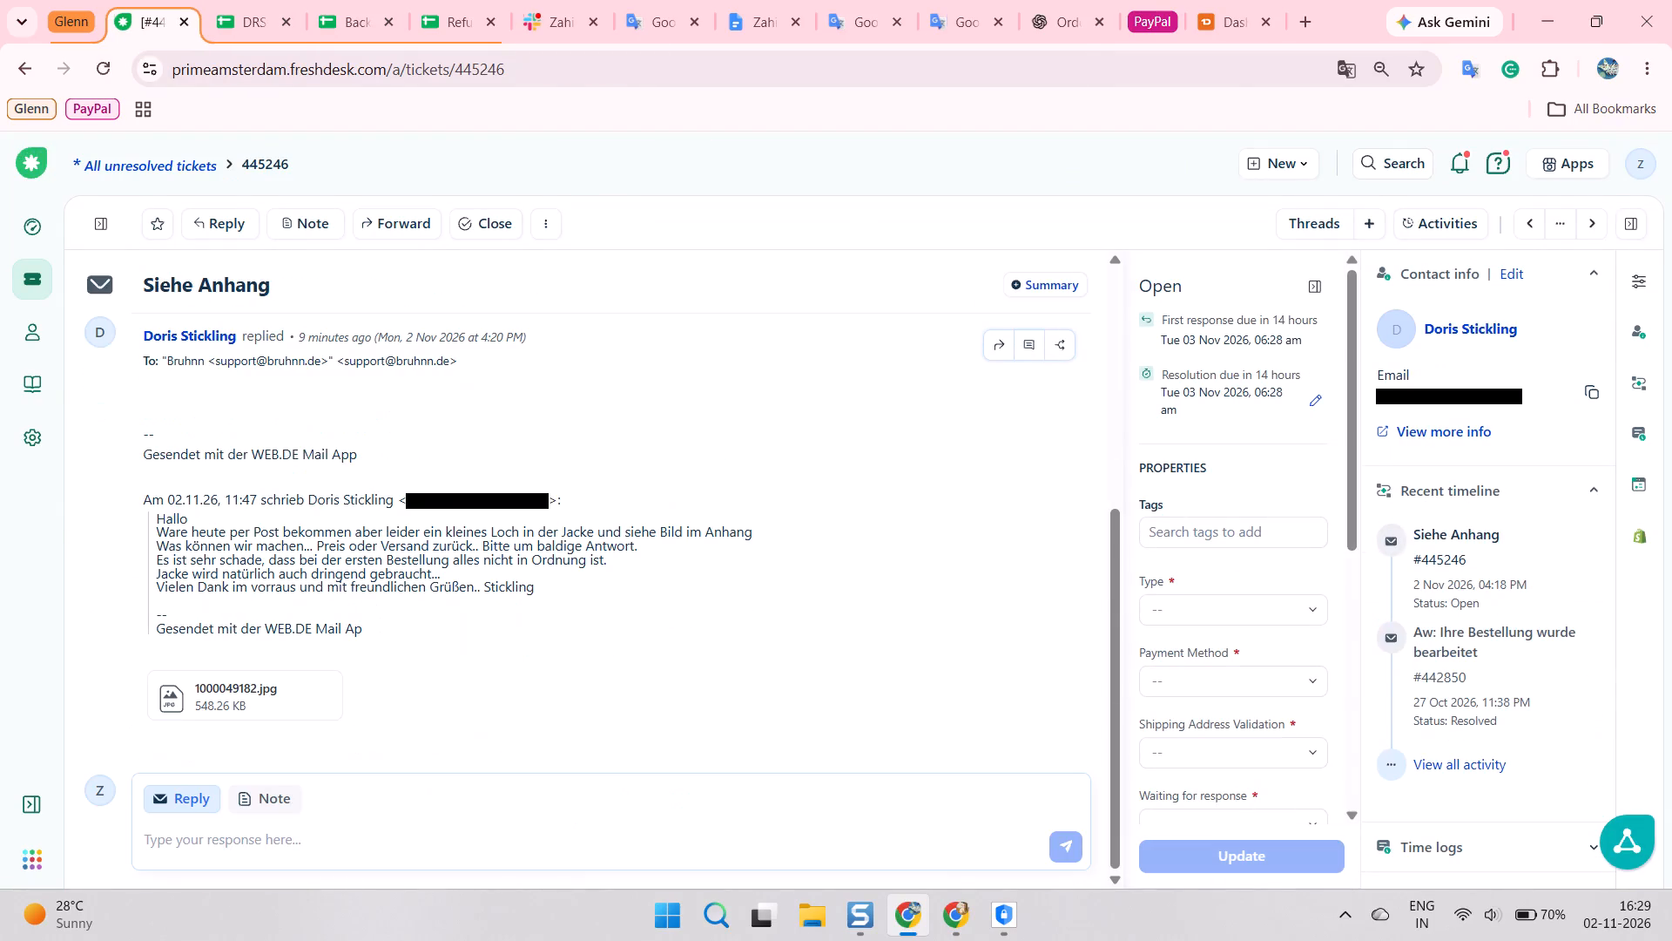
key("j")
scroll(678, 497, "down", 12)
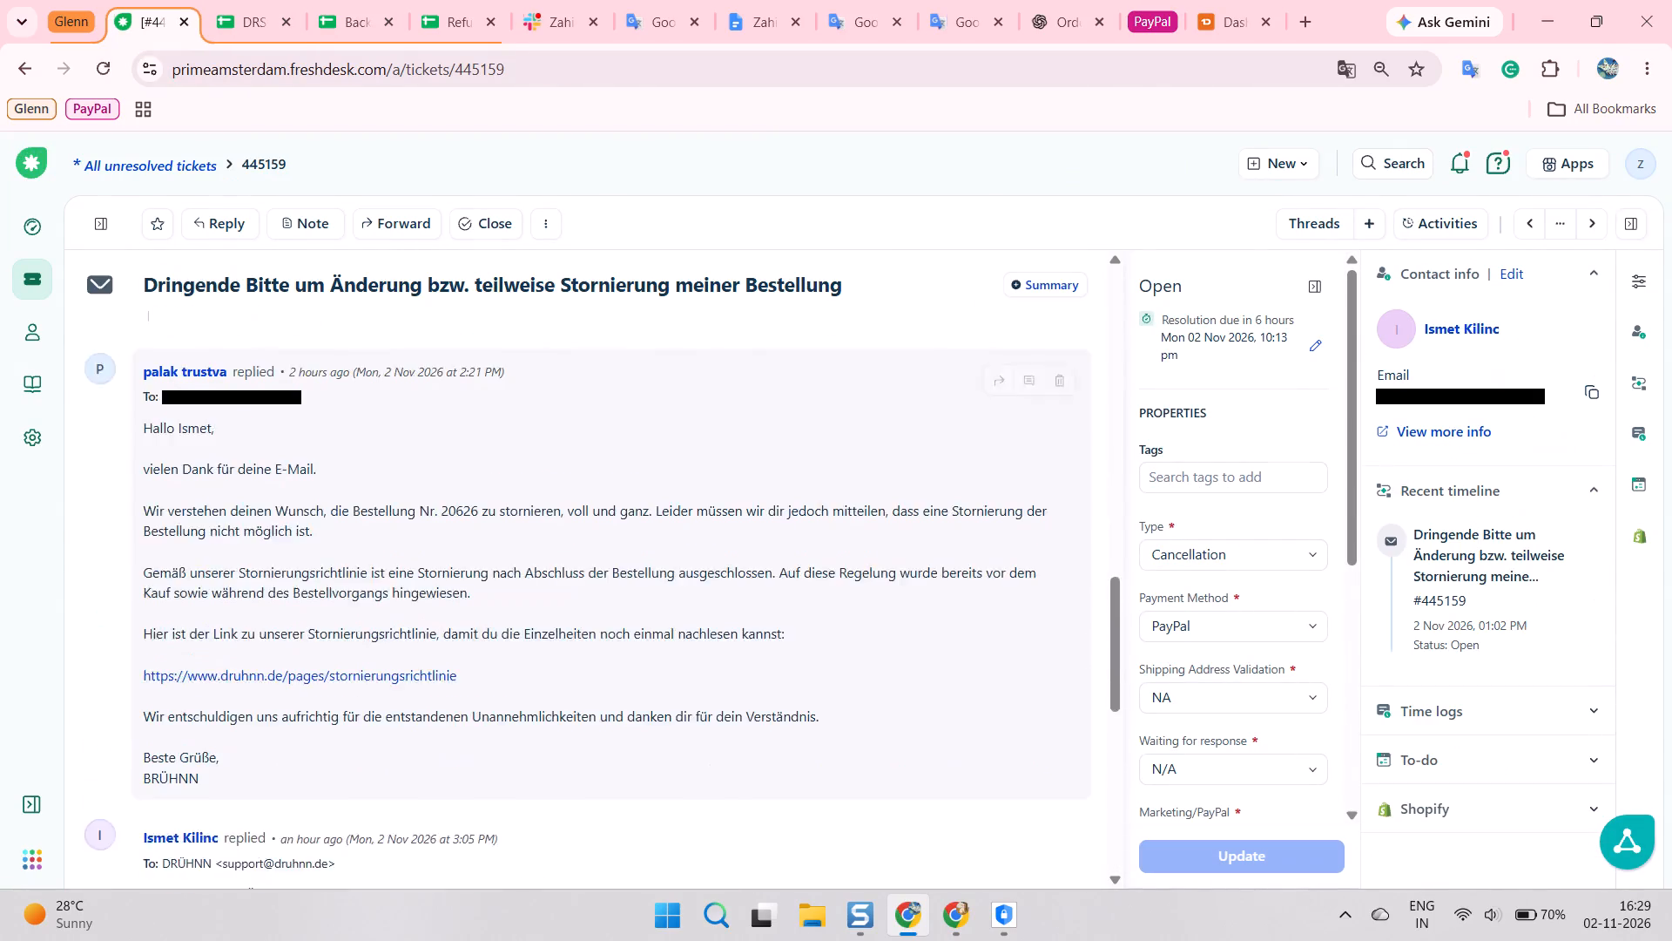
scroll(686, 470, "down", 4)
scroll(691, 484, "up", 4)
scroll(685, 498, "down", 2)
left_click(688, 480)
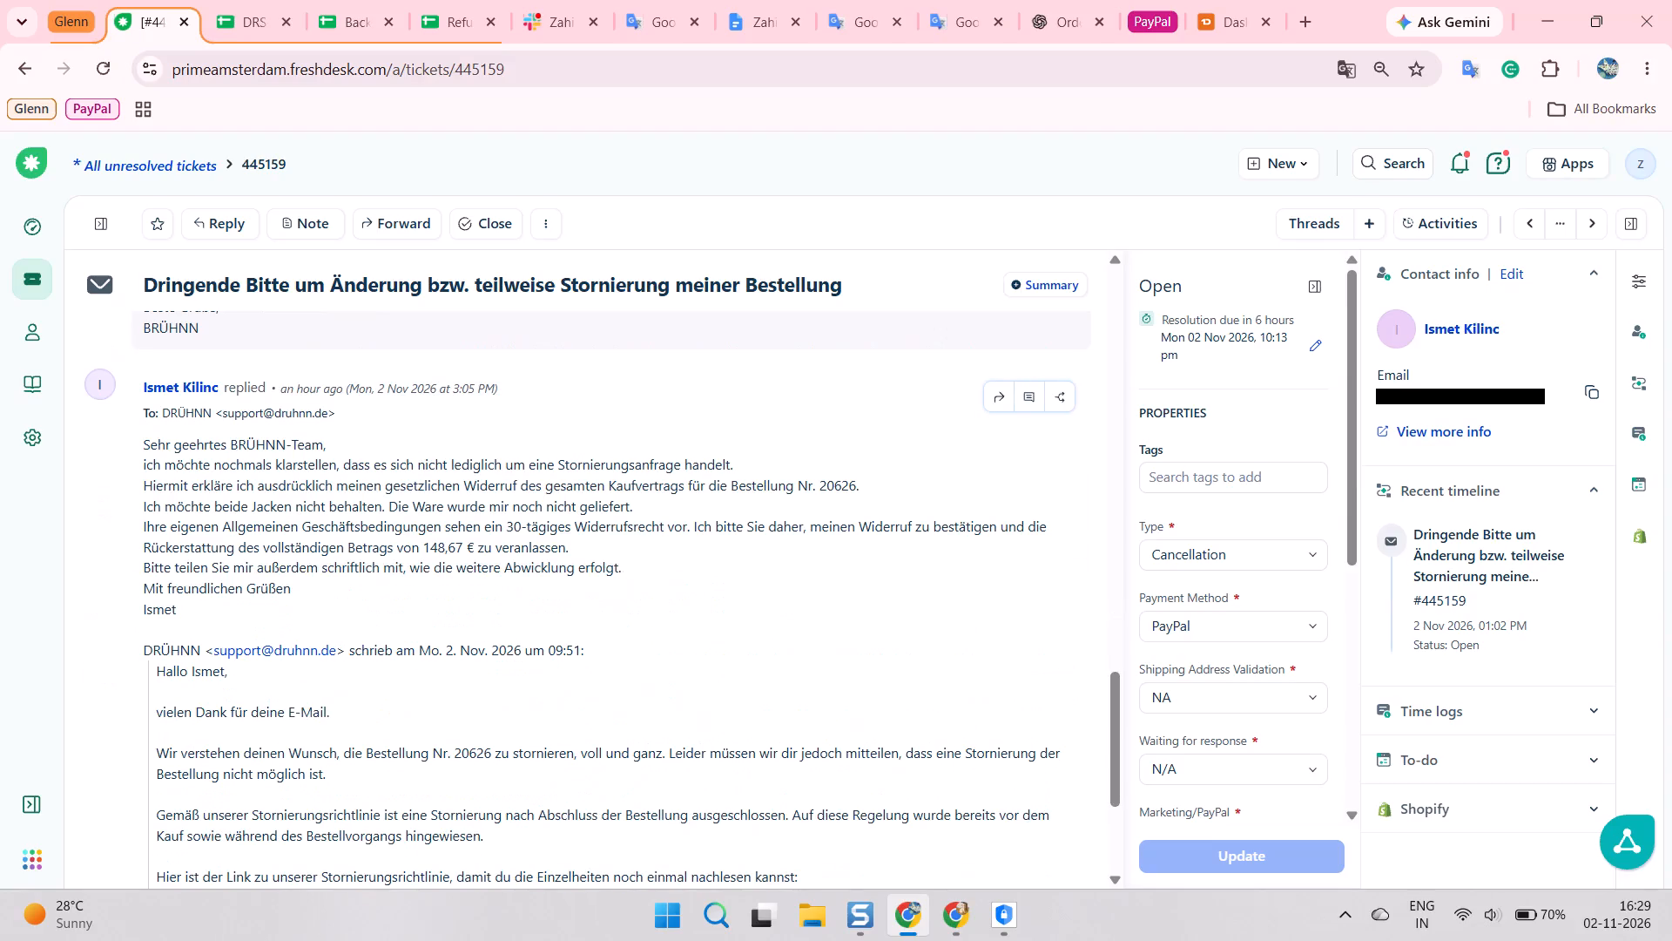
Go through the next unresolved tickets, 445130 and 445115, checking the latest replies and their status.
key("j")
scroll(686, 477, "down", 1)
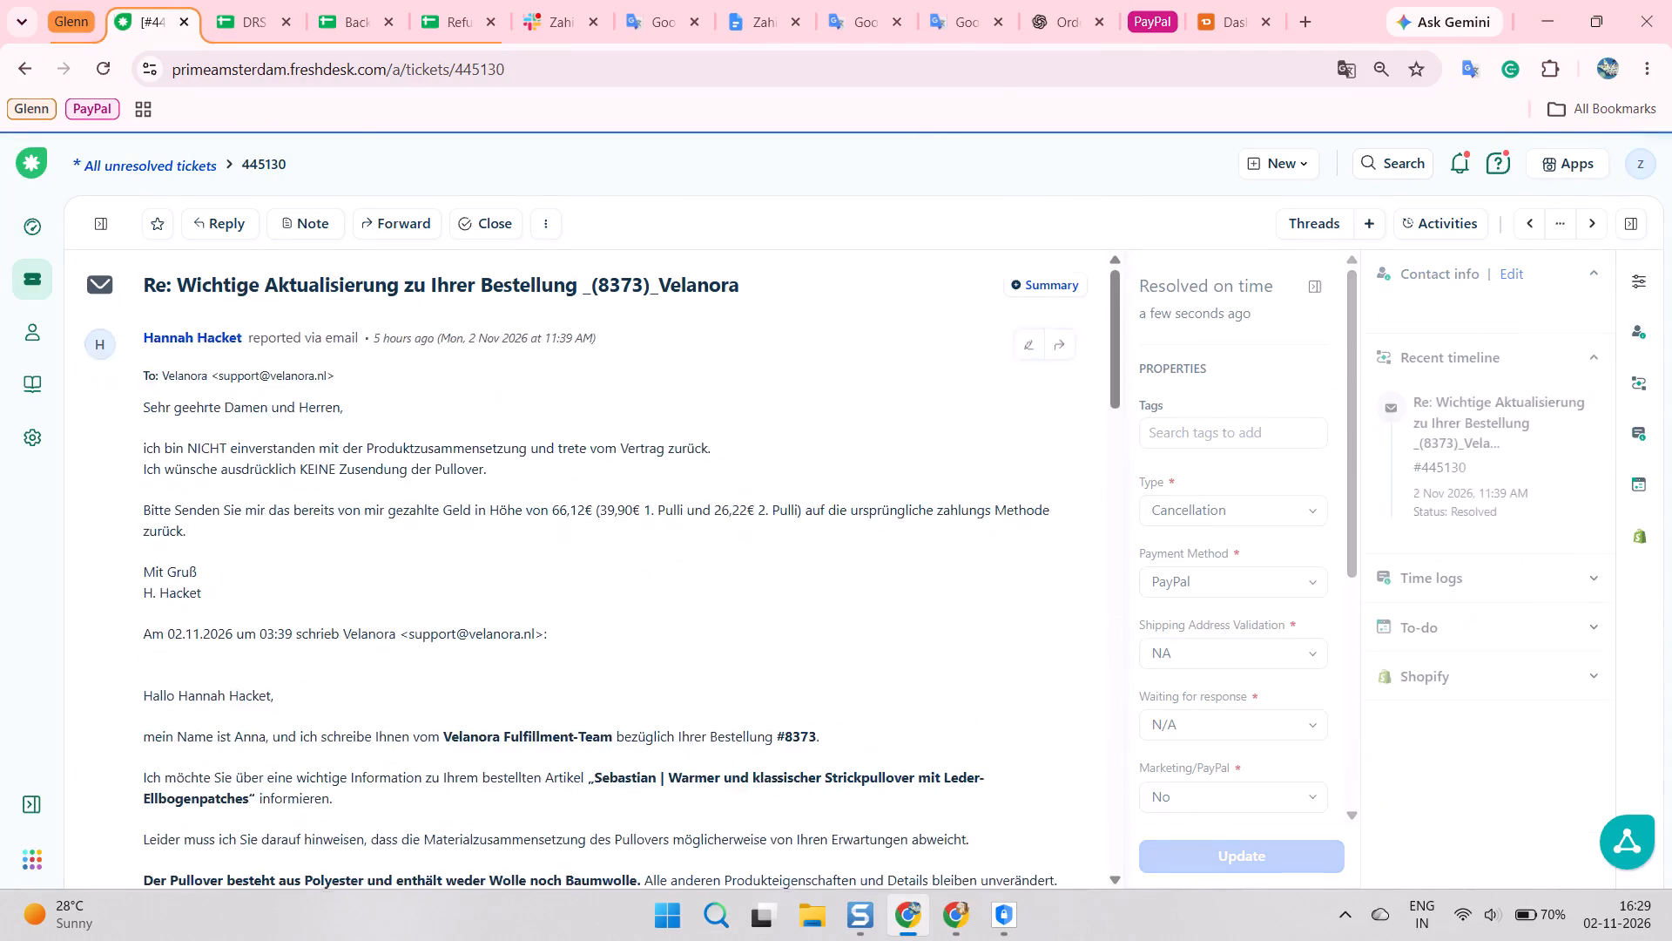
scroll(686, 477, "down", 12)
scroll(687, 490, "up", 3)
scroll(690, 479, "down", 2)
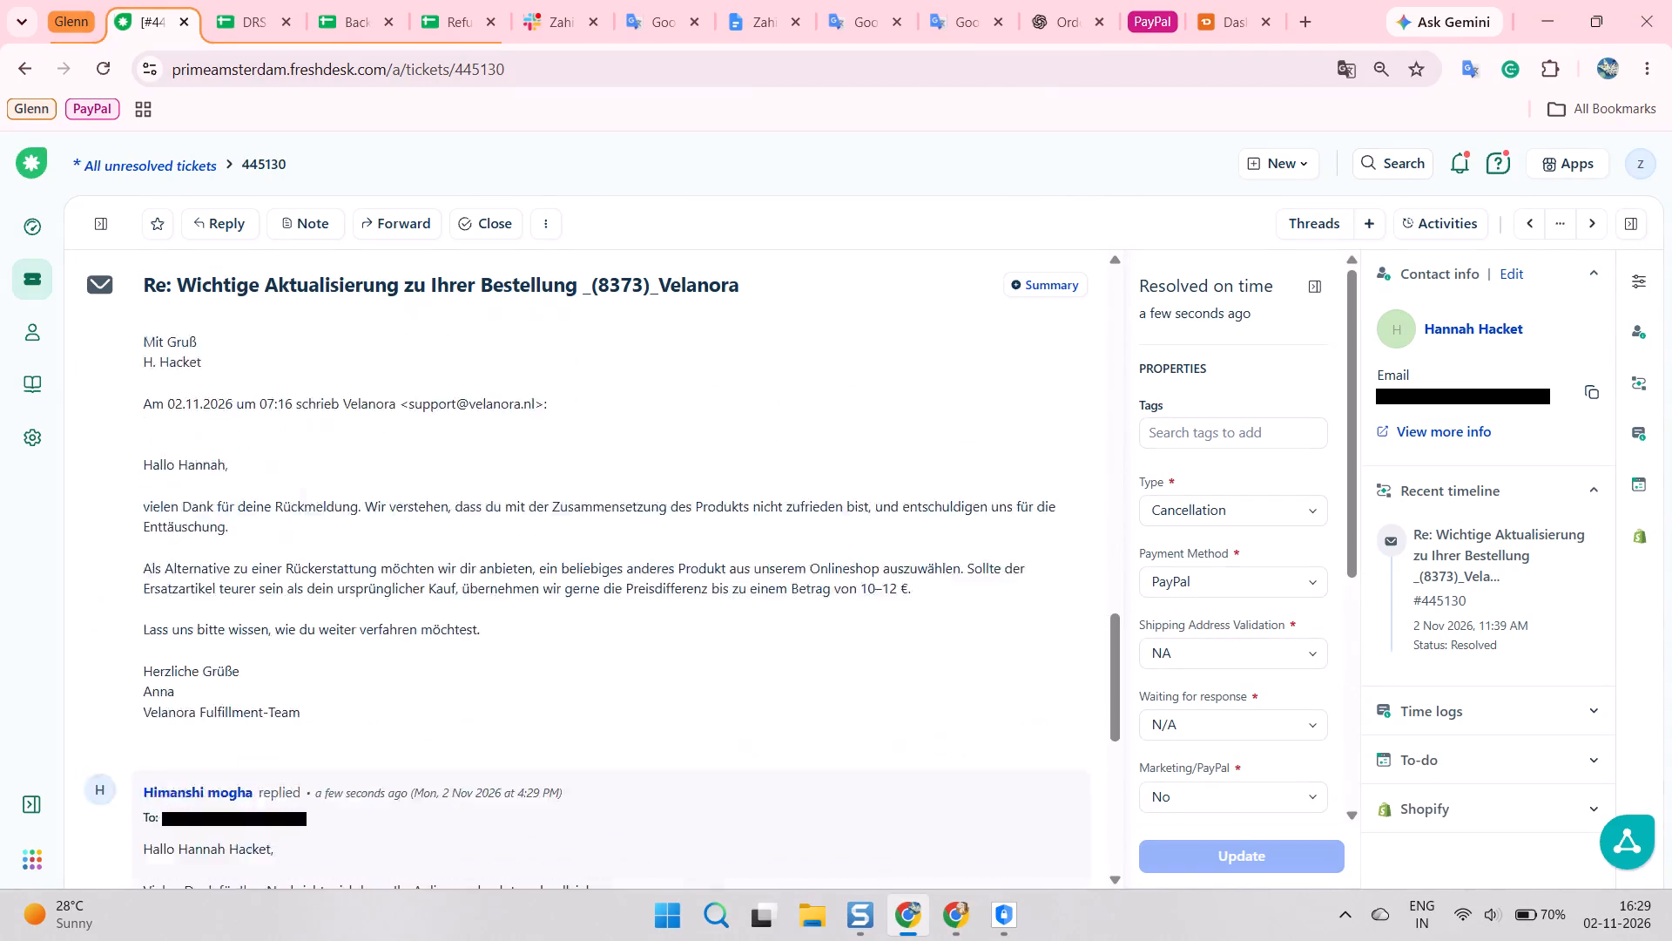
scroll(691, 478, "down", 6)
left_click(699, 478)
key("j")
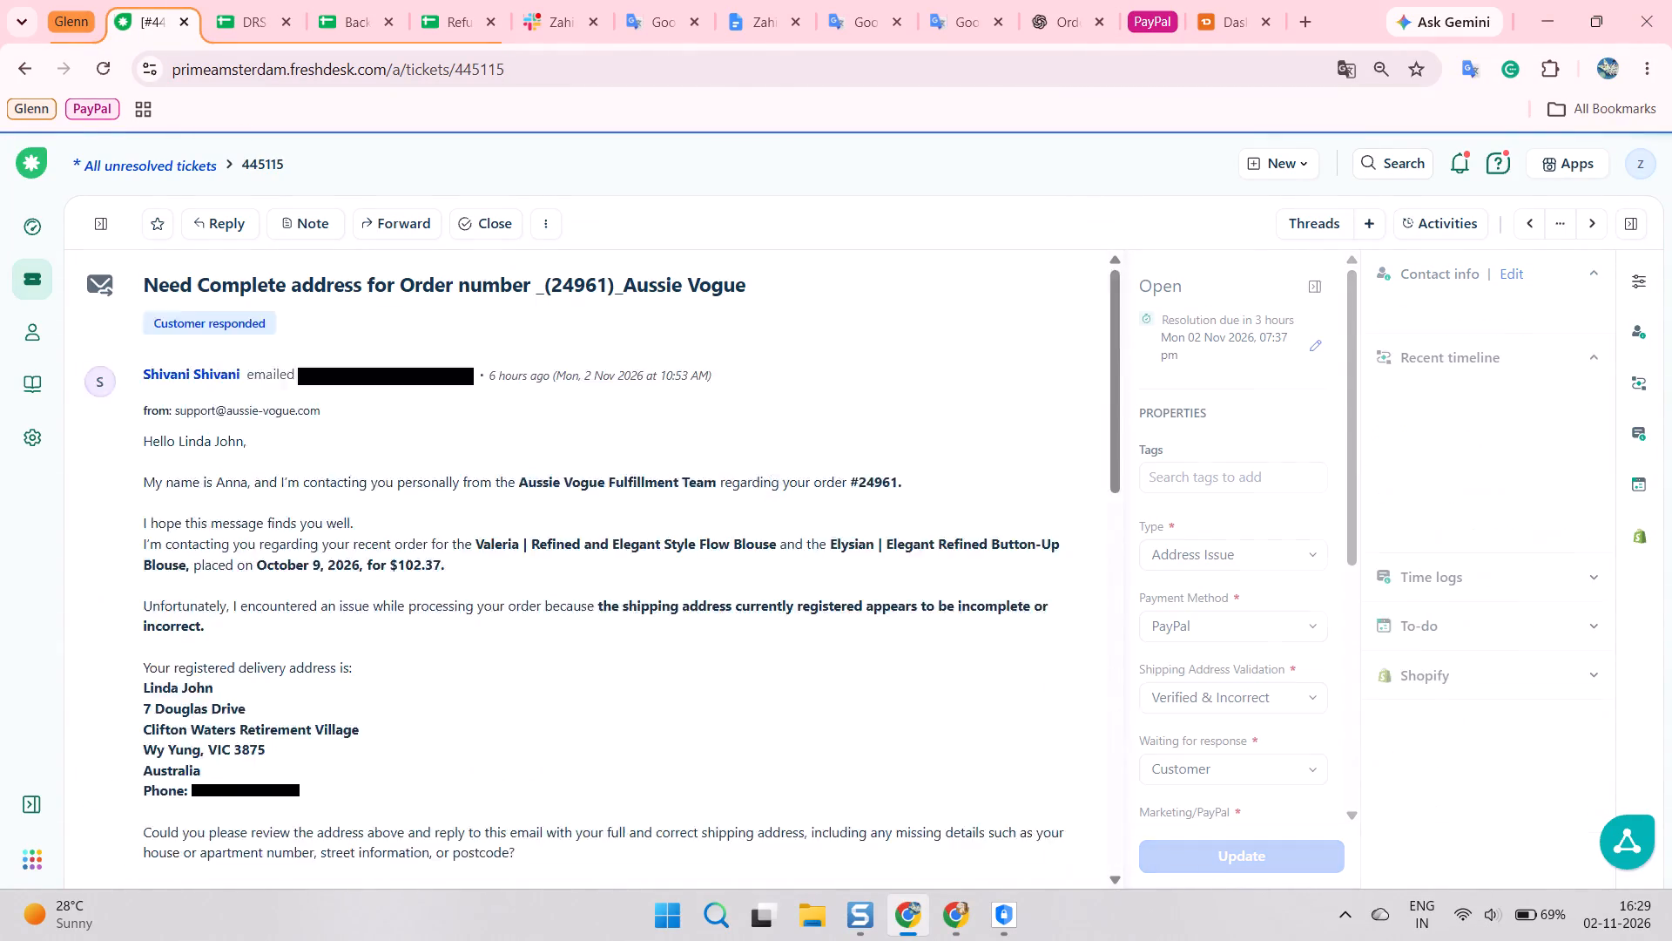
scroll(703, 458, "down", 12)
left_click(697, 447)
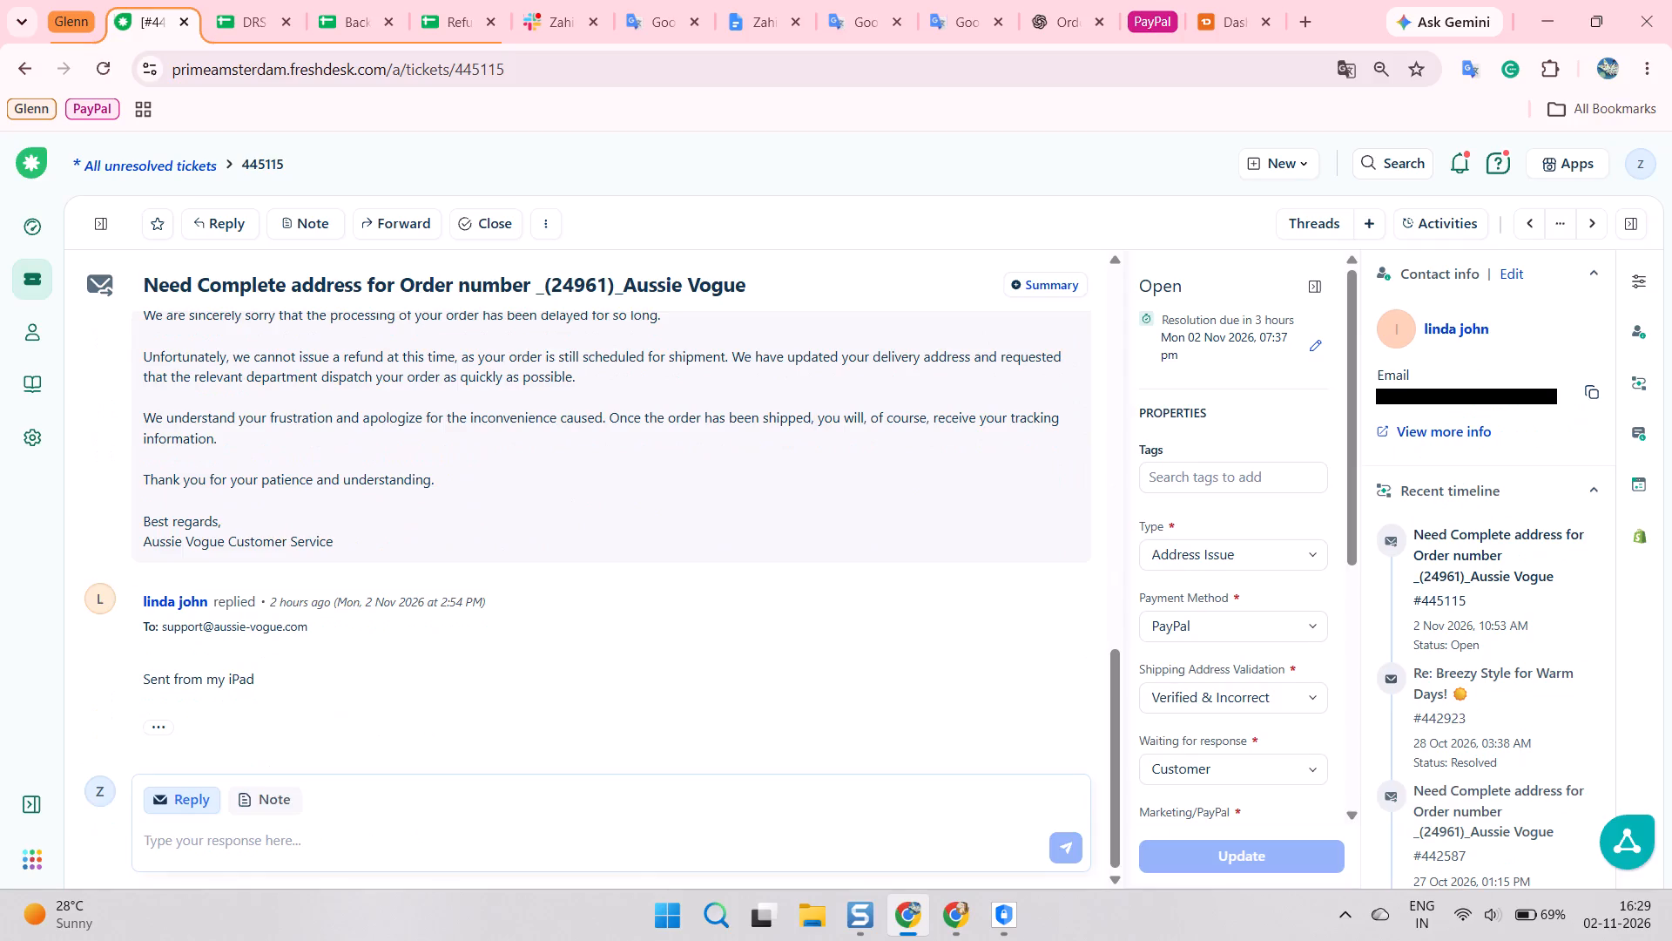
scroll(665, 459, "up", 2)
scroll(671, 473, "down", 2)
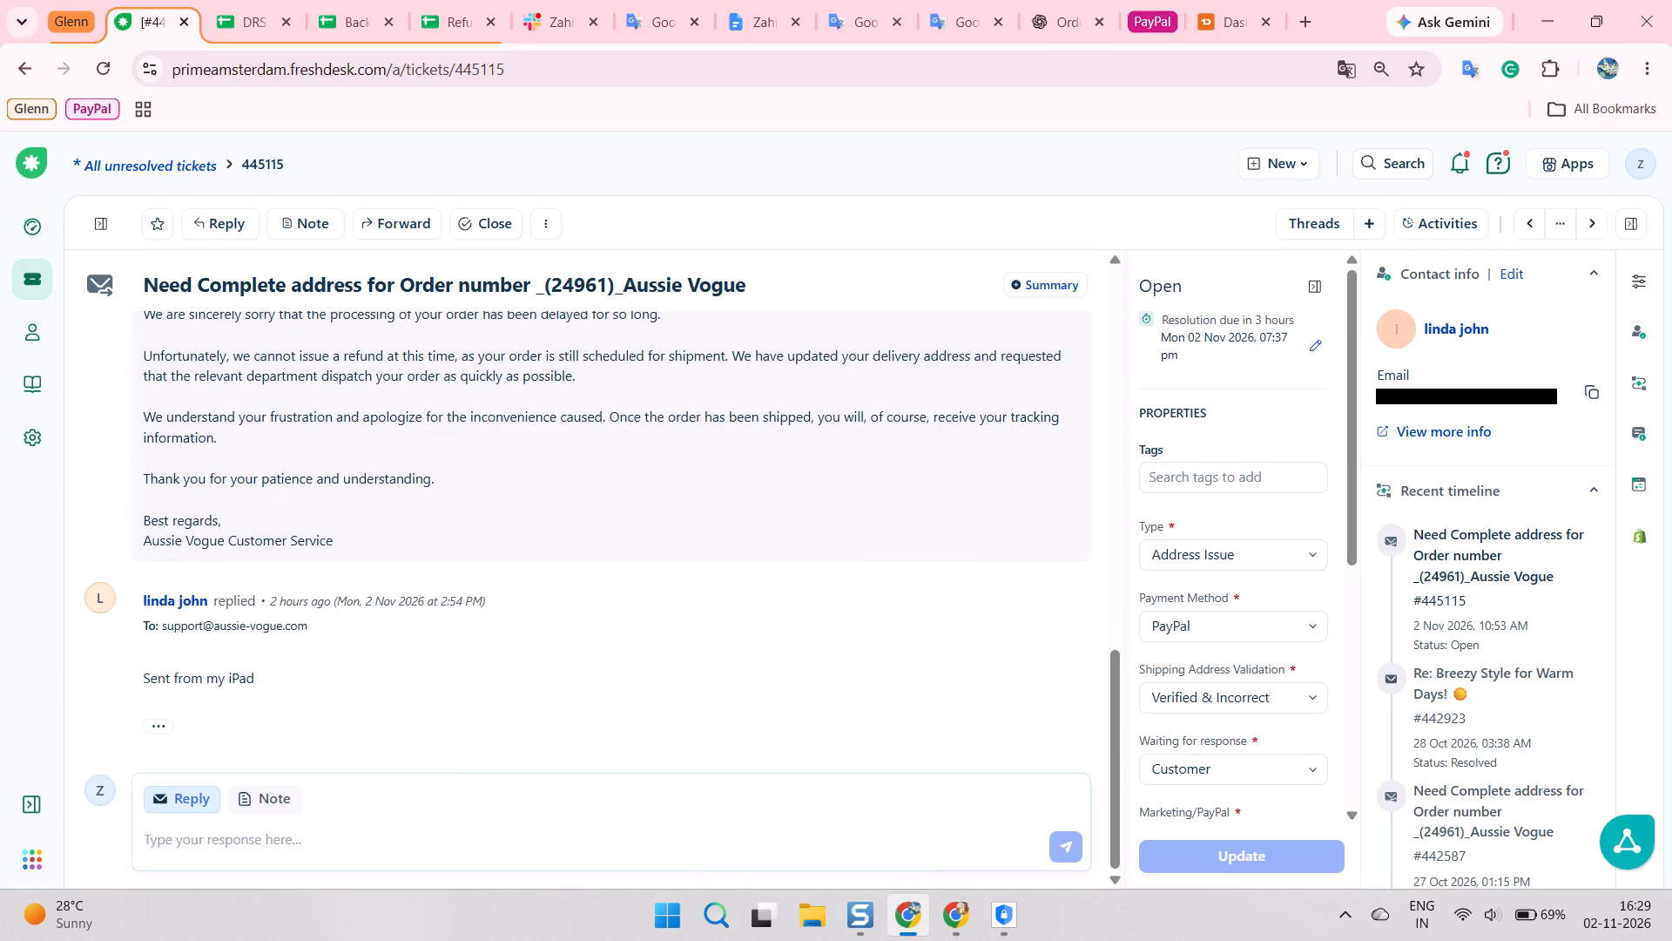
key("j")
scroll(667, 461, "down", 9)
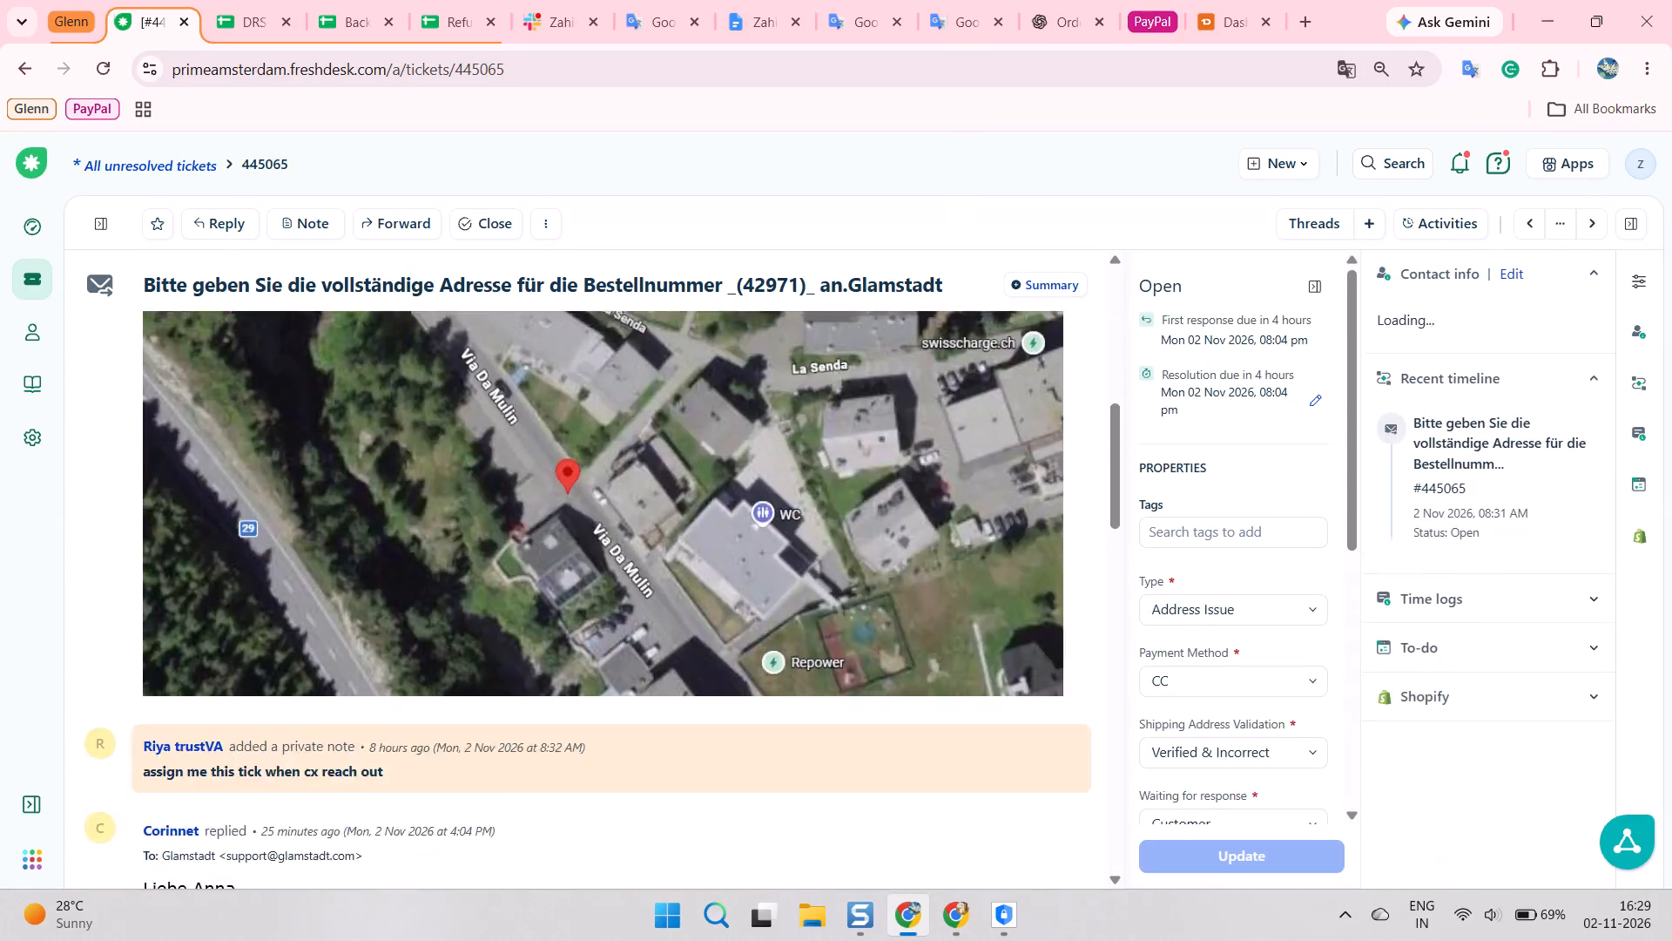
scroll(711, 475, "down", 4)
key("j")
scroll(711, 481, "down", 5)
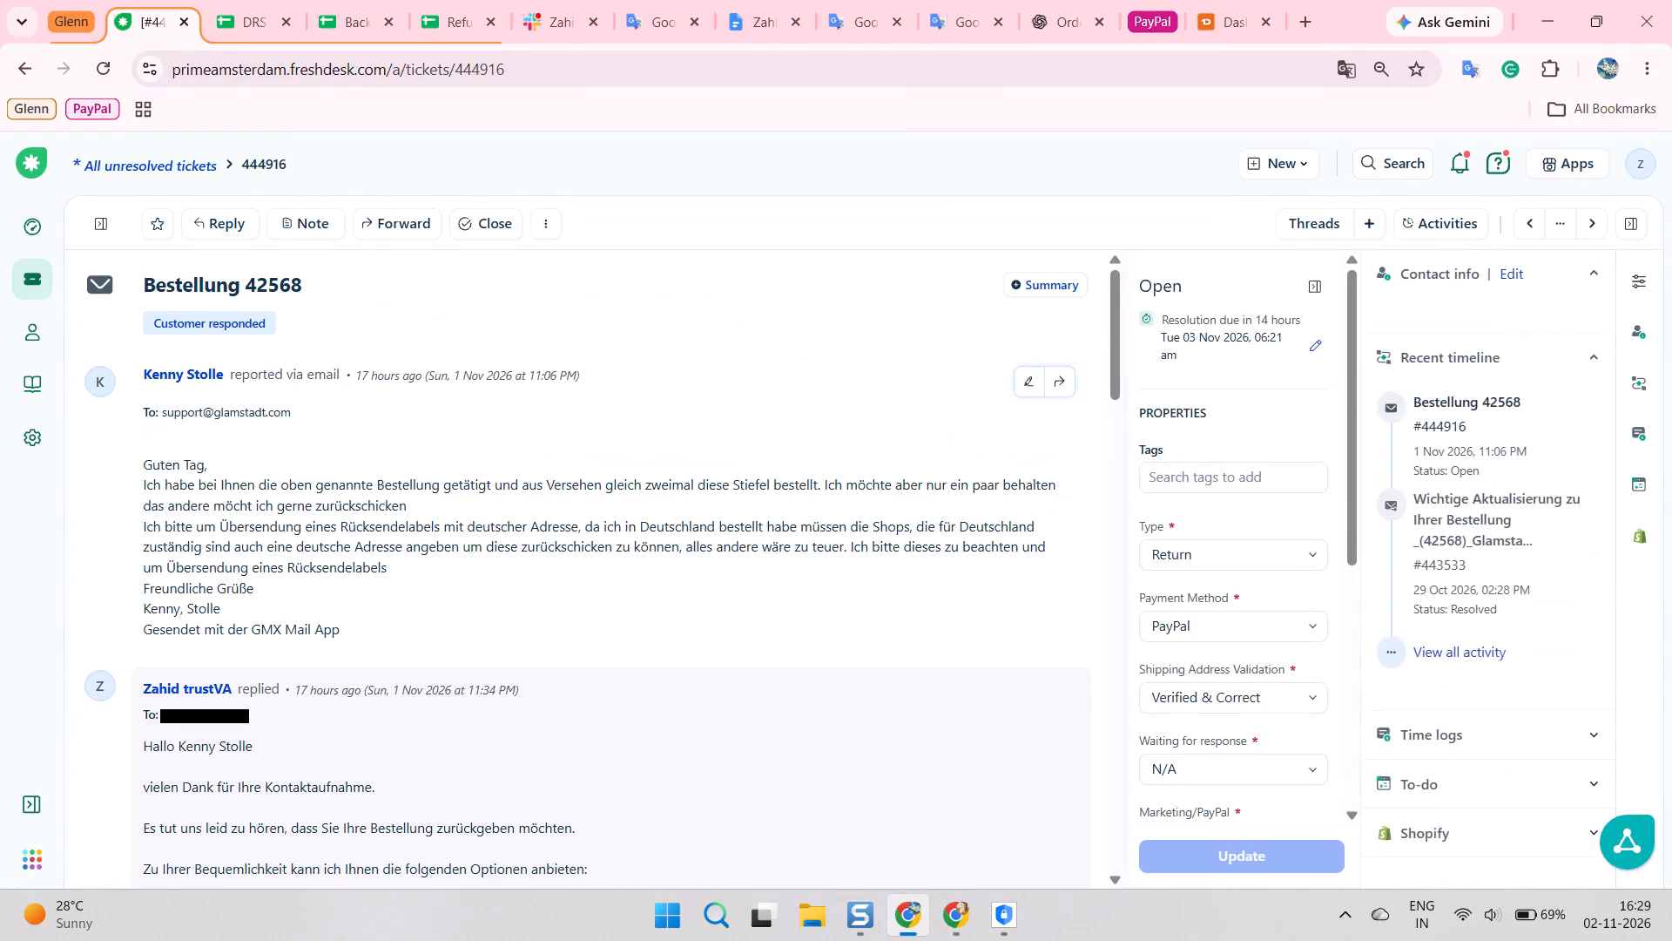
scroll(711, 477, "down", 11)
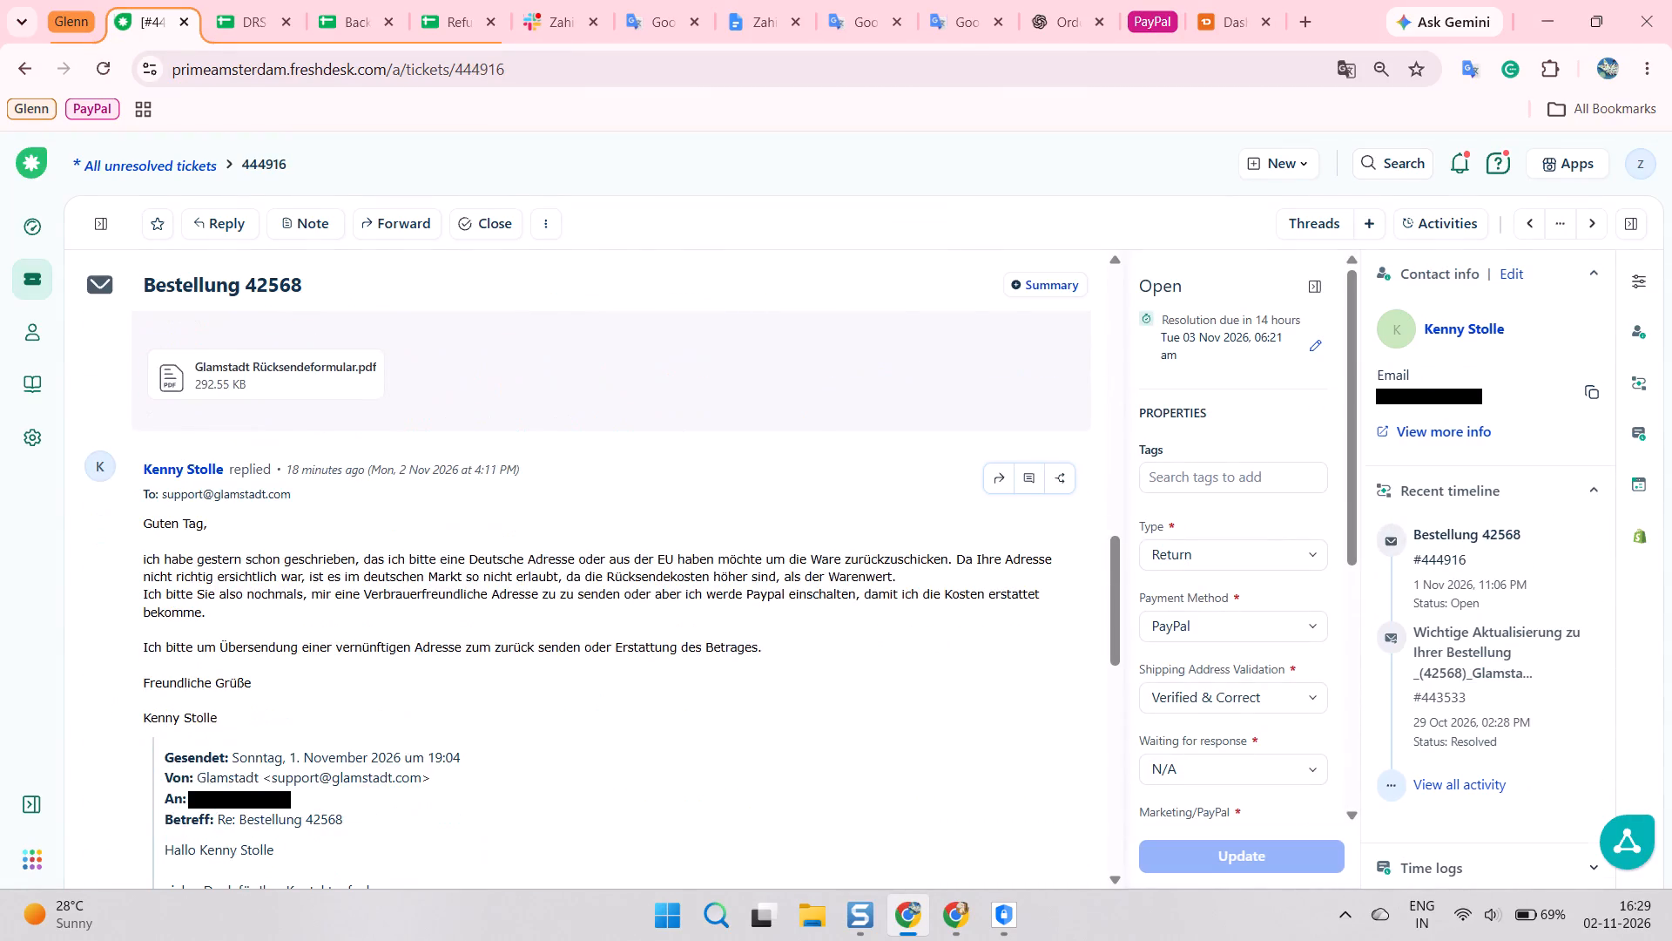
scroll(1151, 523, "down", 6)
scroll(722, 537, "down", 11)
scroll(699, 513, "up", 2)
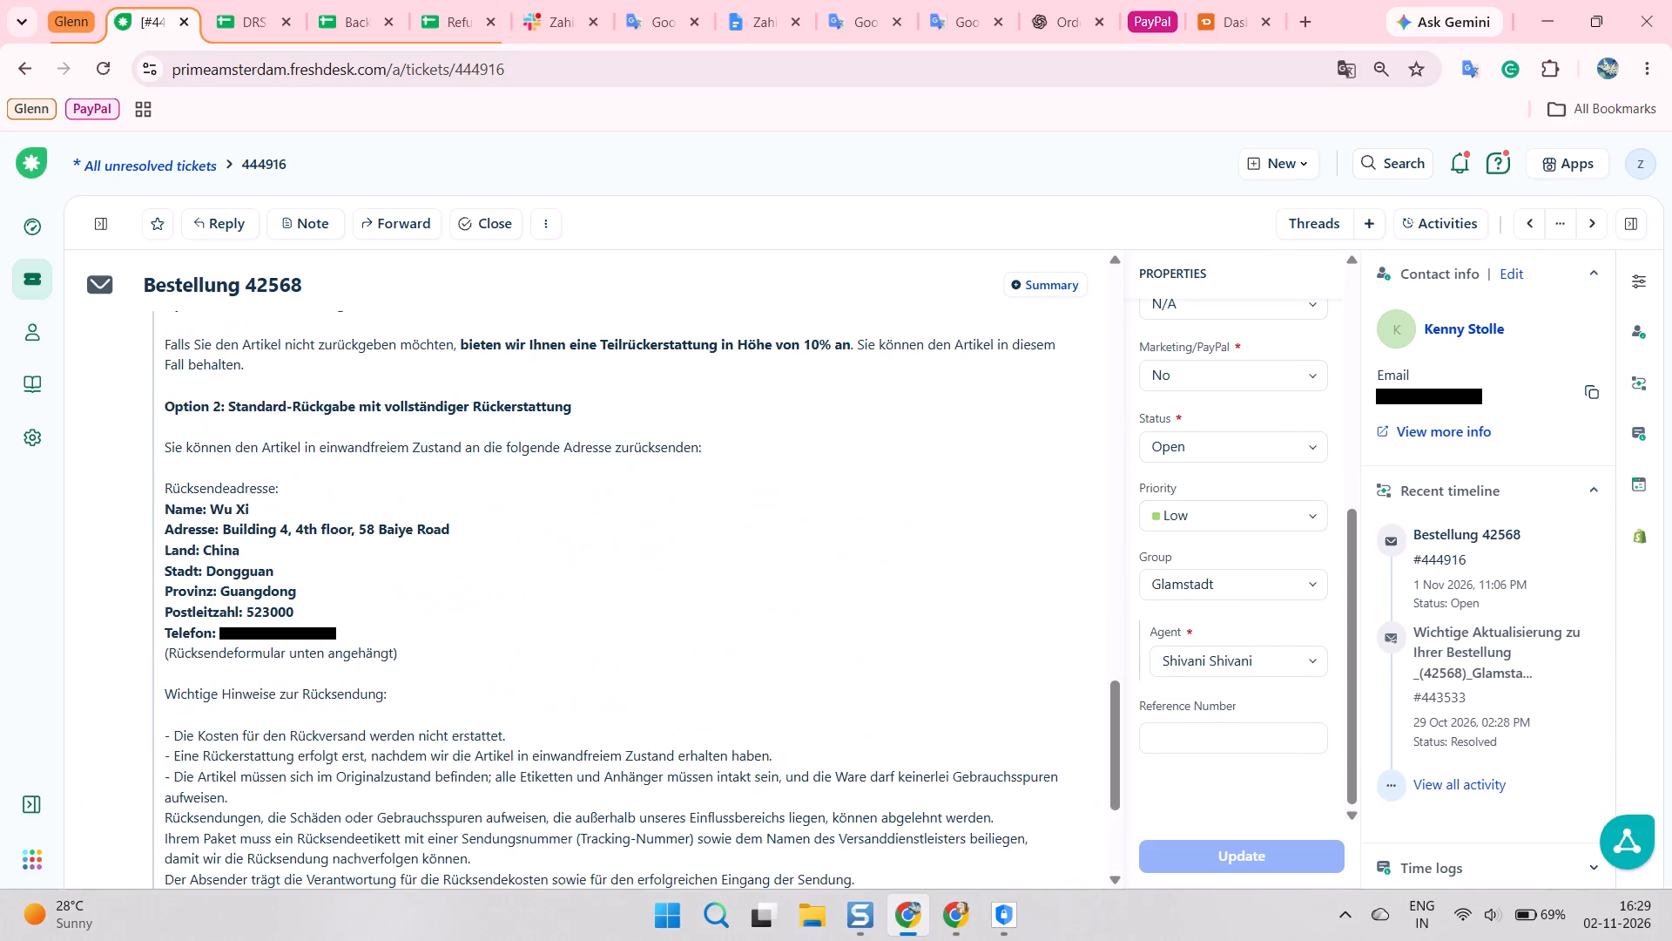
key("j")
scroll(739, 483, "down", 14)
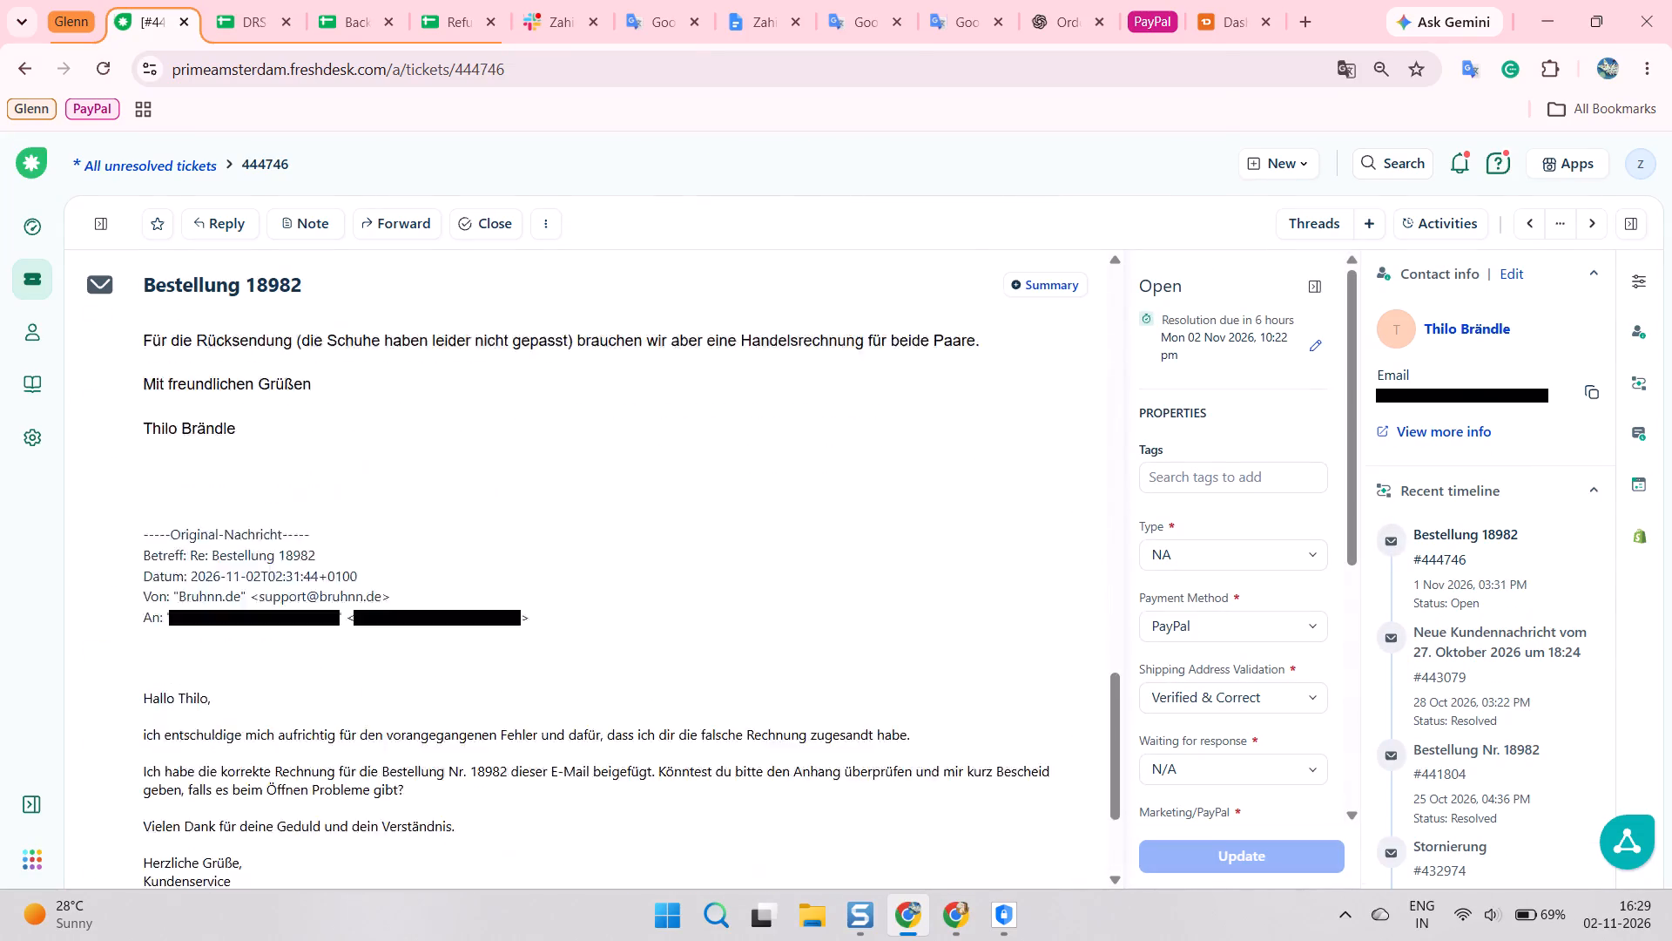
scroll(782, 491, "down", 3)
scroll(1140, 505, "down", 9)
scroll(793, 527, "up", 3)
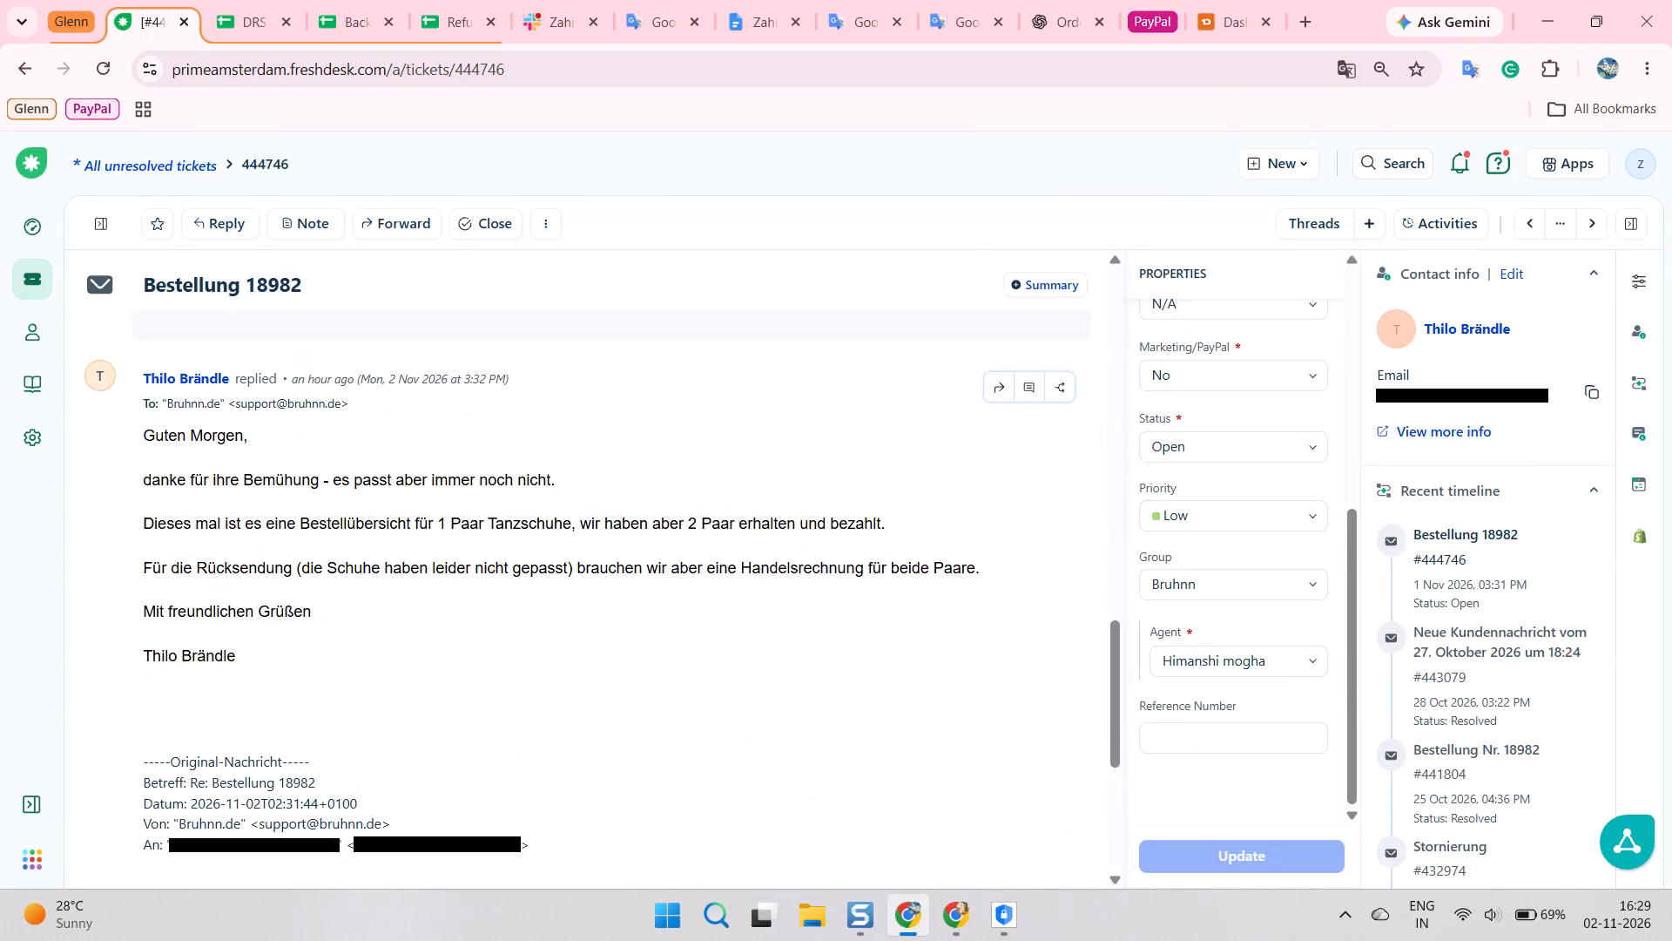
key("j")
scroll(750, 491, "down", 5)
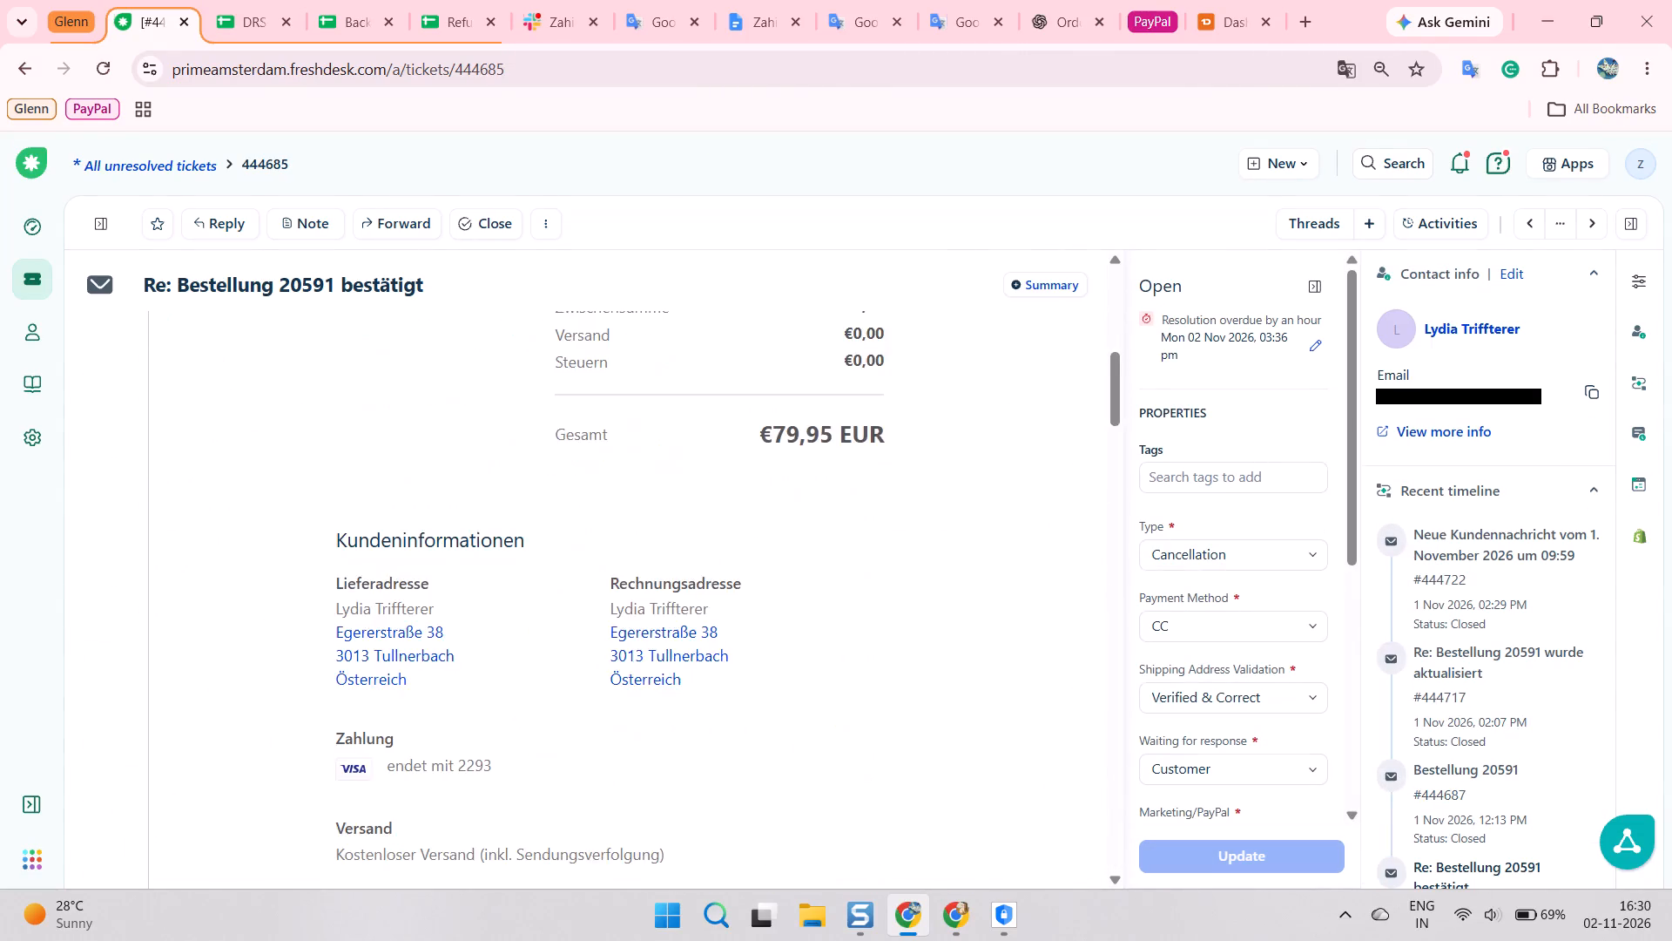
scroll(758, 483, "down", 15)
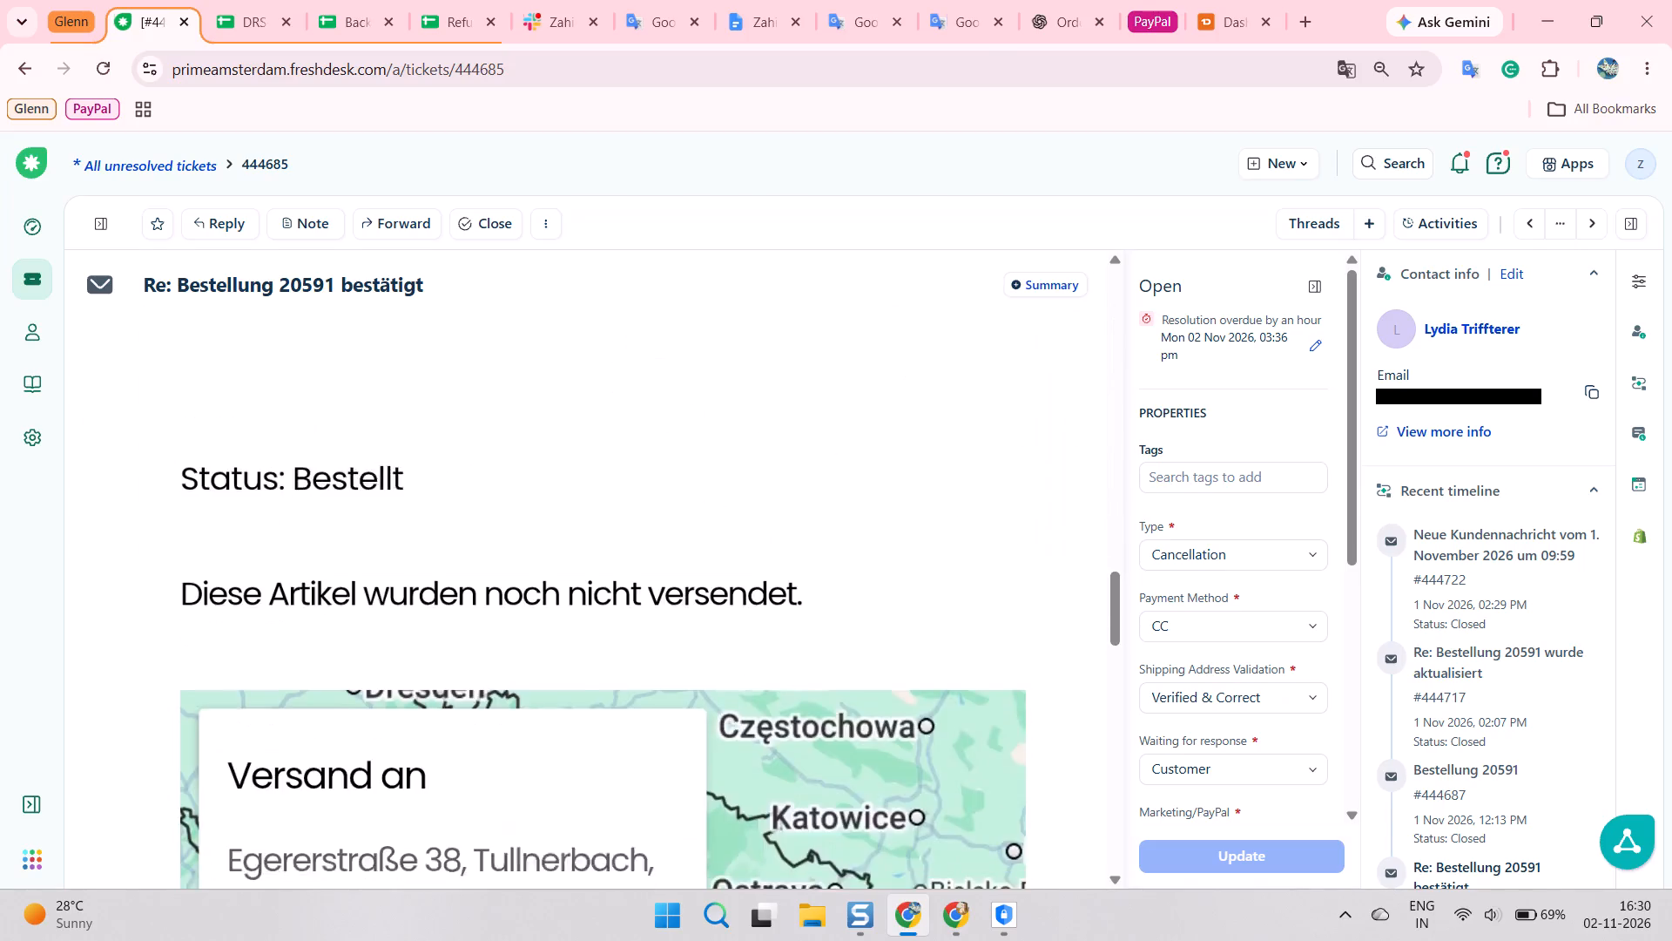
scroll(767, 477, "down", 15)
scroll(765, 477, "up", 2)
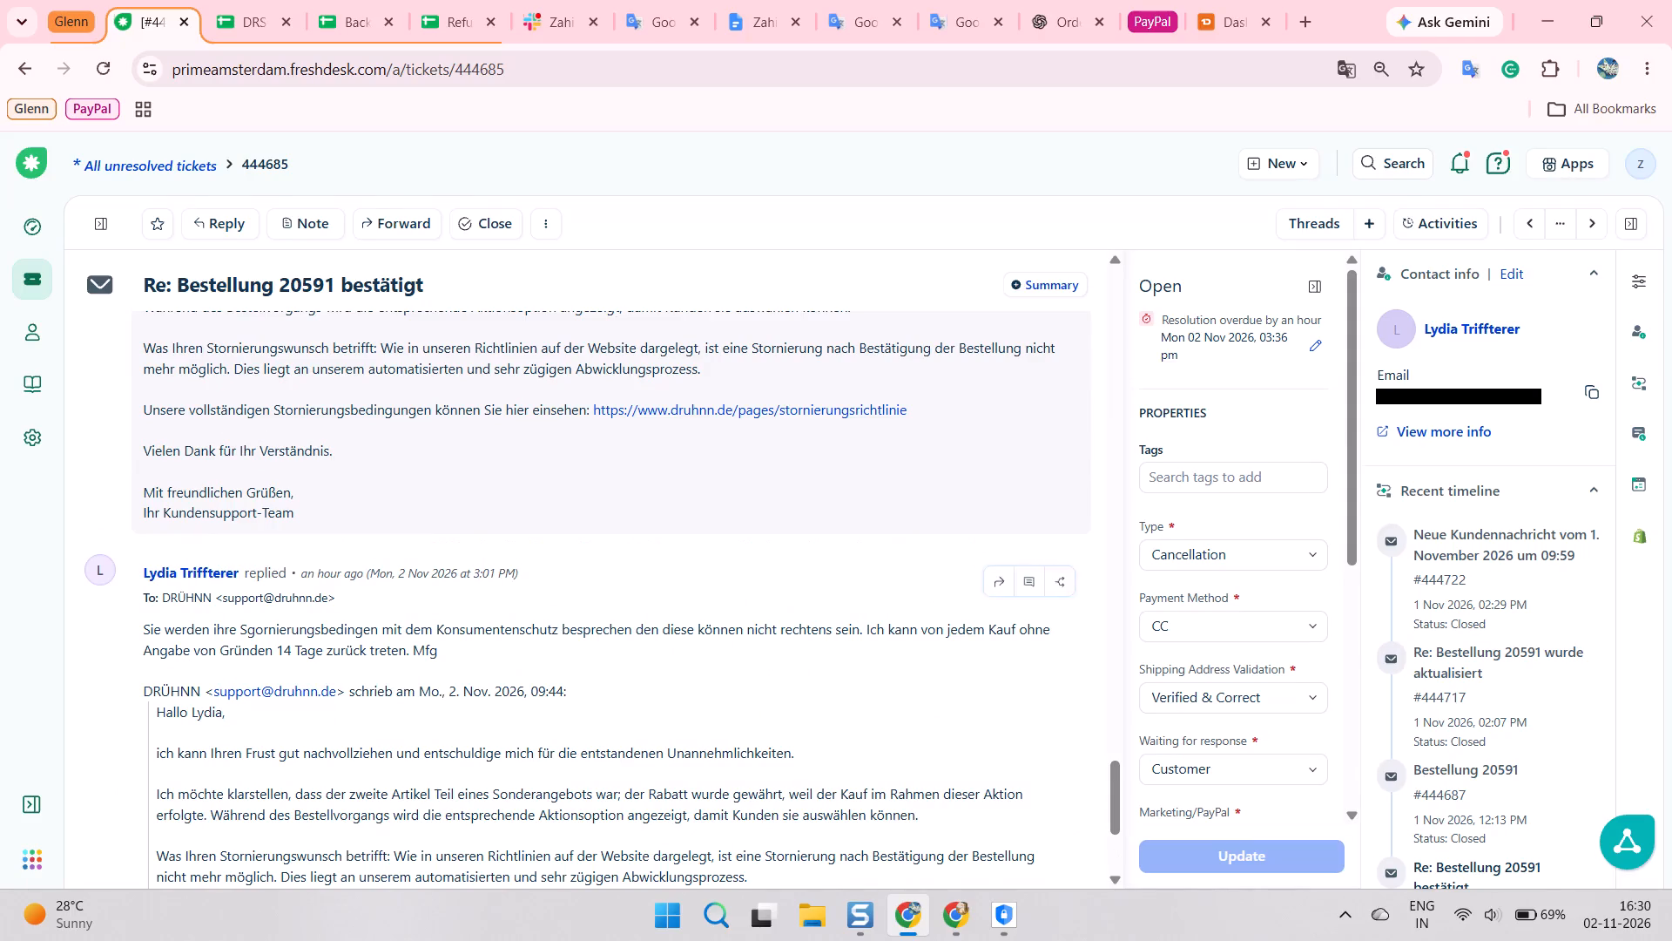
Open the unresolved tickets from the dashboard and open ticket 445246, "Siehe Anhang".
left_click(37, 237)
scroll(133, 259, "up", 3)
left_click(88, 299)
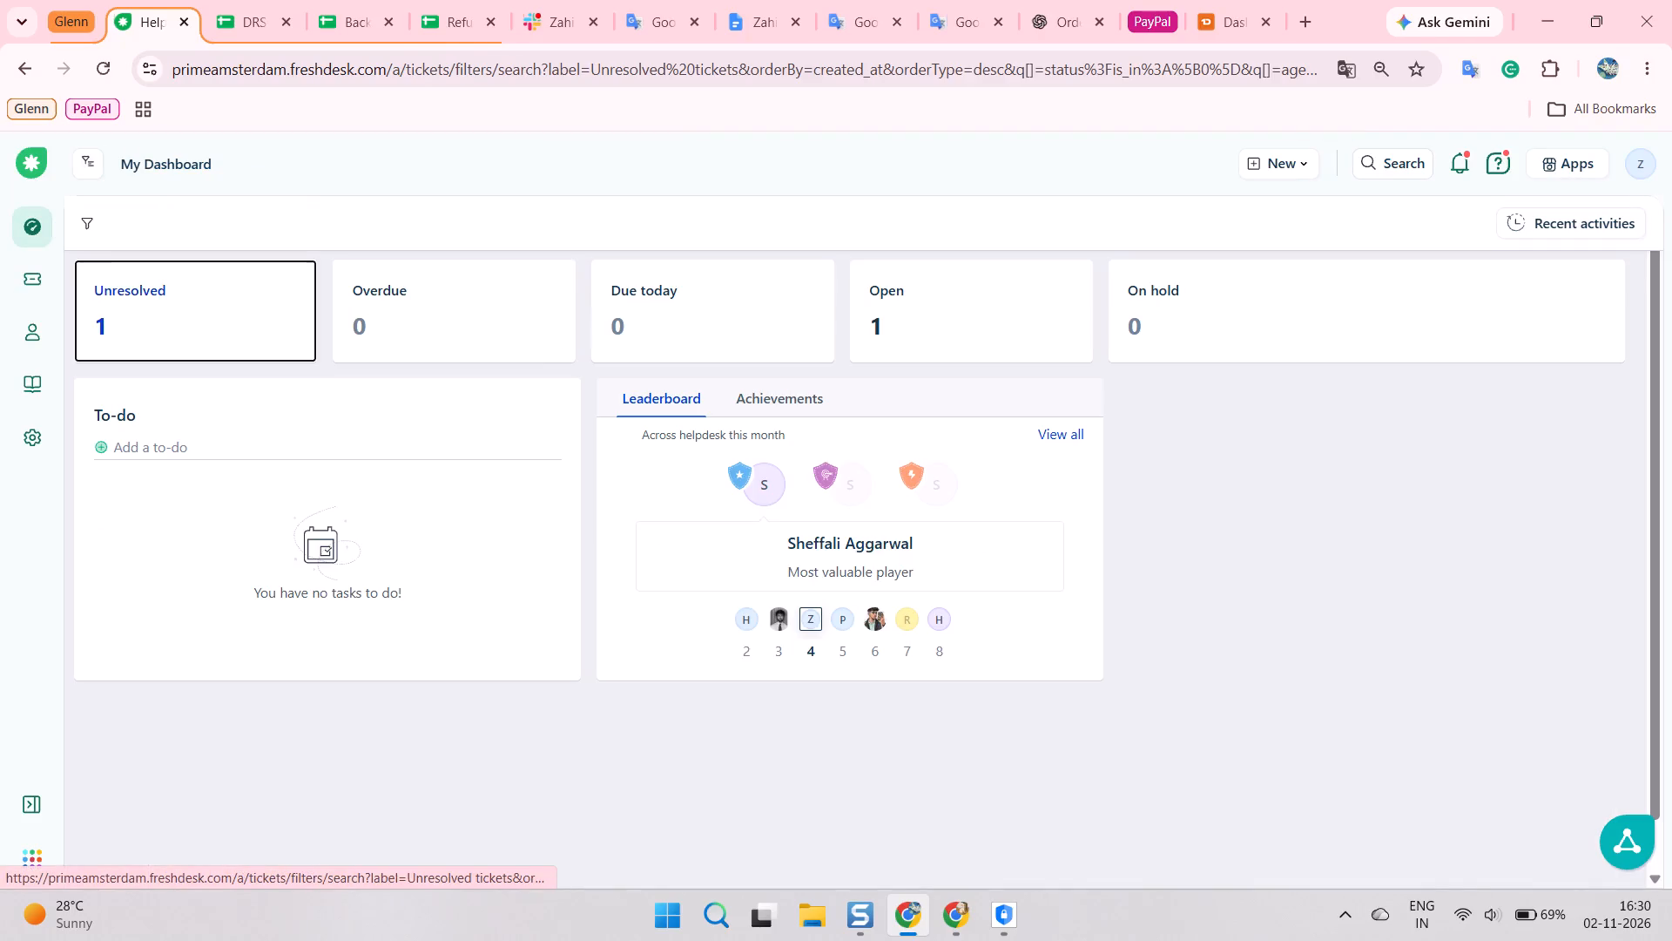
scroll(375, 406, "up", 2)
left_click(502, 313)
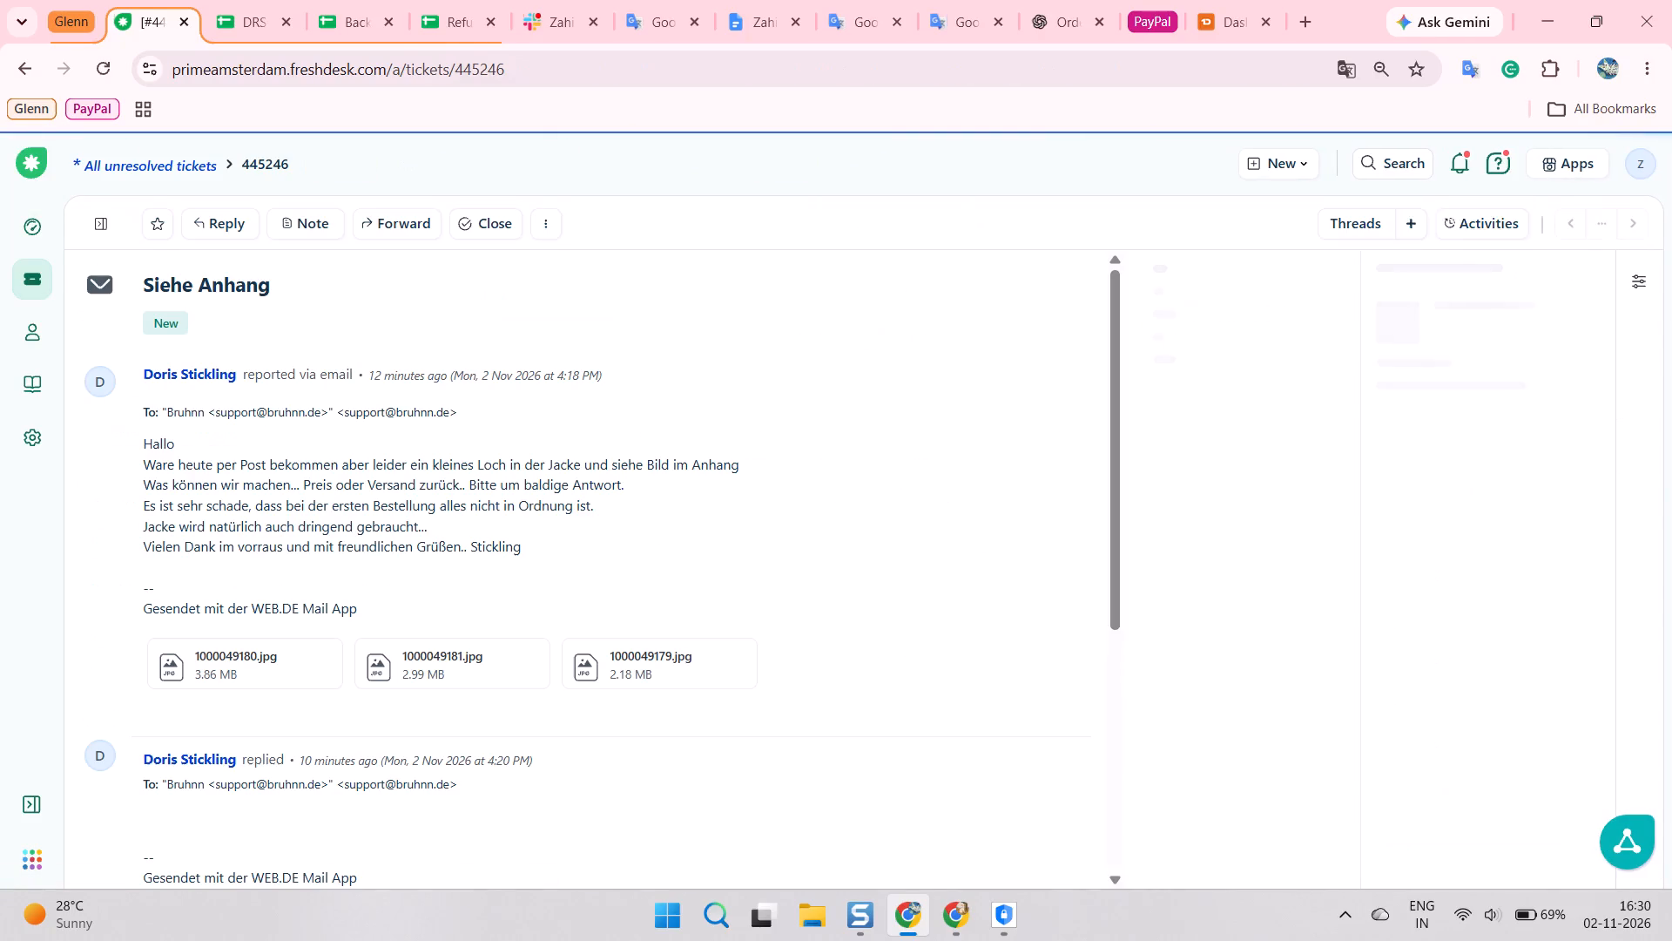
Read both customer messages in ticket 445246 about the jacket received with a hole.
scroll(627, 459, "up", 2)
scroll(704, 466, "down", 12)
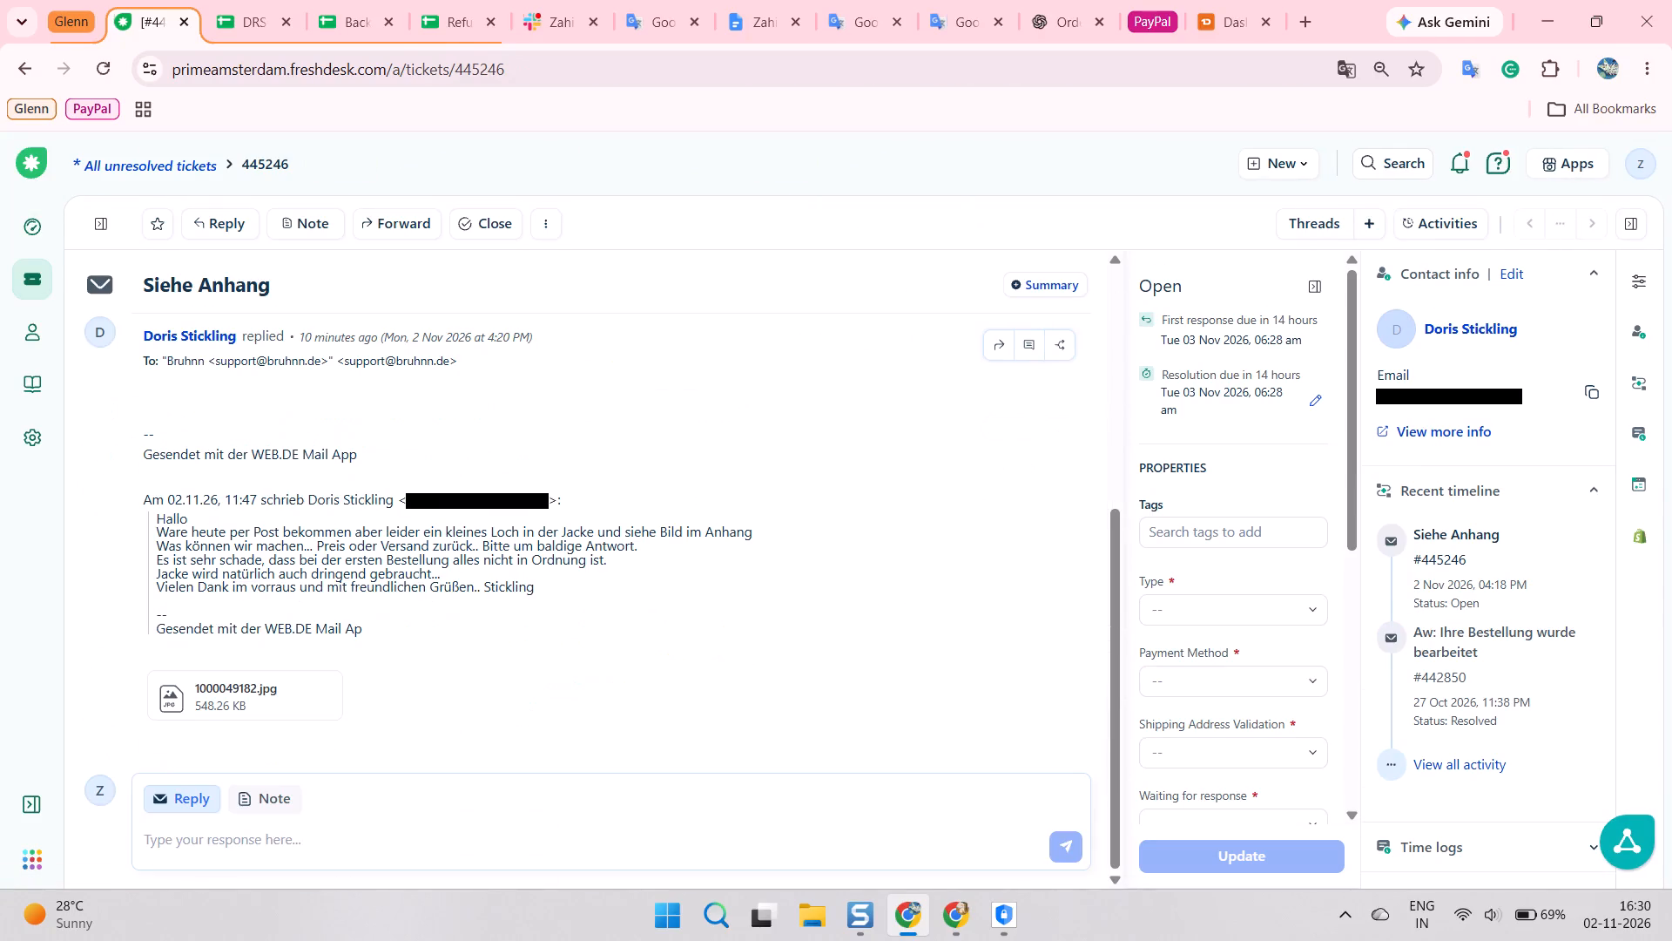
scroll(671, 457, "up", 3)
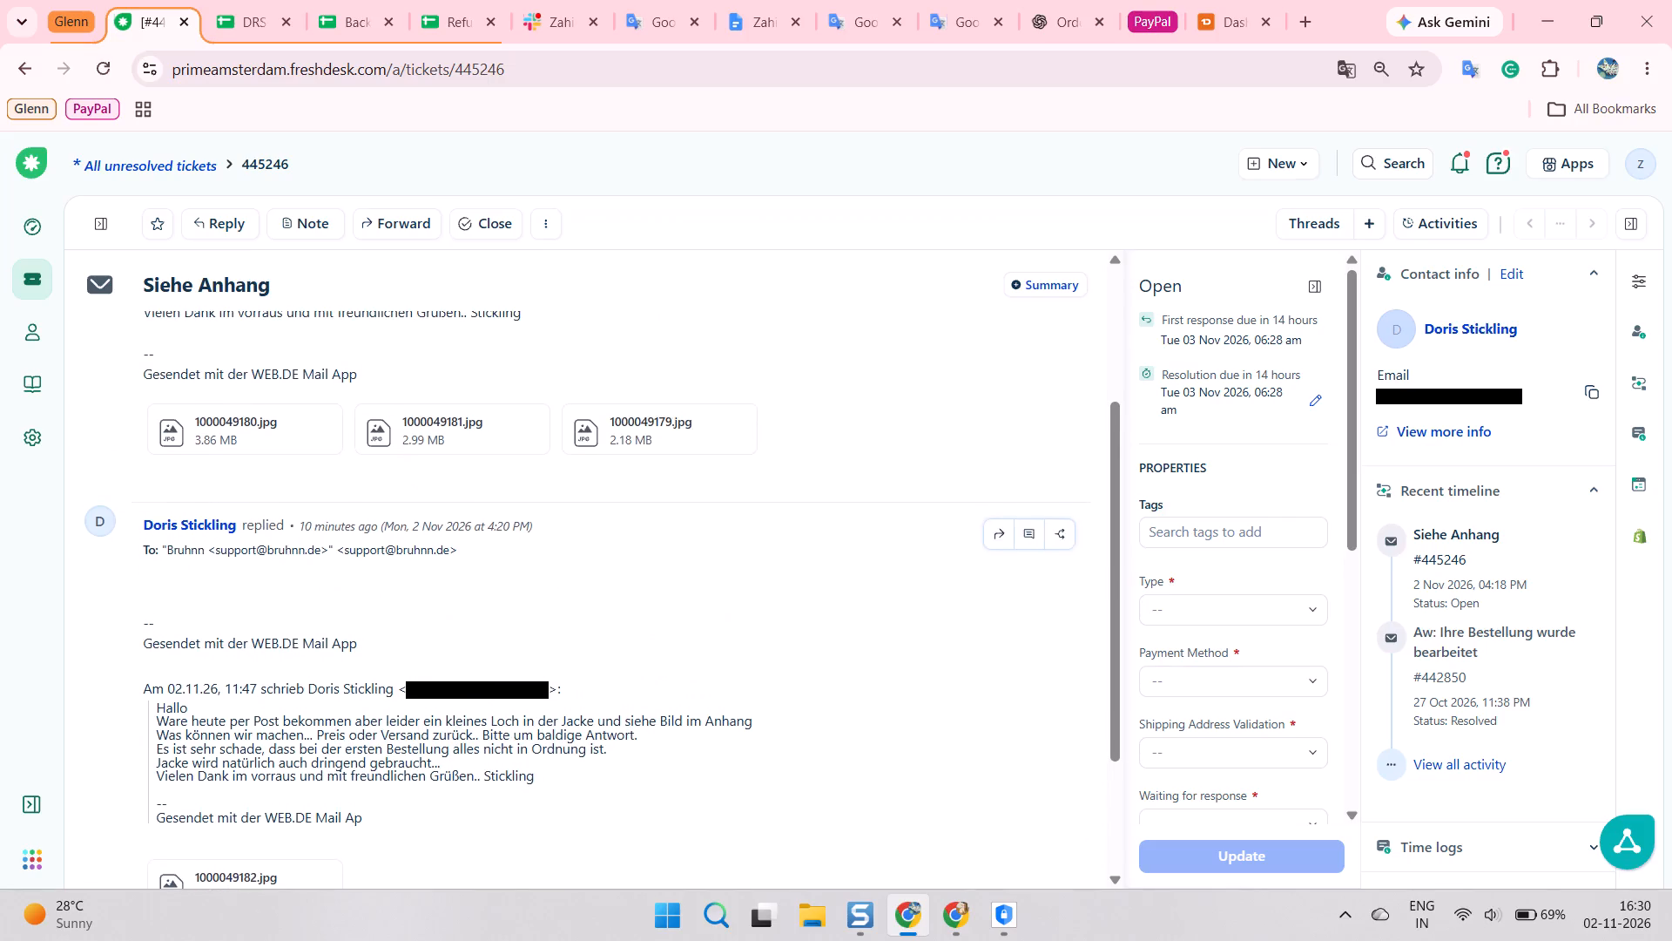
scroll(489, 458, "up", 1)
left_click(648, 430)
scroll(631, 424, "up", 2)
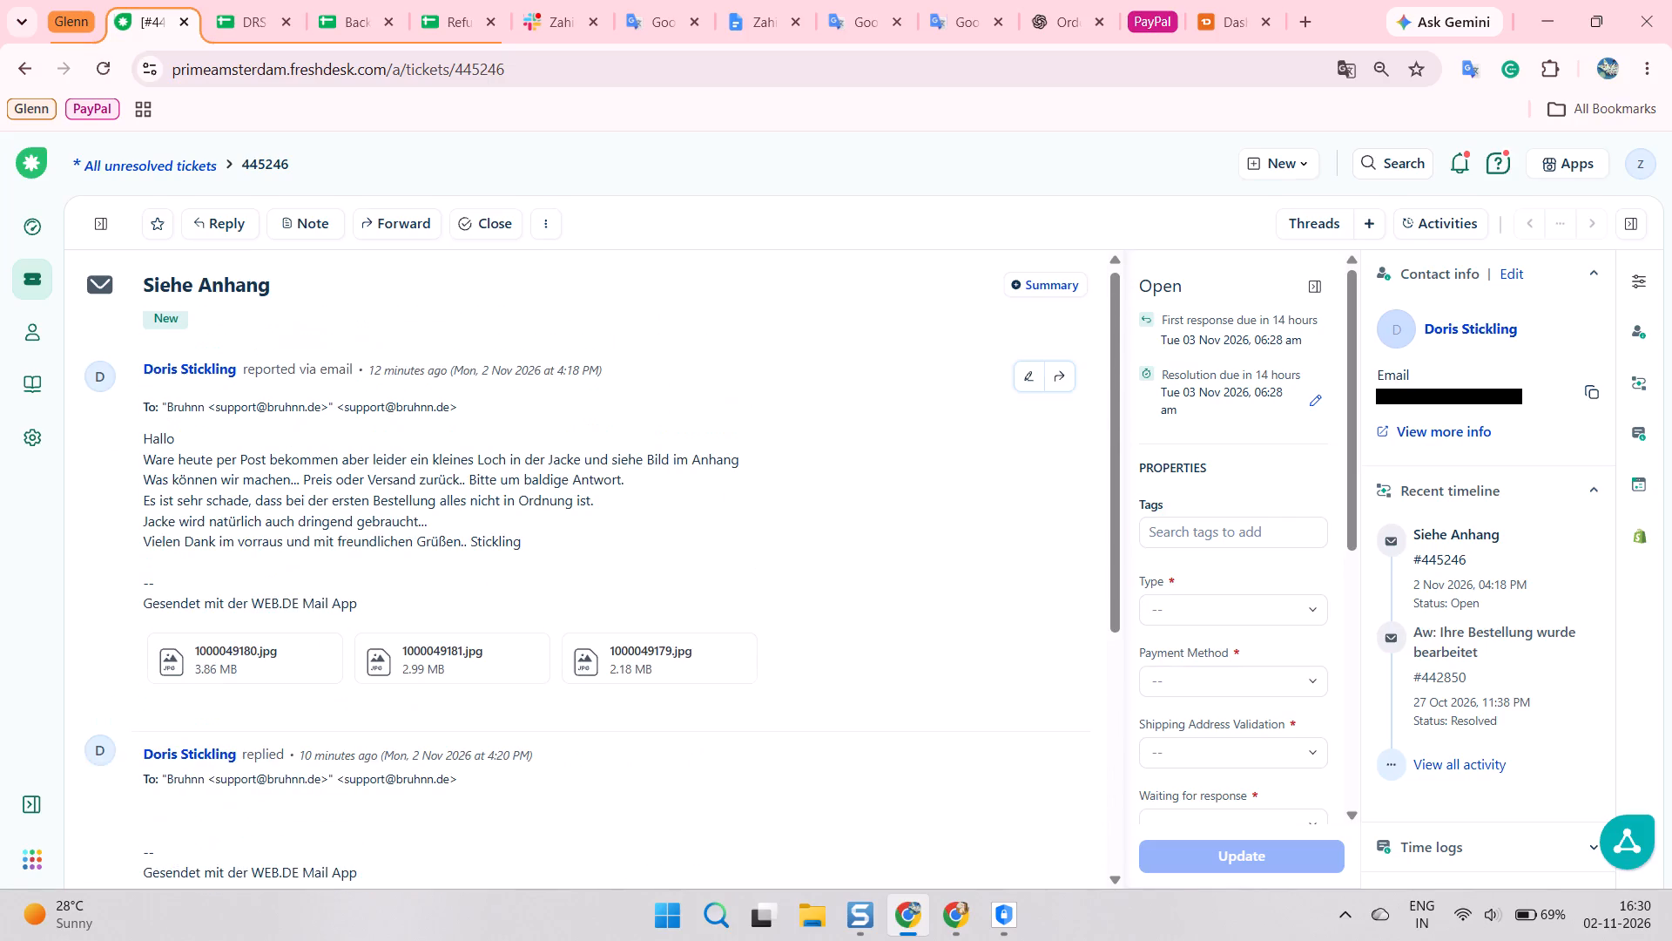
scroll(632, 424, "up", 3)
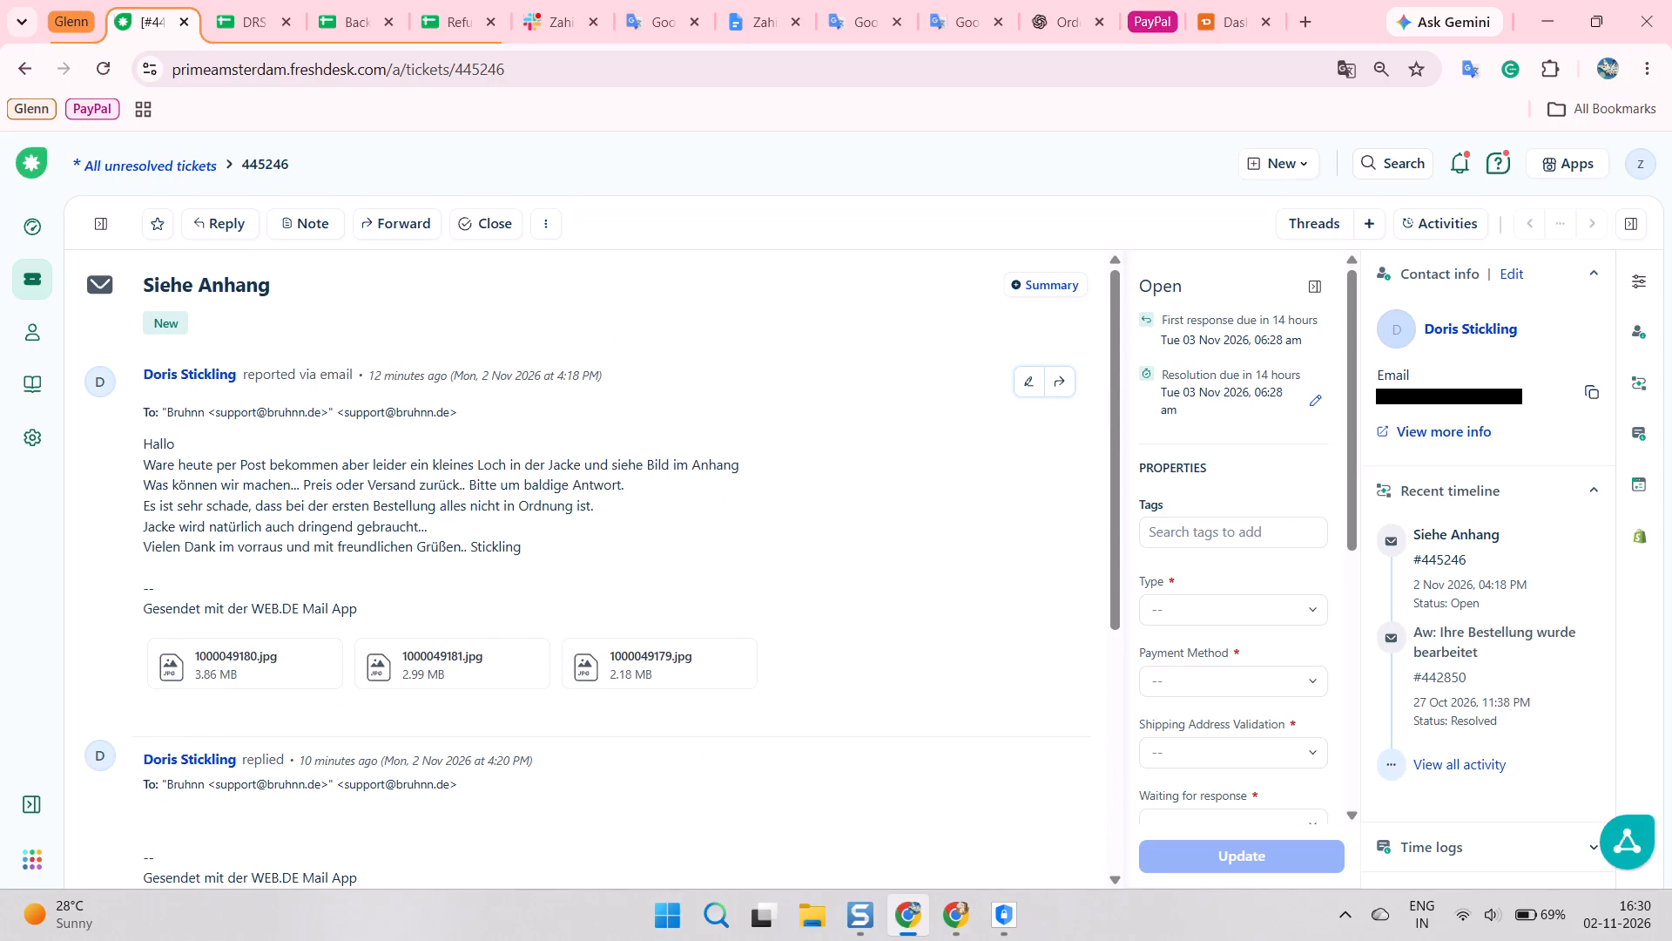
View the three photos attached to the first message, 1000049180.jpg, 1000049181.jpg and 1000049179.jpg, and close the preview.
left_click(165, 666)
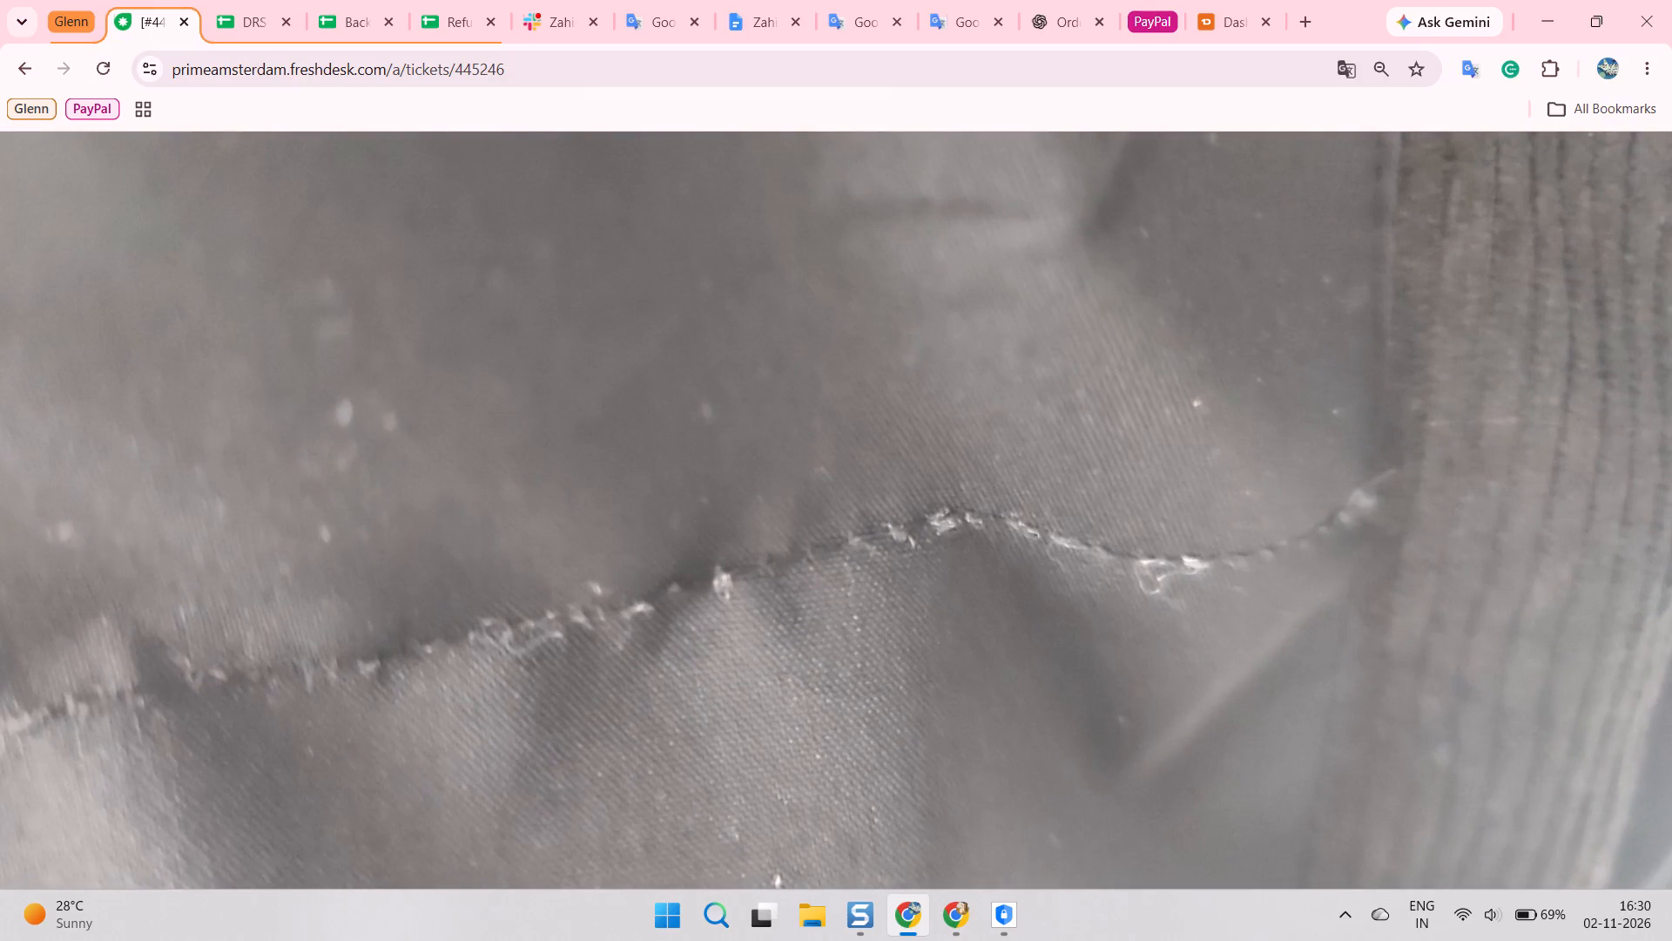
left_click(884, 846)
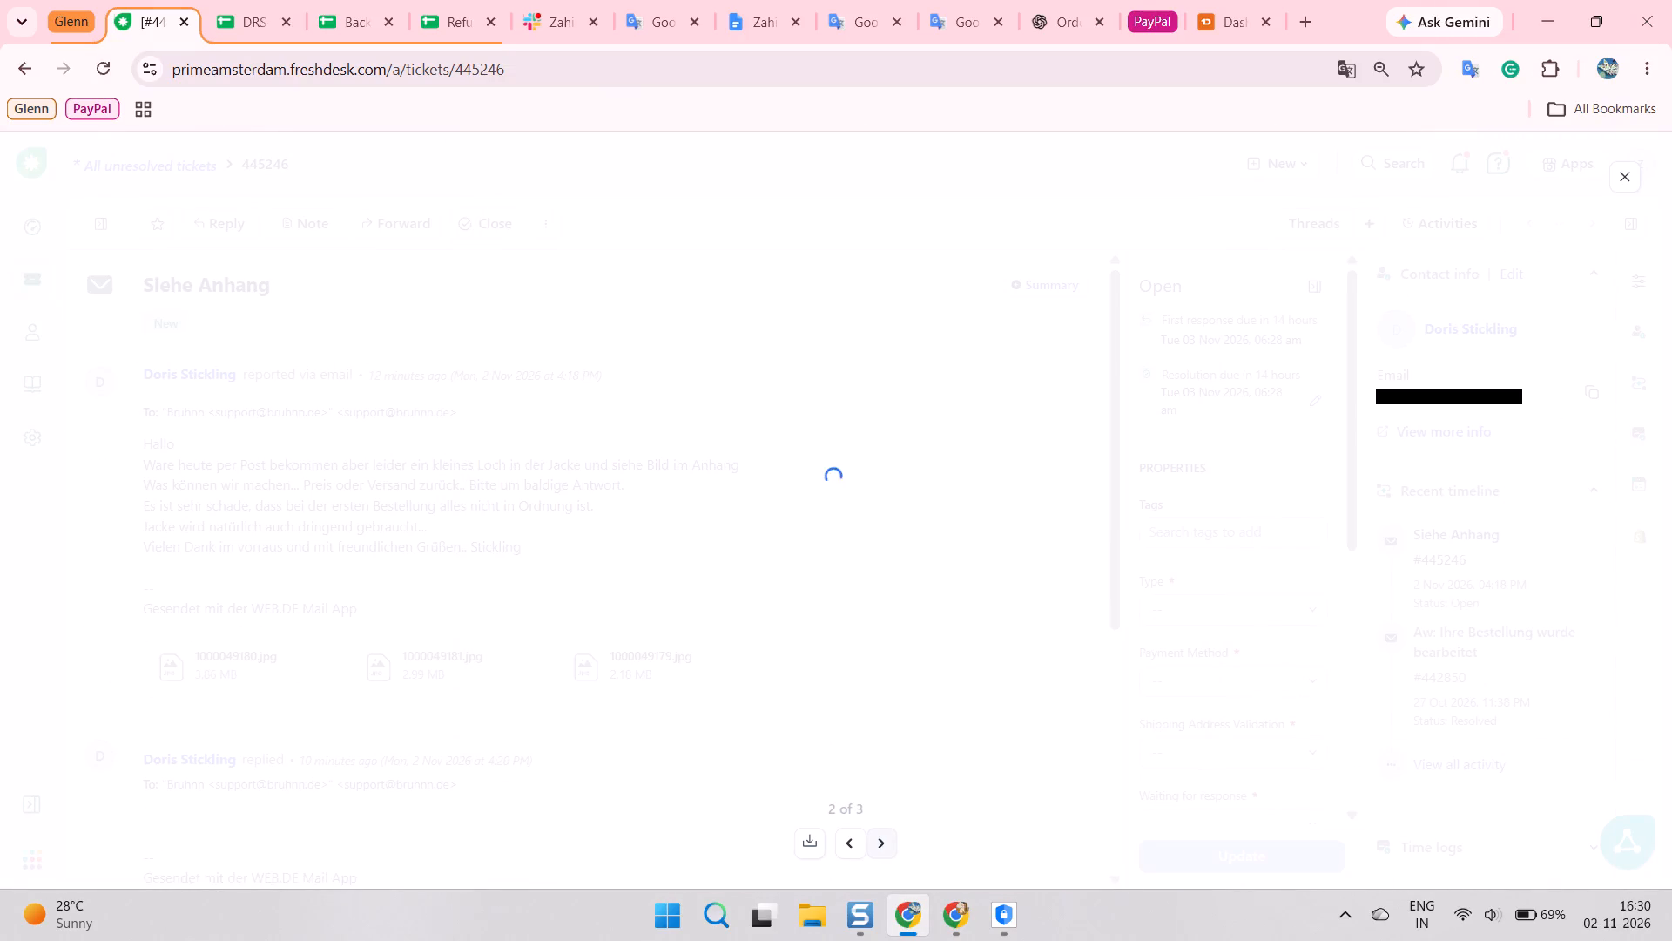
left_click(884, 846)
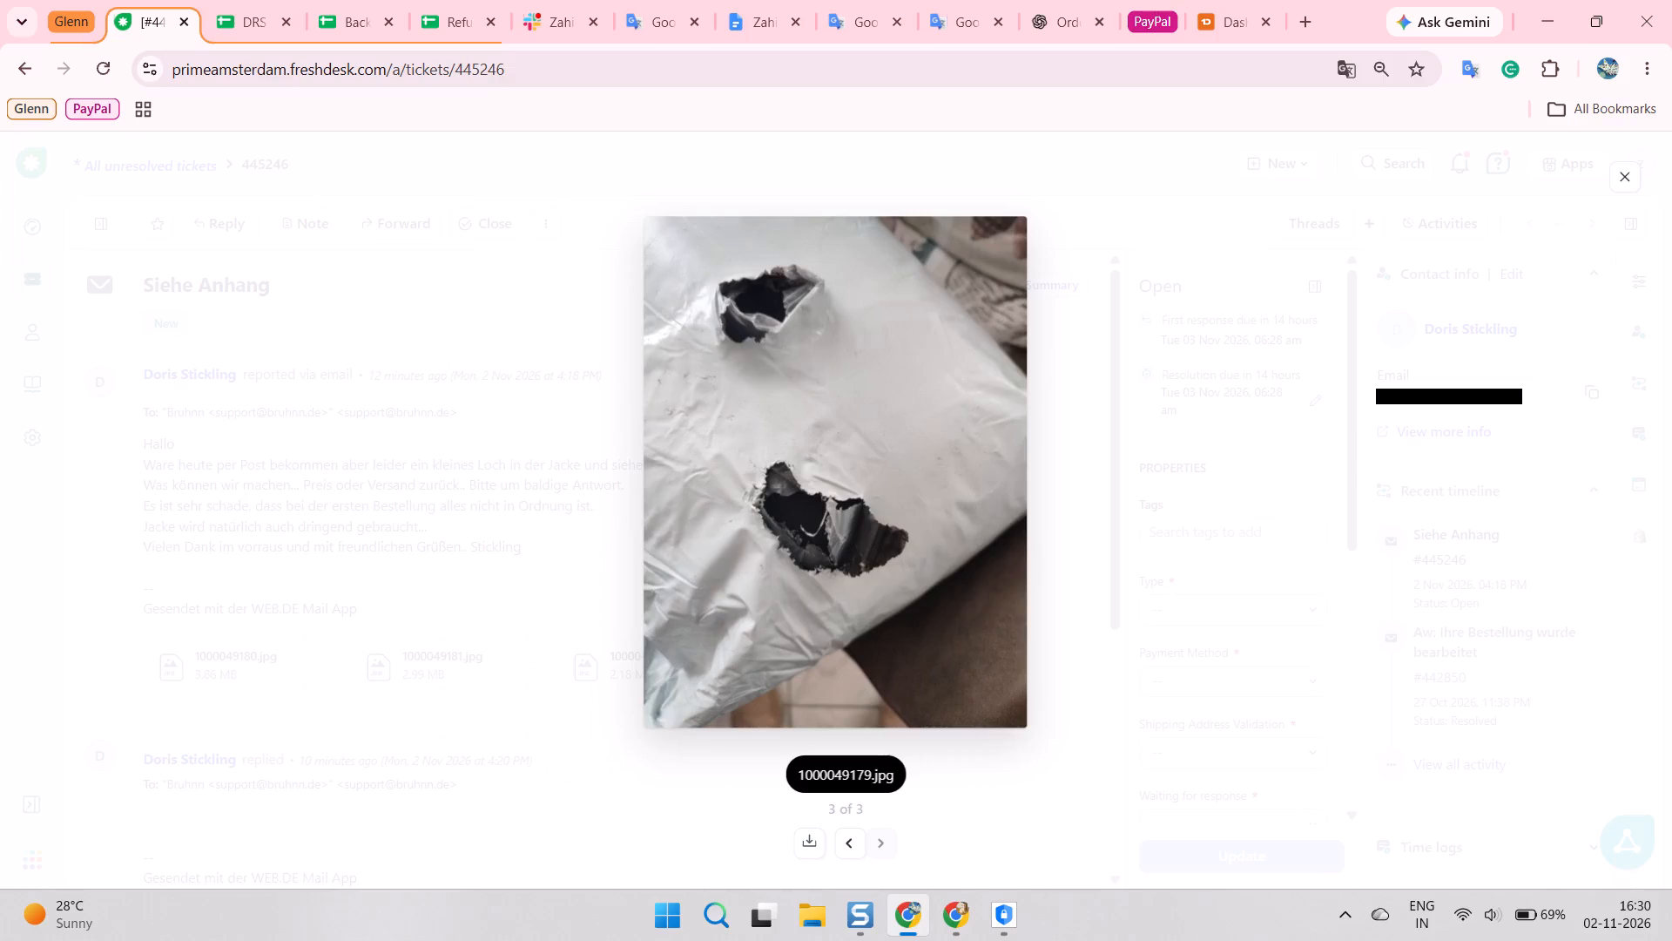
left_click(848, 847)
left_click(848, 847)
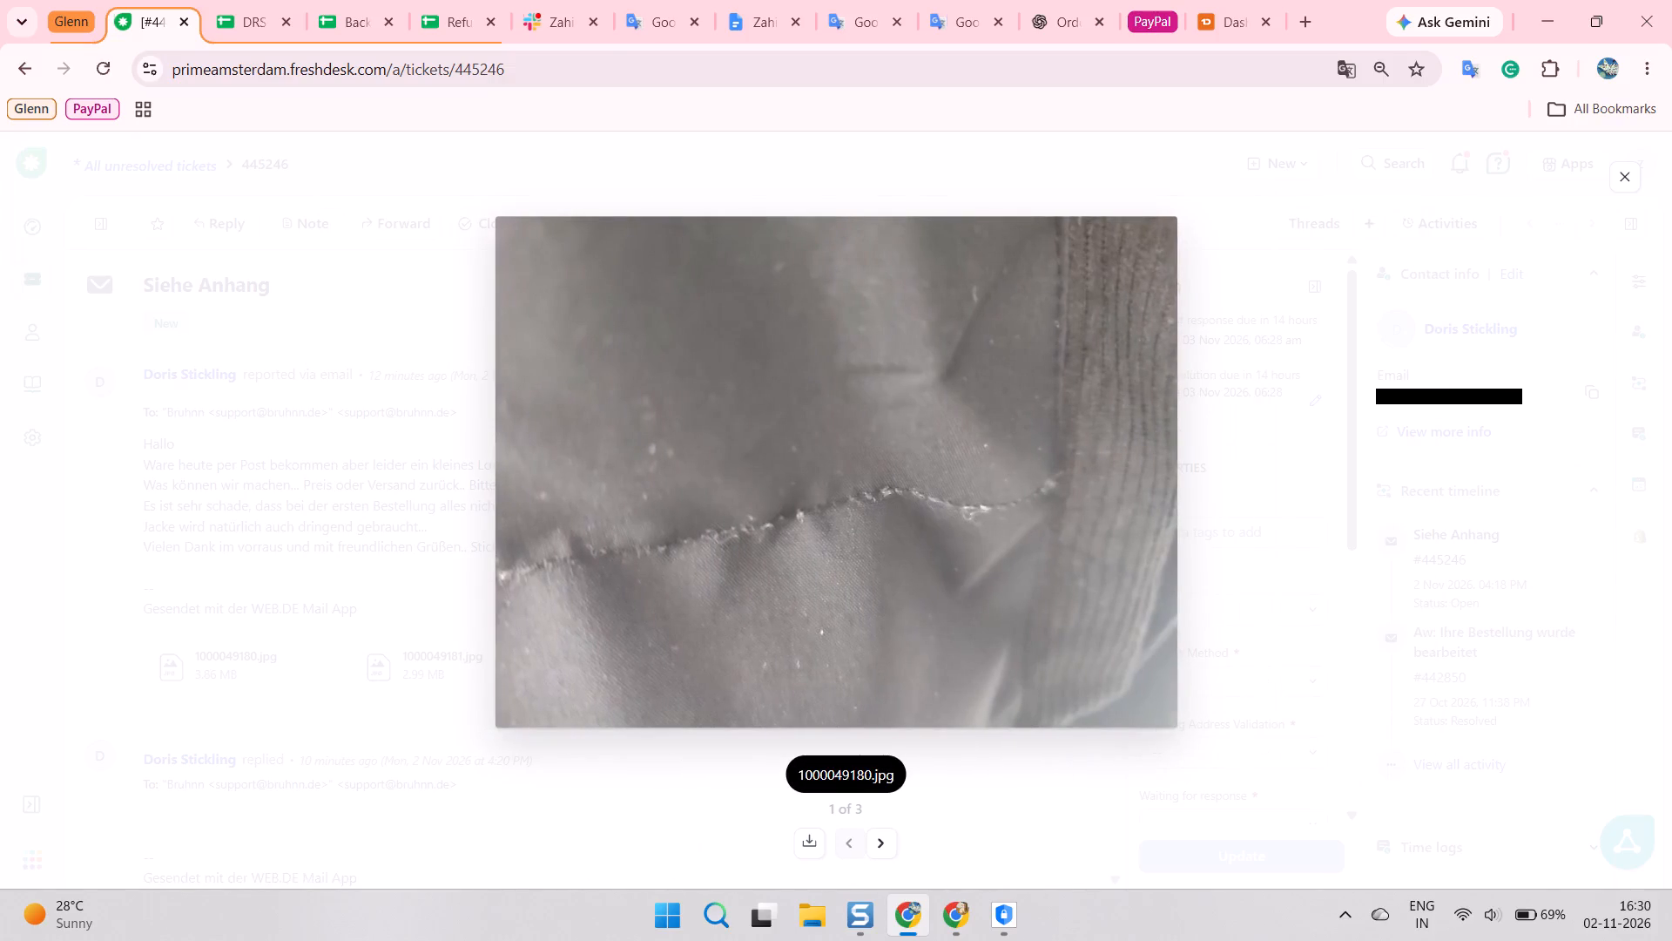
left_click(448, 531)
View the attachment 1000049182.jpg in the second message for the order details, and close the preview.
scroll(769, 591, "down", 1)
scroll(611, 636, "down", 3)
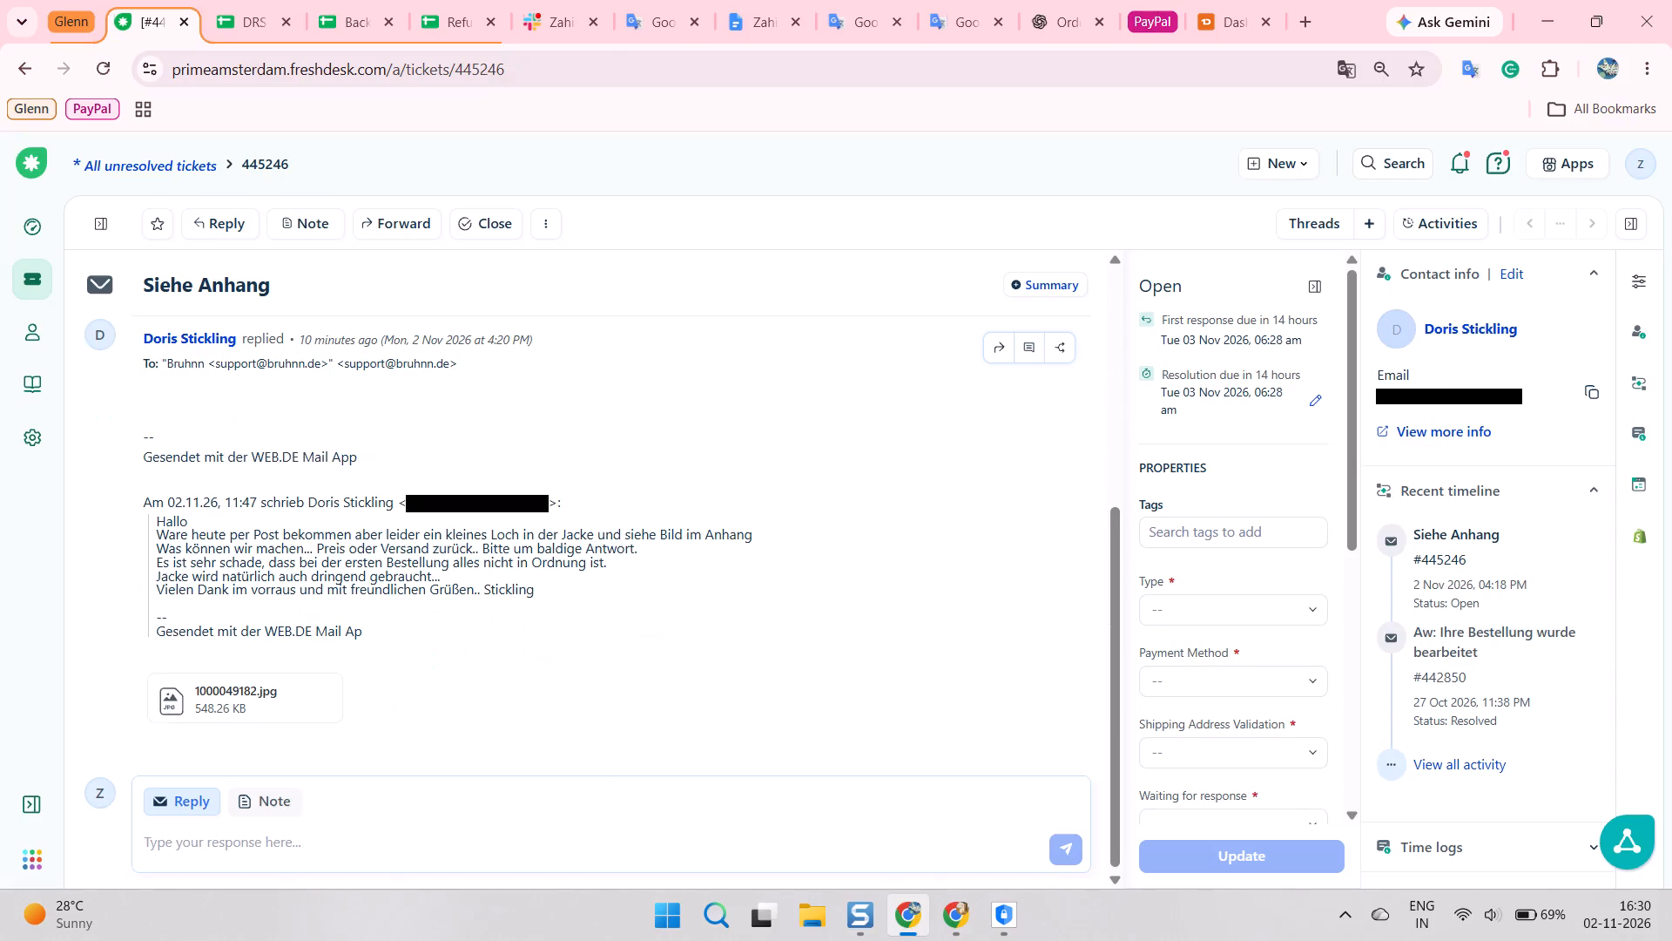
scroll(509, 639, "down", 2)
left_click(166, 702)
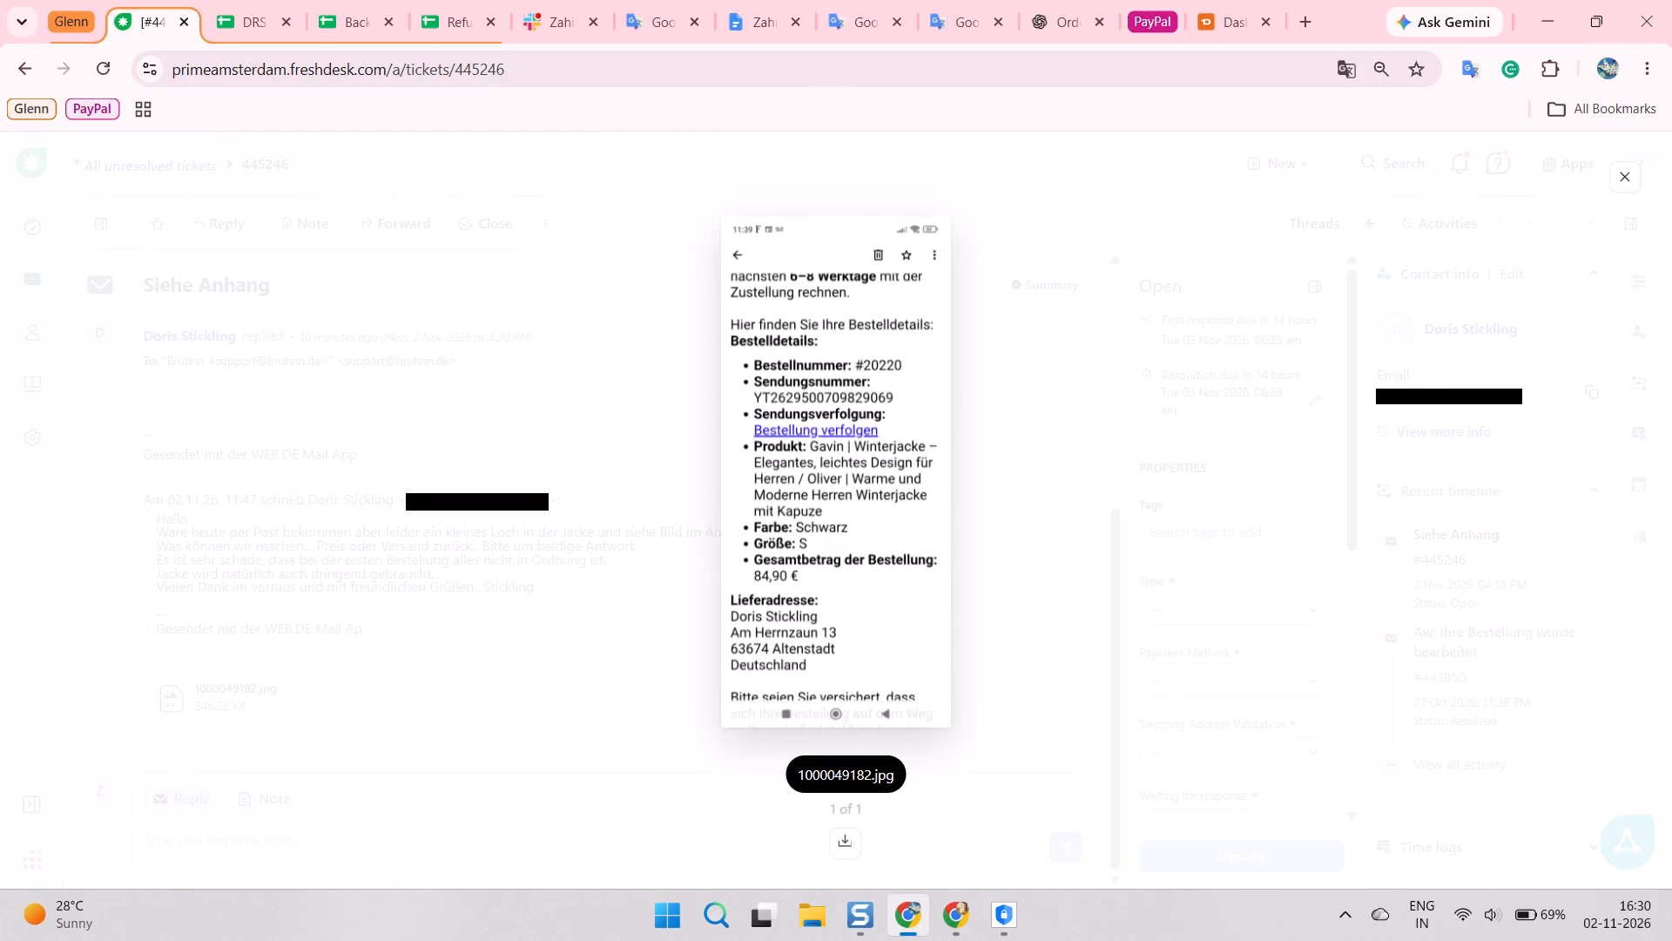
left_click(625, 491)
scroll(619, 504, "up", 9)
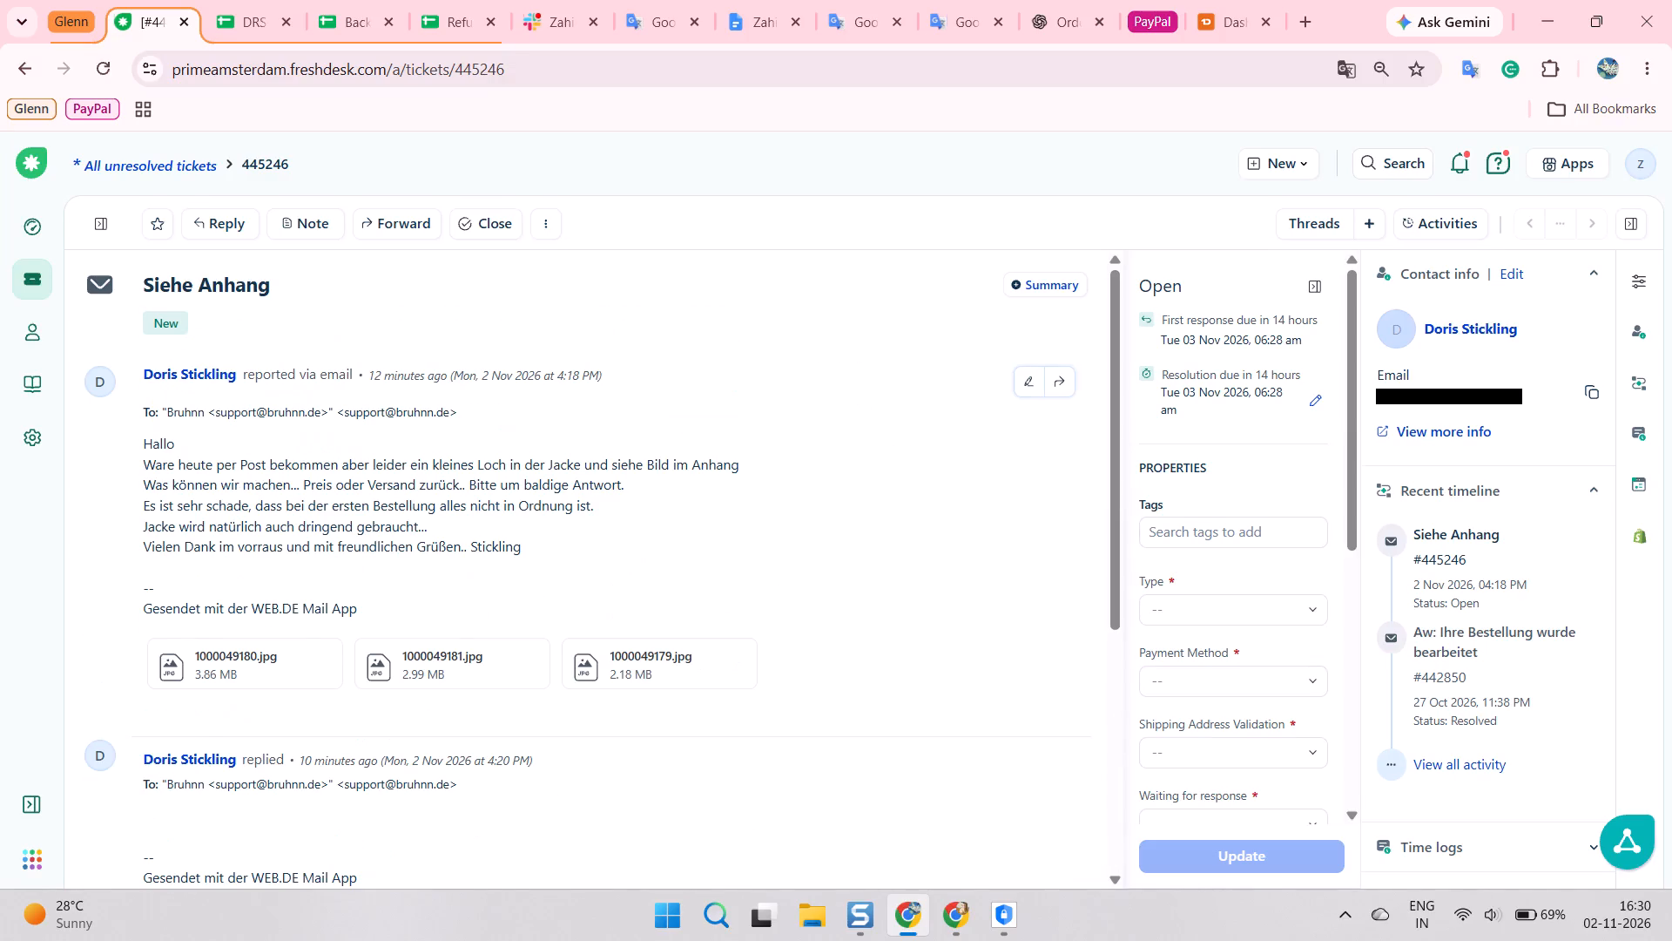
scroll(1195, 532, "up", 3)
left_click(1479, 634)
scroll(601, 583, "down", 7)
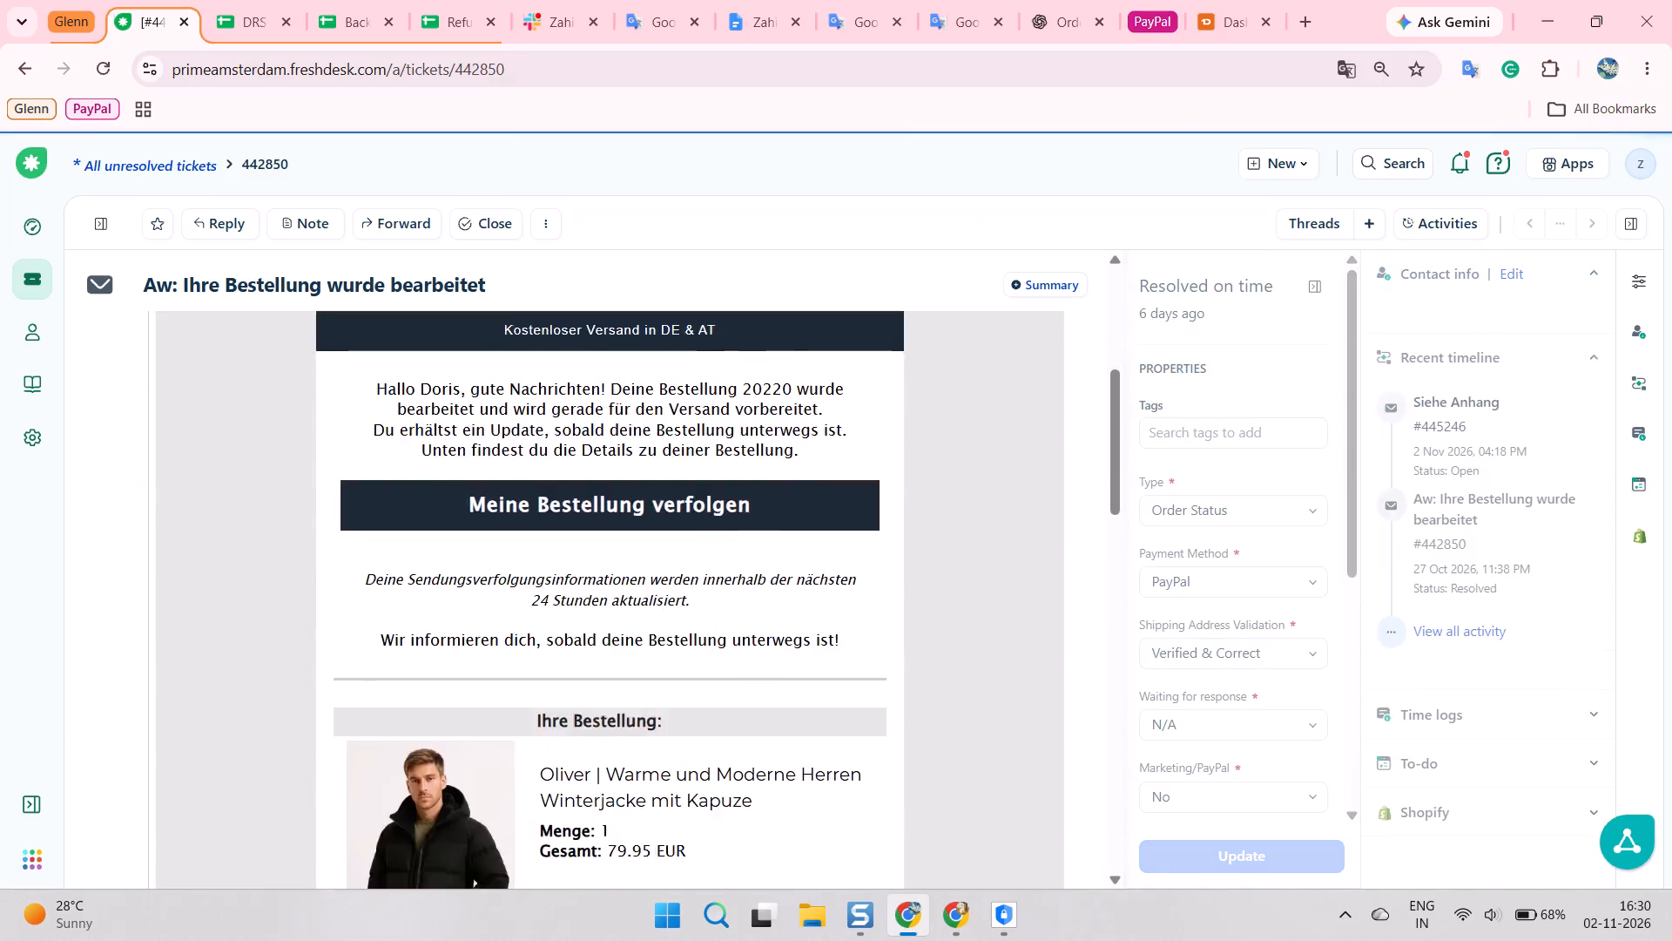
scroll(669, 578, "down", 7)
scroll(653, 562, "up", 4)
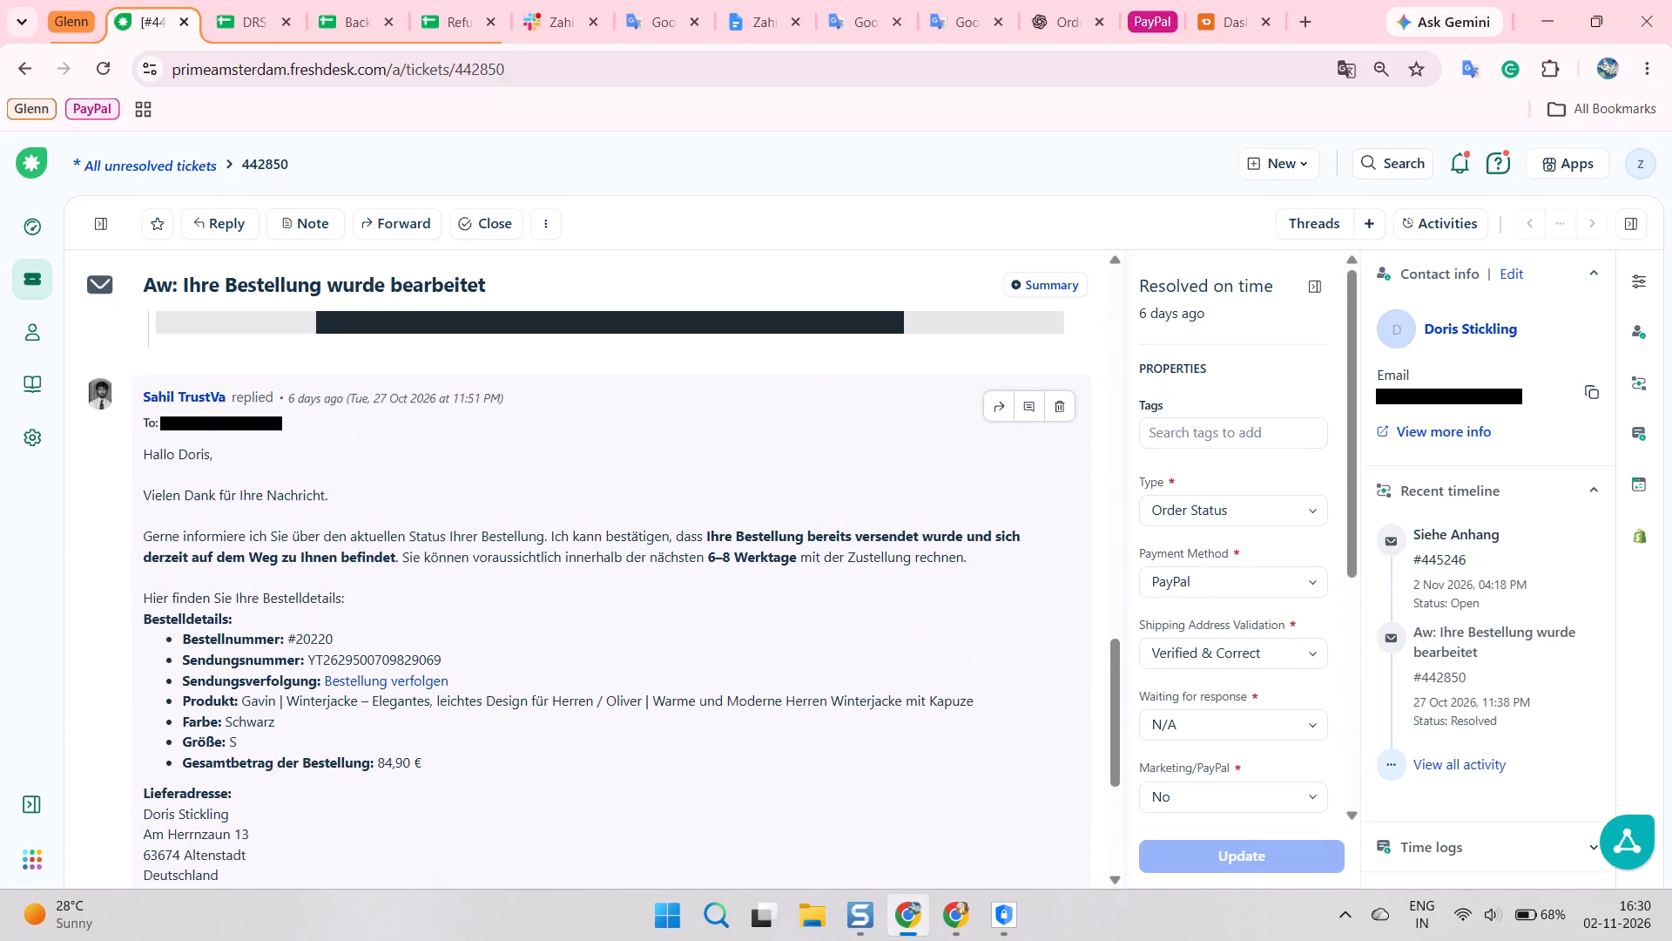
left_click(1451, 531)
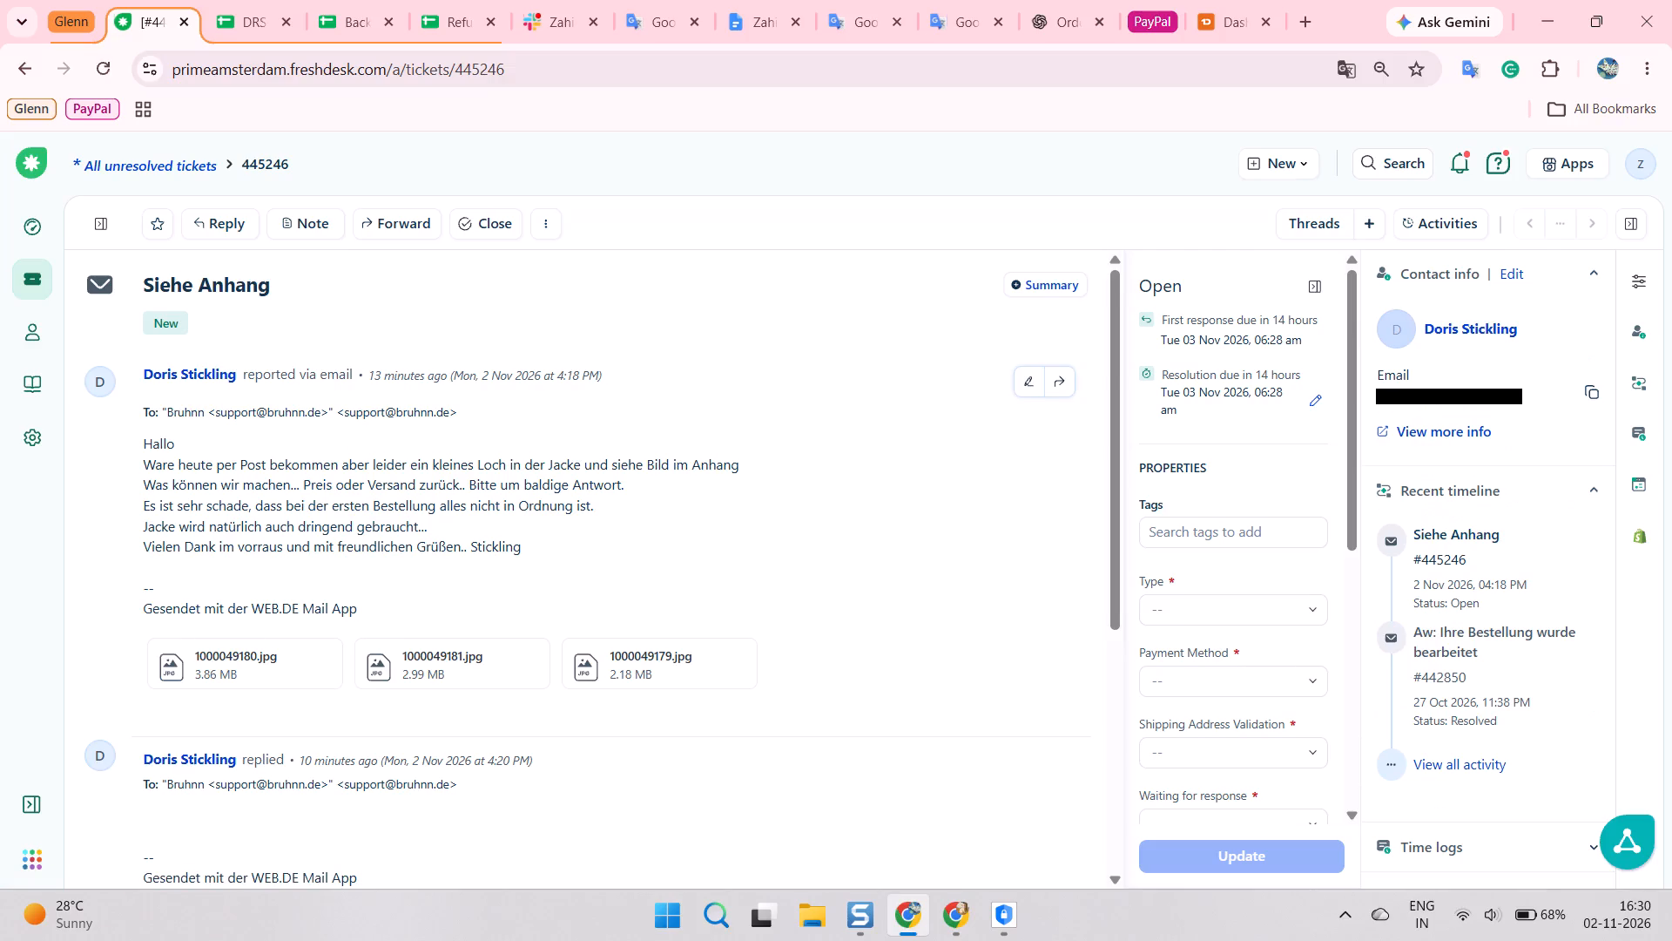
scroll(780, 526, "up", 14)
scroll(1277, 489, "up", 6)
left_click(1588, 385)
scroll(1183, 501, "up", 4)
left_click(522, 406)
key("alt+Tab")
scroll(302, 71, "up", 1)
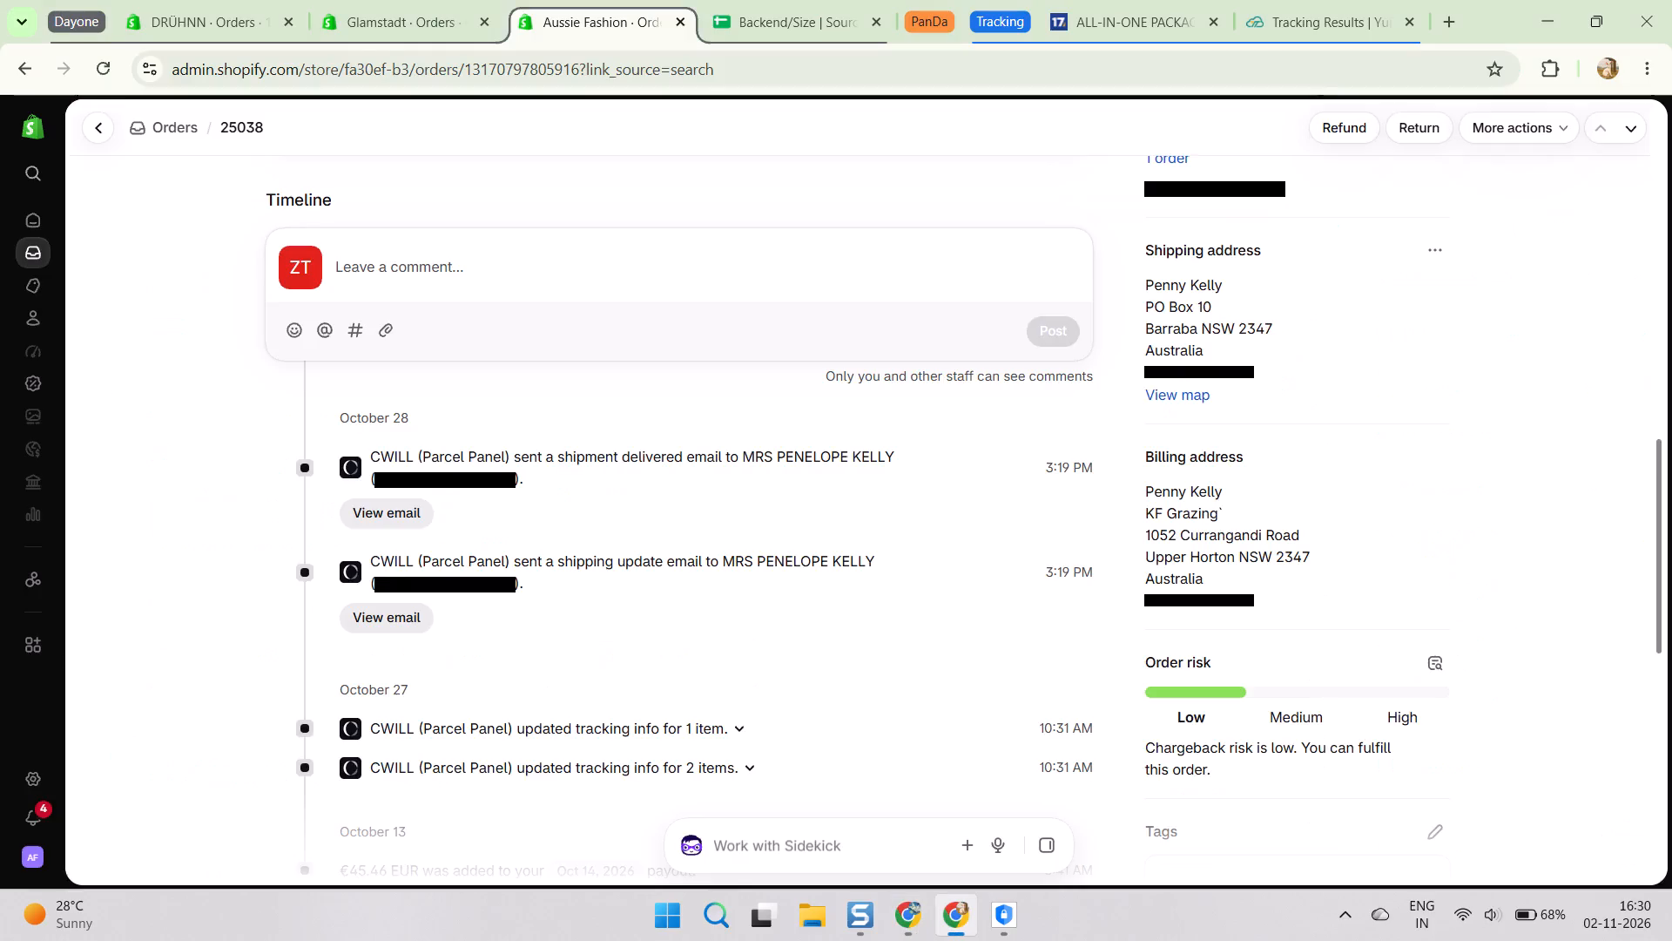
left_click(201, 0)
scroll(18, 139, "up", 3)
left_click(32, 164)
key("ctrl+v")
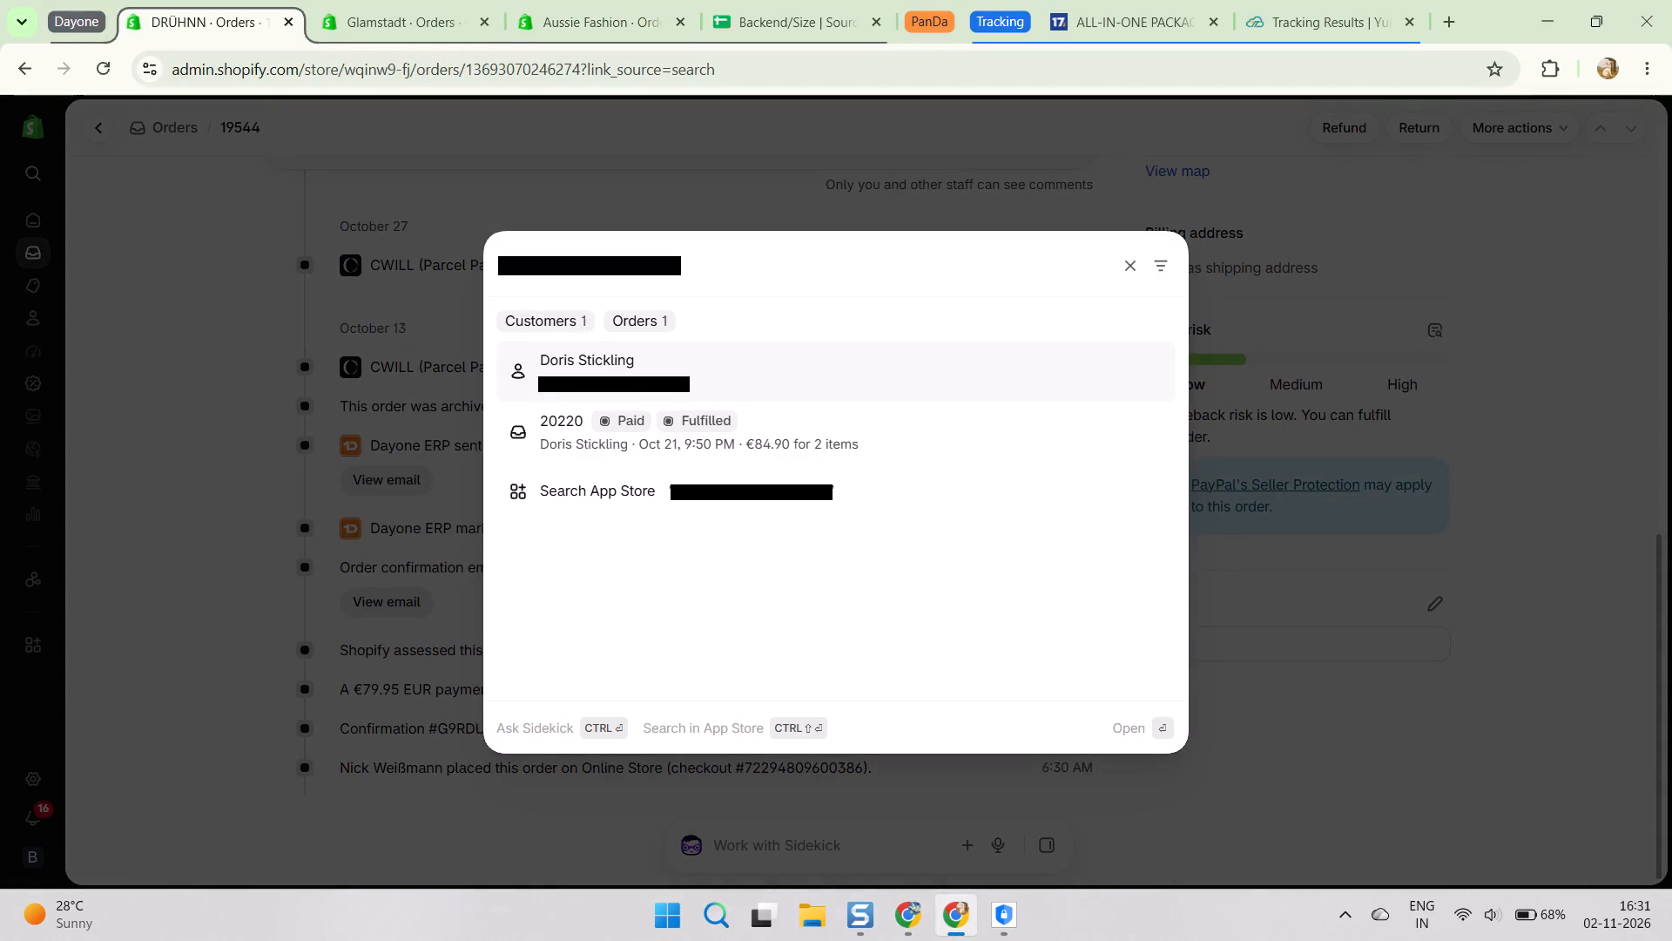
scroll(549, 366, "down", 1)
left_click(554, 416)
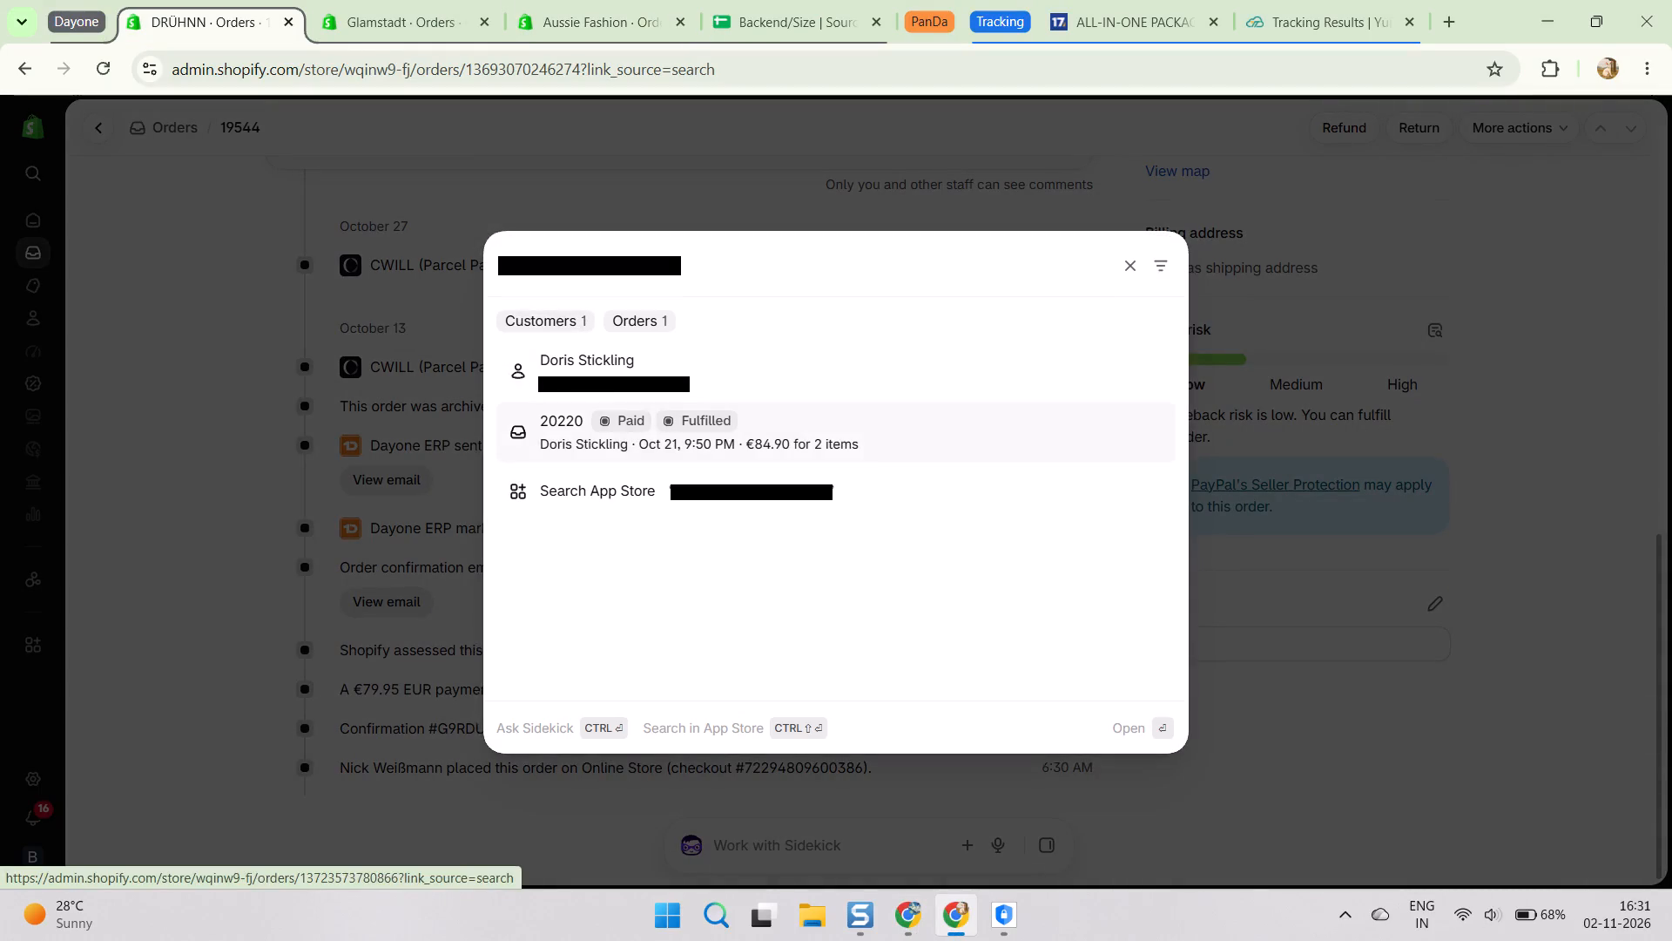
scroll(585, 397, "up", 5)
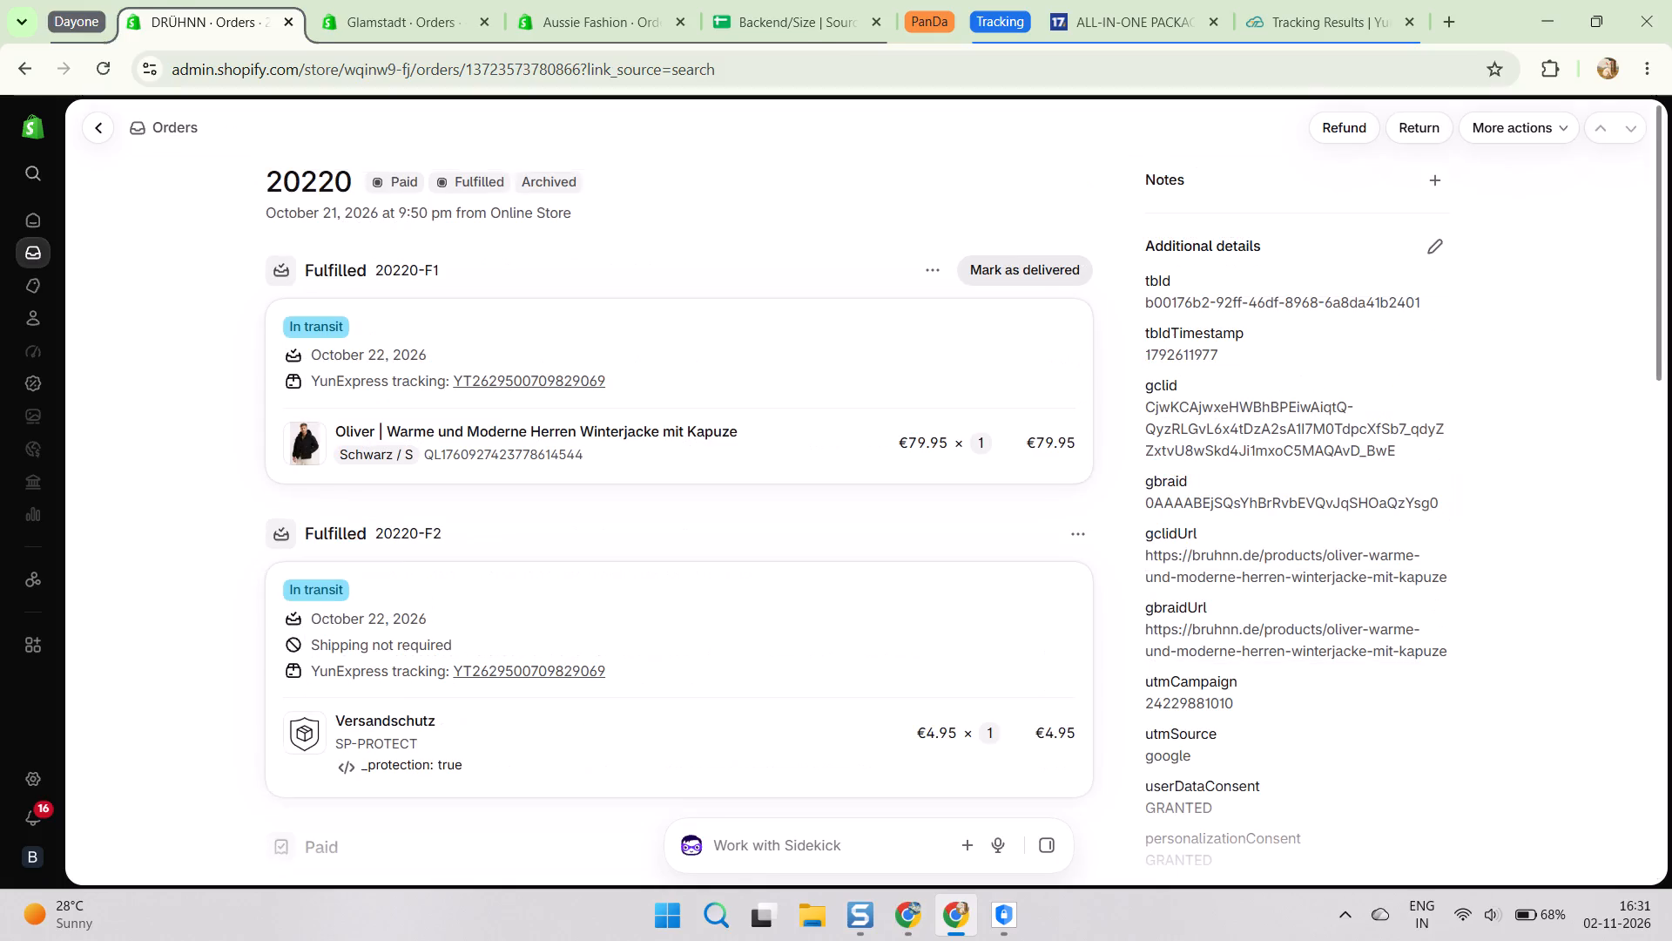
left_click(621, 309)
double_click(497, 390)
key("ctrl+c")
key("ctrl+c")
key("ctrl+c")
key("ctrl+c")
left_click(1266, 0)
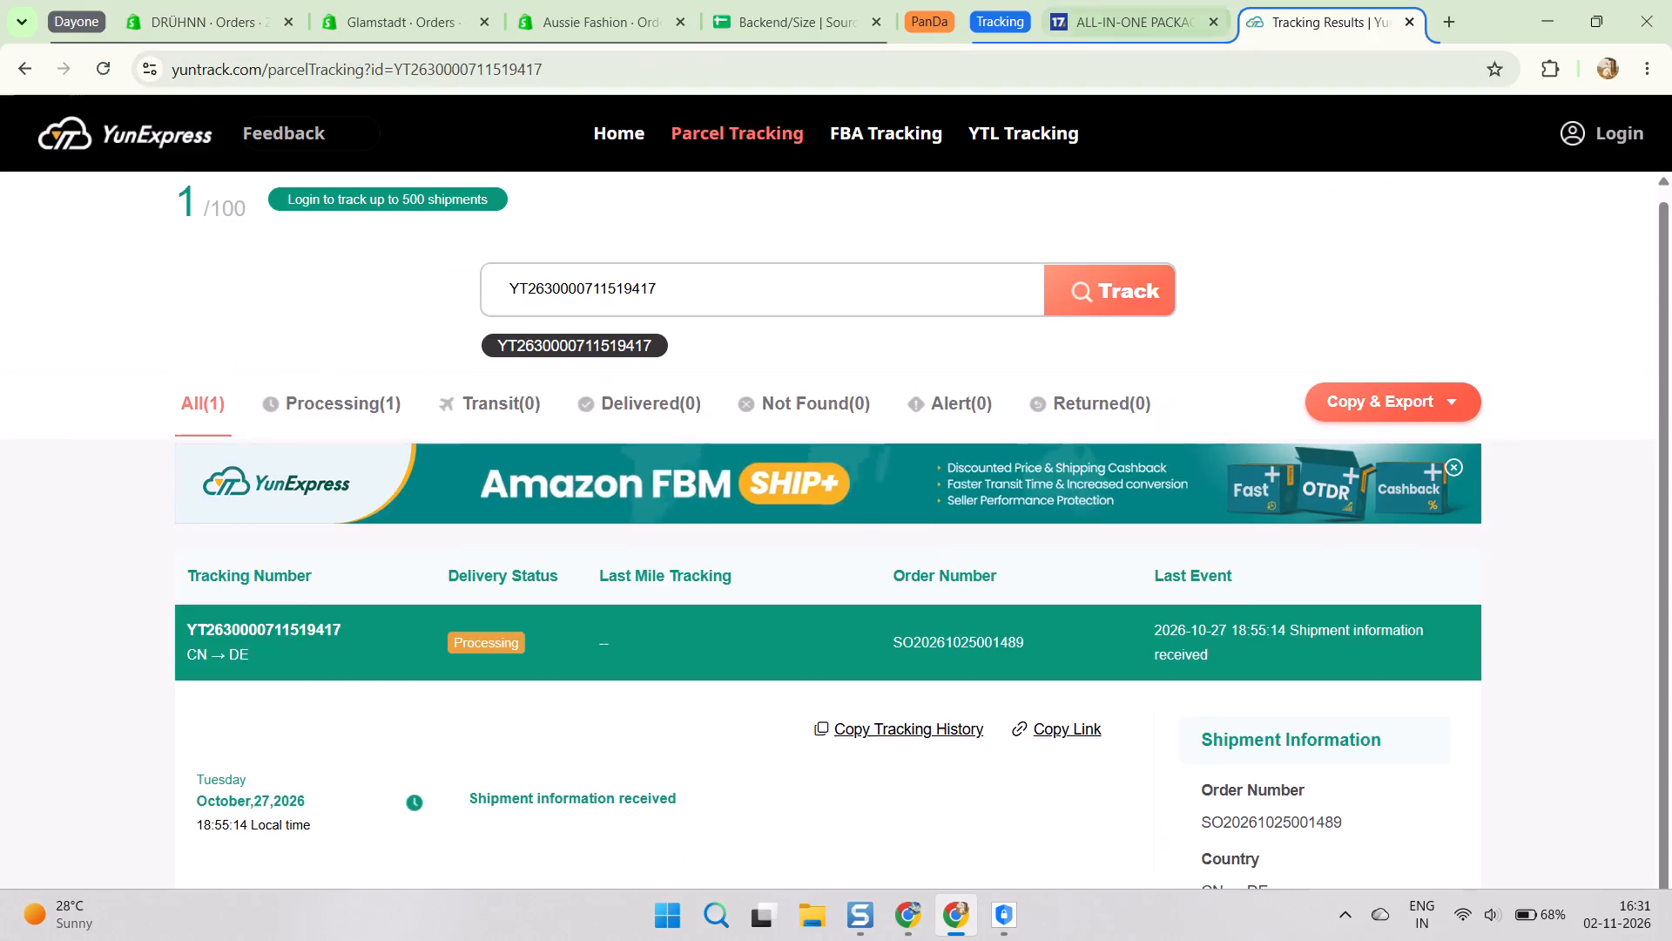
scroll(1070, 186, "up", 9)
left_click(753, 304)
scroll(882, 285, "up", 6)
left_click(1005, 283)
key("ctrl+v")
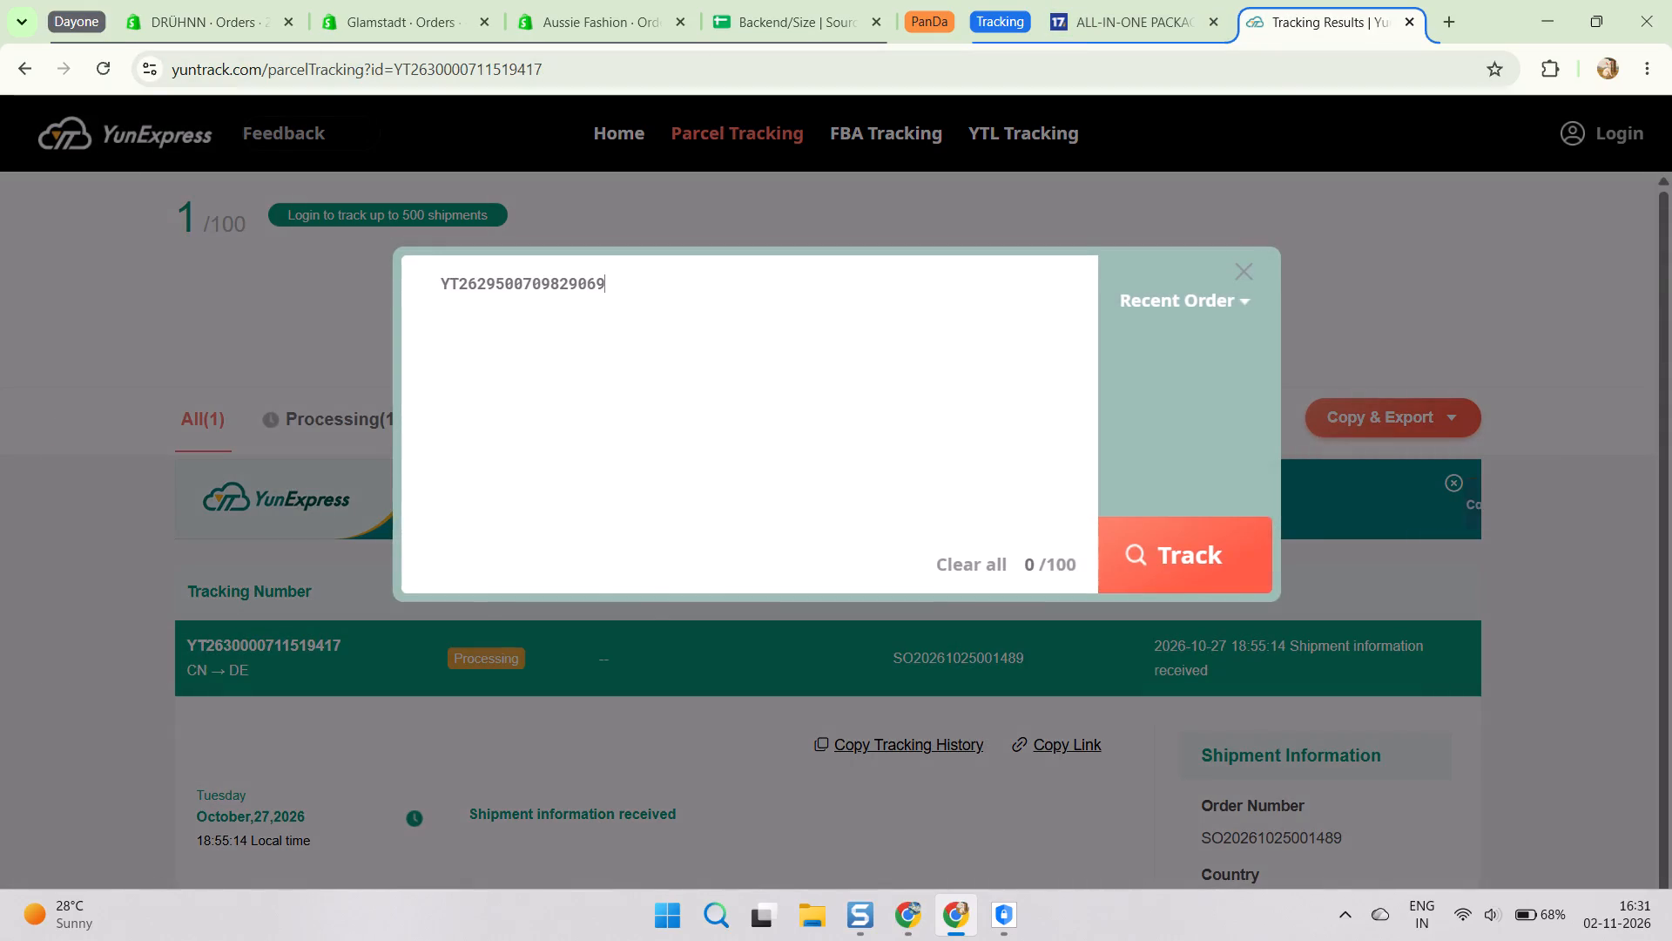
left_click(1186, 573)
scroll(685, 479, "down", 4)
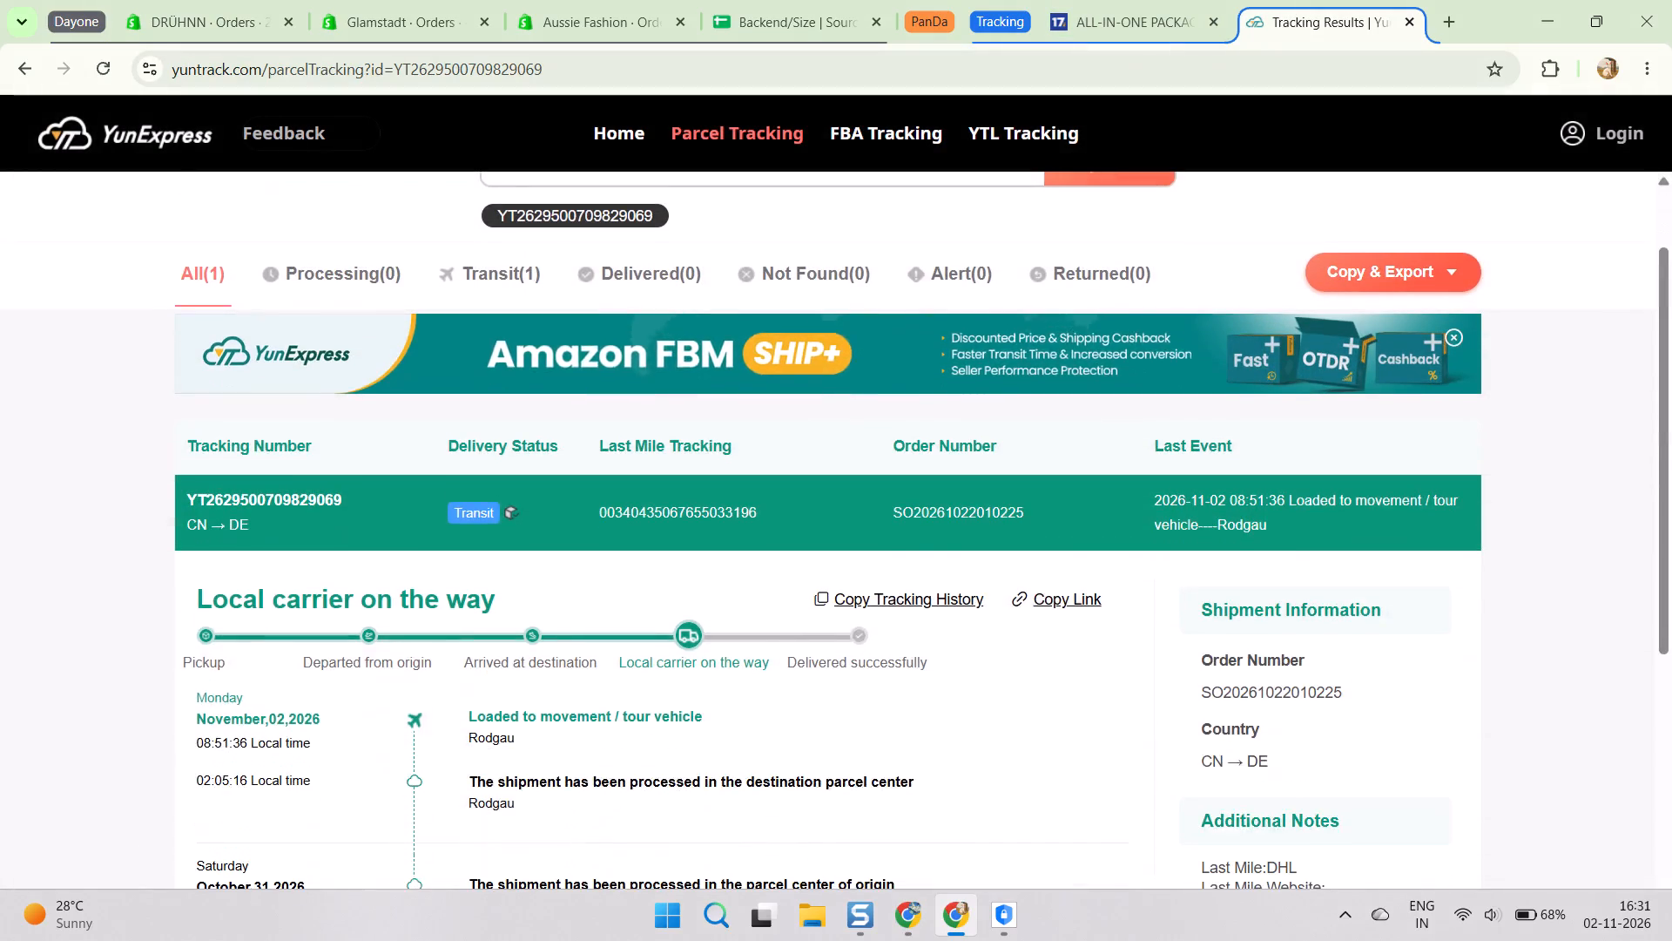
Open the last-mile DHL tracking for the shipment, check its delivery status, and close the DHL page.
scroll(684, 457, "down", 1)
left_click(1262, 694)
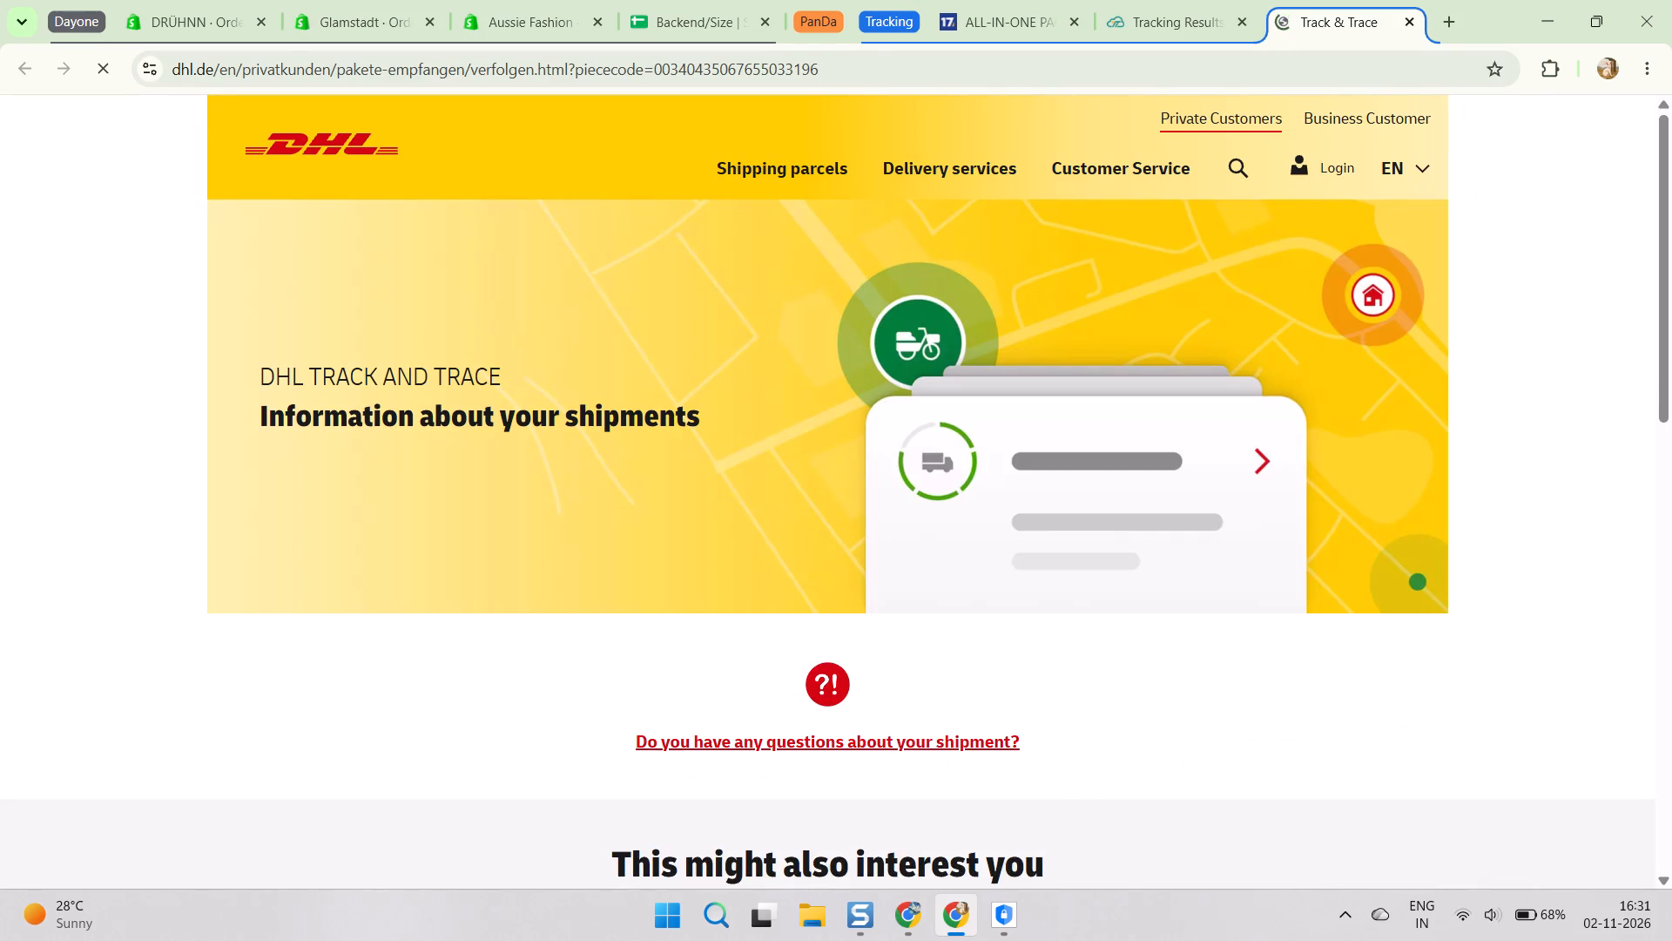
scroll(840, 466, "down", 2)
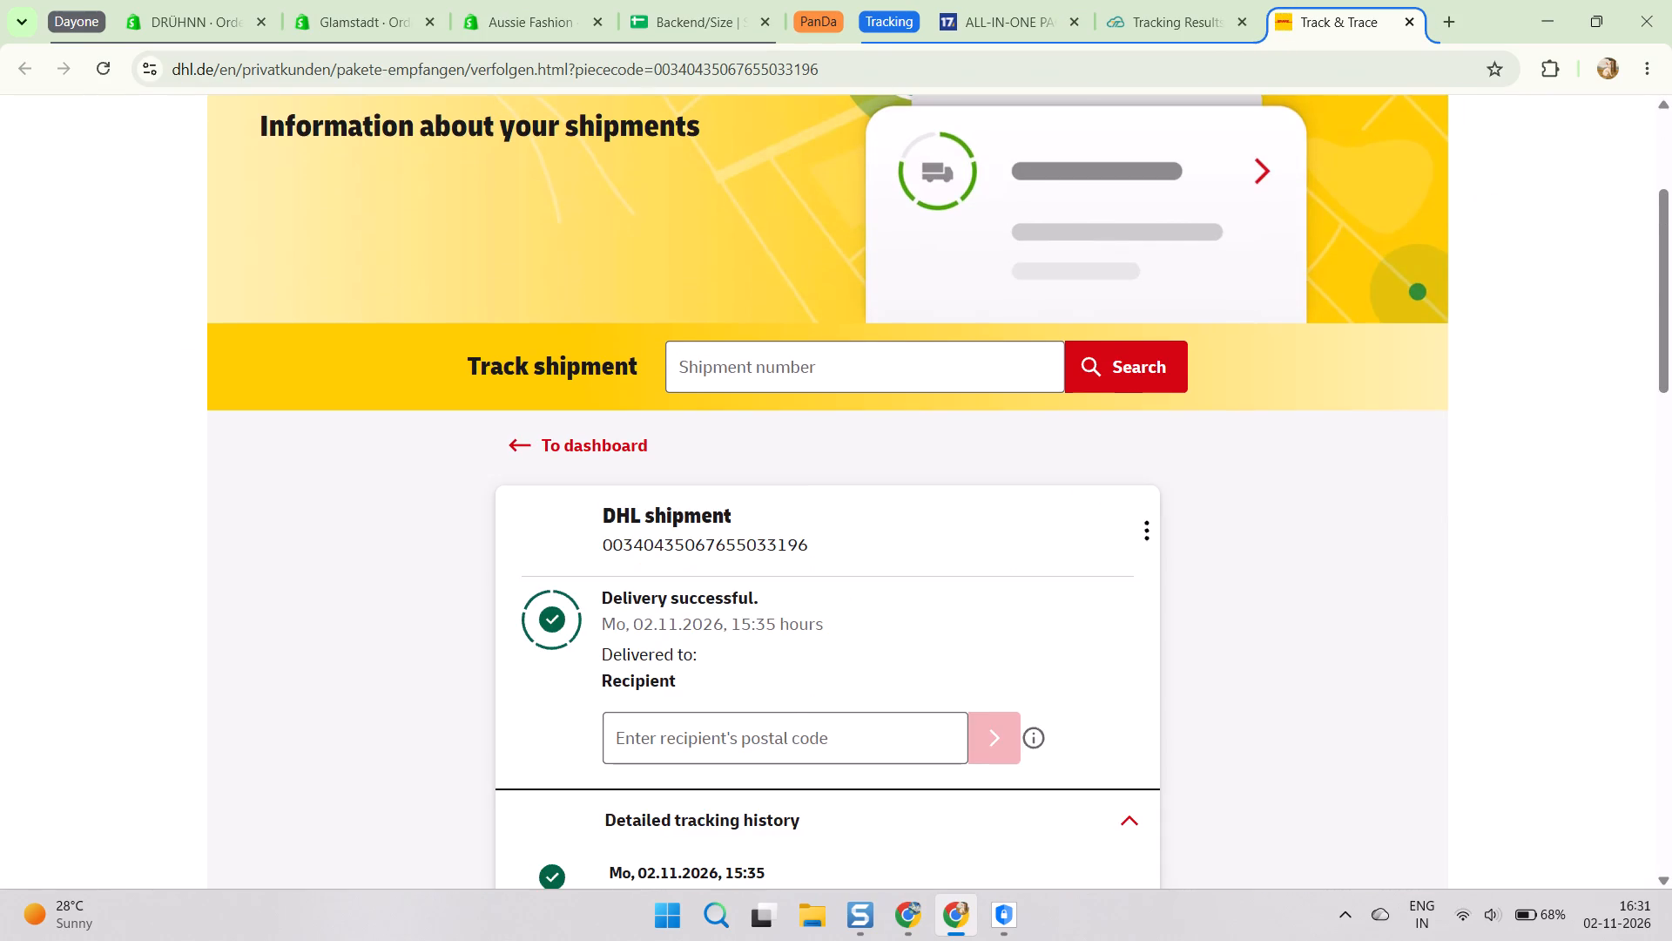
scroll(844, 437, "down", 3)
left_click(1241, 0)
left_click(1330, 7)
left_click(1407, 21)
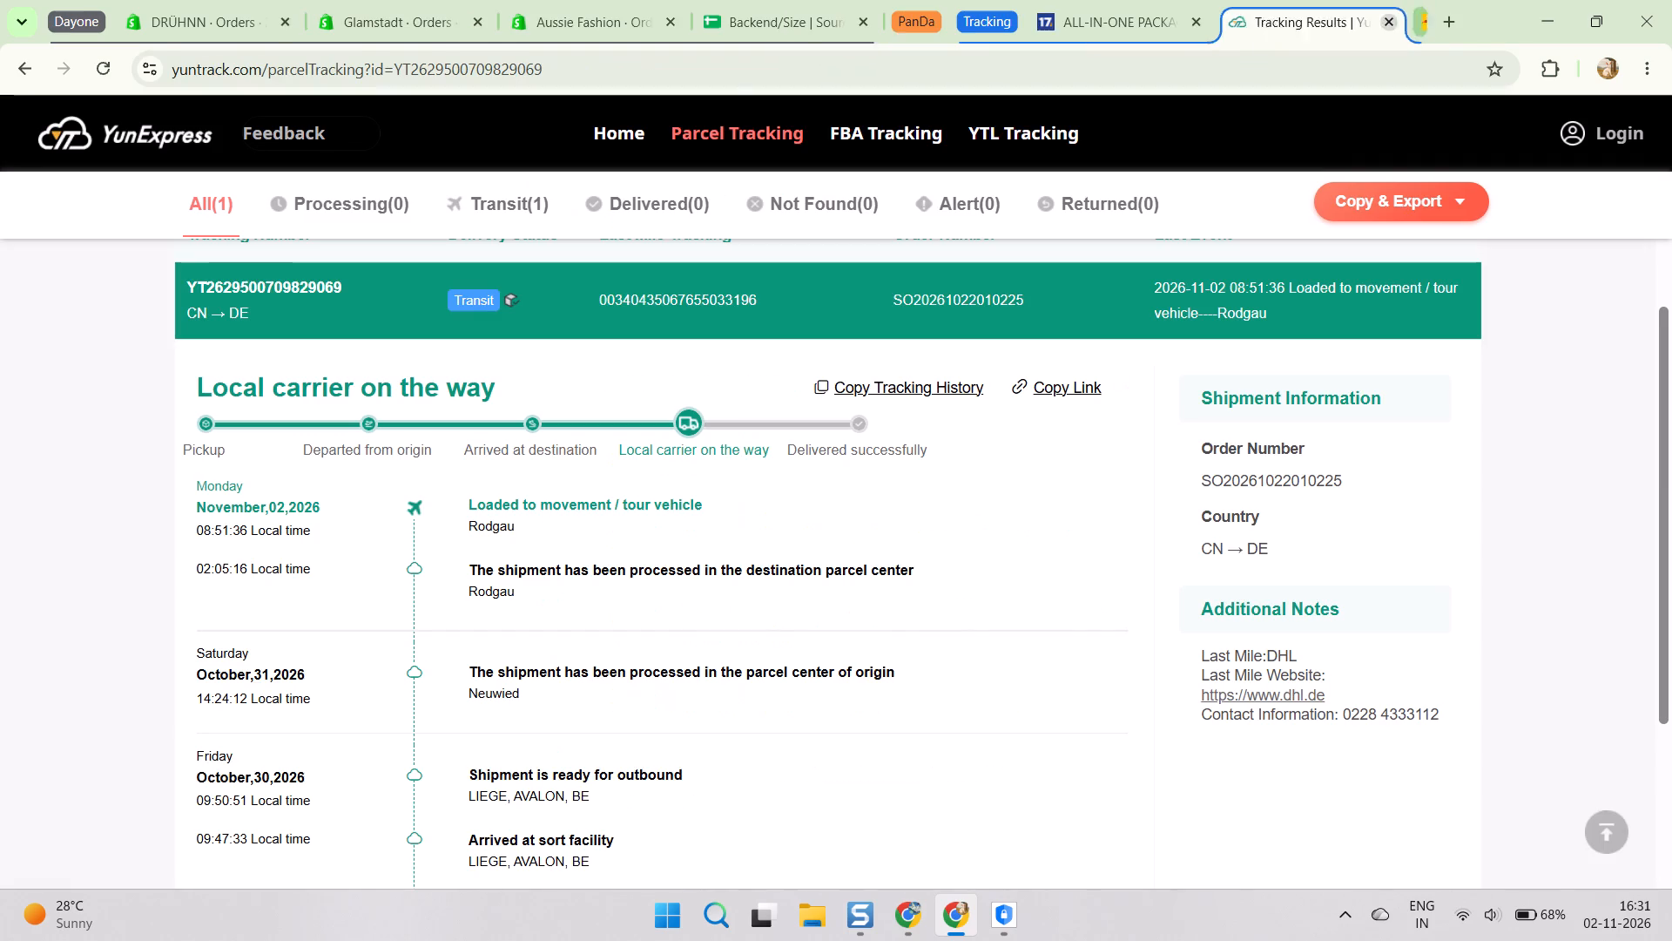
scroll(340, 326, "up", 2)
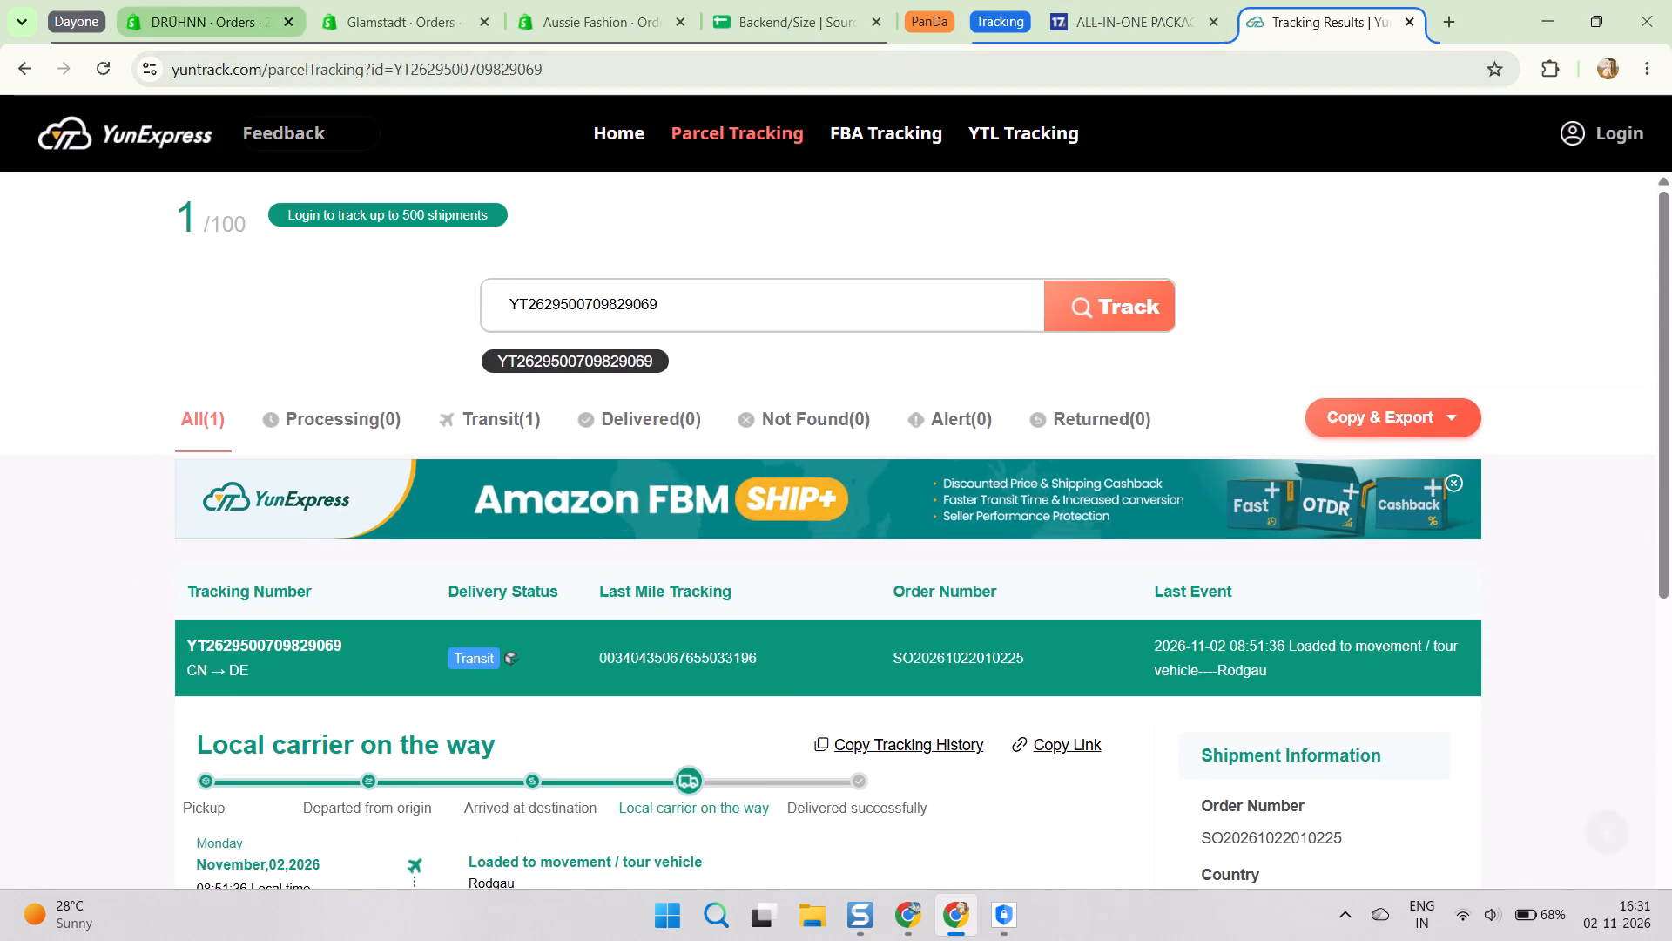
key("alt+Tab")
key("alt+Tab")
left_click(271, 0)
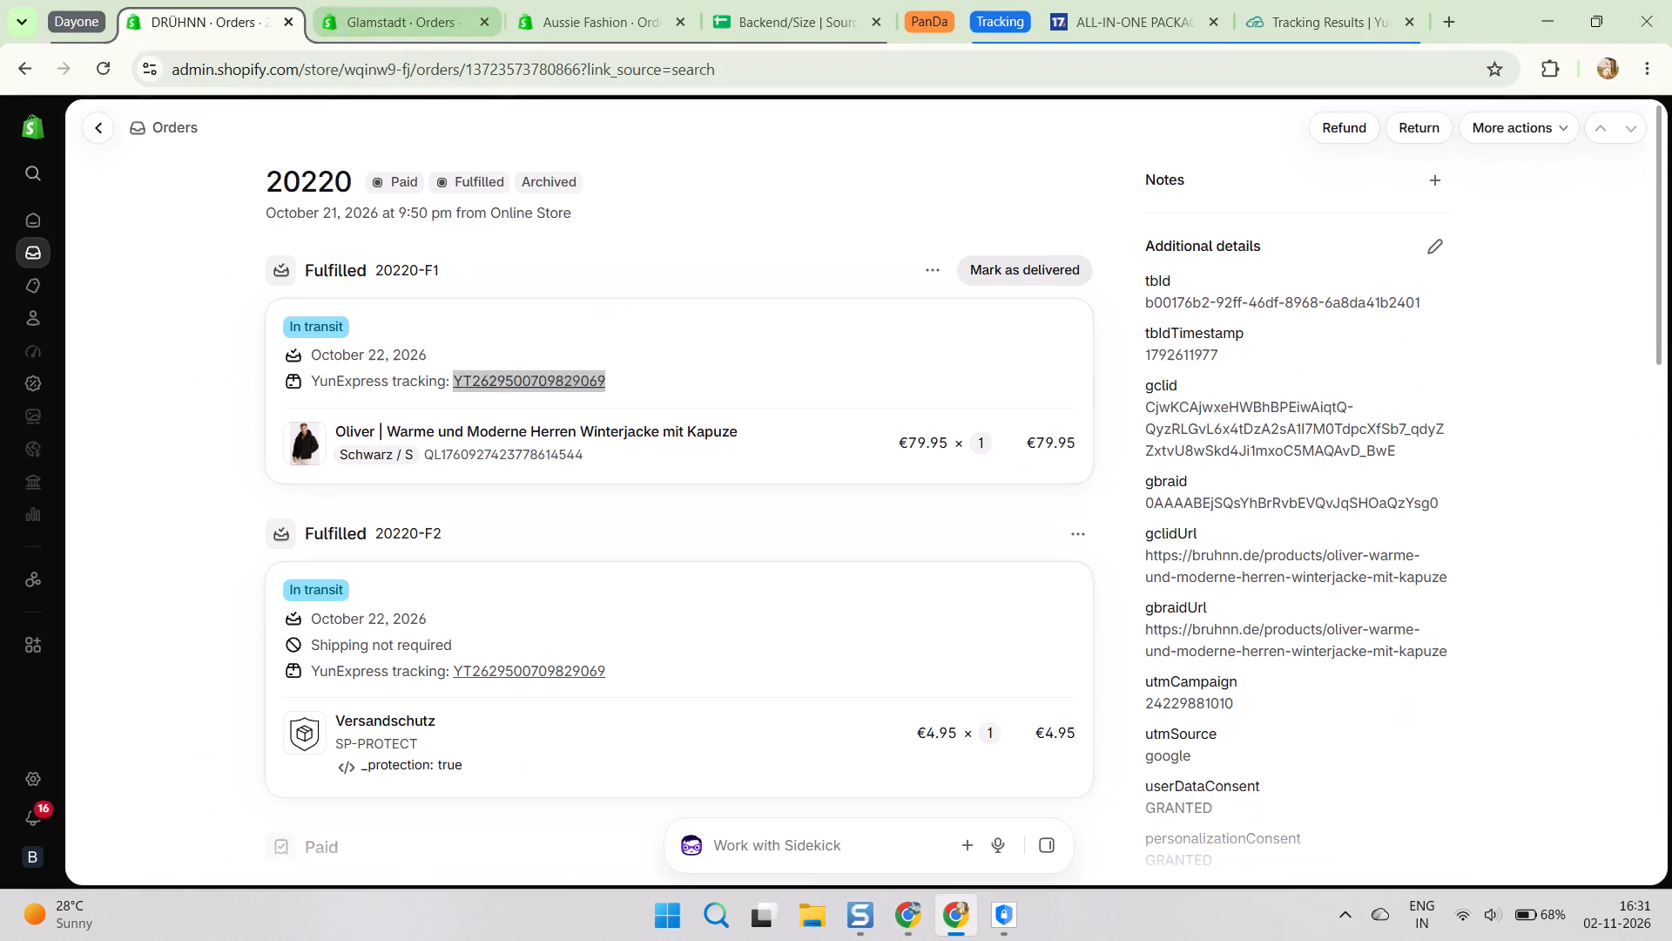
left_click(751, 334)
scroll(770, 337, "down", 13)
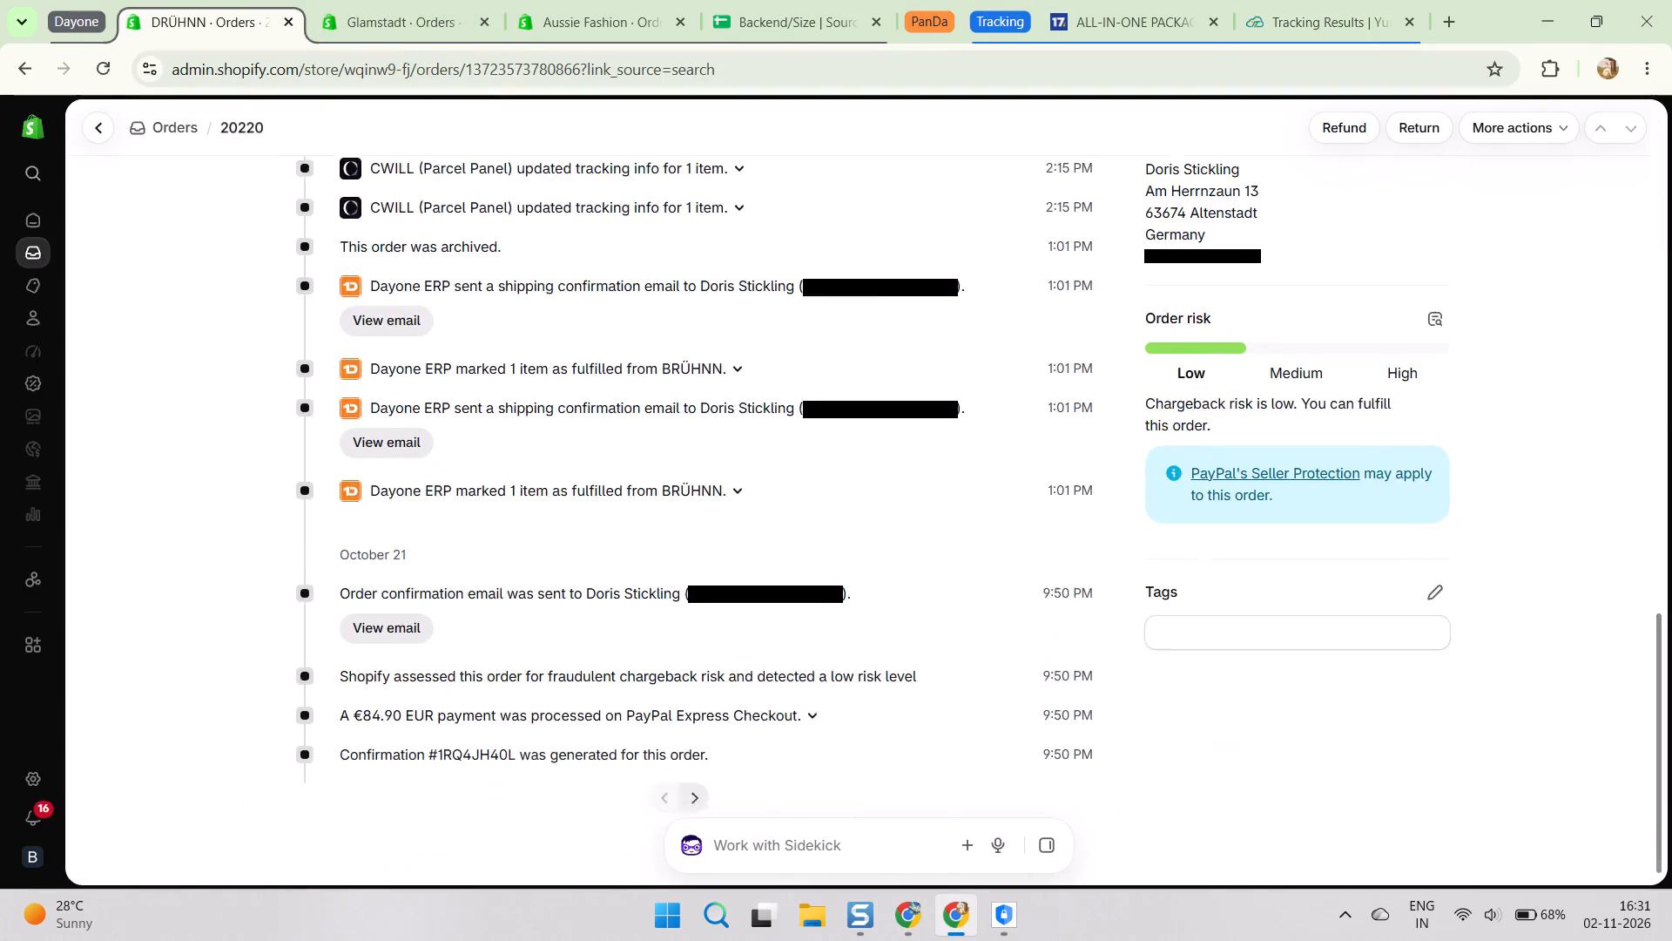
scroll(1042, 417, "up", 18)
left_click(746, 300)
key("alt+Tab")
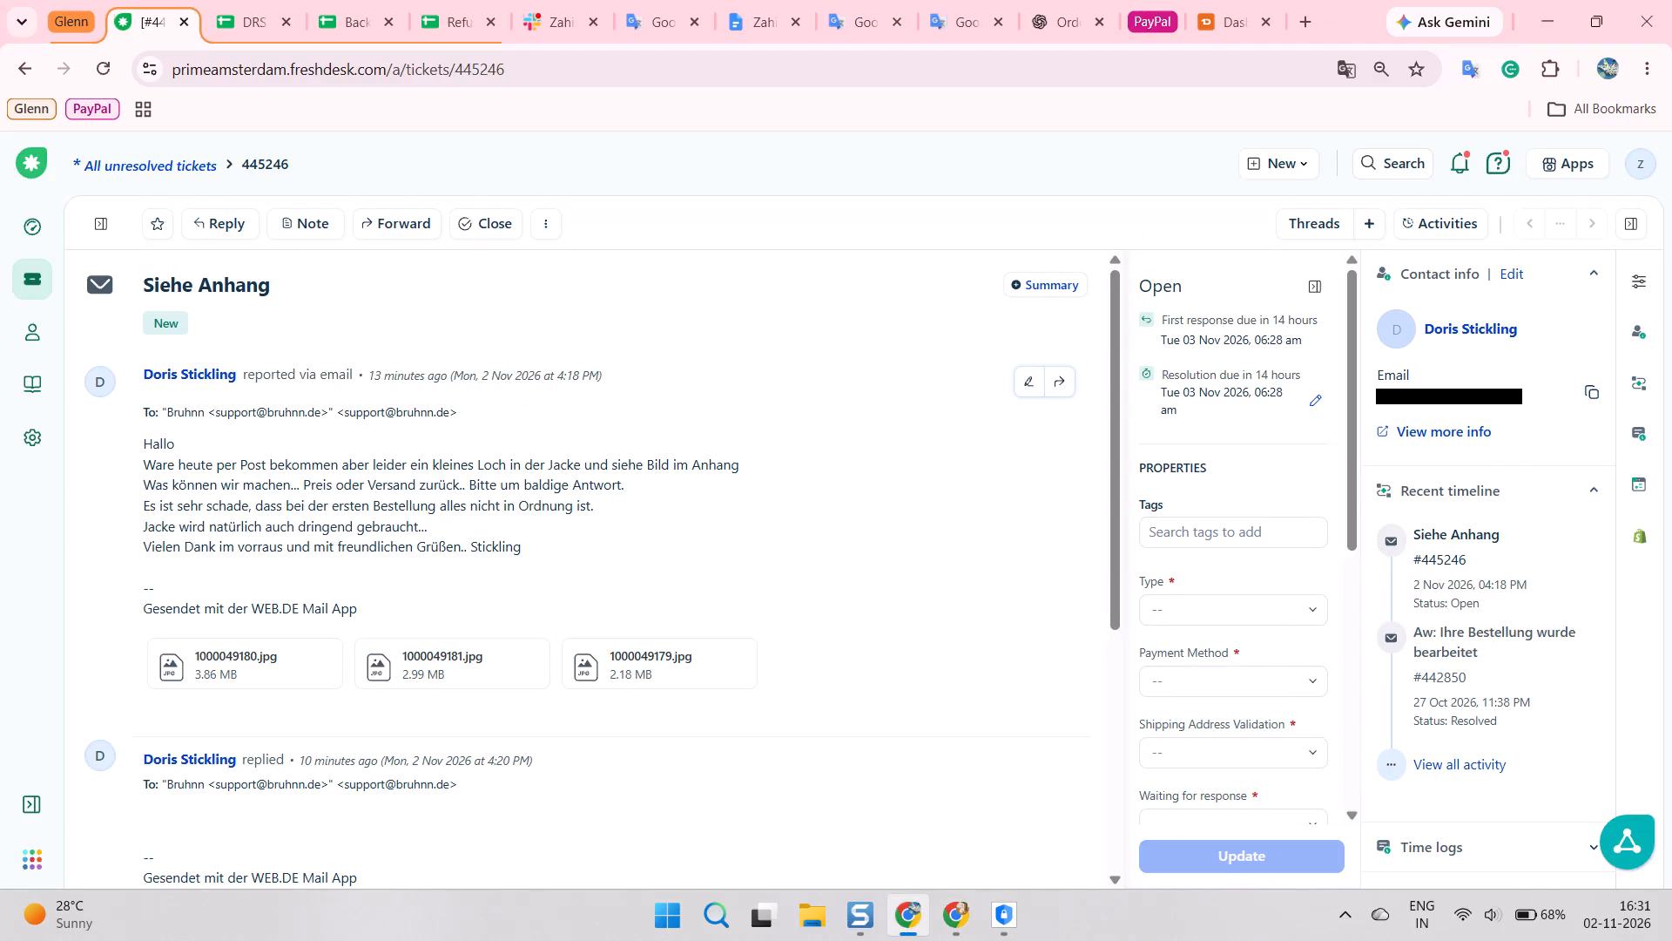
right_click(645, 319)
scroll(699, 503, "down", 3)
left_click(788, 777)
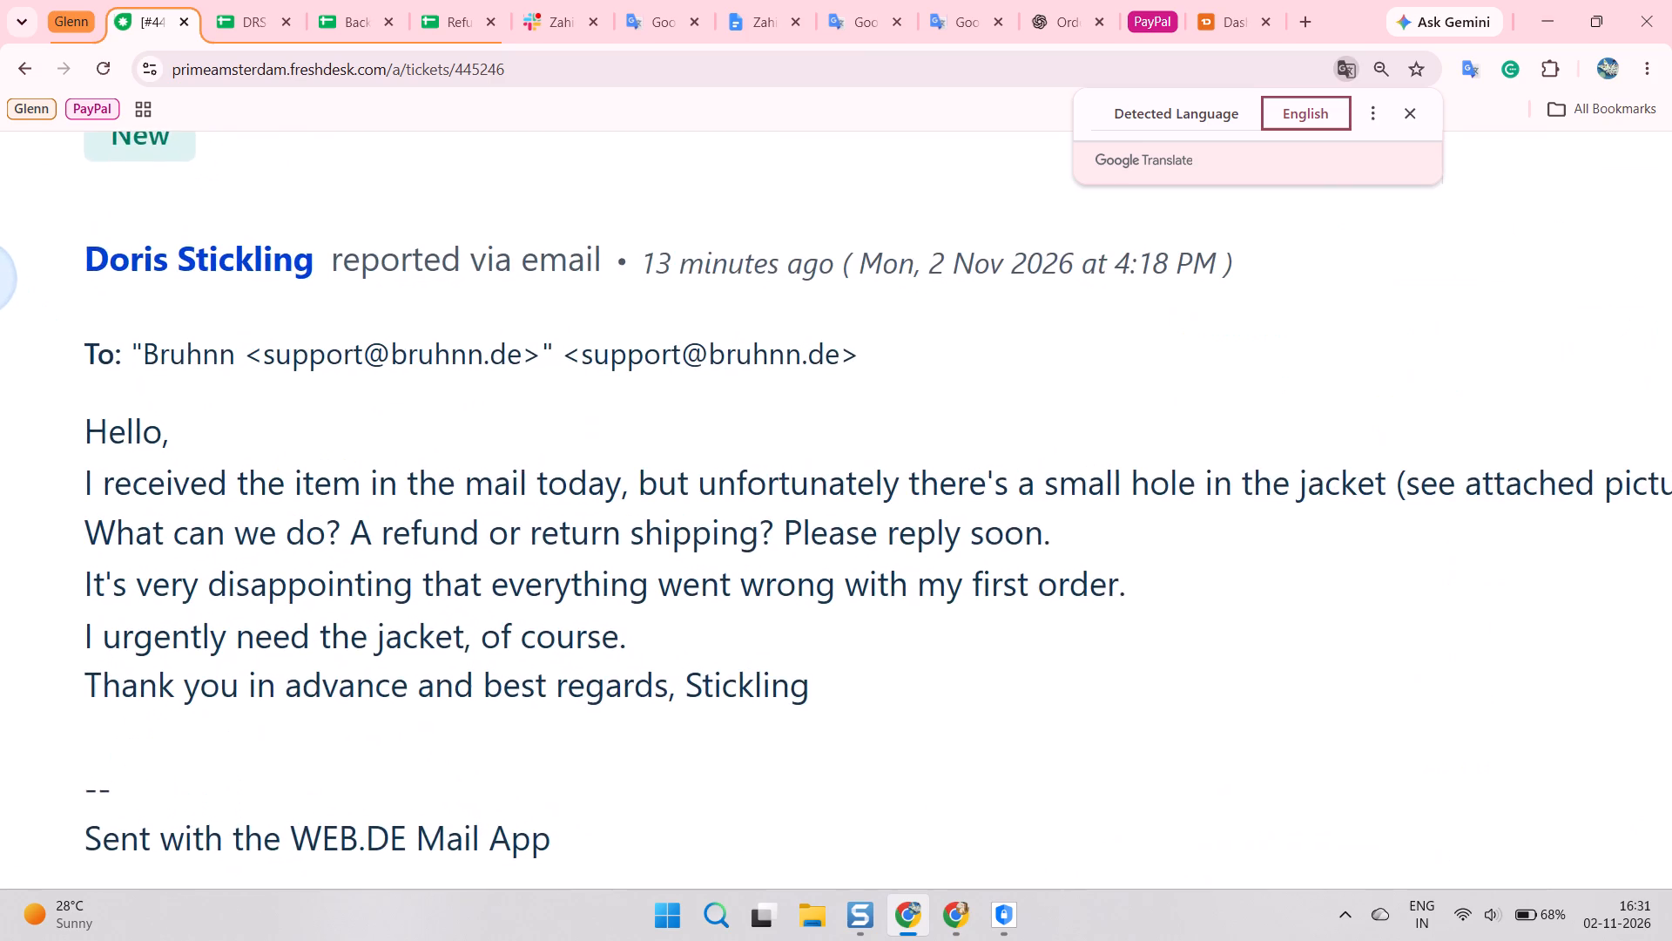
scroll(231, 491, "down", 1)
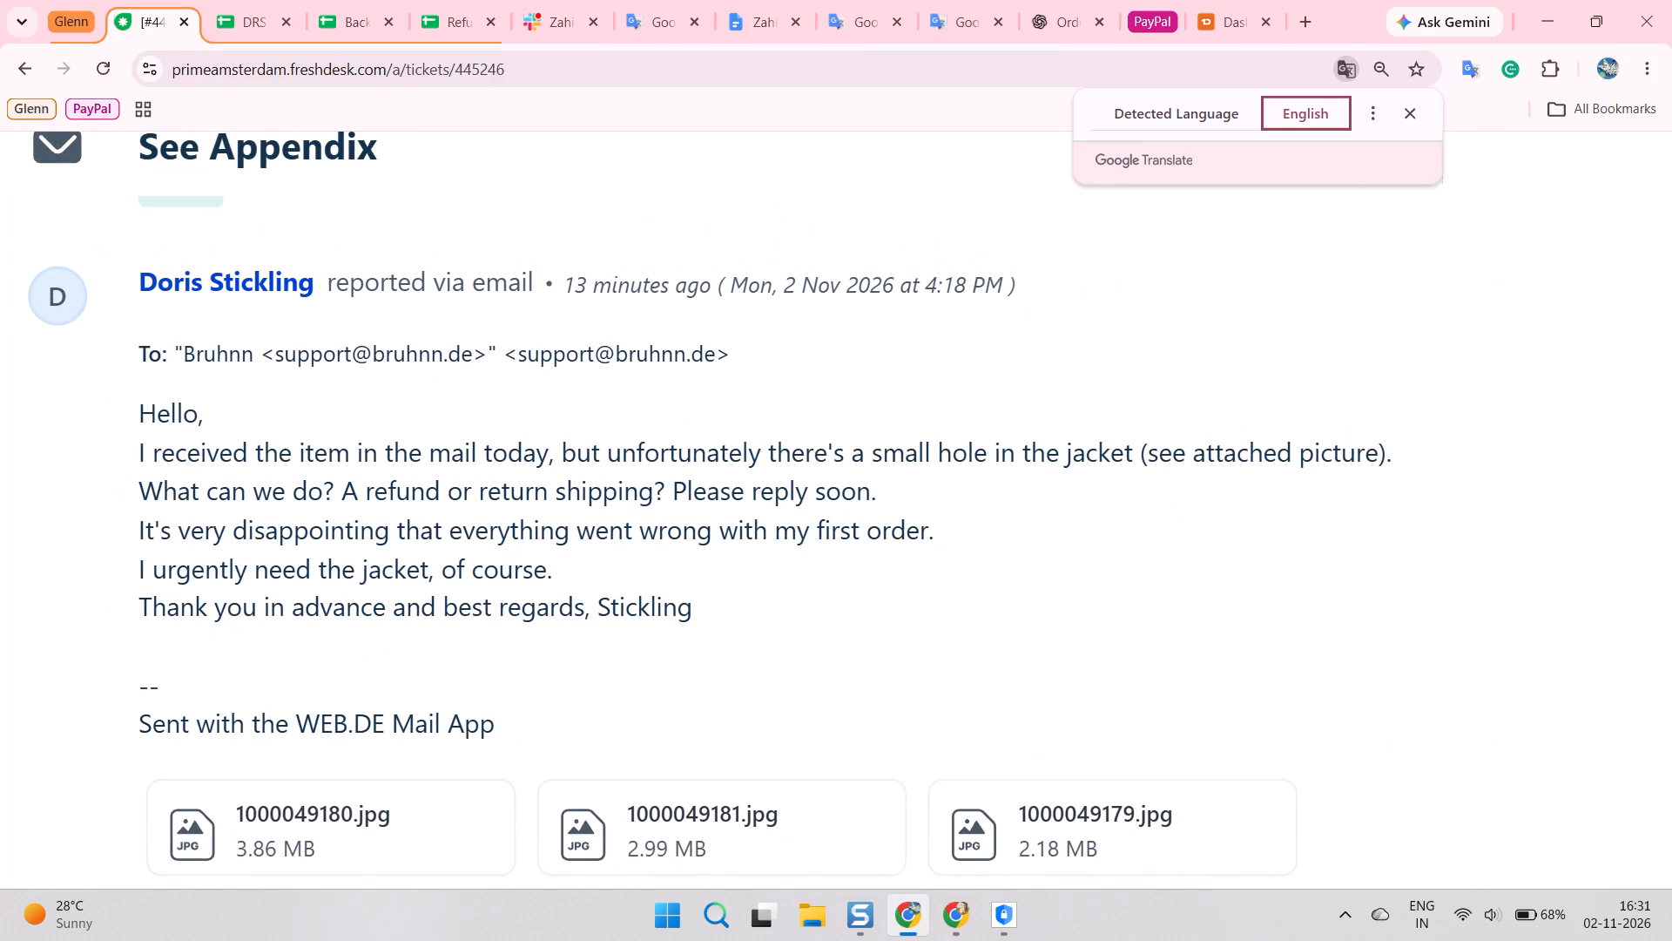
scroll(765, 468, "left", 1)
scroll(884, 475, "right", 1)
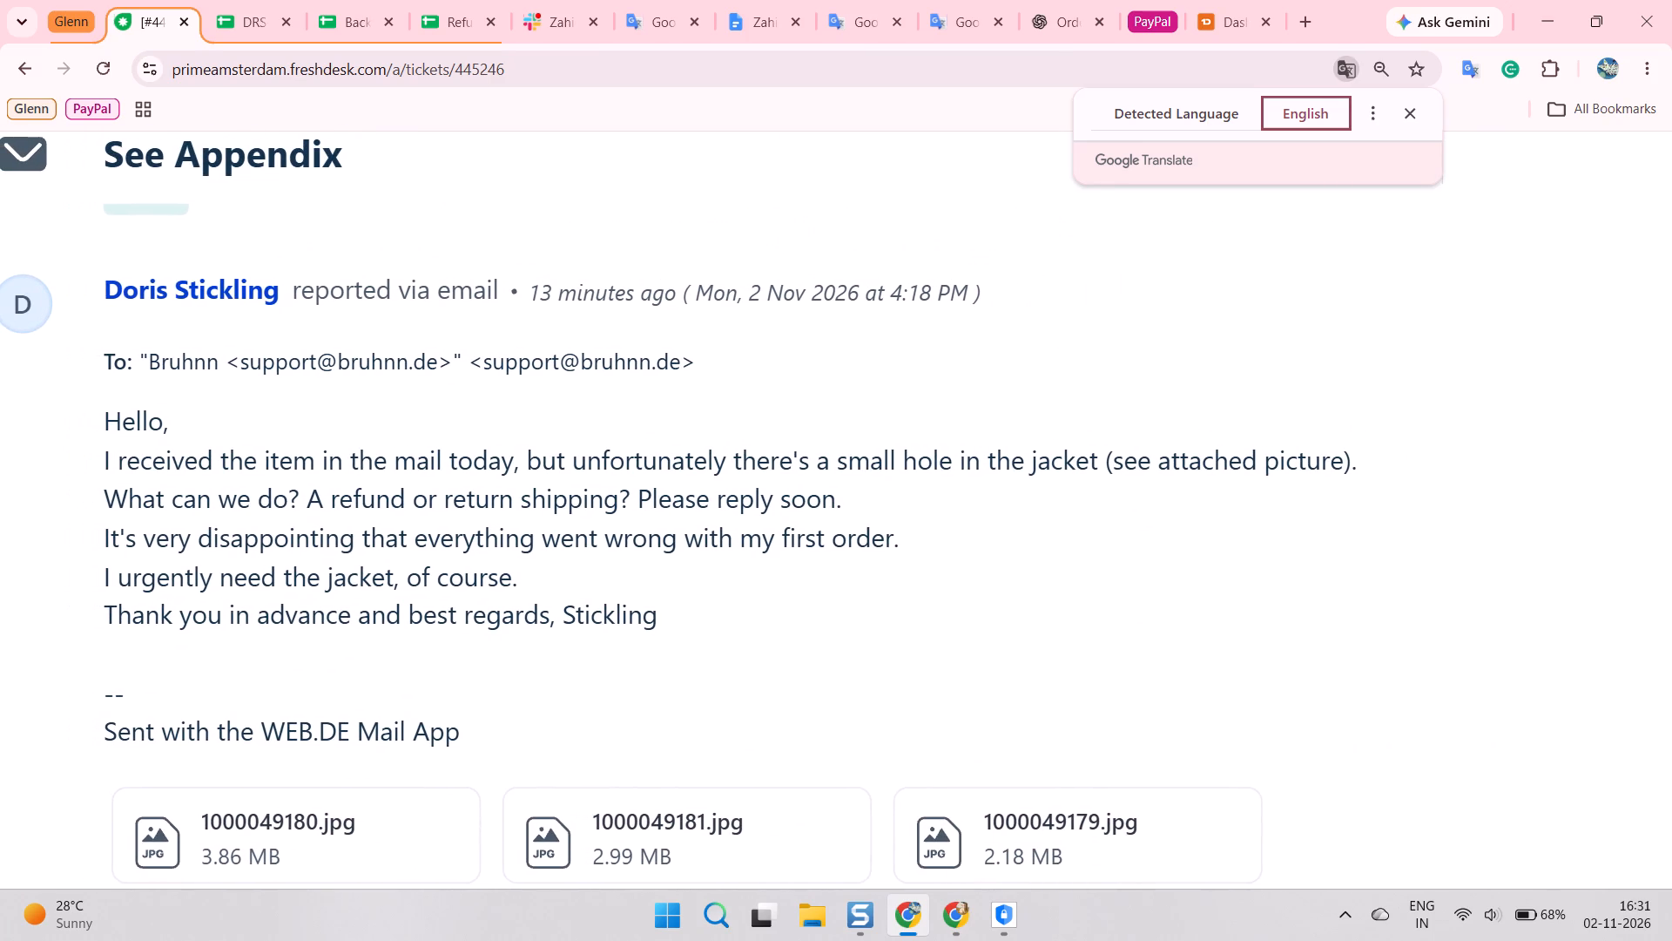
triple_click(152, 505)
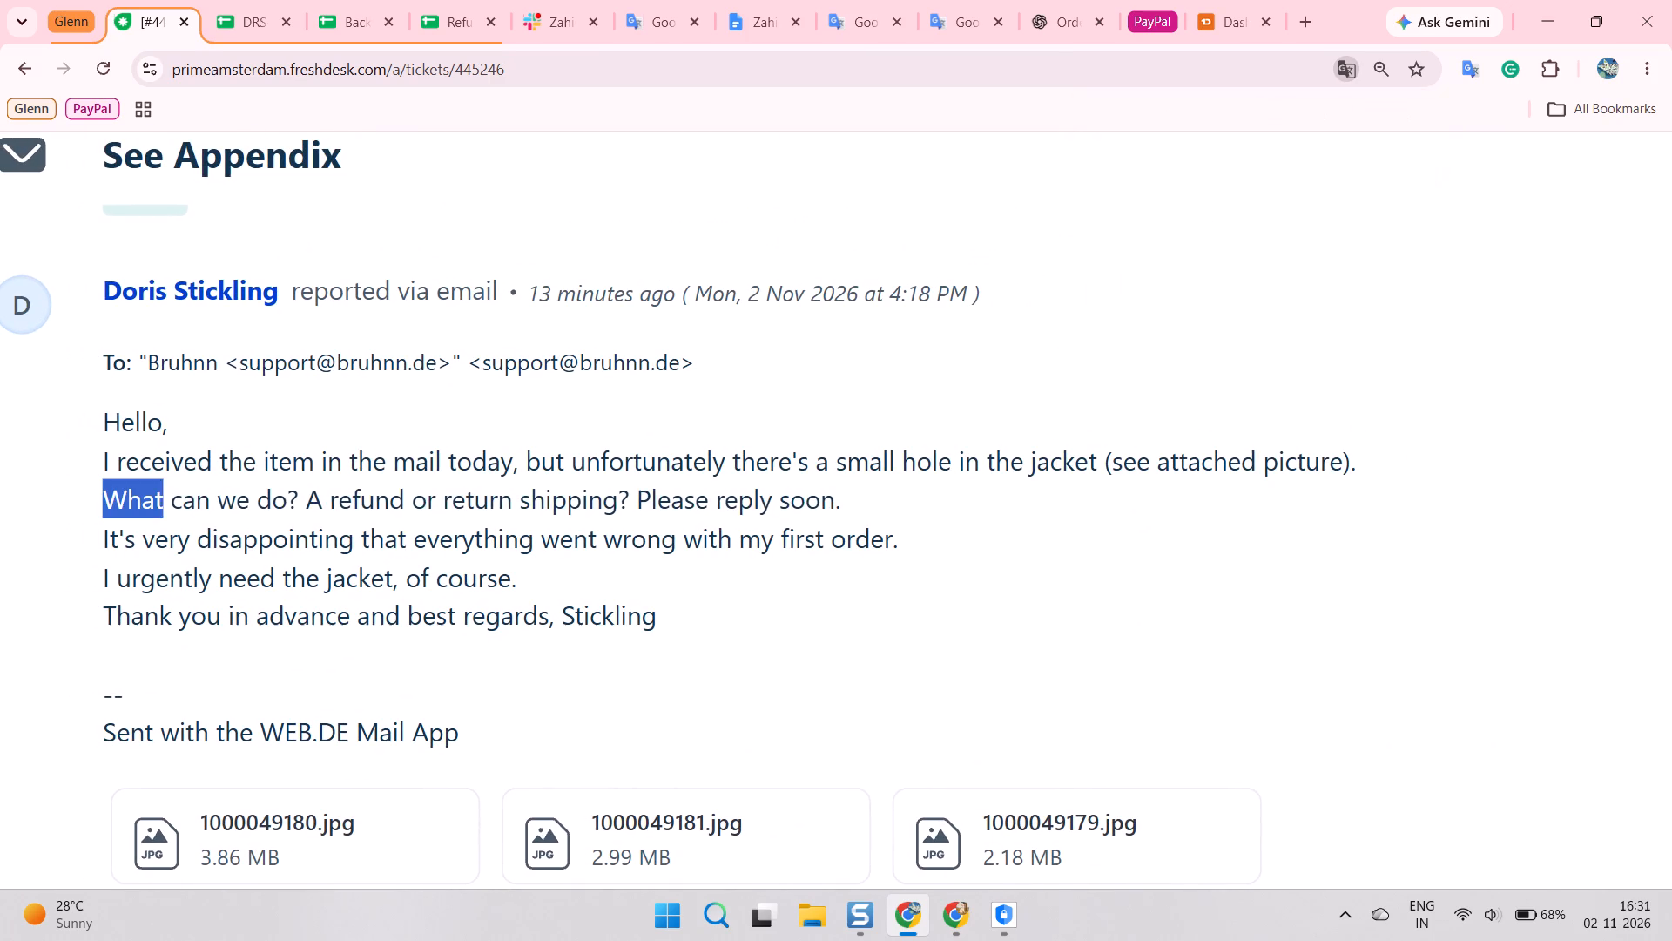
triple_click(318, 541)
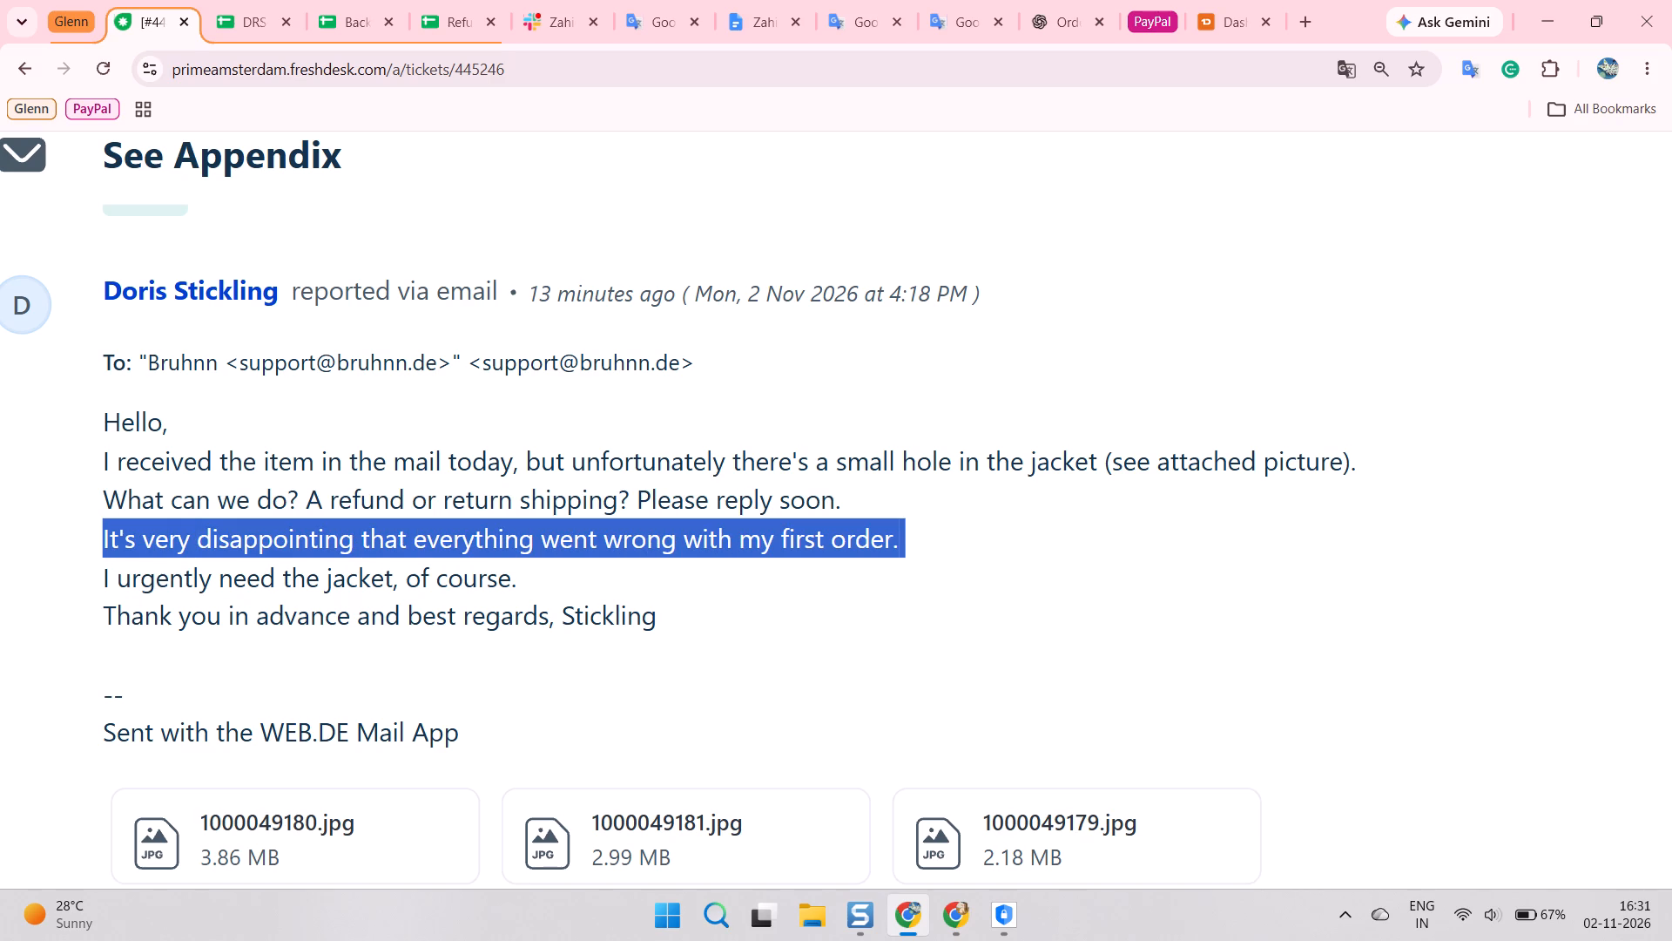
triple_click(260, 580)
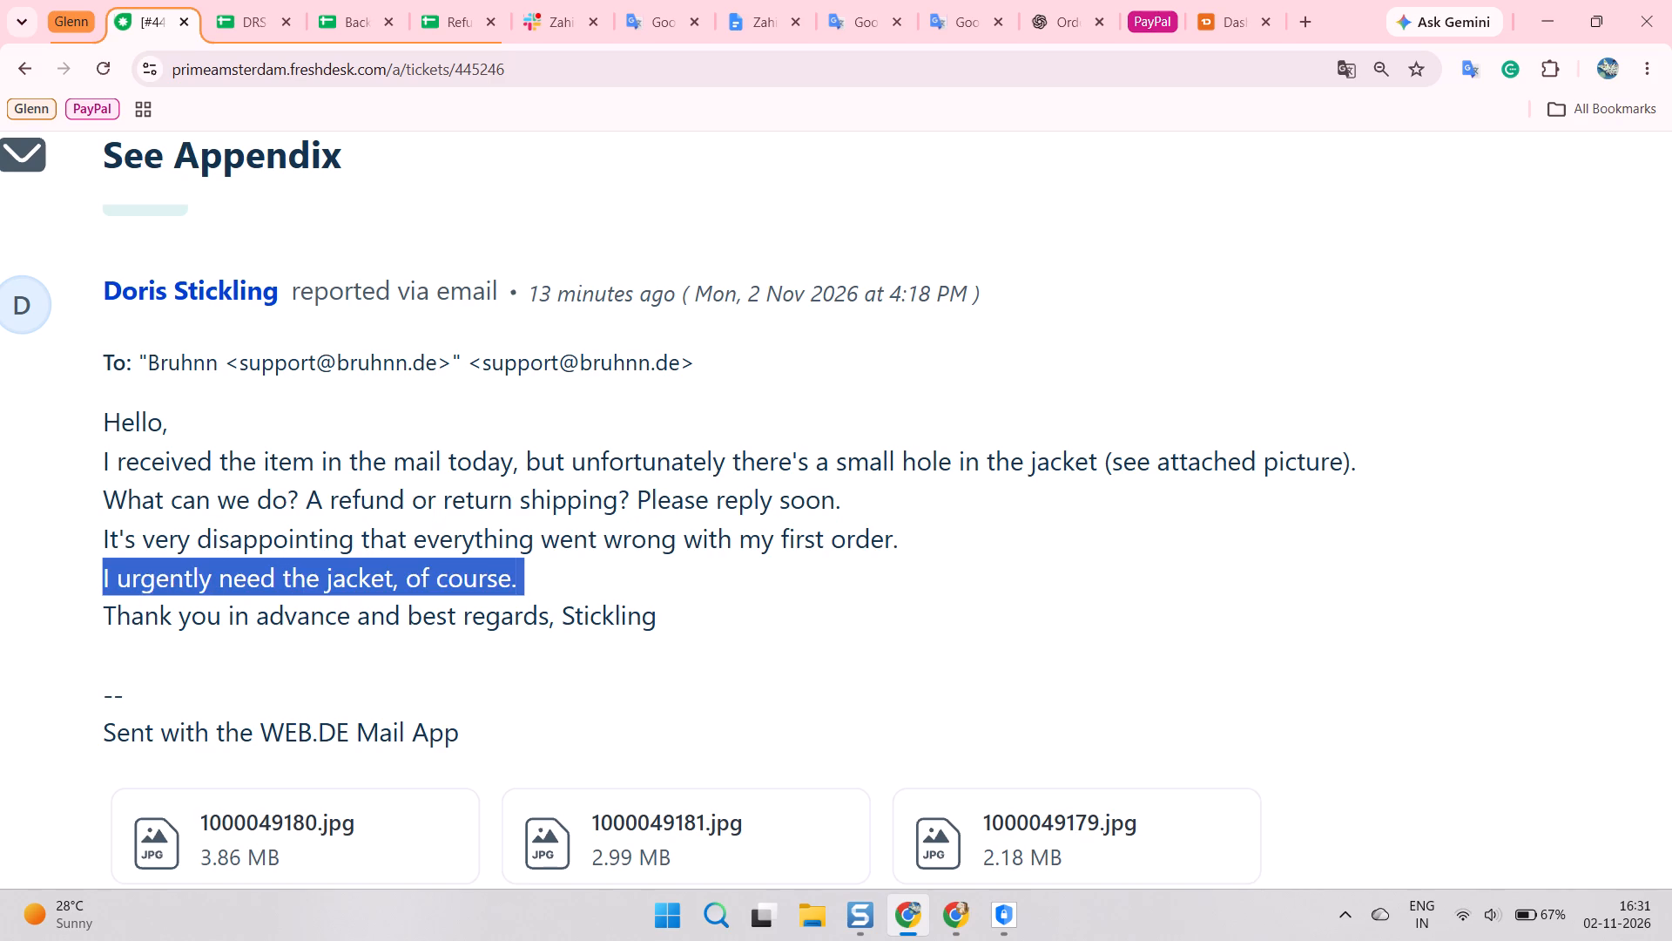
triple_click(293, 613)
left_click(297, 626)
triple_click(306, 626)
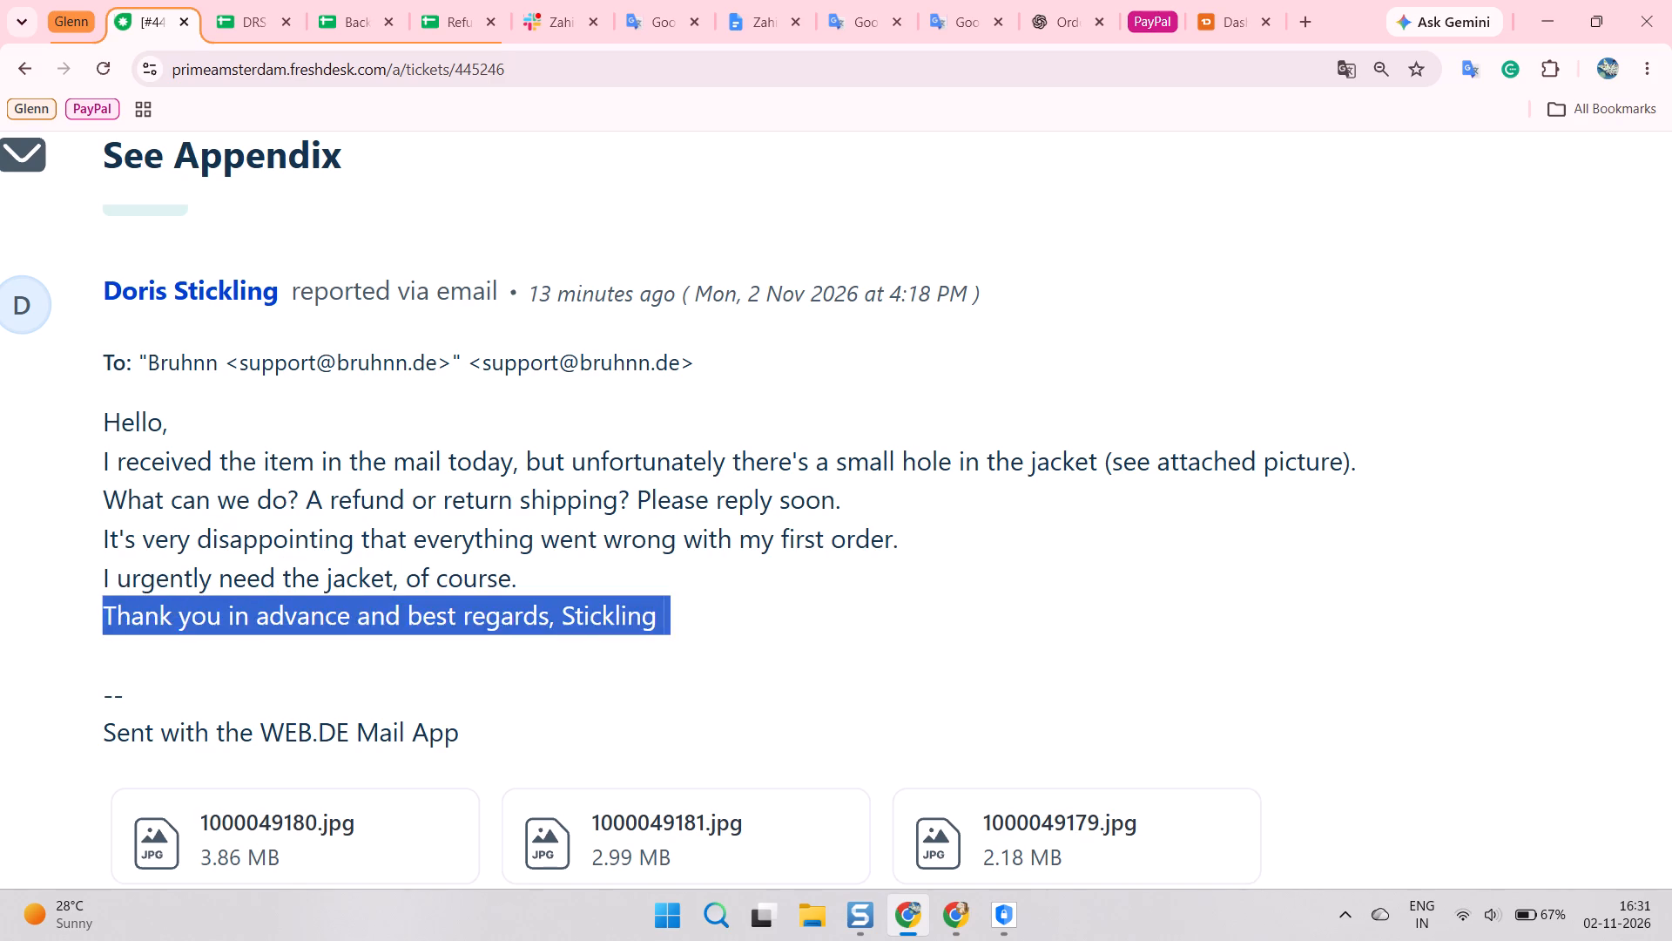
left_click_drag(571, 584, 584, 580)
scroll(512, 570, "down", 1)
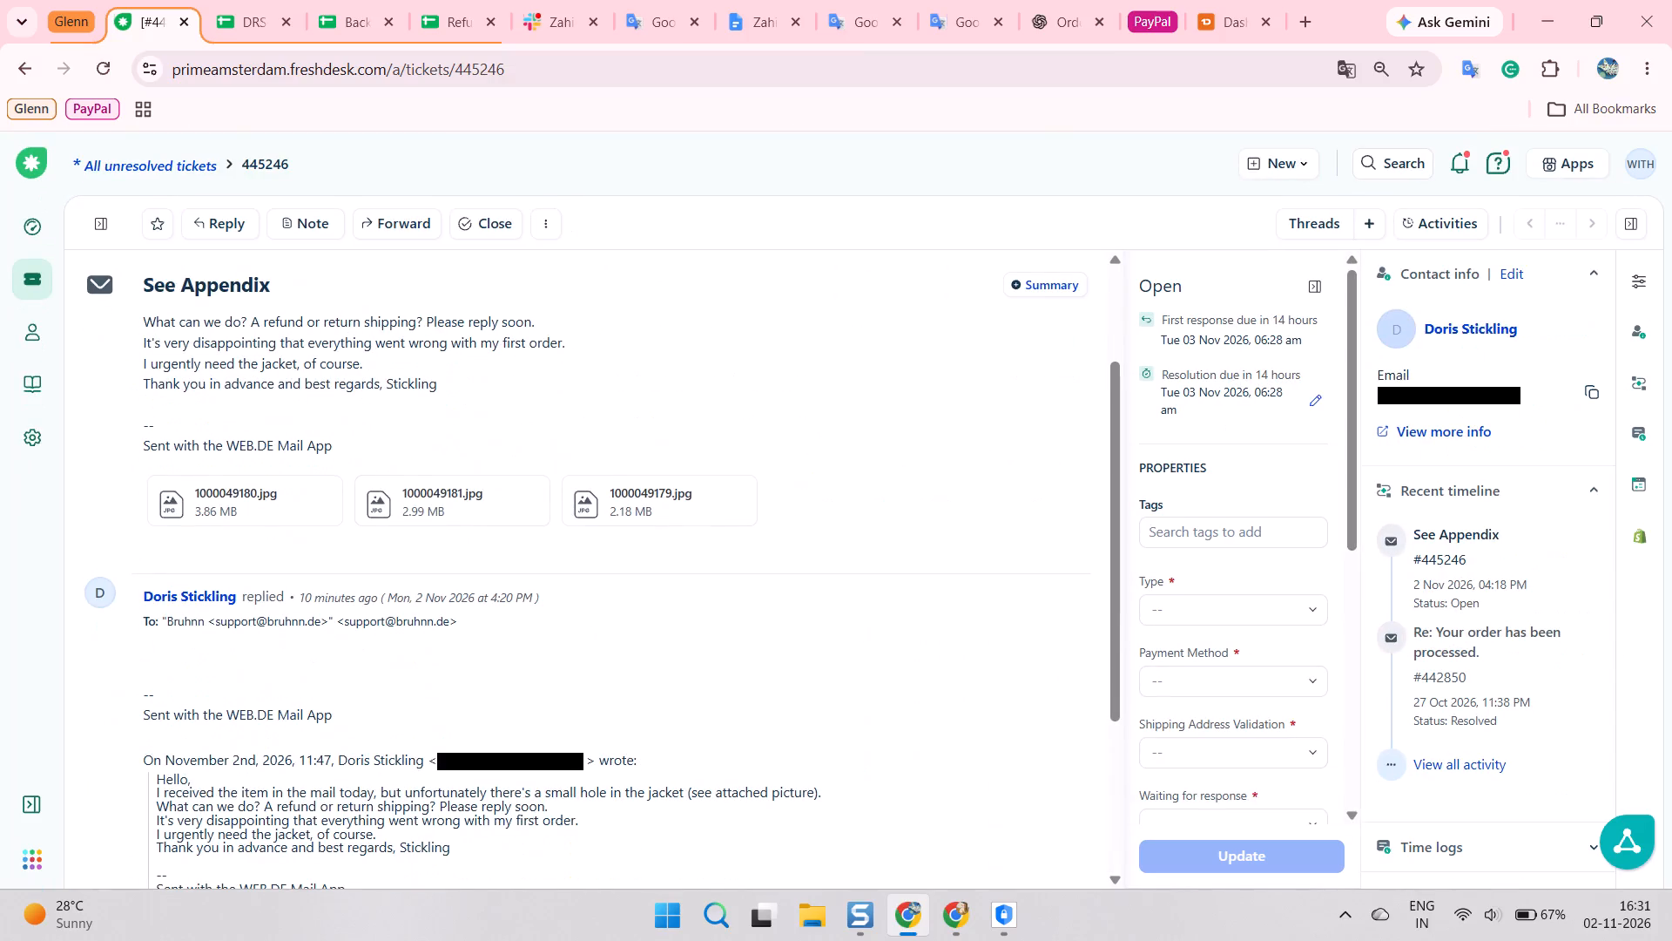
Re-examine the photos attached to the first message, and check the attachment 1000049182.jpg in the second message.
left_click(166, 512)
left_click(893, 831)
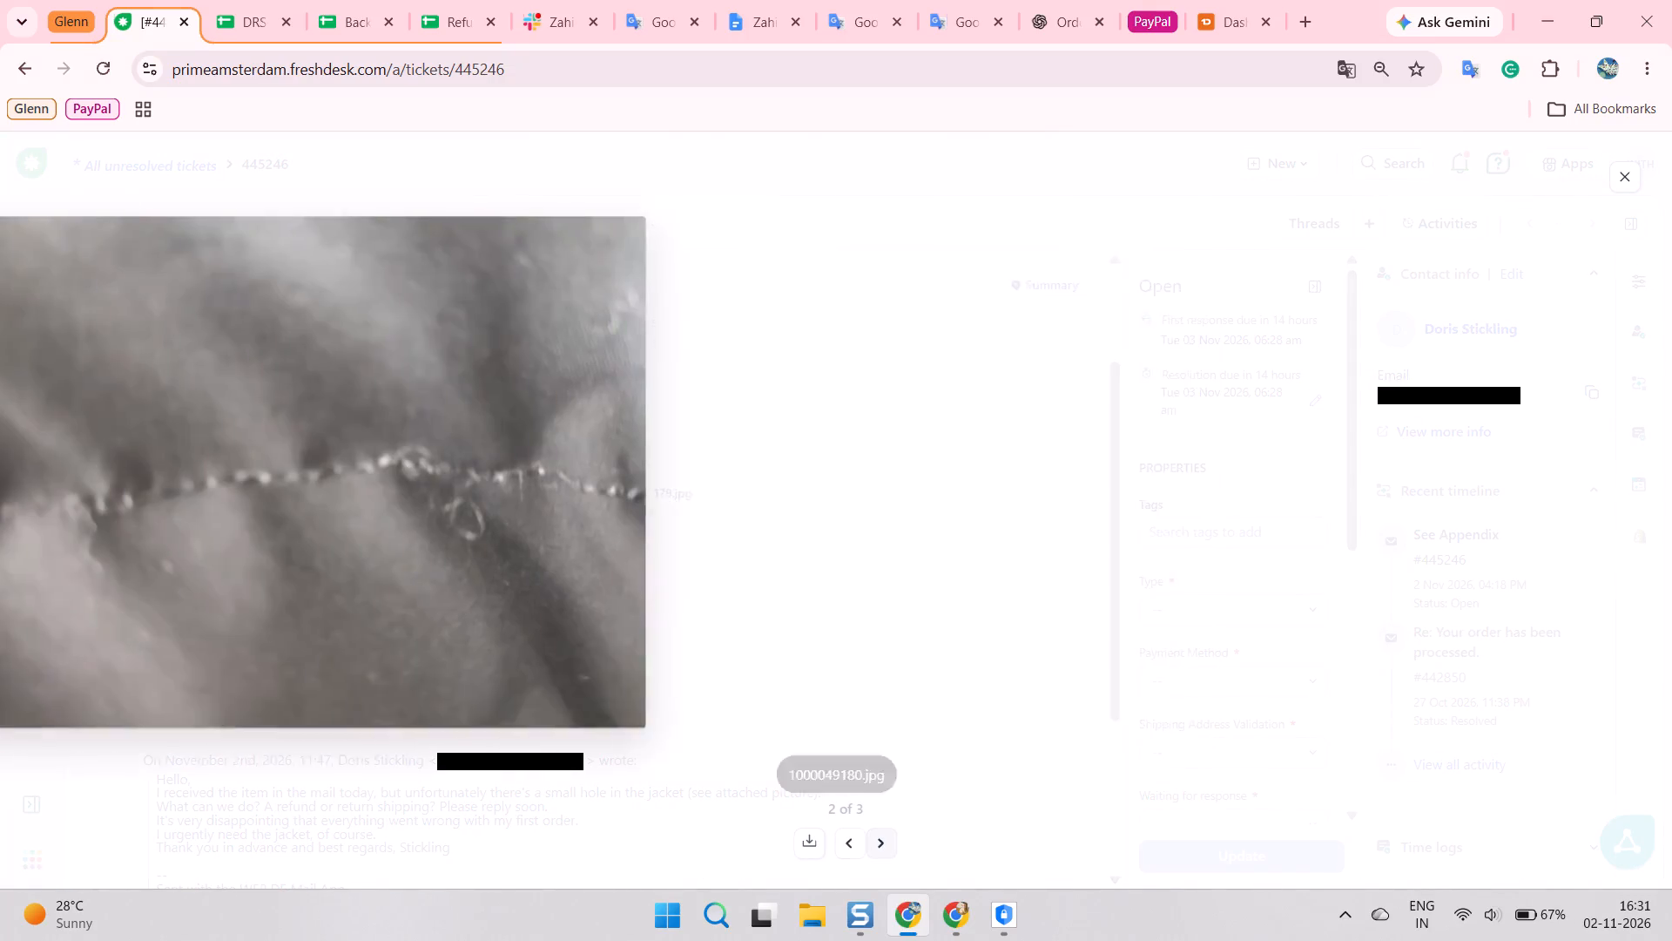
left_click(888, 836)
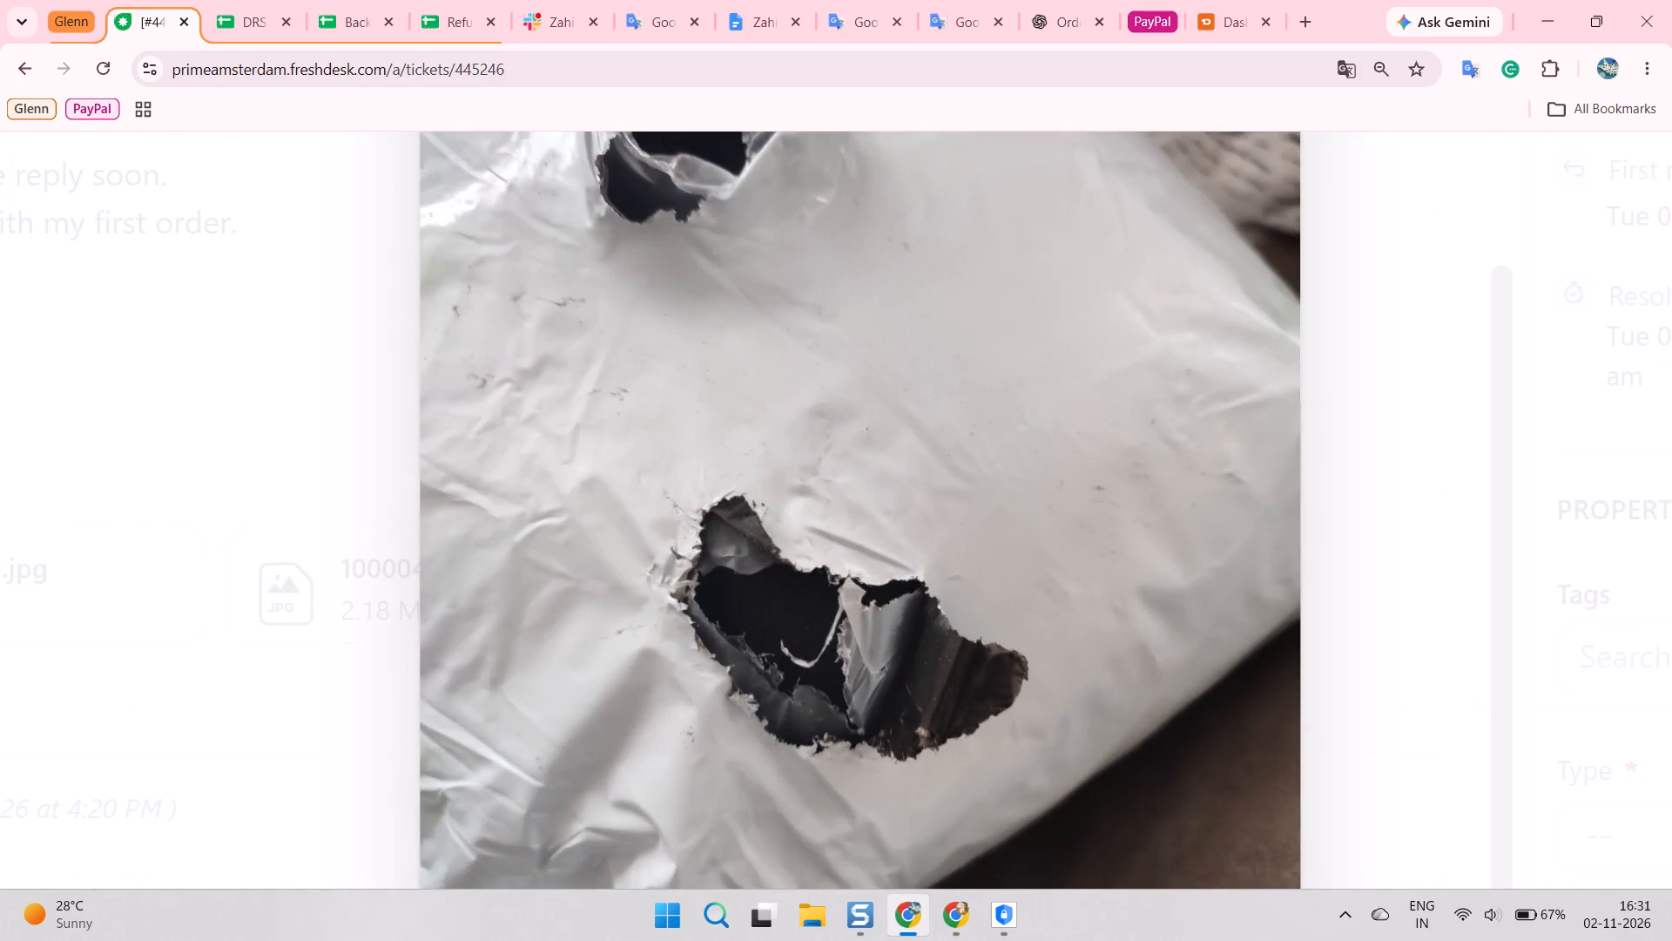
scroll(817, 437, "up", 2)
left_click(850, 848)
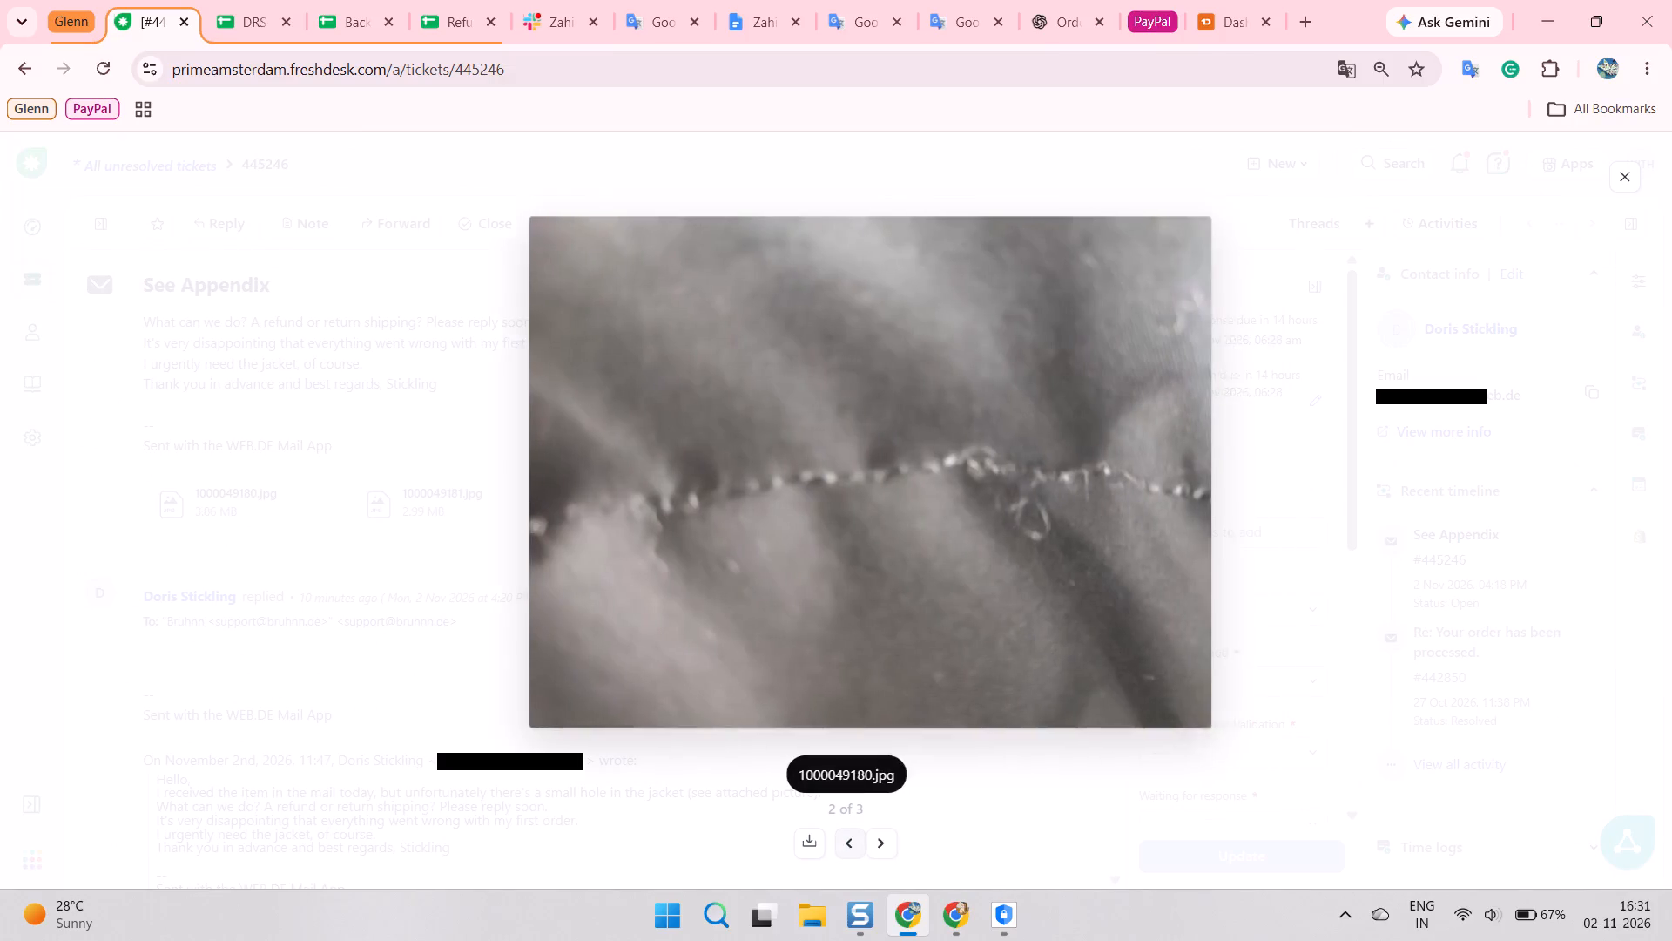
left_click(849, 847)
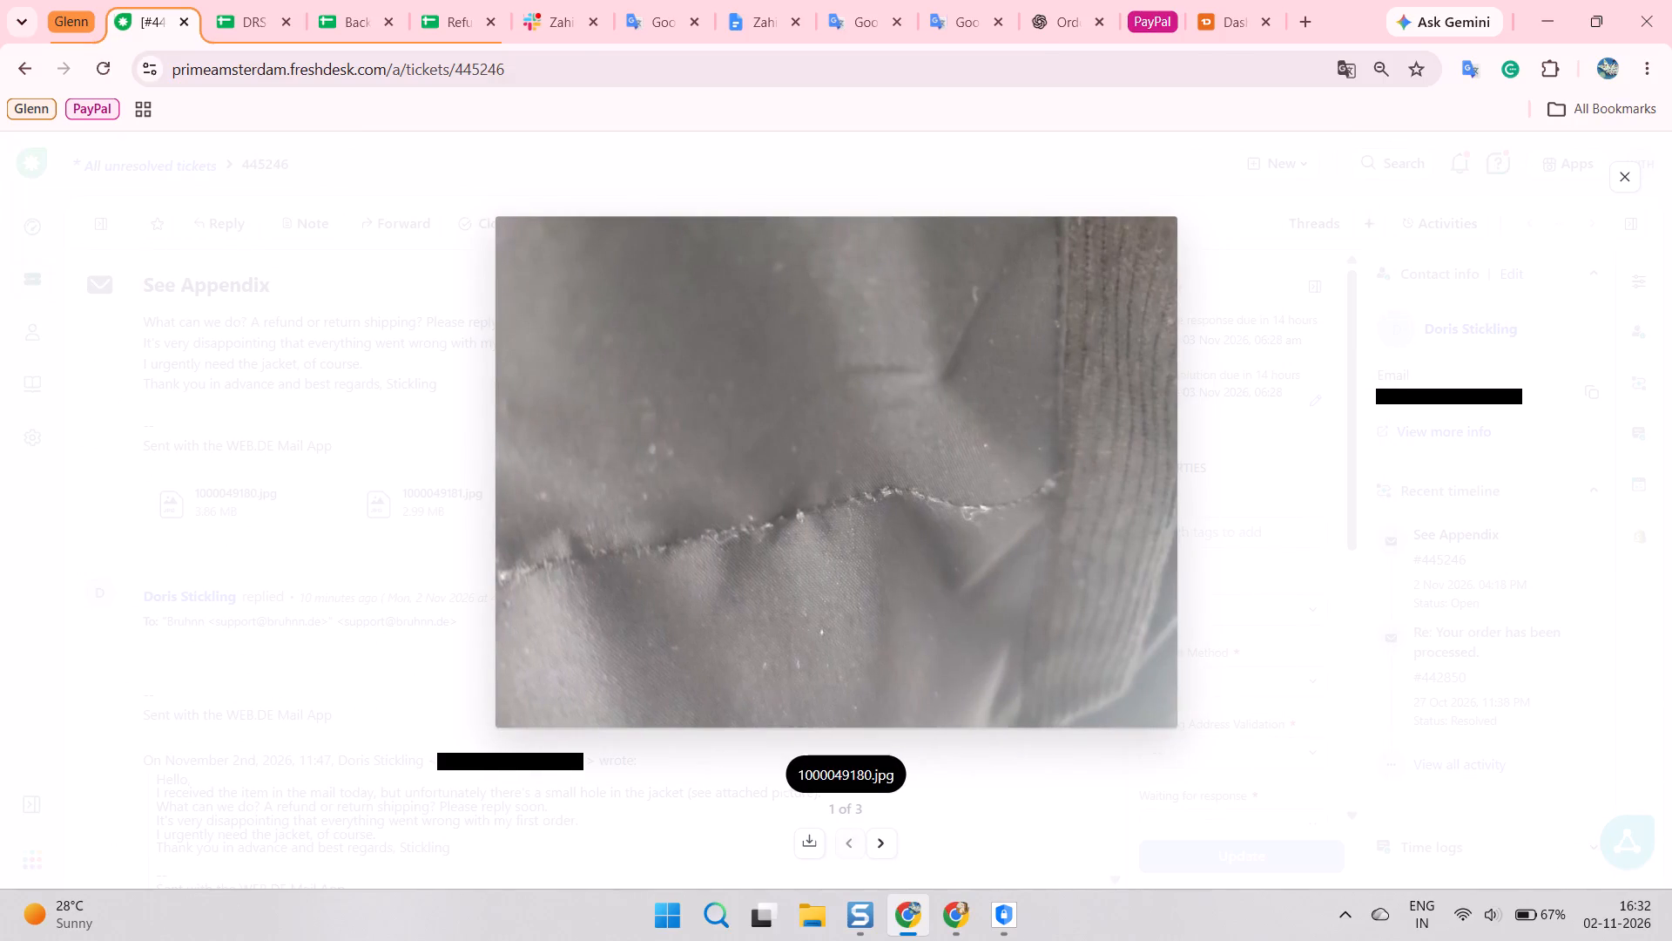
left_click(464, 540)
scroll(563, 488, "down", 4)
left_click(179, 717)
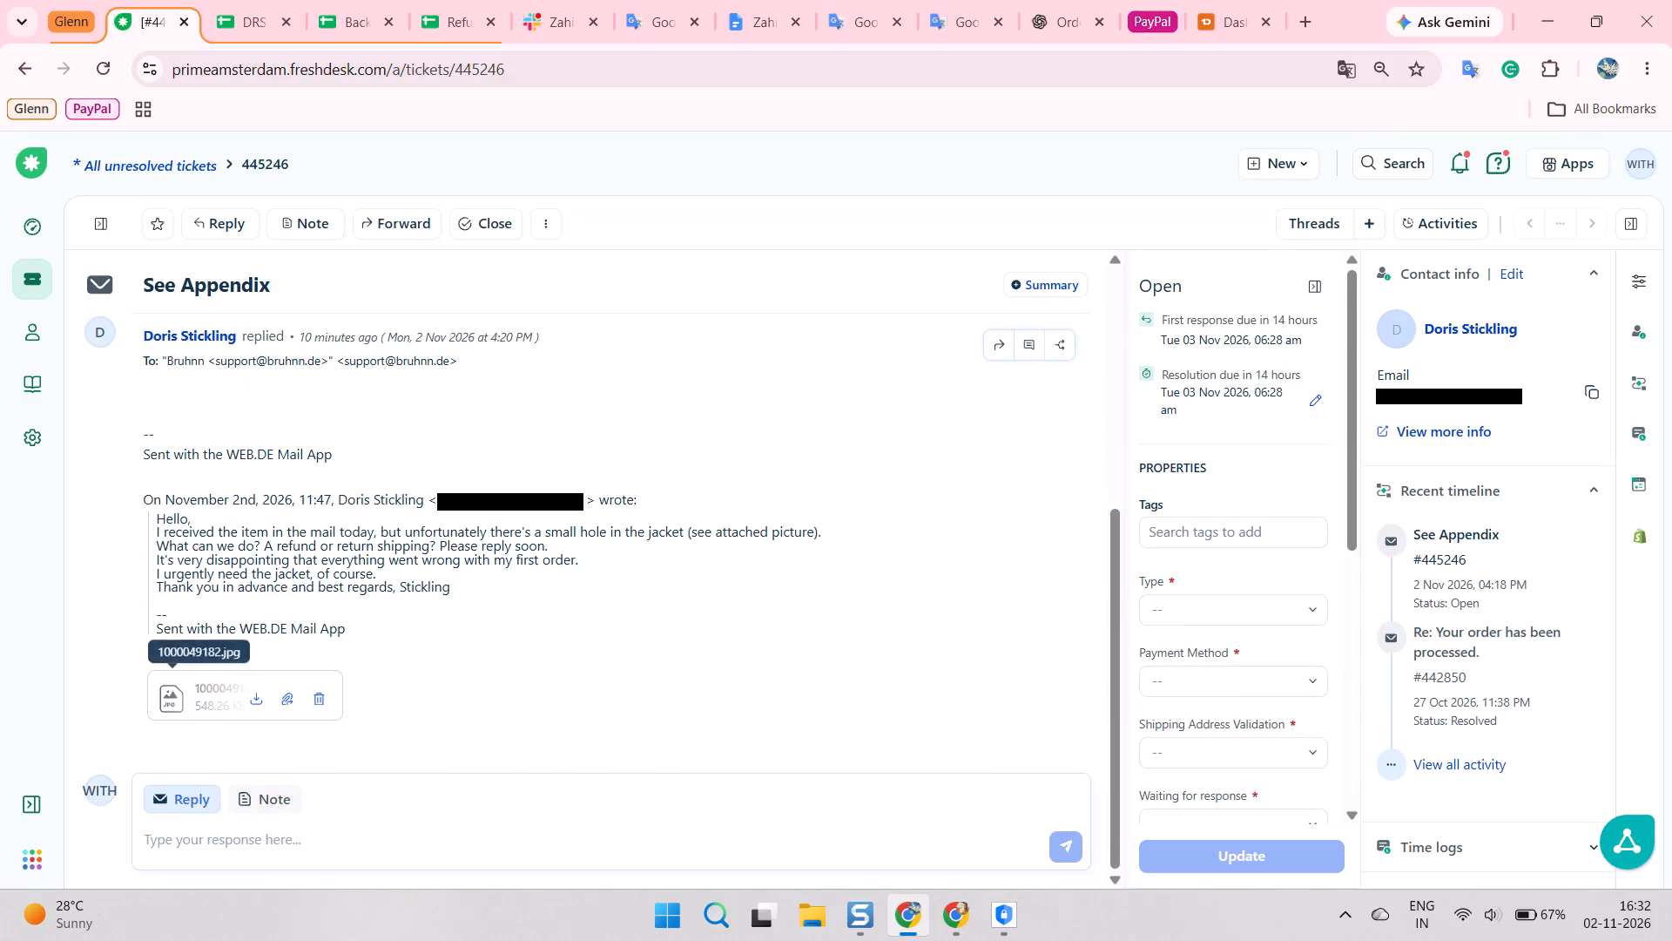
left_click(181, 707)
left_click(213, 688)
left_click(636, 394)
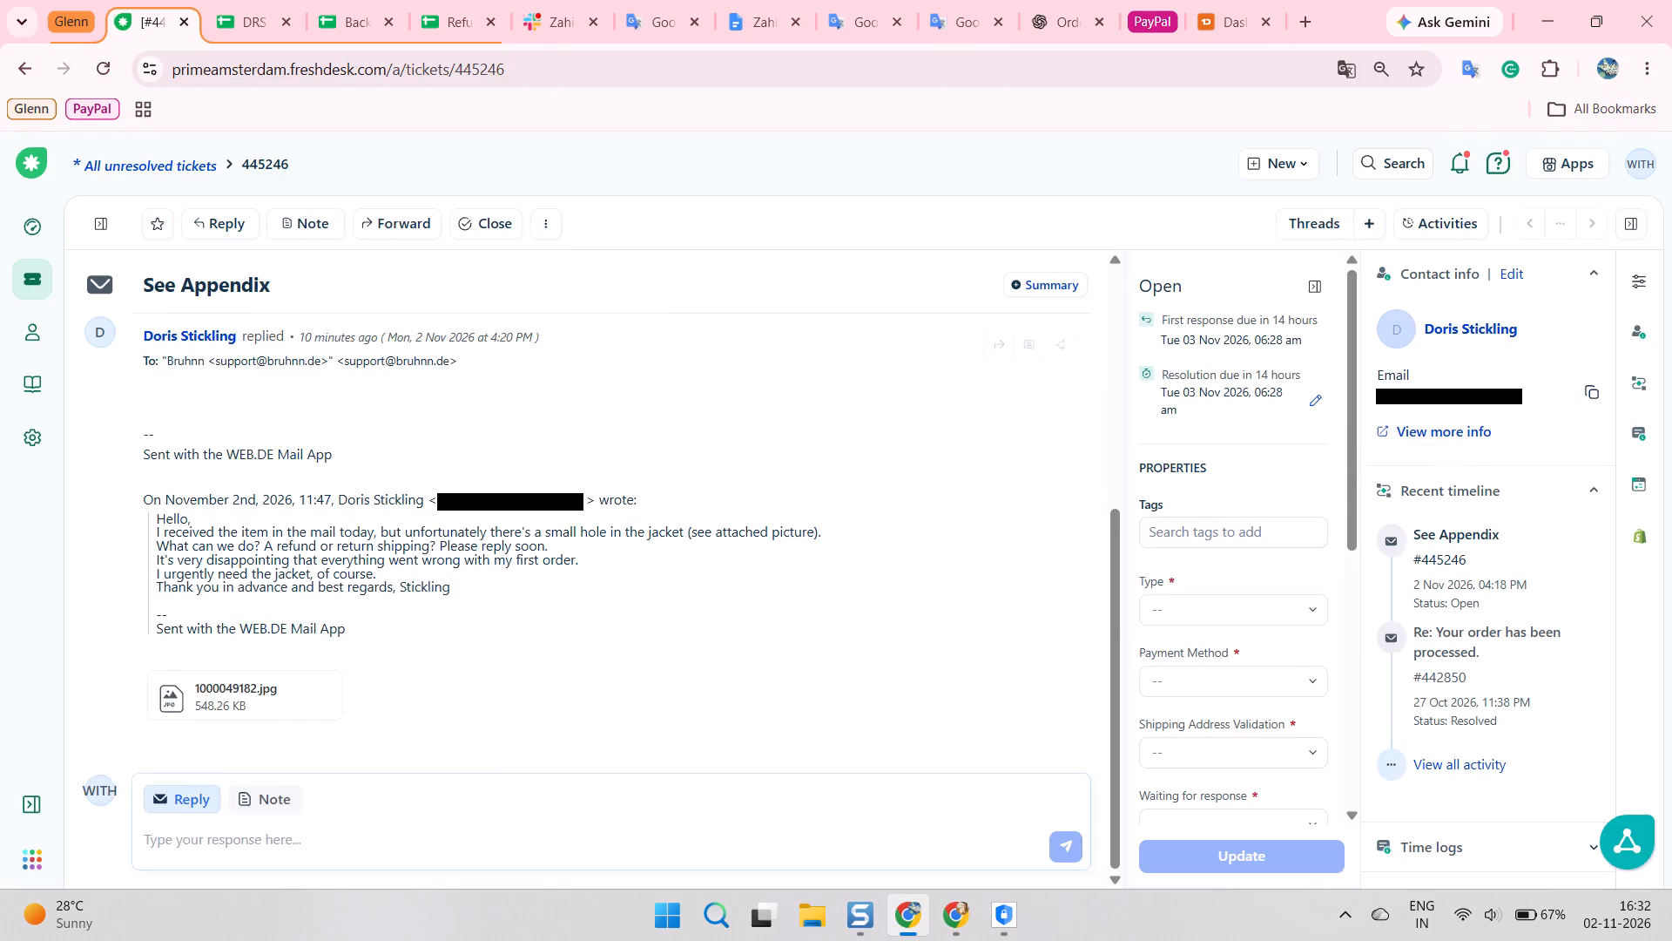
scroll(537, 485, "up", 5)
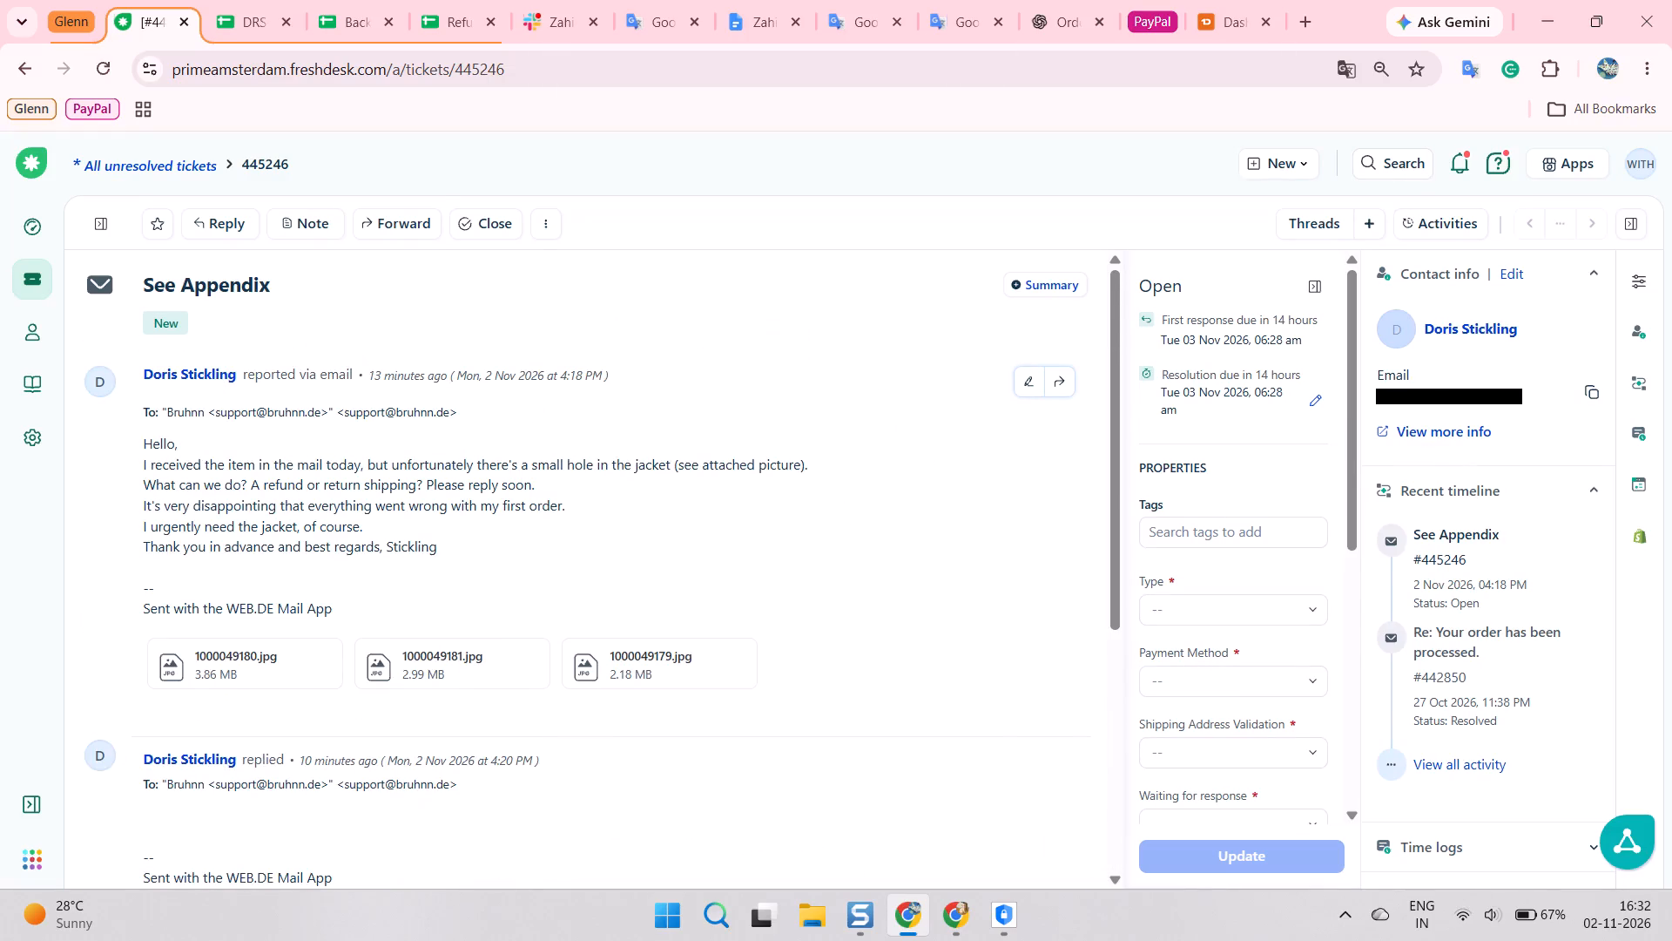
left_click_drag(129, 363, 528, 547)
left_click(503, 334)
left_click_drag(123, 357, 127, 366)
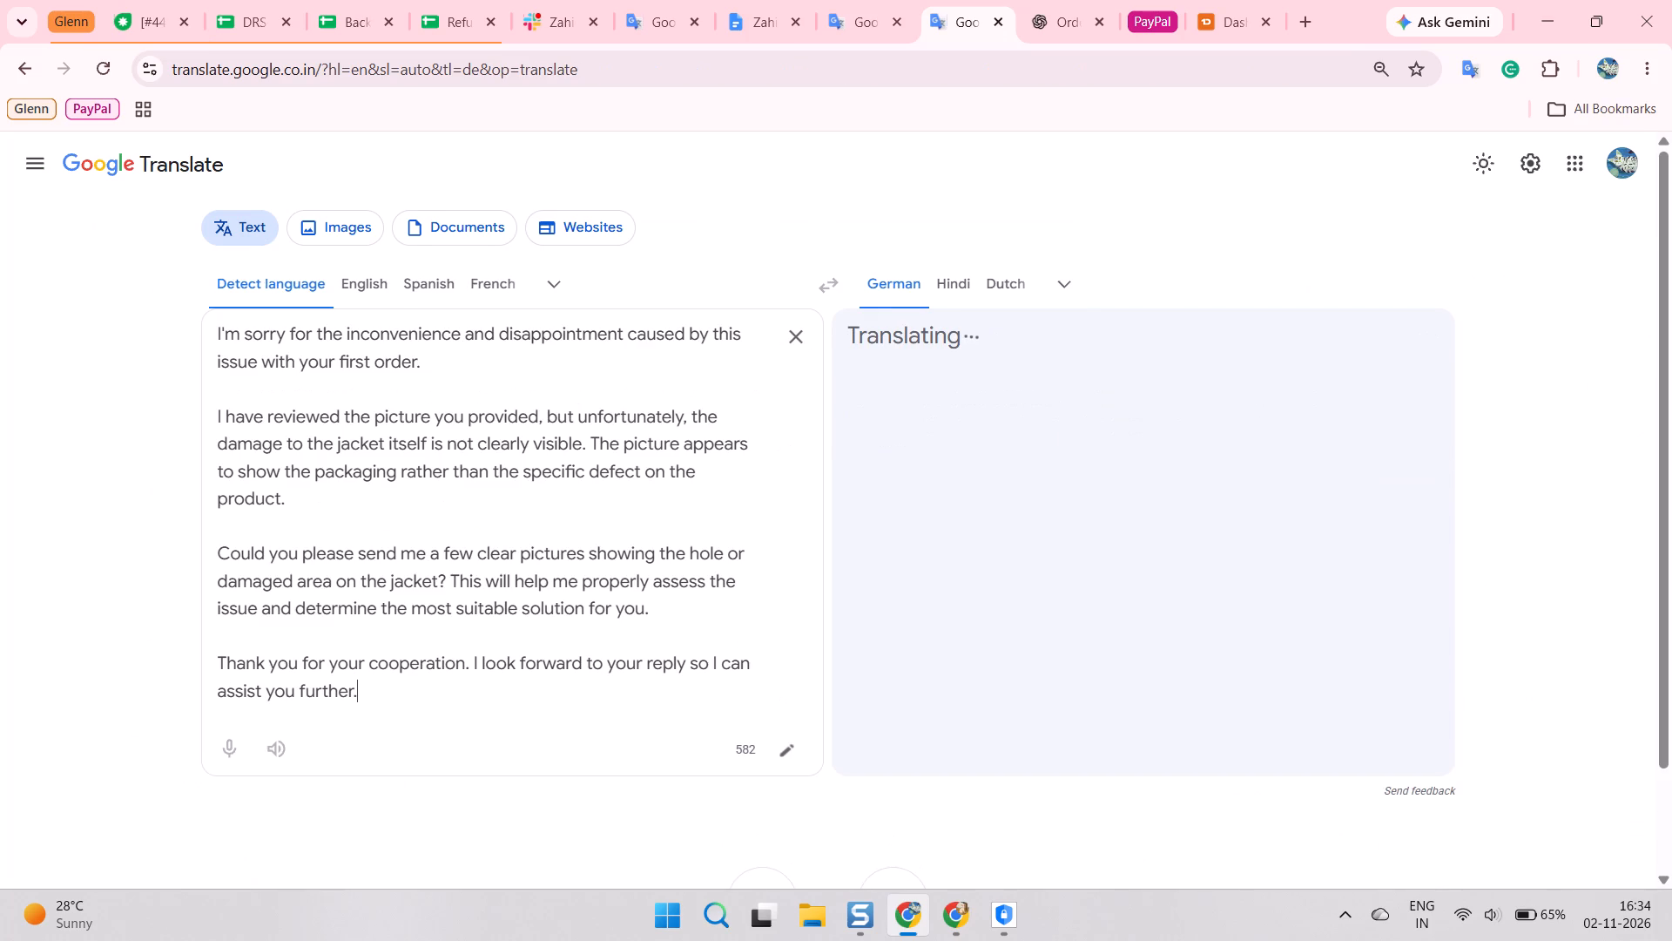
scroll(533, 396, "up", 1)
scroll(984, 359, "down", 4)
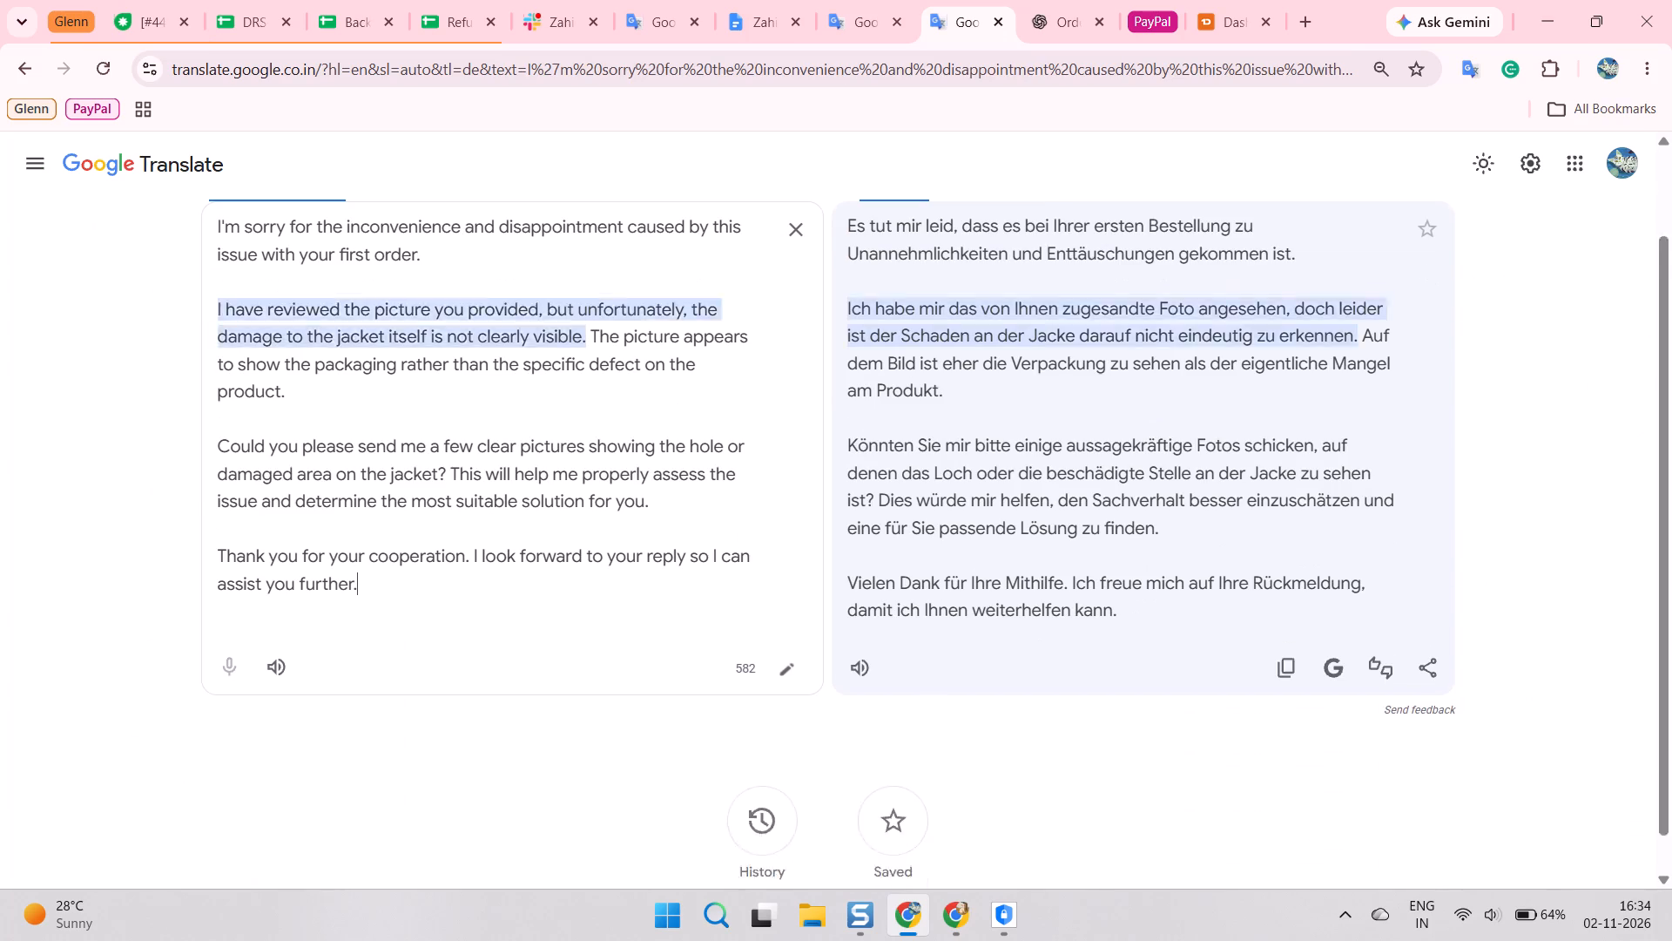
scroll(1013, 349, "down", 8)
left_click(1284, 628)
Start a reply on ticket 445246, replace the default greeting with the "asn" canned response, and place the cursor below its greeting.
left_click(136, 0)
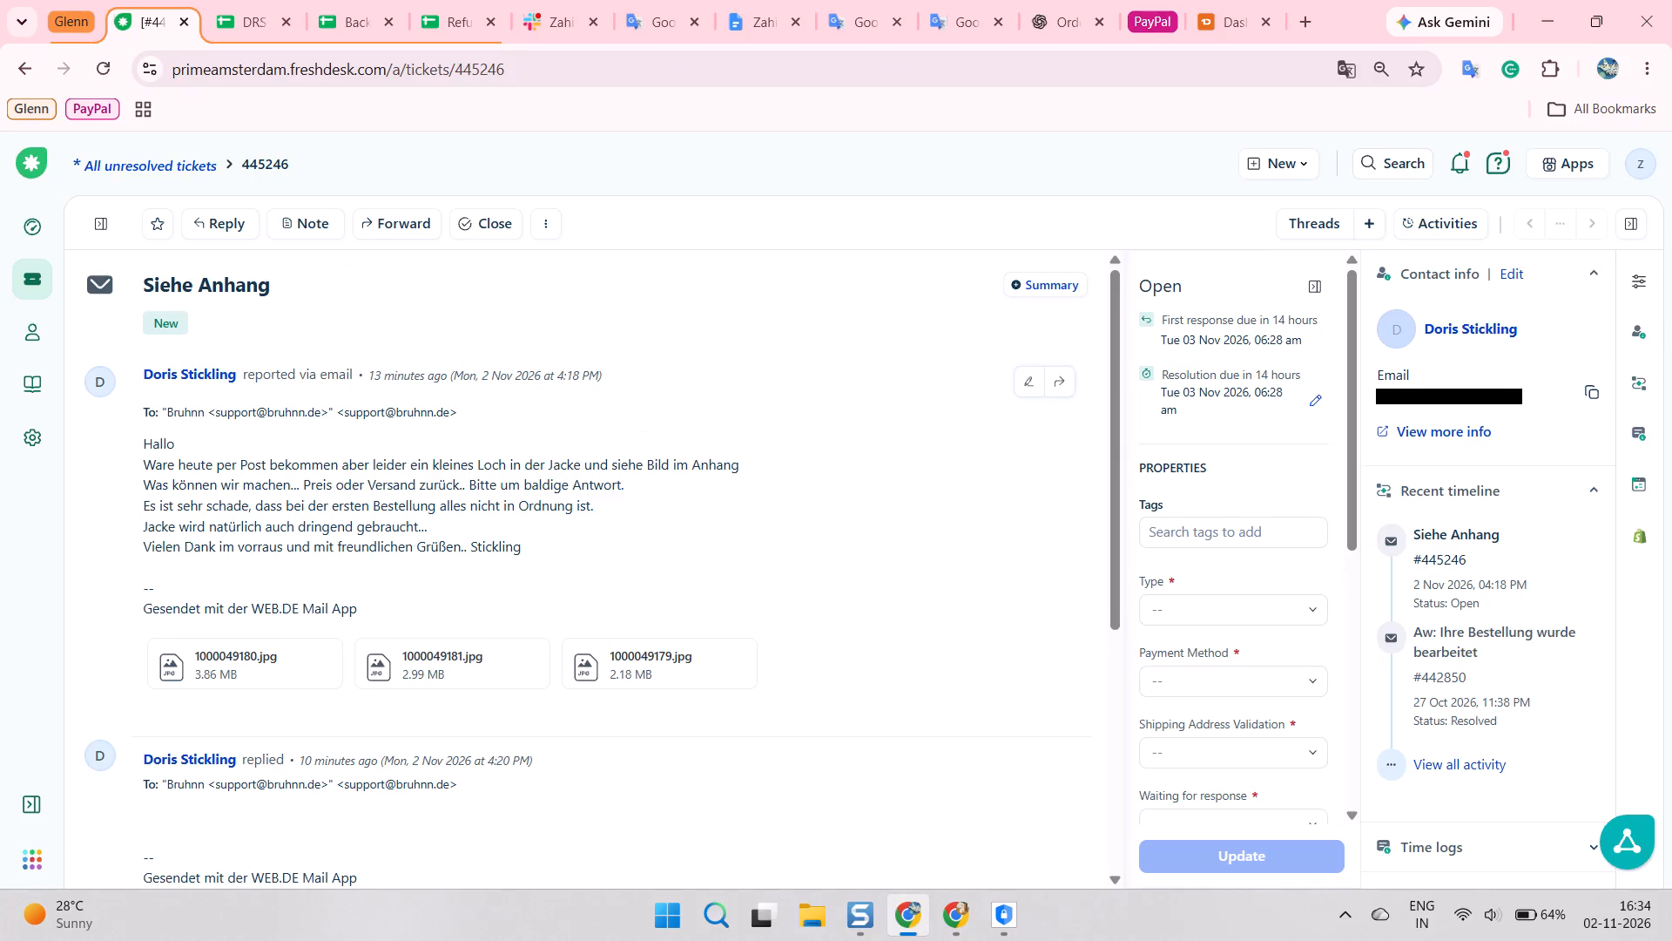
left_click(785, 504)
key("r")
scroll(671, 521, "down", 11)
left_click(189, 748)
left_click(190, 743, "ctrl")
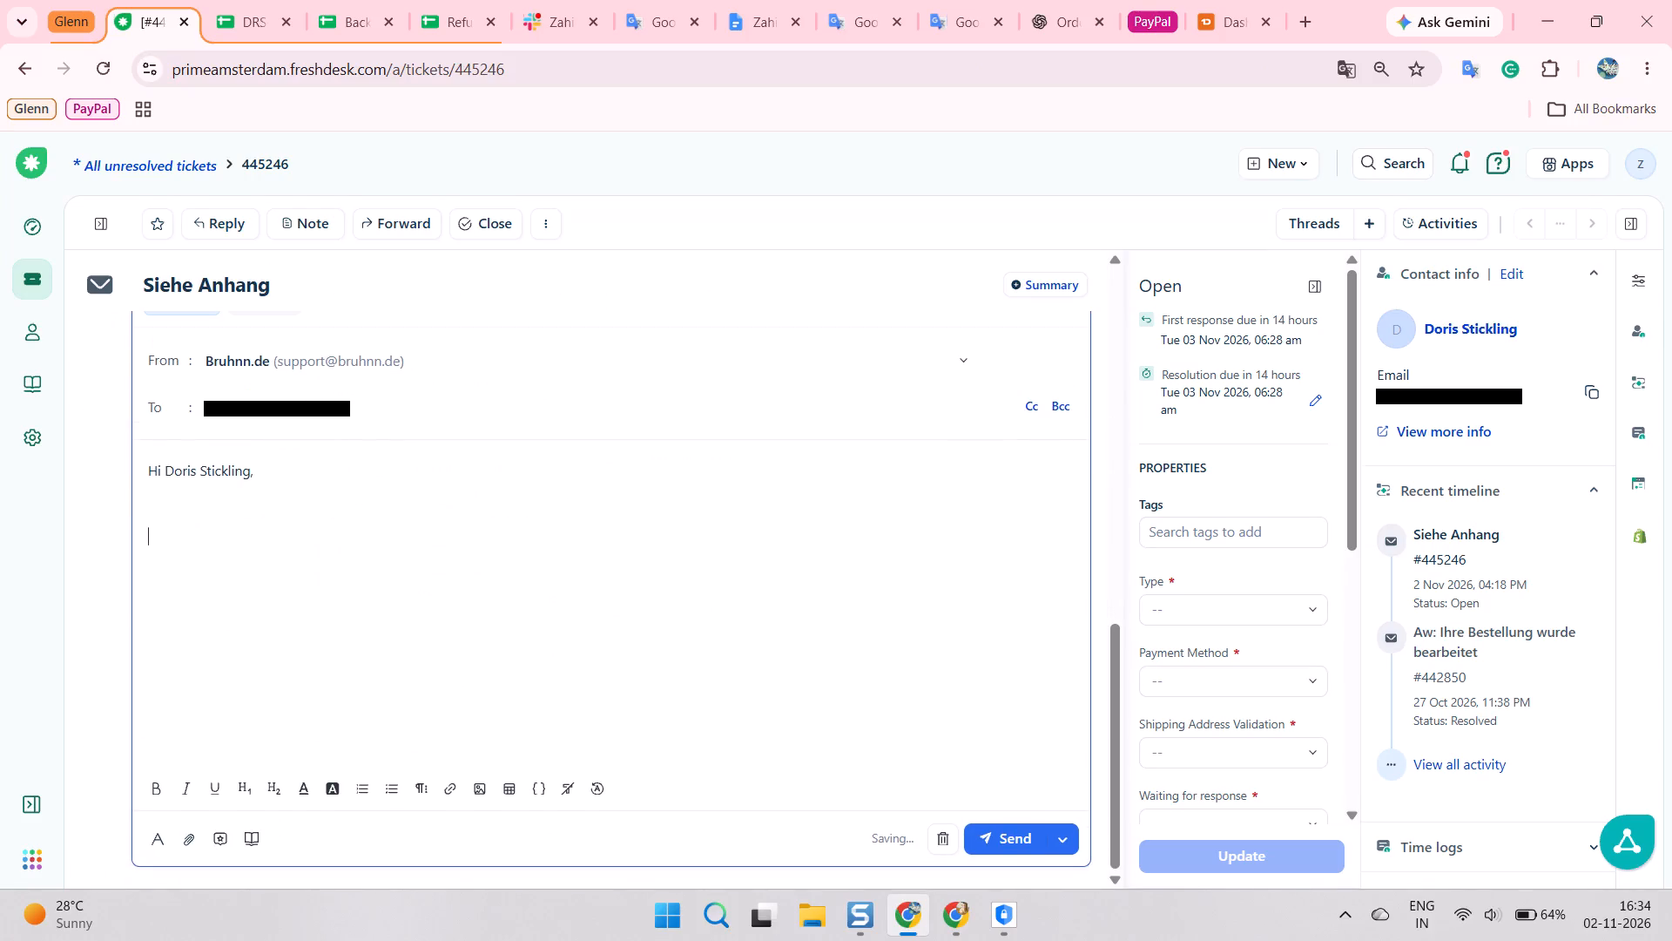
key("ctrl+a")
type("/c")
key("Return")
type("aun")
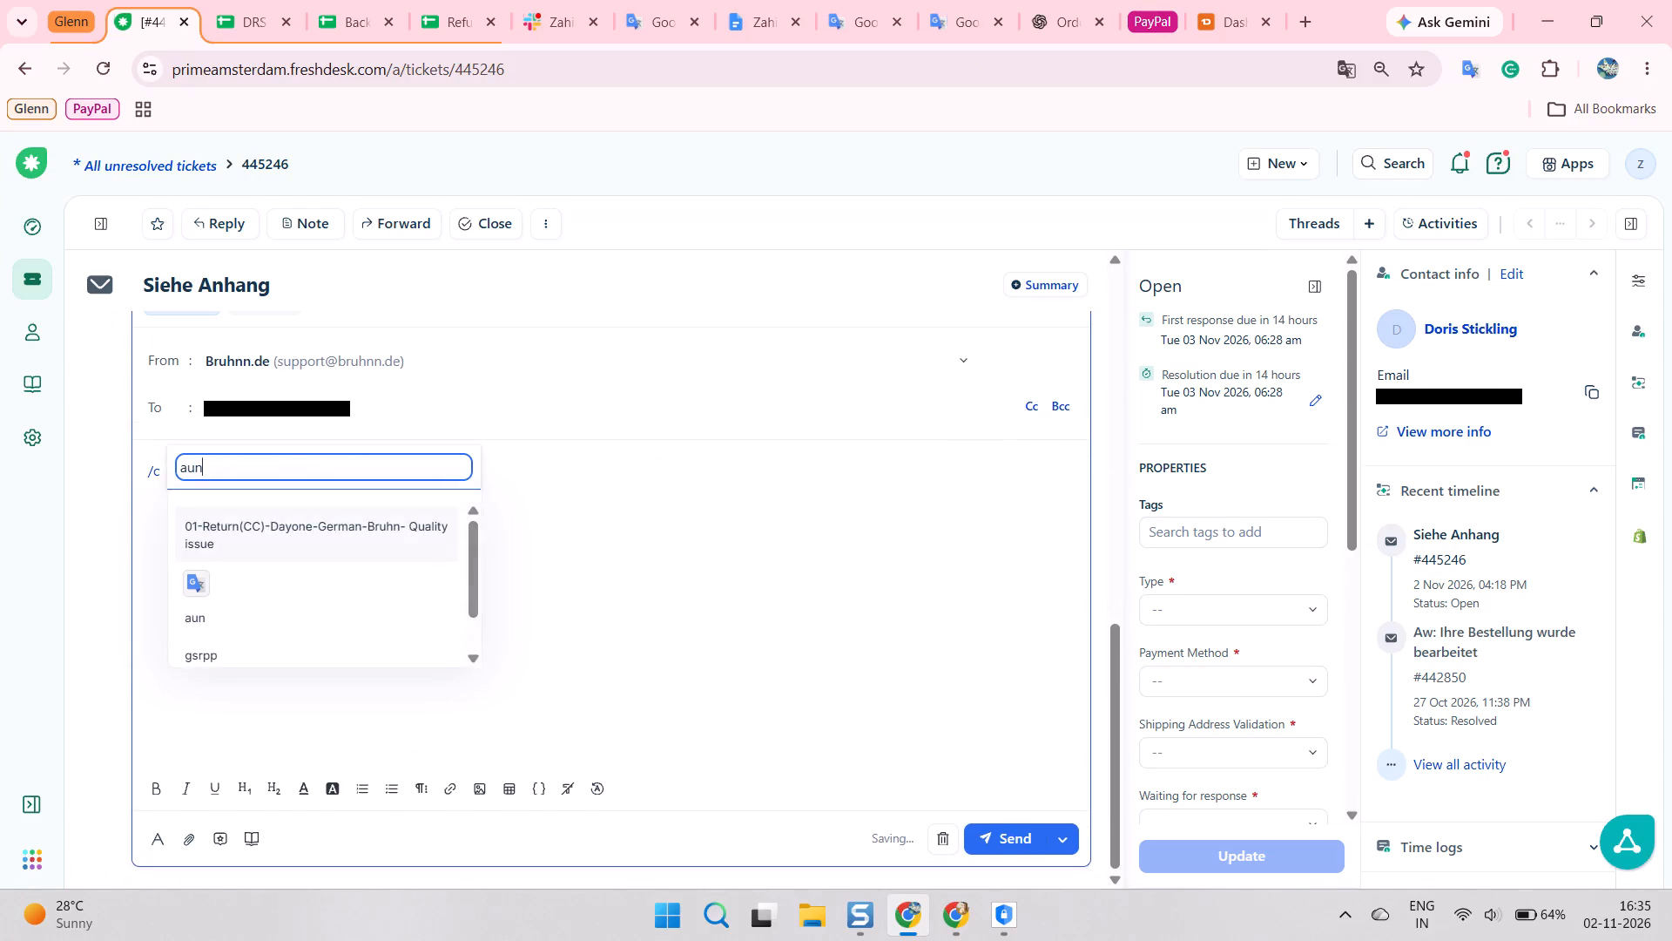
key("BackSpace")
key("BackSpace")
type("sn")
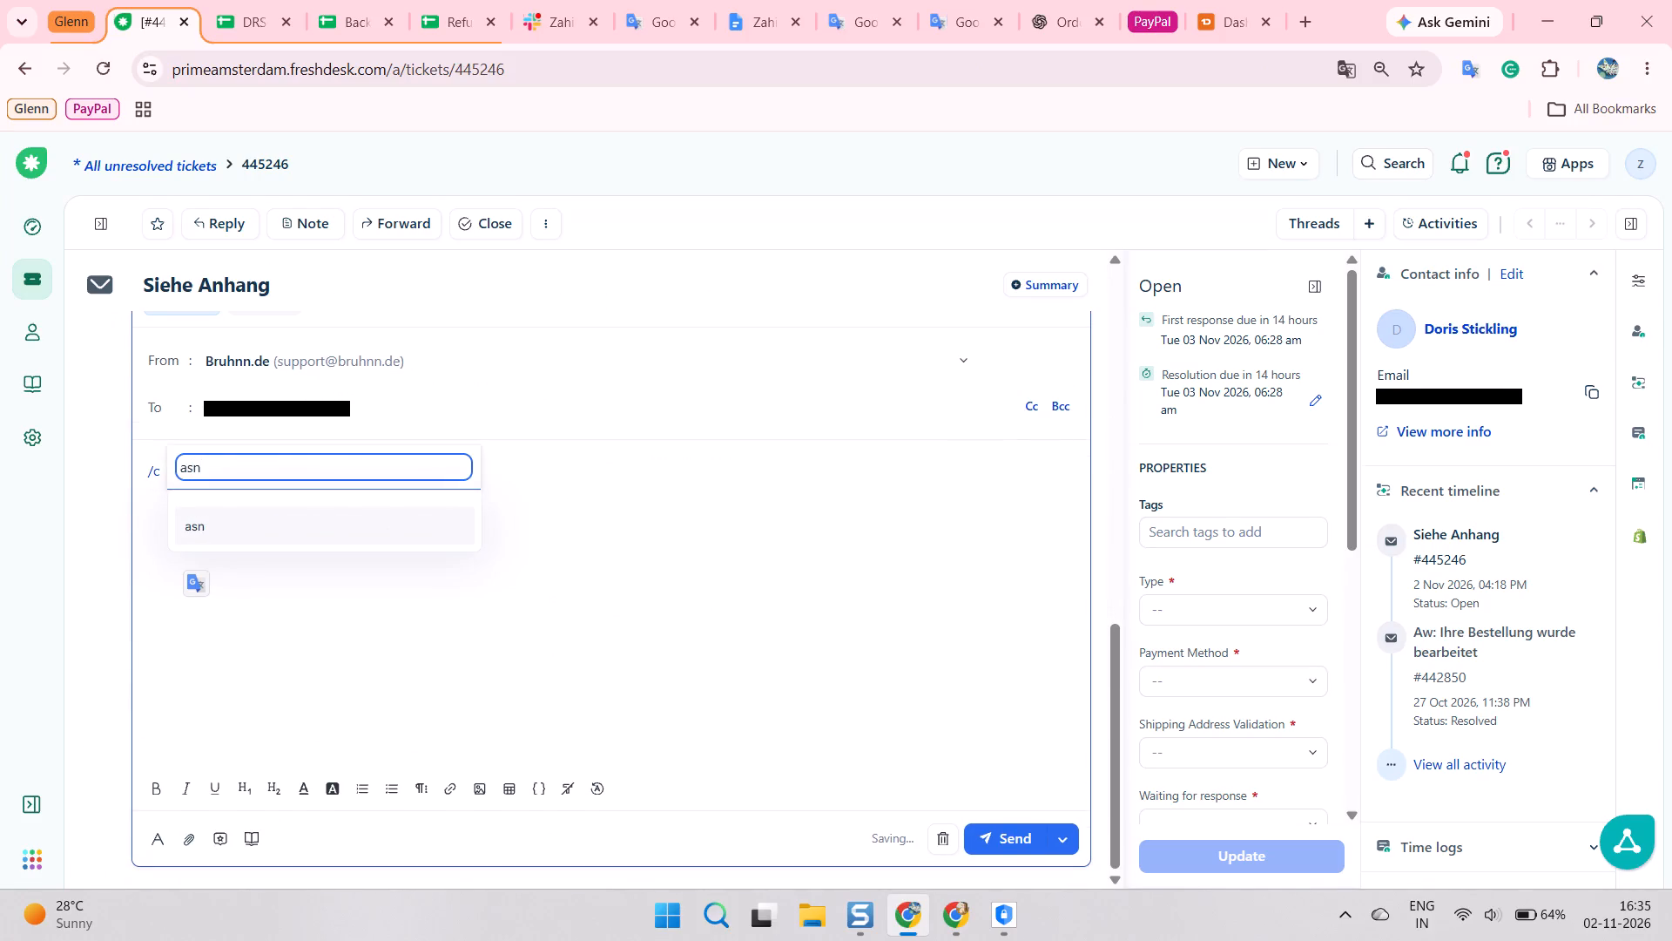
left_click(255, 532)
left_click(165, 507)
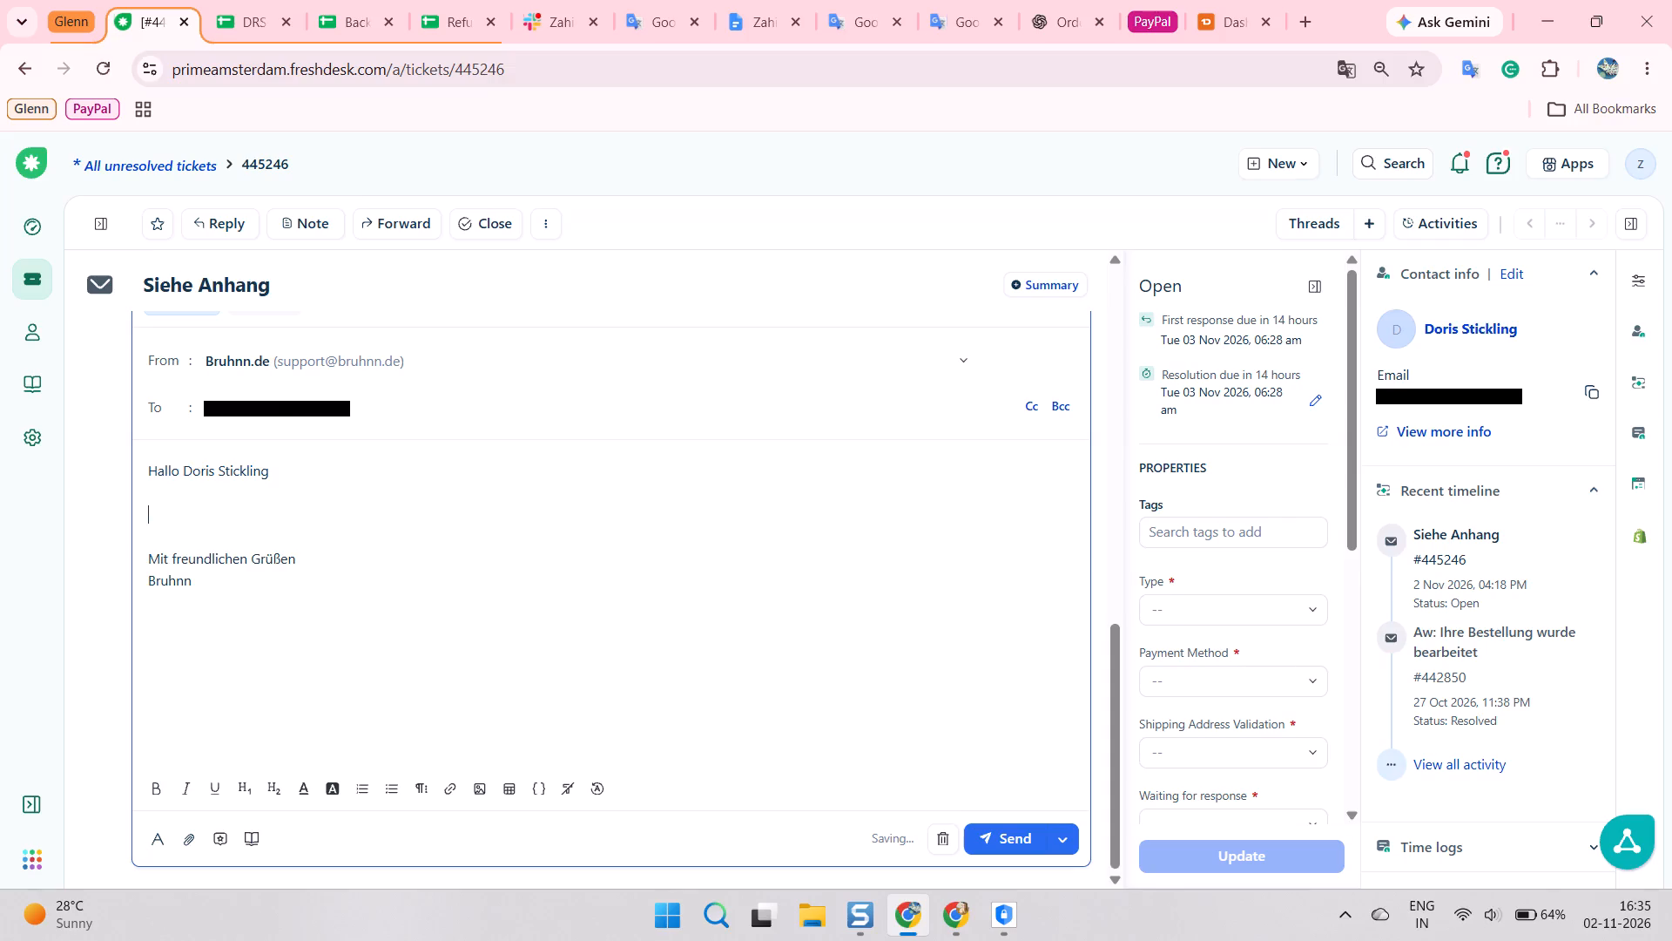
Insert the copied German text below the greeting in the ticket 445246 reply, remove the extra blank line, and send it.
key("ctrl+v")
scroll(185, 518, "down", 7)
left_click(194, 685)
key("BackSpace")
scroll(350, 635, "down", 2)
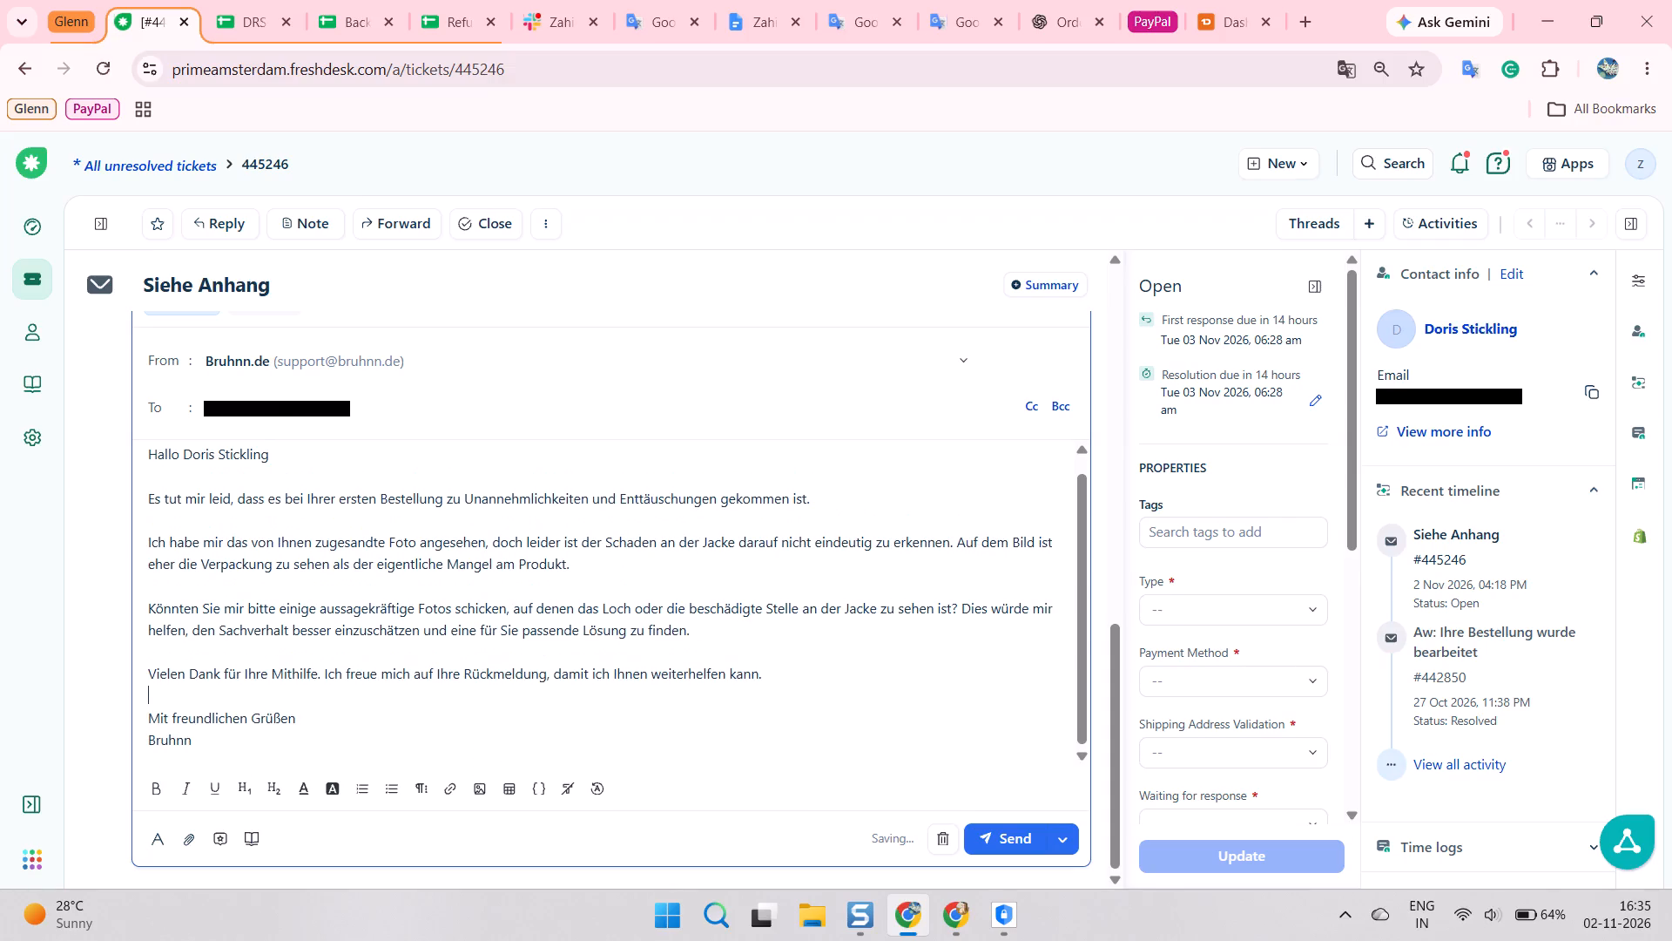
scroll(375, 609, "down", 10)
scroll(547, 572, "down", 7)
left_click(1008, 844)
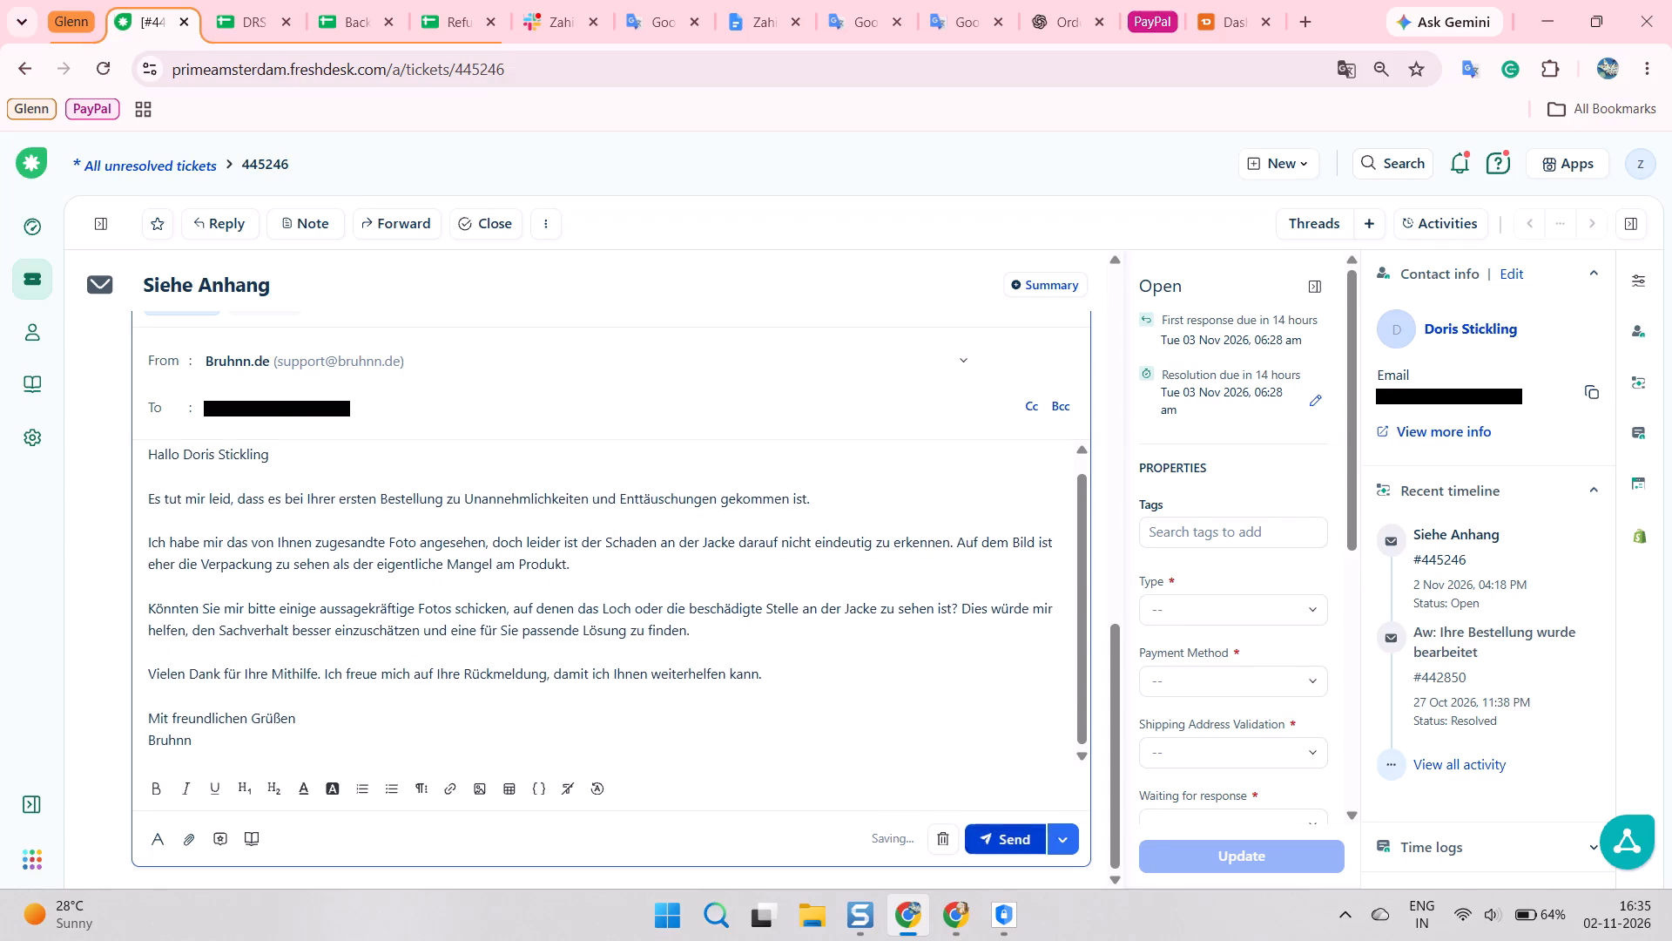
Set ticket 445246's type to Damaged Item, check its Shopify order, and set payment method PayPal and shipping address validation Verified & Correct.
left_click(1230, 591)
left_click(1210, 600)
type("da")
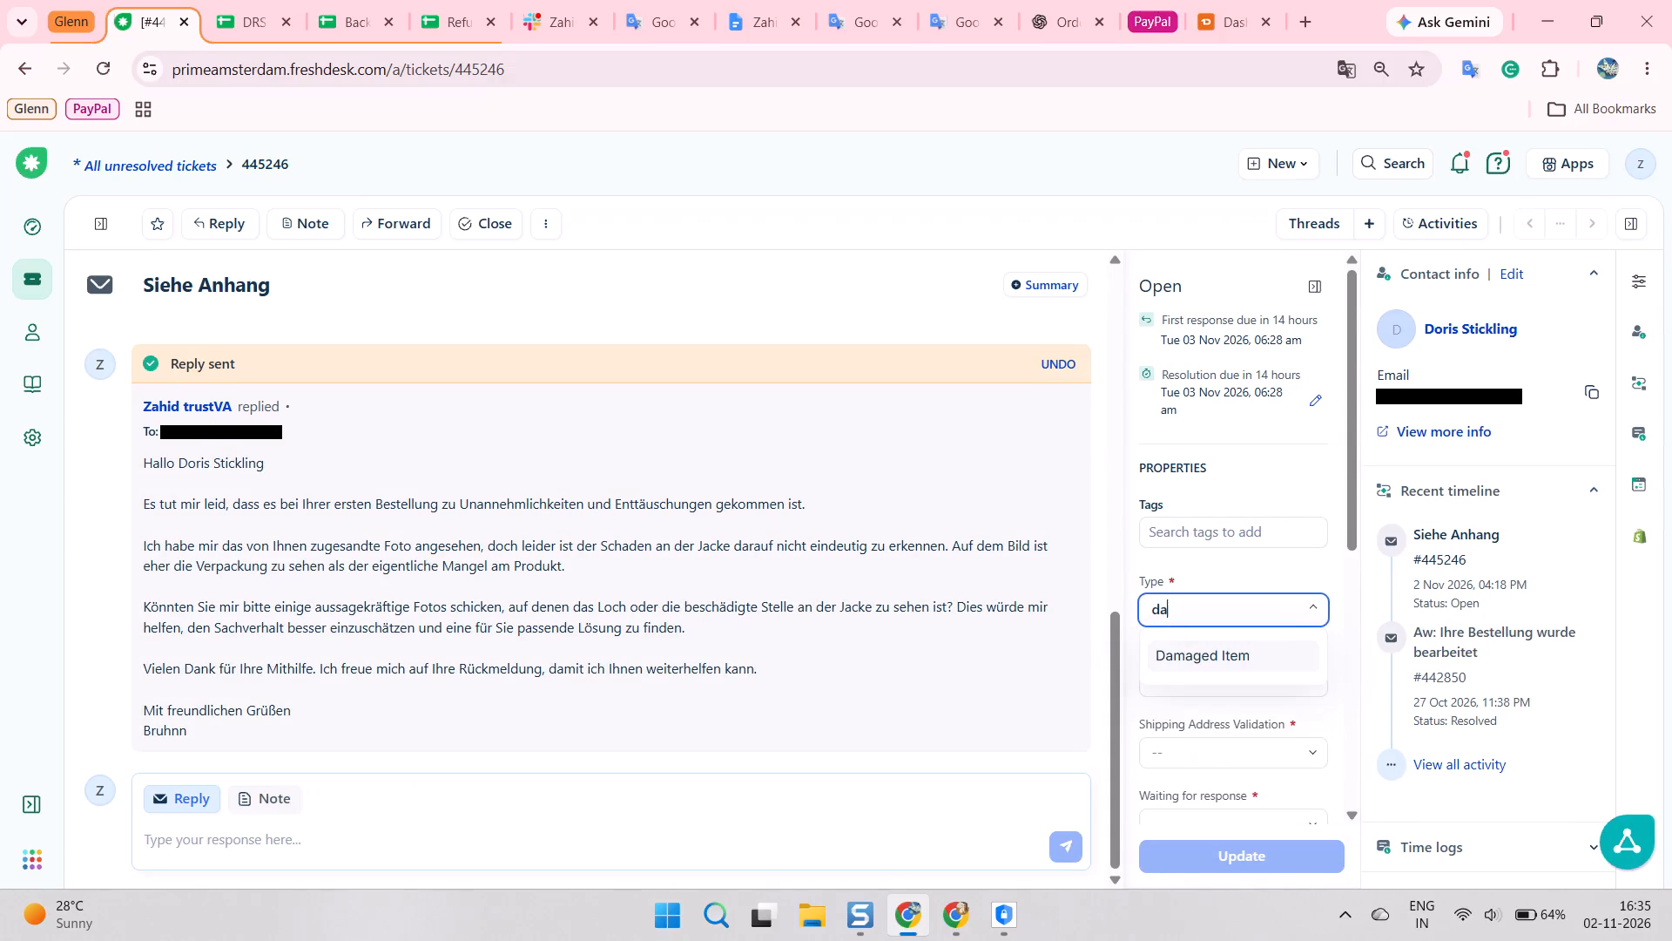
left_click(1217, 668)
key("Tab")
key("alt+Tab")
scroll(875, 492, "down", 8)
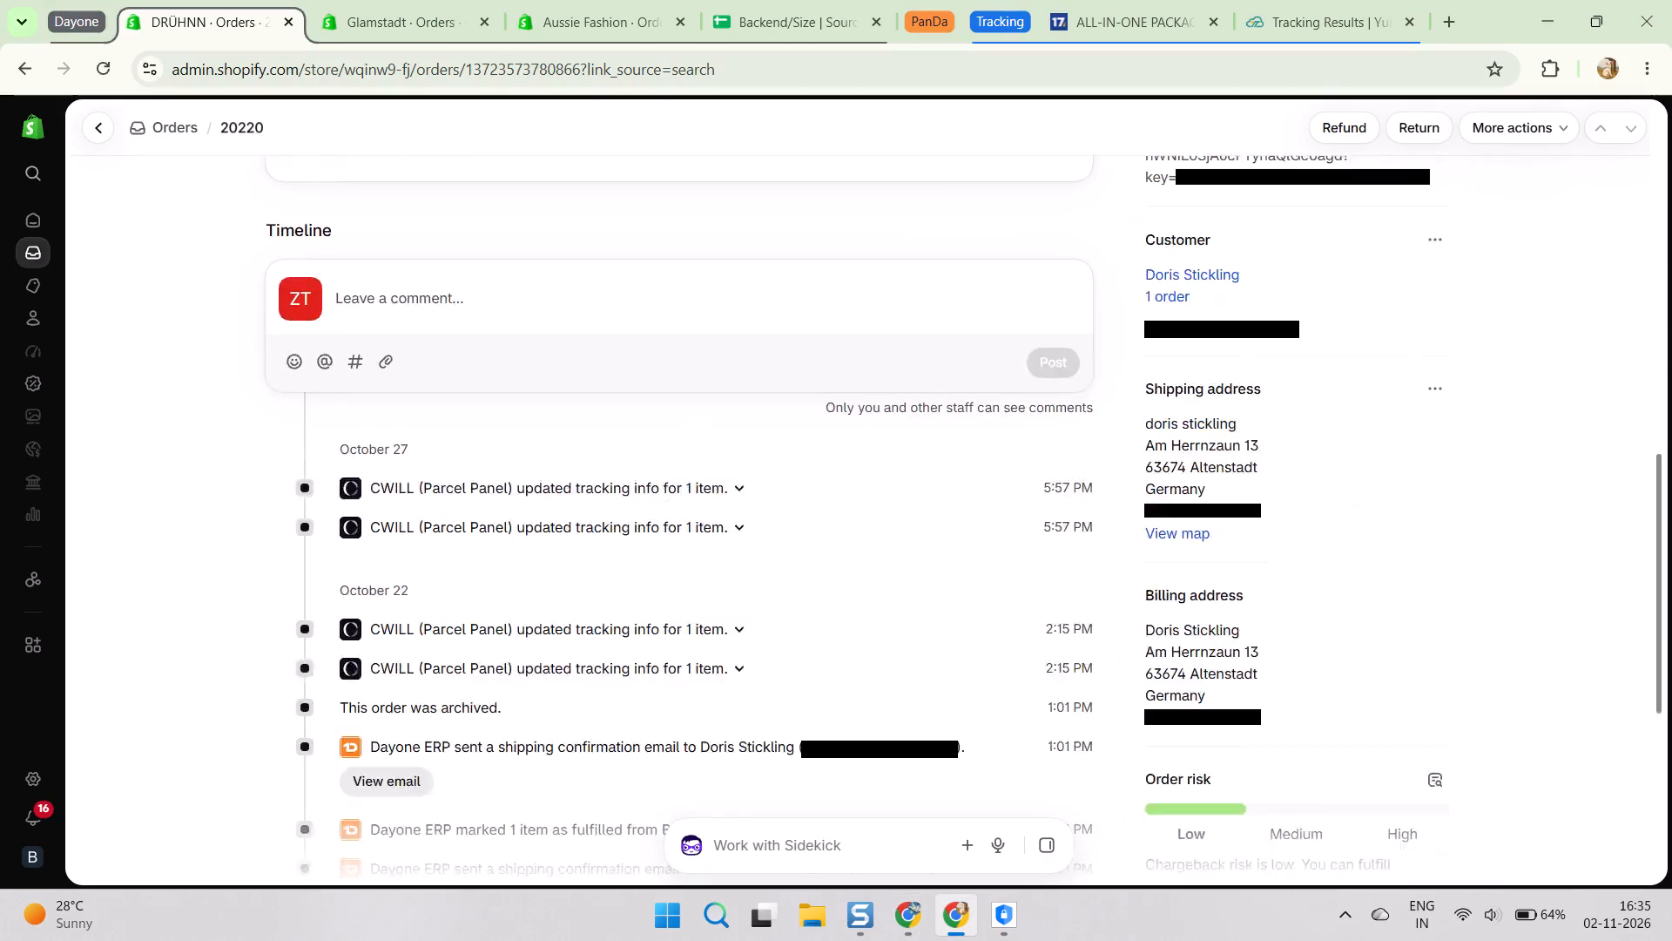
scroll(807, 436, "down", 5)
key("alt+Tab")
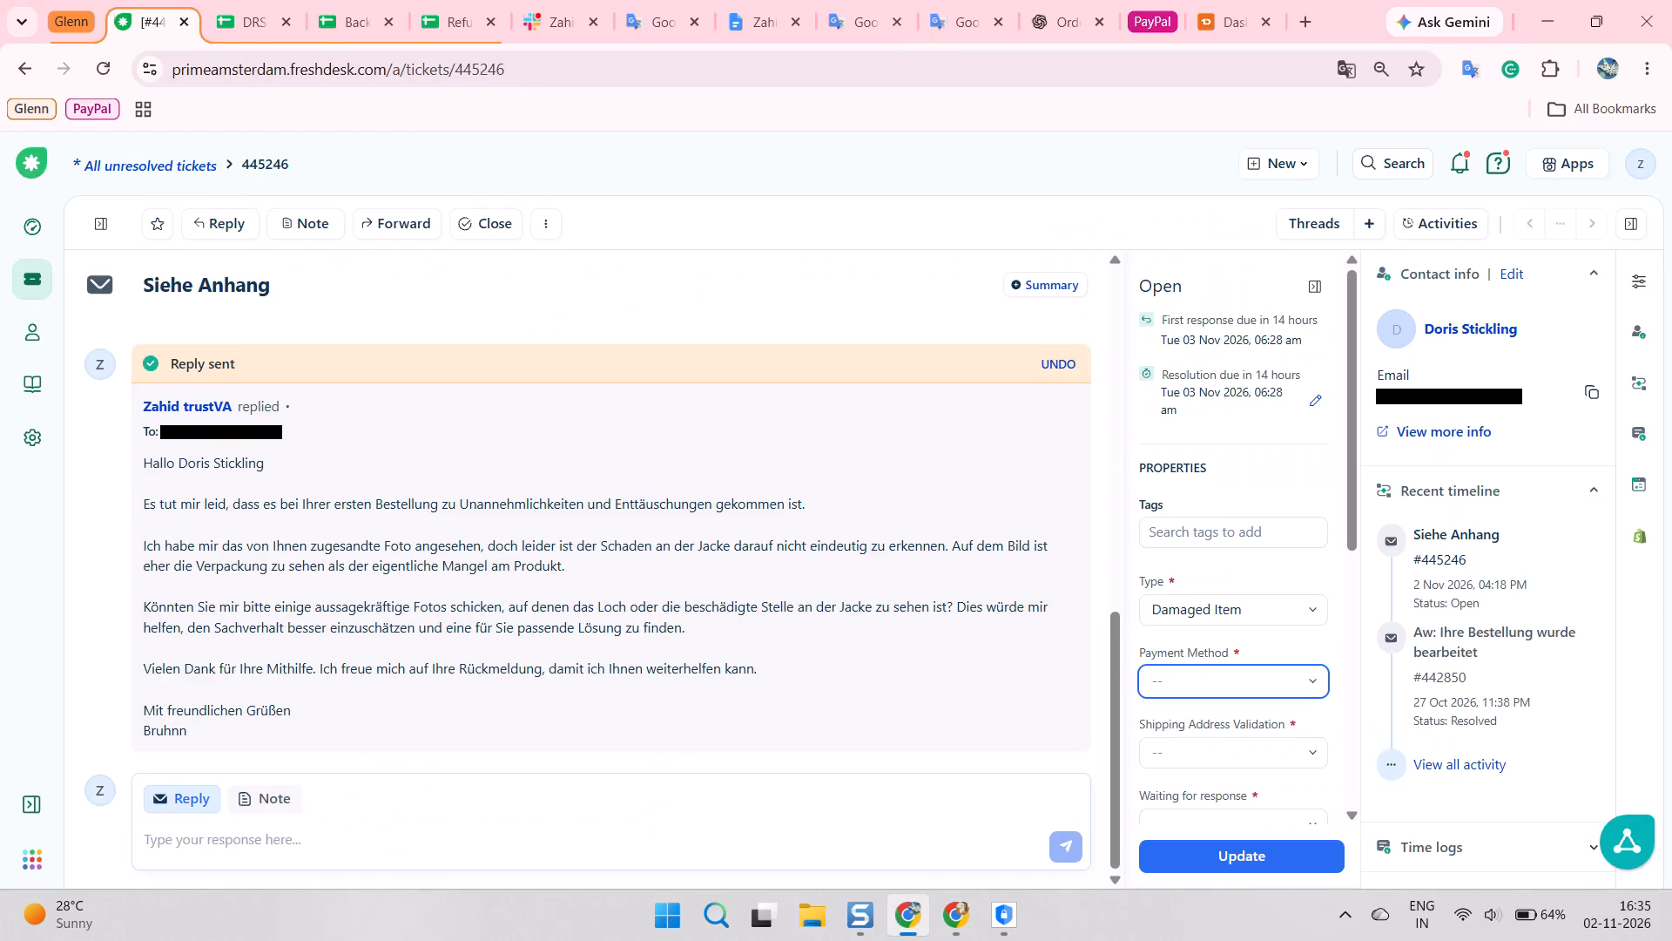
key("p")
key("Tab")
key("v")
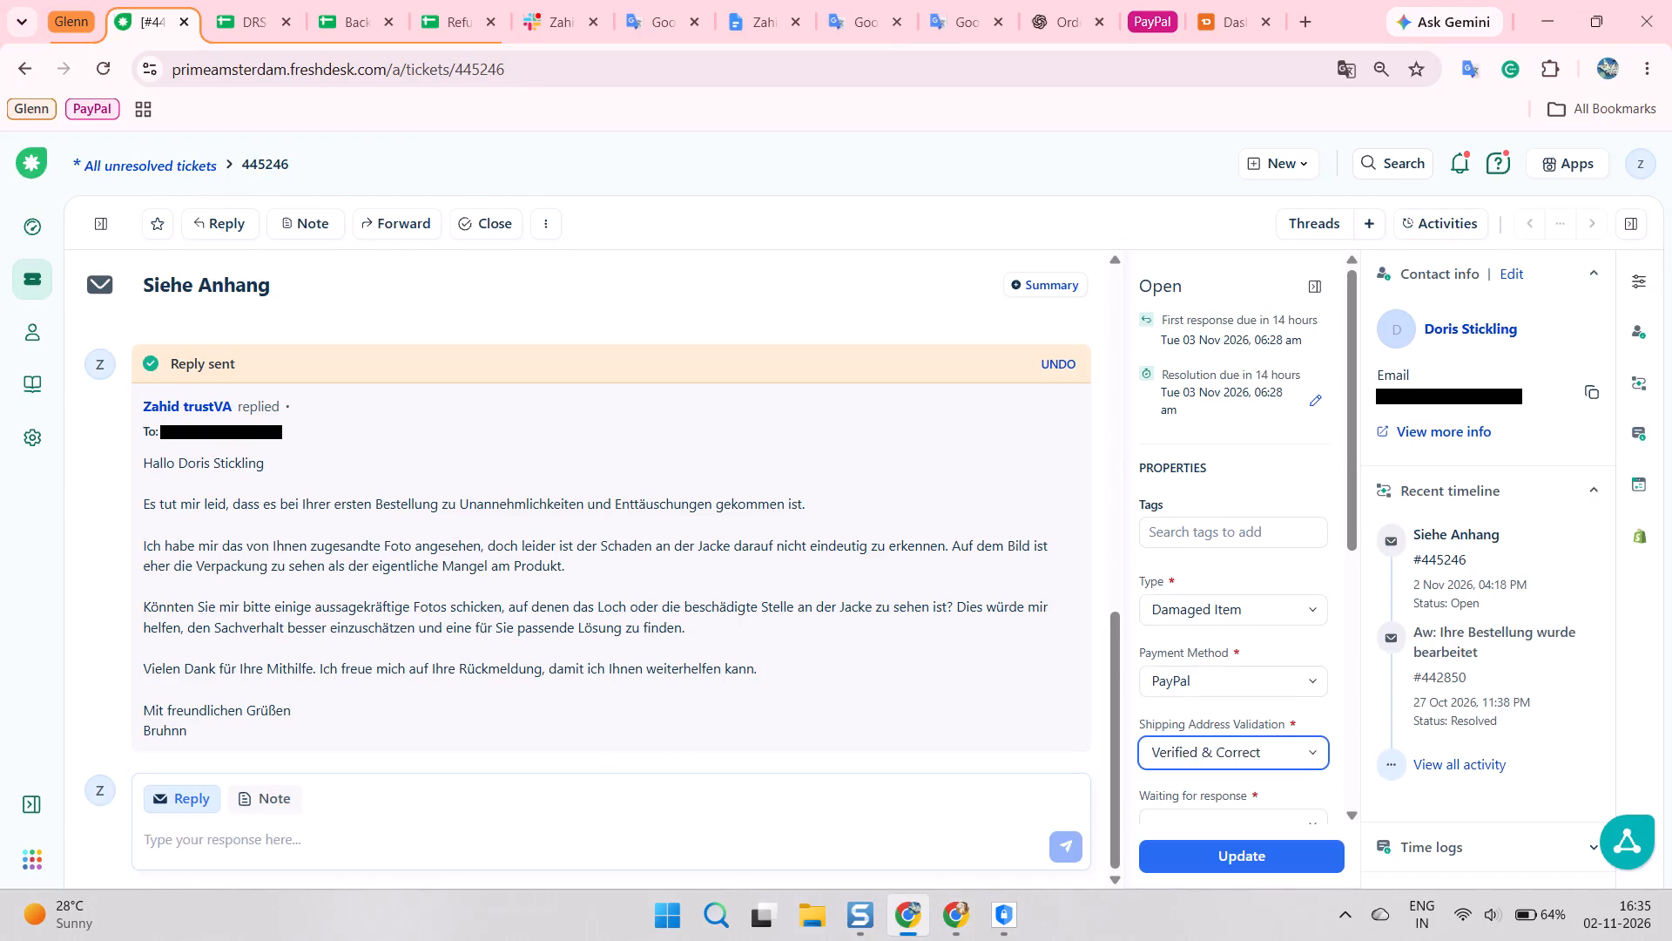
Set Waiting for response to N/A, Marketing/PayPal to No, status to Resolved and agent to Zahid, and update the ticket.
key("Tab")
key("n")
key("Tab")
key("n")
key("Tab")
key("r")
key("Tab")
key("Tab")
key("Tab")
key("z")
scroll(908, 694, "down", 2)
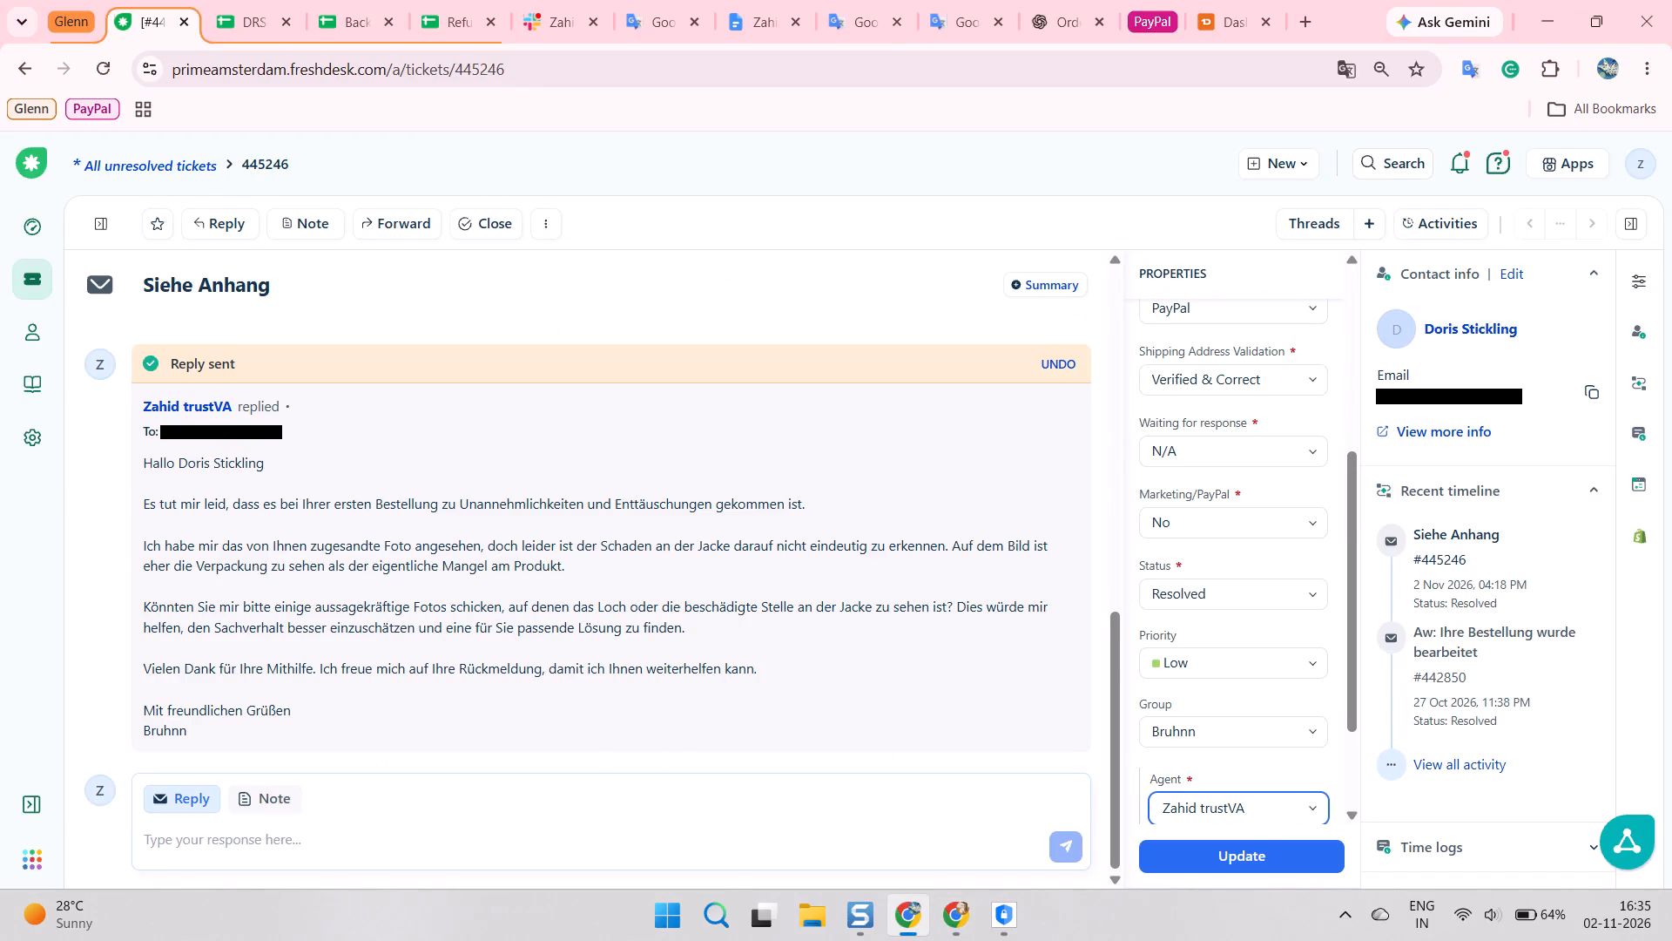
scroll(913, 707, "down", 2)
left_click(1235, 858)
scroll(1224, 721, "down", 2)
scroll(1264, 663, "down", 8)
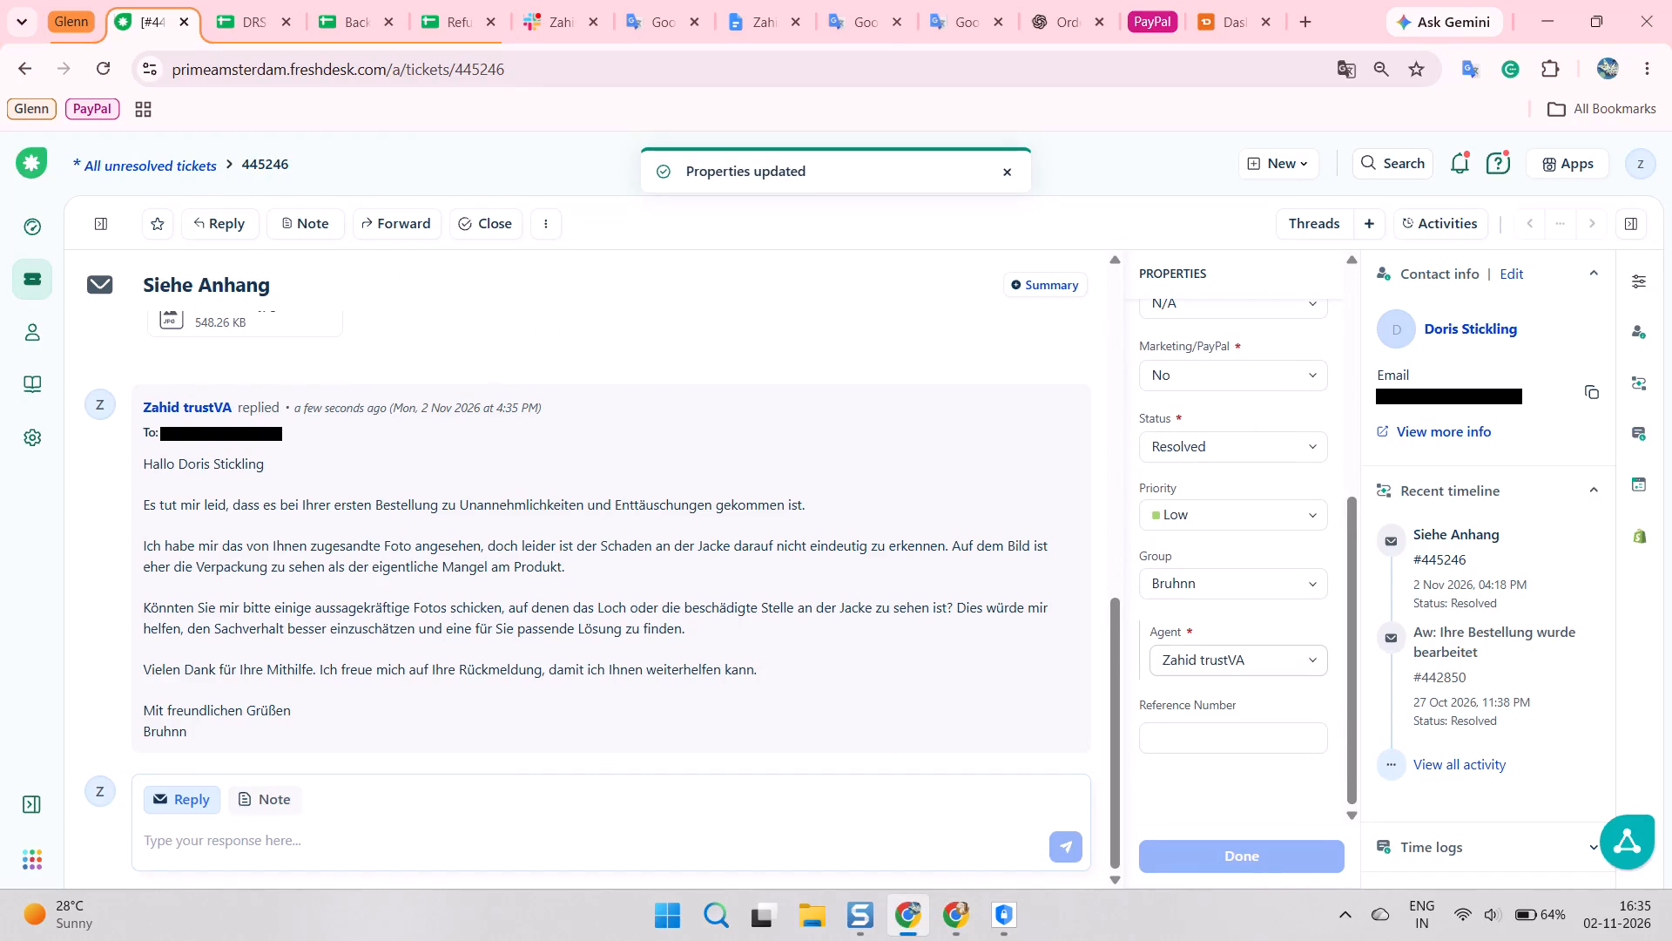
scroll(1211, 653, "down", 10)
scroll(1107, 491, "down", 1)
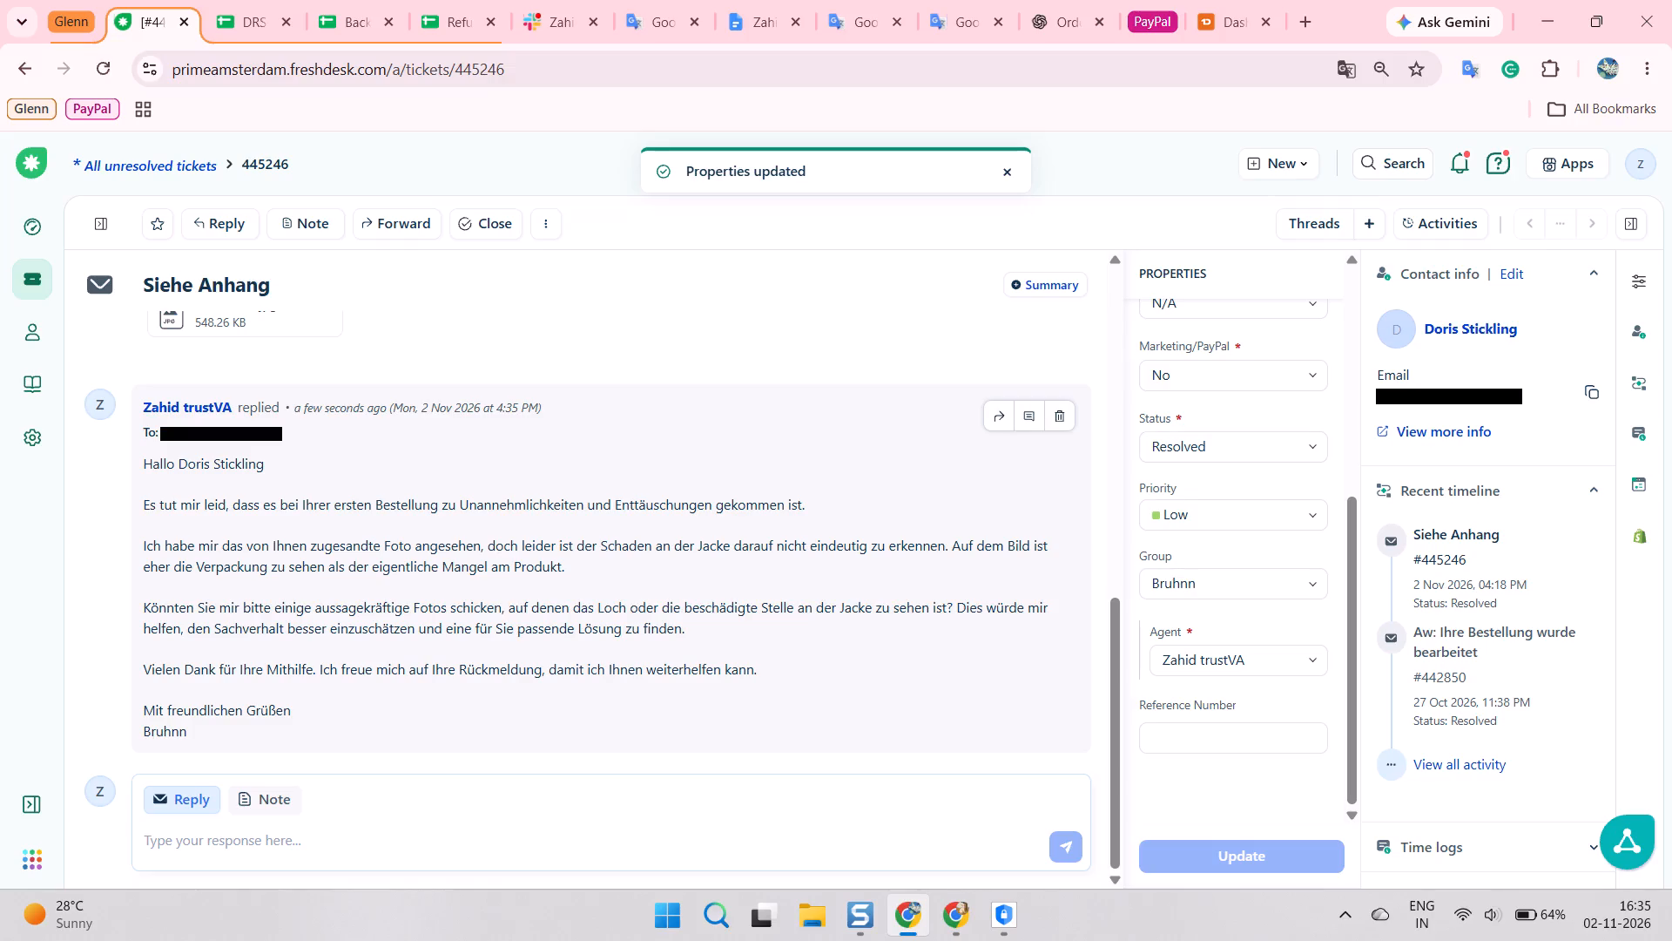
scroll(1036, 532, "down", 11)
Log ticket number 445246 in the next free cell under ZAHID on the Nov2 sheet of the DRS spreadsheet.
double_click(271, 162)
key("ctrl+c")
key("ctrl+c")
left_click(243, 0, "ctrl")
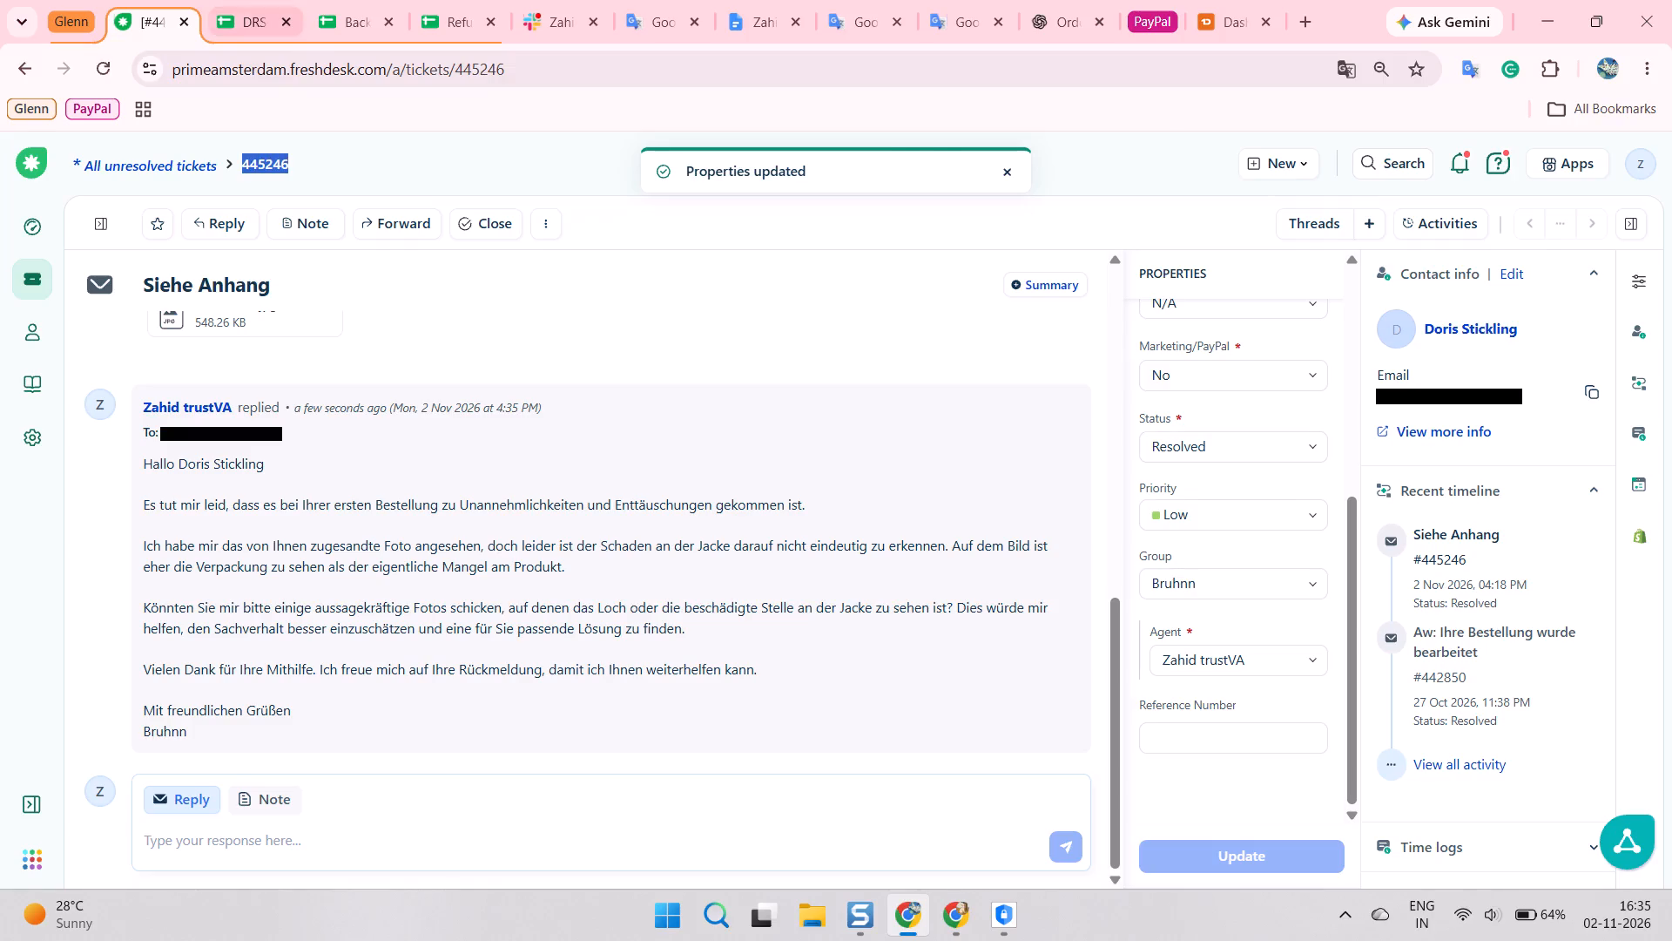
key("ctrl+v")
left_click(522, 458)
scroll(533, 448, "down", 1)
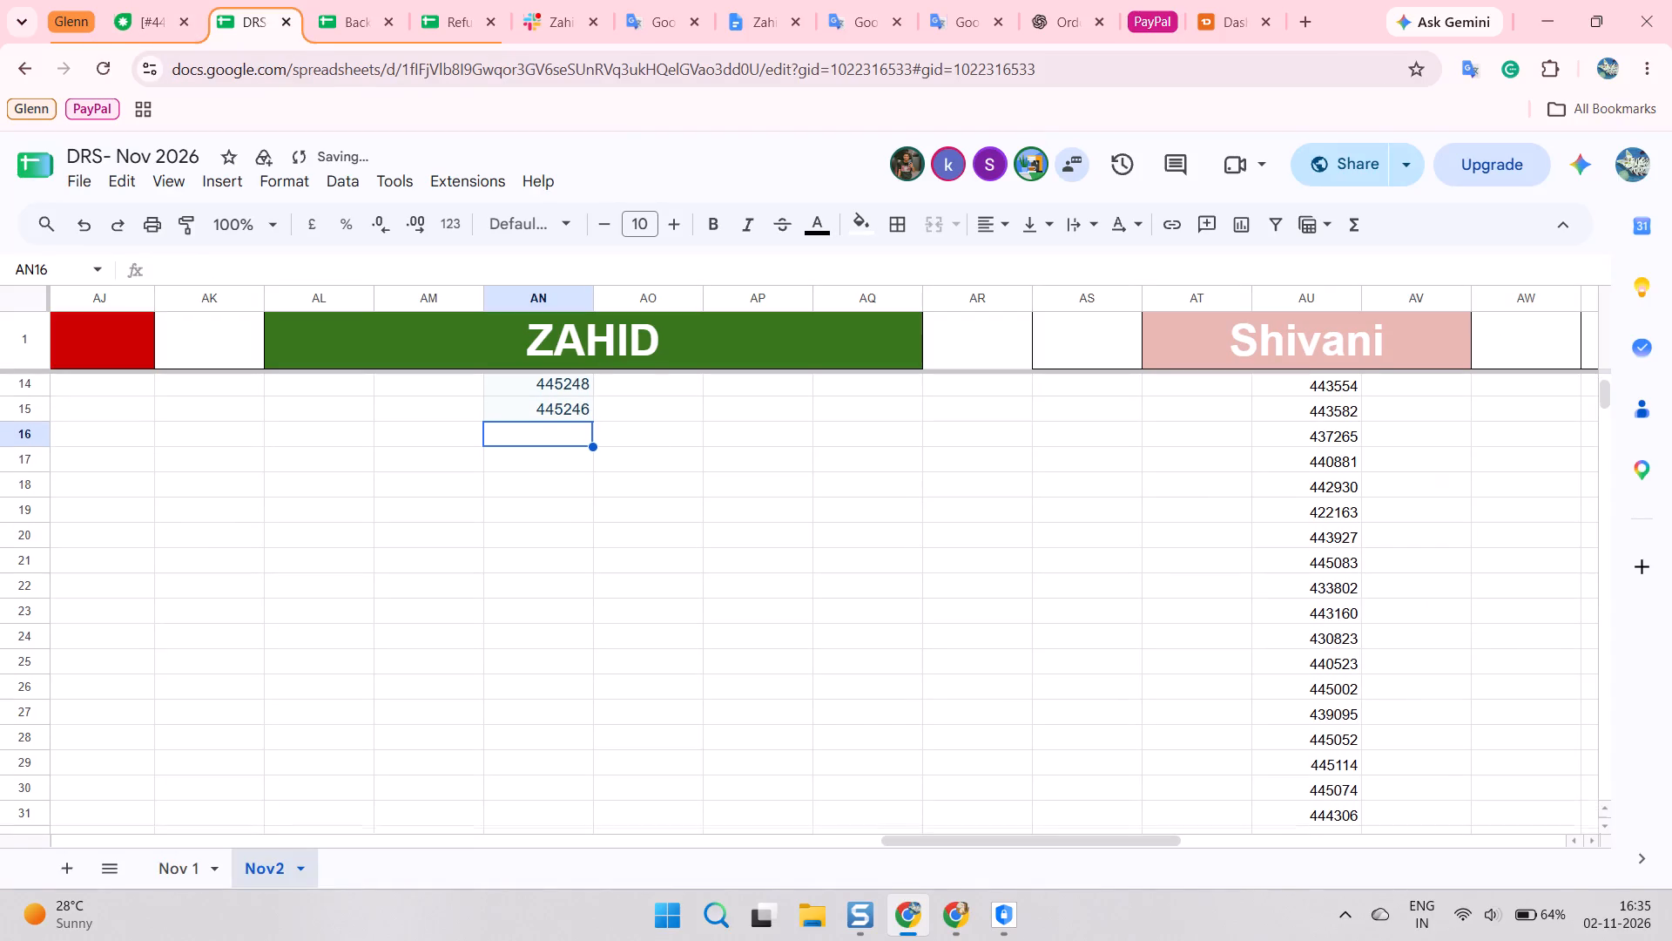
scroll(555, 449, "down", 1)
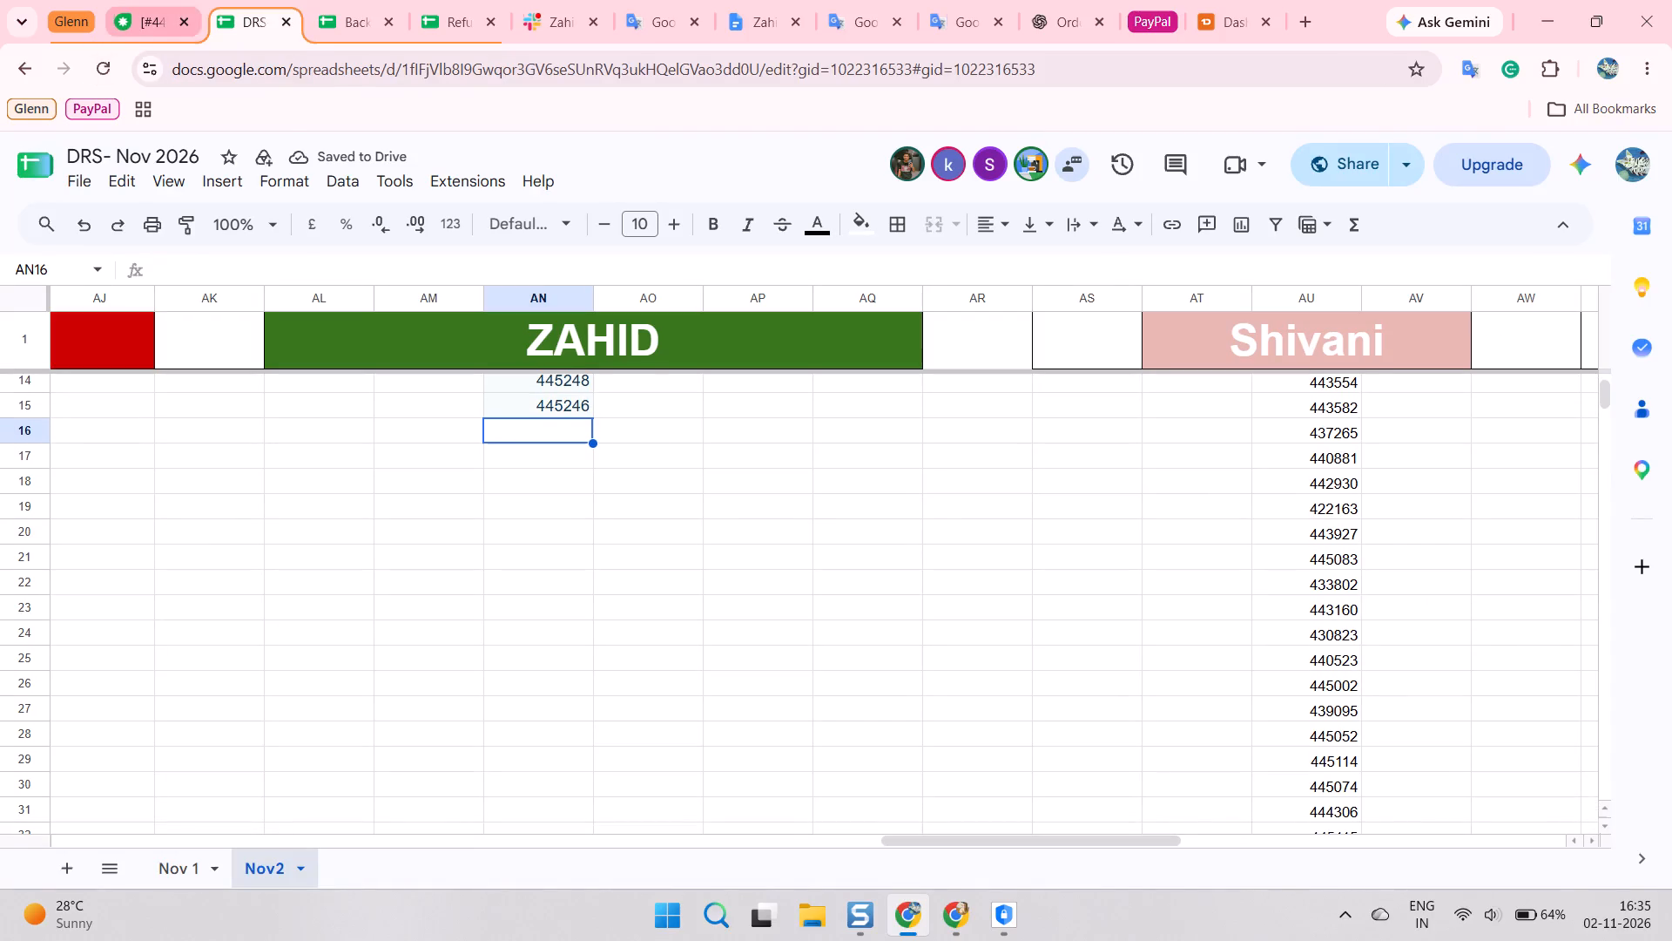
left_click(133, 18)
left_click(554, 467)
scroll(357, 433, "down", 4)
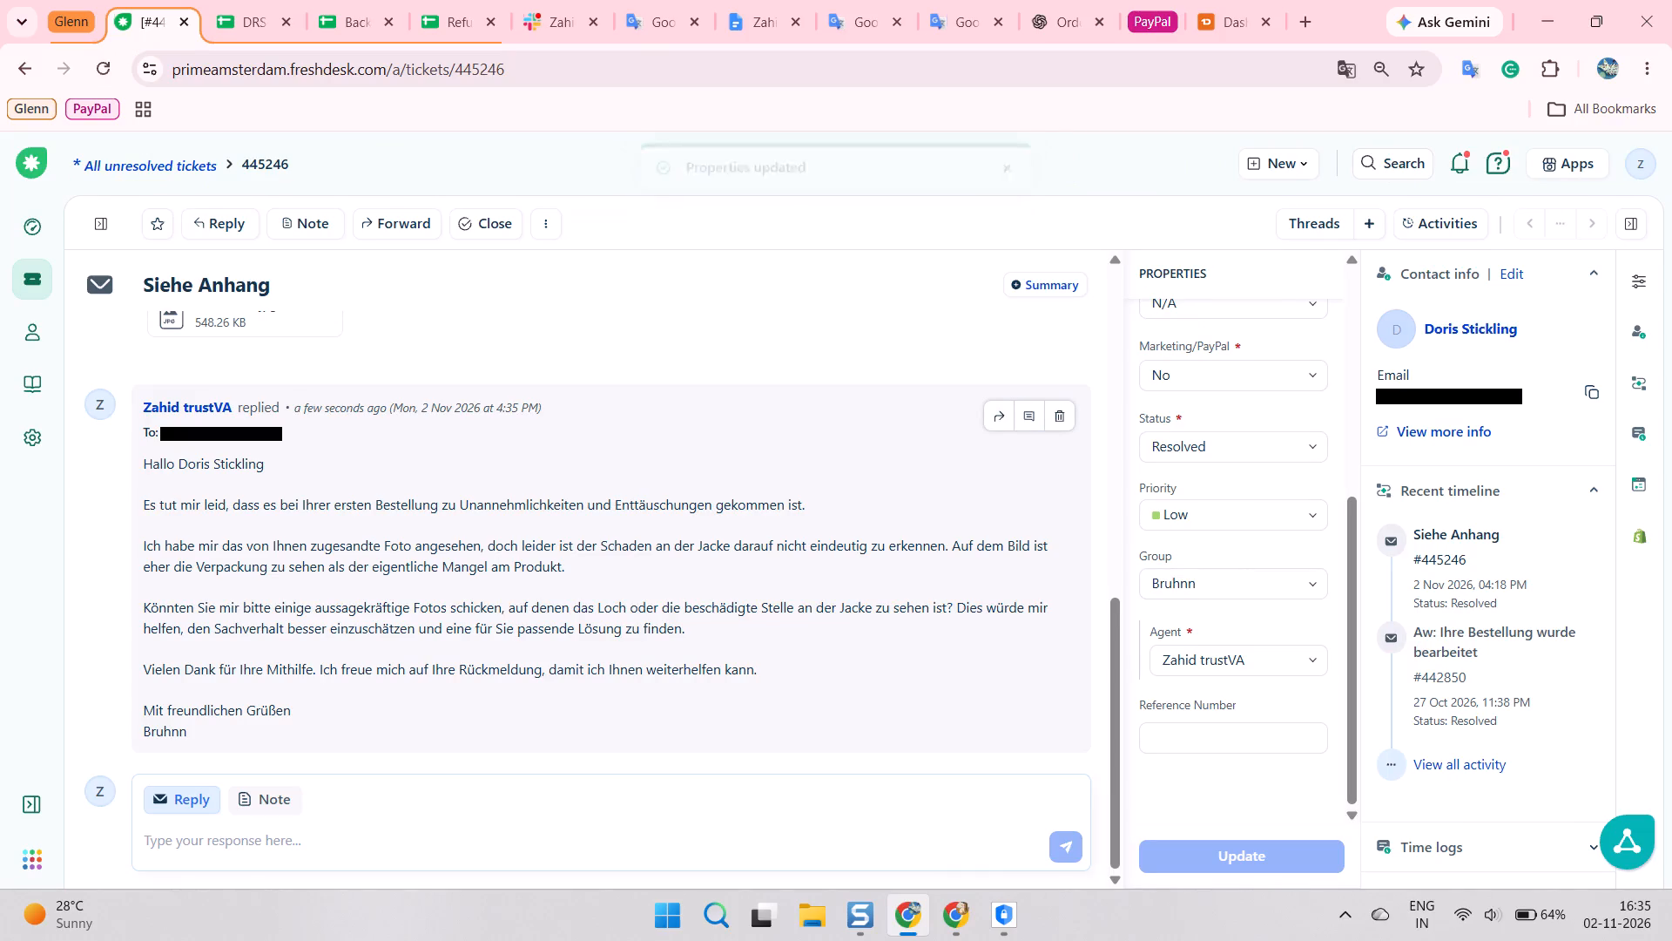
left_click(492, 462)
left_click(36, 281)
scroll(451, 415, "up", 2)
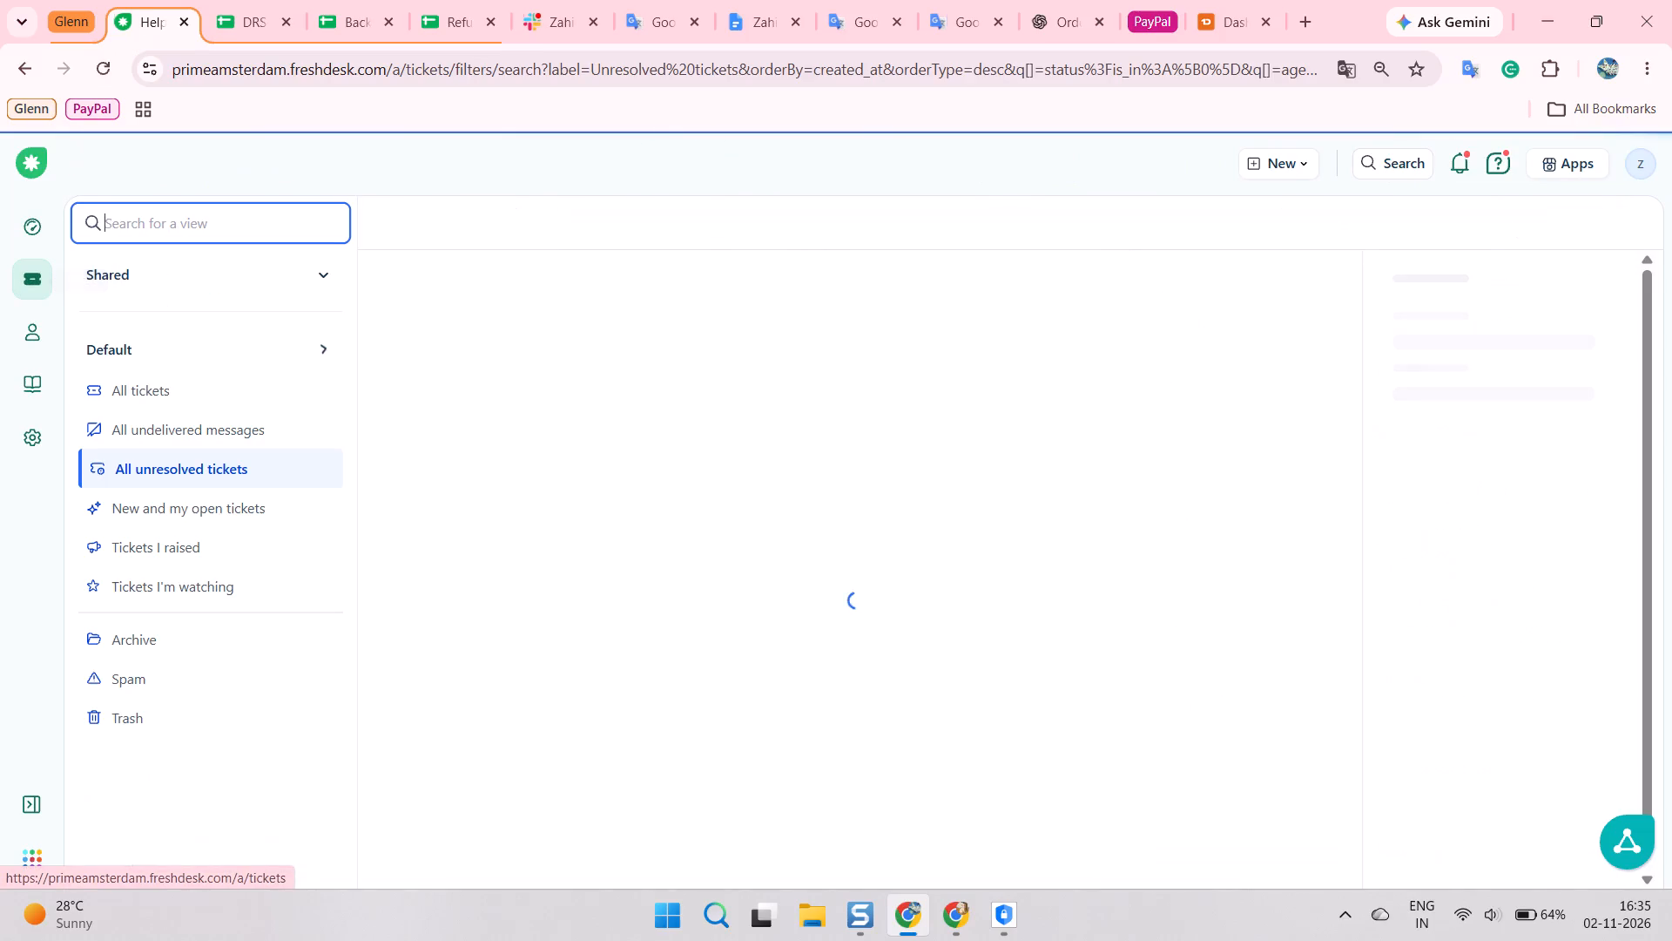
scroll(475, 416, "up", 7)
scroll(664, 365, "up", 6)
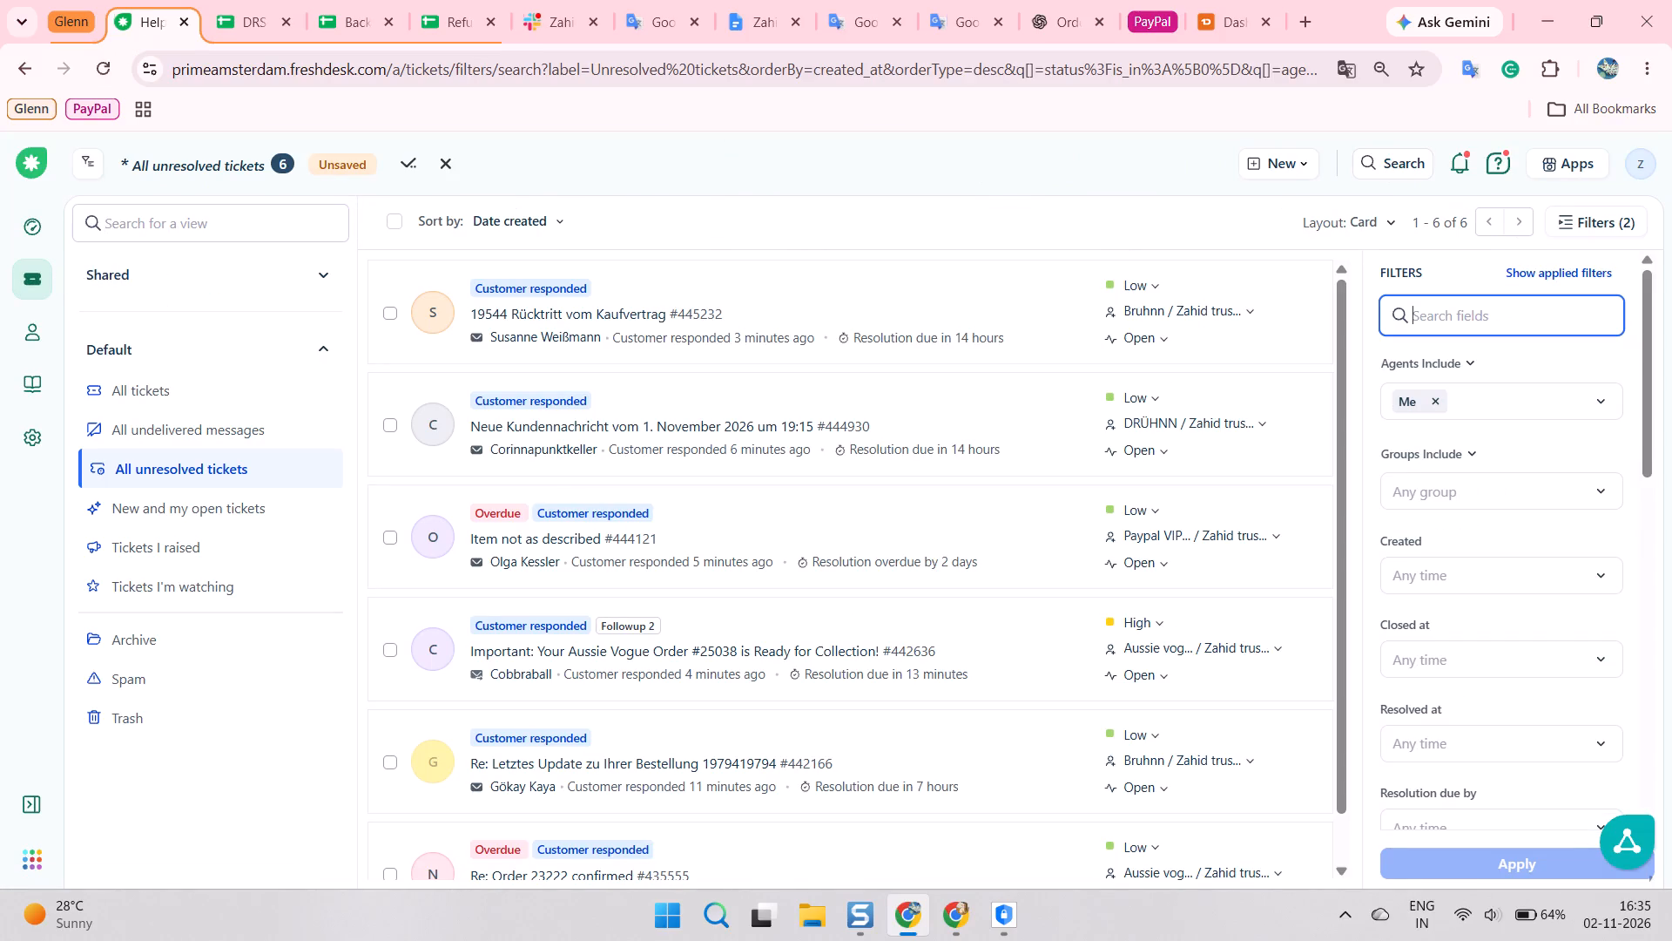
scroll(762, 360, "up", 2)
scroll(655, 357, "up", 6)
scroll(780, 383, "down", 13)
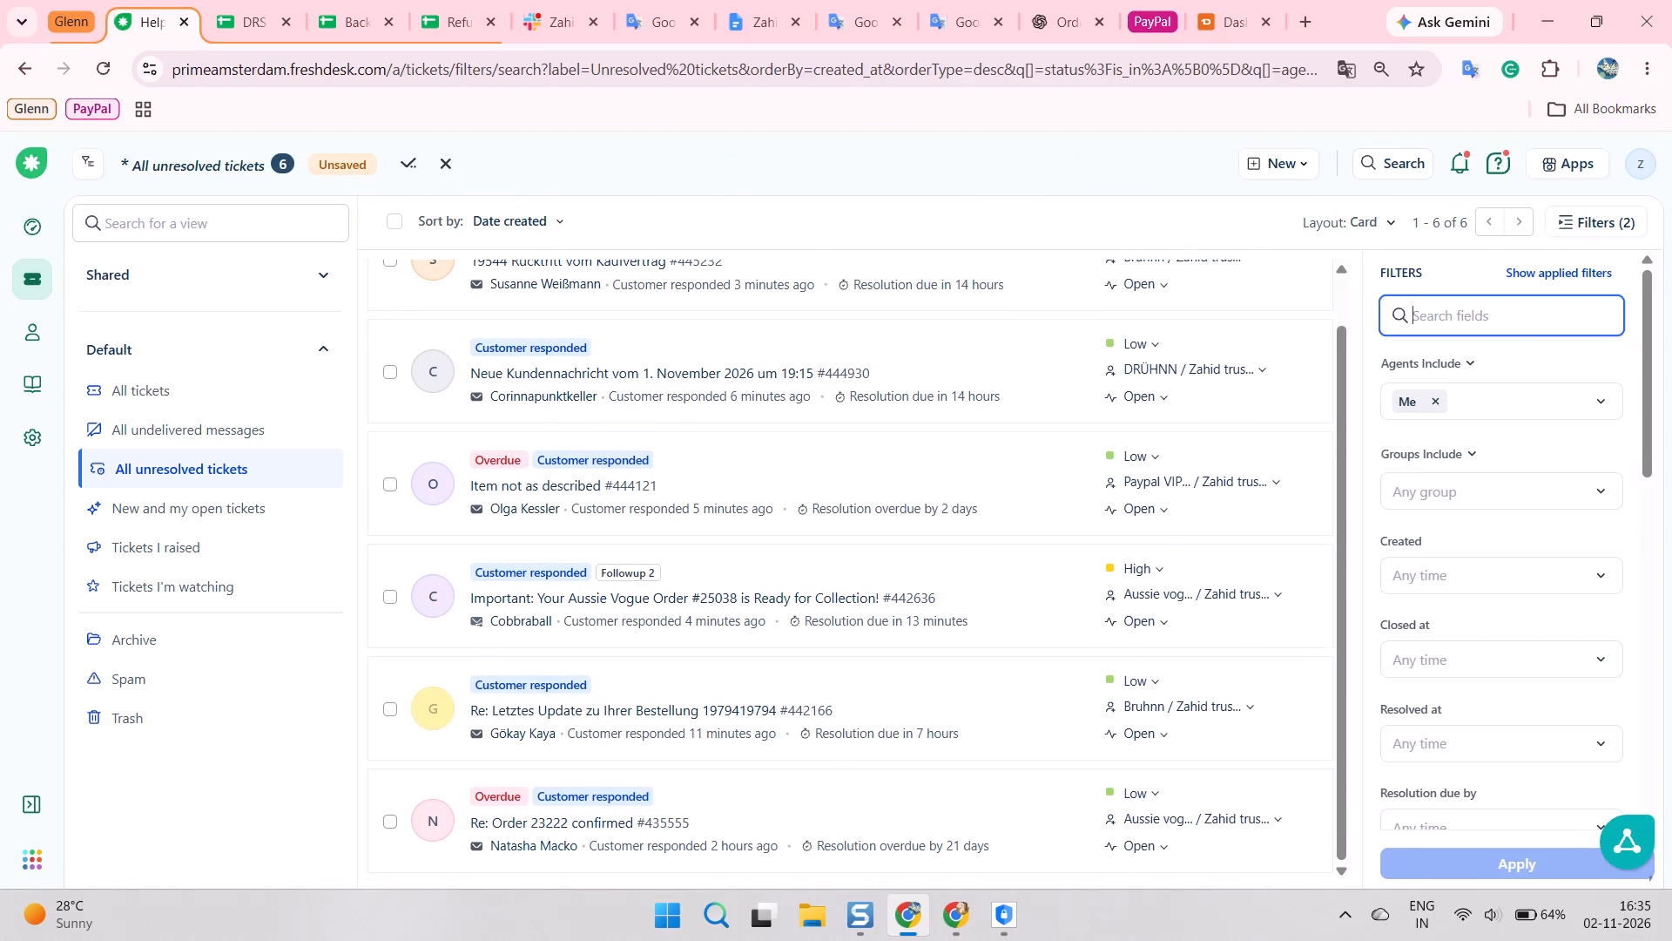
scroll(622, 420, "down", 10)
scroll(696, 491, "up", 10)
left_click(607, 315)
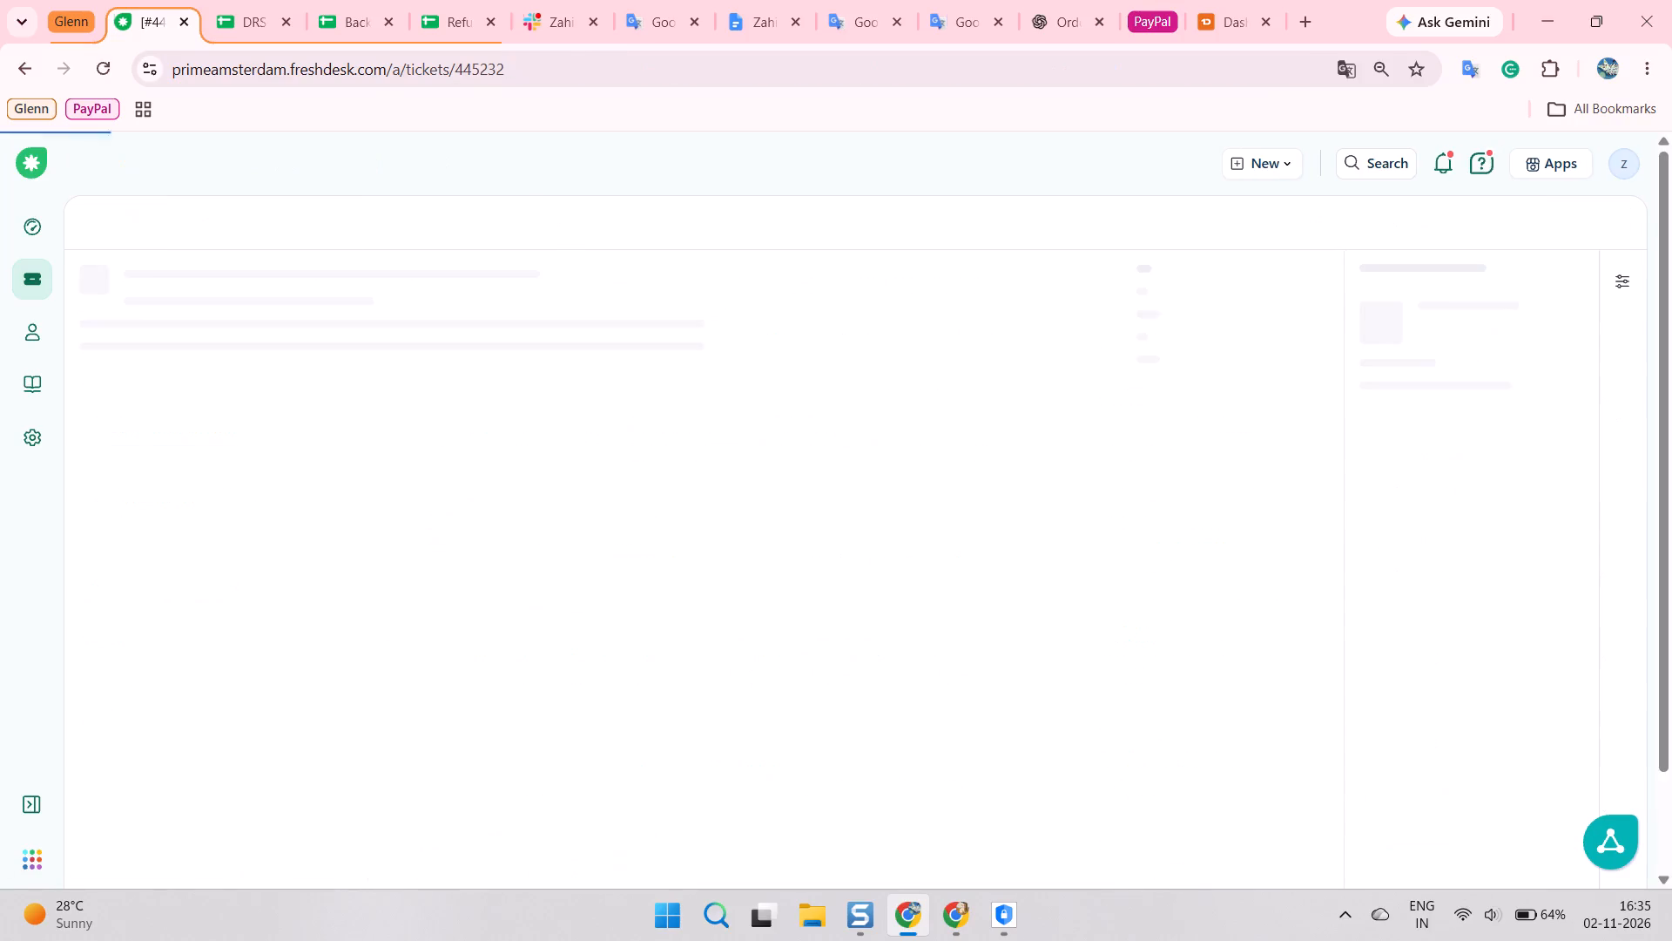
scroll(544, 345, "down", 19)
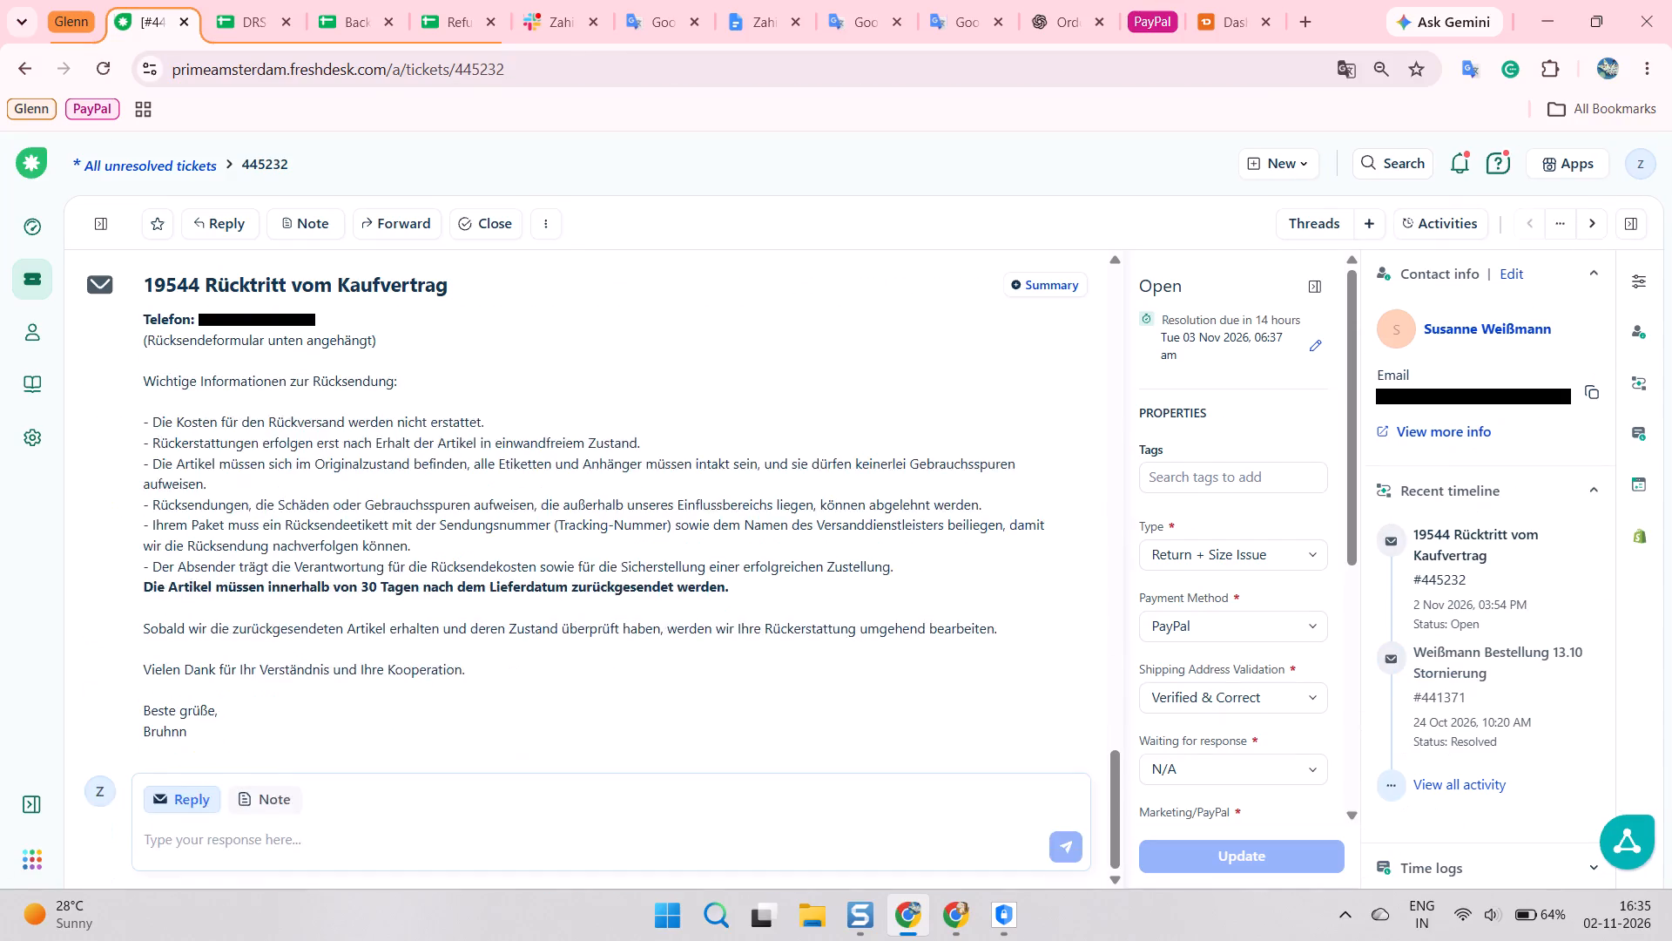
scroll(562, 518, "up", 6)
scroll(570, 534, "down", 2)
right_click(622, 445)
scroll(667, 658, "down", 4)
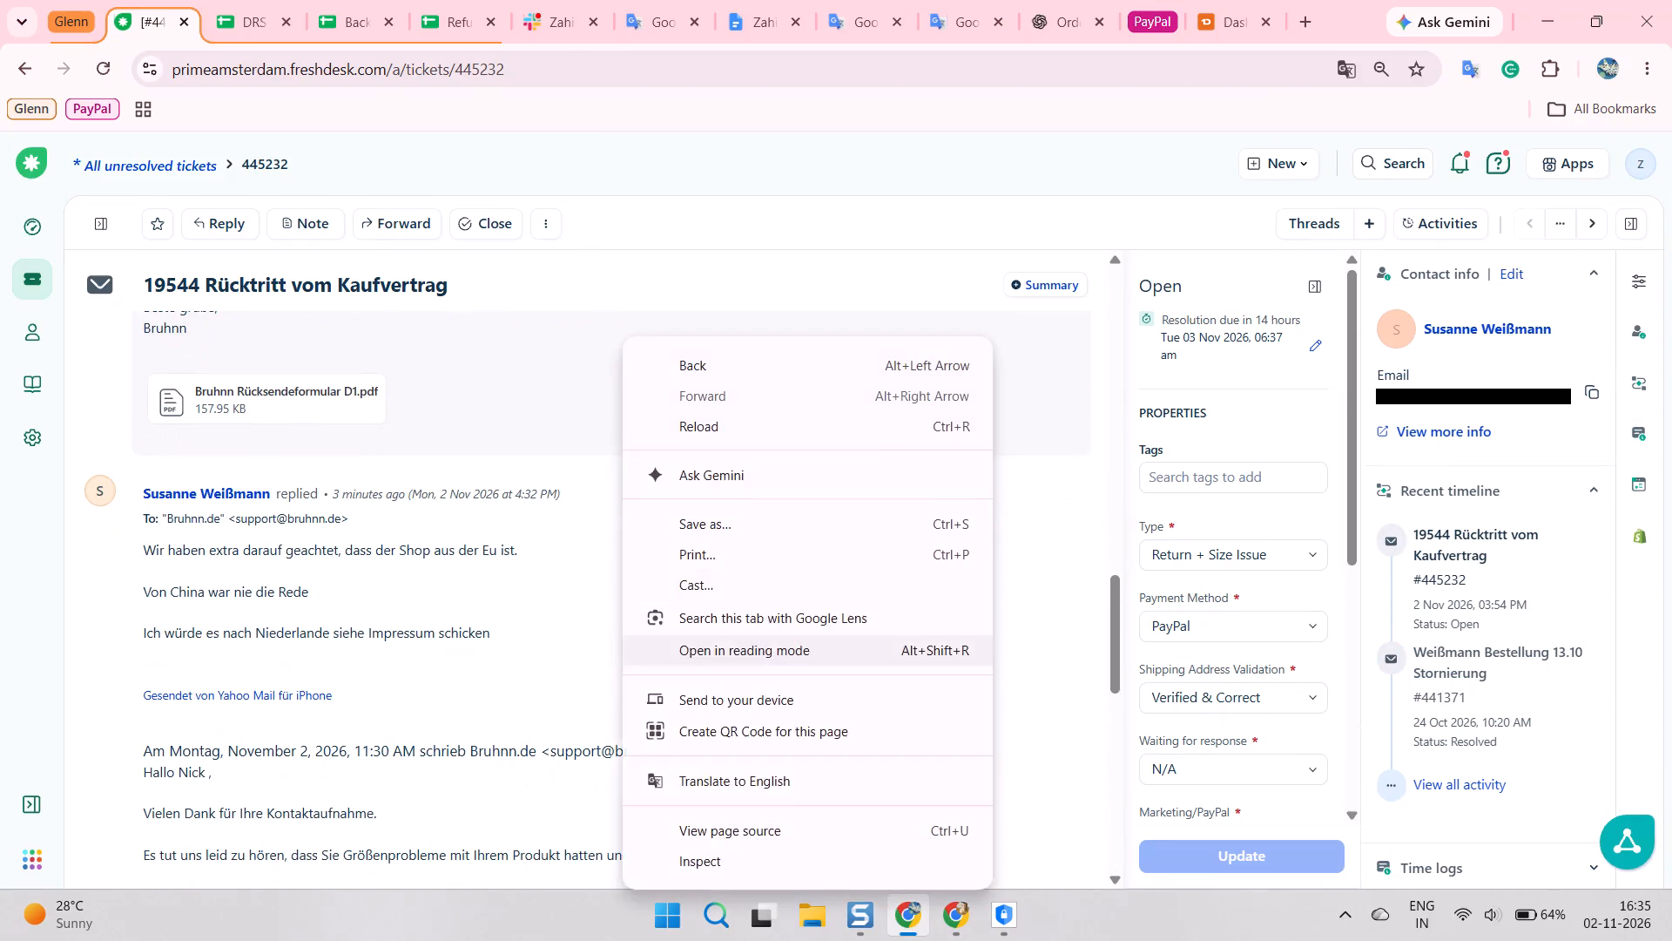
left_click(765, 782)
scroll(1198, 568, "down", 8)
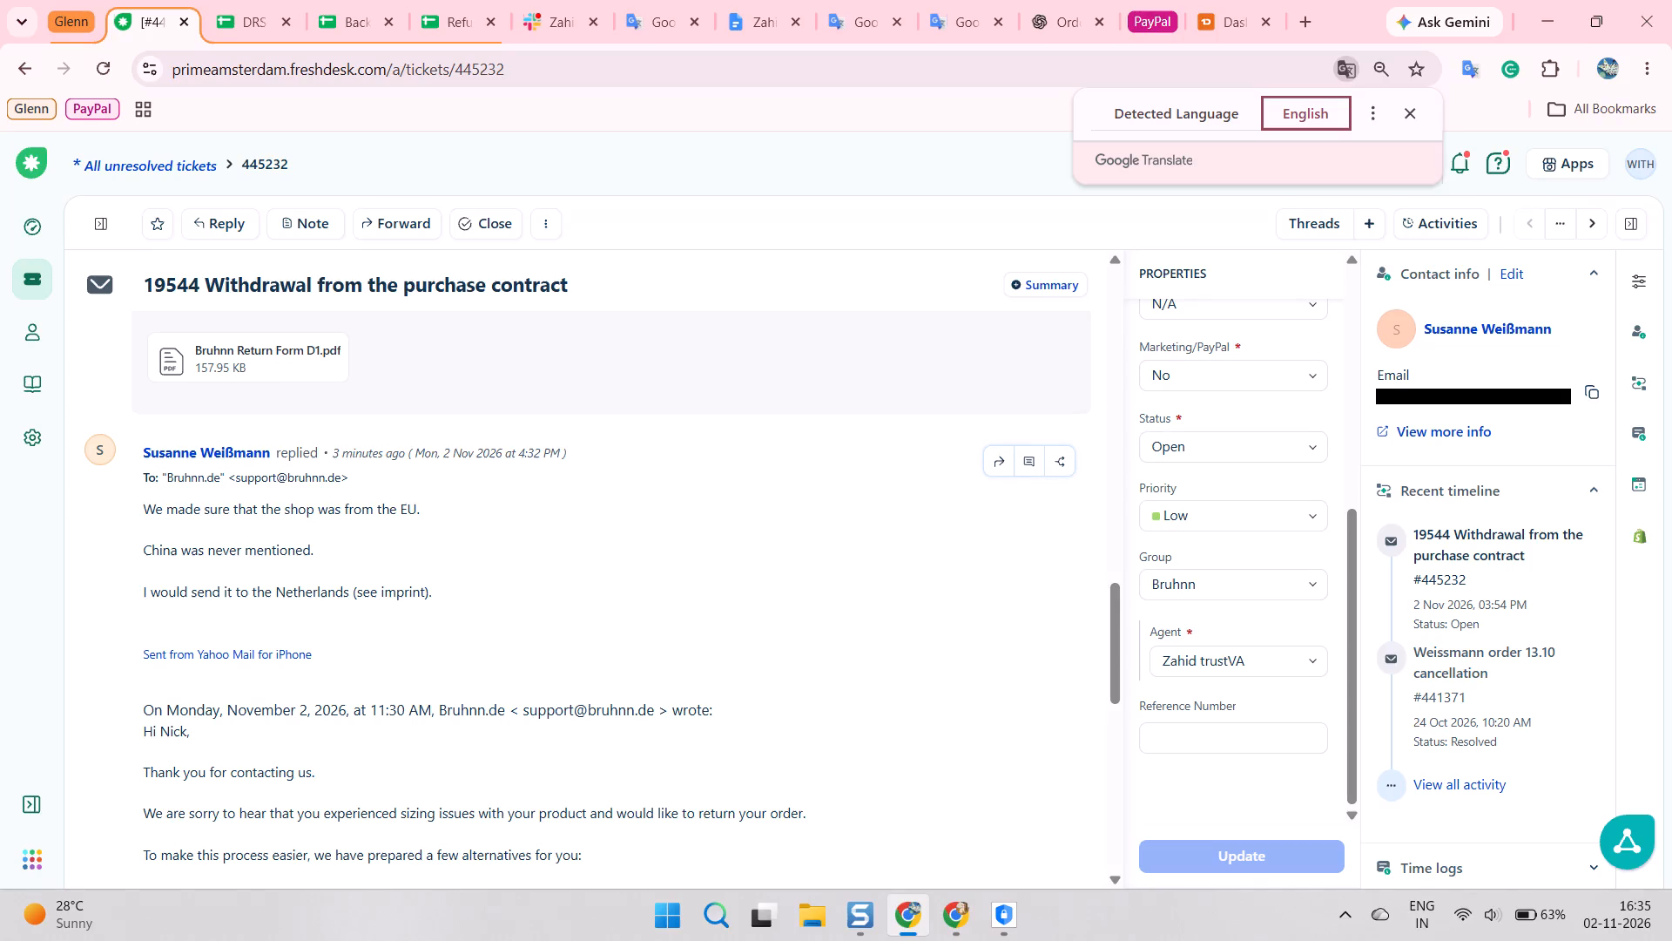
scroll(544, 457, "down", 12)
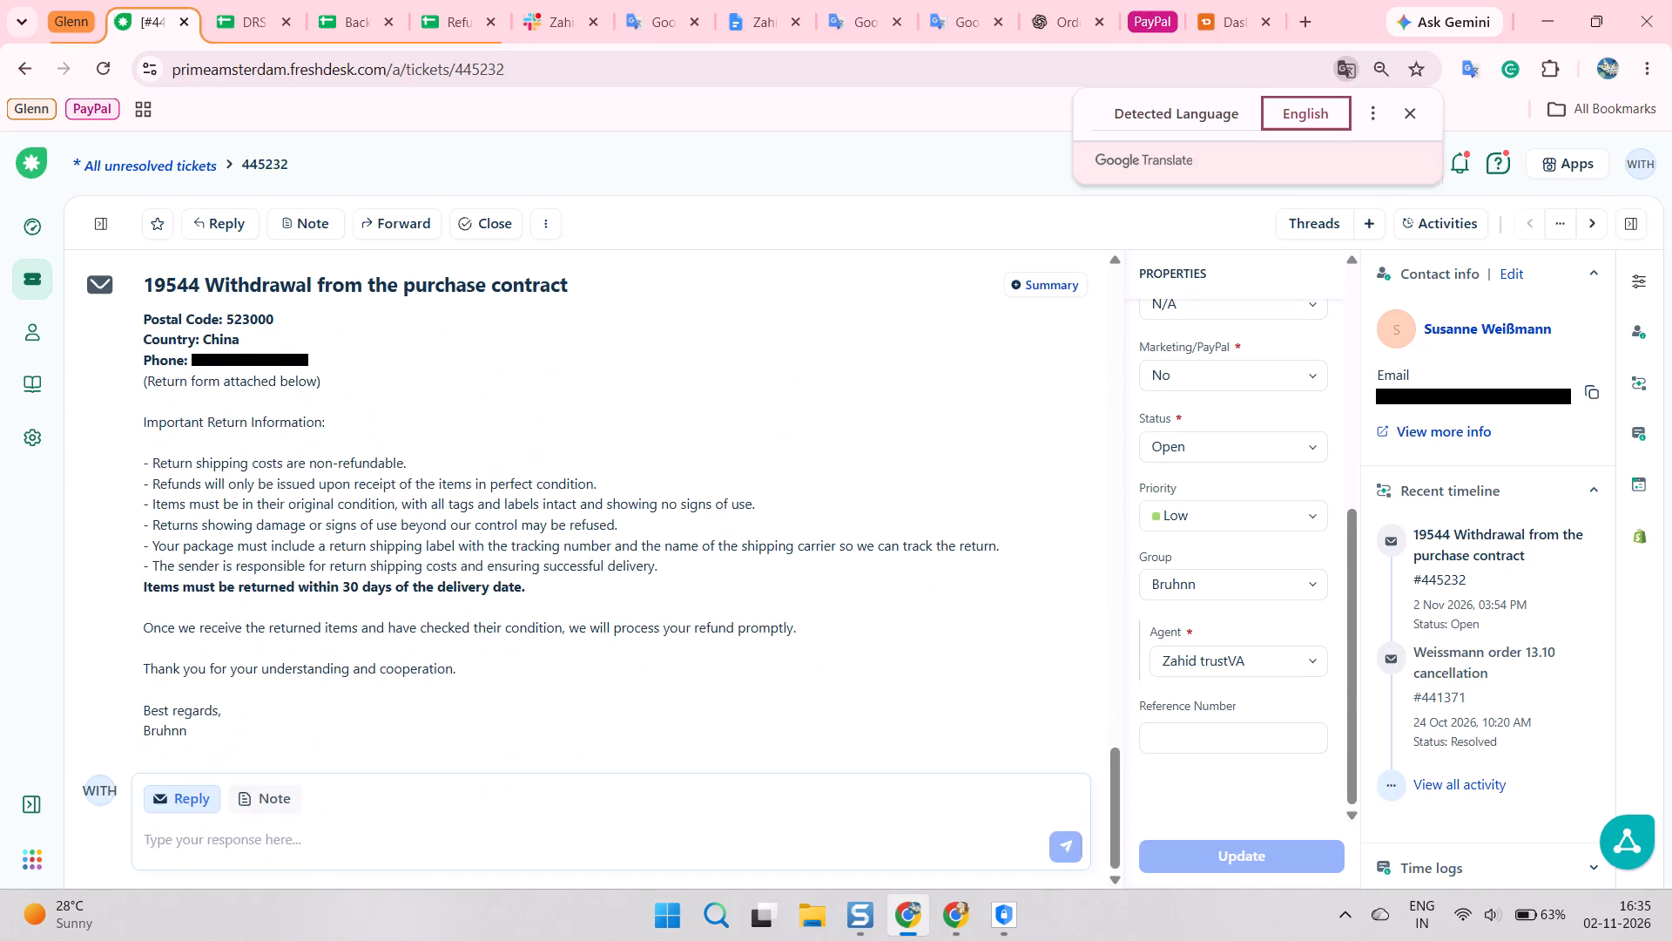
scroll(660, 457, "up", 15)
Copy the customer's email address from the contact info and review the first message and earlier replies in the ticket.
left_click(1598, 393)
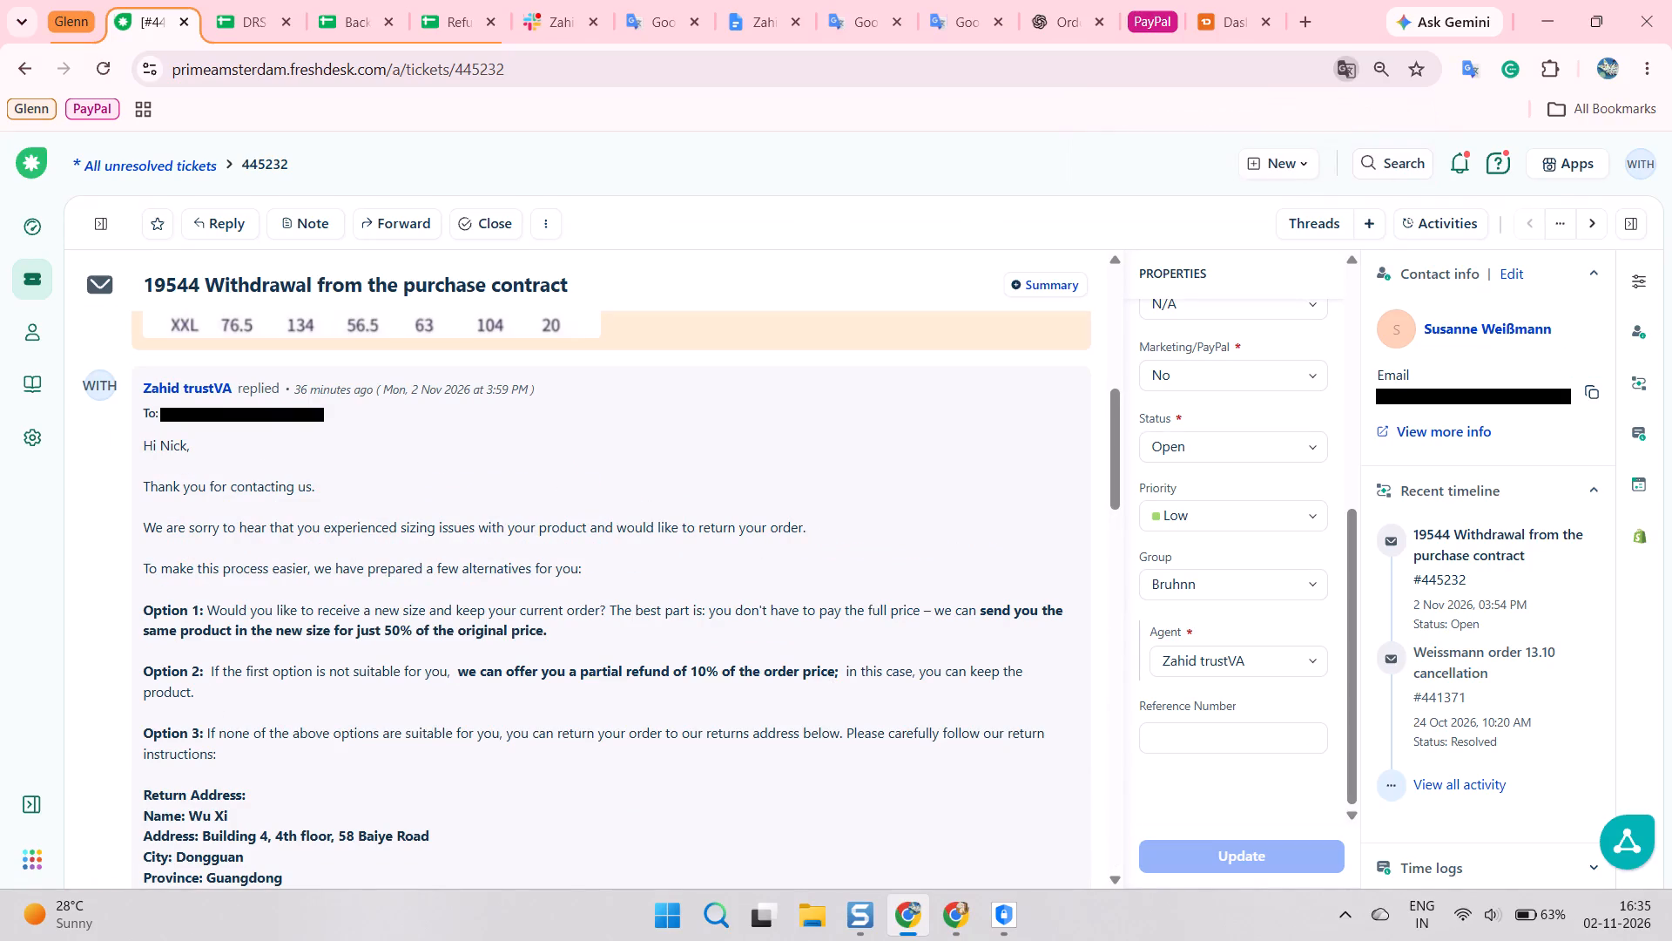
scroll(1023, 559, "up", 9)
scroll(1178, 592, "up", 5)
scroll(1181, 553, "down", 4)
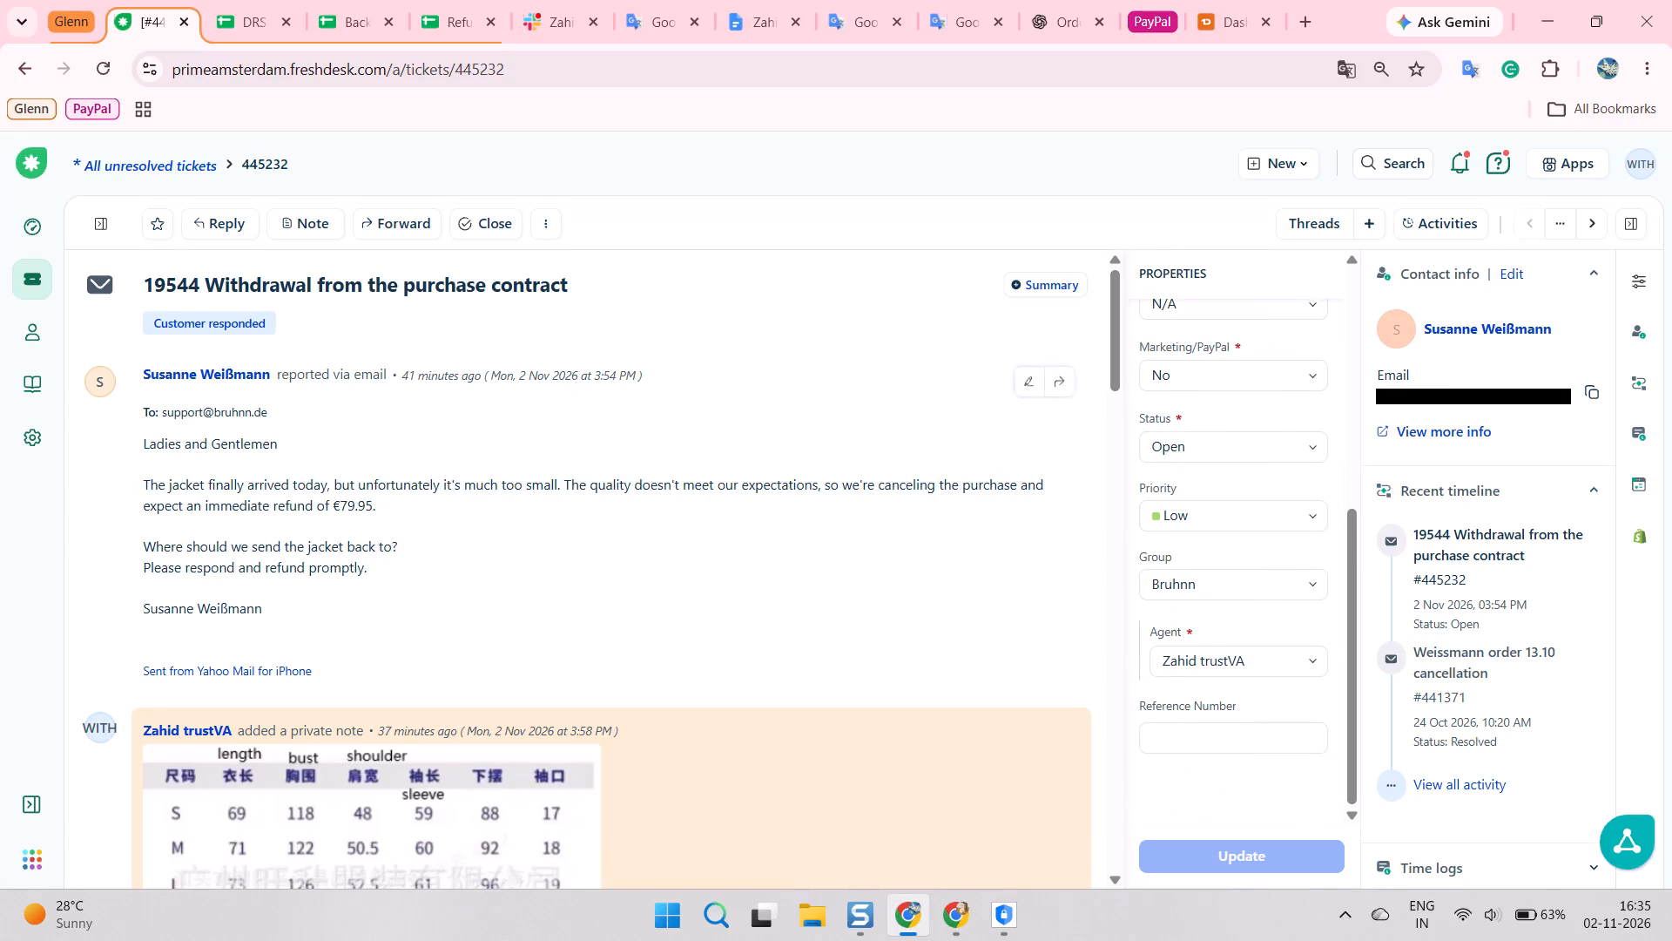
scroll(618, 537, "down", 9)
scroll(298, 525, "up", 2)
scroll(313, 529, "down", 5)
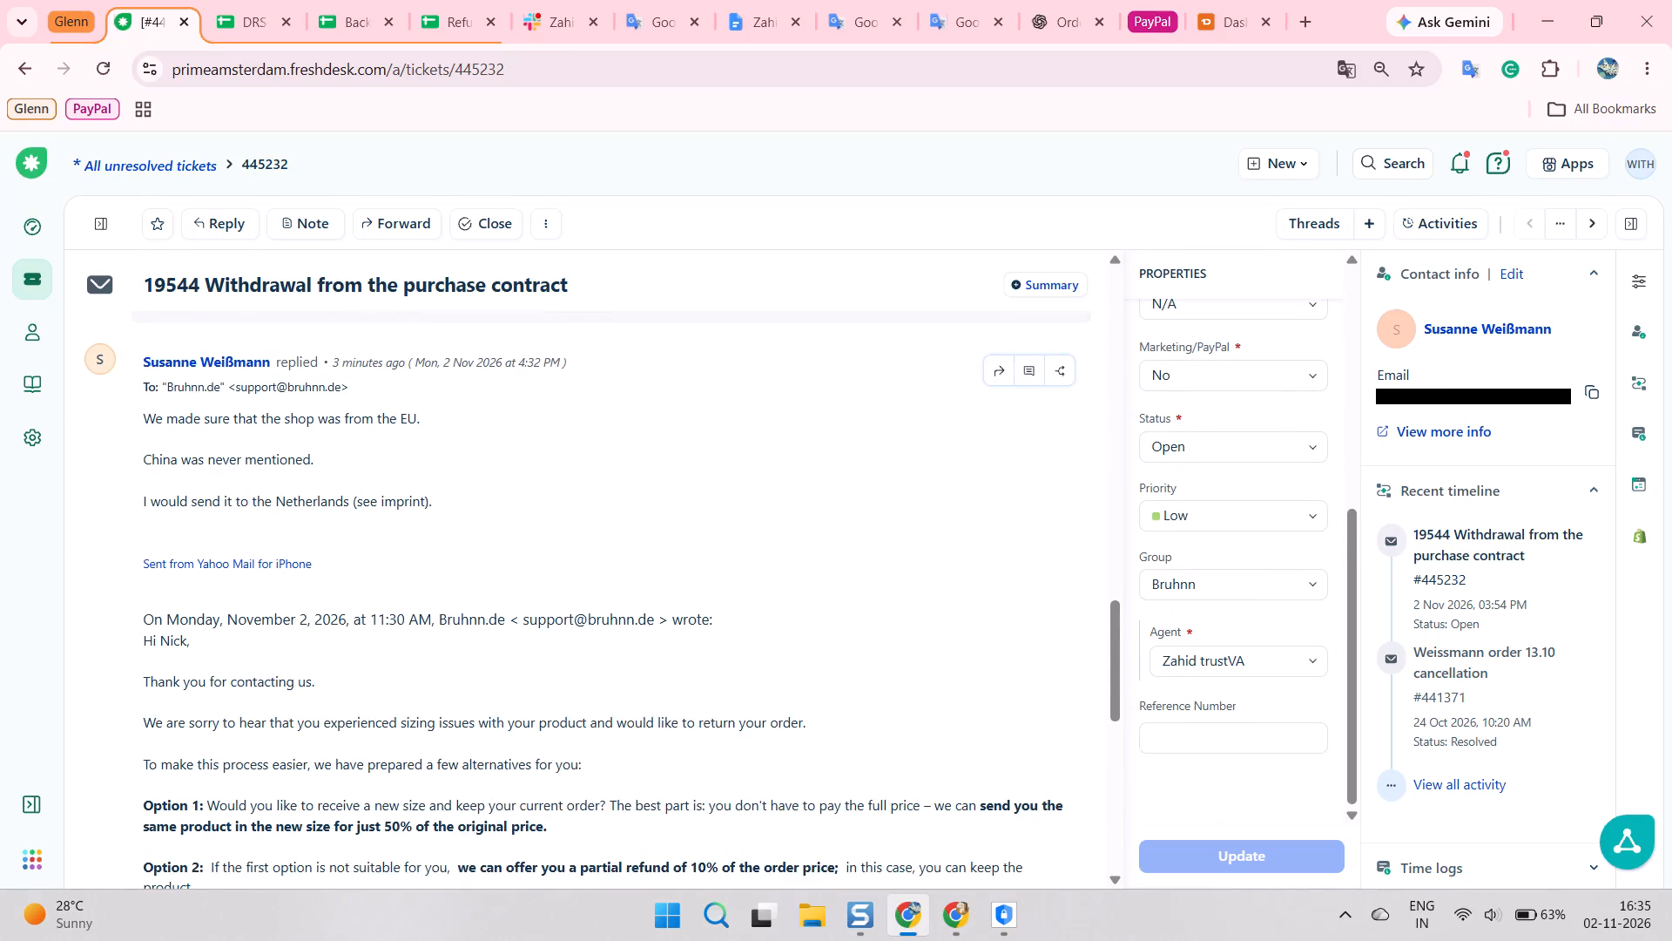
key("alt+Tab")
left_click(156, 4)
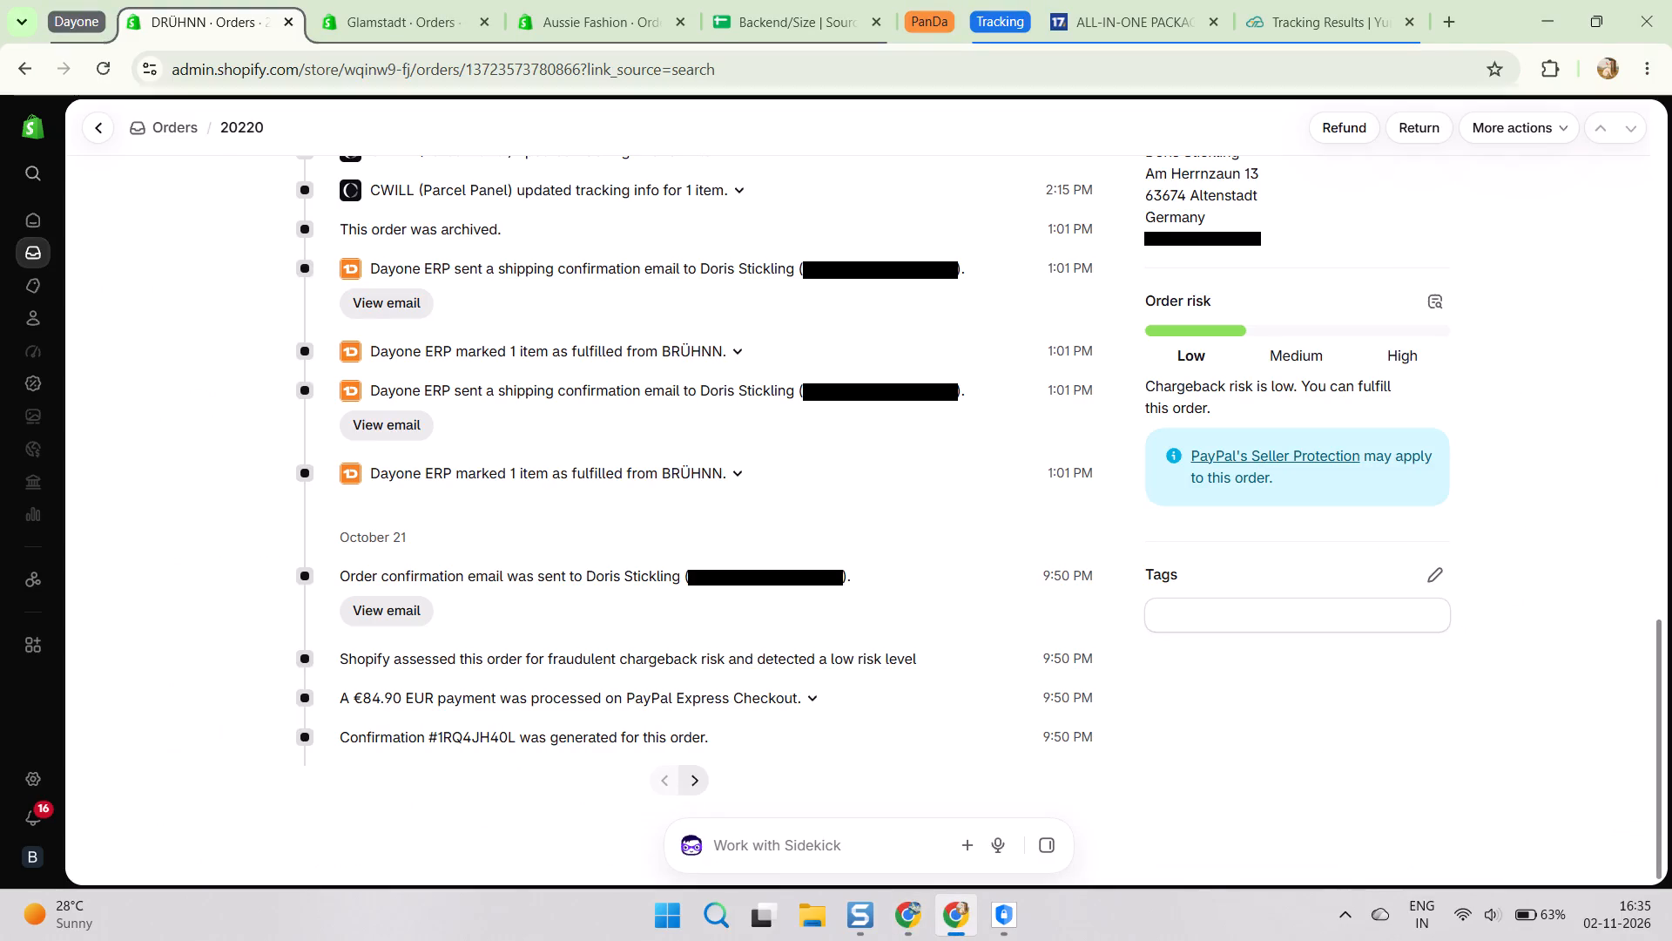
key("ctrl+f")
key("ctrl+v")
scroll(759, 192, "up", 9)
left_click(1503, 127)
scroll(779, 189, "up", 5)
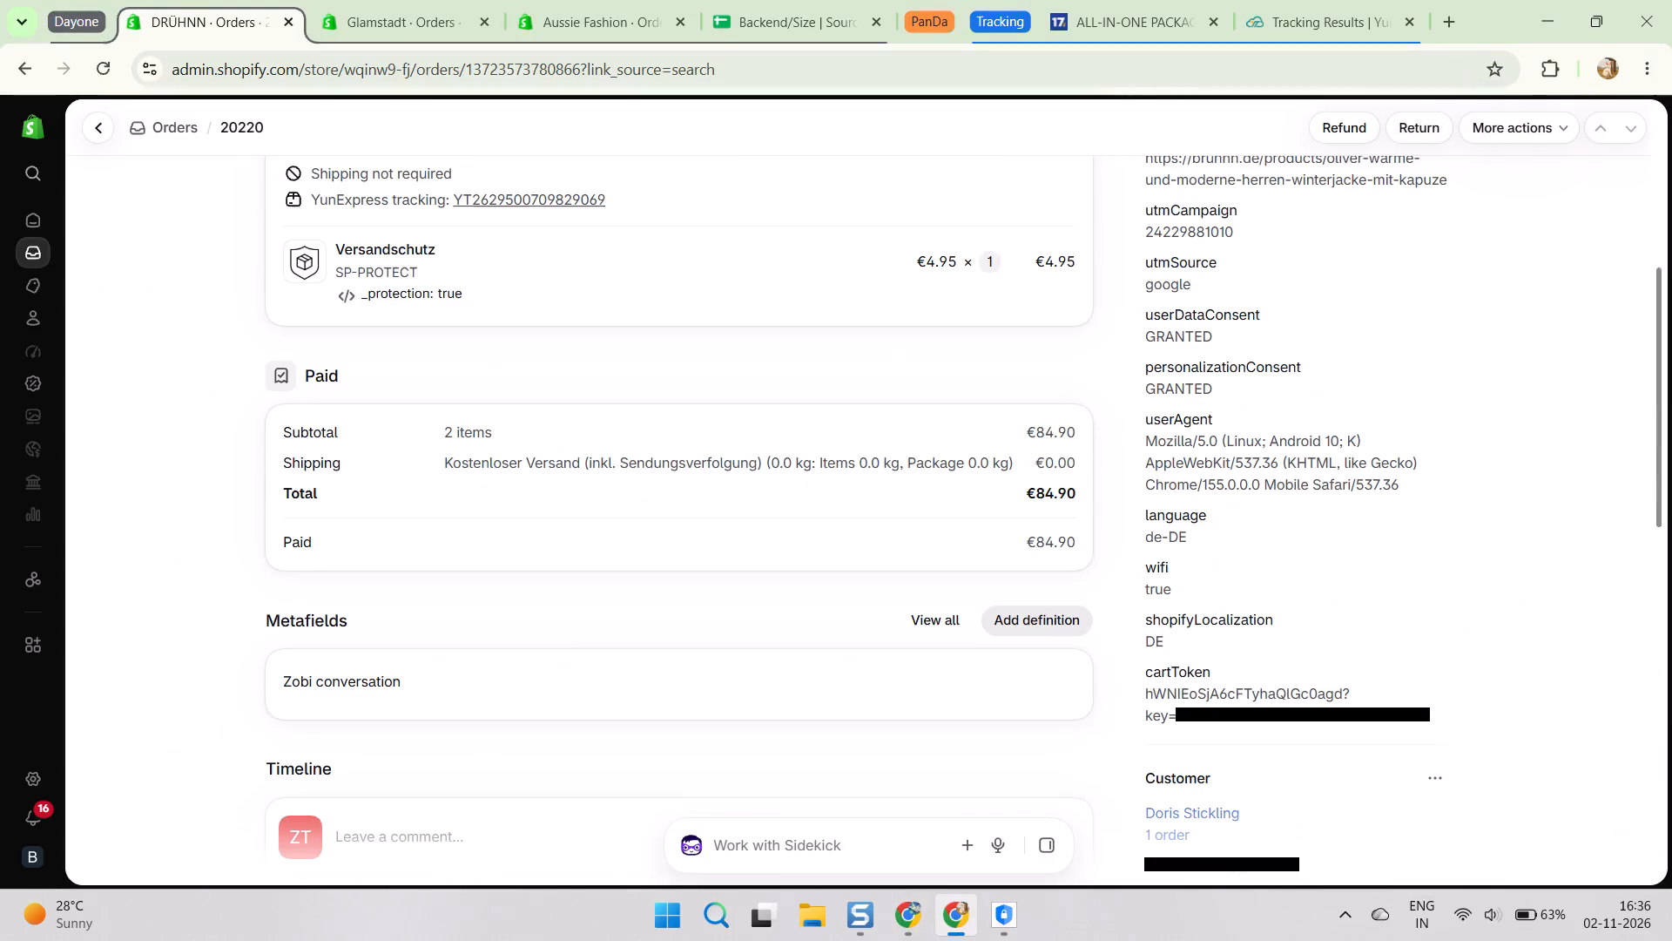
scroll(57, 194, "up", 1)
left_click(37, 189)
key("ctrl+v")
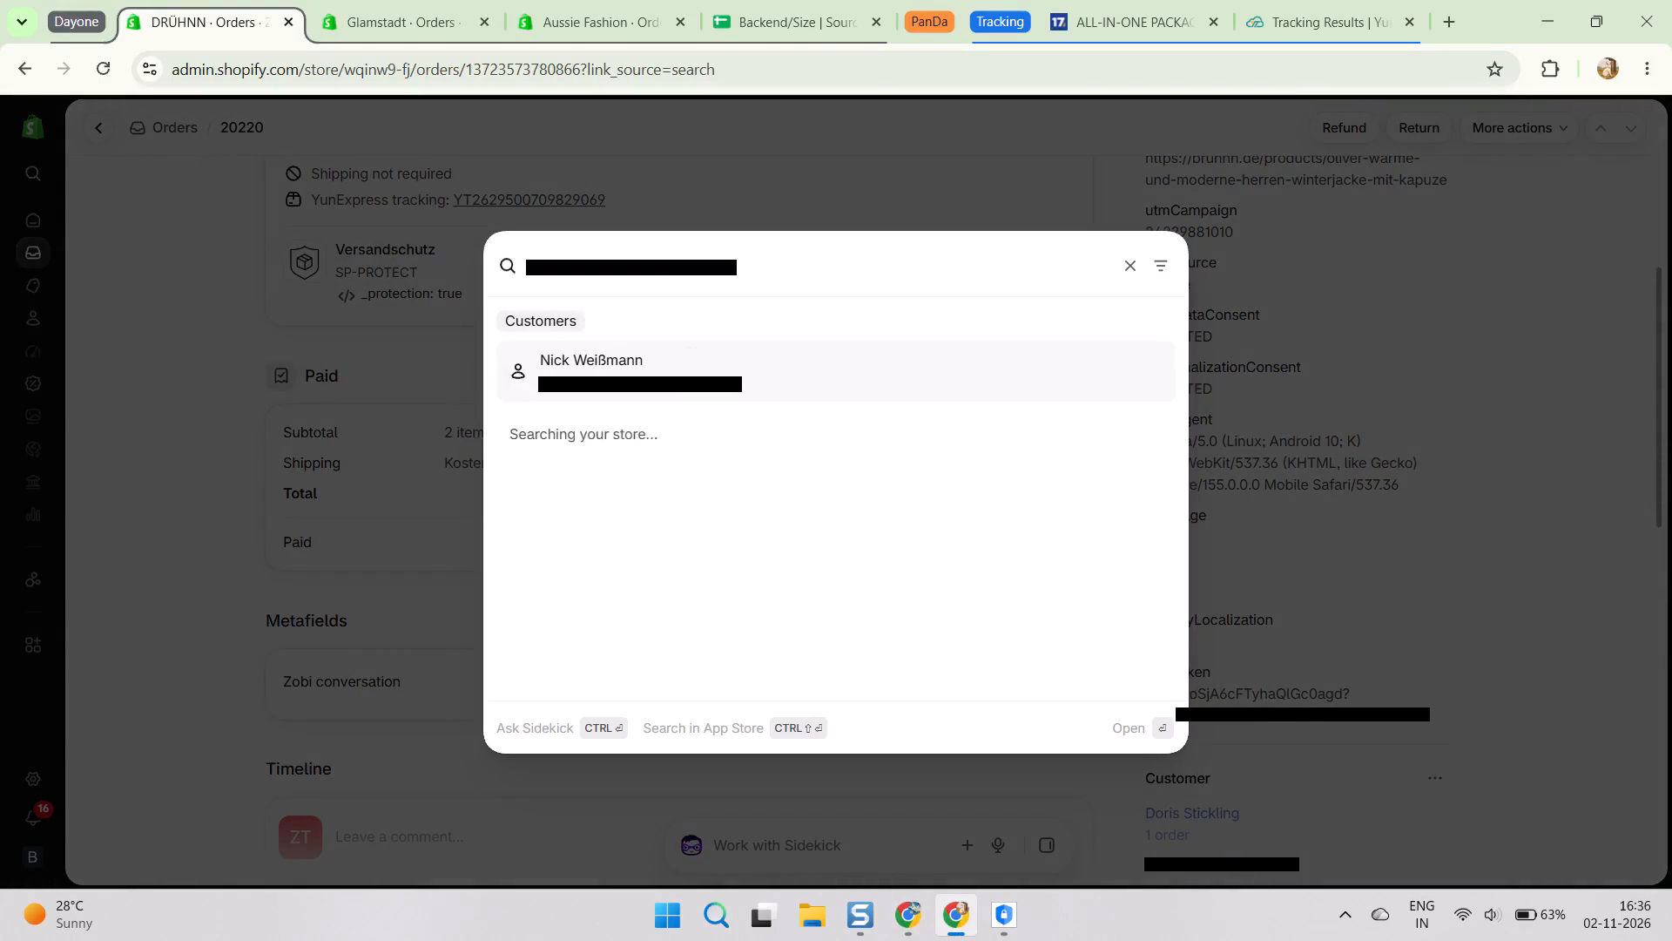
scroll(602, 325, "up", 4)
left_click(556, 422)
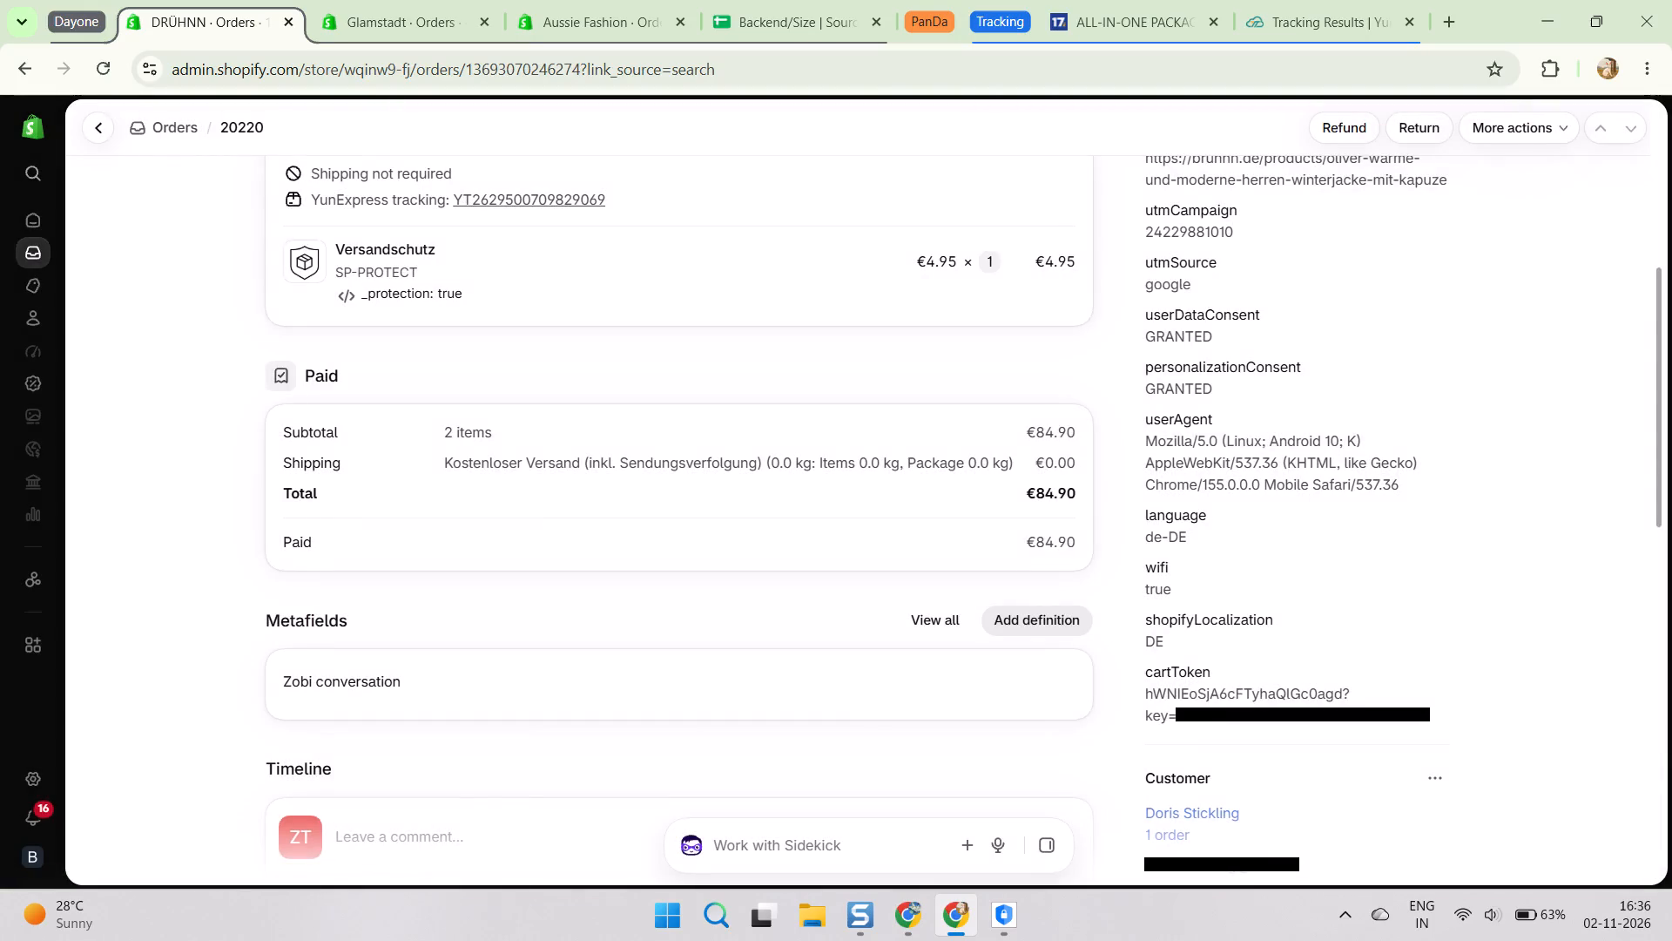
scroll(659, 371, "up", 2)
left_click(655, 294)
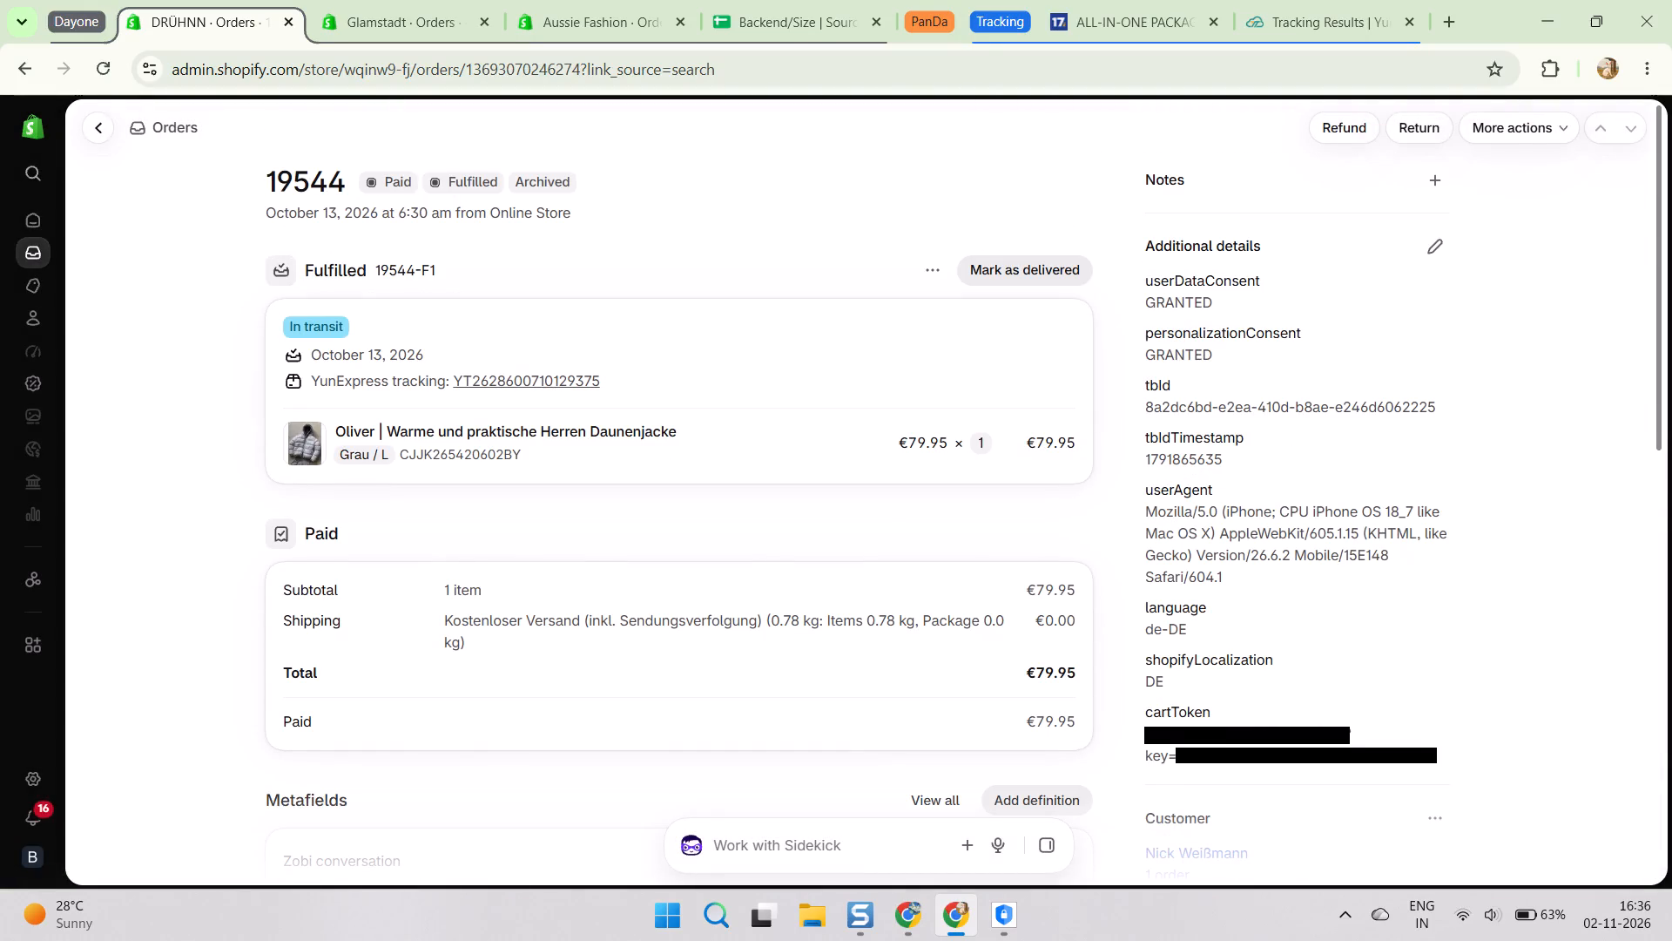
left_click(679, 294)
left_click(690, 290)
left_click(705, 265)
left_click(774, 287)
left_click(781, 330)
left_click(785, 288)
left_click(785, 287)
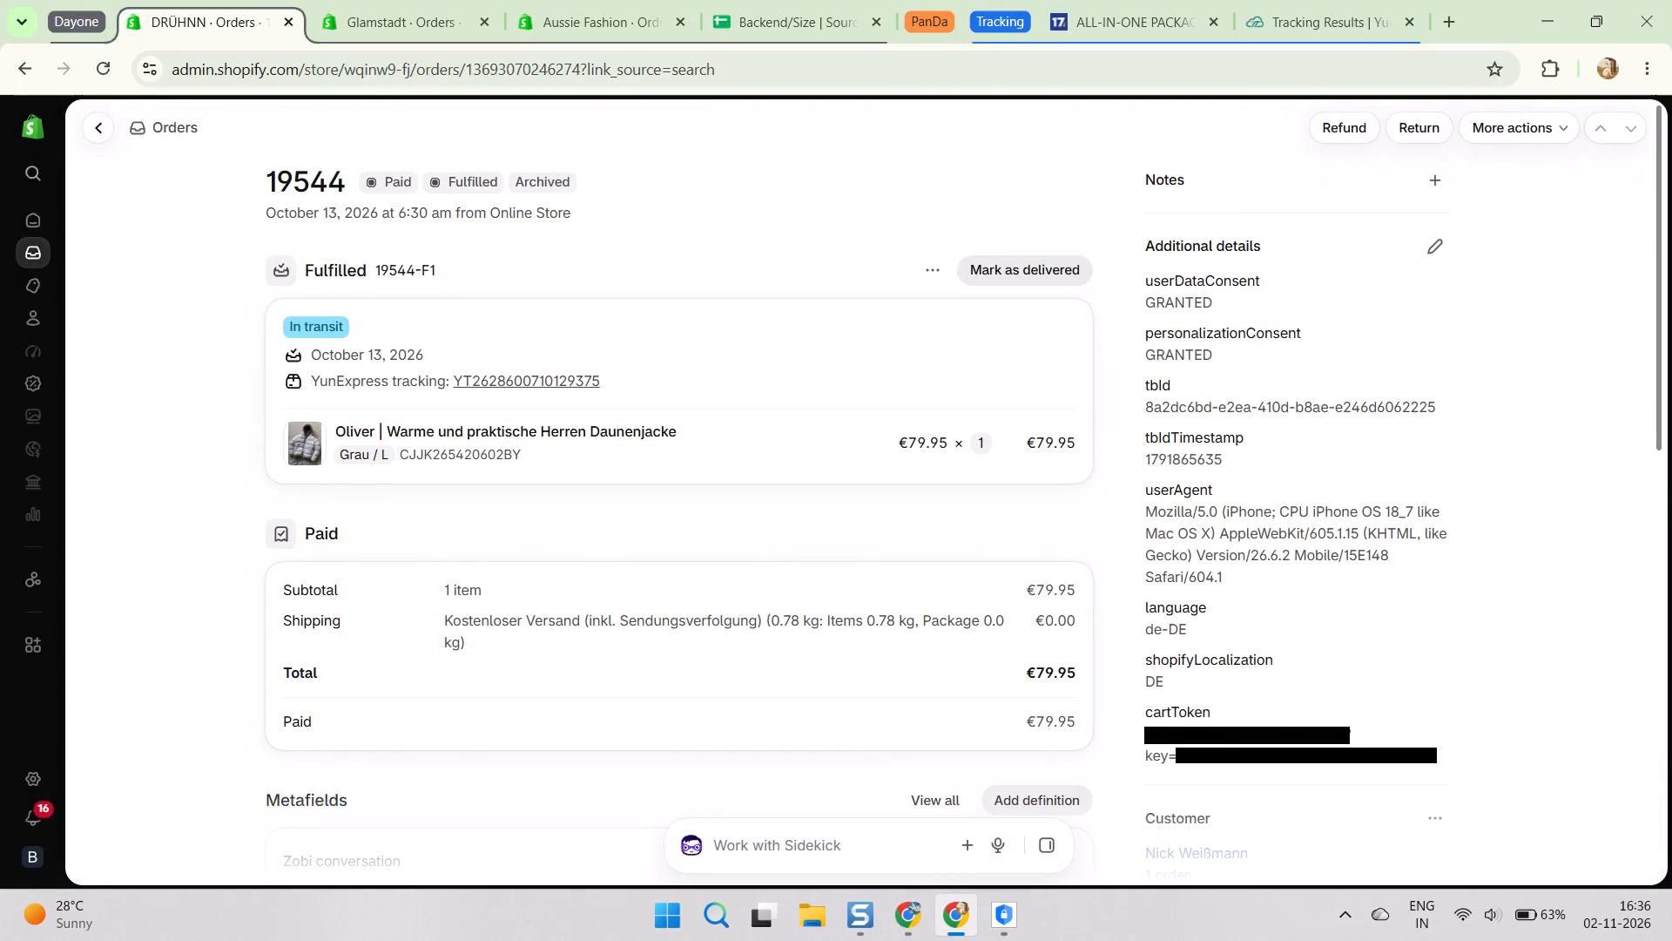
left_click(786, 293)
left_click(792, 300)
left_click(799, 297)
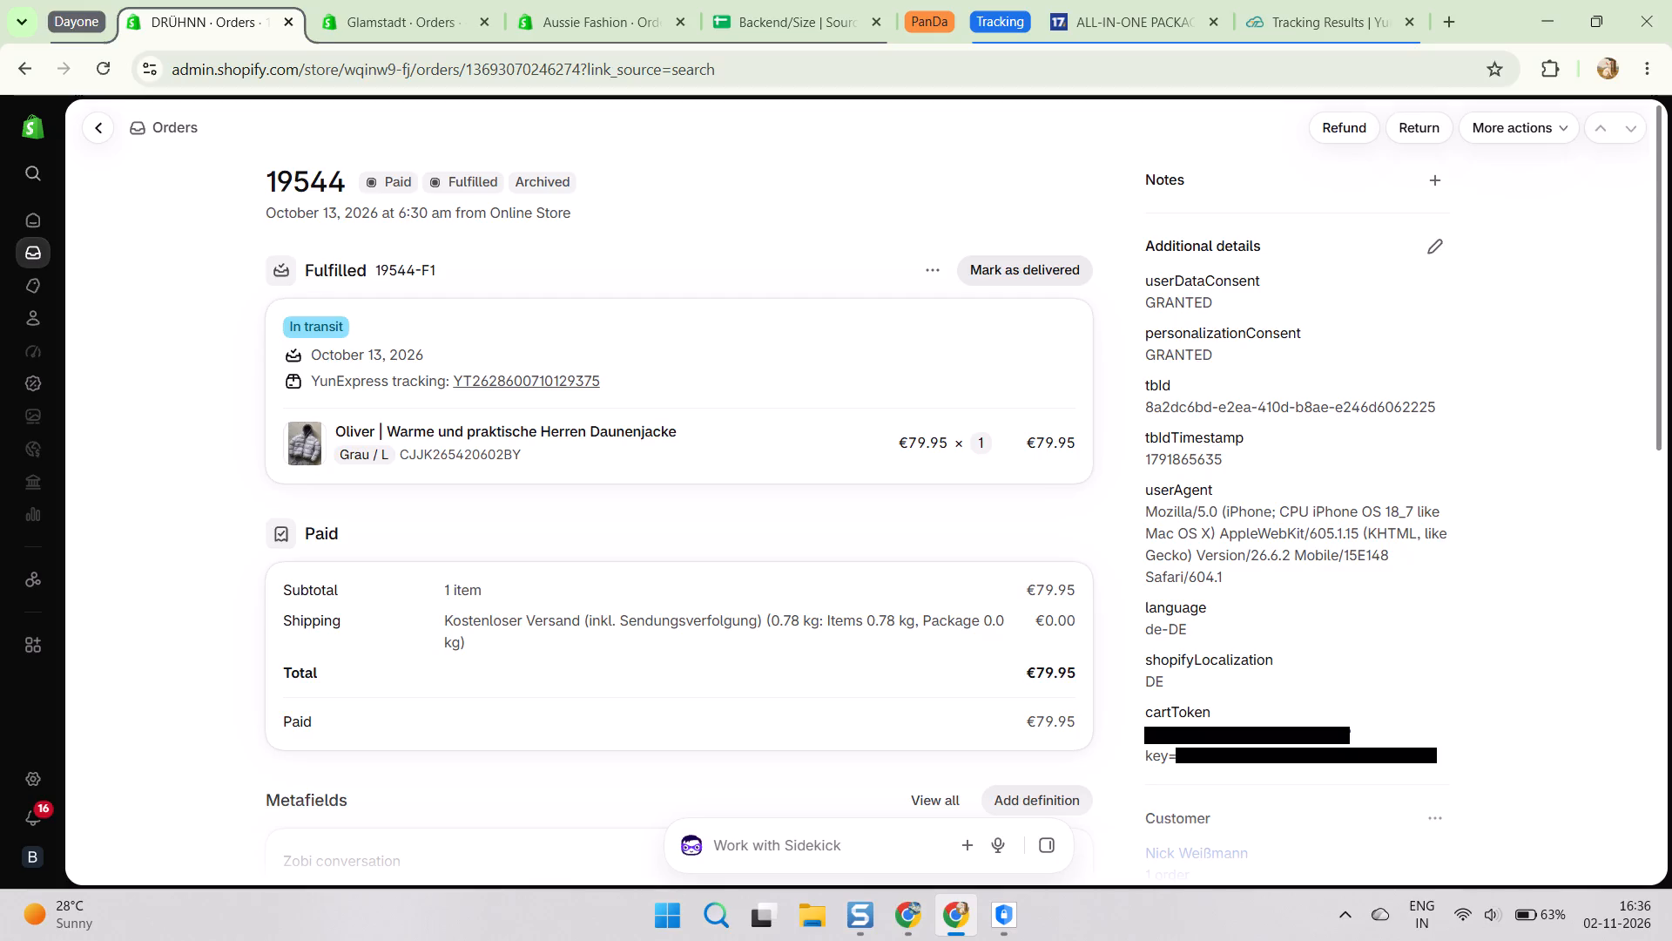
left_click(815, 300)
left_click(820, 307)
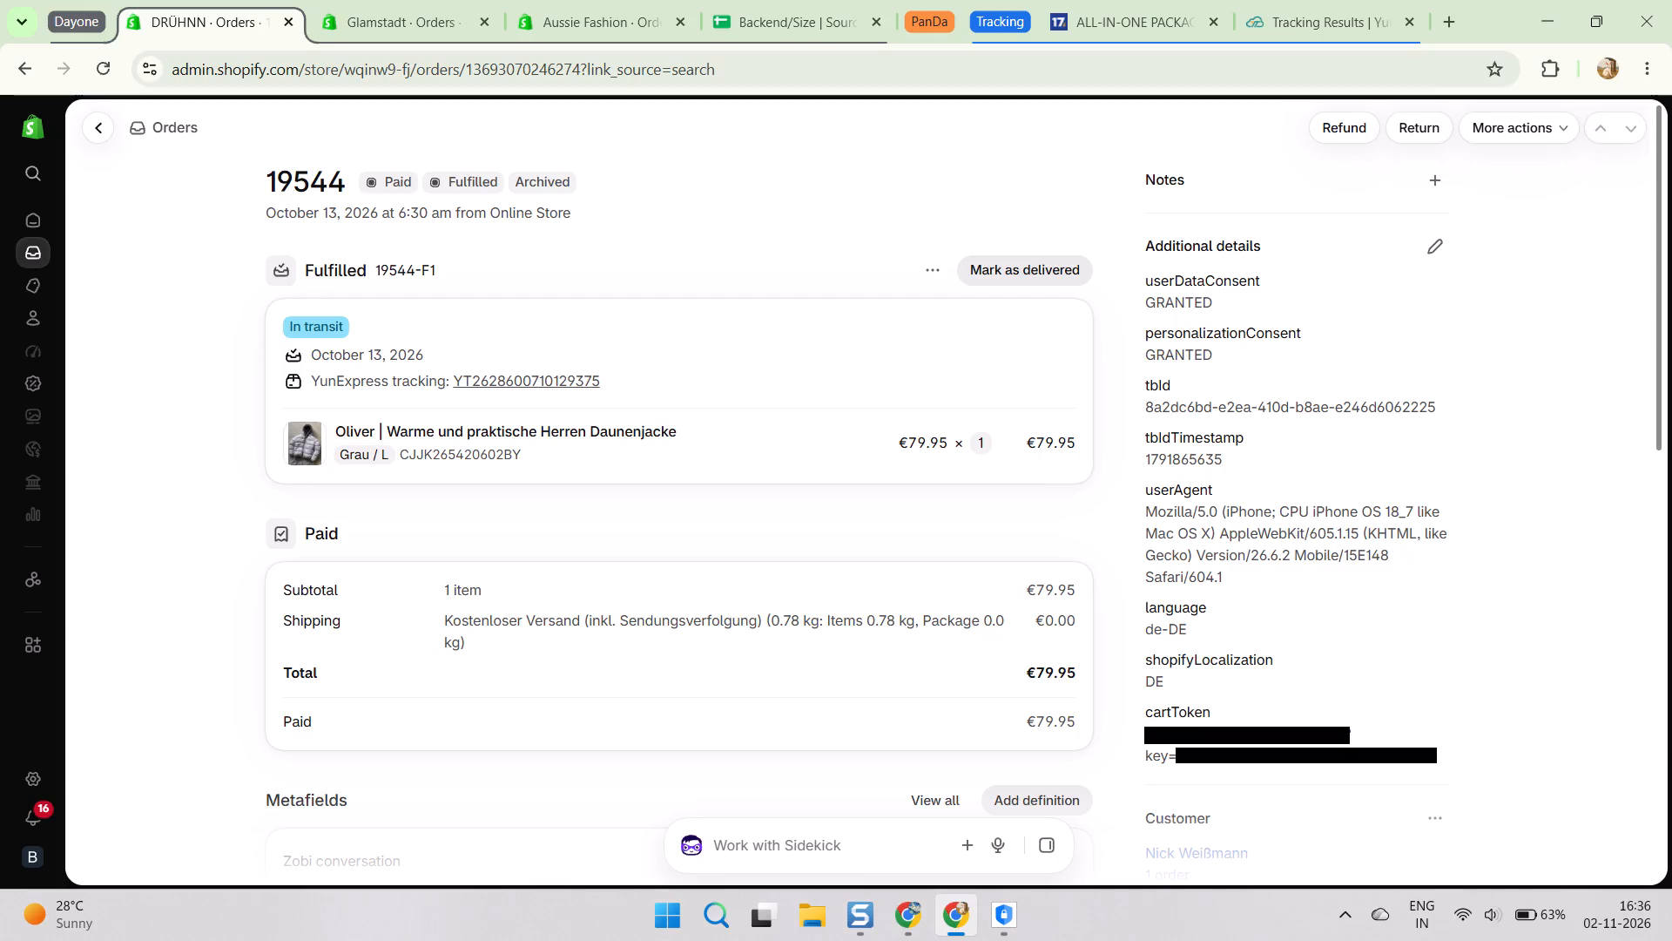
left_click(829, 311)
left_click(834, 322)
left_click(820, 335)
key("ctrl+f")
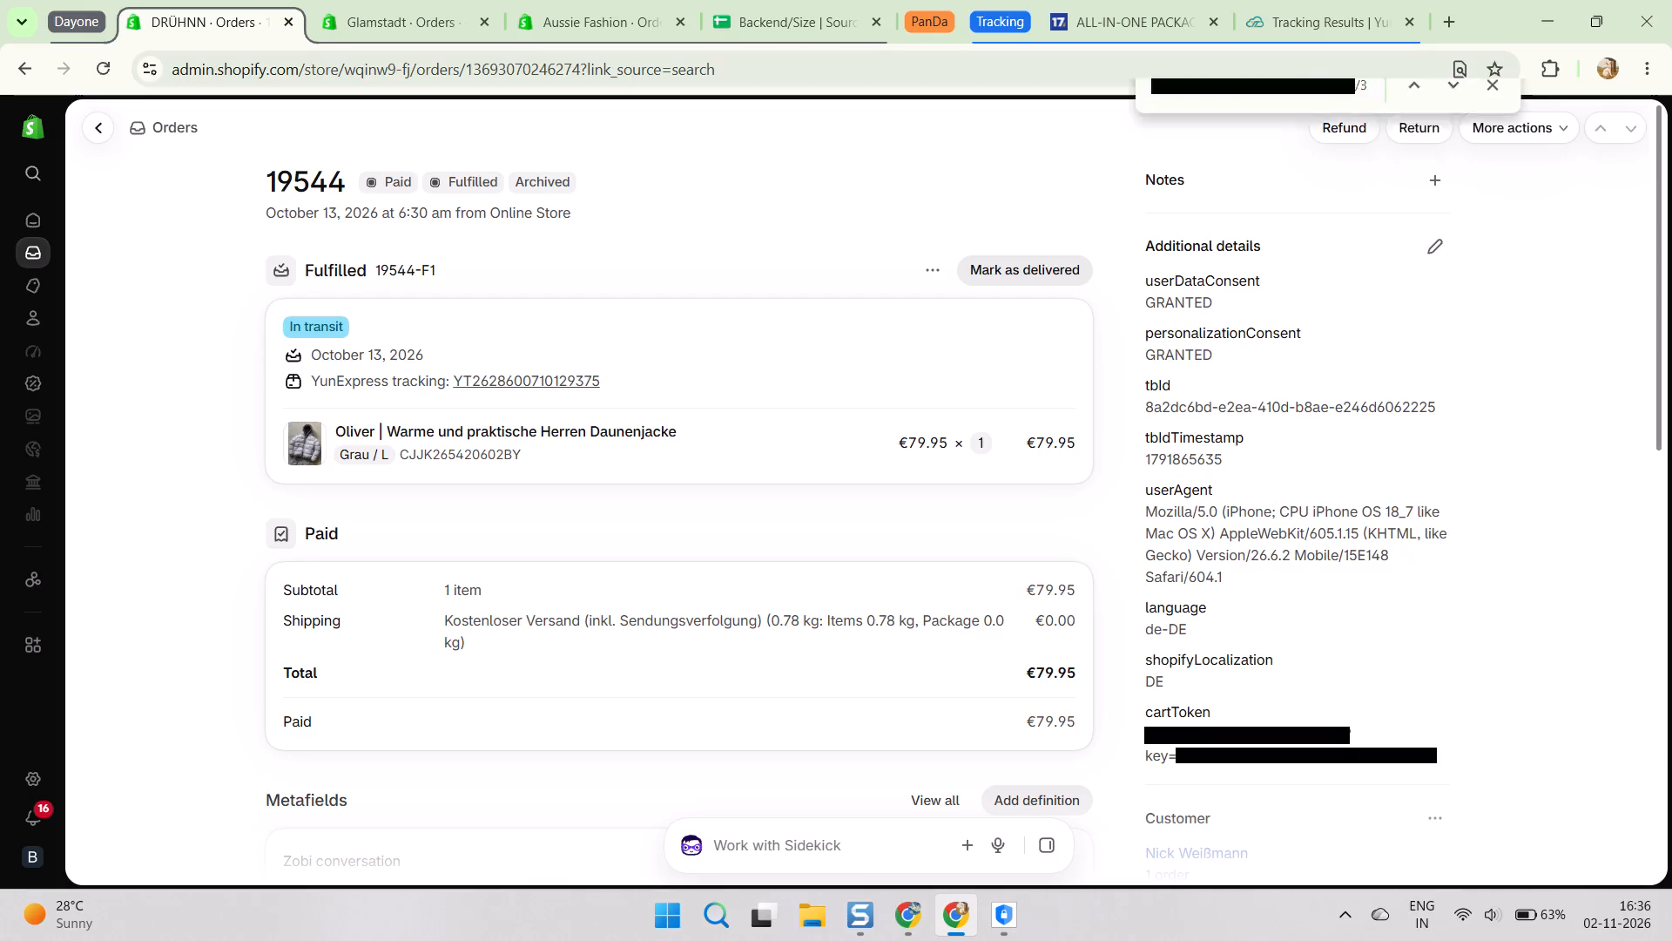
key("ctrl+v")
scroll(966, 287, "up", 7)
left_click(1488, 118)
scroll(1248, 279, "up", 10)
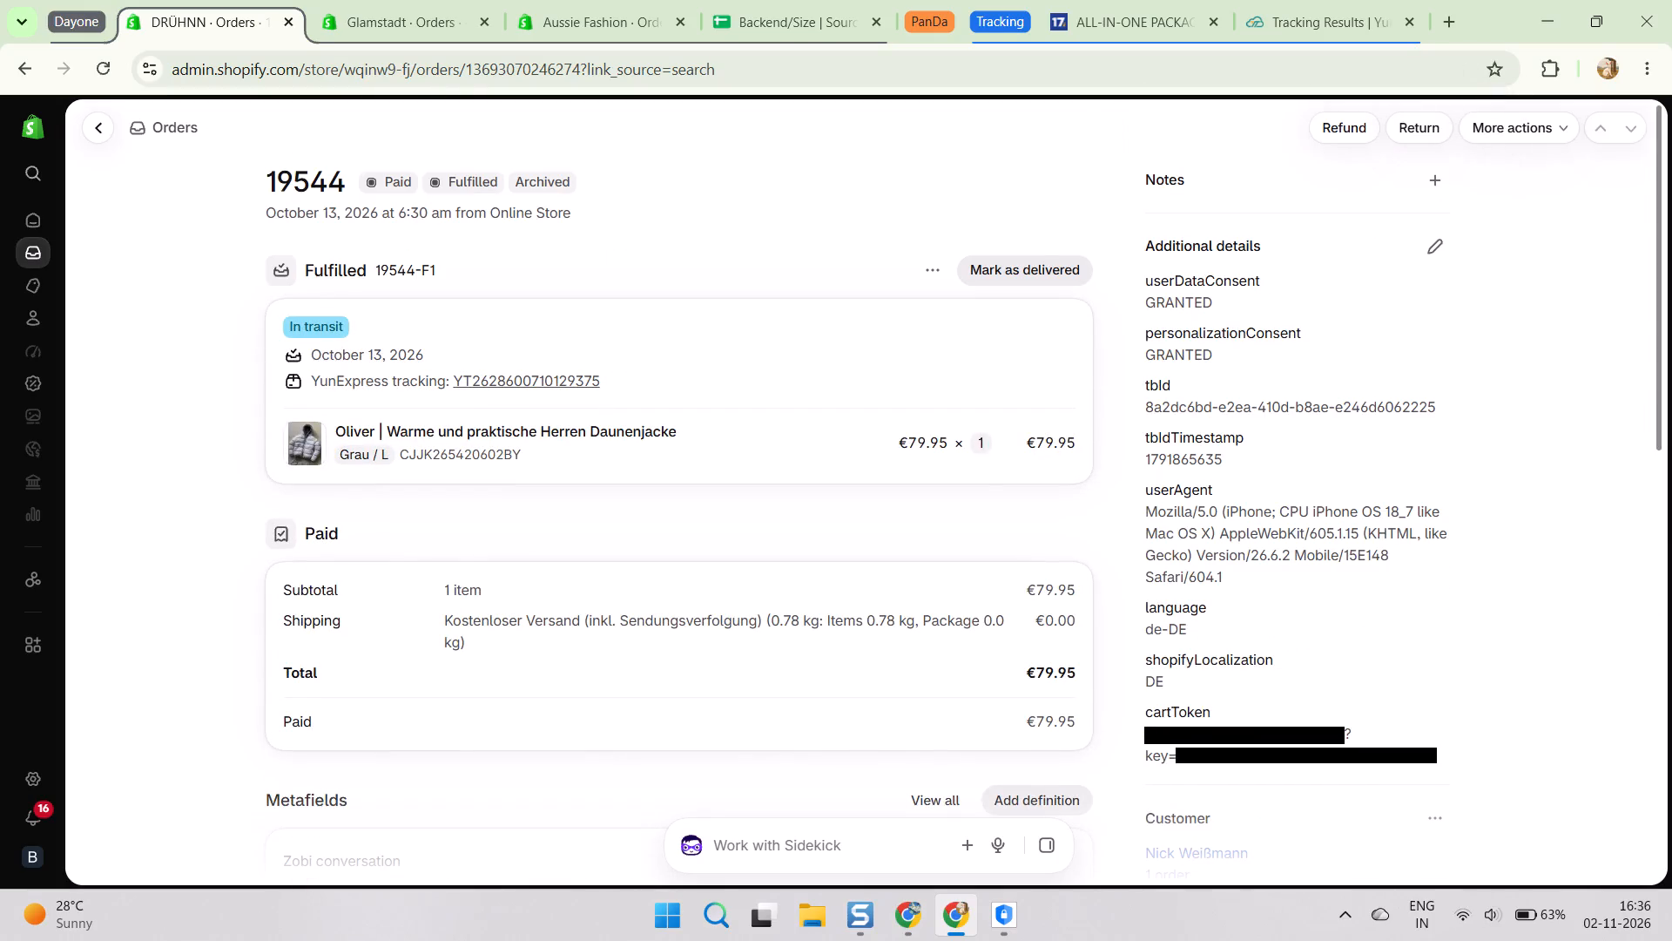
left_click(707, 281)
key("alt+Tab")
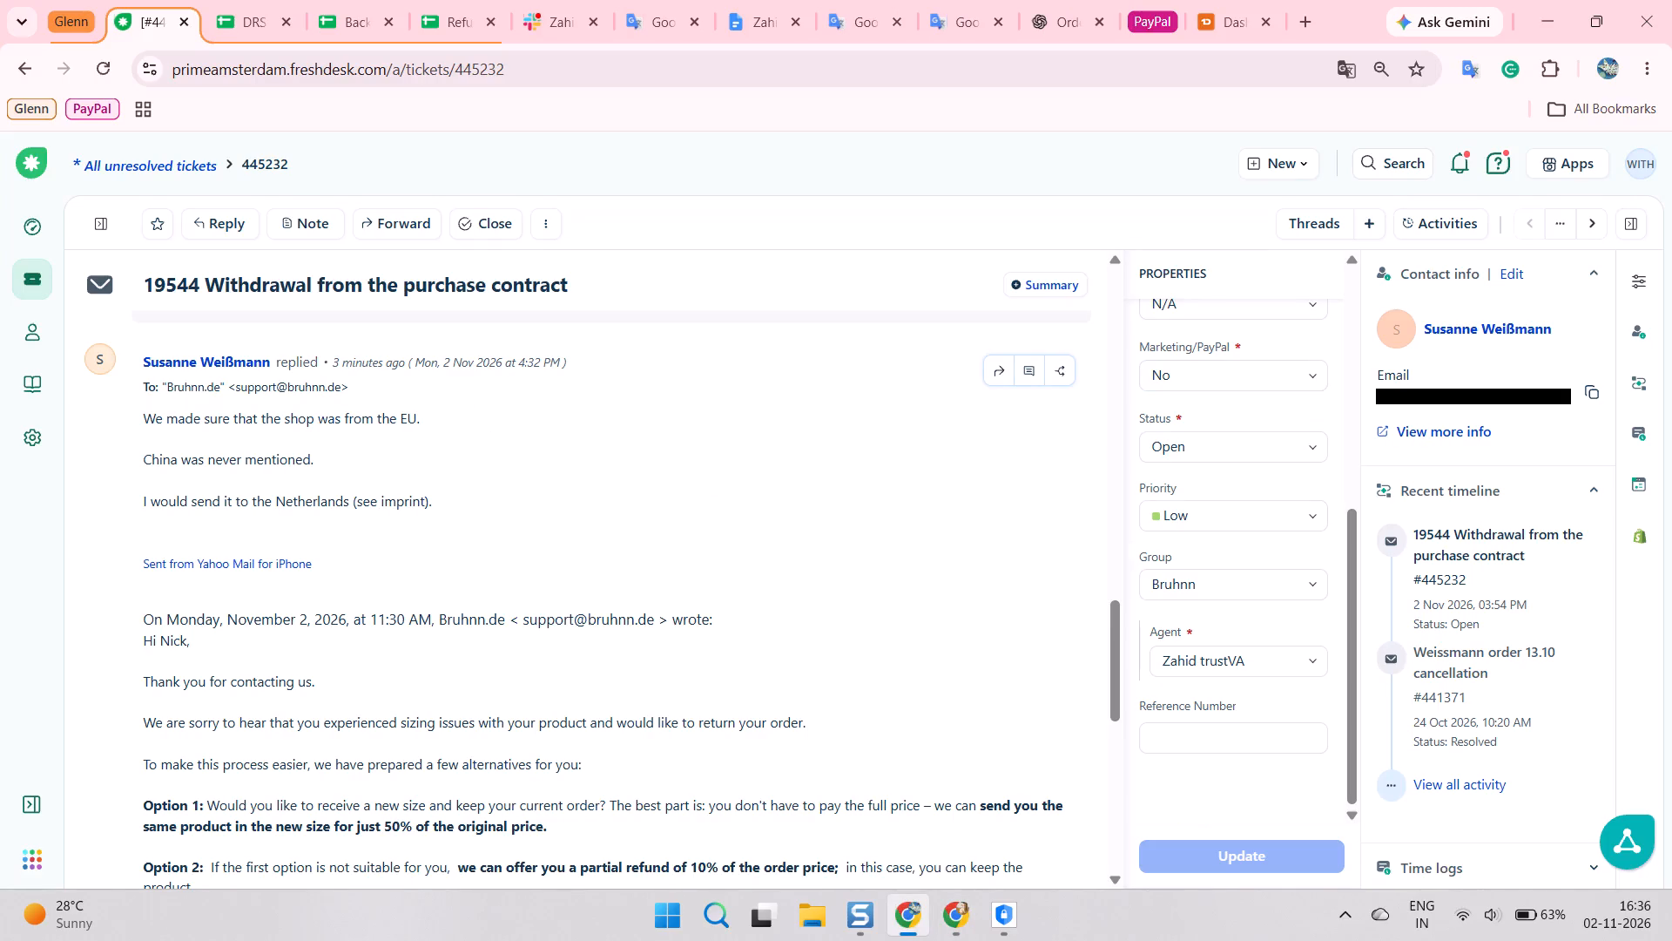
left_click_drag(124, 356, 486, 500)
key("ctrl+c")
key("ctrl+c")
key("ctrl+c")
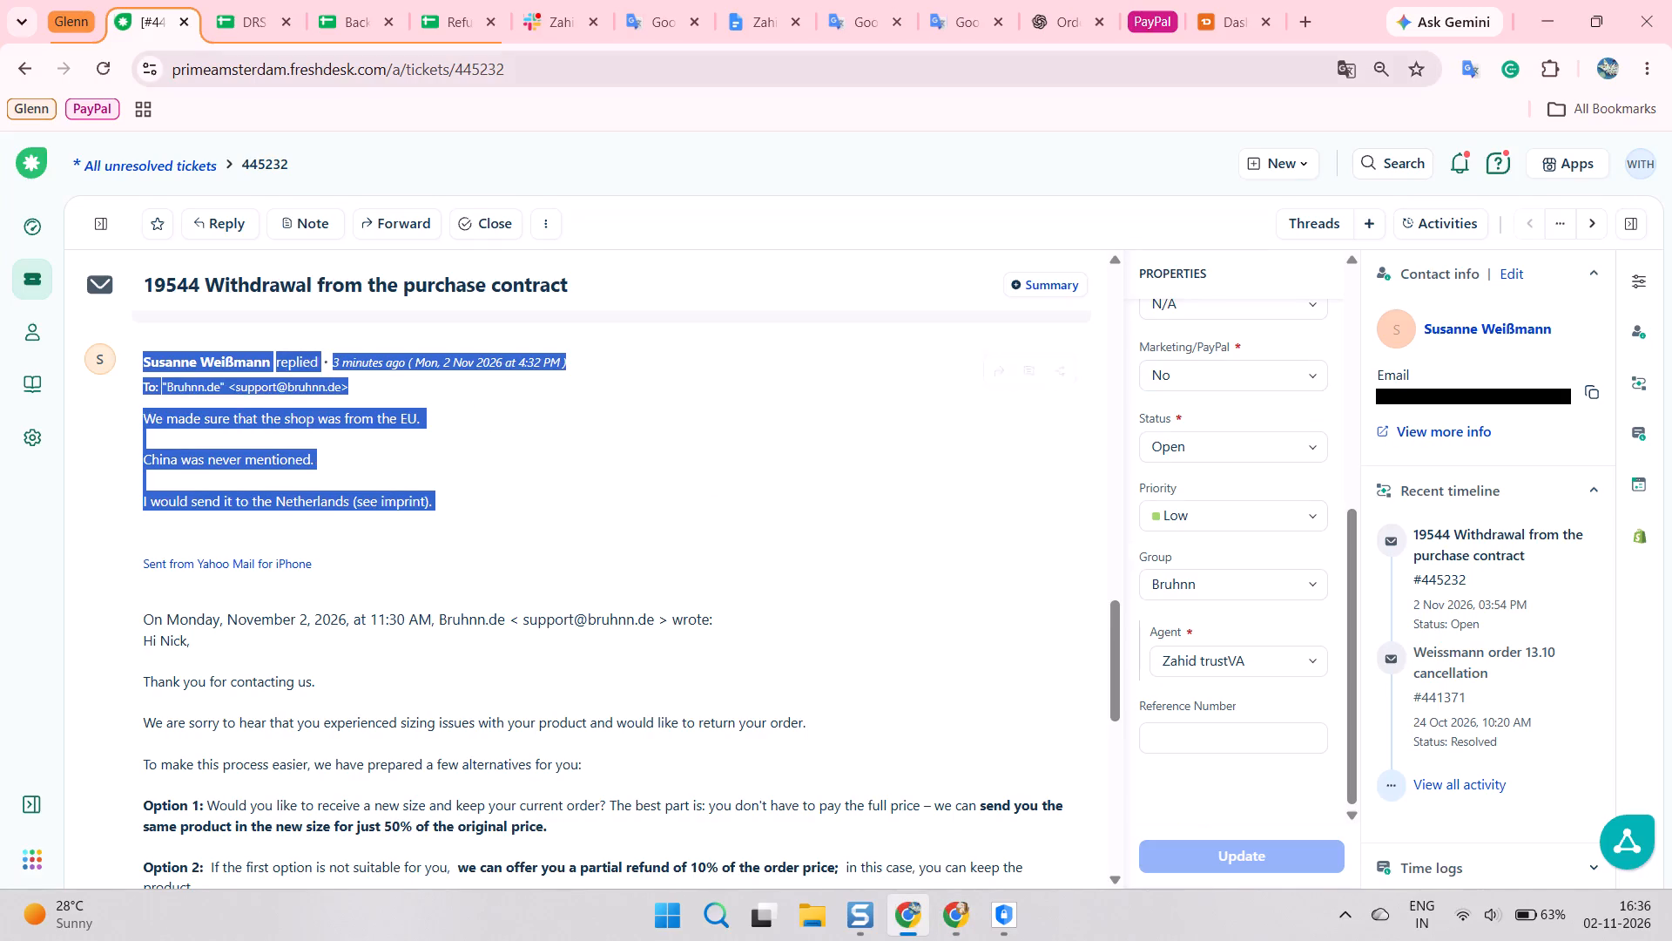
key("ctrl+c")
key("ctrl+c")
left_click(1056, 0)
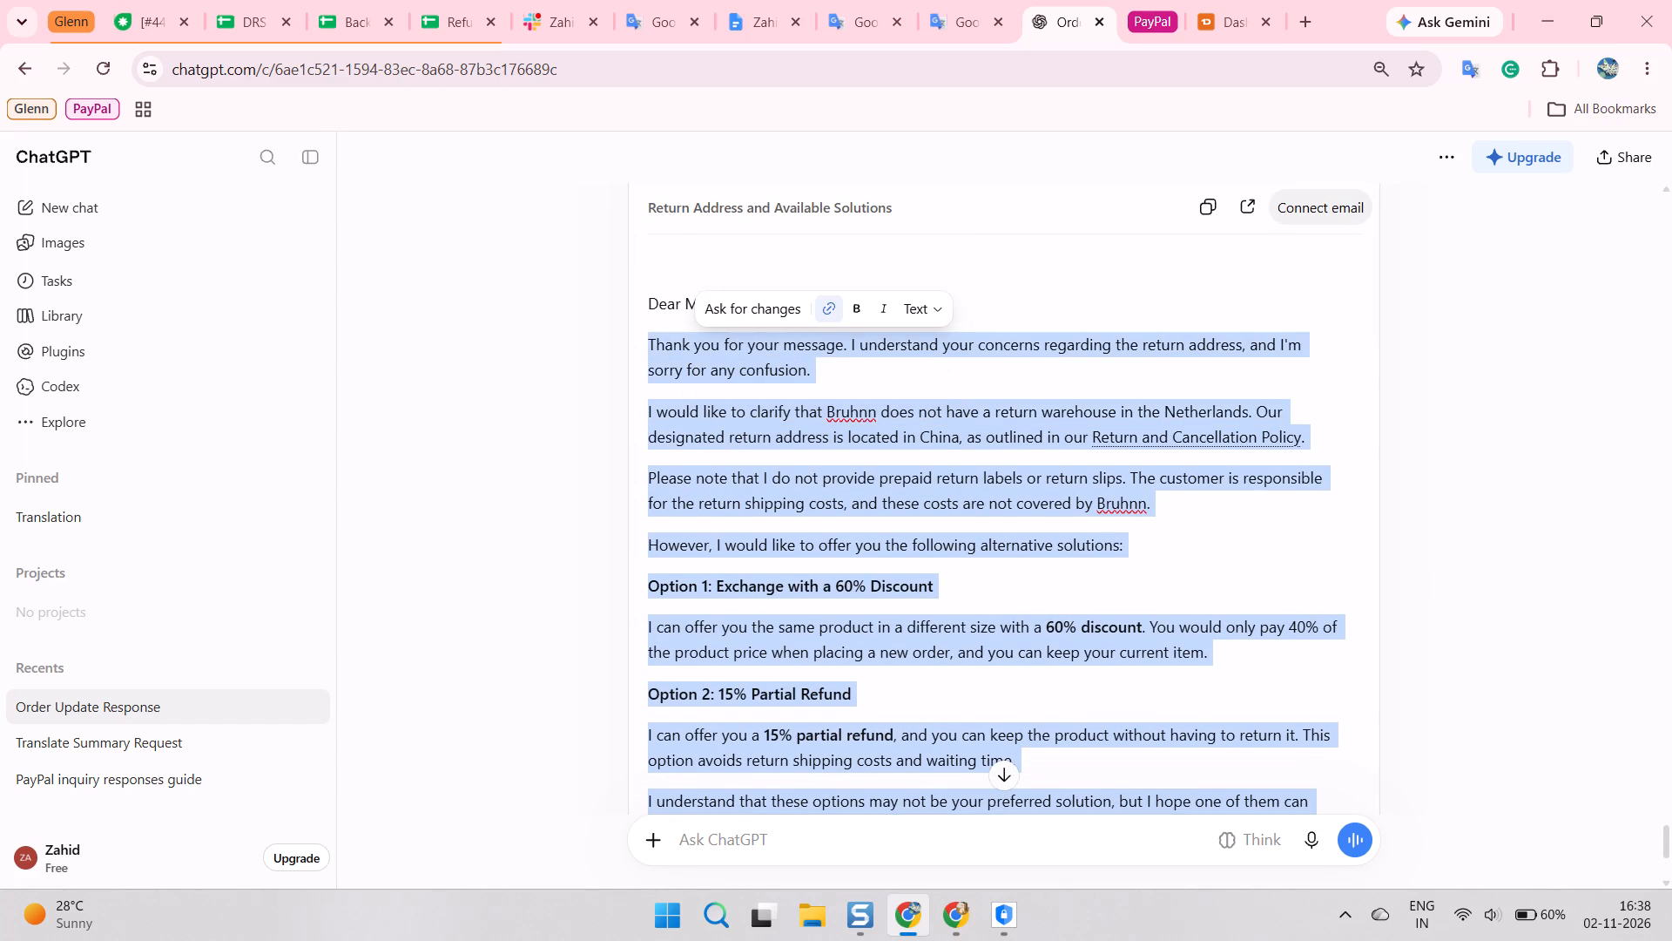
left_click_drag(624, 349, 617, 335)
key("ctrl+c")
key("ctrl+c")
key("ctrl+c")
key("ctrl+c")
key("ctrl+c")
key("ctrl+c")
key("ctrl+c")
left_click(133, 8)
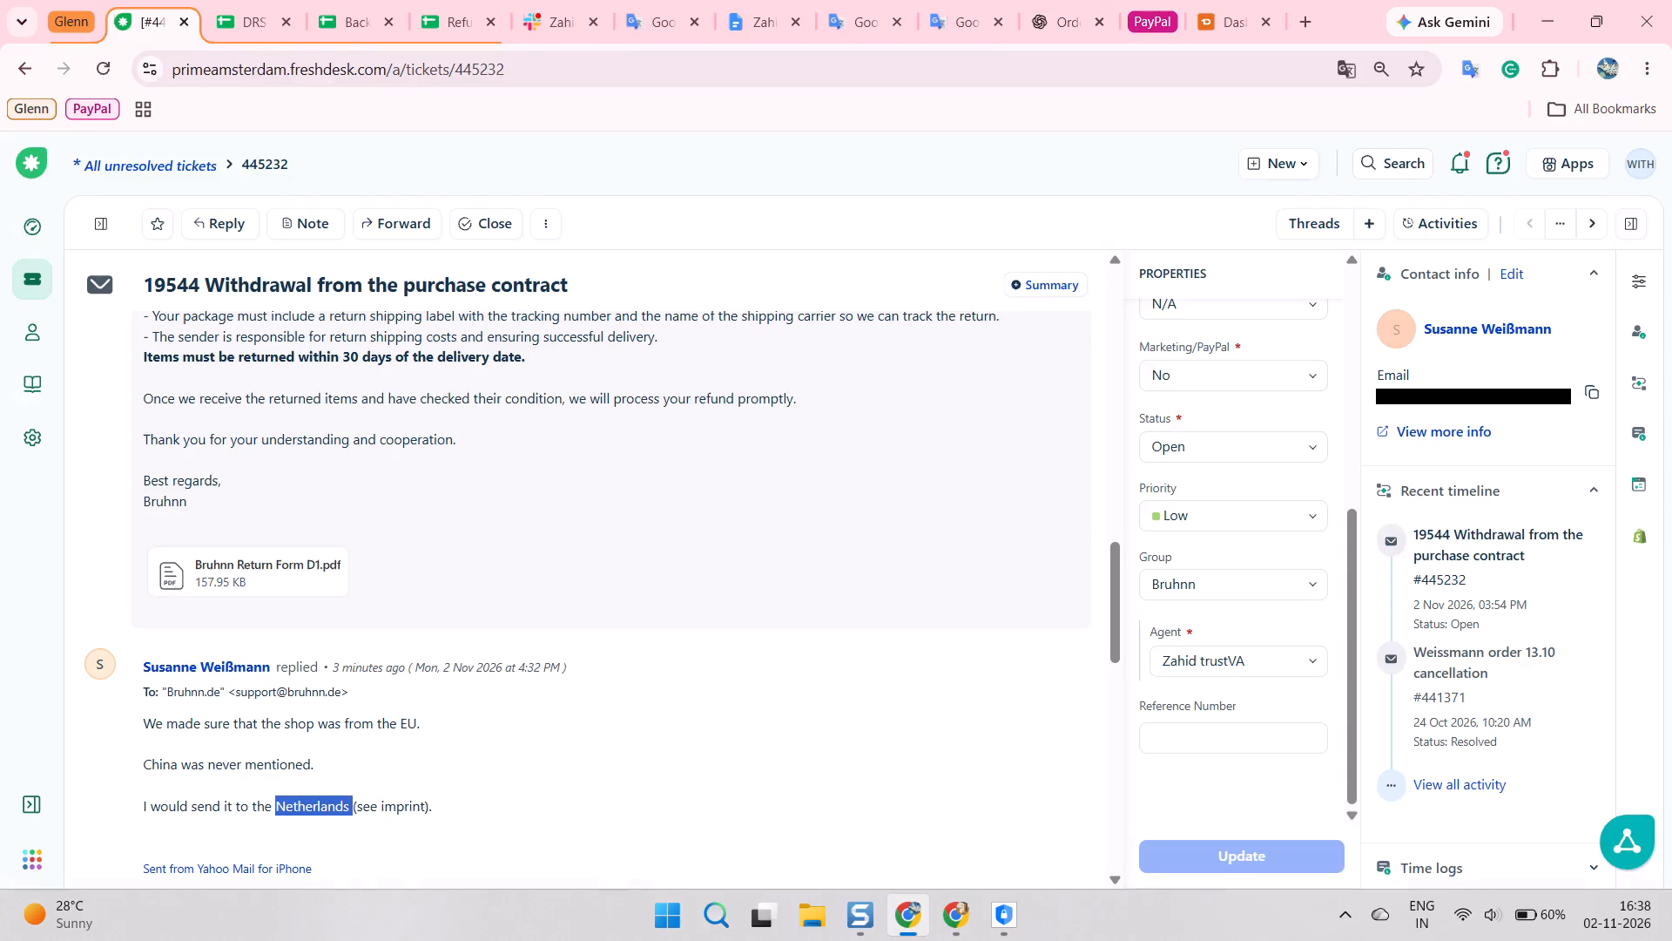
left_click(638, 538)
right_click(666, 429)
scroll(696, 586, "down", 3)
left_click(835, 756)
left_click(831, 778)
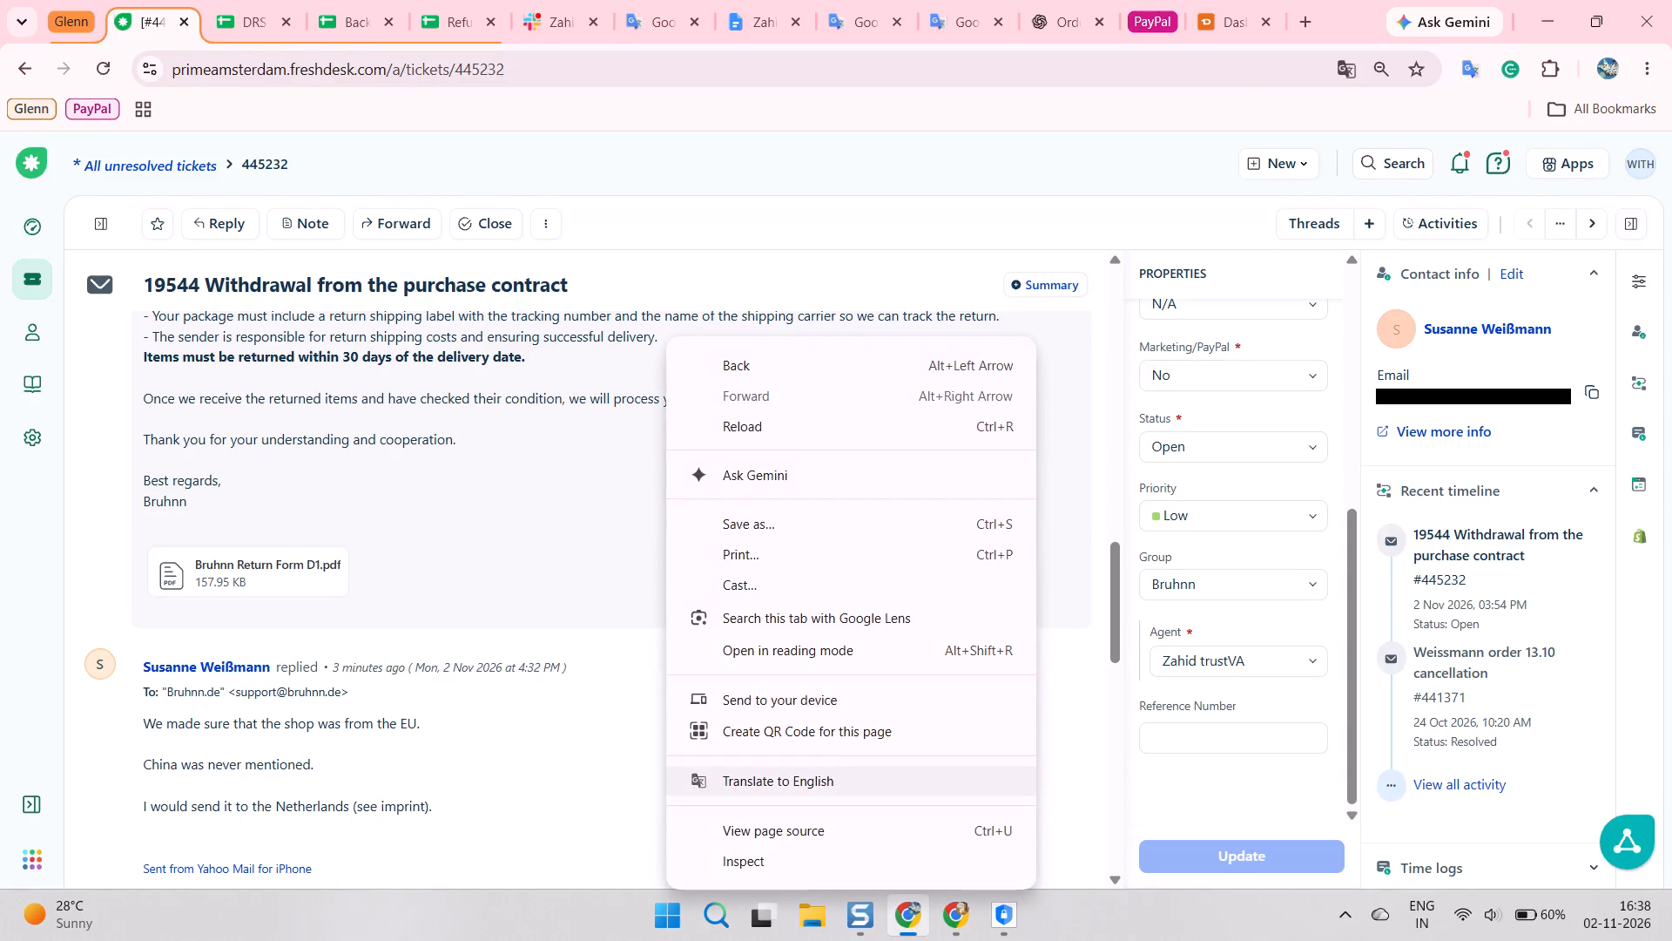
triple_click(1176, 117)
left_click(1176, 116)
scroll(639, 364, "down", 11)
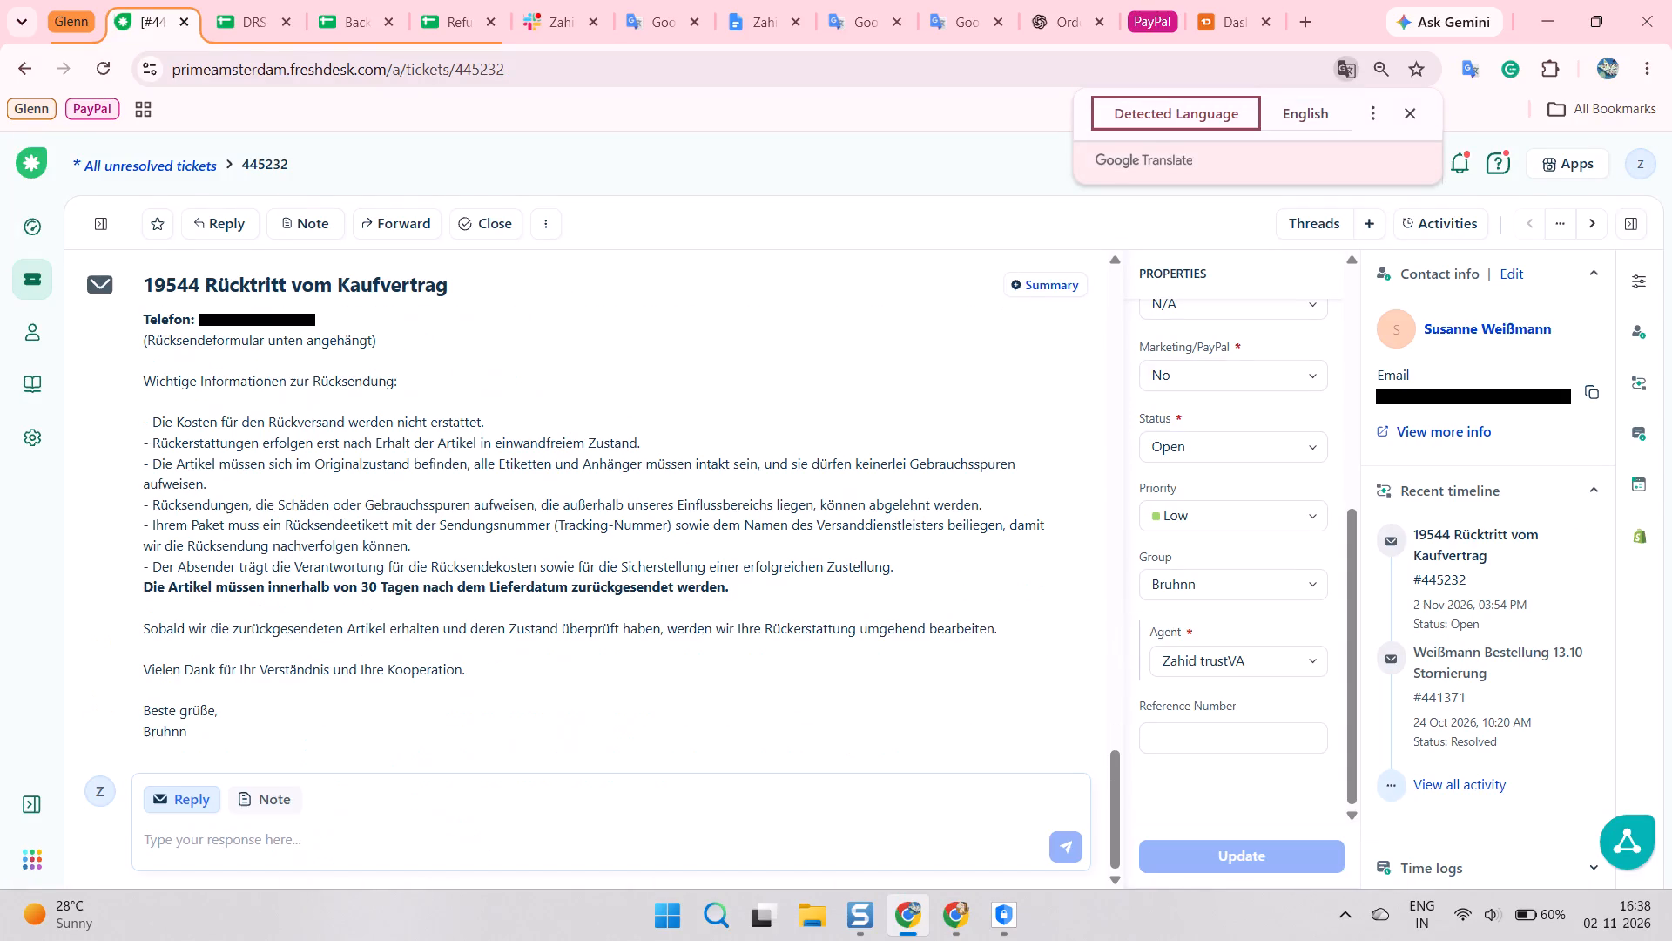
scroll(620, 188, "down", 10)
Replace the source text in the English-to-German Google Translate page with the copied reply.
left_click(853, 0)
scroll(984, 0, "down", 2)
left_click(994, 0)
scroll(847, 210, "up", 8)
left_click(802, 331)
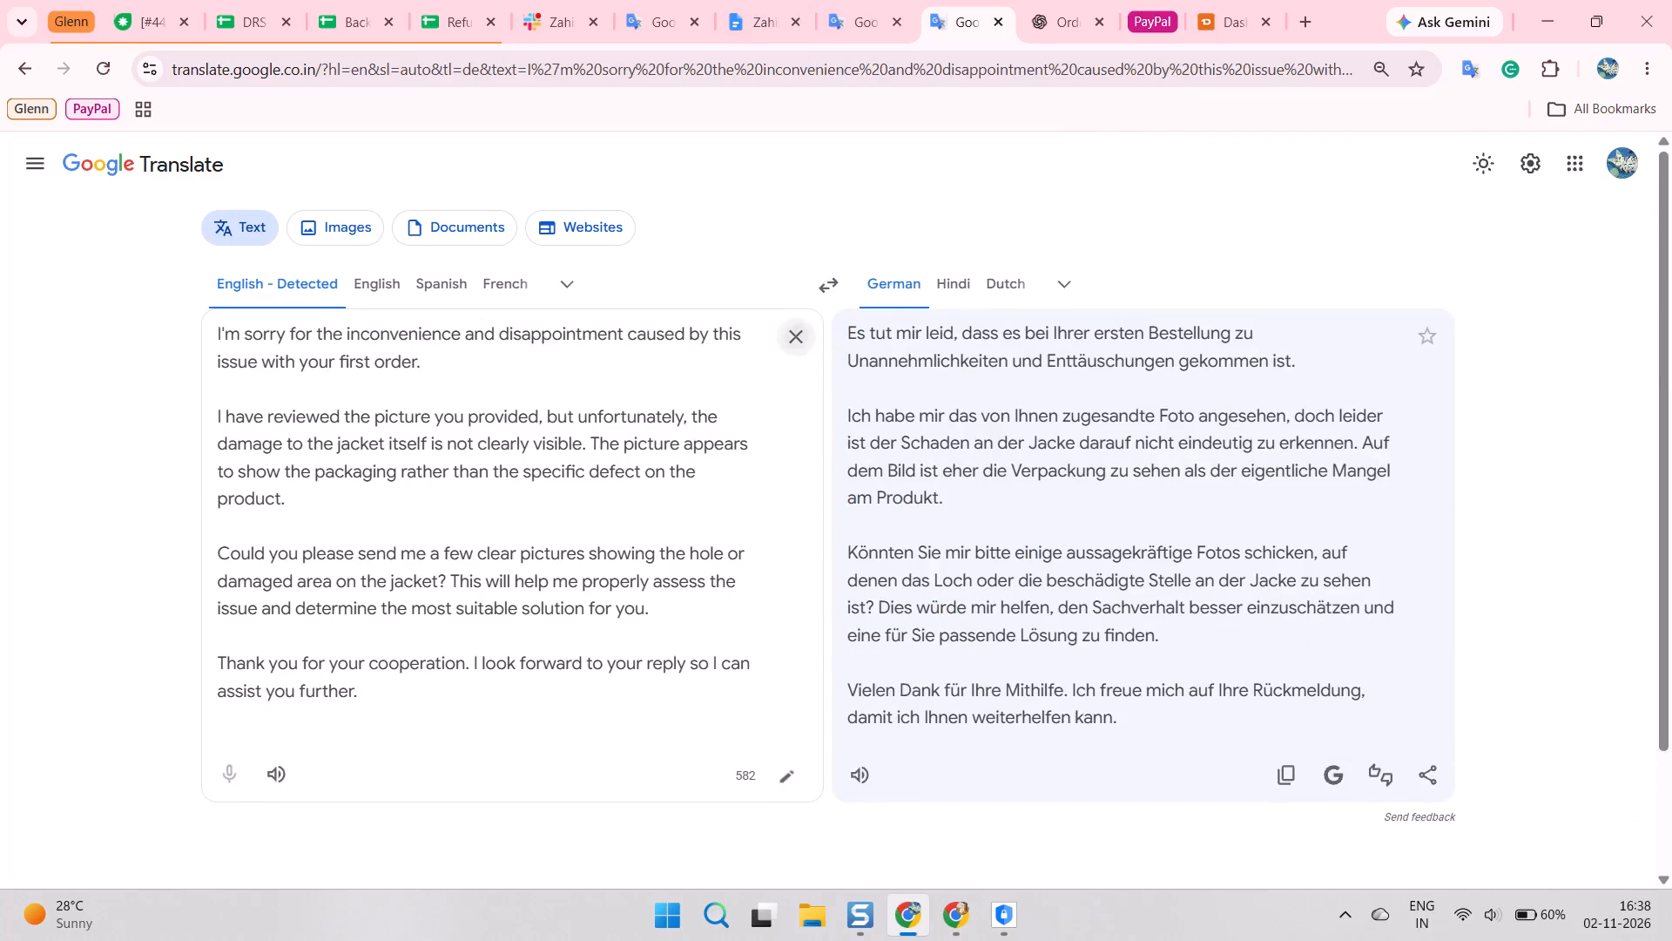
key("ctrl+v")
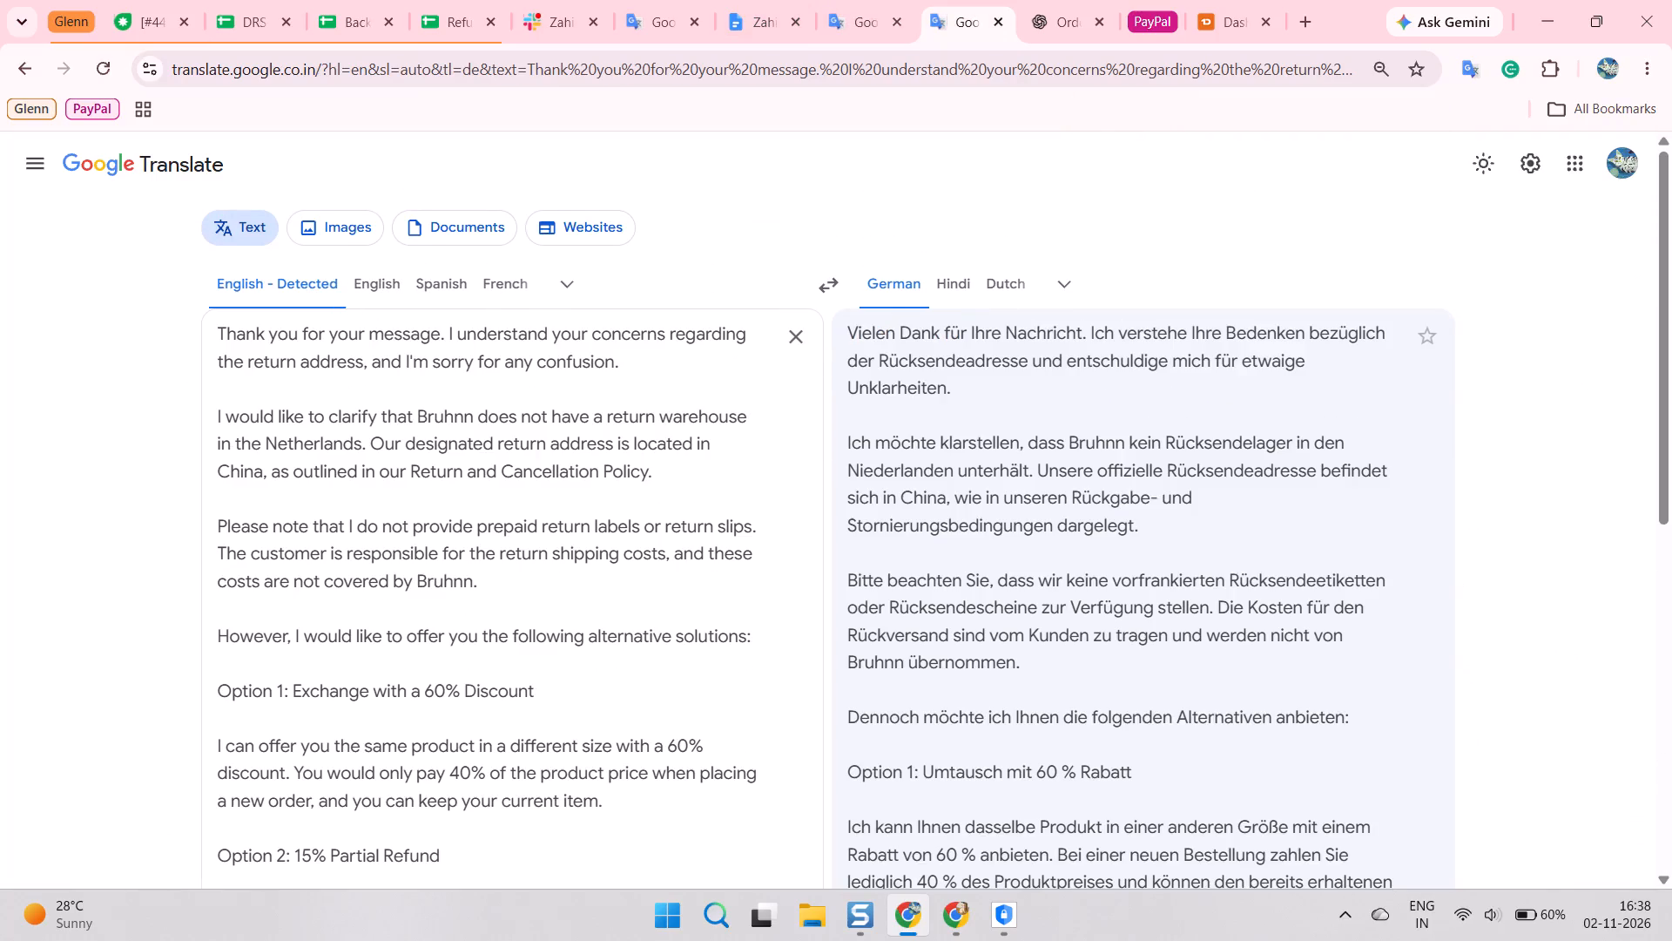
Add blank lines after the Return and Cancellation Policy sentence and start a new paragraph after "Thank you for your message.".
left_click(666, 471)
key("Return")
key("Return")
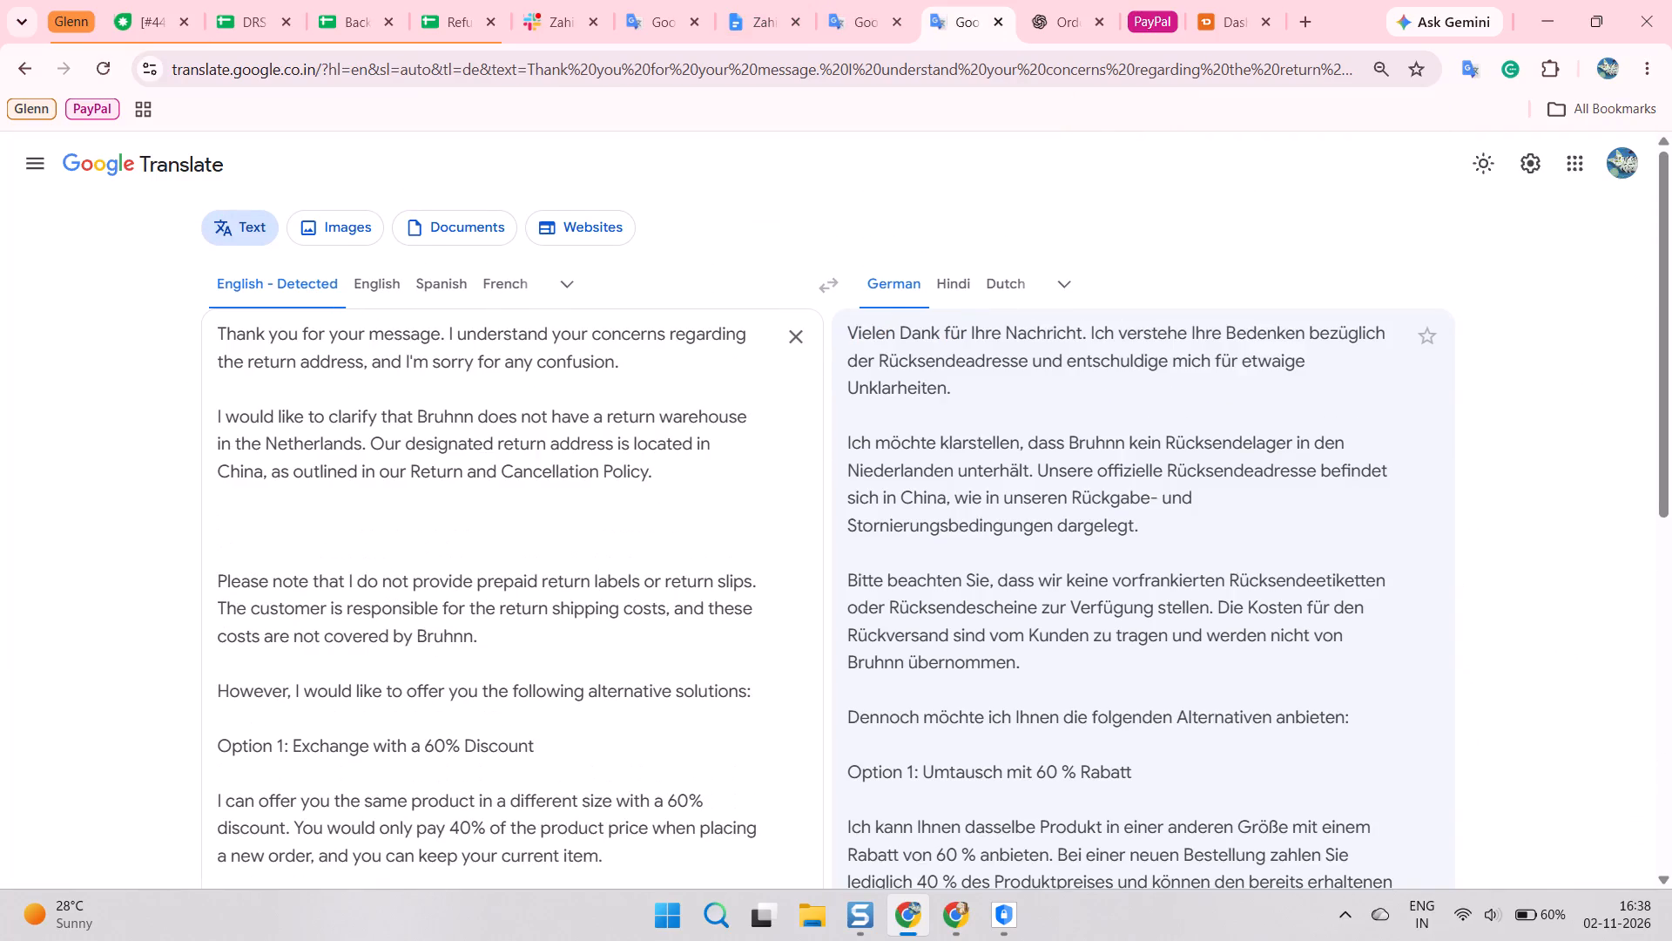
left_click(451, 328)
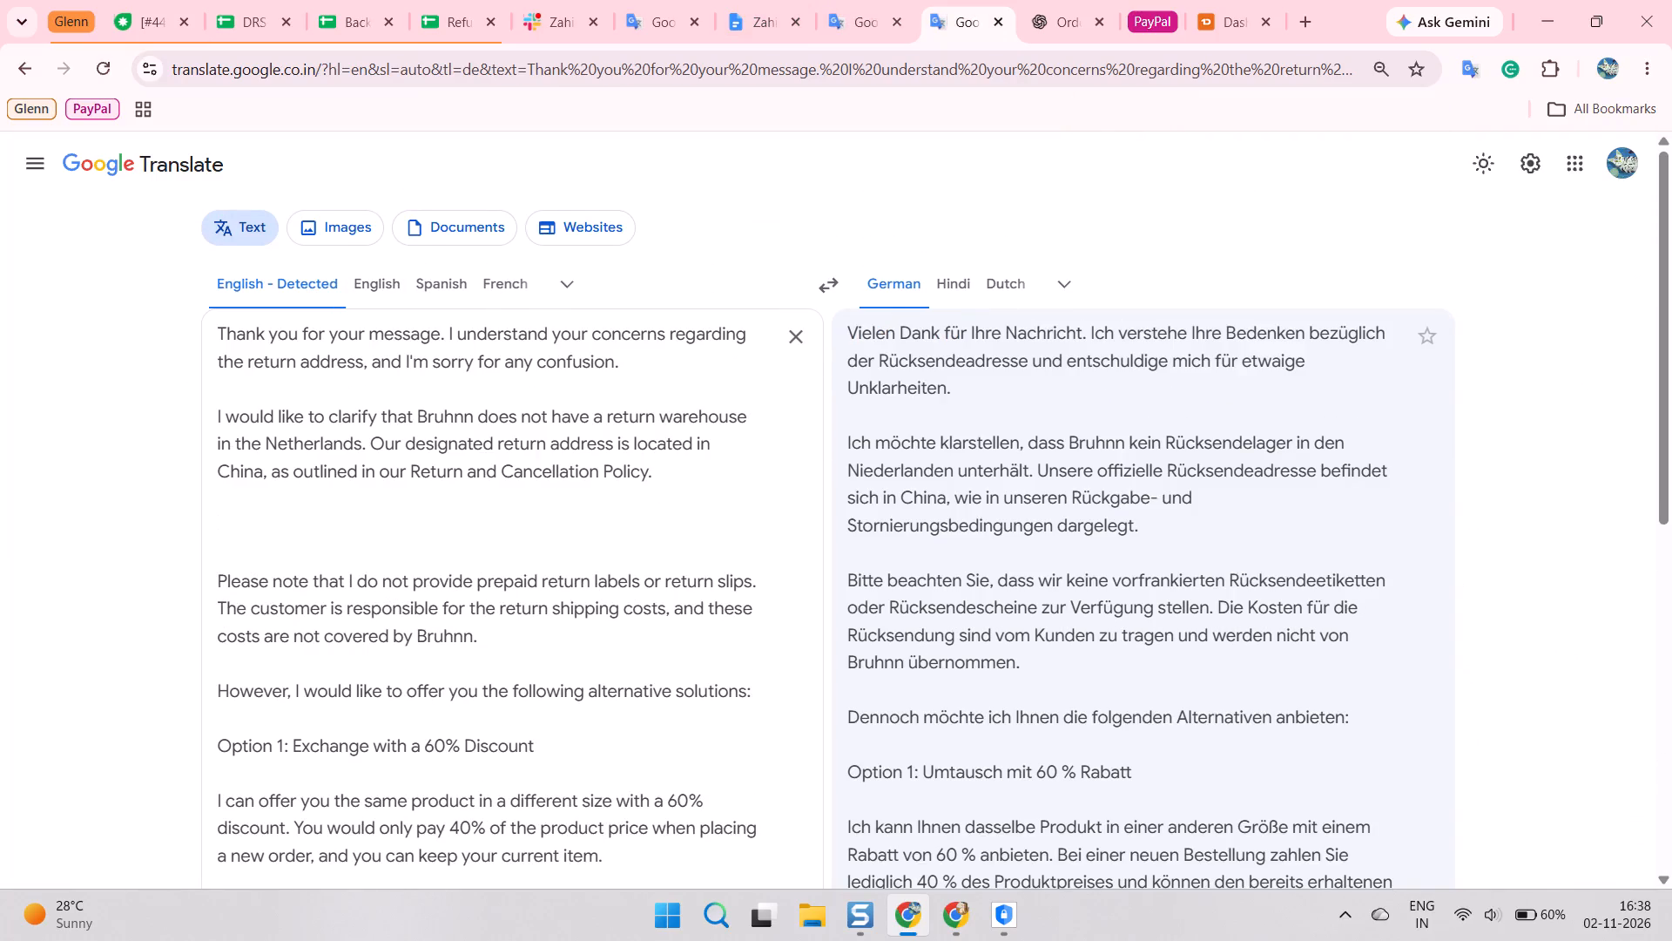
left_click(453, 329)
left_click(451, 341)
left_click(448, 343)
key("BackSpace")
key("Return")
key("Return")
Copy the DRÜHNN return policy page's URL and paste it below the Return and Cancellation Policy sentence in the translation source.
key("alt+Tab")
scroll(364, 156, "up", 1)
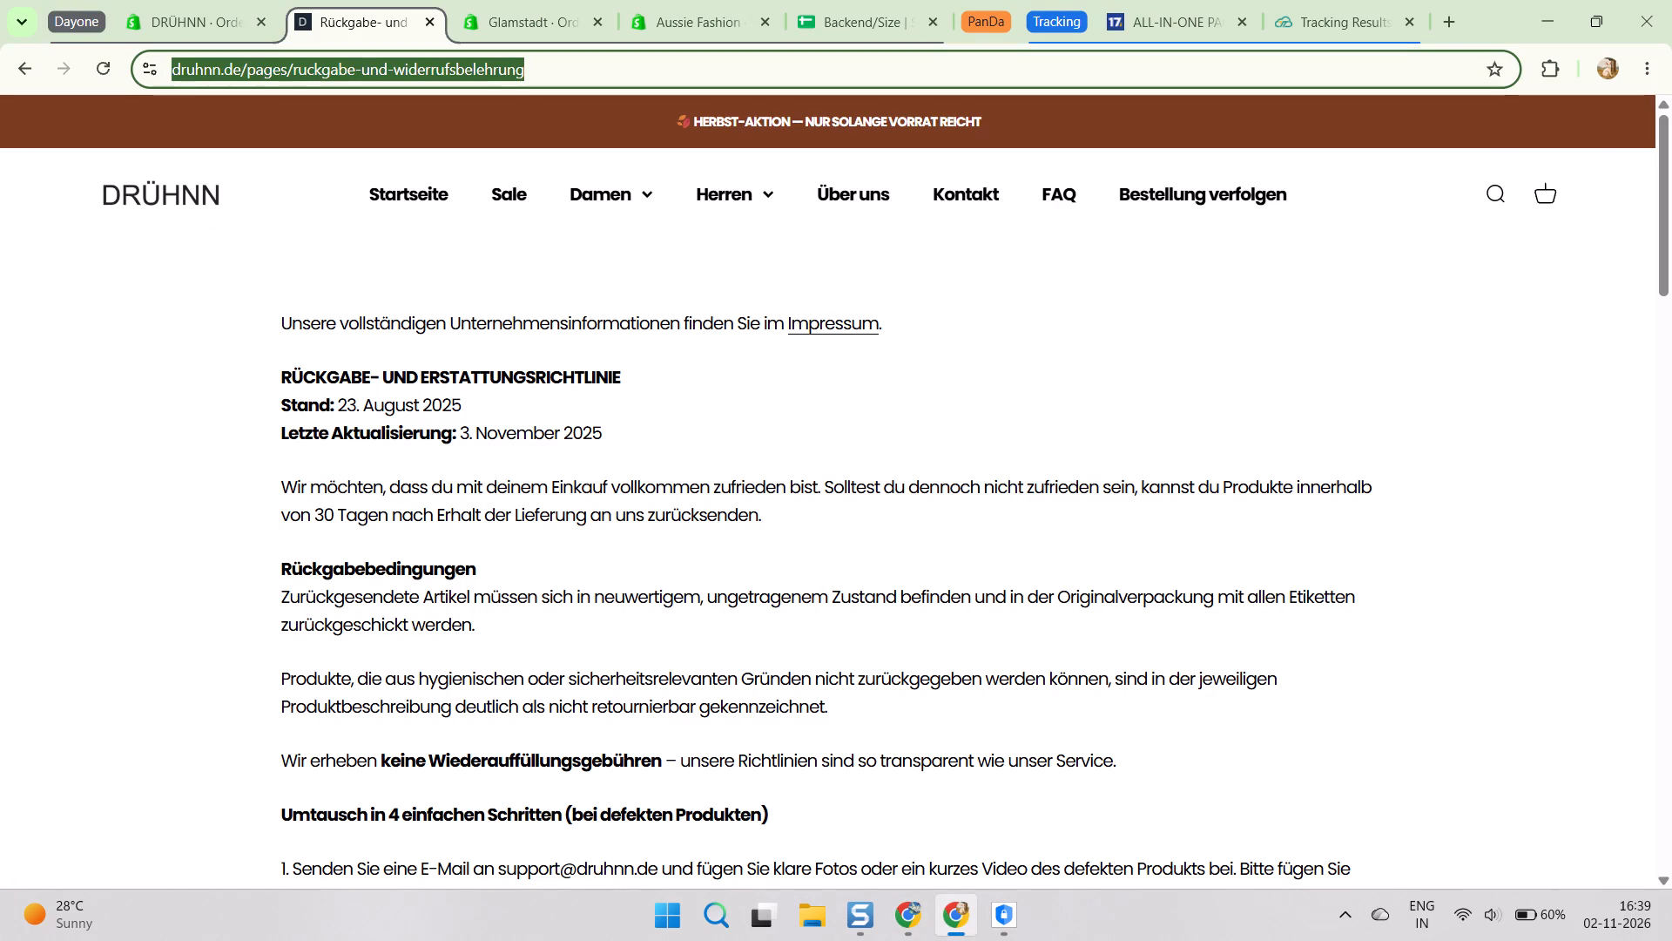
key("ctrl+c")
key("ctrl+c")
key("alt+Tab")
left_click(288, 594)
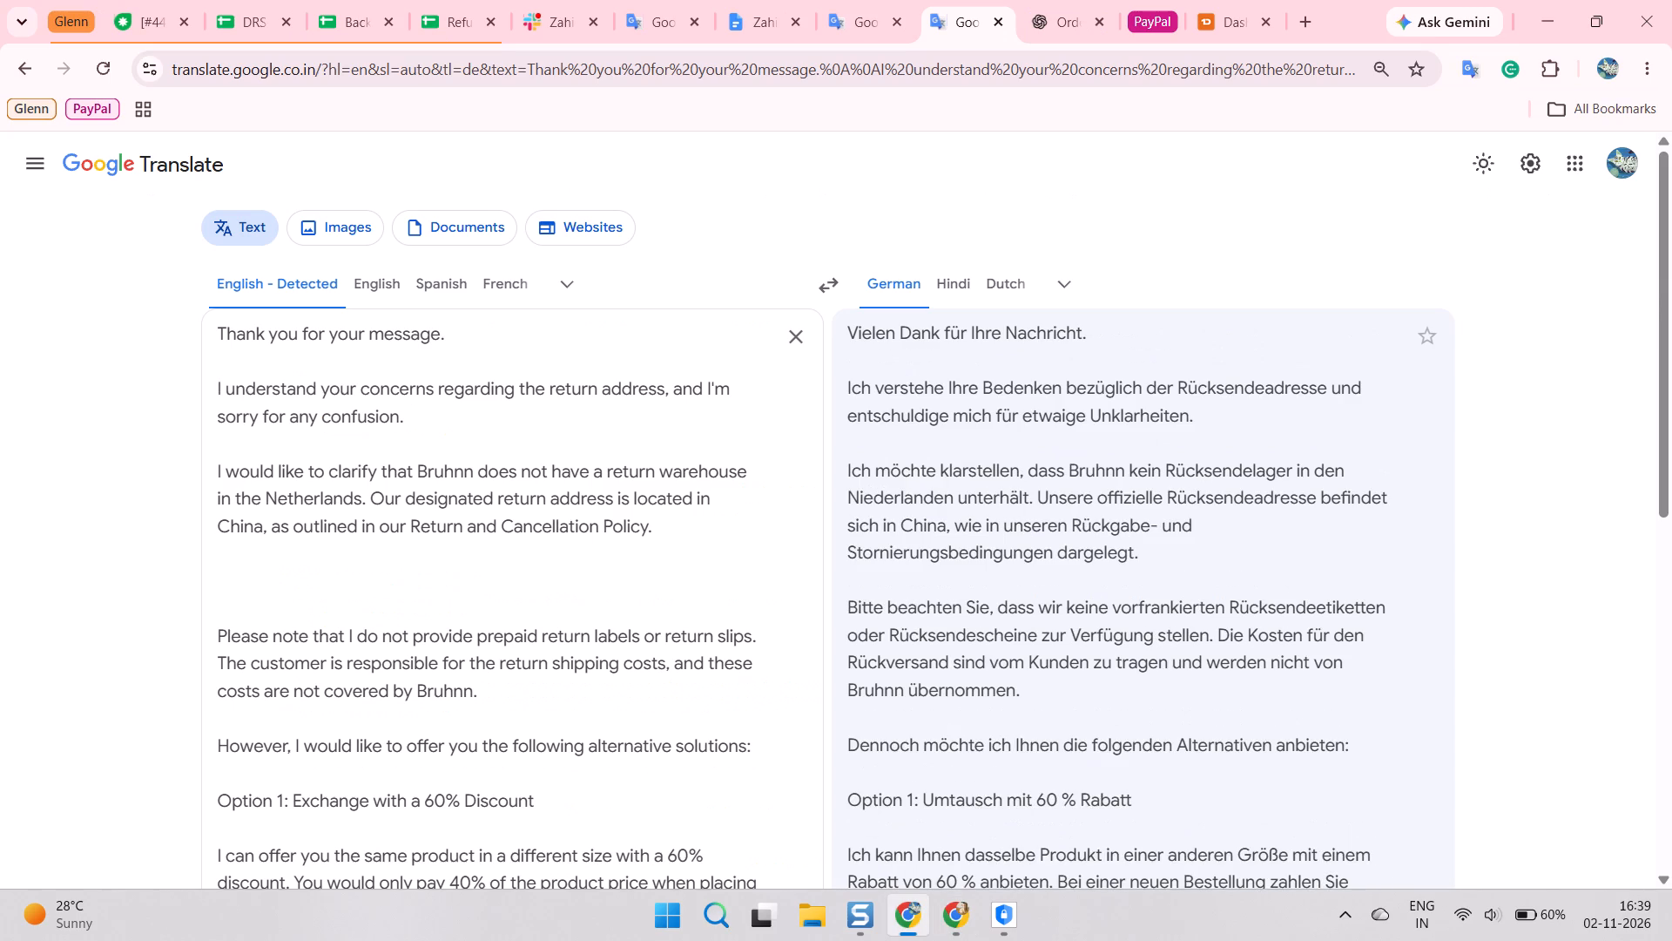
key("ctrl+v")
scroll(343, 543, "down", 2)
scroll(434, 550, "down", 1)
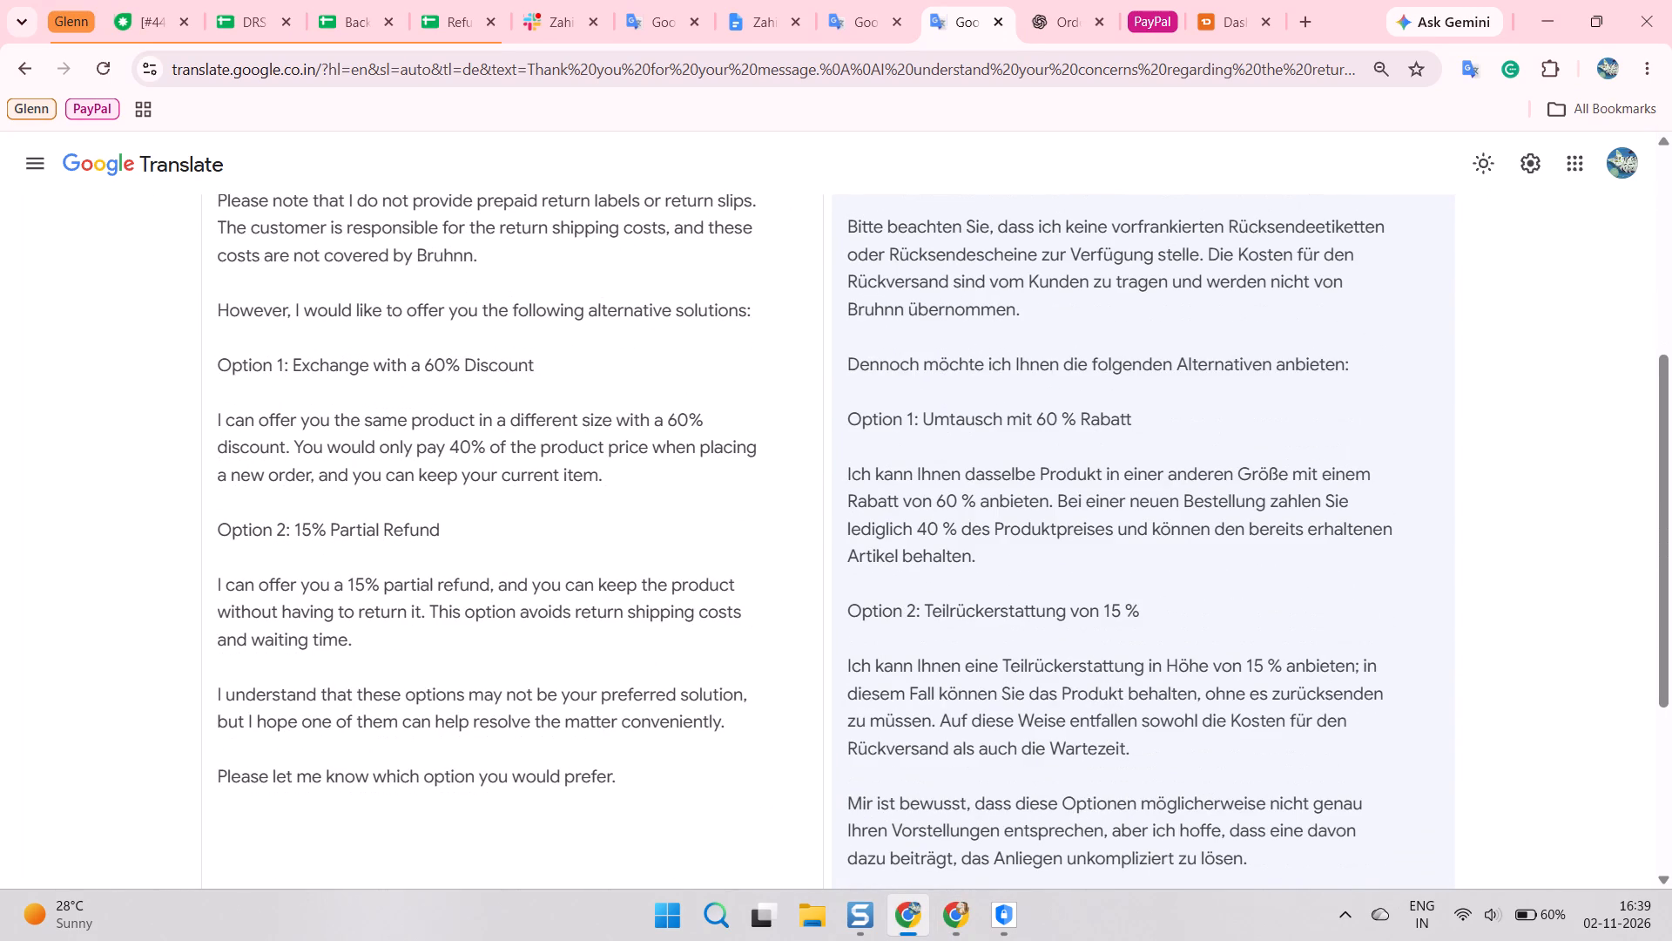
scroll(551, 454, "down", 2)
scroll(641, 478, "up", 9)
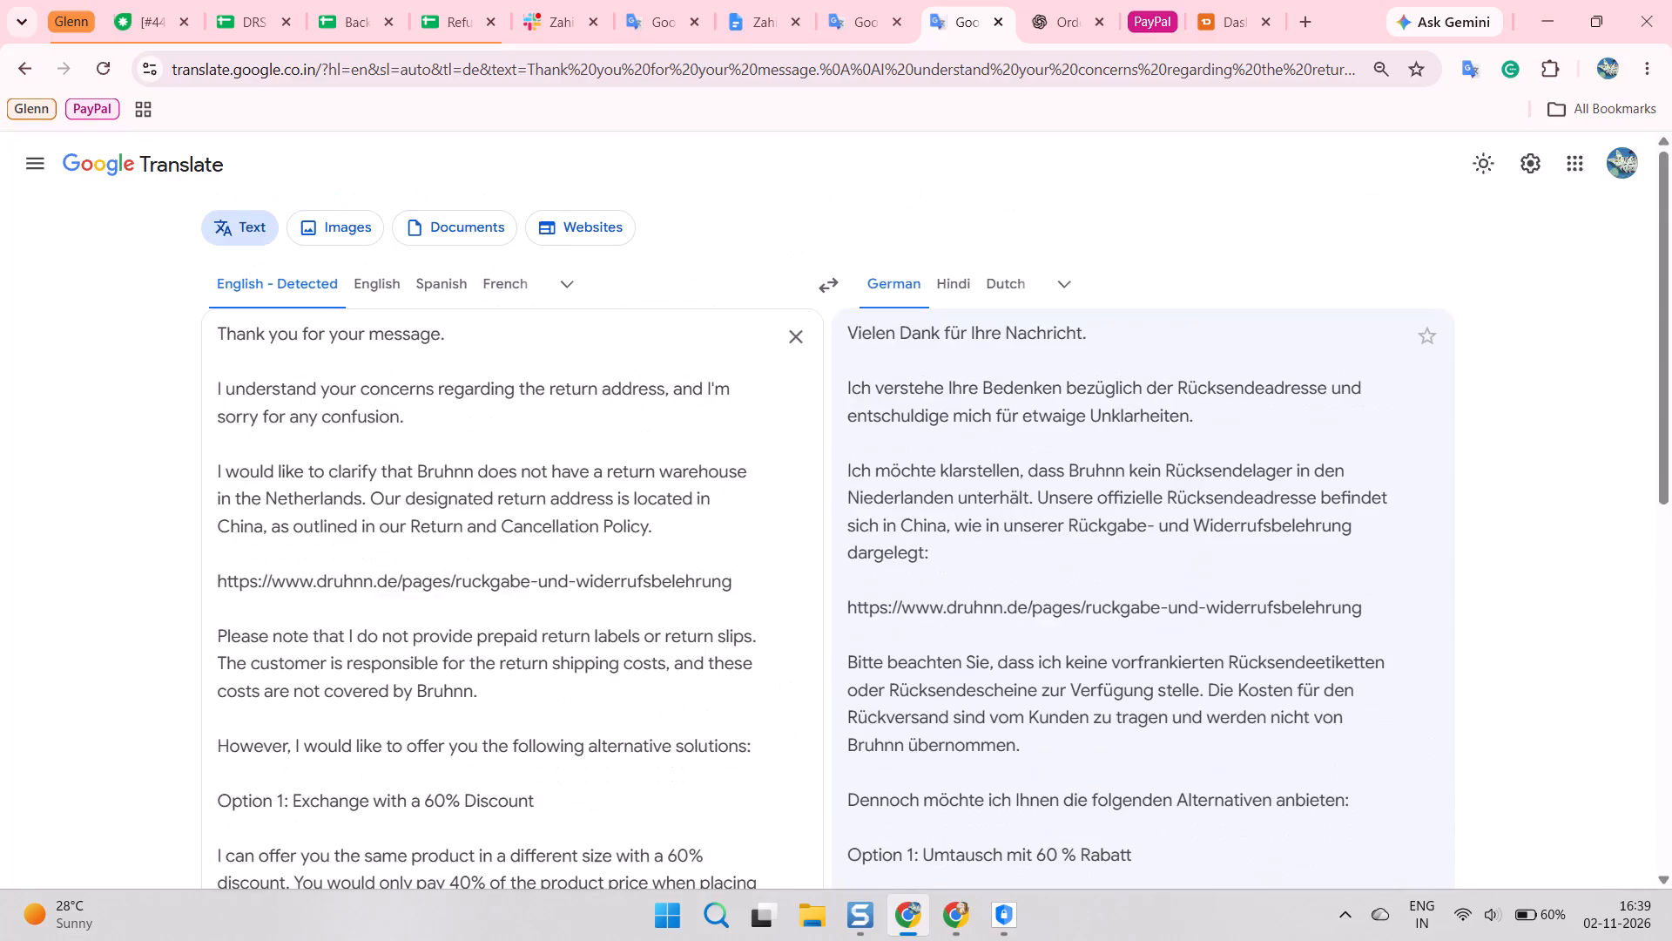
scroll(544, 363, "up", 2)
key("alt+Tab")
left_click(197, 0)
scroll(923, 405, "down", 5)
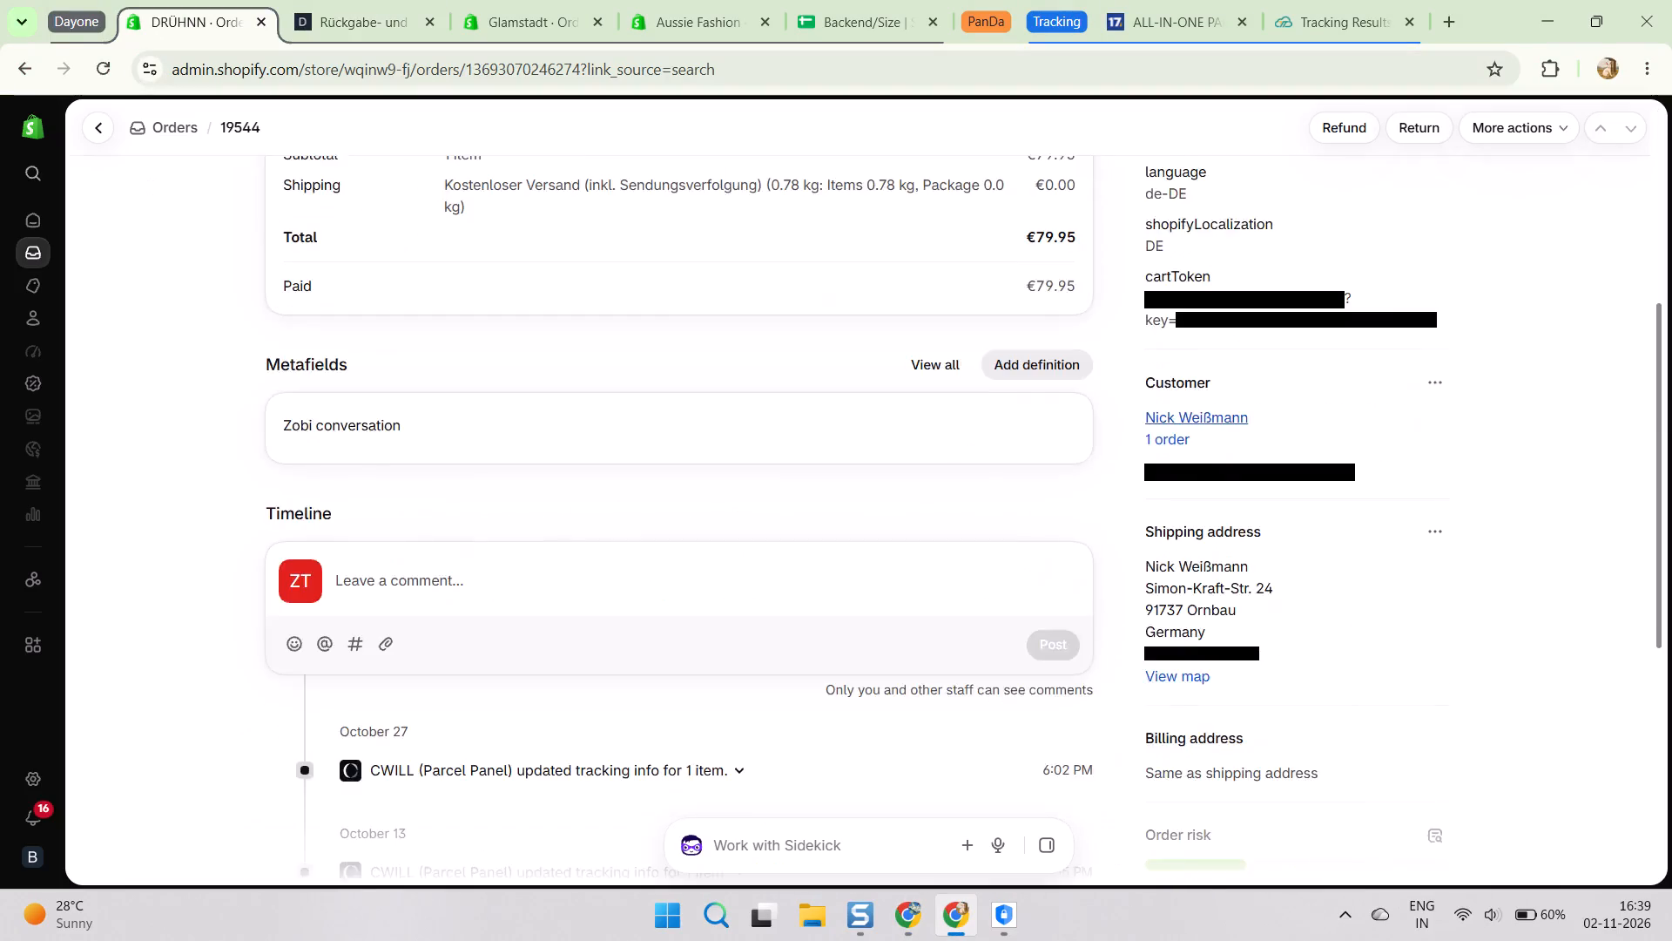
key("alt+Tab")
scroll(1026, 351, "down", 12)
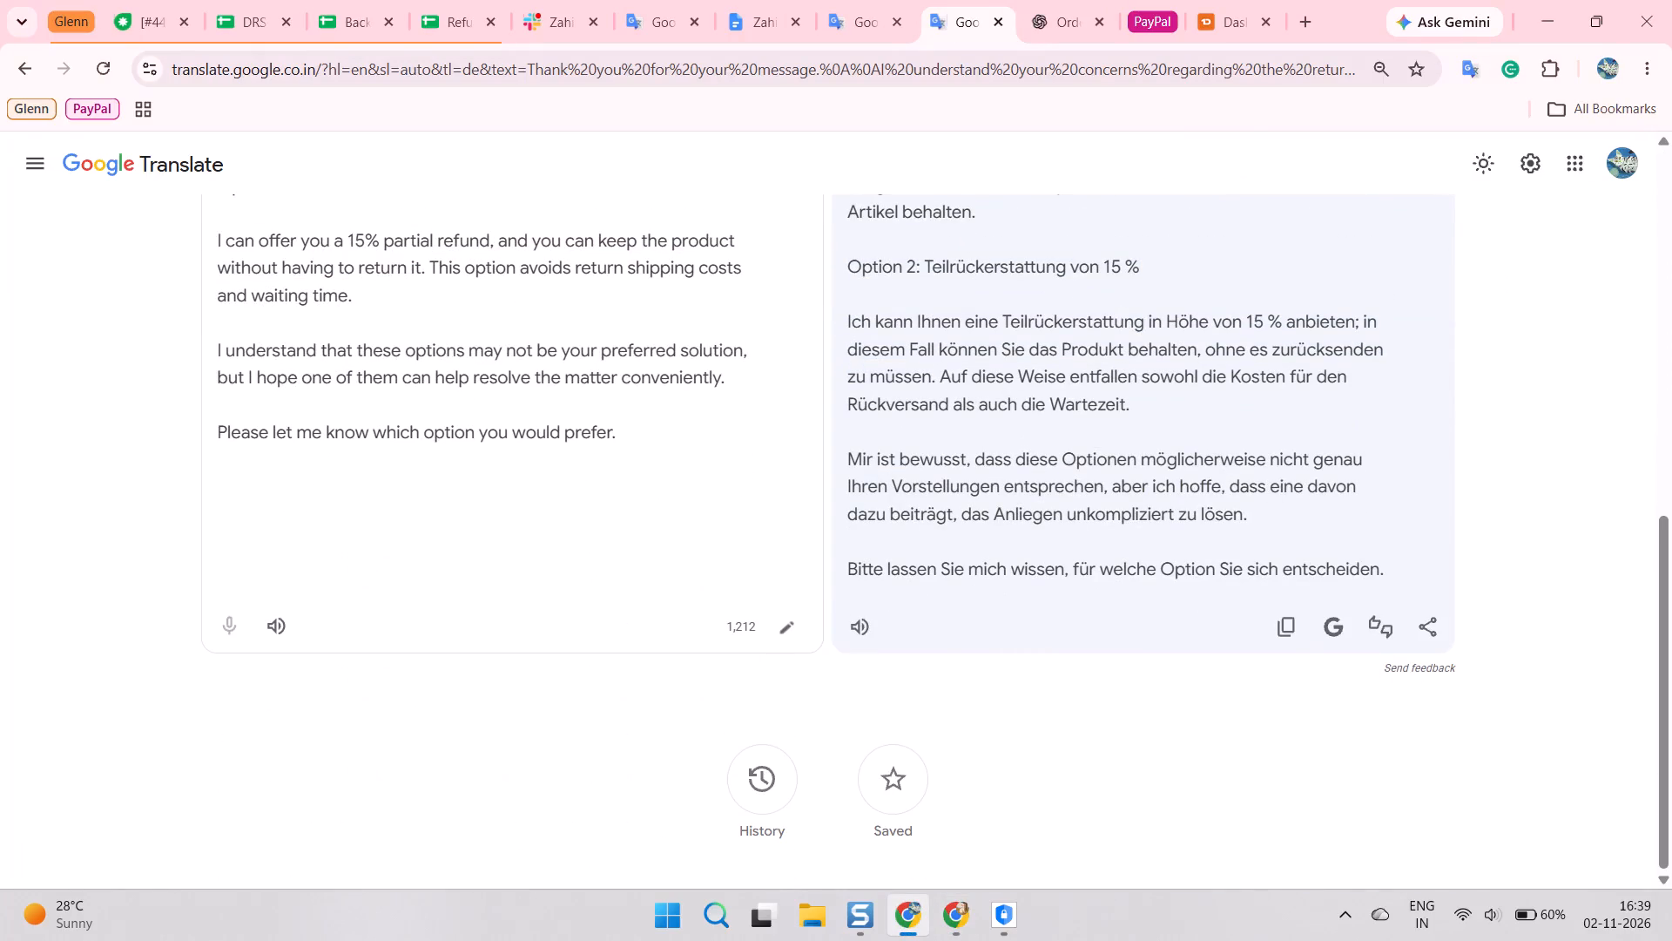
Copy the German translation and replace the default text in ticket 445232's reply with the "asn" canned response.
left_click(1277, 626)
left_click(177, 0)
left_click(574, 396)
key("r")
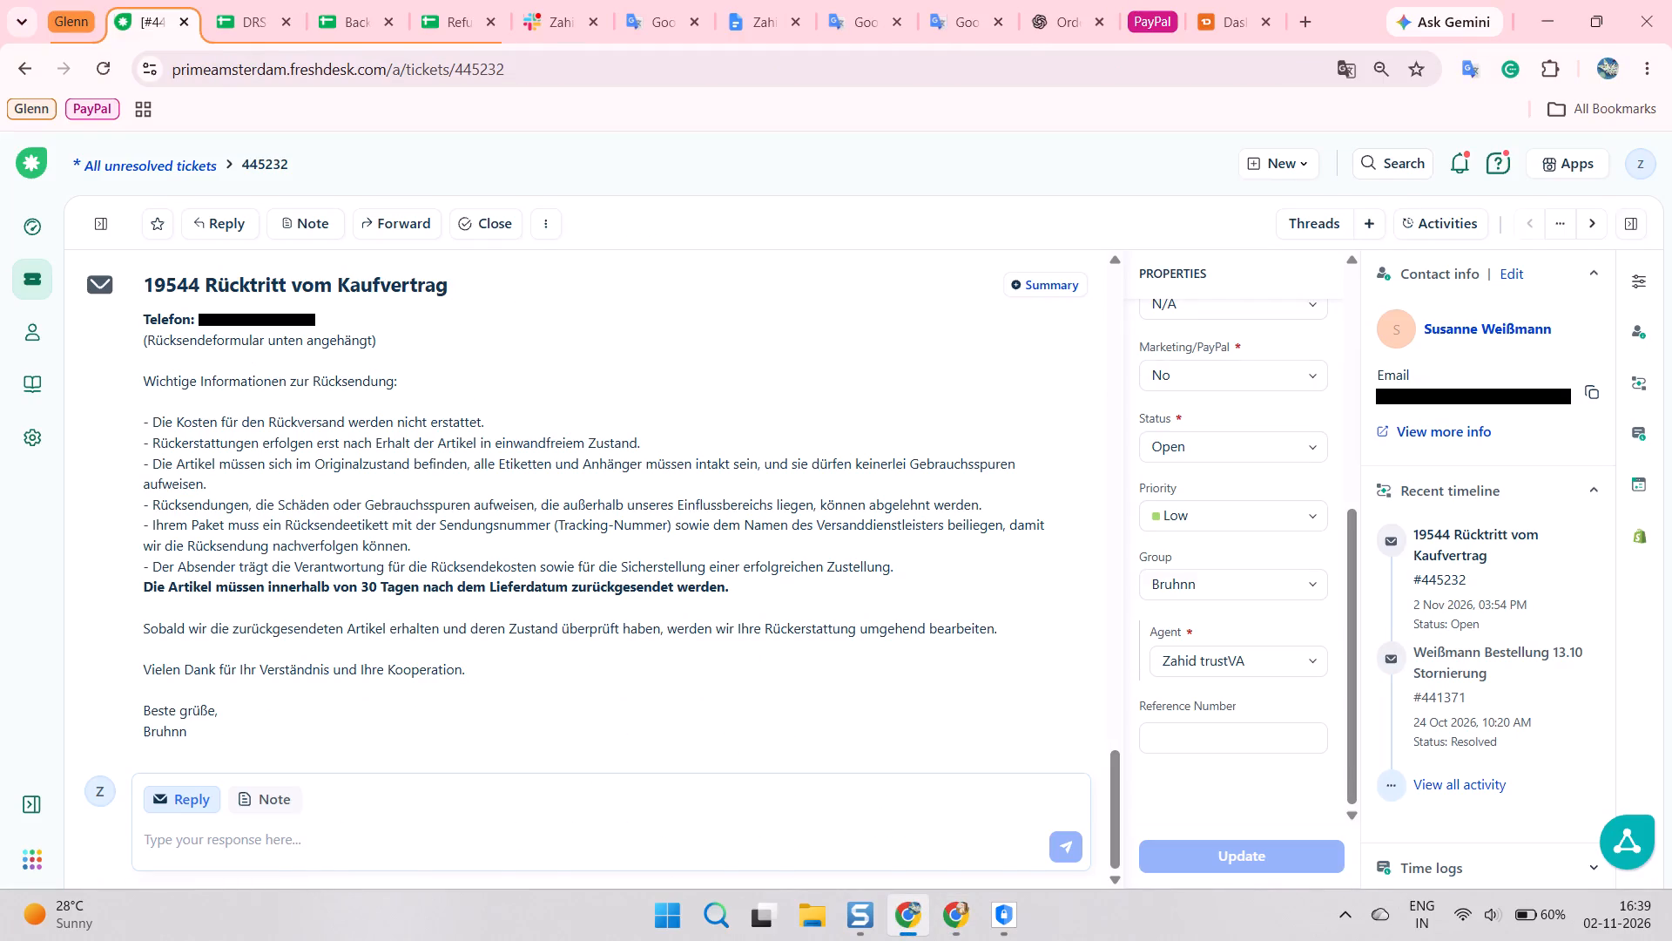
scroll(262, 484, "down", 8)
double_click(183, 747)
key("ctrl+a")
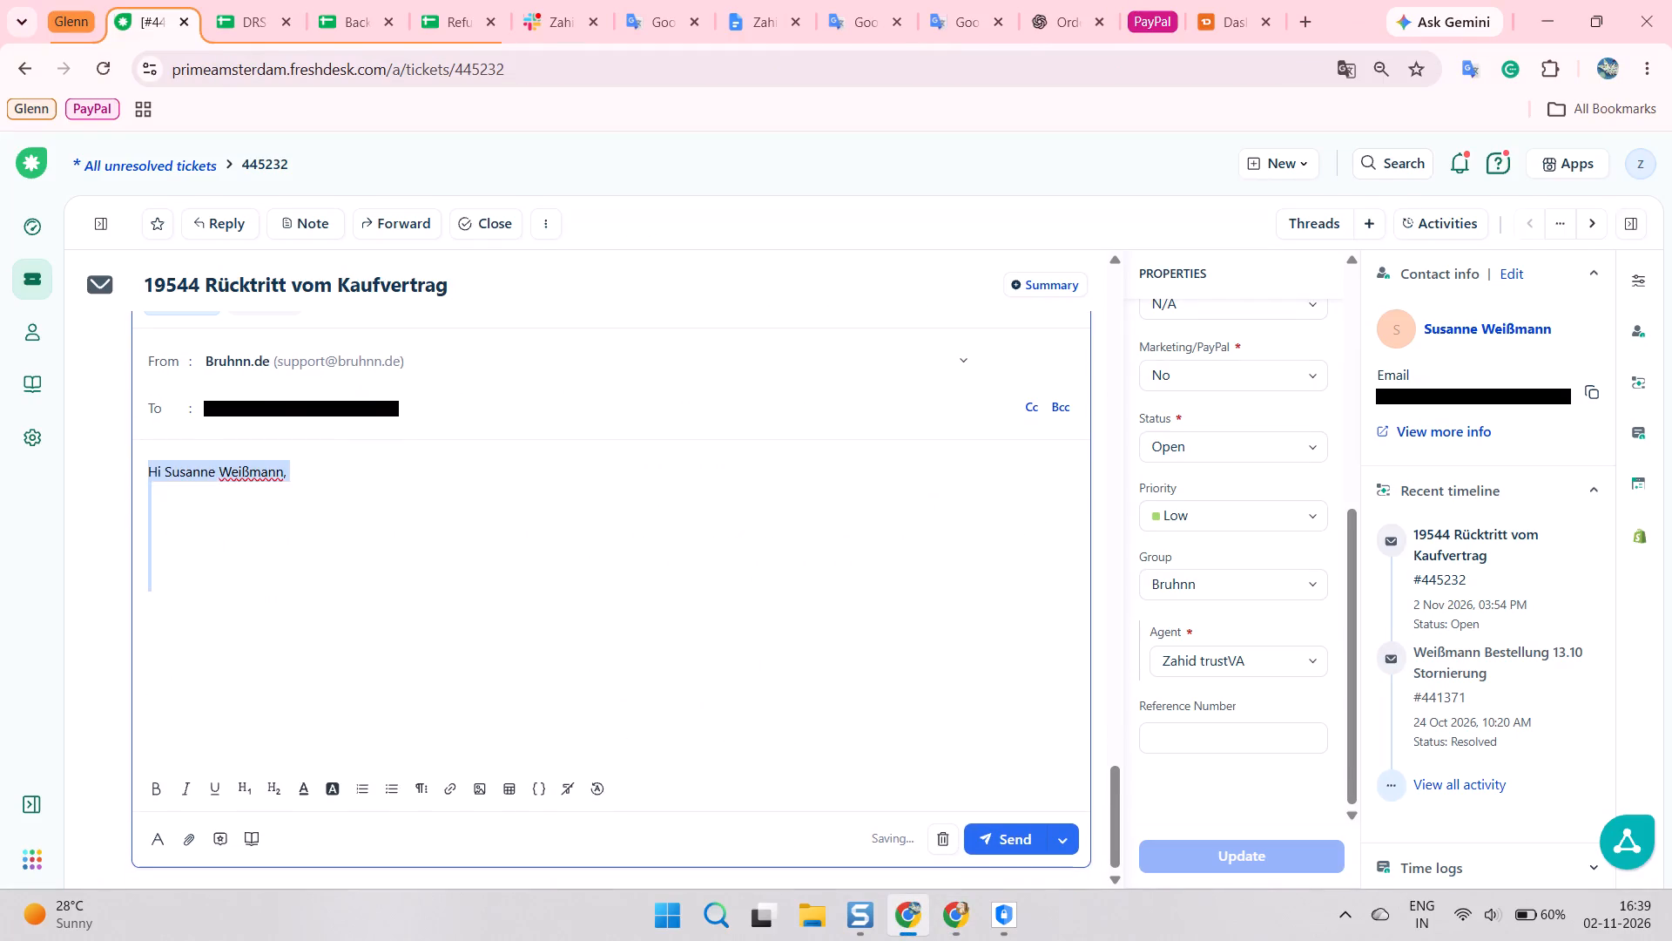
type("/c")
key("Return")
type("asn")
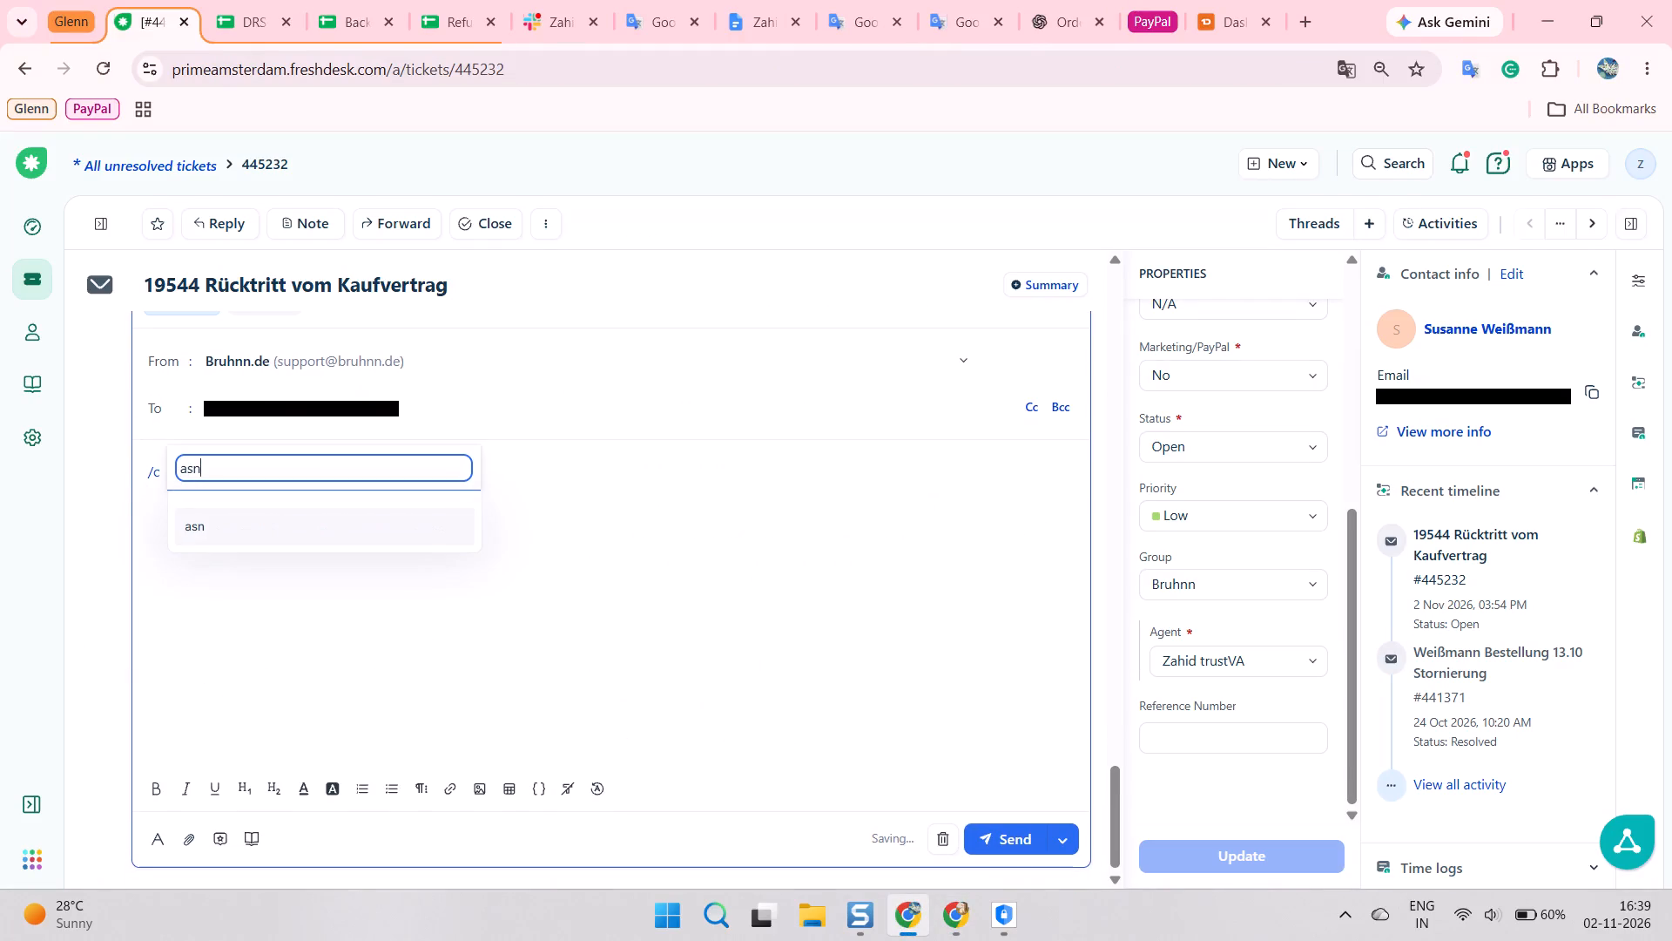
left_click(235, 525)
left_click(191, 515)
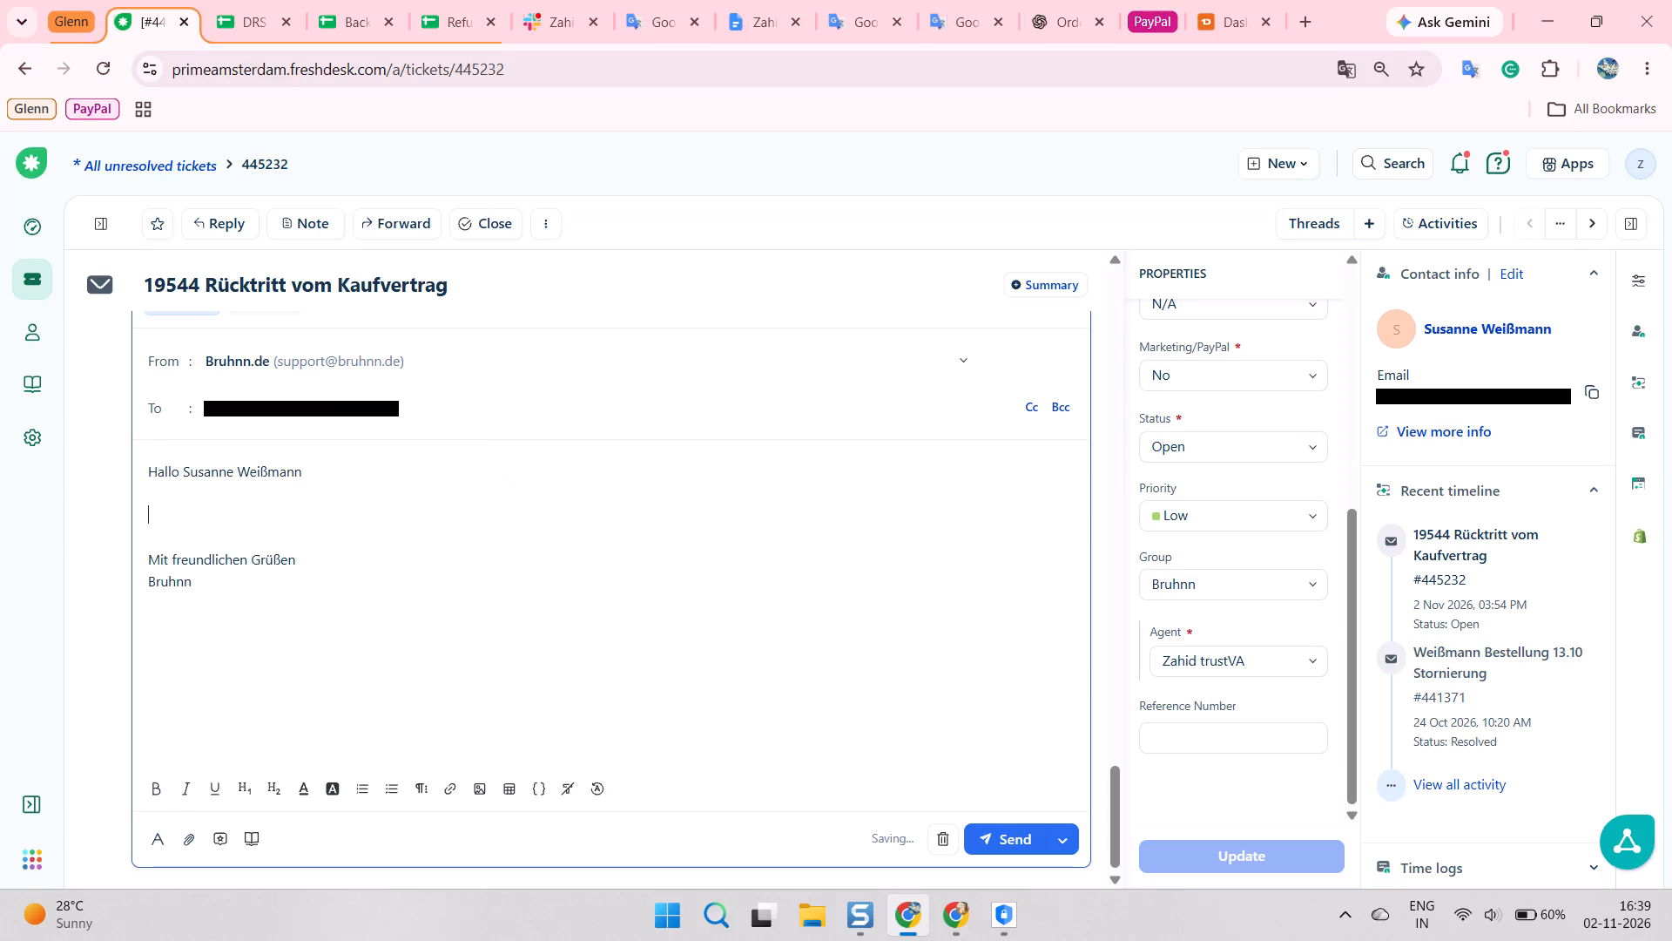
Paste the German translation between the reply's greeting and sign-off and remove the extra line before the sign-off.
key("ctrl+v")
scroll(246, 529, "down", 6)
left_click(215, 678)
key("BackSpace")
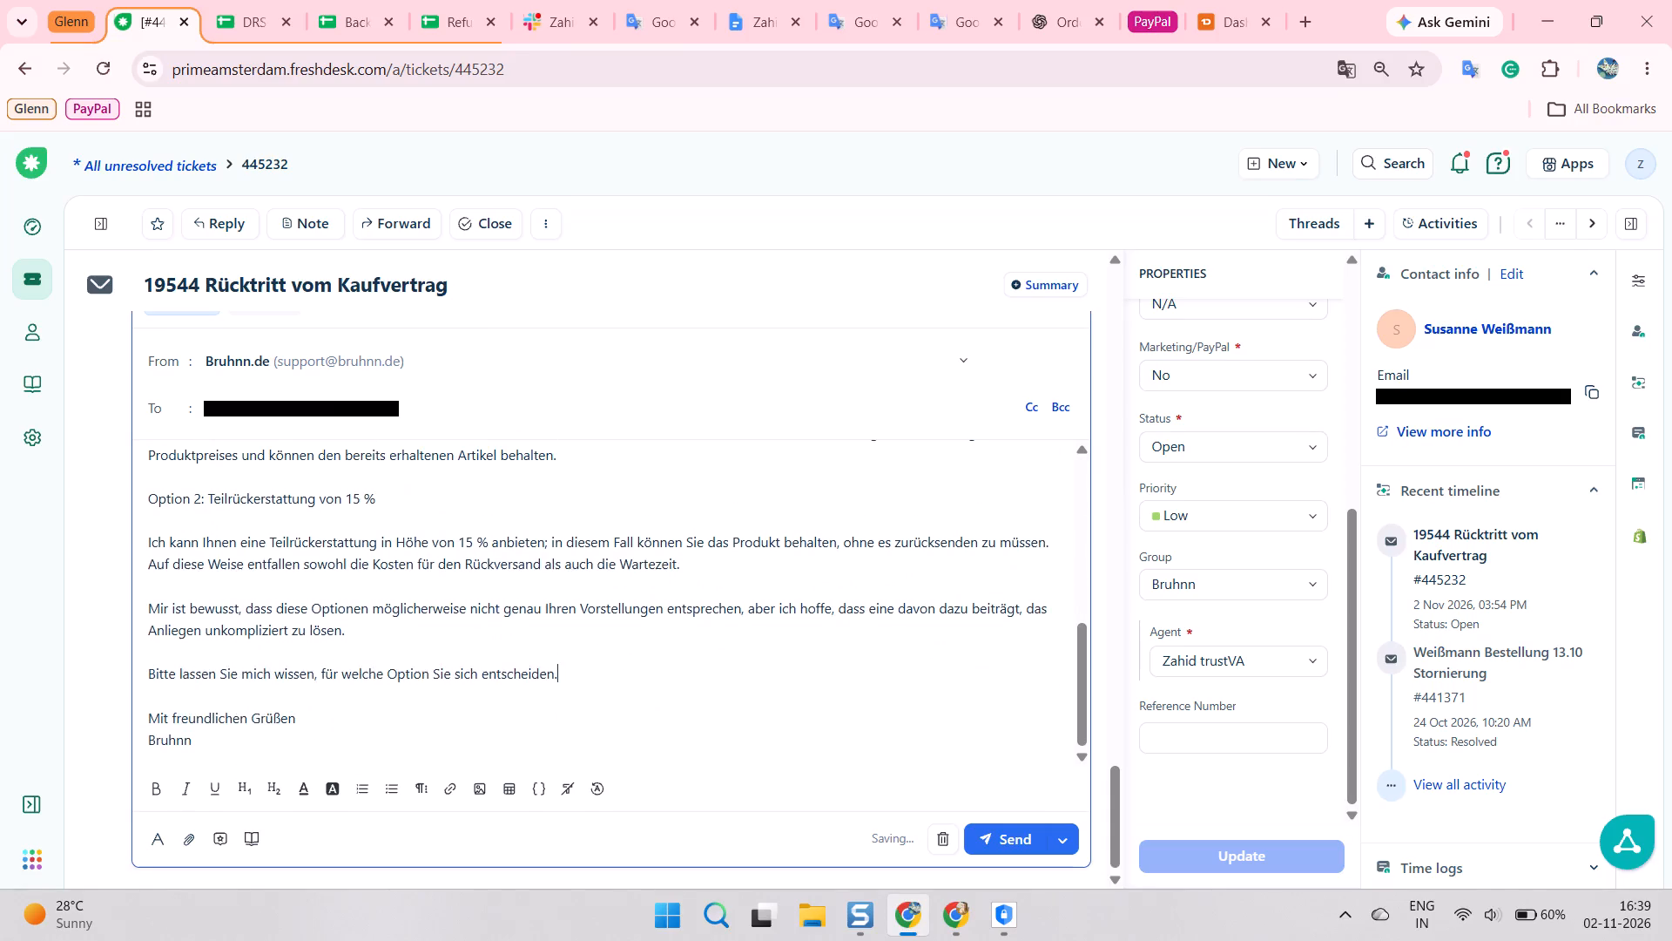
Make the "Option 2: Teilrückerstattung von 15 %" and "Option 1: Umtausch mit 60 % Rabatt" headings bold.
scroll(245, 665, "up", 1)
triple_click(254, 655)
left_click(254, 655)
triple_click(277, 644)
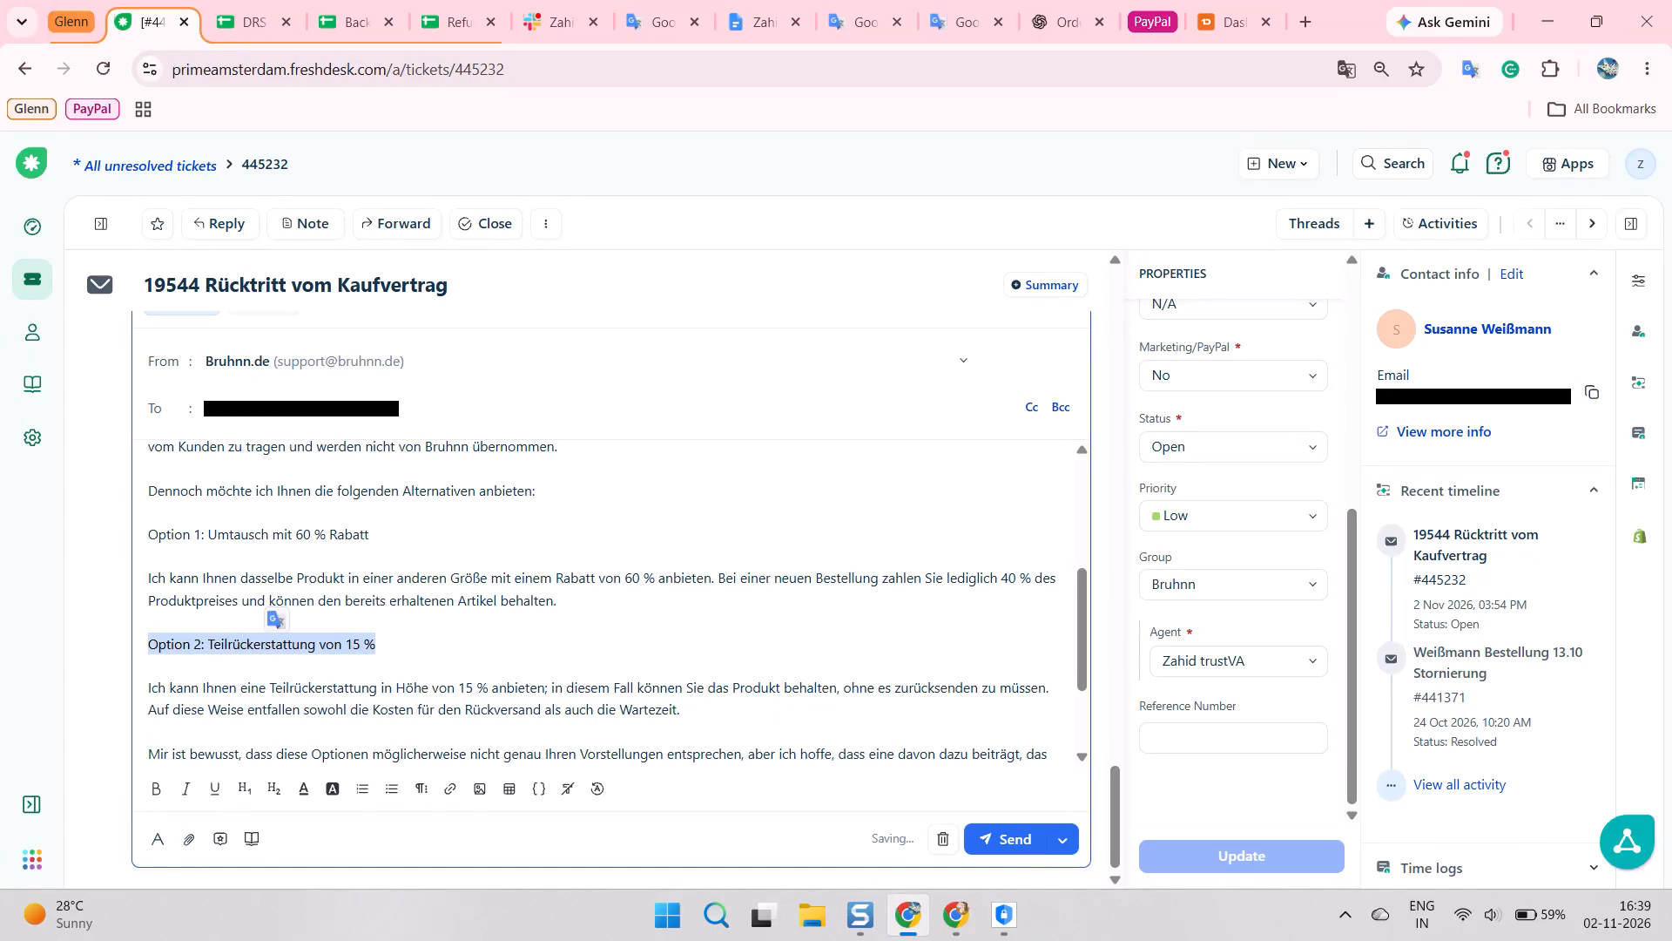
key("ctrl+b")
triple_click(233, 533)
key("ctrl+b")
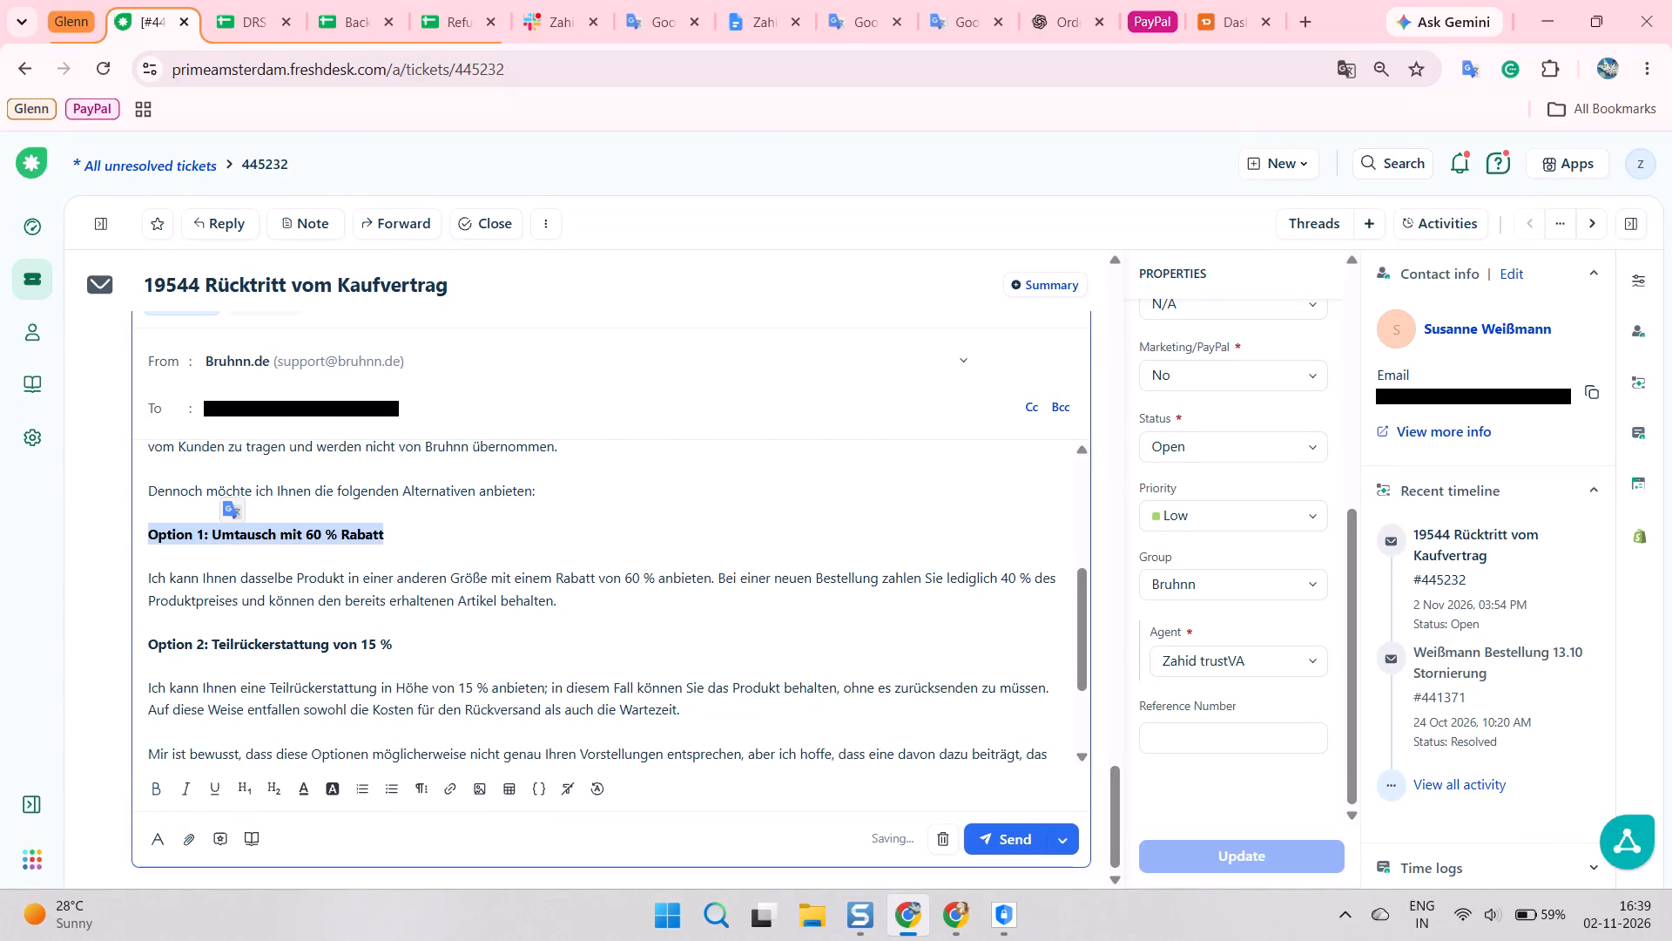
scroll(264, 534, "up", 2)
scroll(378, 524, "down", 4)
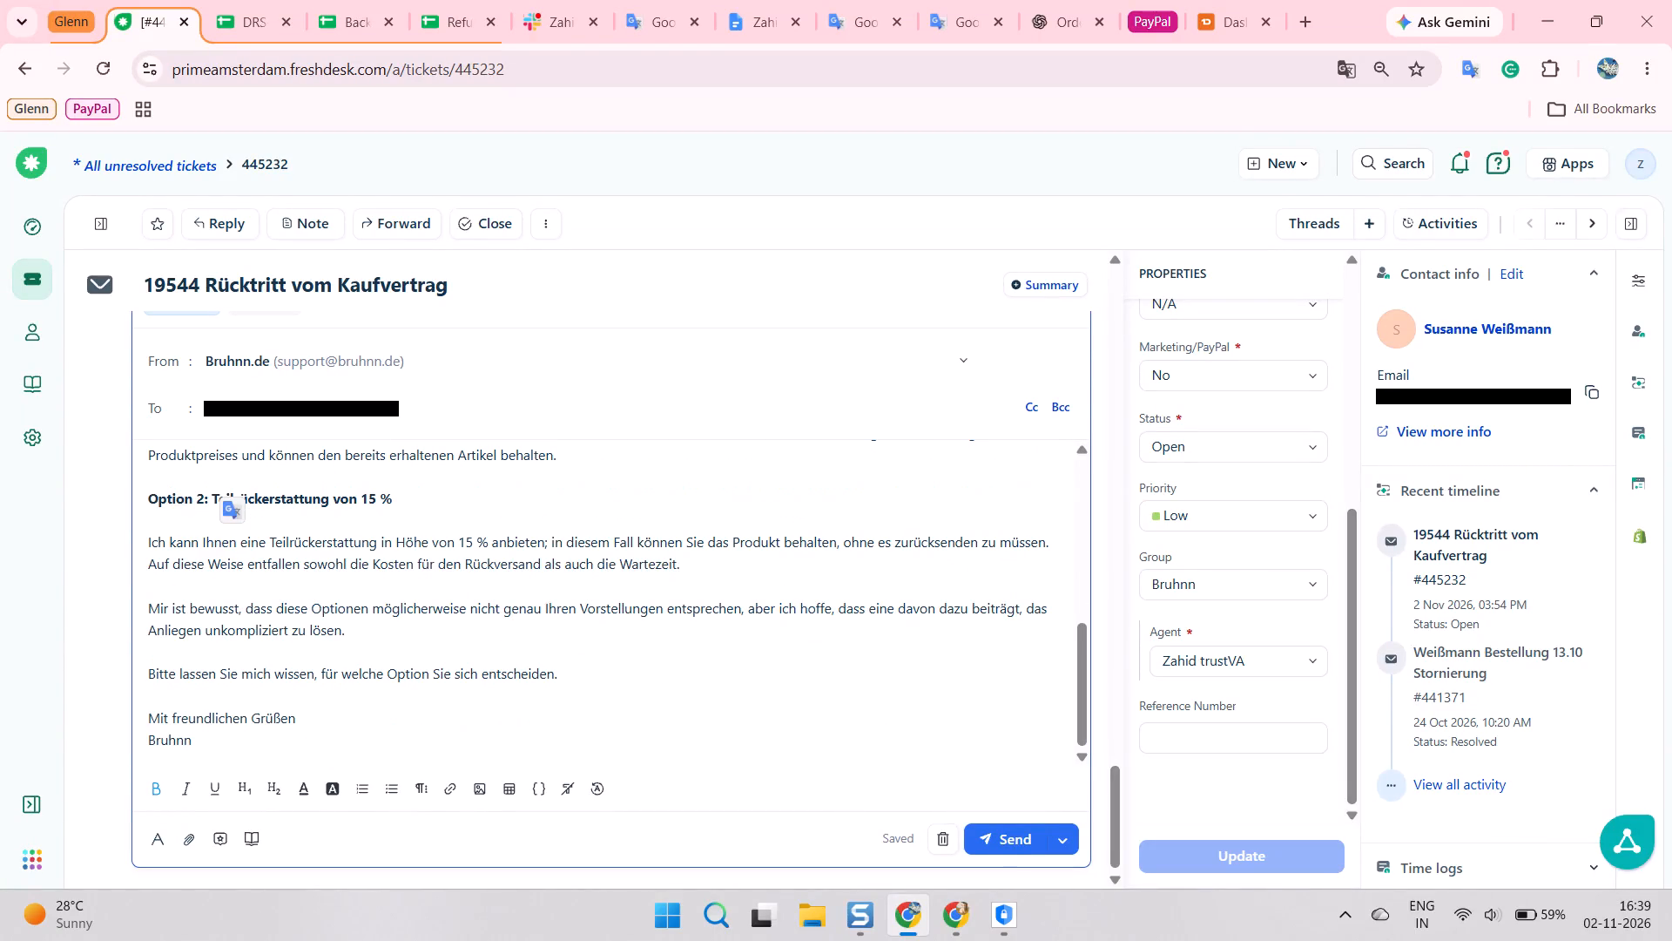
scroll(396, 560, "down", 8)
left_click(1000, 838)
scroll(706, 676, "down", 7)
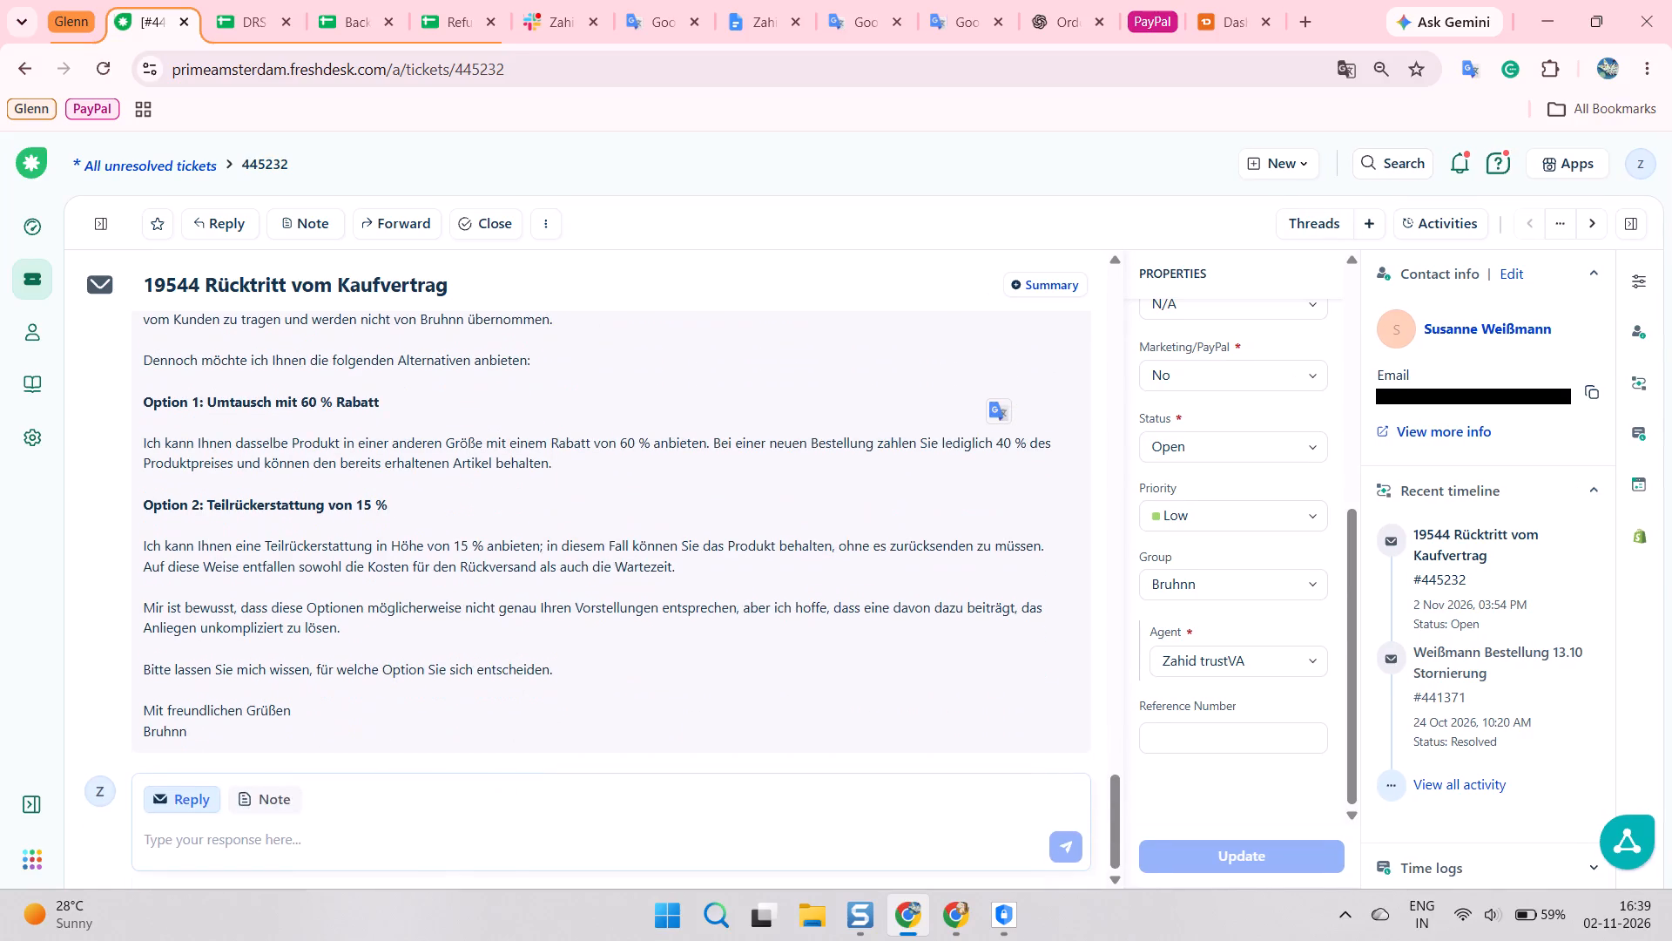
scroll(793, 569, "down", 3)
scroll(651, 484, "down", 3)
left_click(1216, 450)
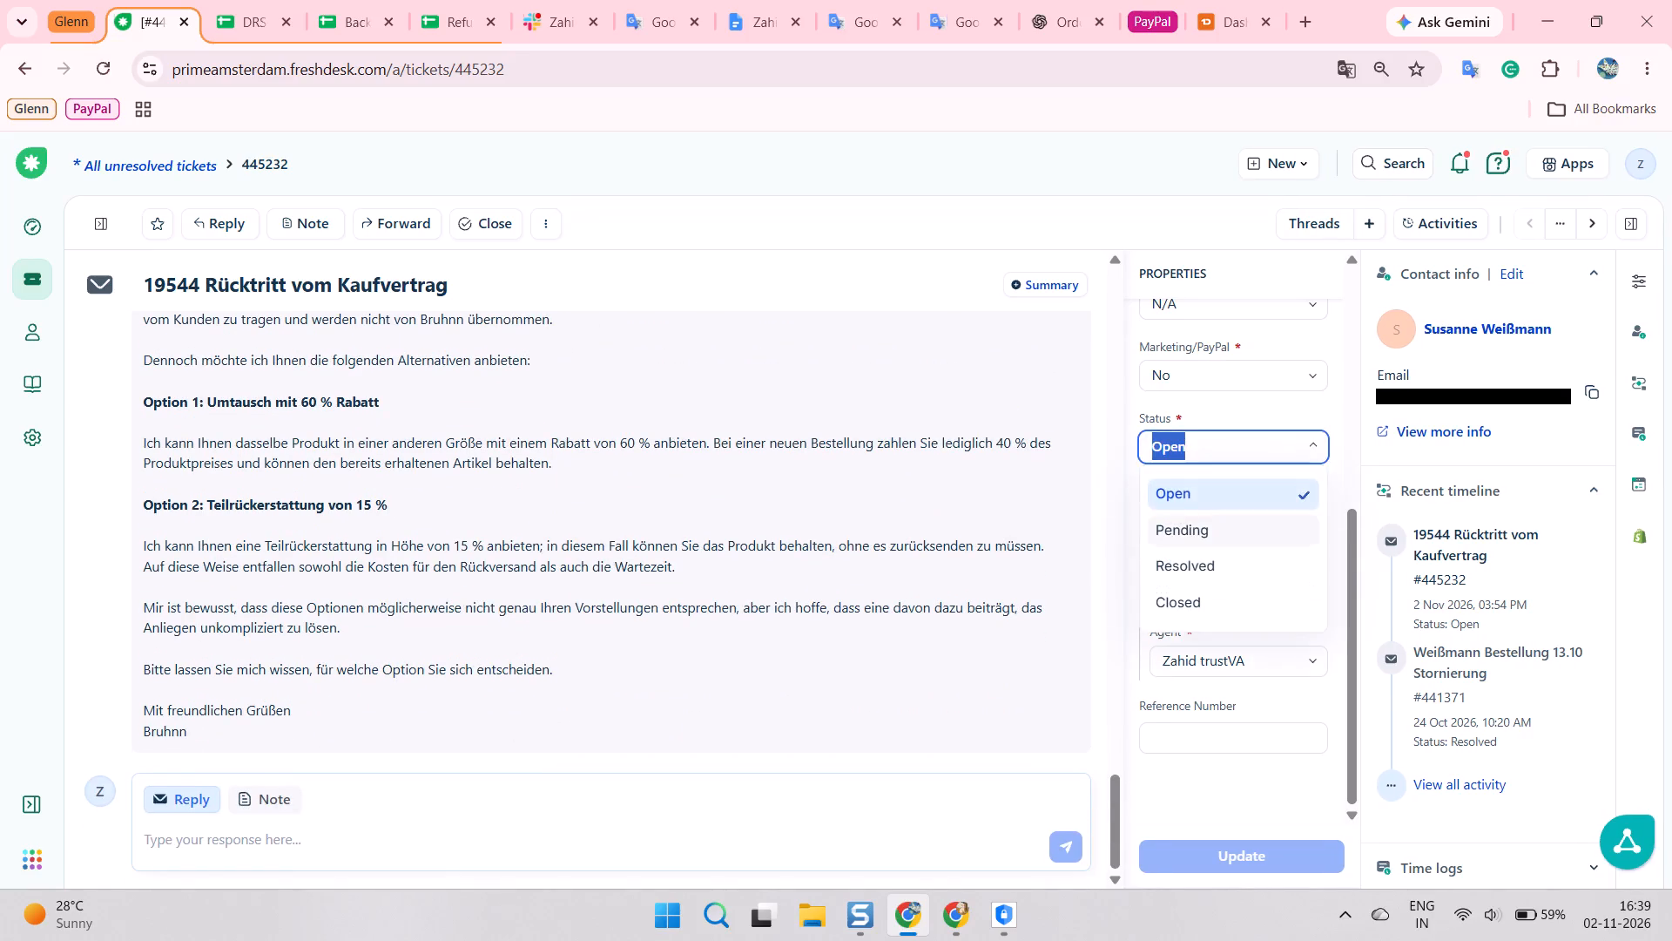
left_click(1216, 569)
key("Tab")
key("Tab")
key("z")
key("Tab")
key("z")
scroll(1222, 622, "down", 1)
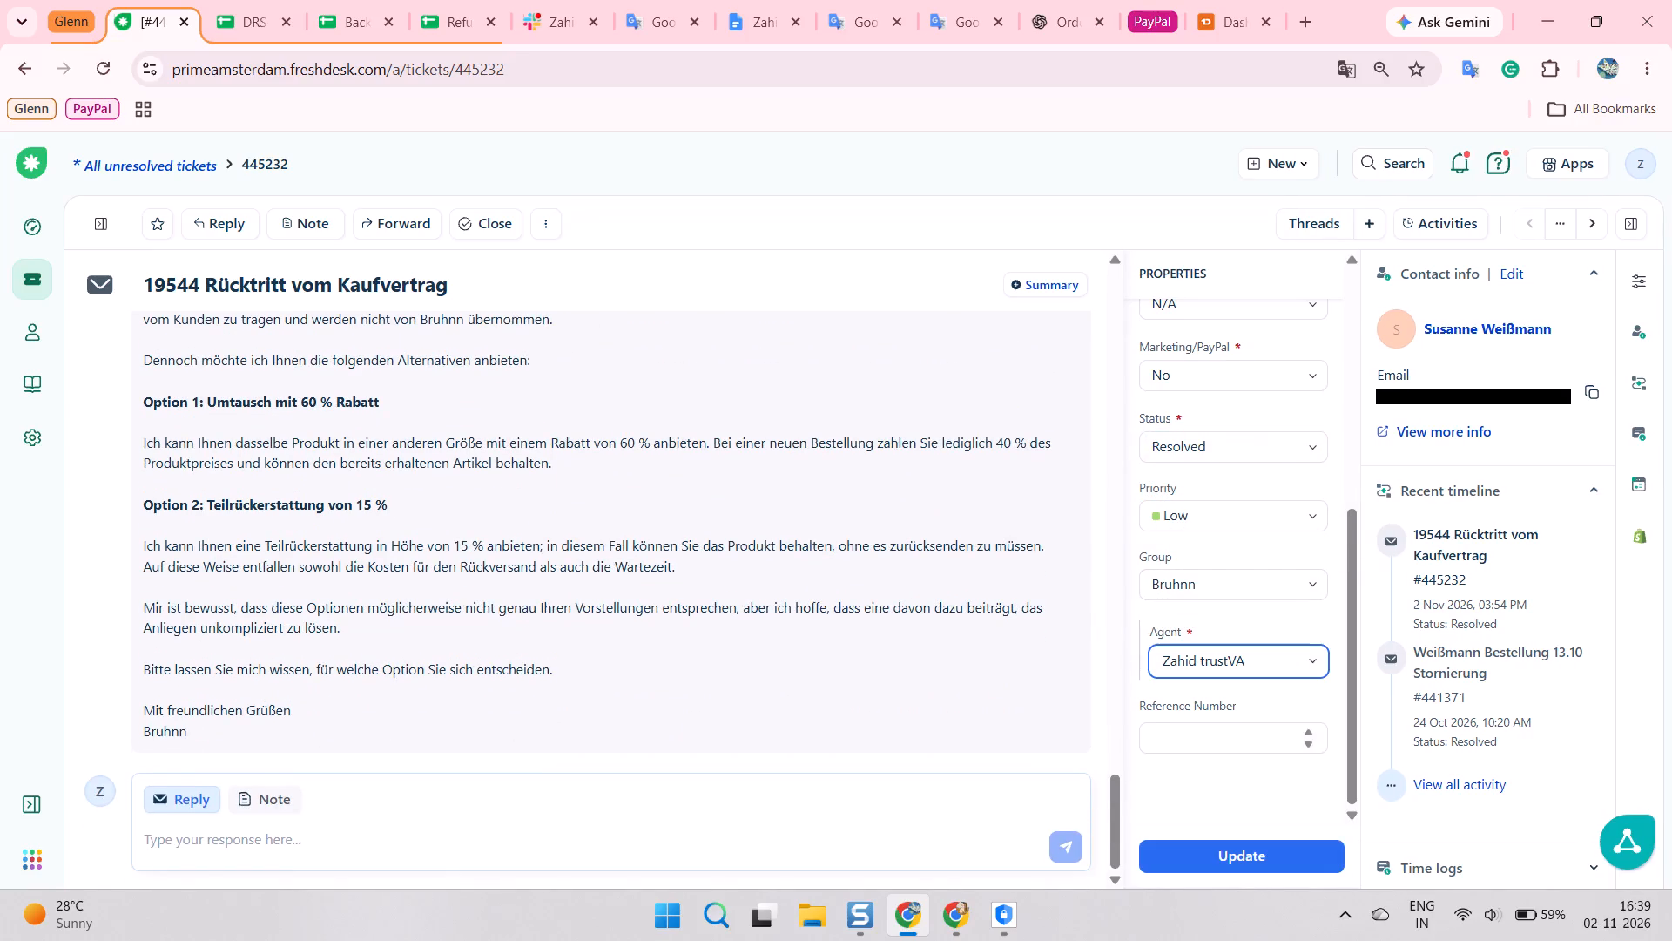
left_click(1244, 854)
scroll(1197, 796, "down", 7)
scroll(733, 538, "down", 2)
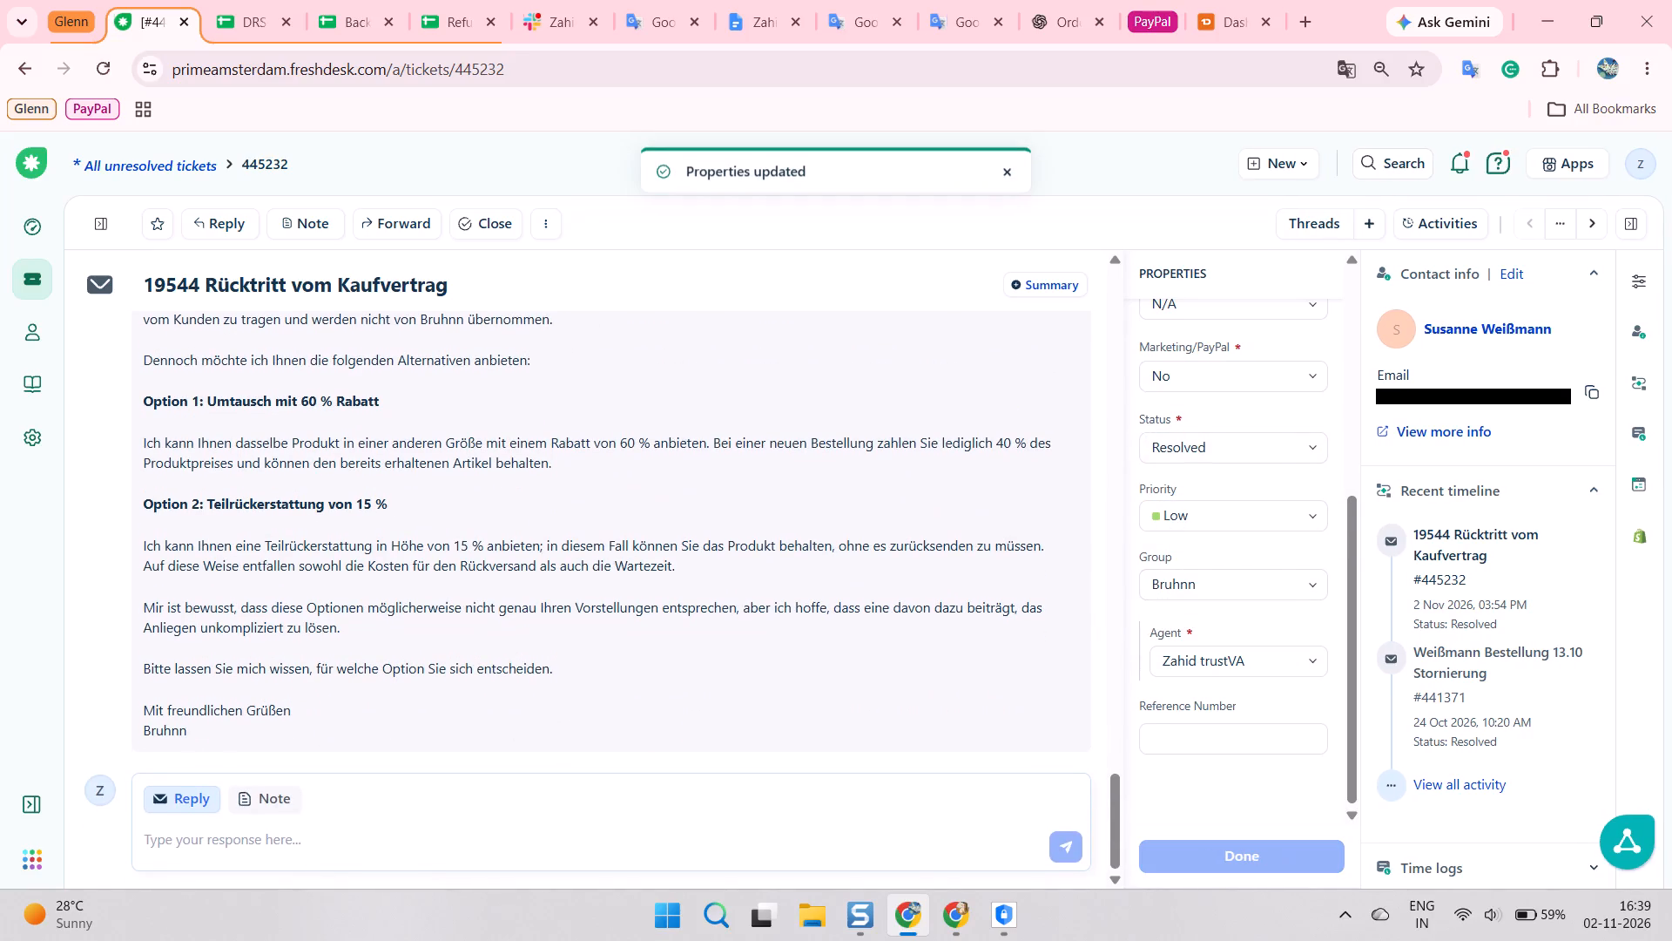
scroll(712, 514, "down", 2)
scroll(779, 517, "up", 4)
scroll(608, 510, "down", 2)
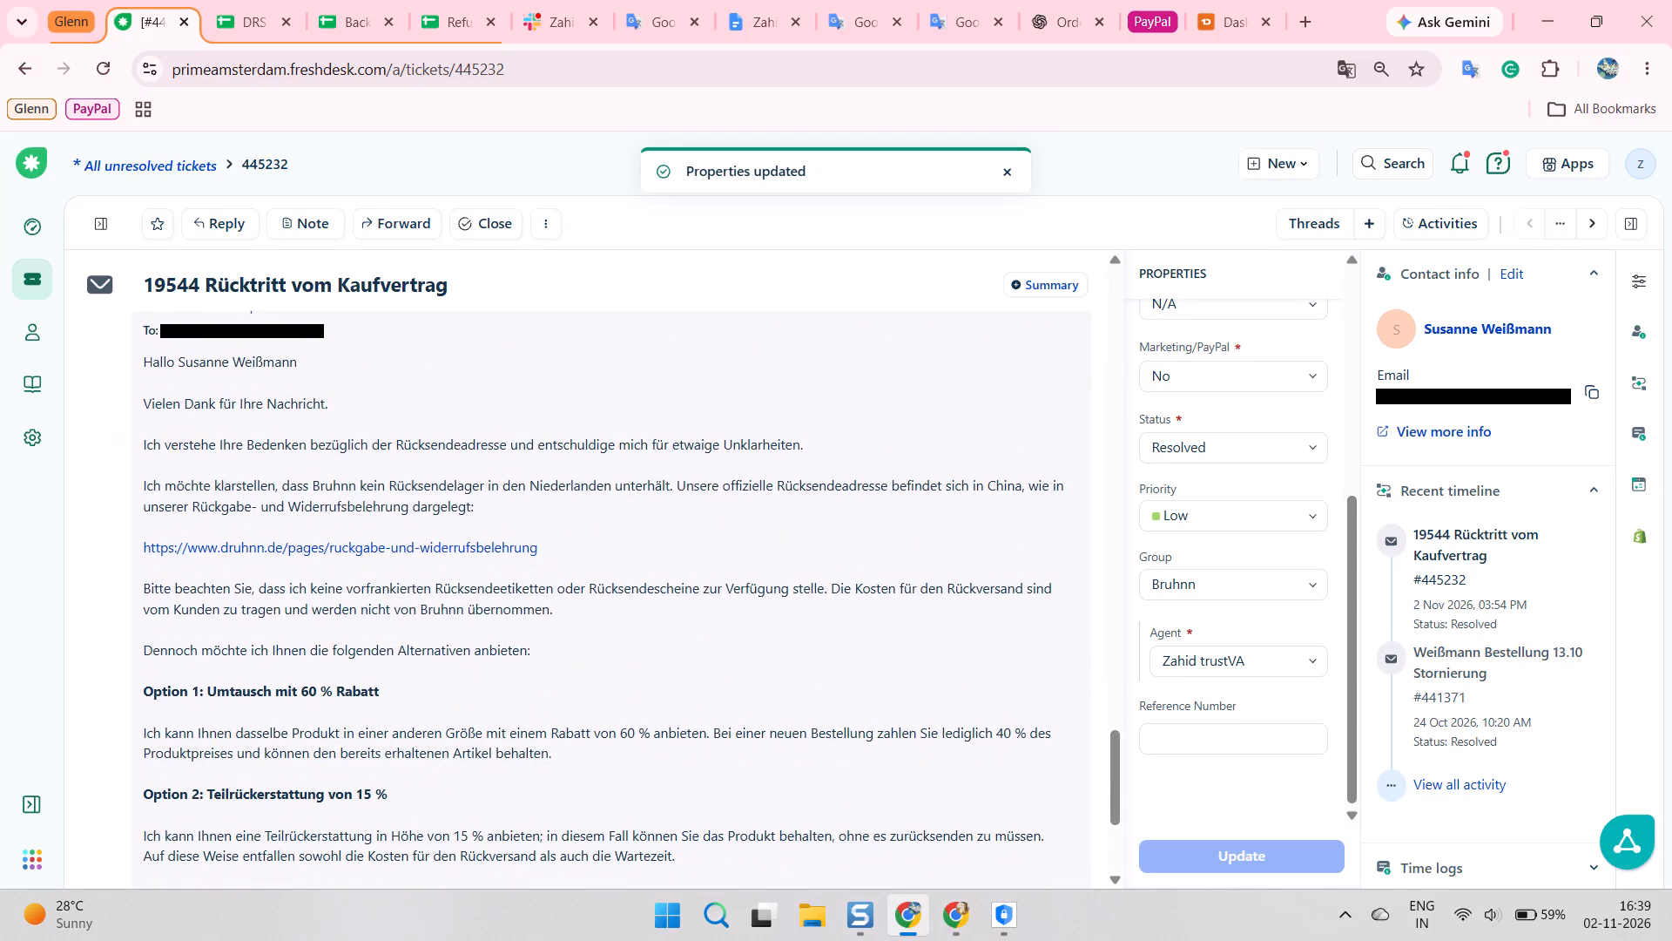
scroll(455, 440, "down", 2)
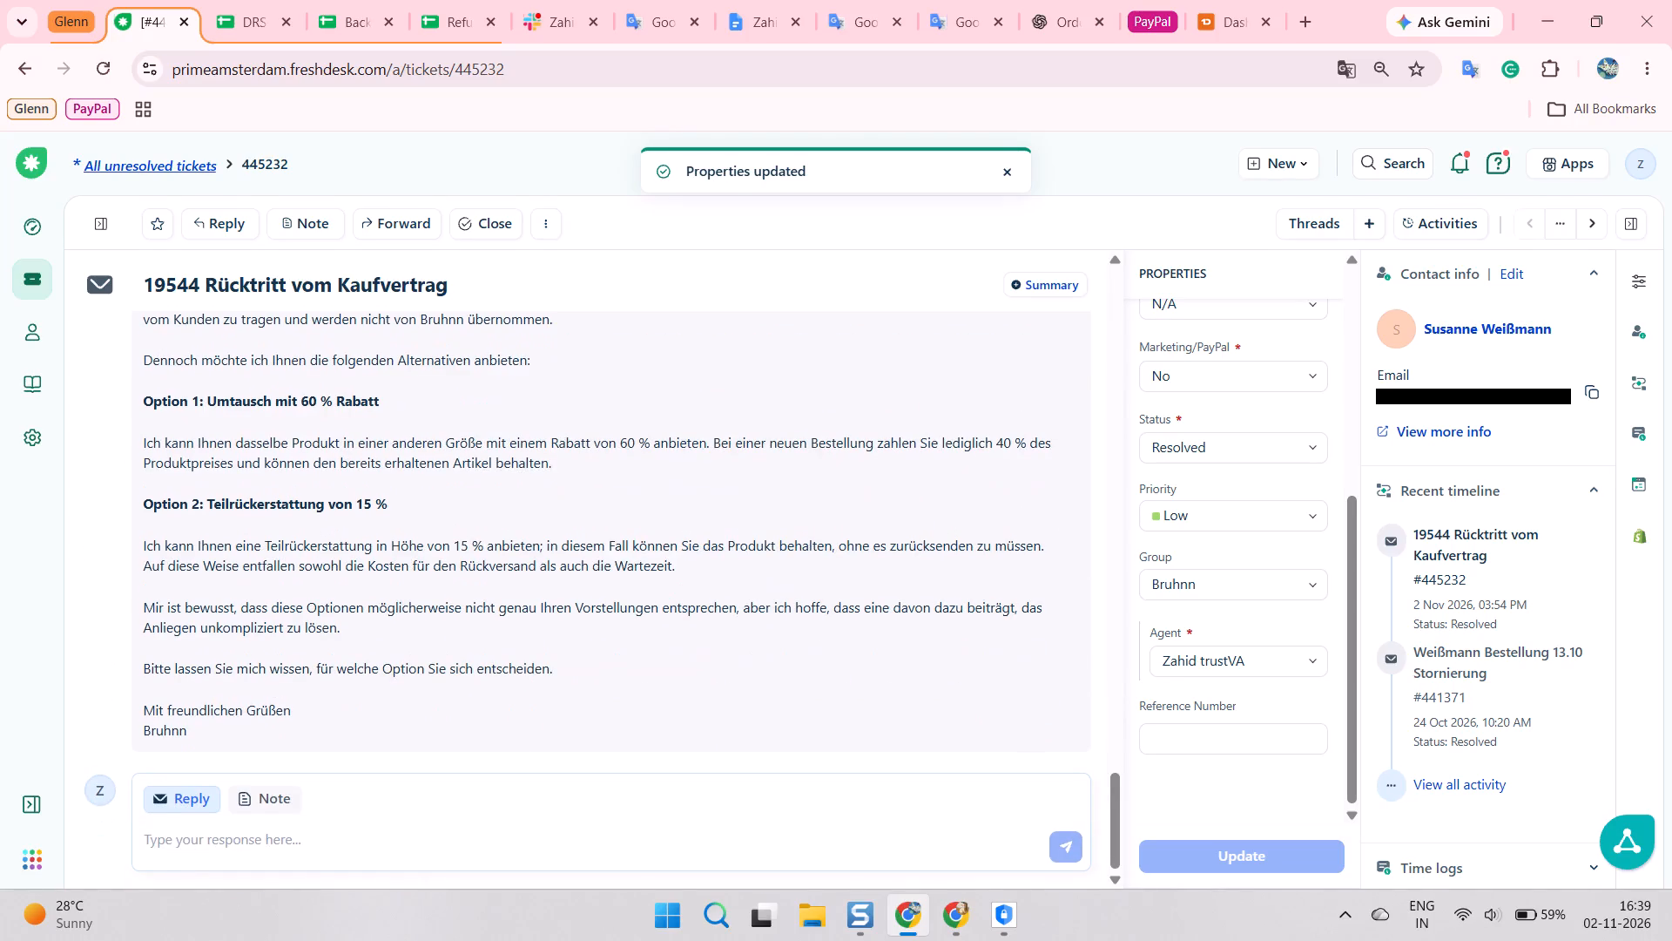
double_click(253, 159)
key("ctrl+c")
key("ctrl+c")
double_click(263, 164)
key("ctrl+c")
key("ctrl+c")
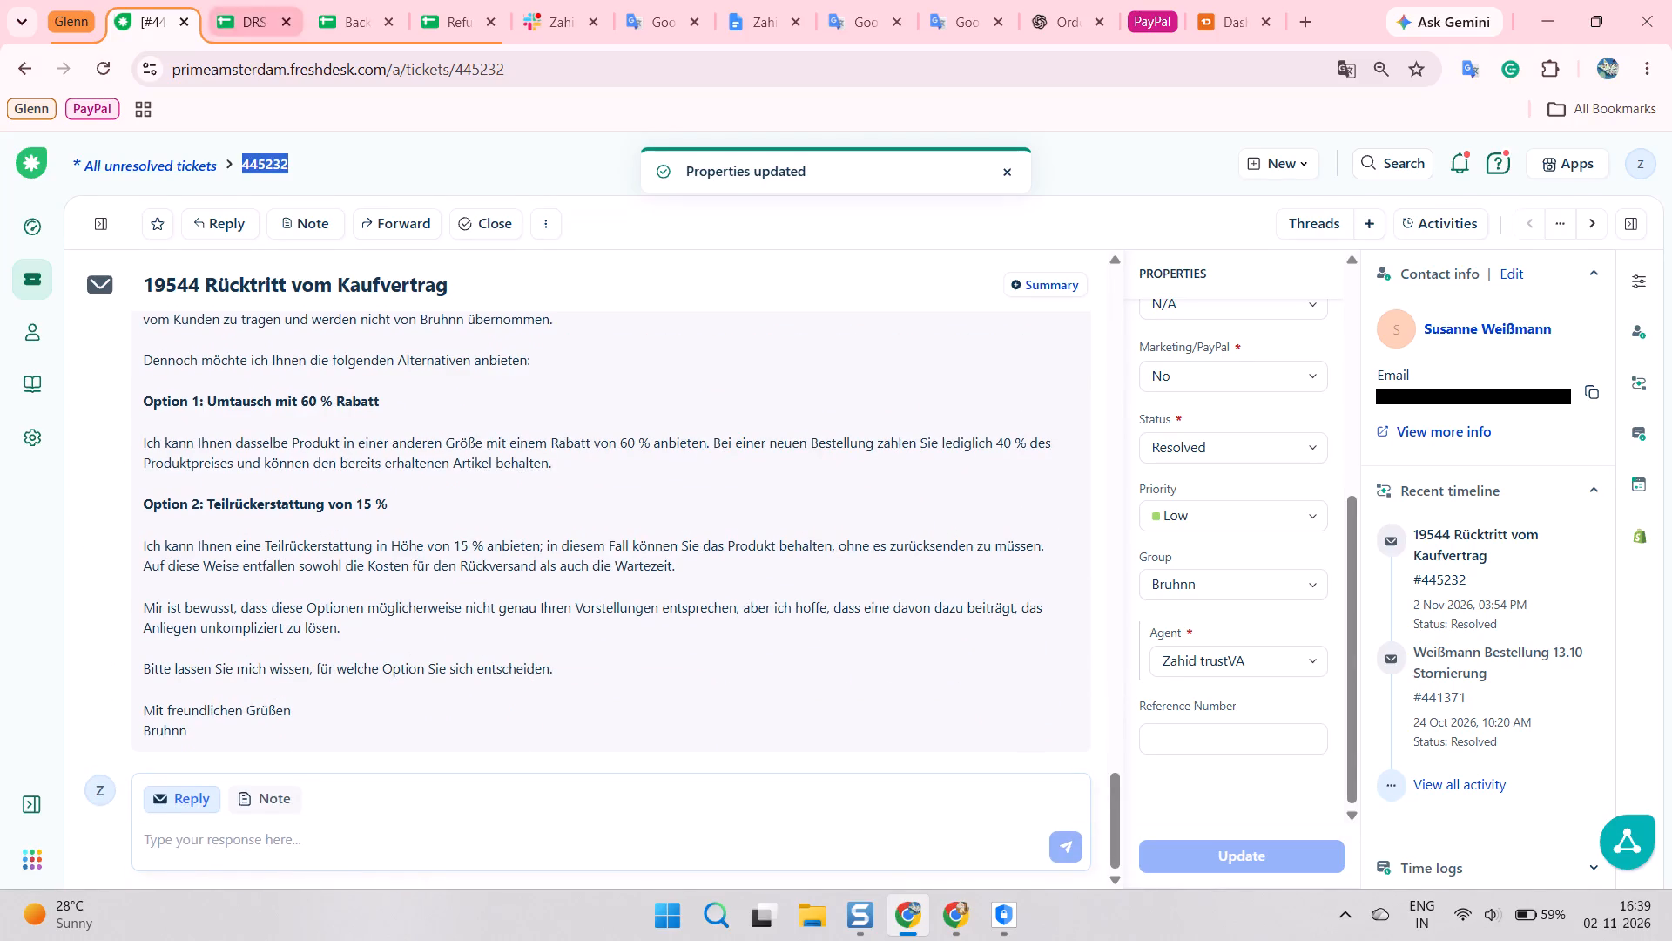
left_click(210, 0)
key("ctrl+v")
left_click(556, 457)
scroll(556, 457, "down", 1)
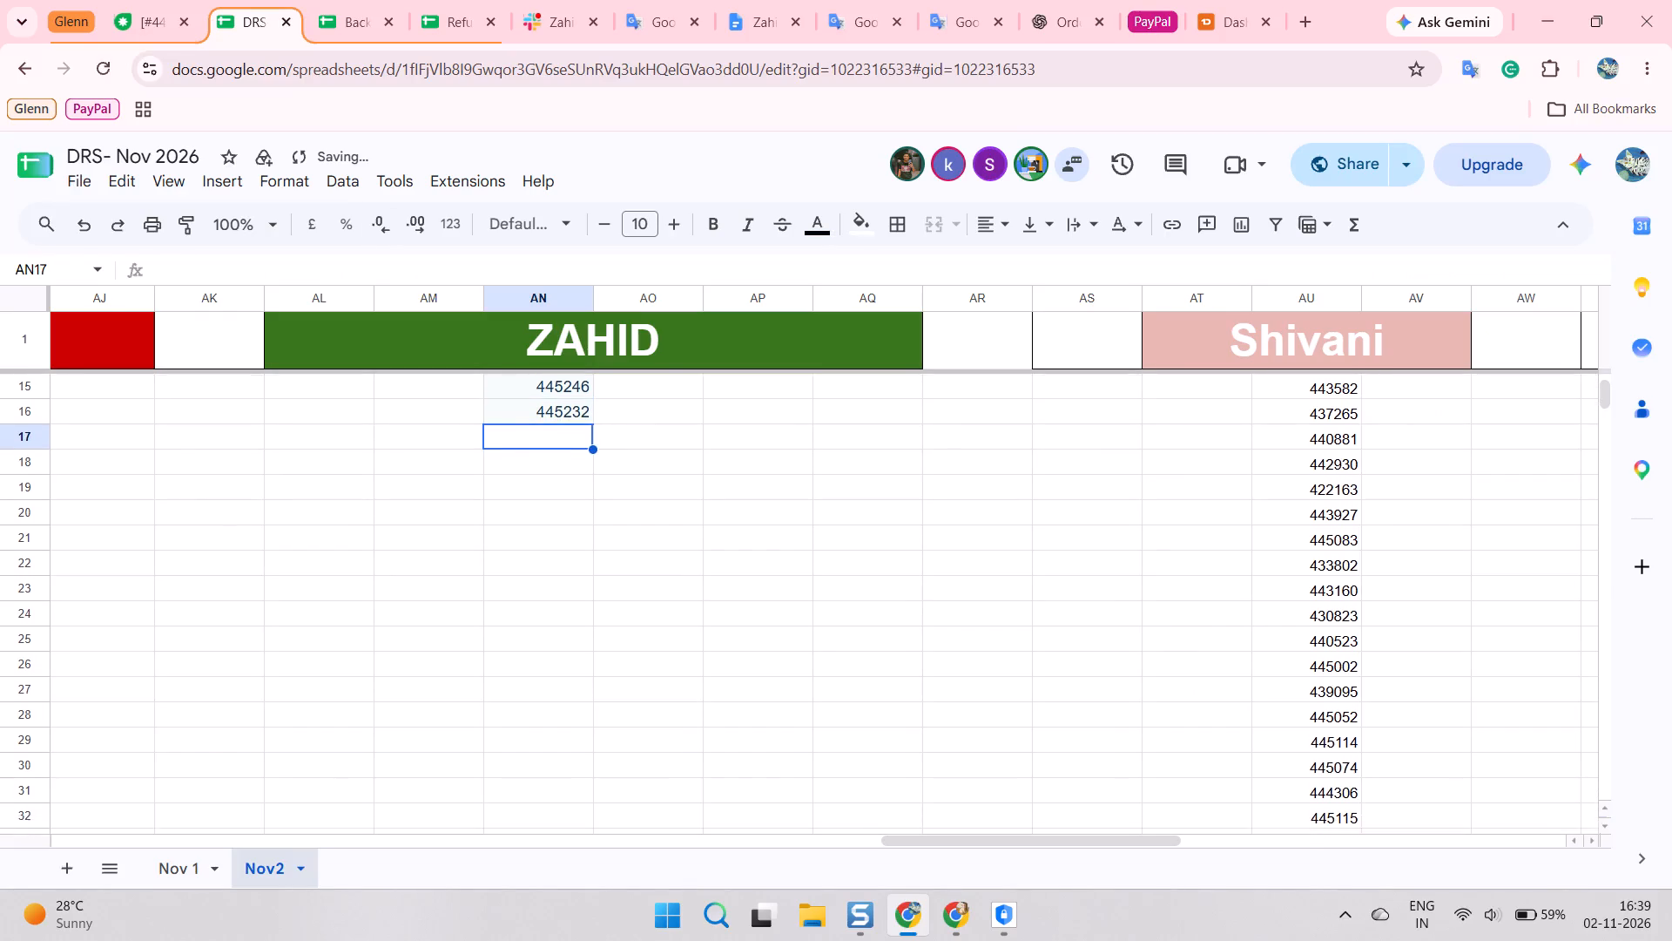
Open the next unresolved ticket, 444930, and translate its page to English.
left_click(171, 0)
left_click(575, 473)
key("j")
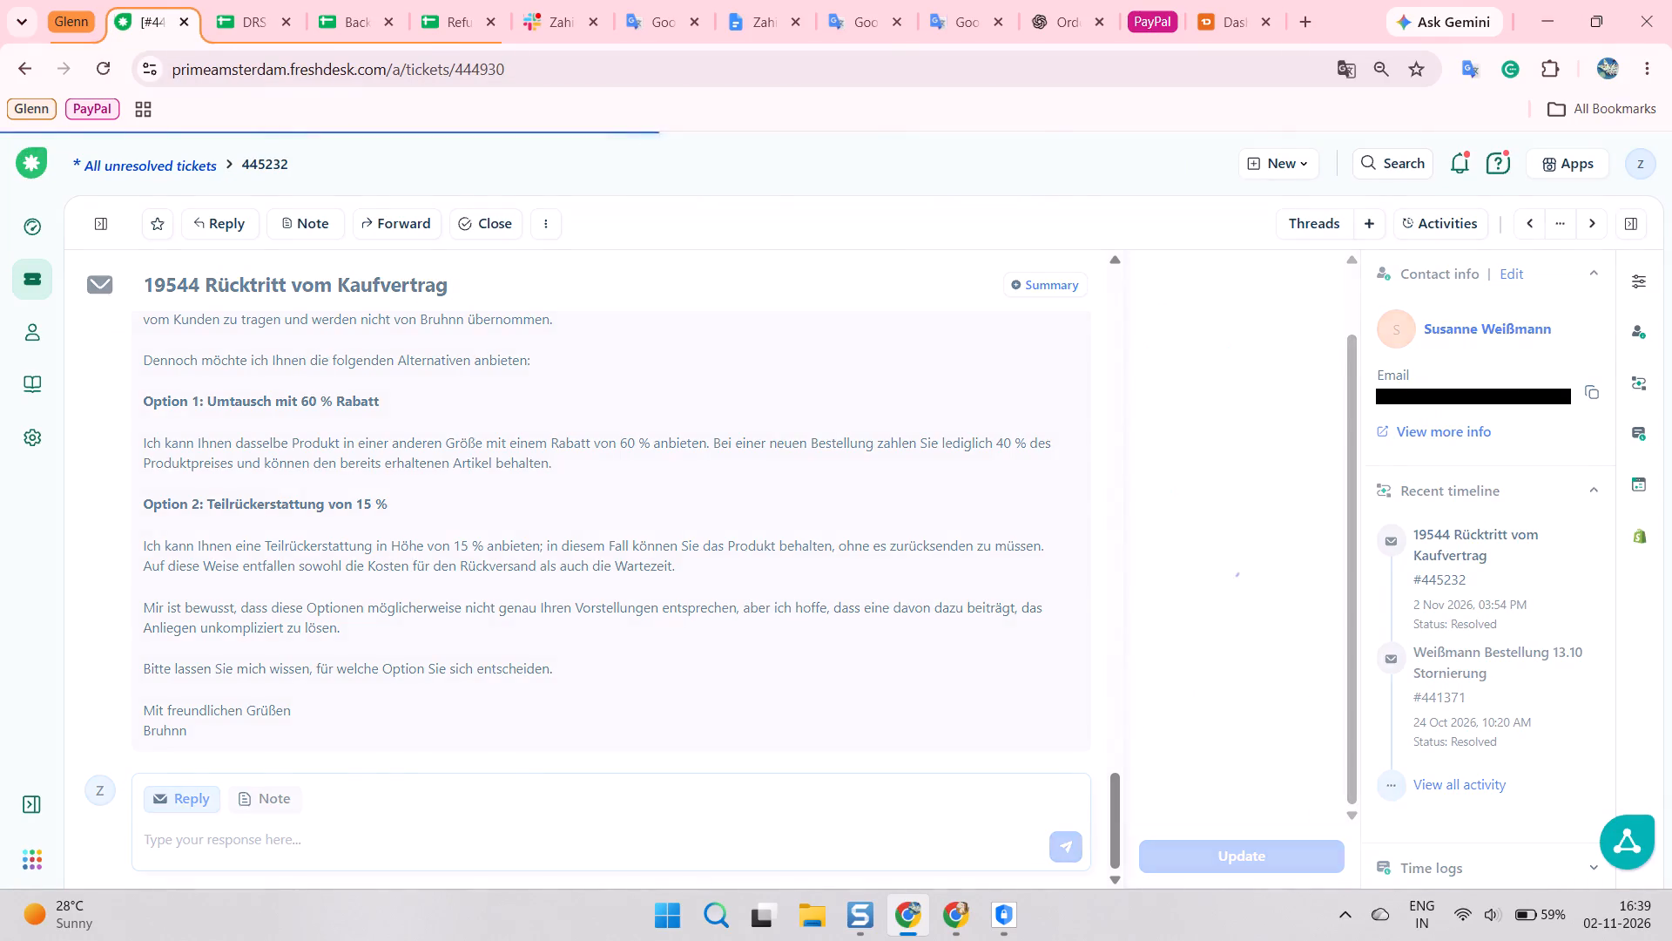
scroll(576, 462, "down", 14)
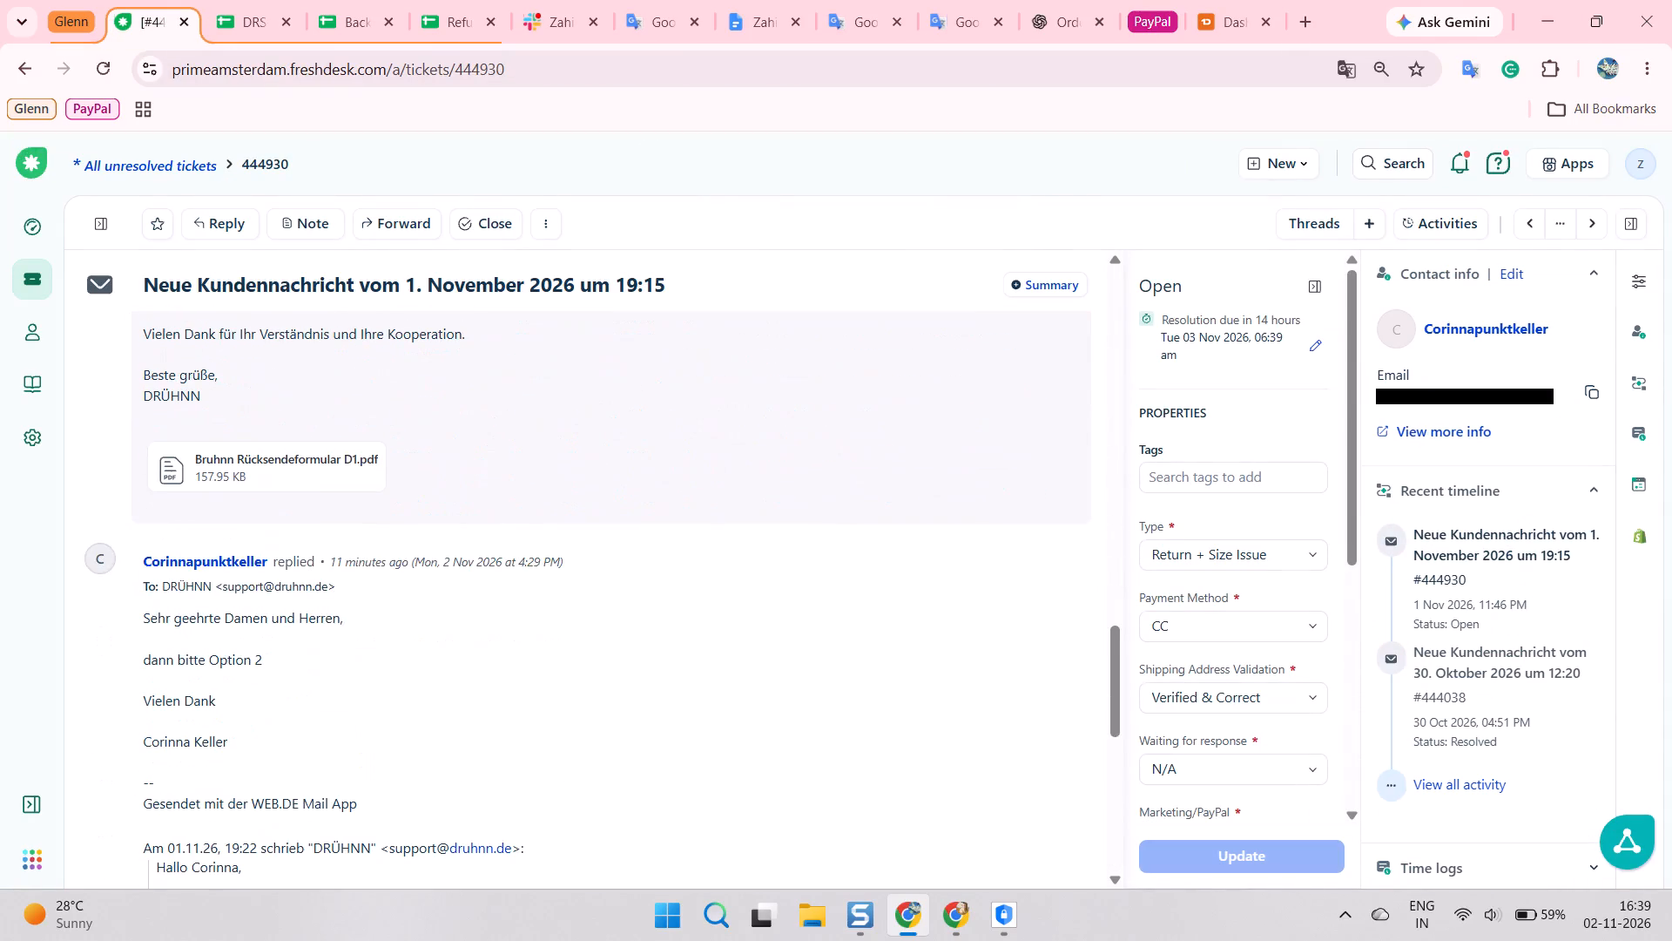
scroll(579, 469, "up", 6)
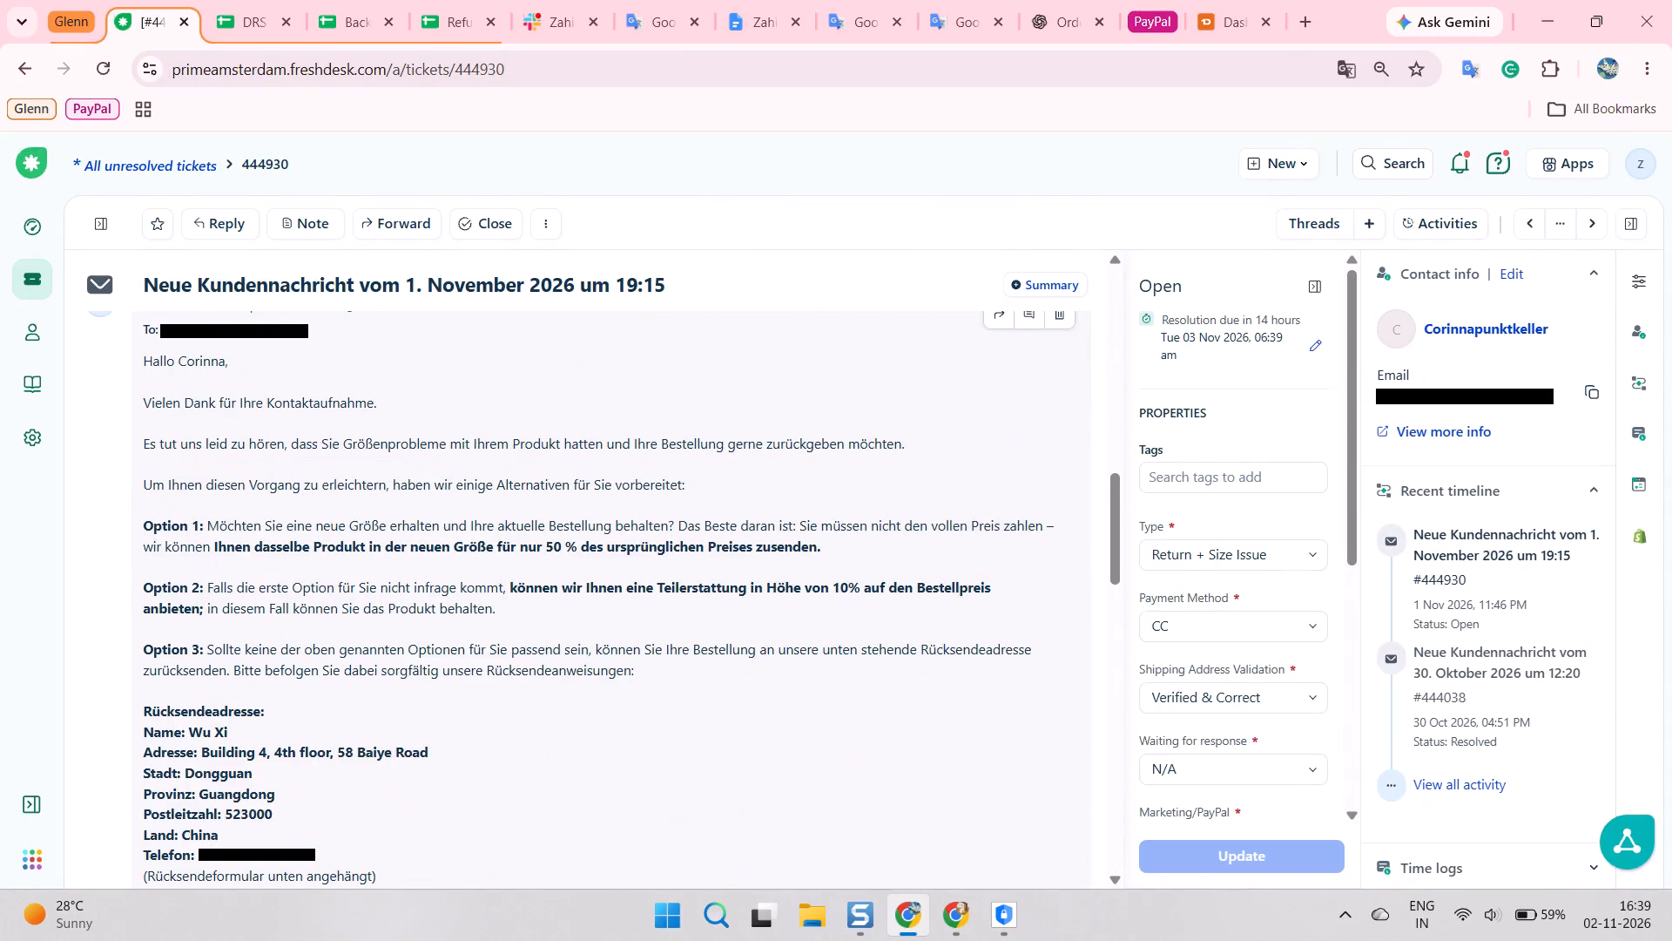
scroll(591, 457, "down", 8)
right_click(738, 450)
scroll(799, 592, "down", 7)
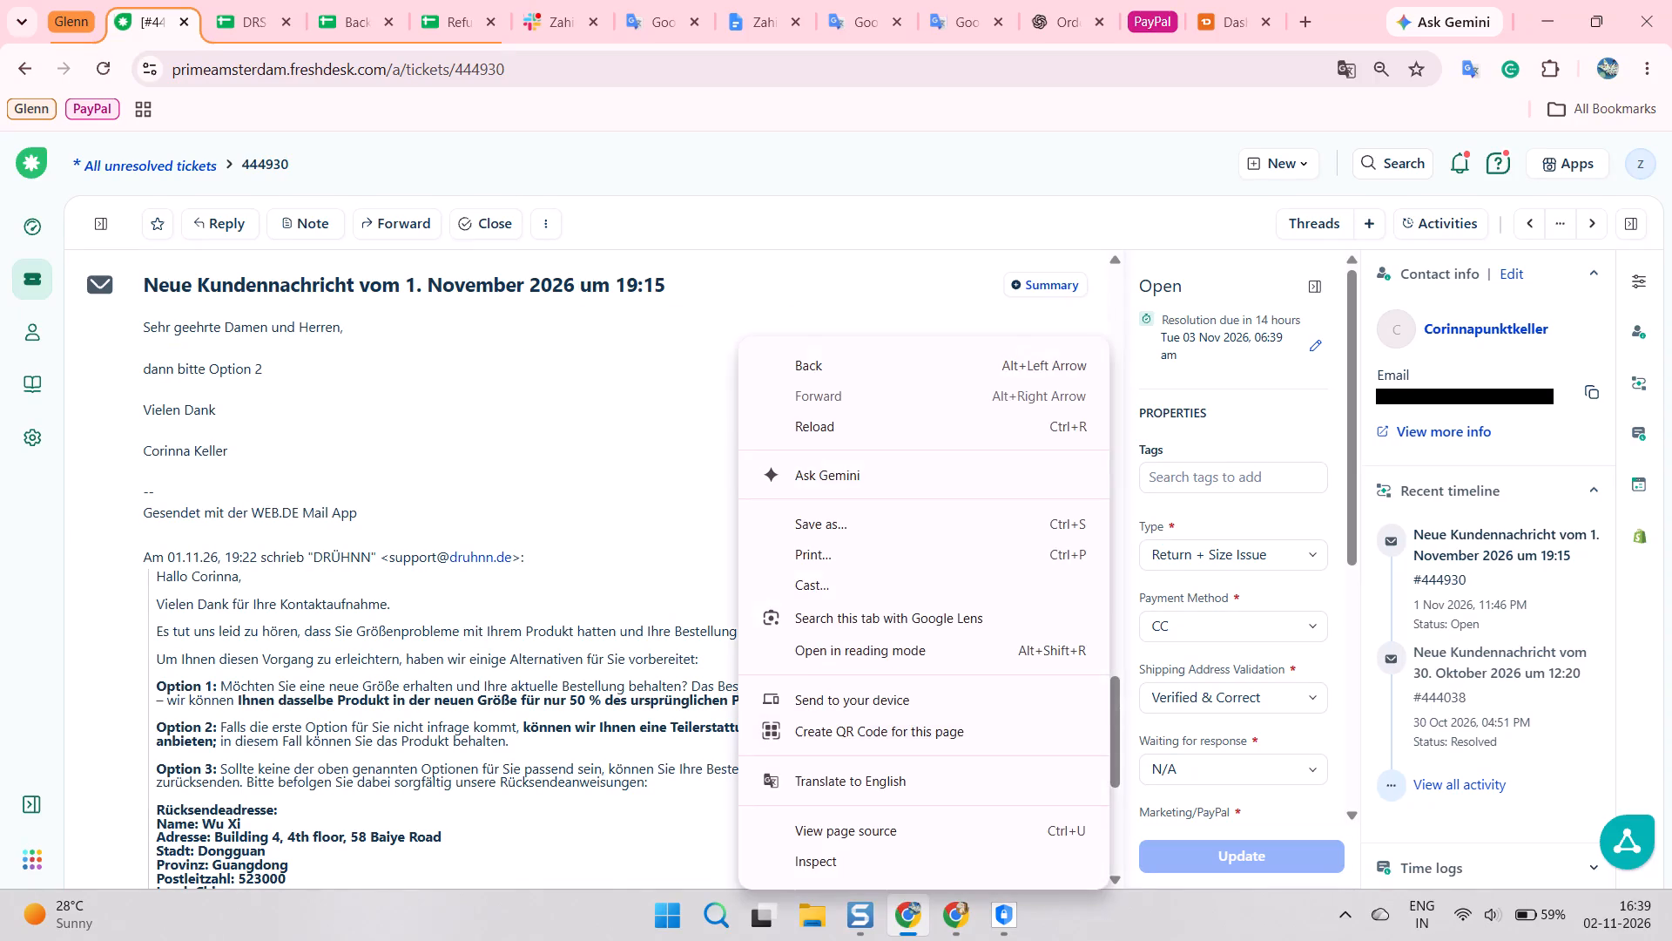
left_click(880, 777)
Review the customer's option choice, the earlier offer and the return request in ticket 444930, and restore the original language.
scroll(709, 429, "up", 1)
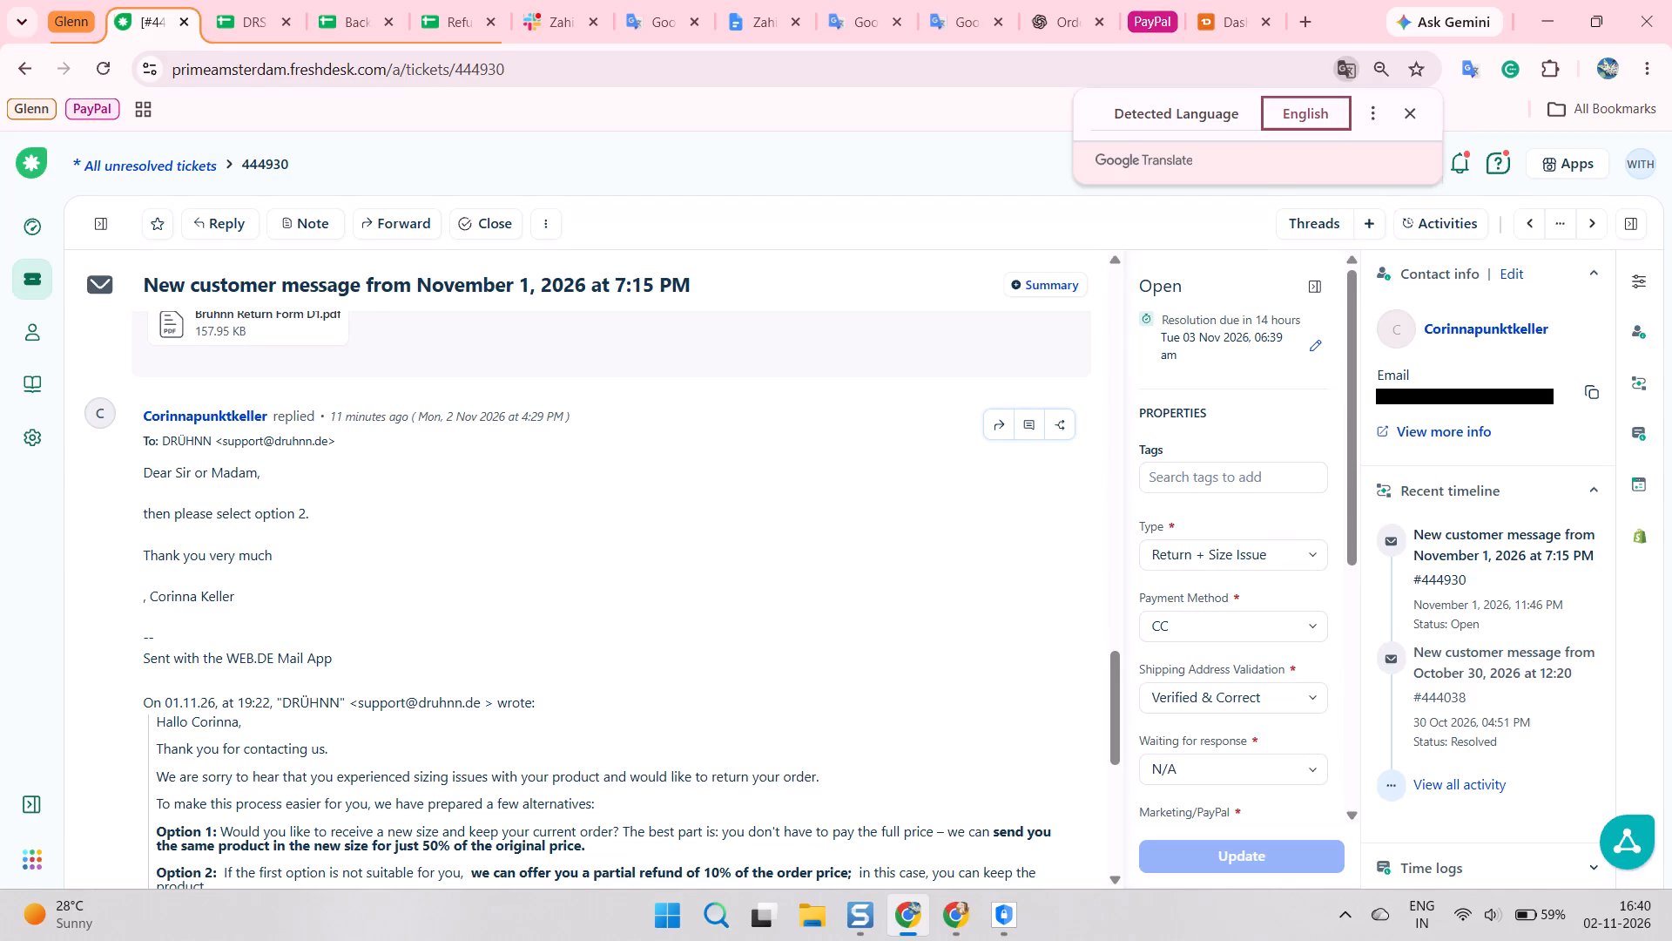
scroll(635, 415, "up", 6)
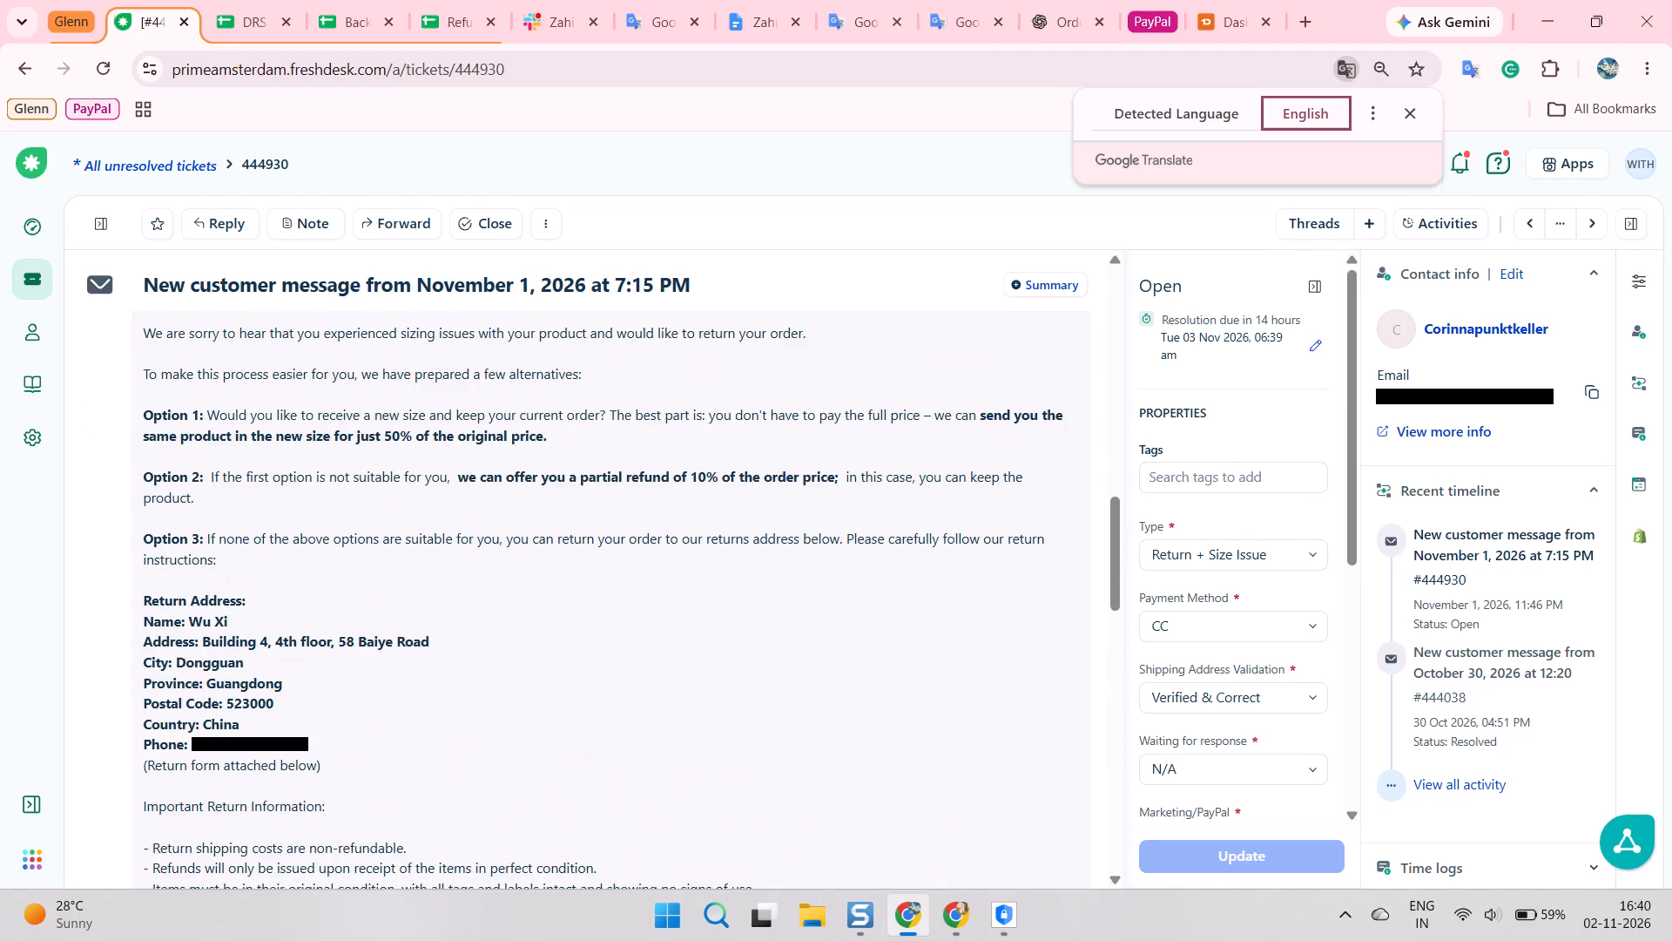
scroll(711, 412, "down", 5)
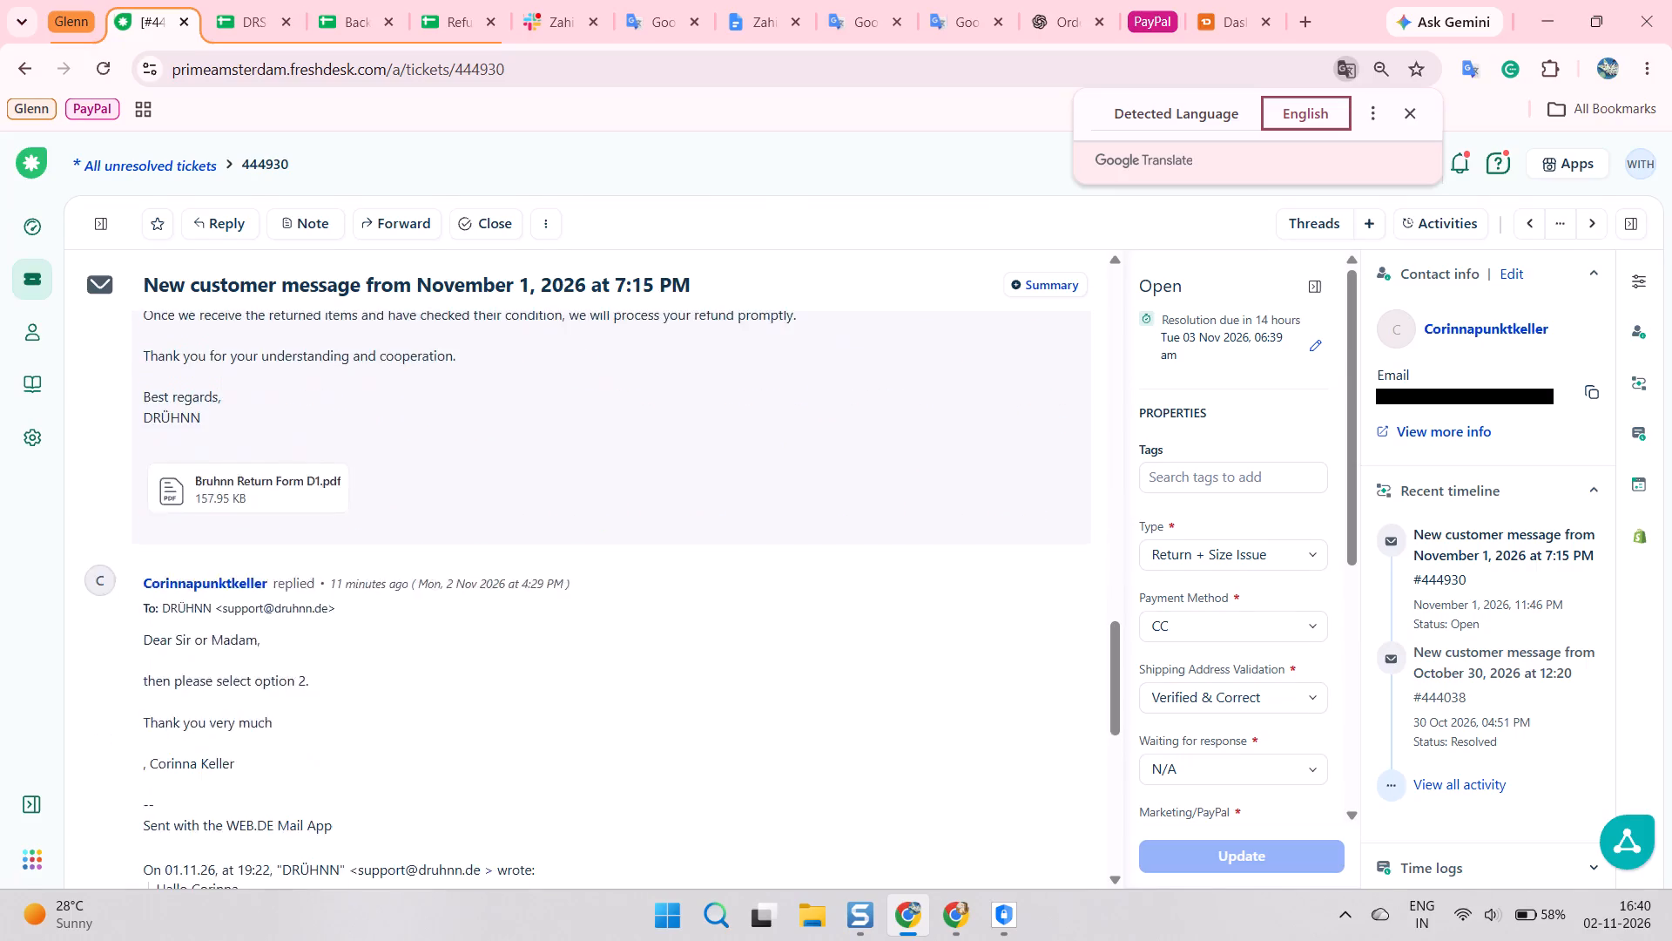
scroll(790, 401, "up", 14)
scroll(537, 491, "down", 2)
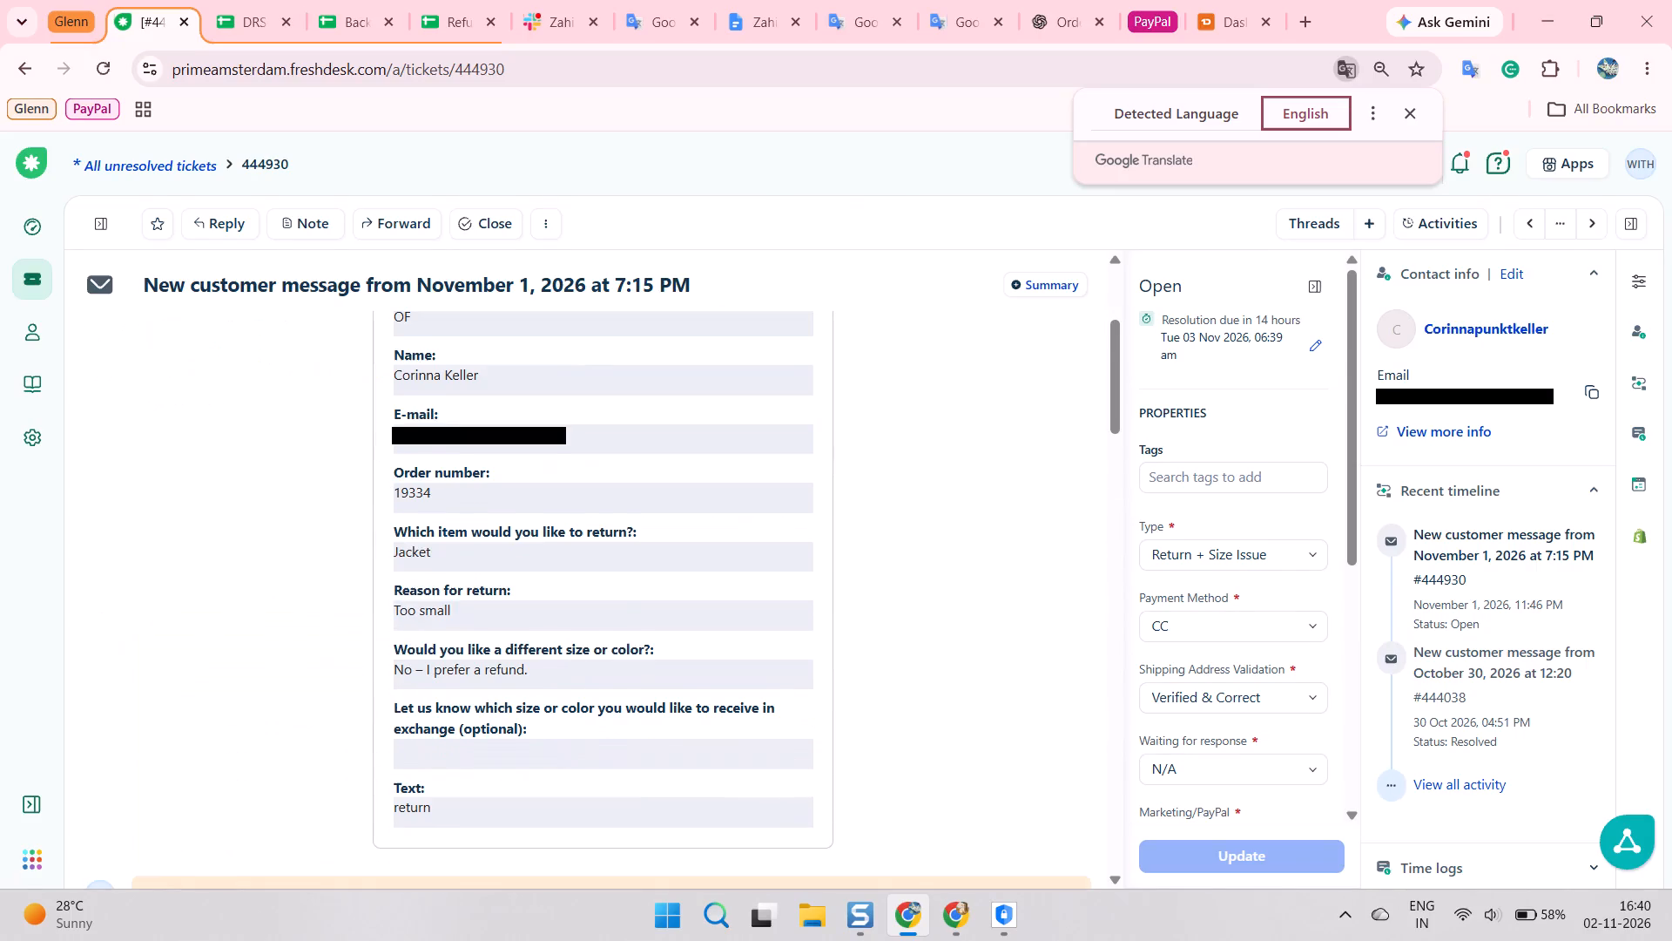
left_click(1149, 102)
scroll(778, 387, "down", 19)
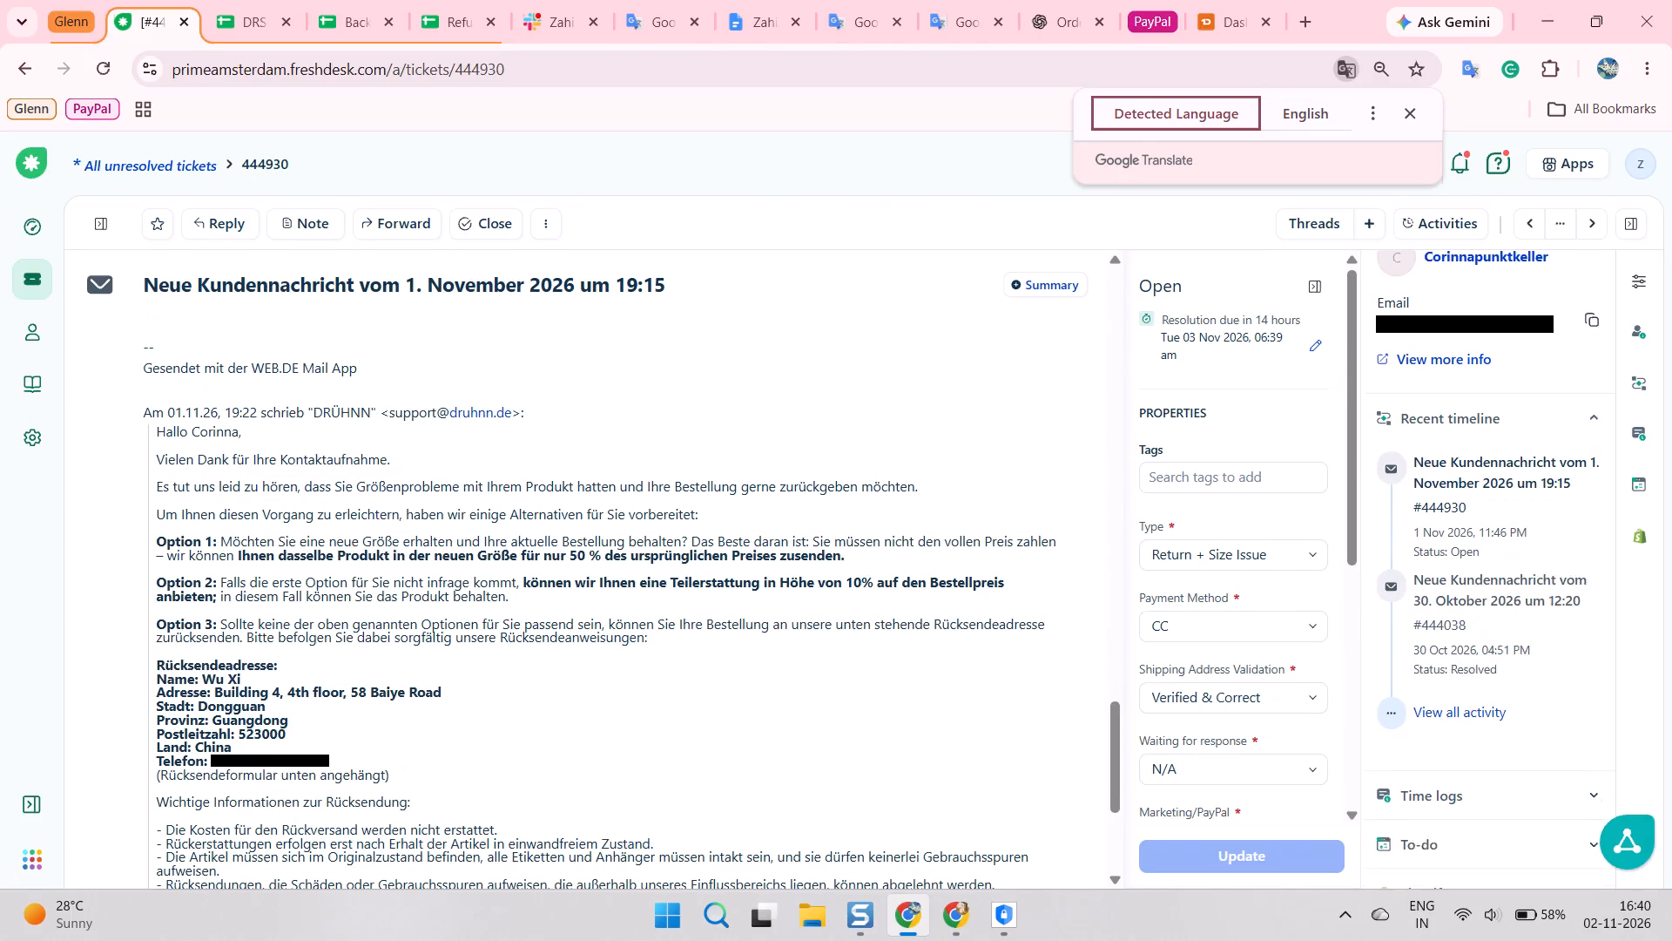
left_click(1596, 280)
scroll(944, 519, "up", 4)
key("alt+Tab")
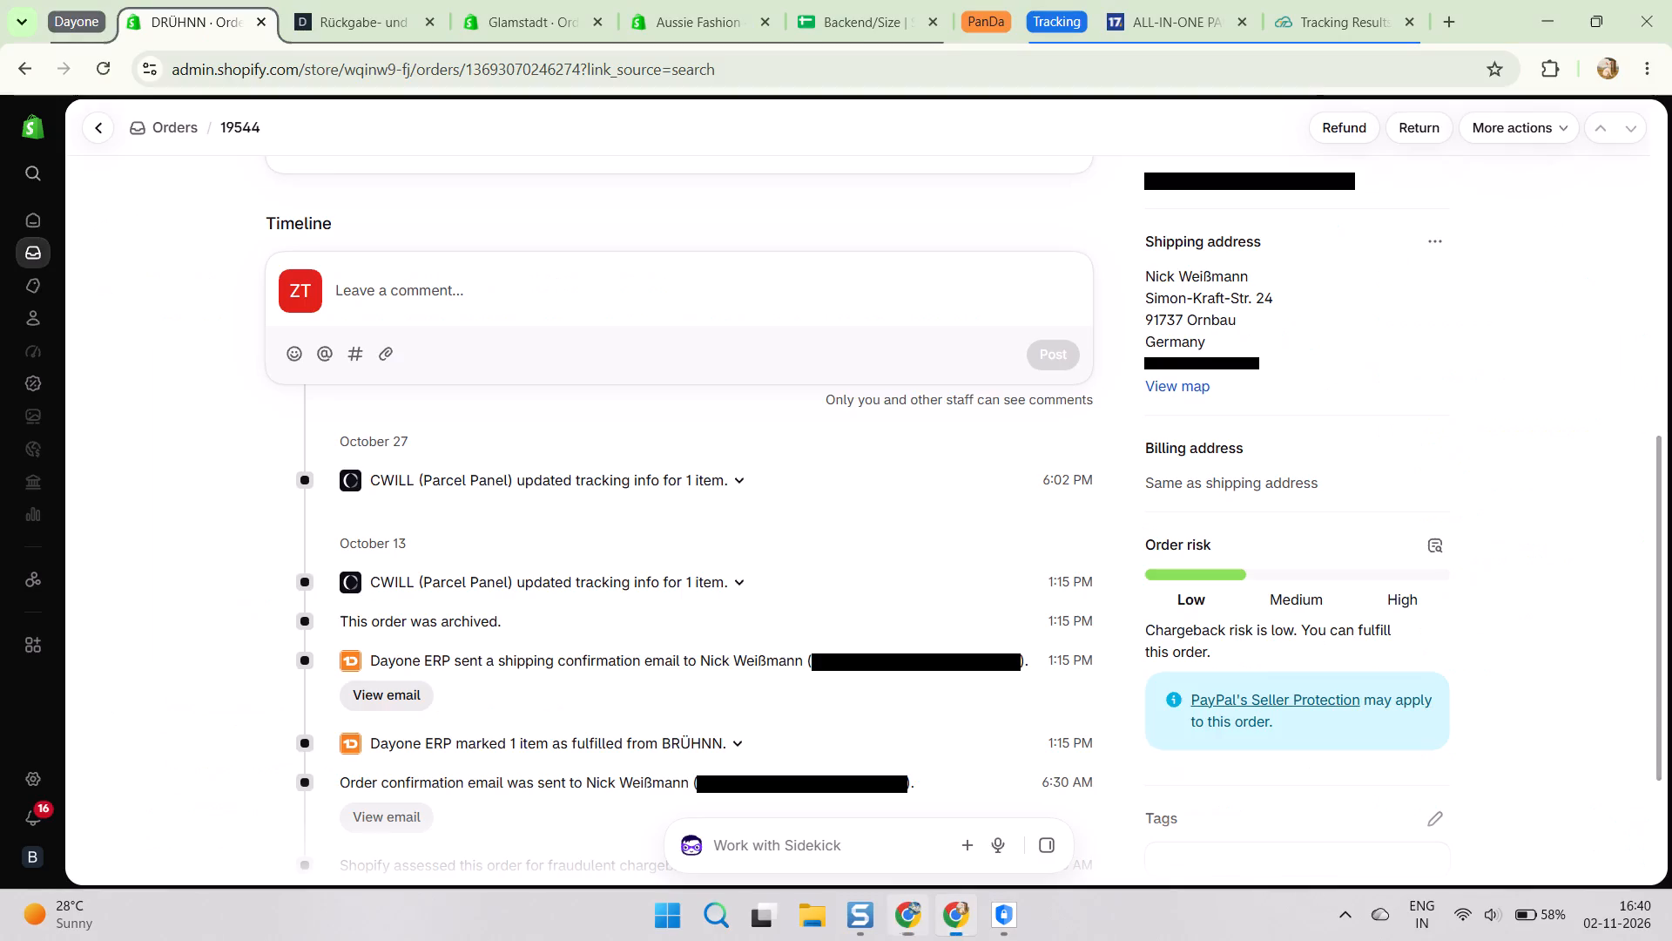
scroll(26, 188, "up", 1)
left_click(29, 169)
key("ctrl+v")
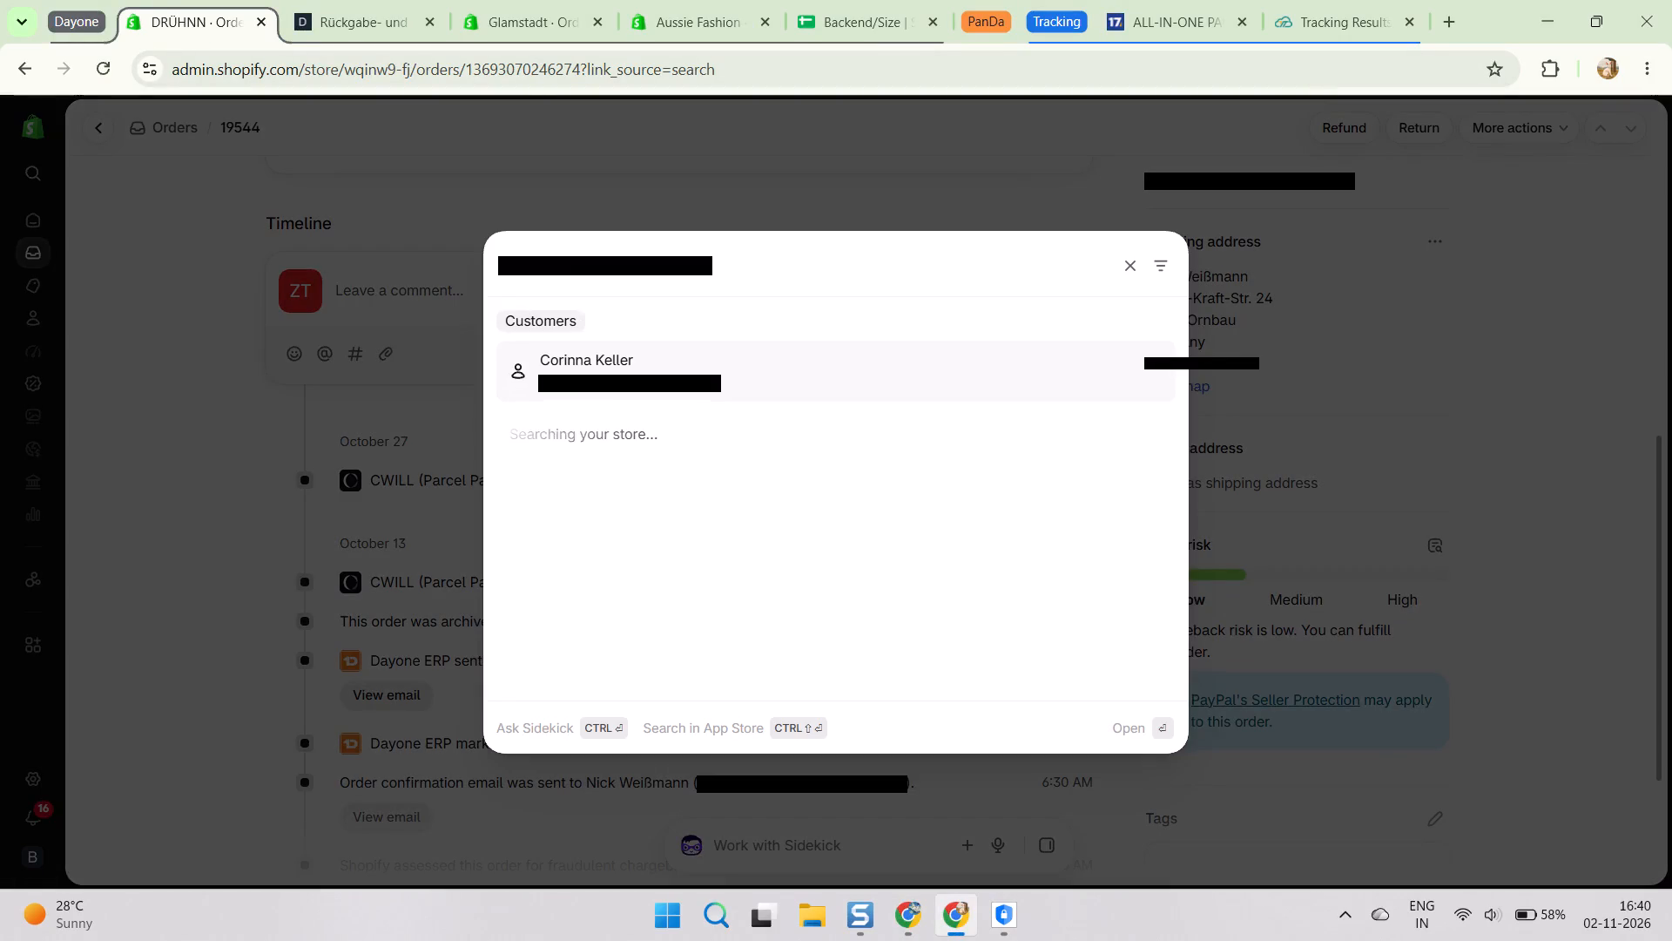
left_click(427, 22)
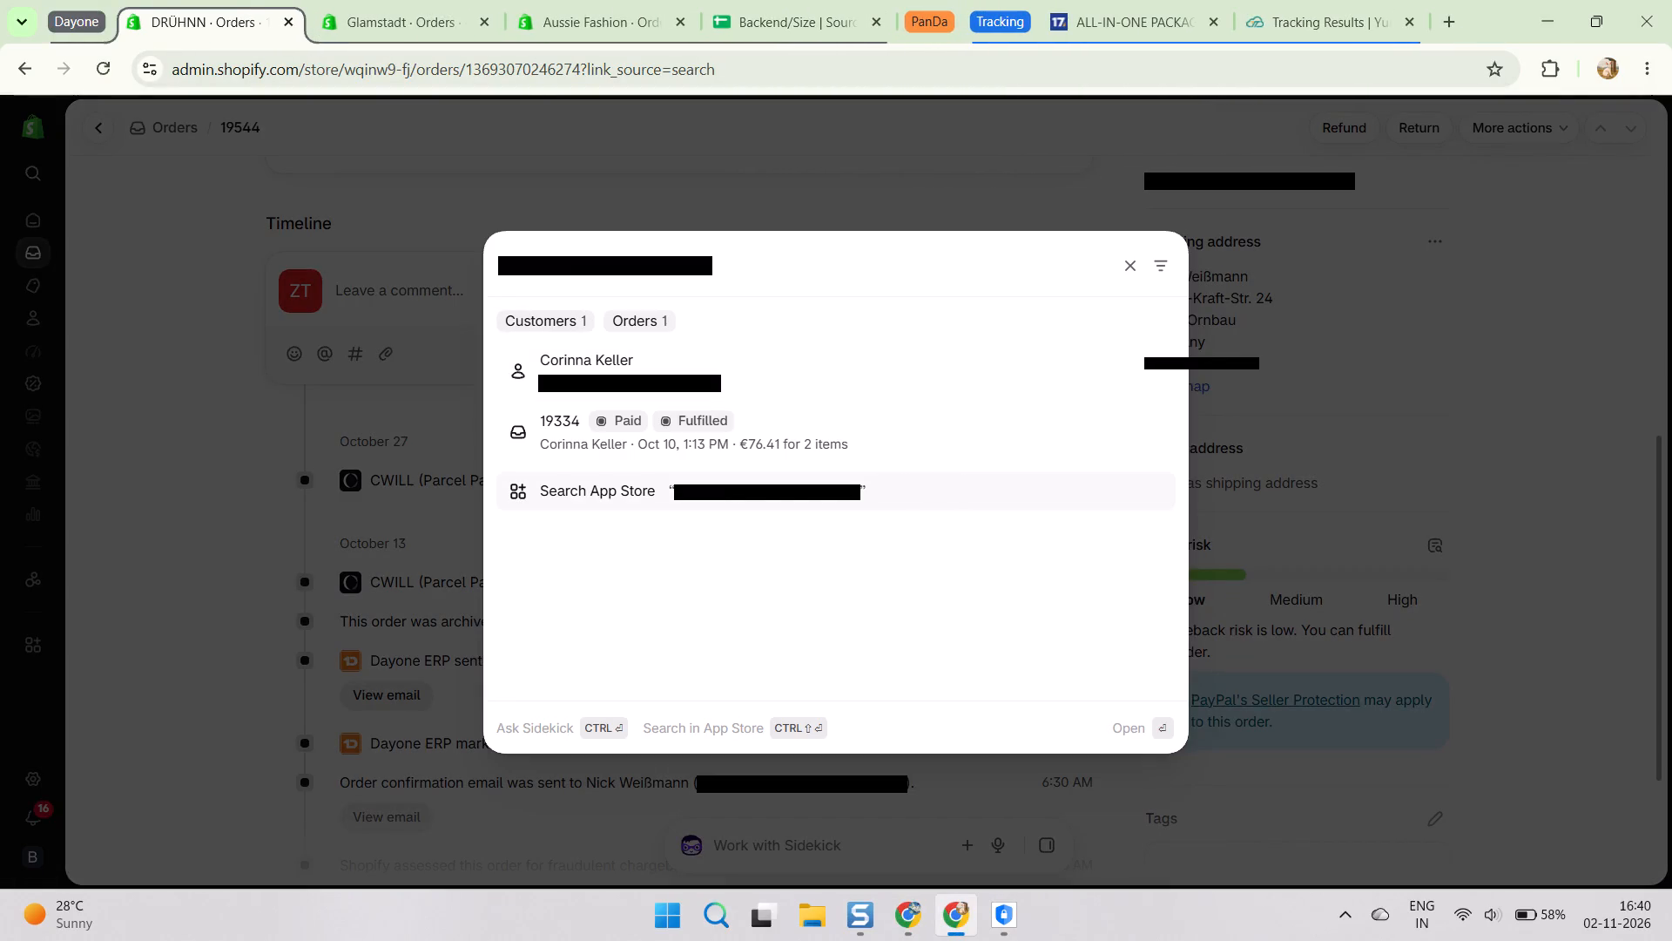
left_click(556, 421)
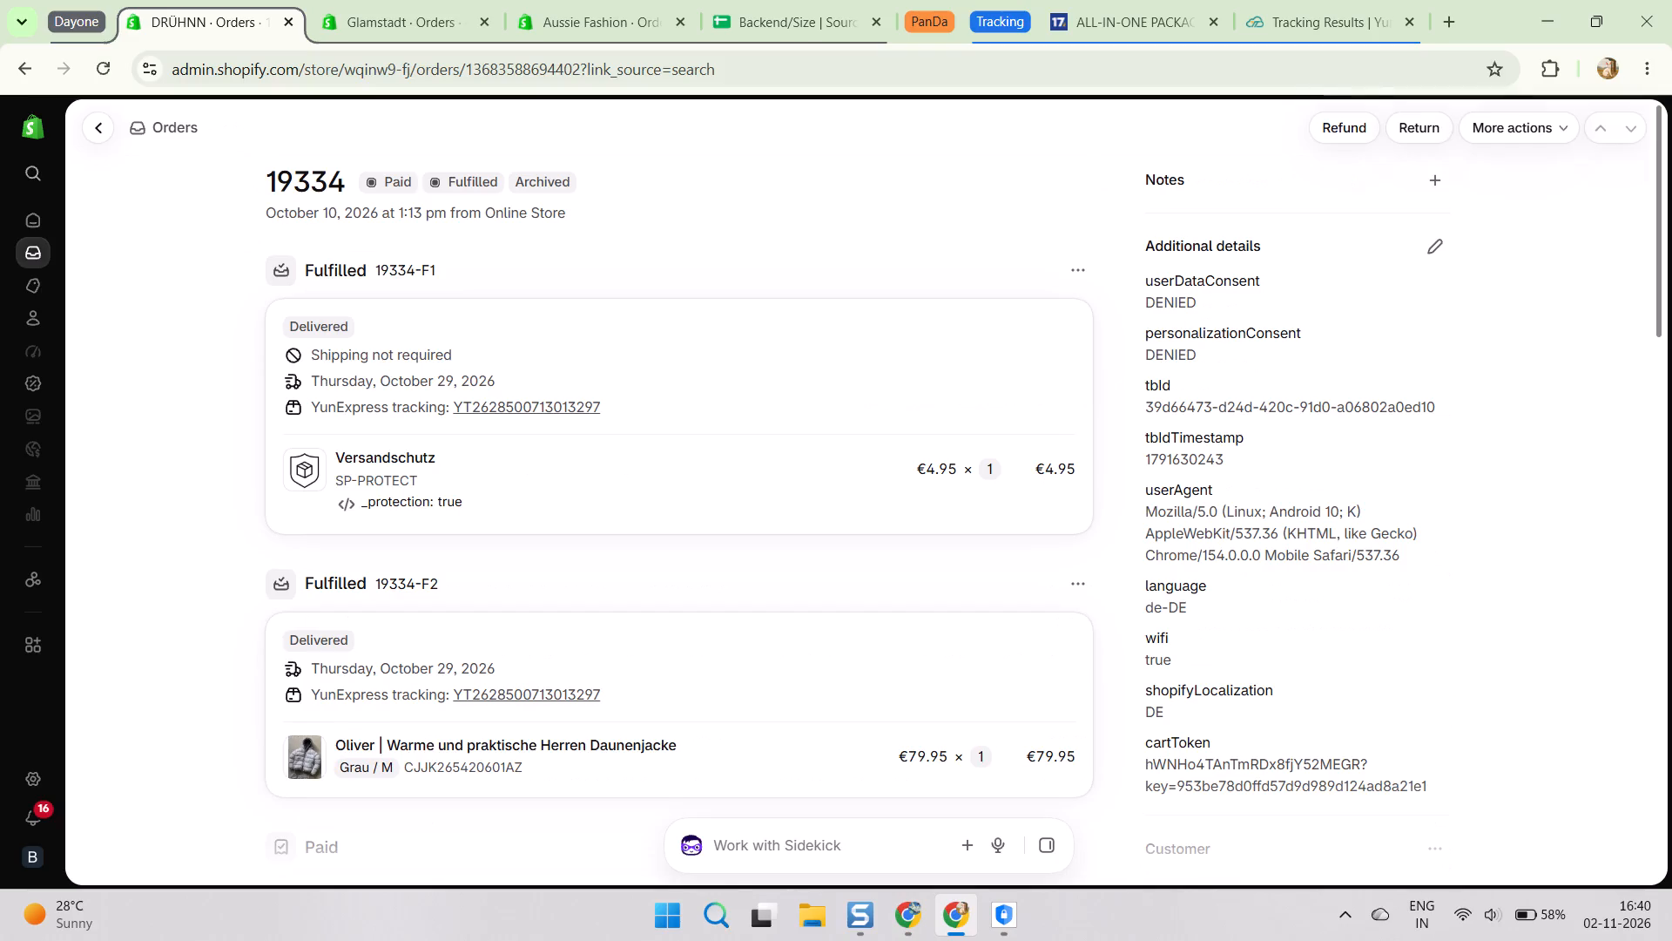
key("ctrl+f")
key("ctrl+v")
scroll(742, 319, "up", 7)
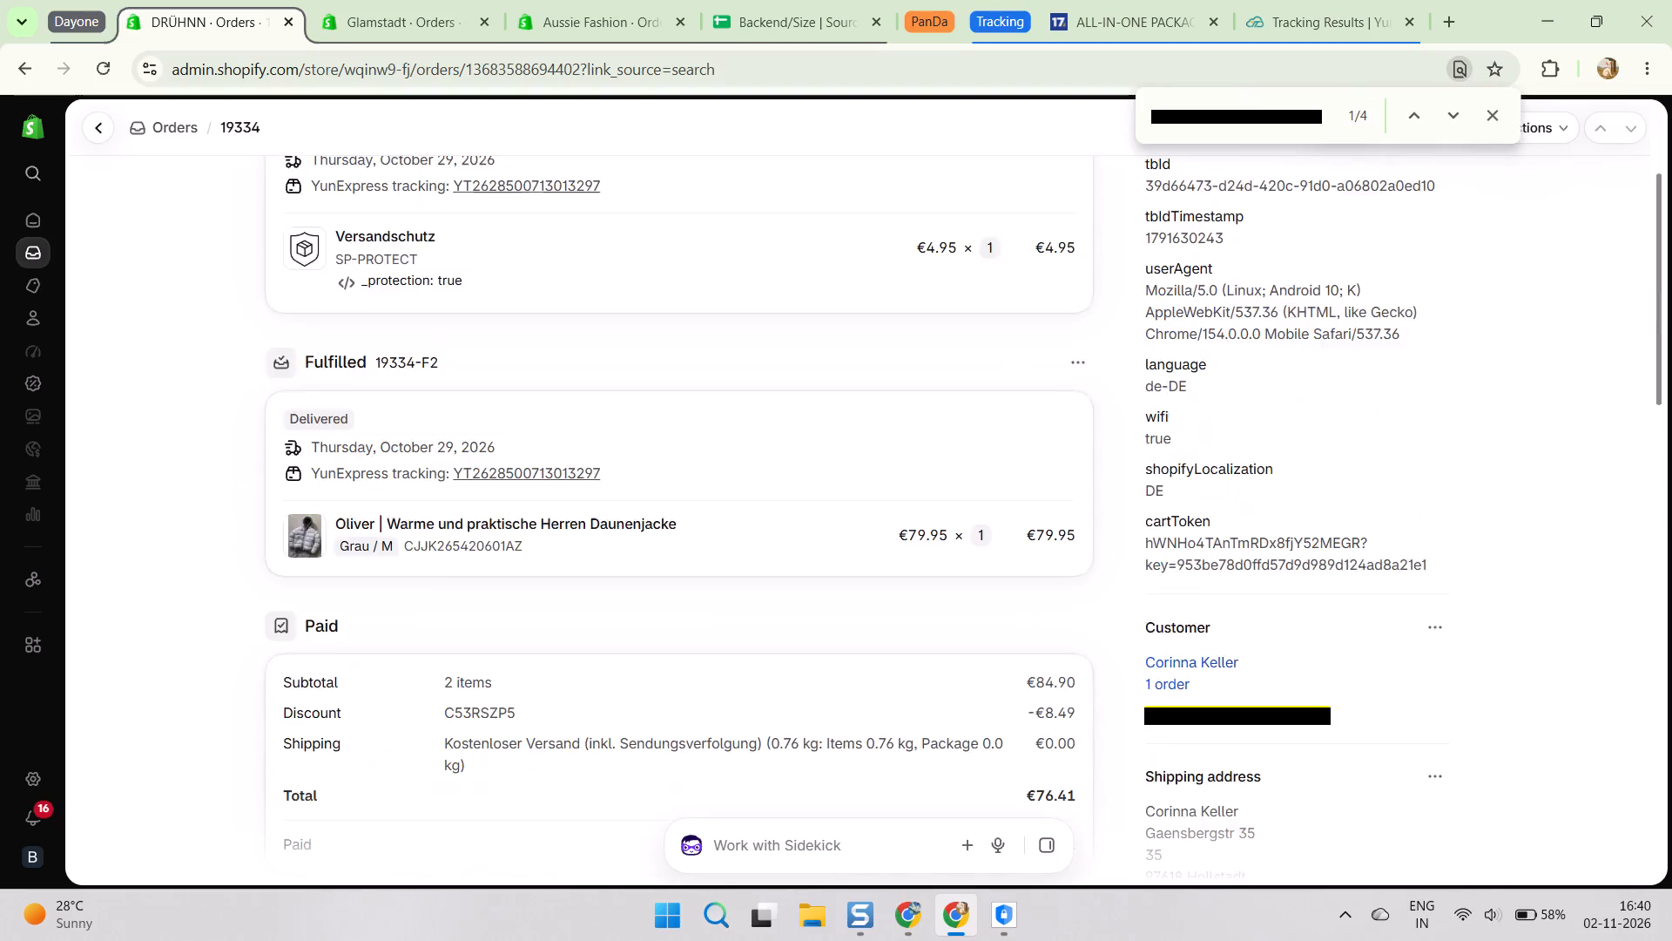
scroll(1262, 168, "up", 5)
left_click(1494, 116)
scroll(965, 355, "up", 4)
left_click(745, 255)
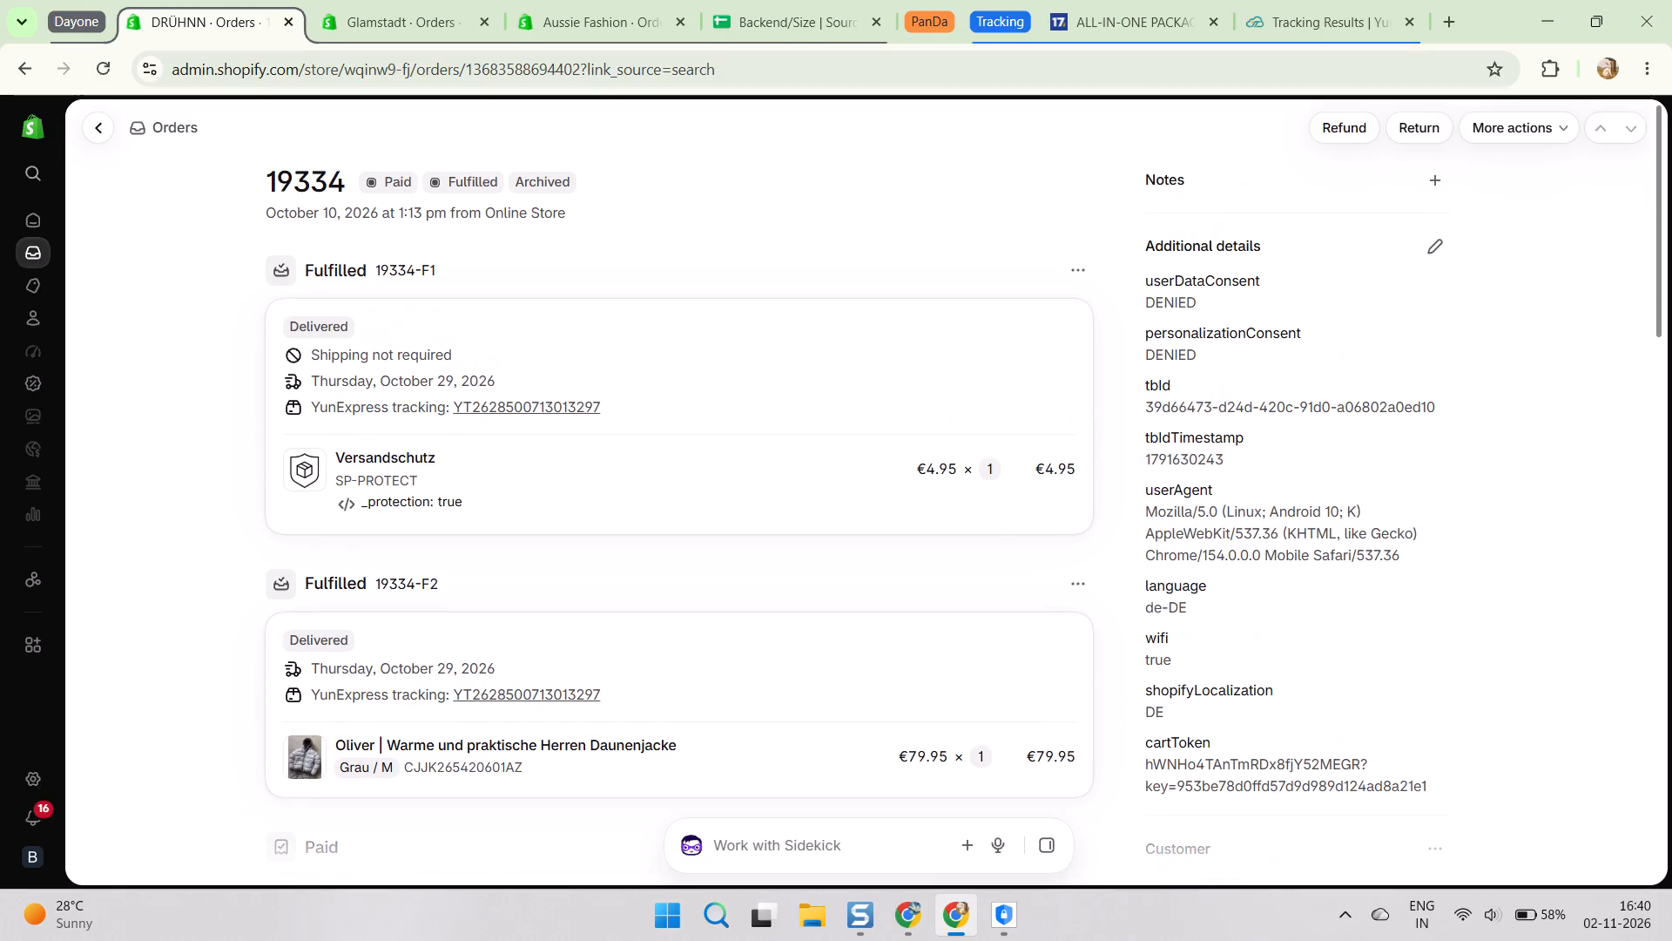
key("ctrl+f")
key("ctrl+v")
scroll(1035, 234, "up", 8)
left_click(1497, 115)
scroll(913, 298, "up", 2)
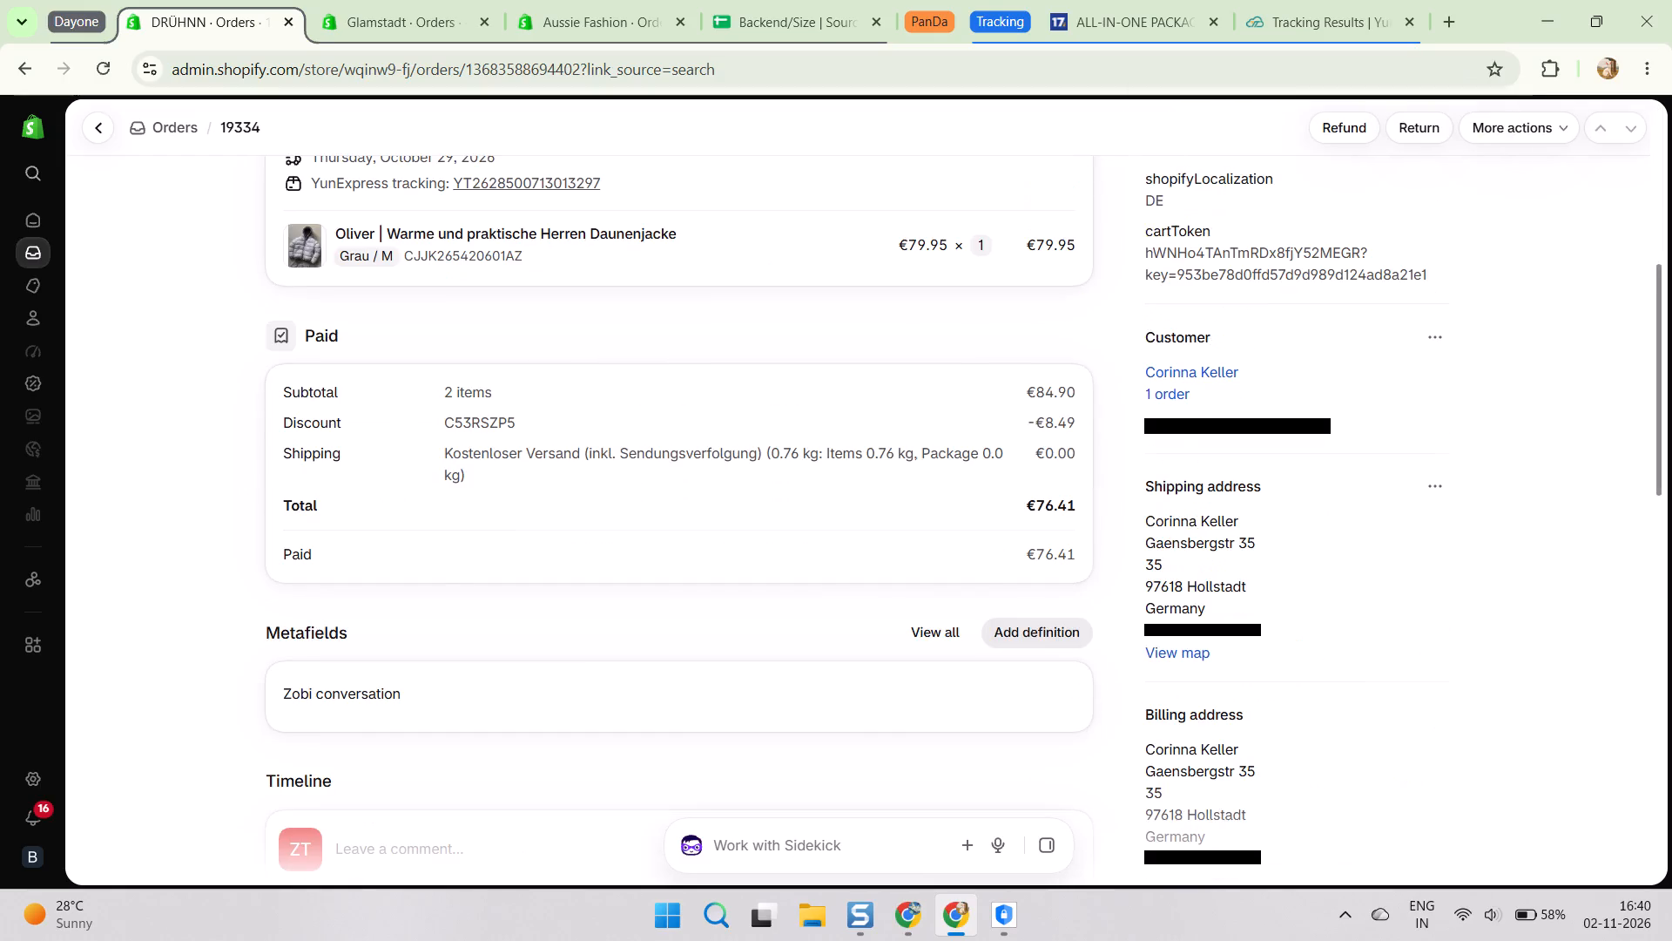
scroll(867, 315, "up", 7)
left_click(665, 267)
scroll(657, 287, "down", 7)
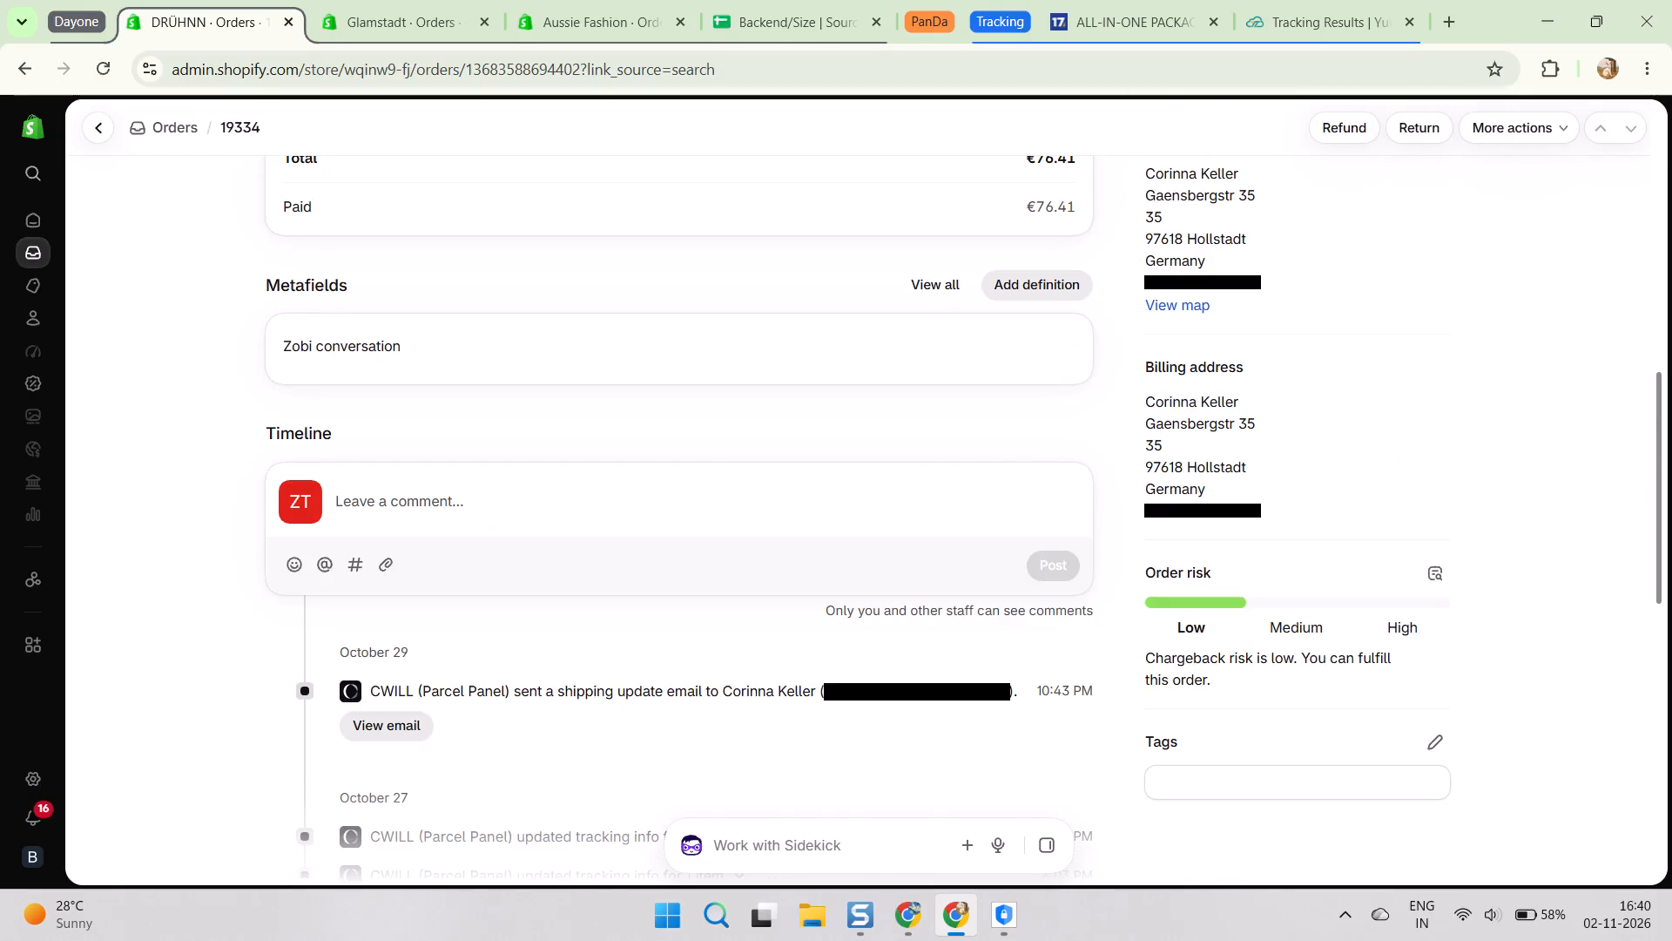
scroll(996, 363, "up", 2)
double_click(1051, 355)
key("ctrl+c")
key("ctrl+c")
key("ctrl+c")
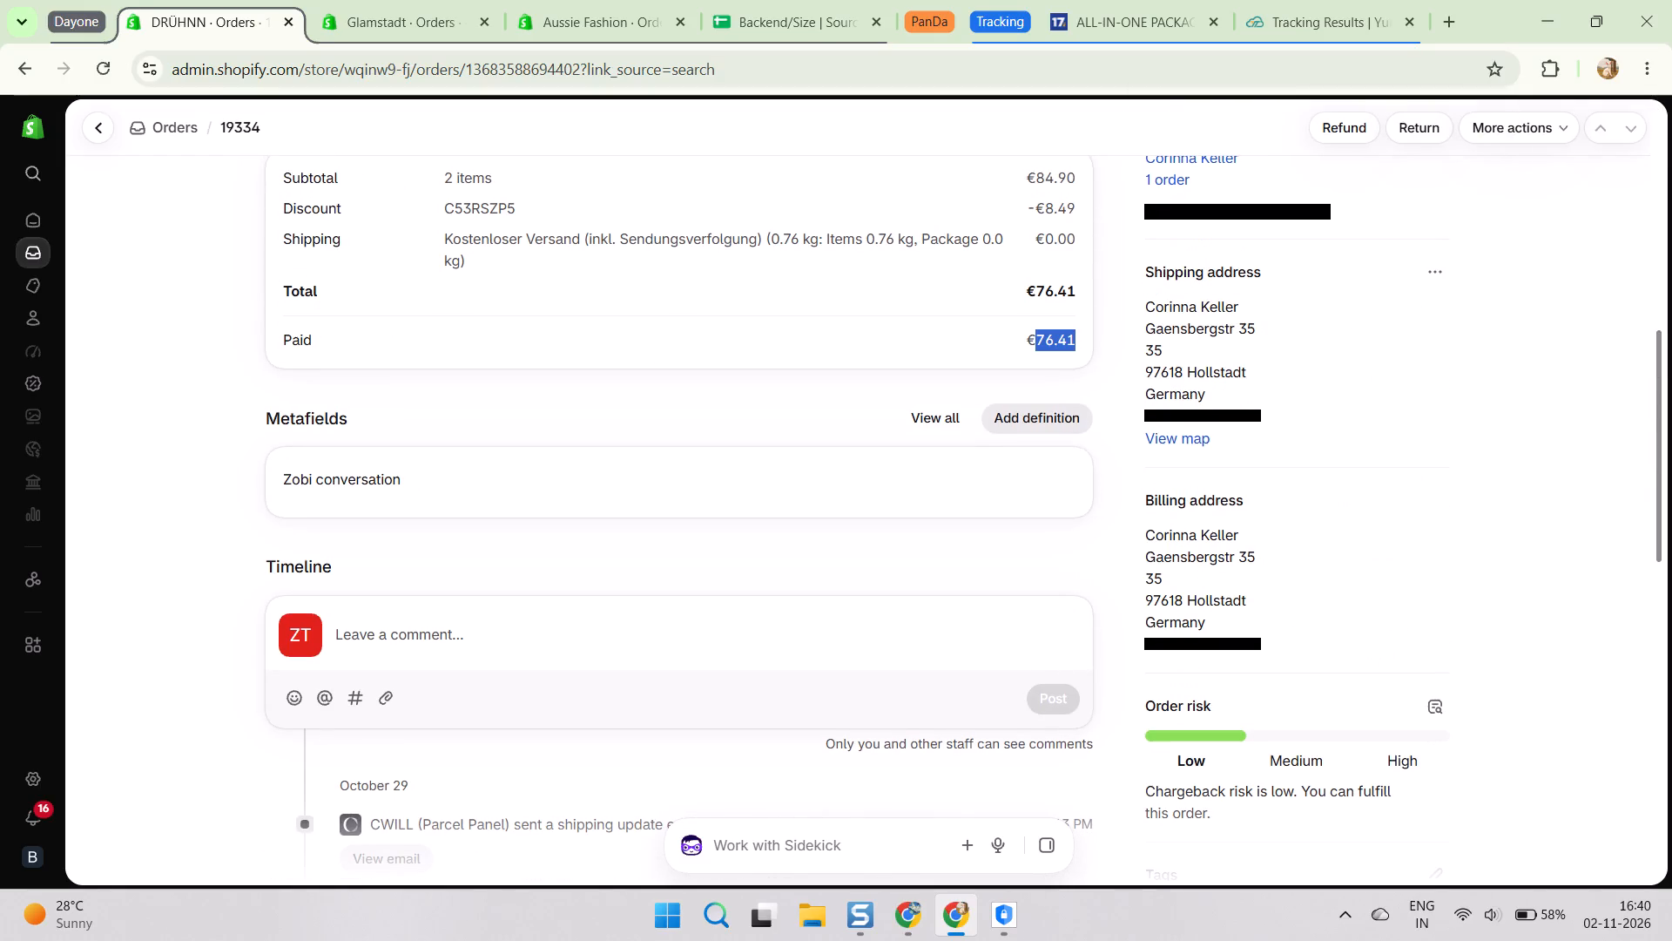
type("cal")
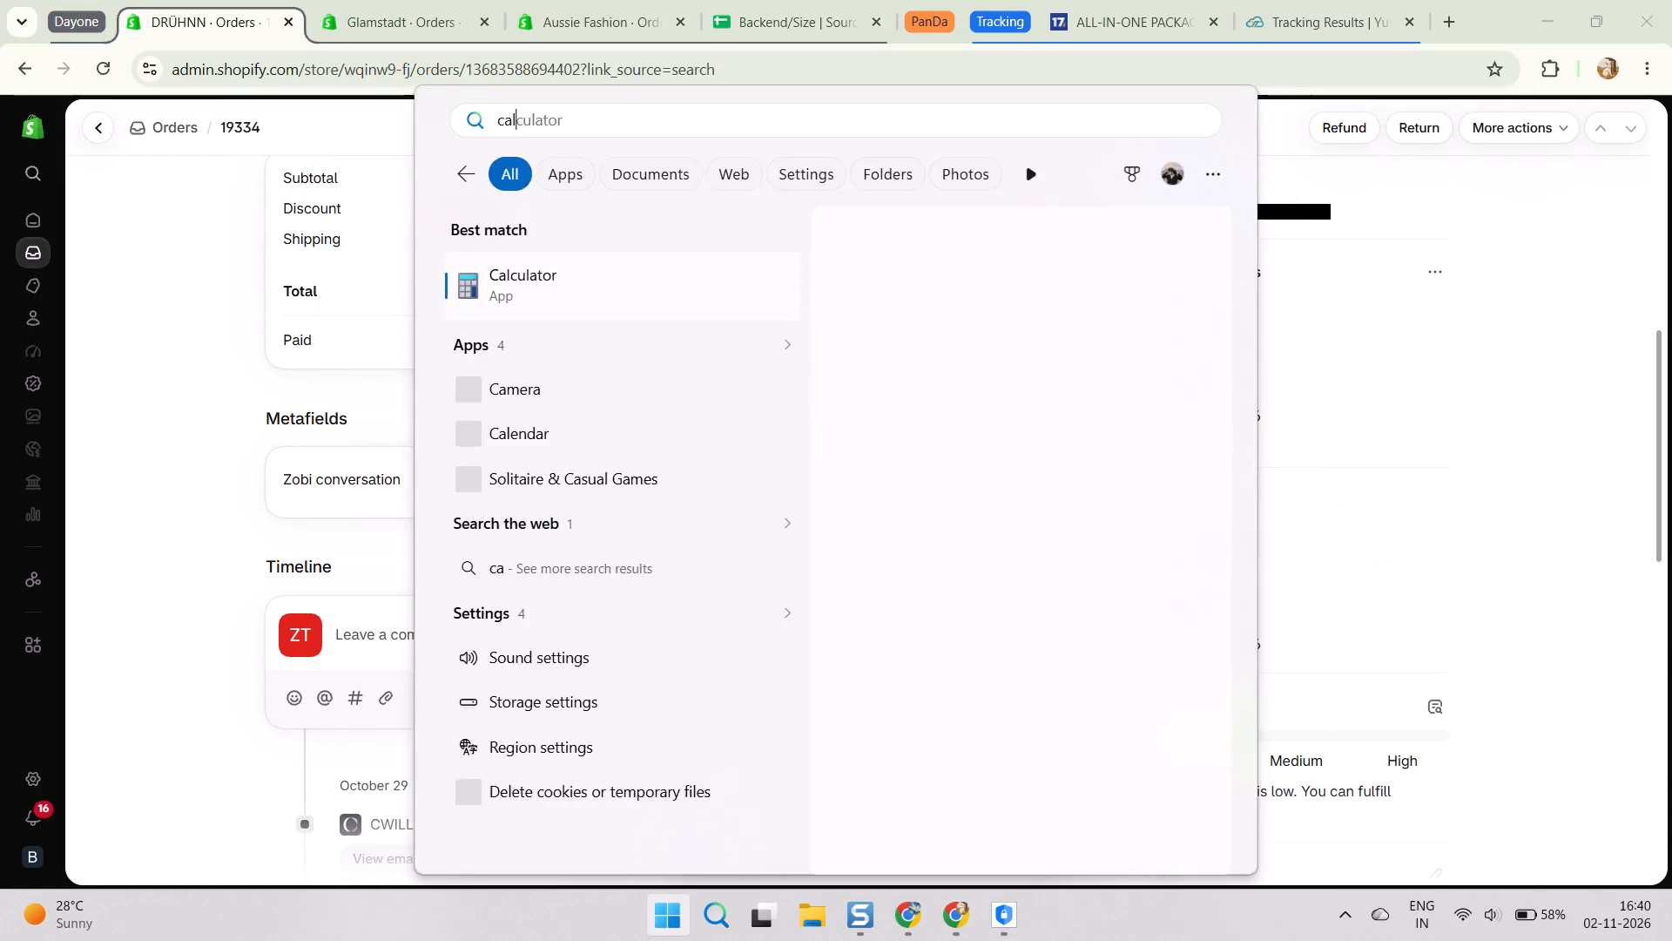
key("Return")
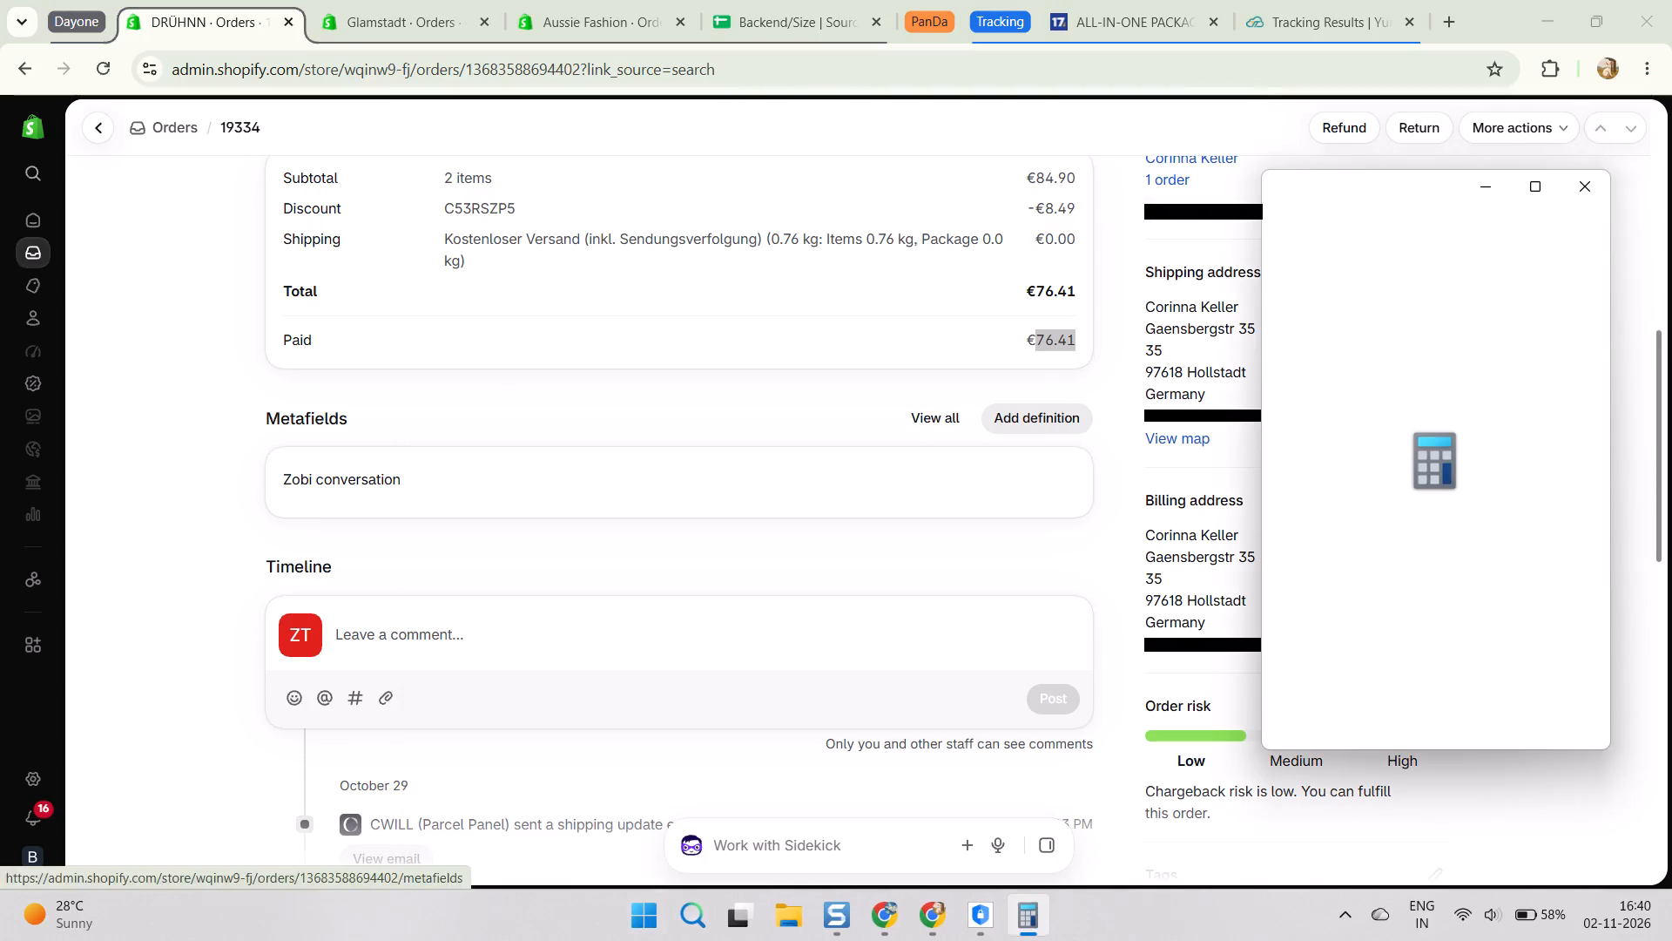
left_click(1493, 427)
key("ctrl+v")
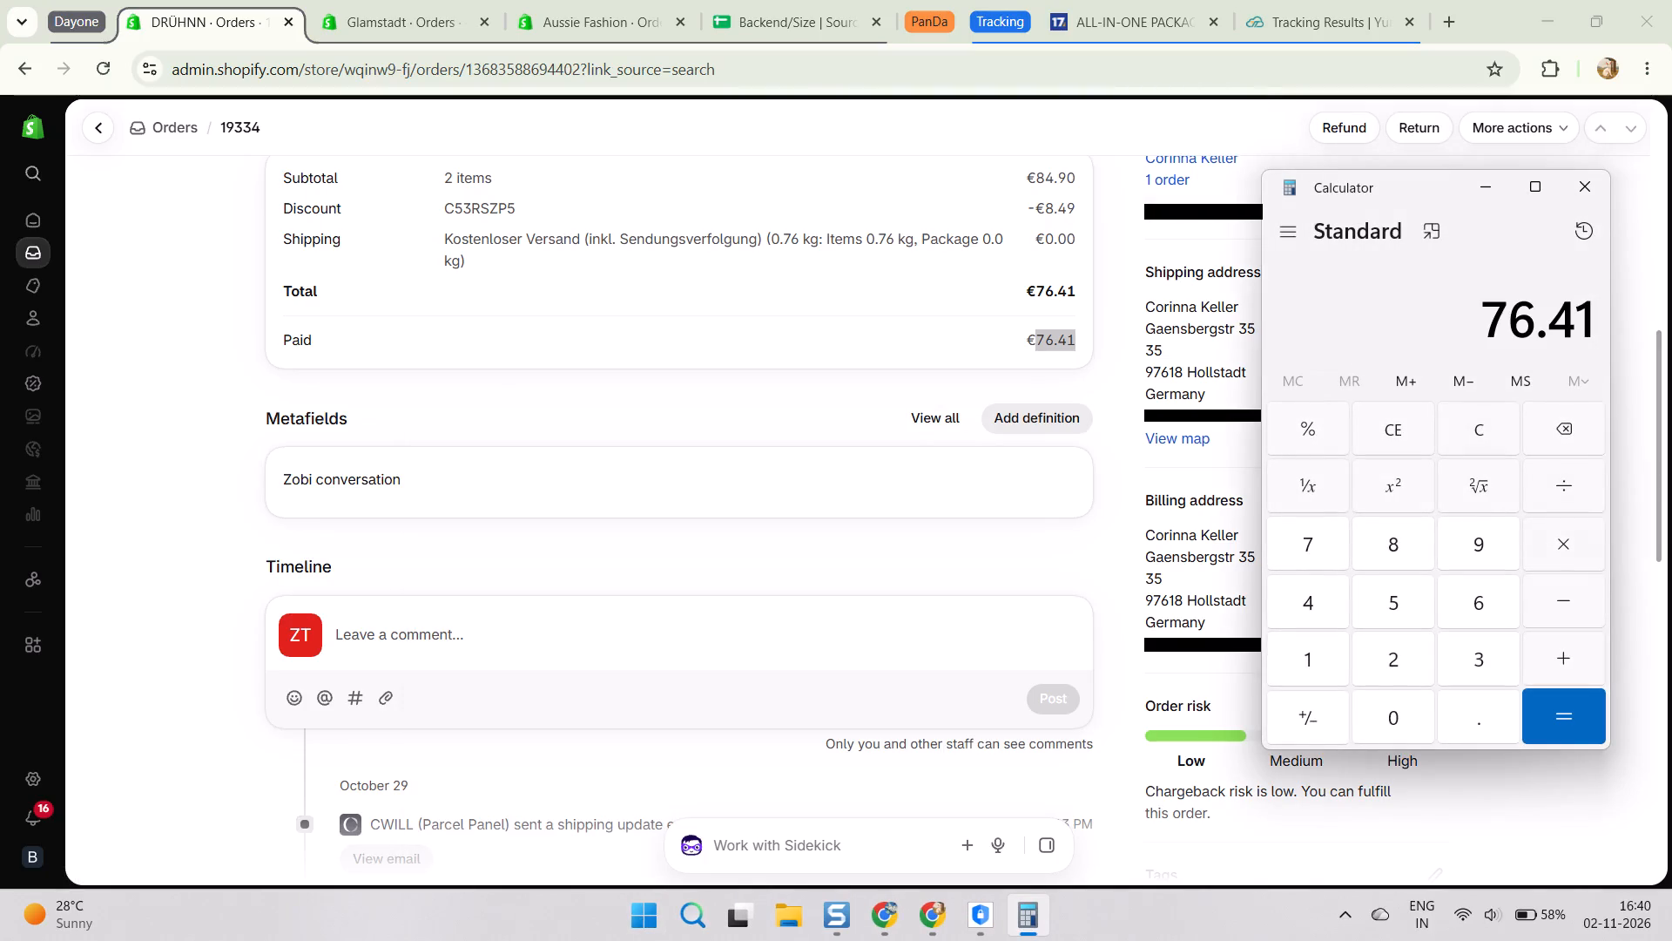
left_click(1588, 561)
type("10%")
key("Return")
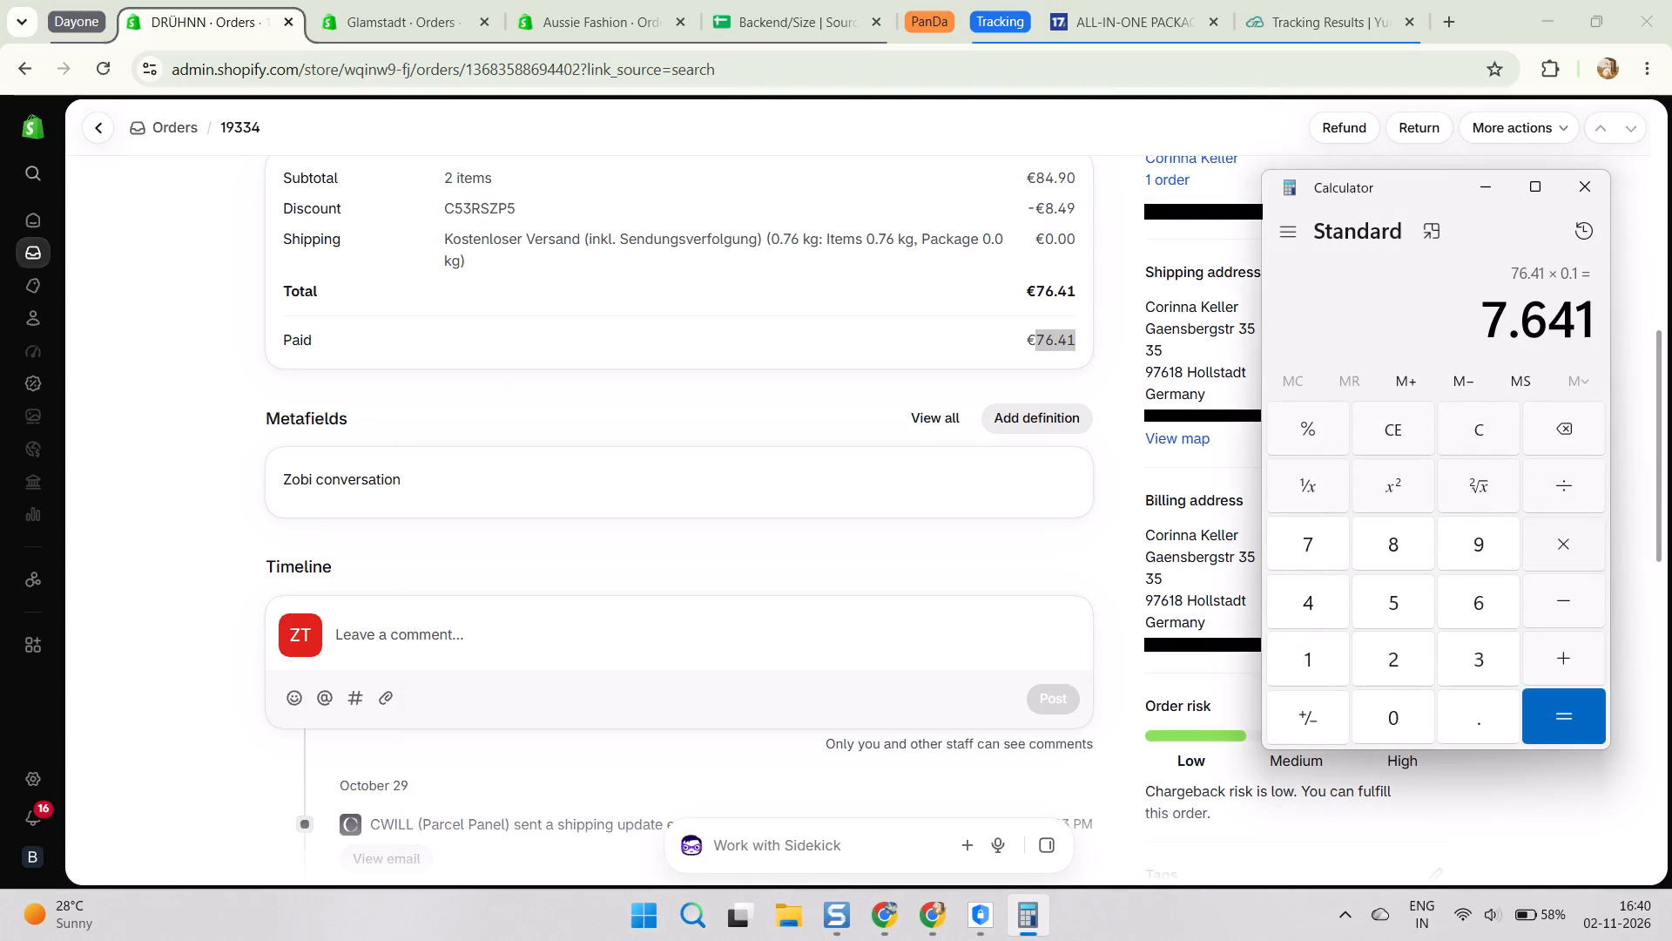
left_click(725, 392)
scroll(857, 466, "up", 4)
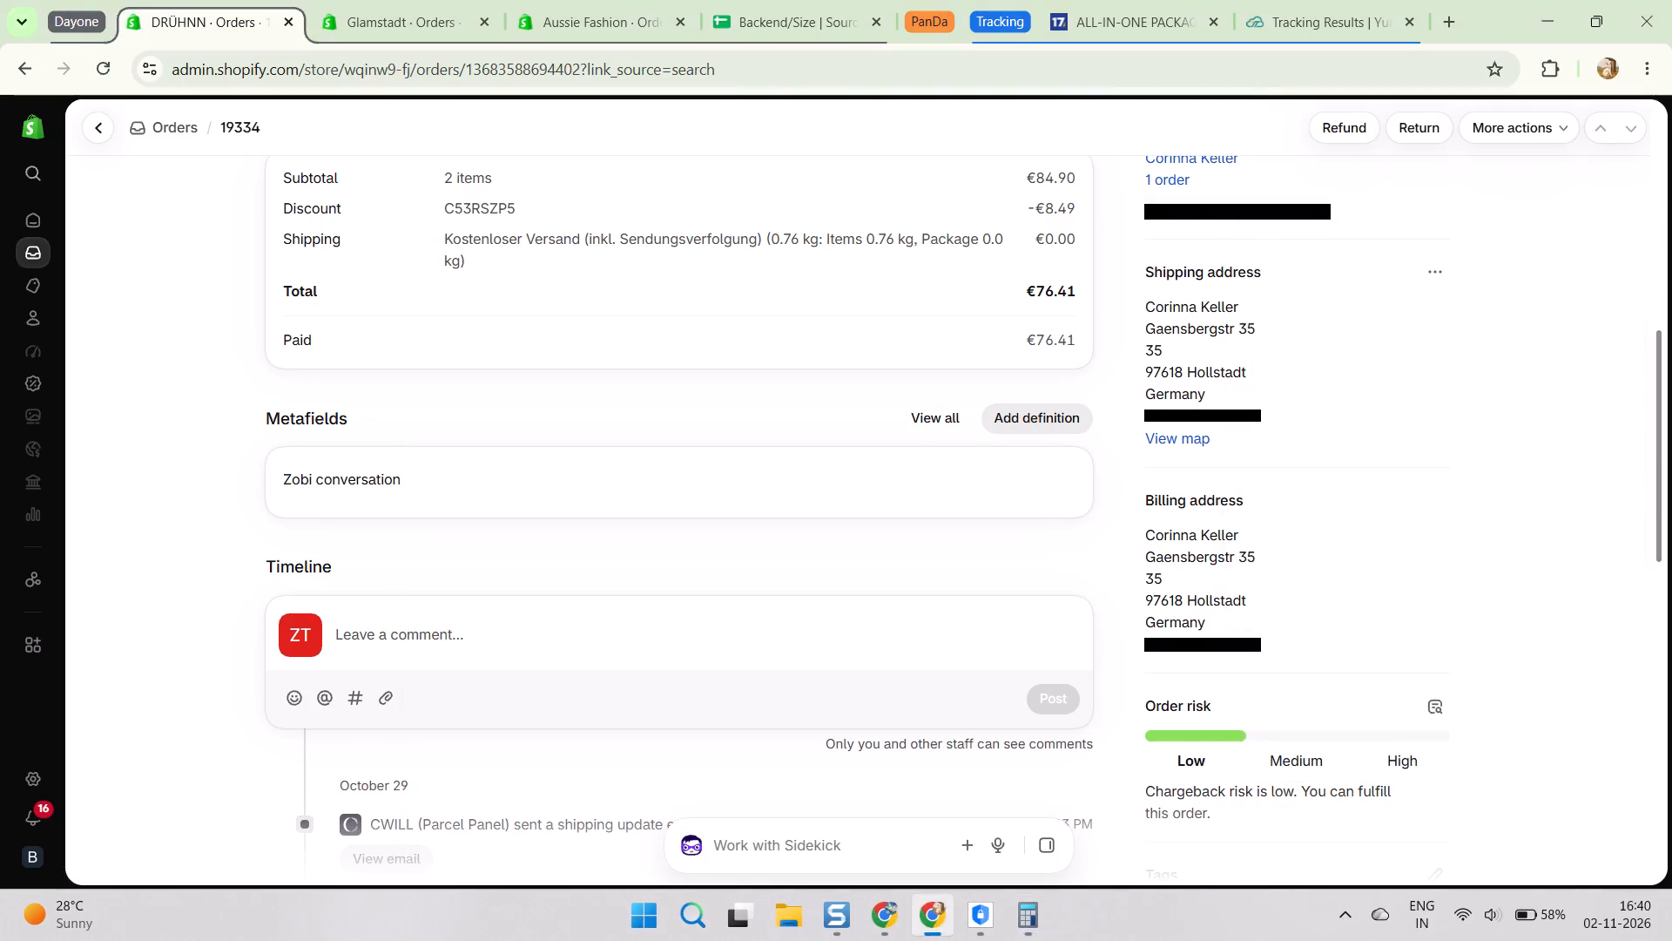
Start a reply in ticket 444930 and replace its default greeting with the canned response "prg".
left_click(887, 906)
scroll(691, 666, "up", 4)
scroll(613, 469, "down", 5)
left_click(642, 485)
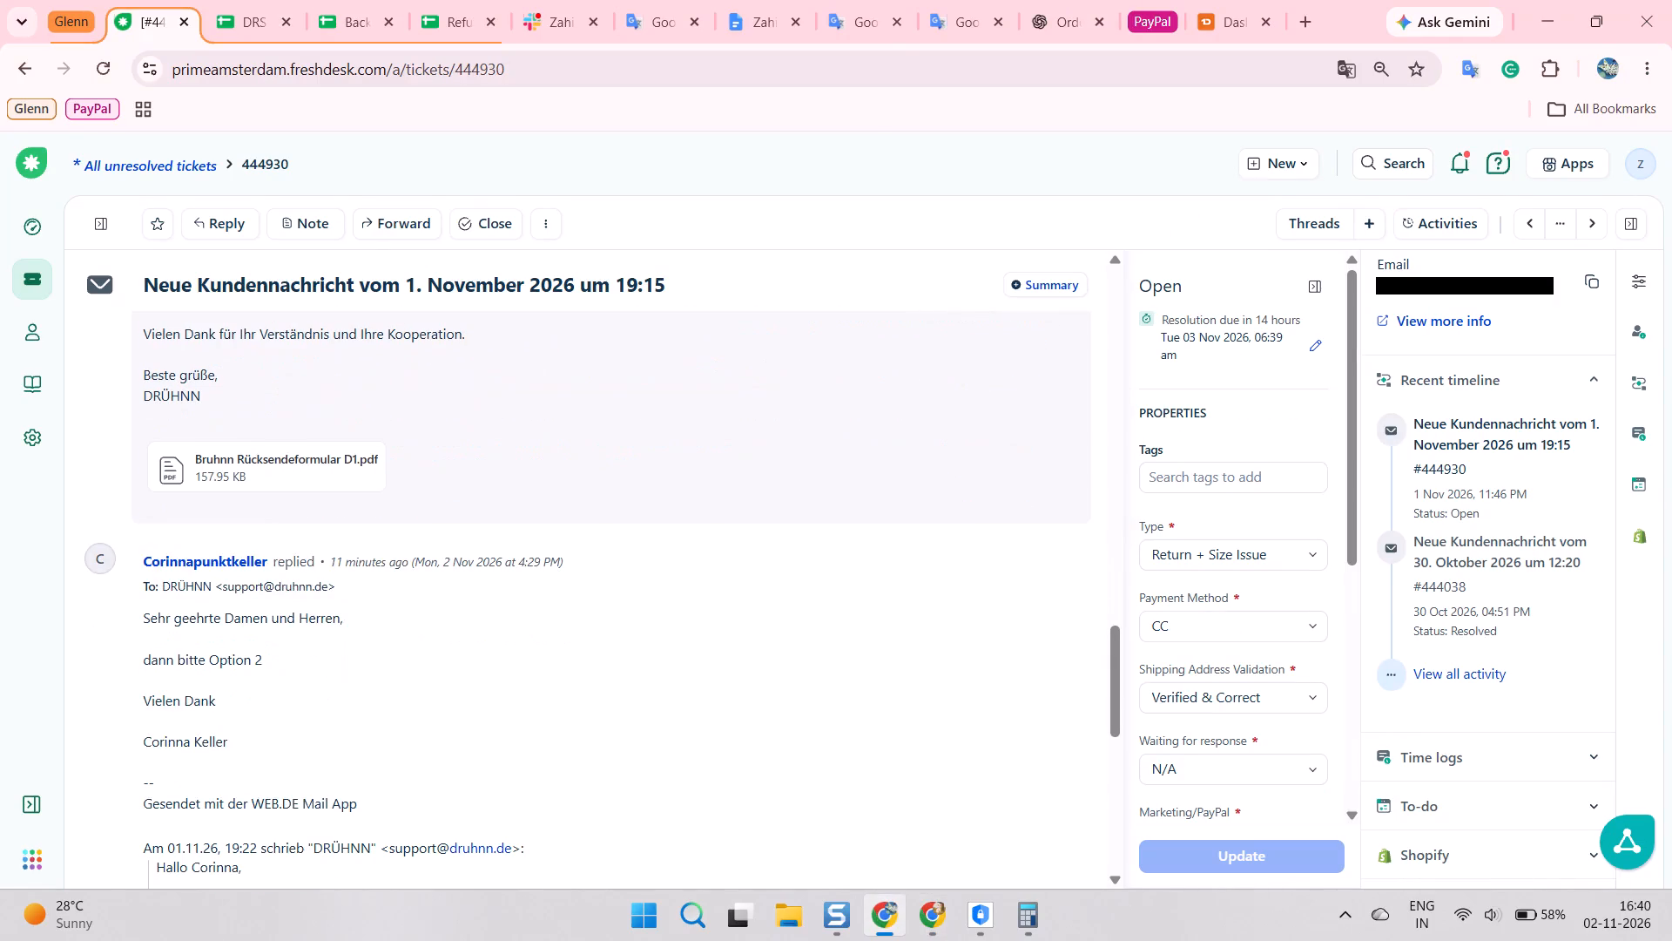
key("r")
scroll(415, 506, "down", 7)
left_click(184, 748)
left_click_drag(188, 735, 196, 729, "ctrl")
key("ctrl+a")
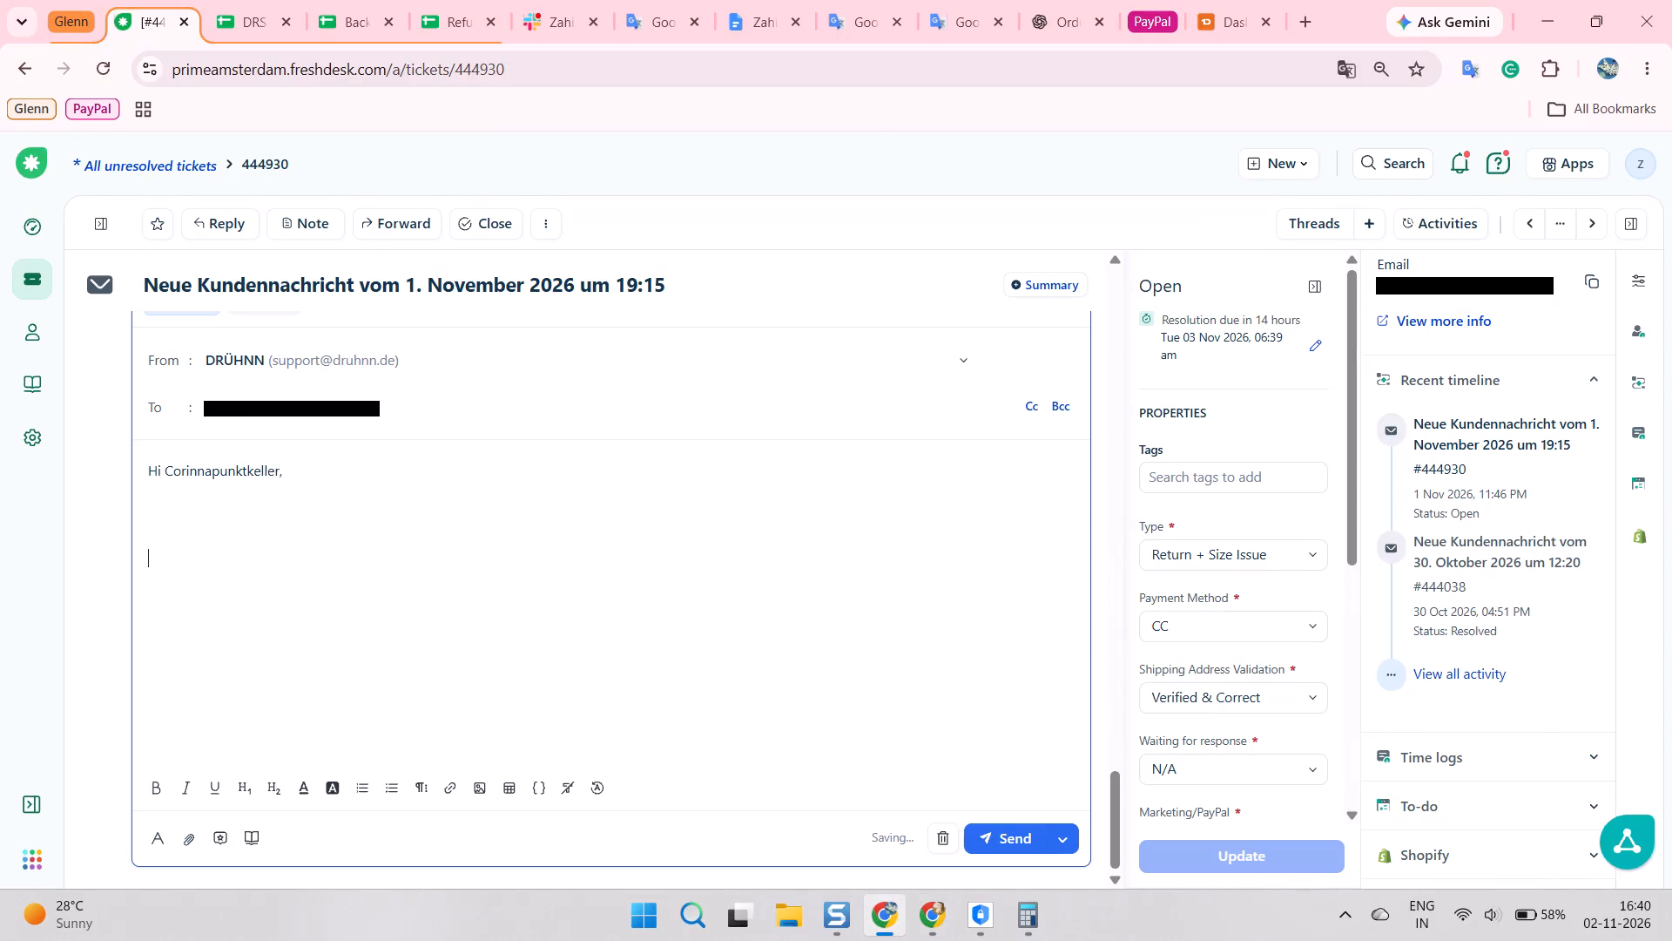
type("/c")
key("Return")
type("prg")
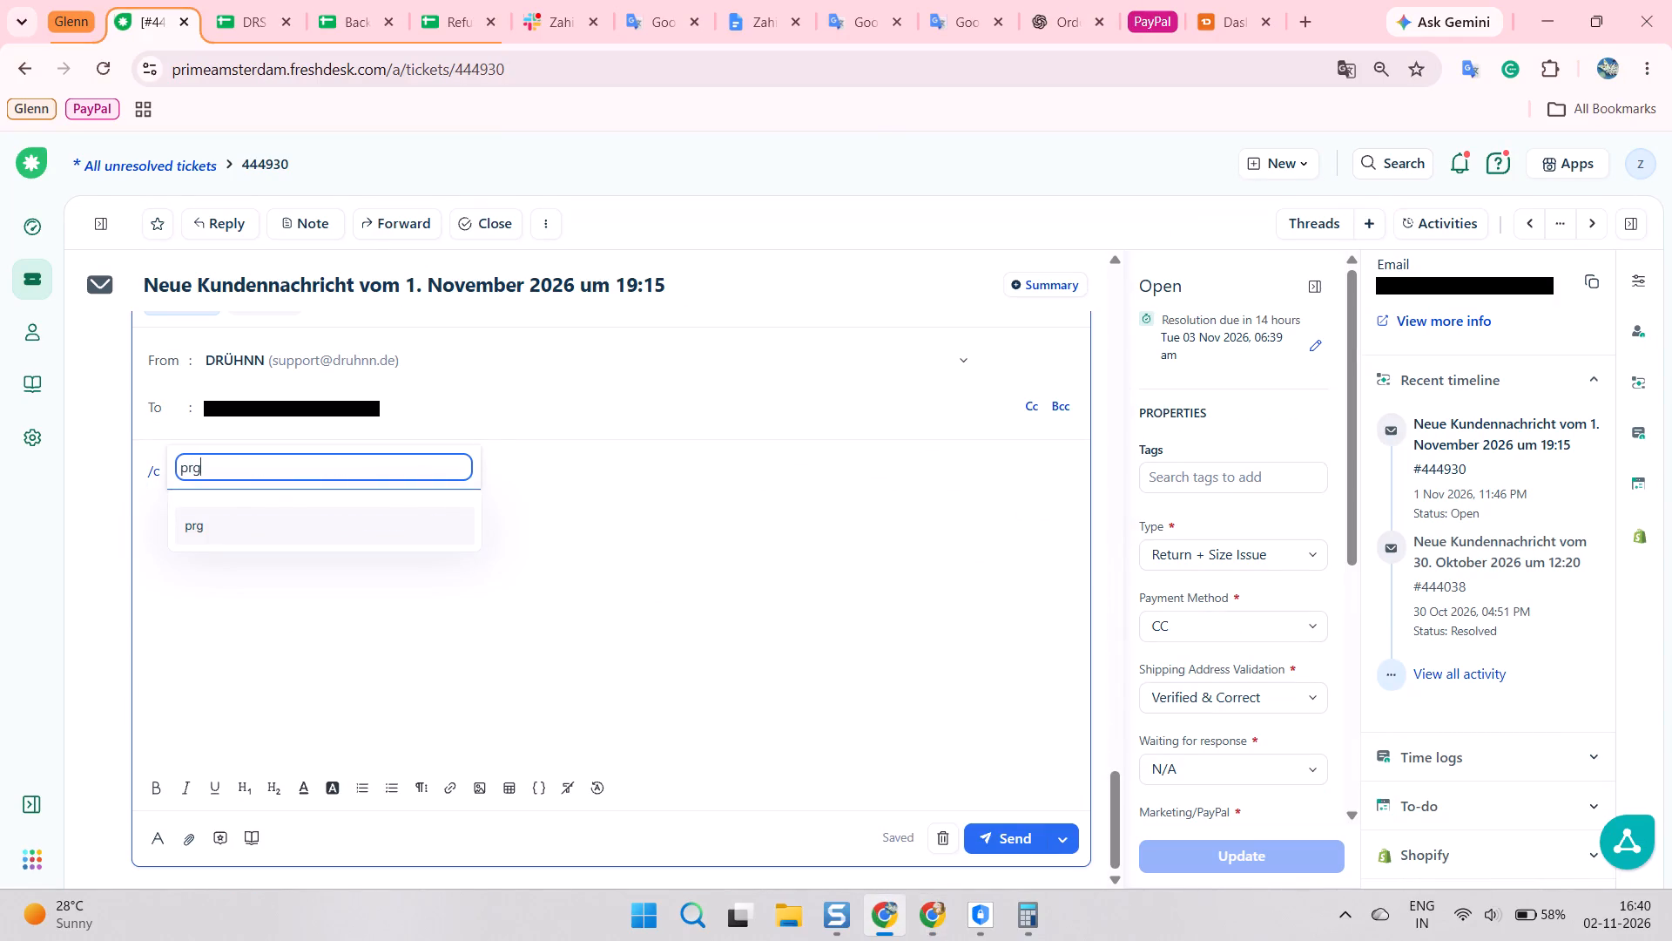
left_click(239, 533)
key("alt+Tab")
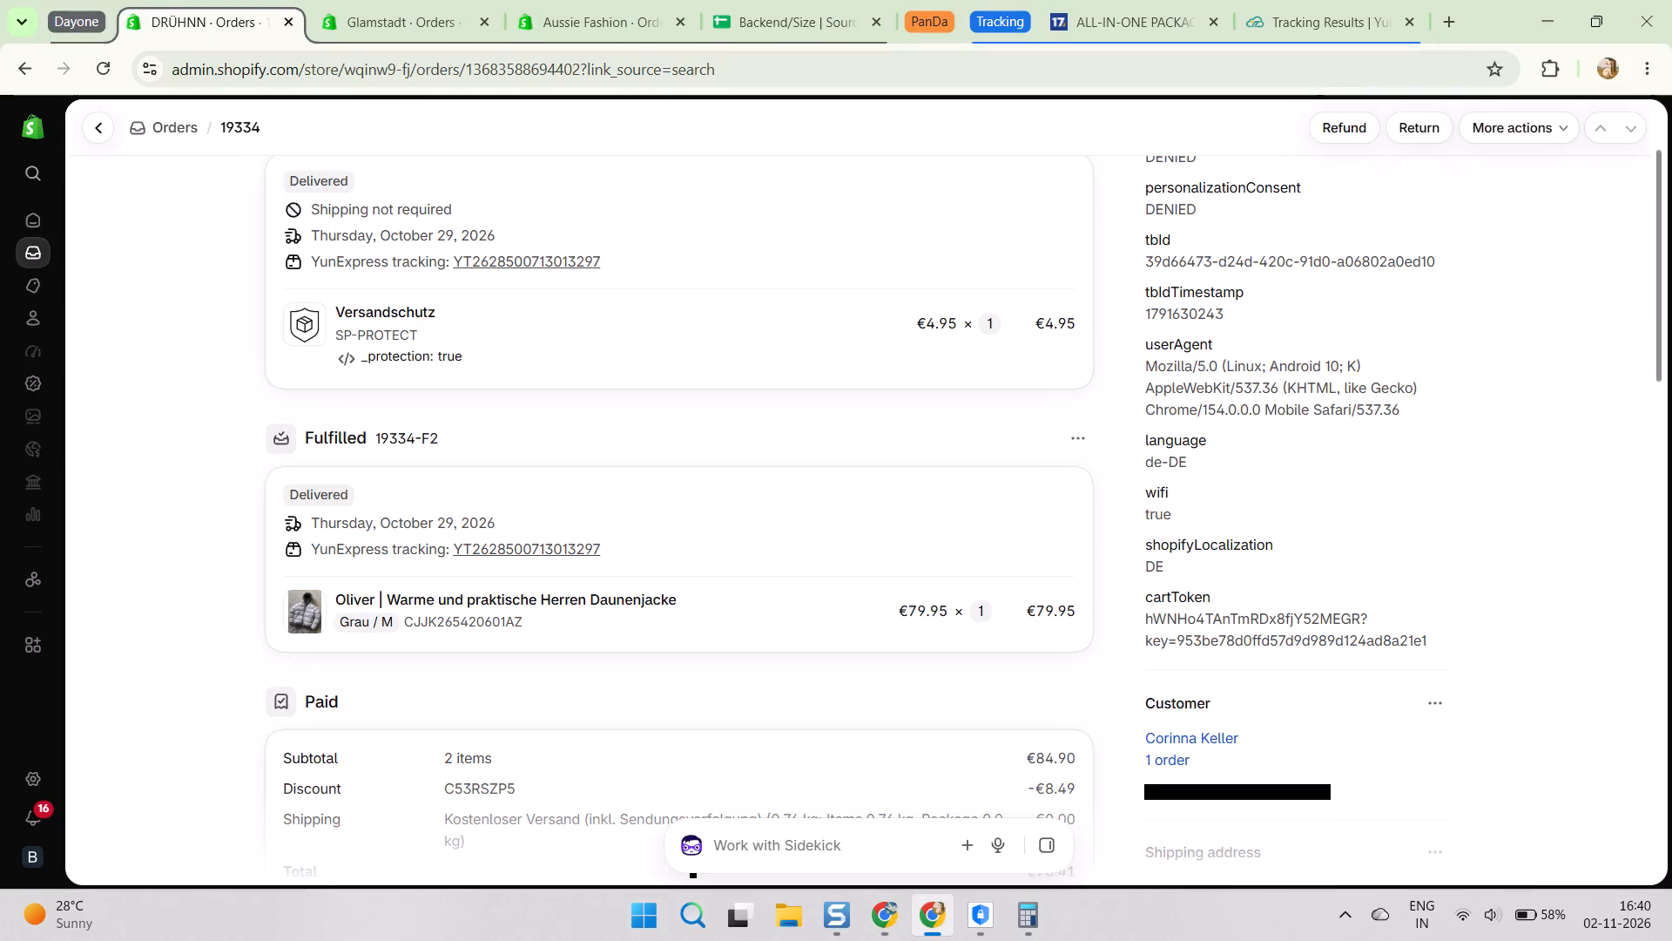
scroll(573, 451, "down", 3)
key("alt+Tab")
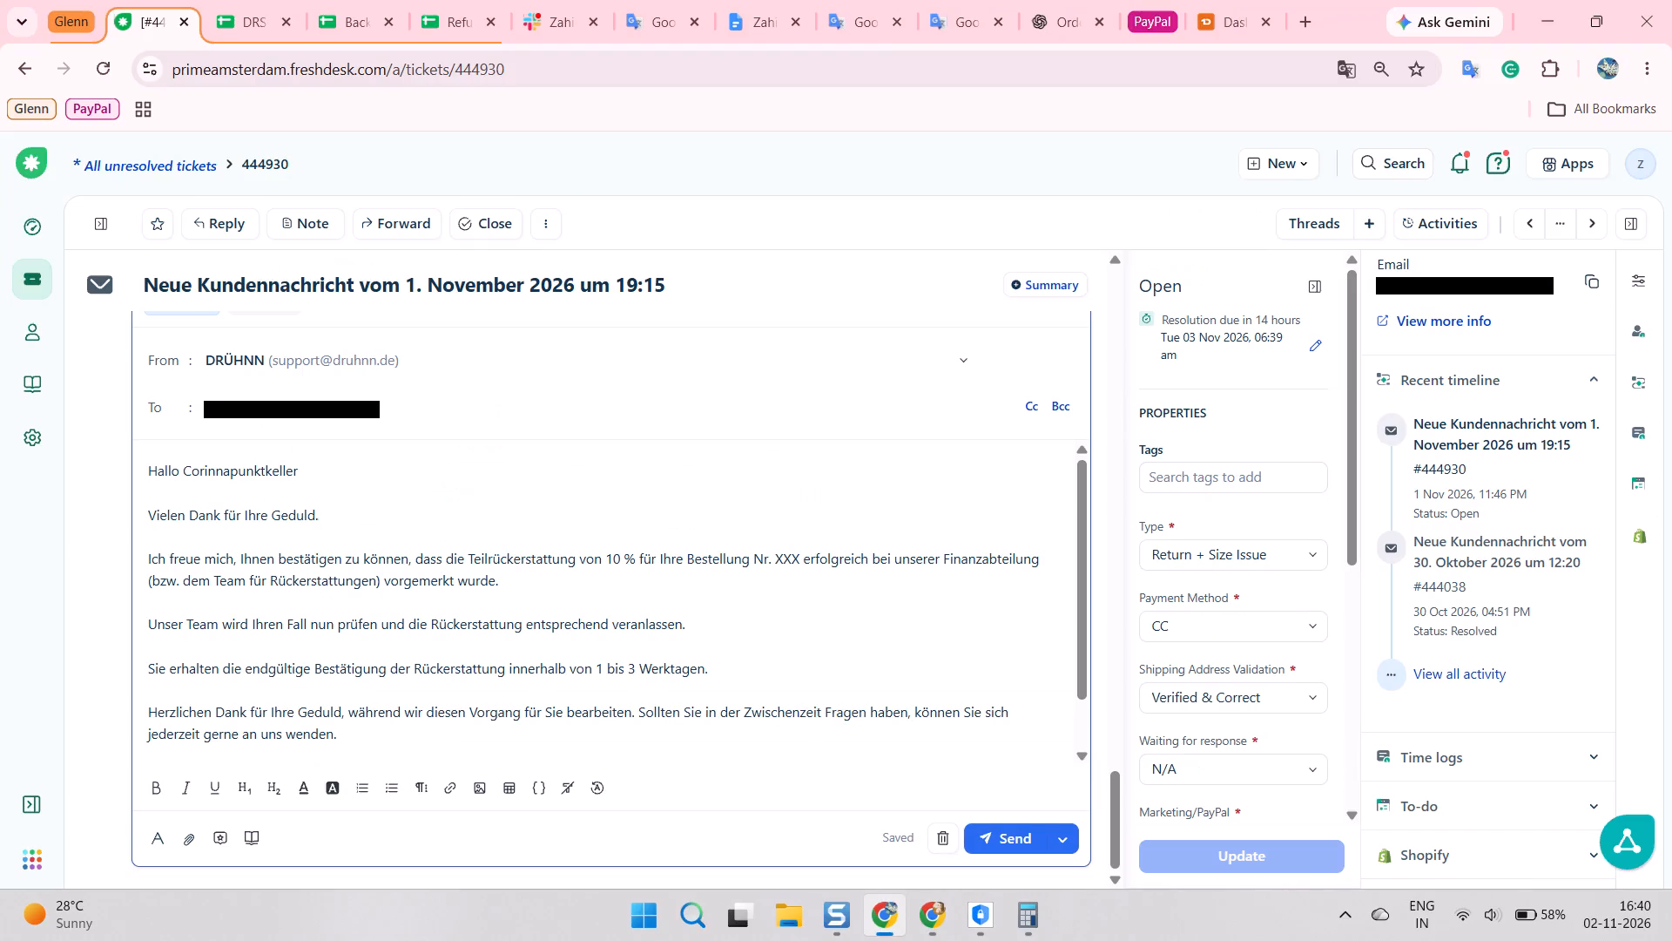
left_click_drag(229, 472, 376, 467)
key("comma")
key("alt+Tab")
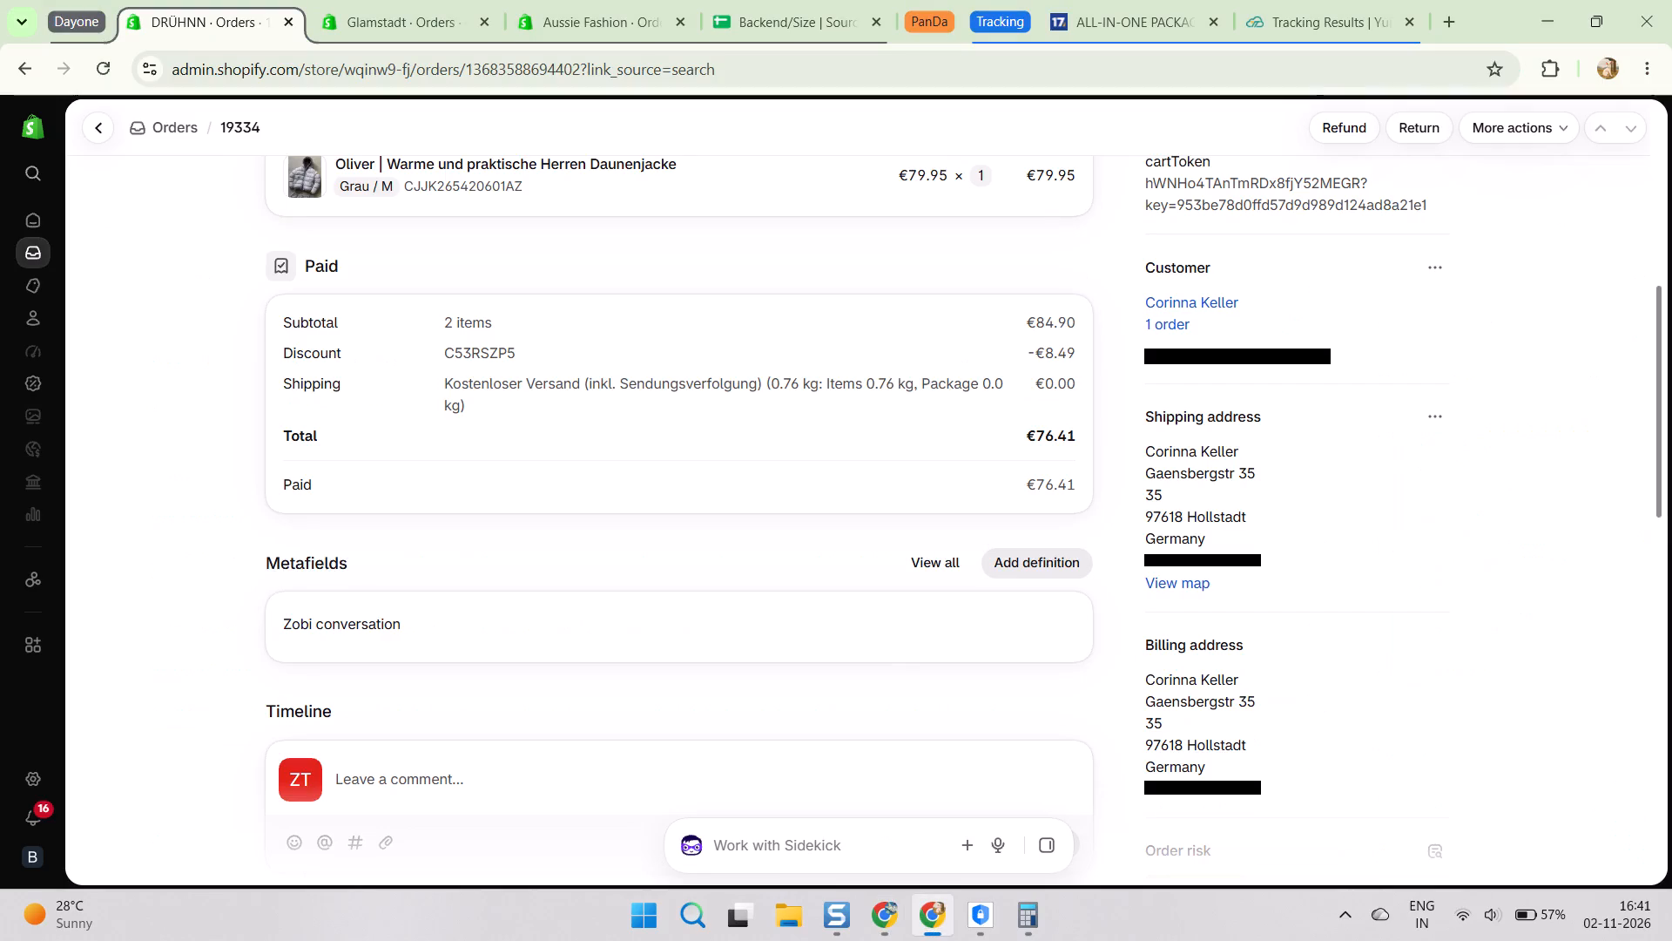
key("alt+Tab")
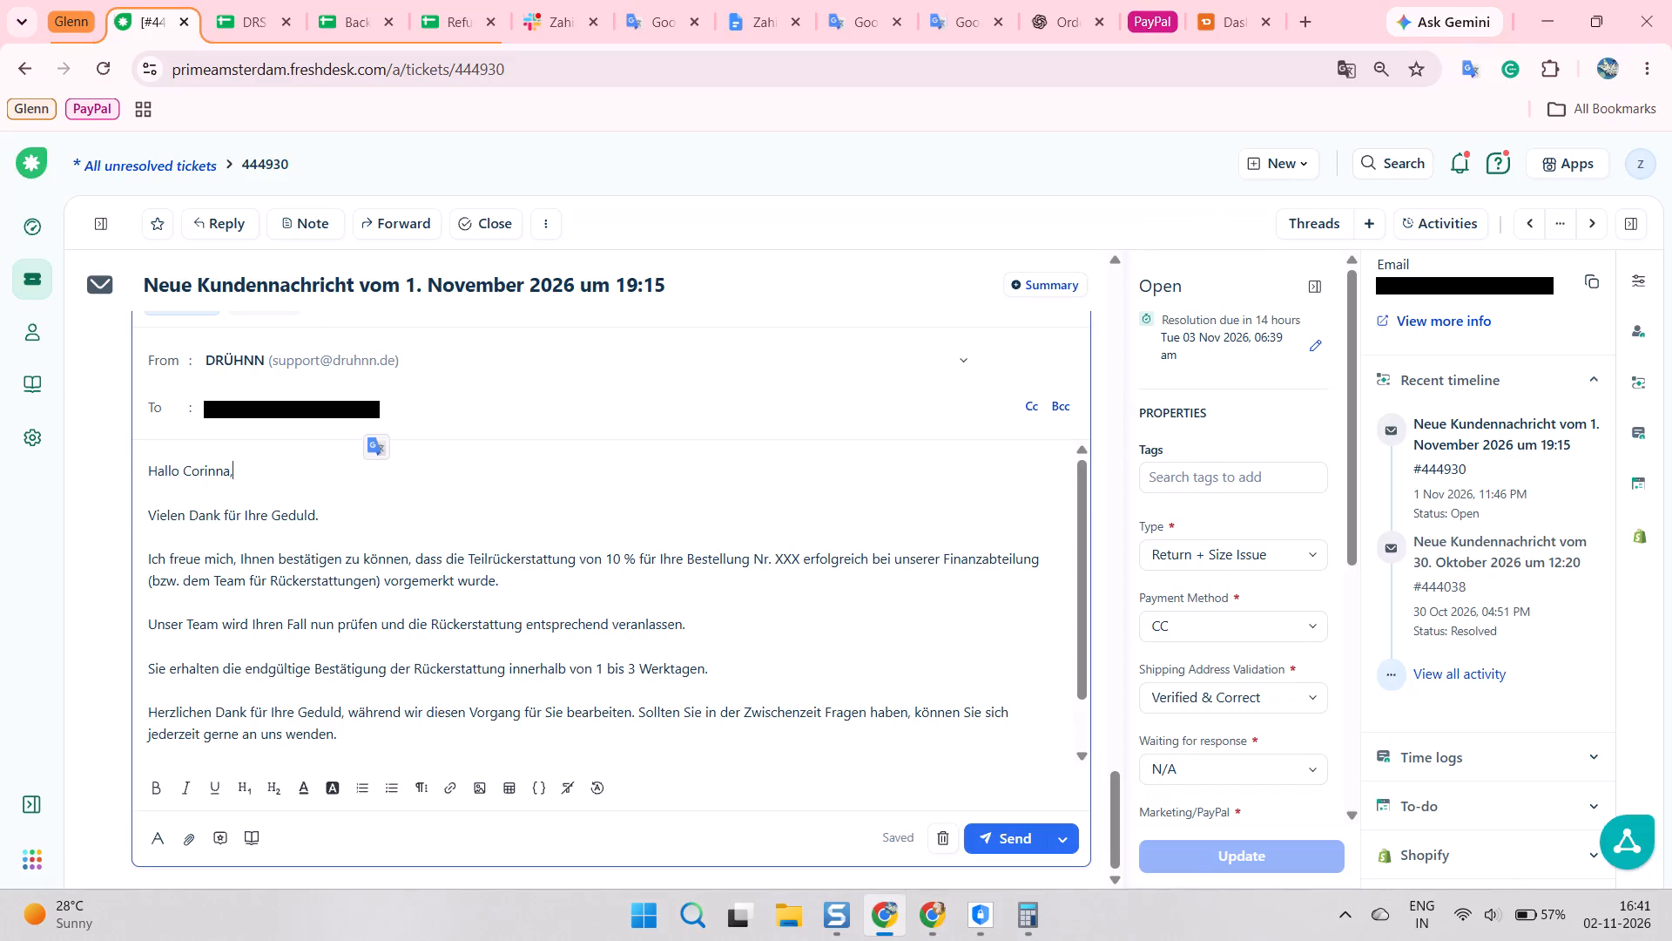
key("alt+Tab")
scroll(548, 467, "up", 10)
key("alt+Tab")
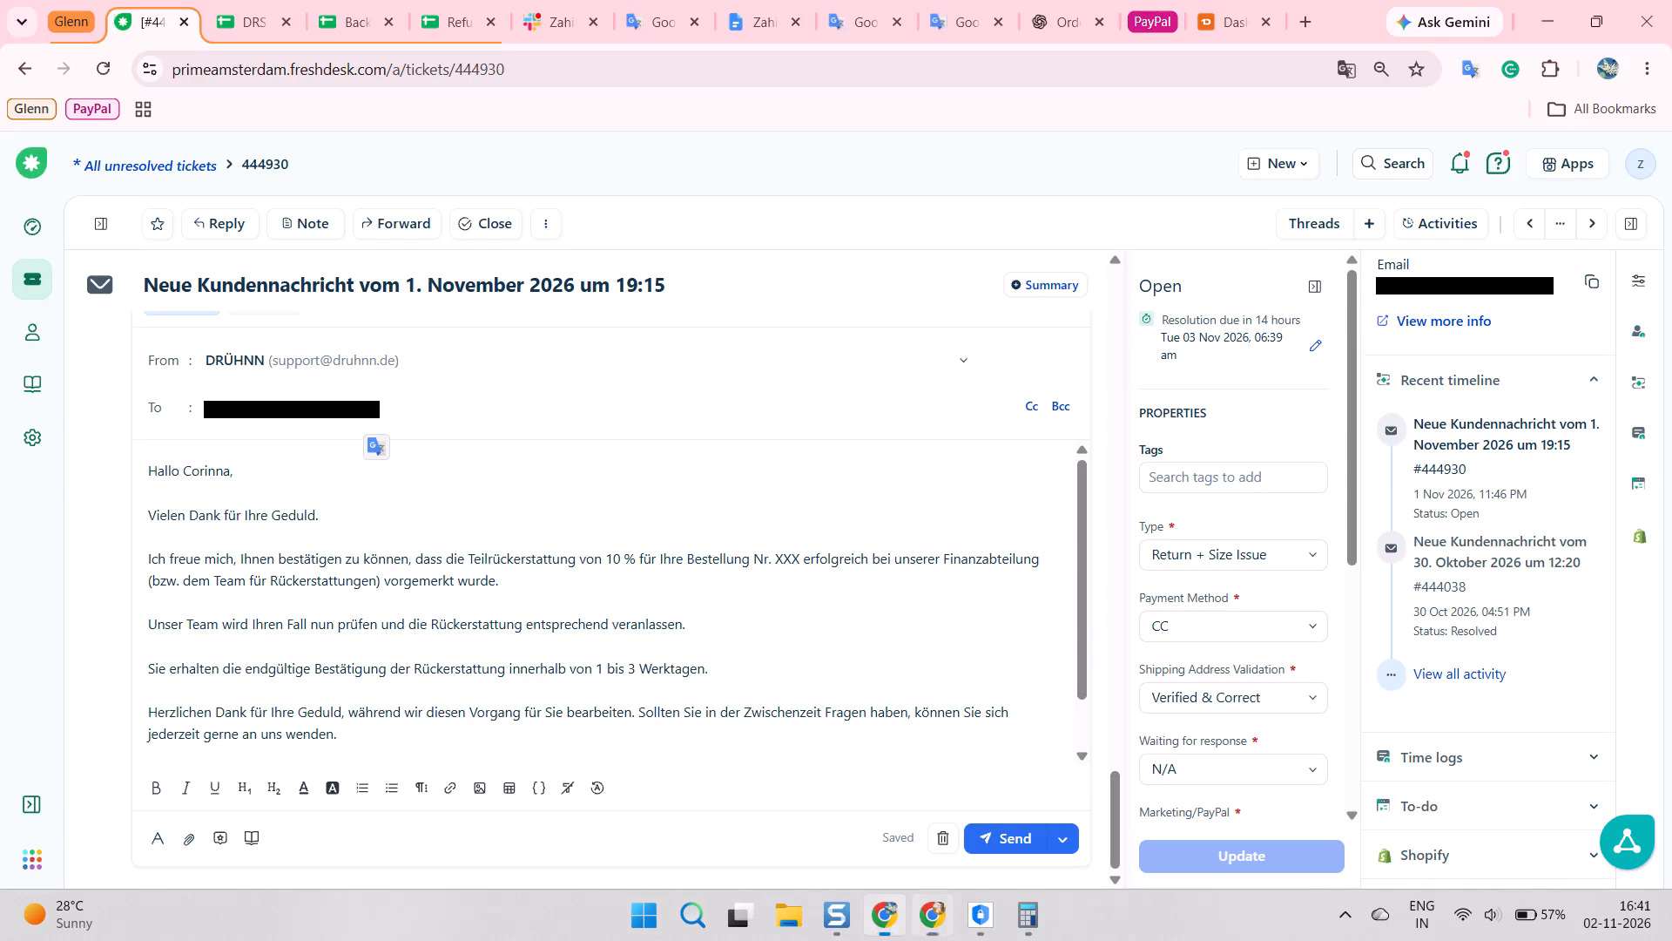
double_click(795, 556)
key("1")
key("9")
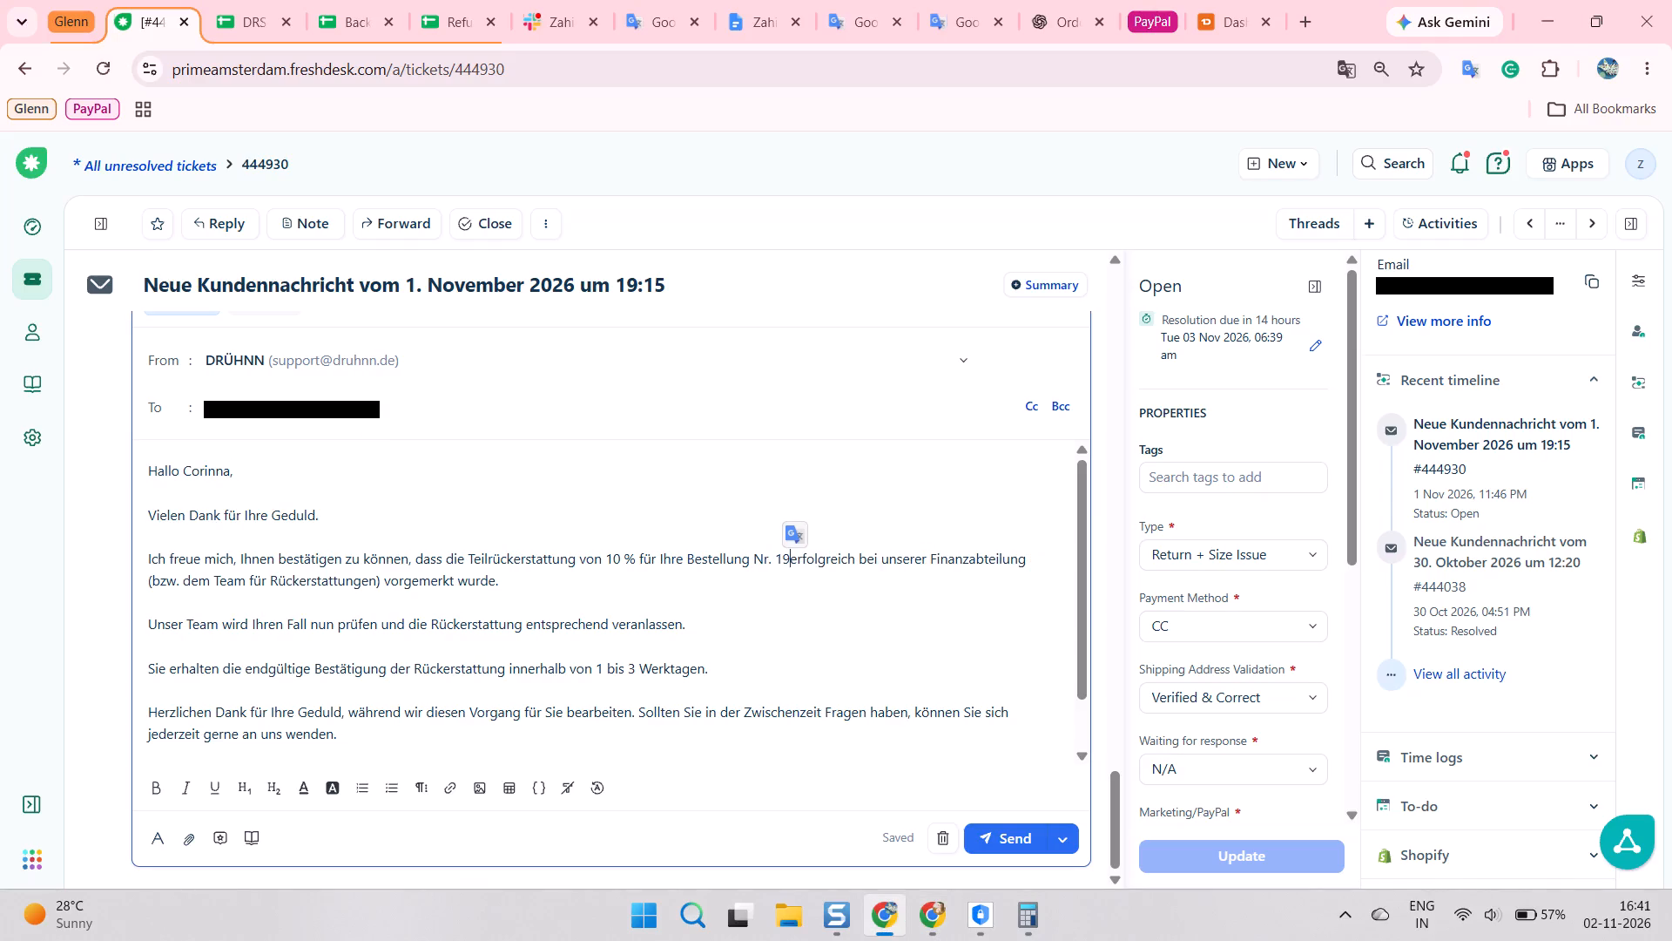
key("alt+Tab")
key("alt+Tab")
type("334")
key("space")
scroll(766, 612, "down", 9)
left_click(1021, 850)
scroll(1203, 538, "down", 2)
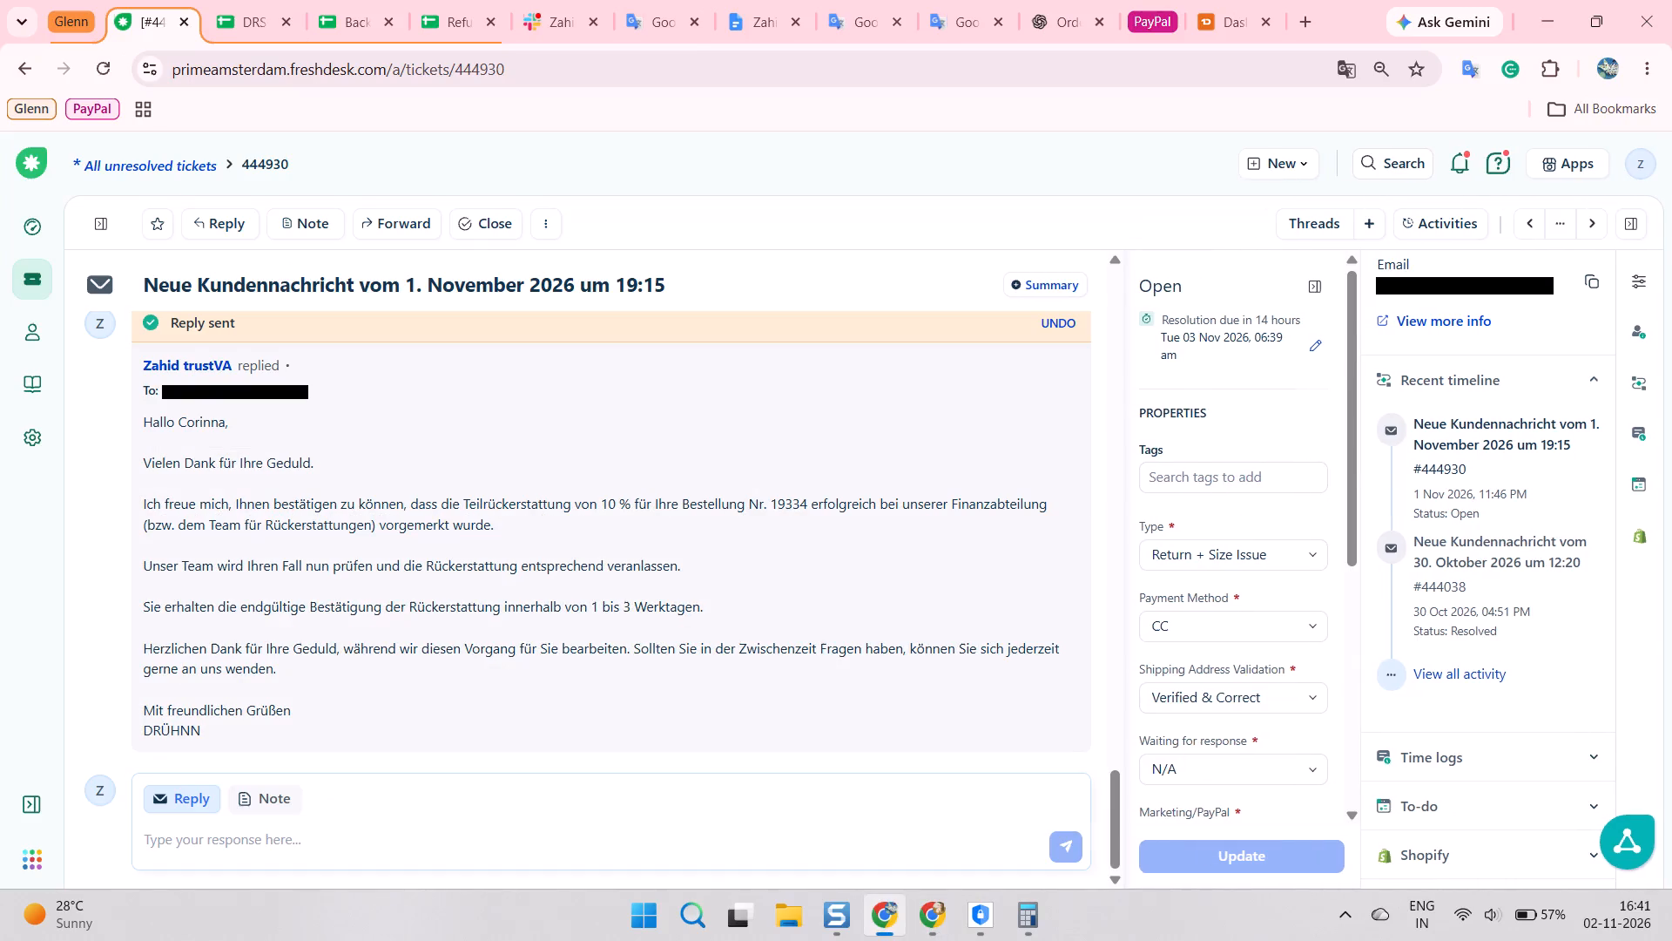
Set ticket 444930's status to Resolved, keep yourself as the agent, and save the ticket properties.
scroll(1203, 537, "down", 4)
left_click(1173, 443)
left_click(1207, 549)
left_click(1207, 562)
key("Tab")
key("Tab")
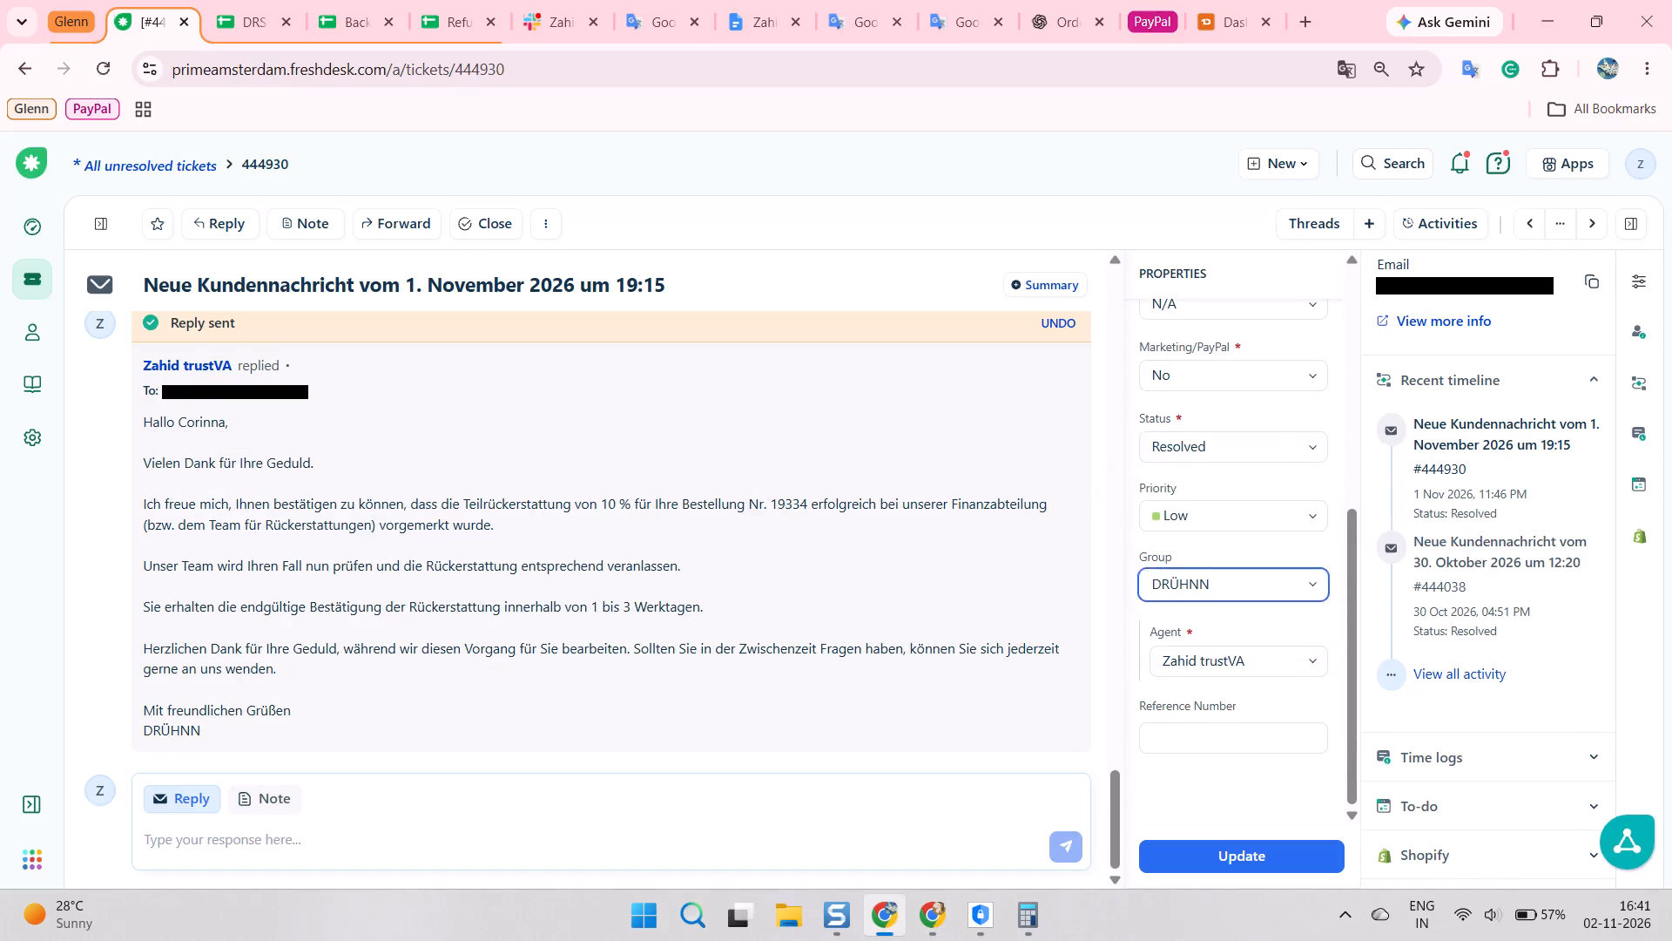
key("Tab")
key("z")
scroll(1212, 609, "down", 6)
left_click(1256, 859)
scroll(543, 294, "down", 3)
double_click(253, 166)
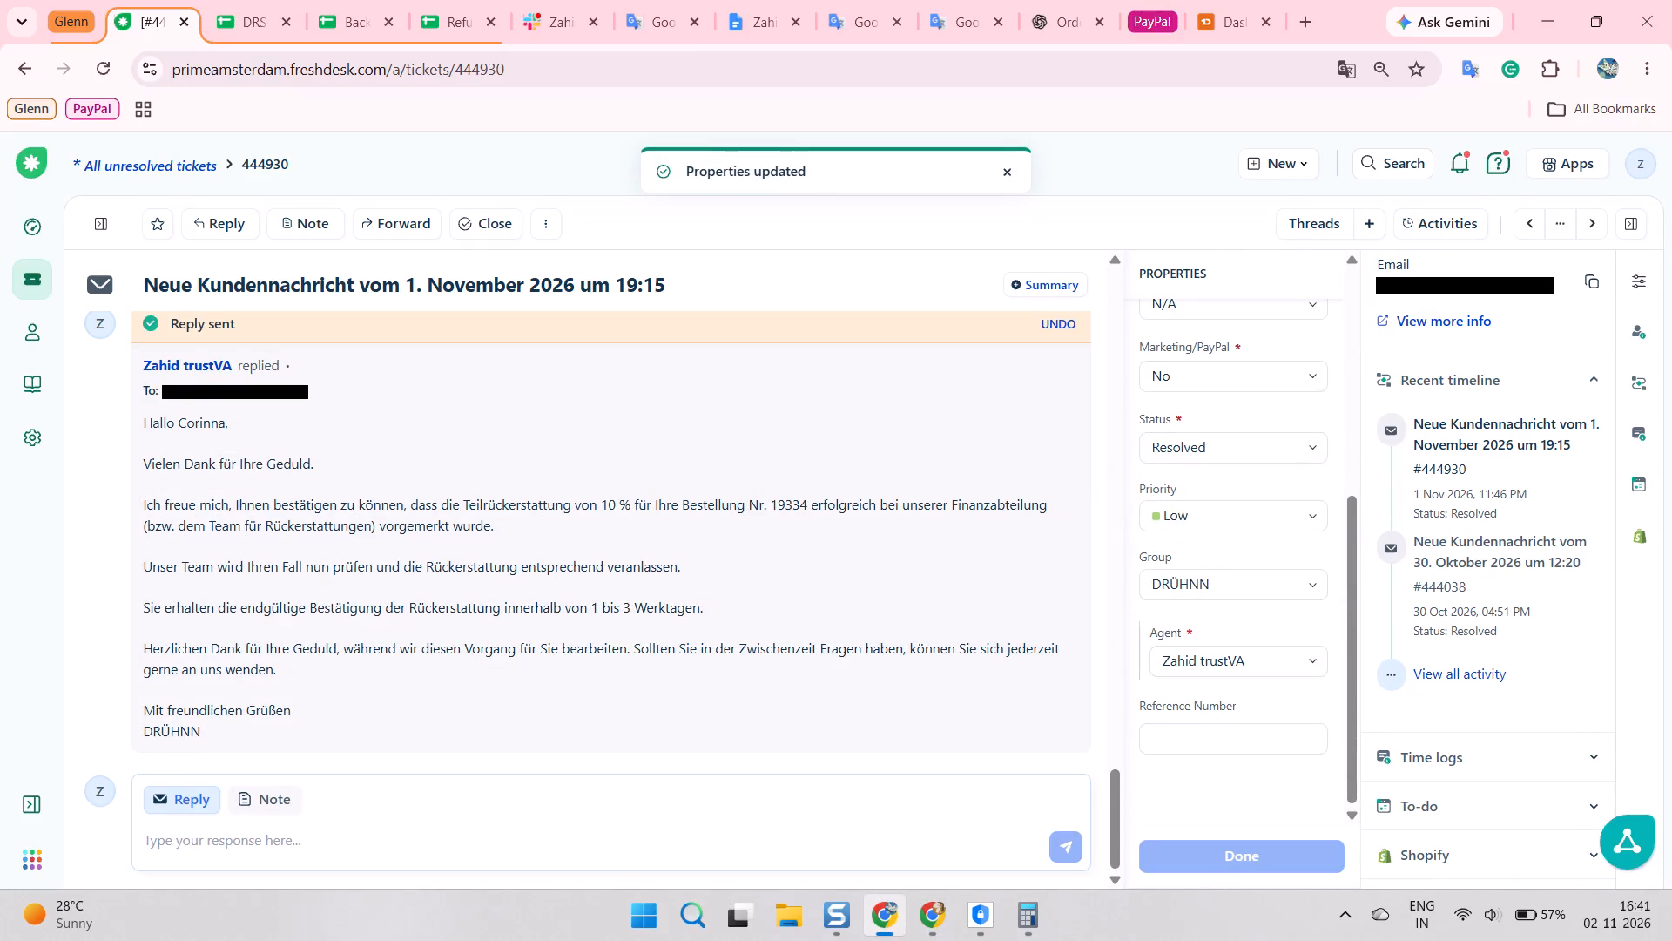
key("ctrl+c")
key("ctrl+c")
key("ctrl+c")
key("ctrl+c")
left_click(466, 0)
scroll(492, 511, "down", 4)
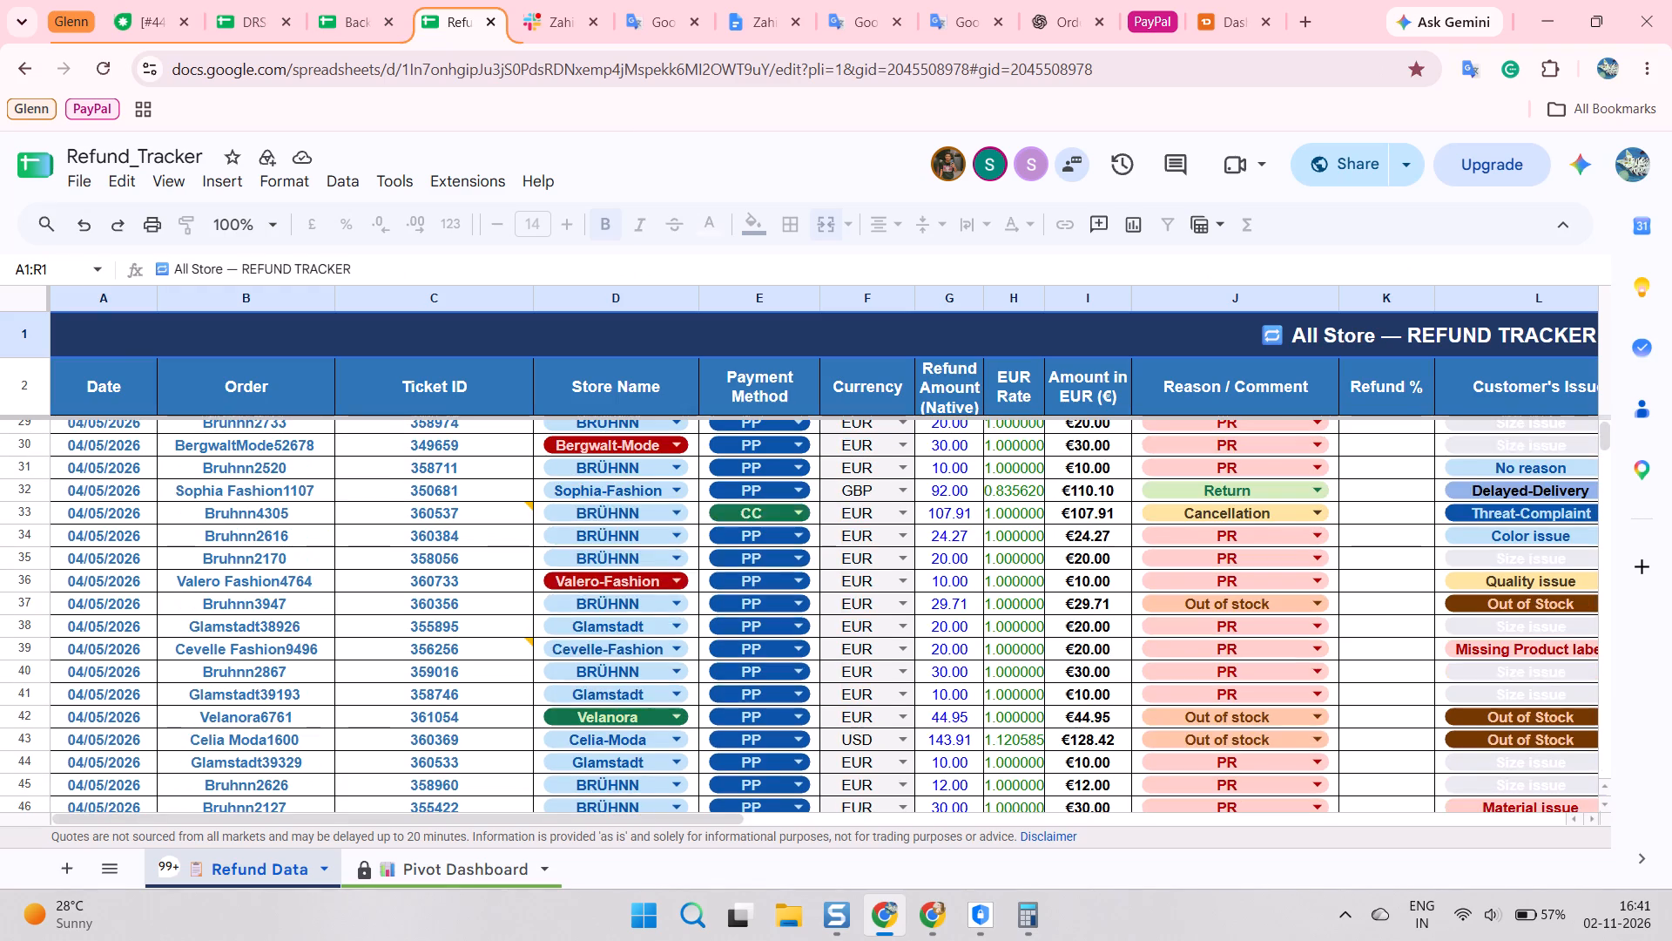
left_click(219, 584)
key("ctrl+Down")
key("ctrl+Down")
key("ctrl+Down")
key("ctrl+Down")
key("ctrl+Down")
key("ctrl+Down")
key("ctrl+Down")
key("ctrl+Down")
key("ctrl+Down")
key("ctrl+Down")
key("ctrl+Down")
key("ctrl+Down")
key("ctrl+Down")
key("ctrl+Down")
key("ctrl+Down")
key("ctrl+Down")
key("ctrl+Down")
key("ctrl+Down")
key("ctrl+Down")
key("ctrl+Down")
key("ctrl+Down")
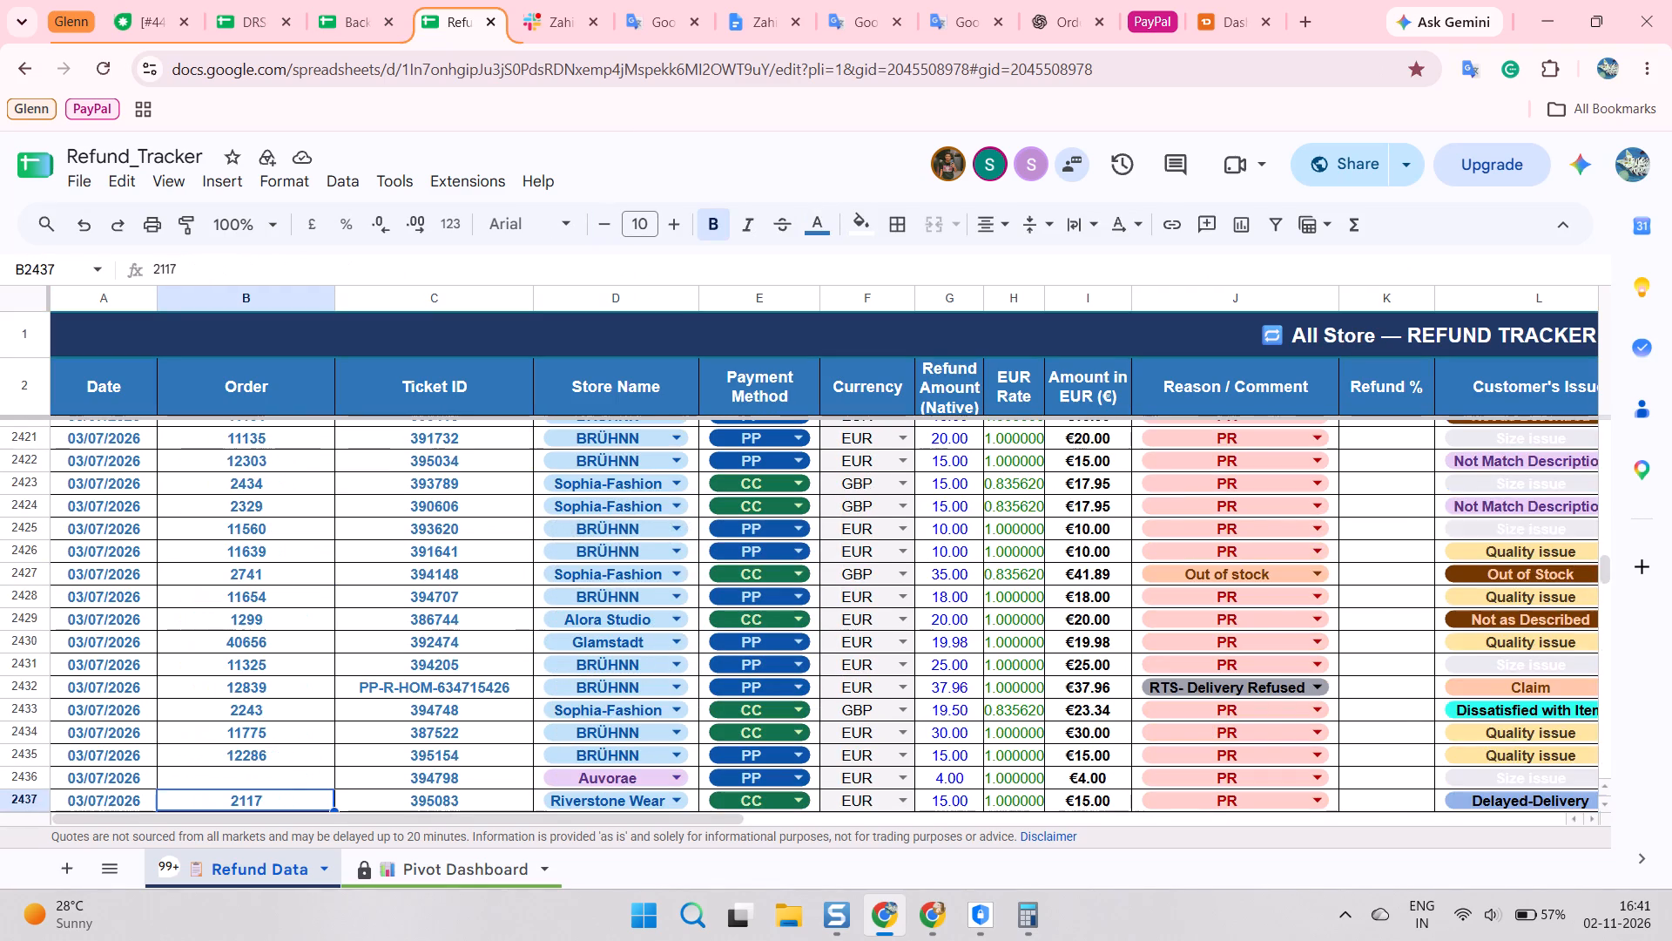
key("ctrl+Up")
scroll(219, 584, "up", 1)
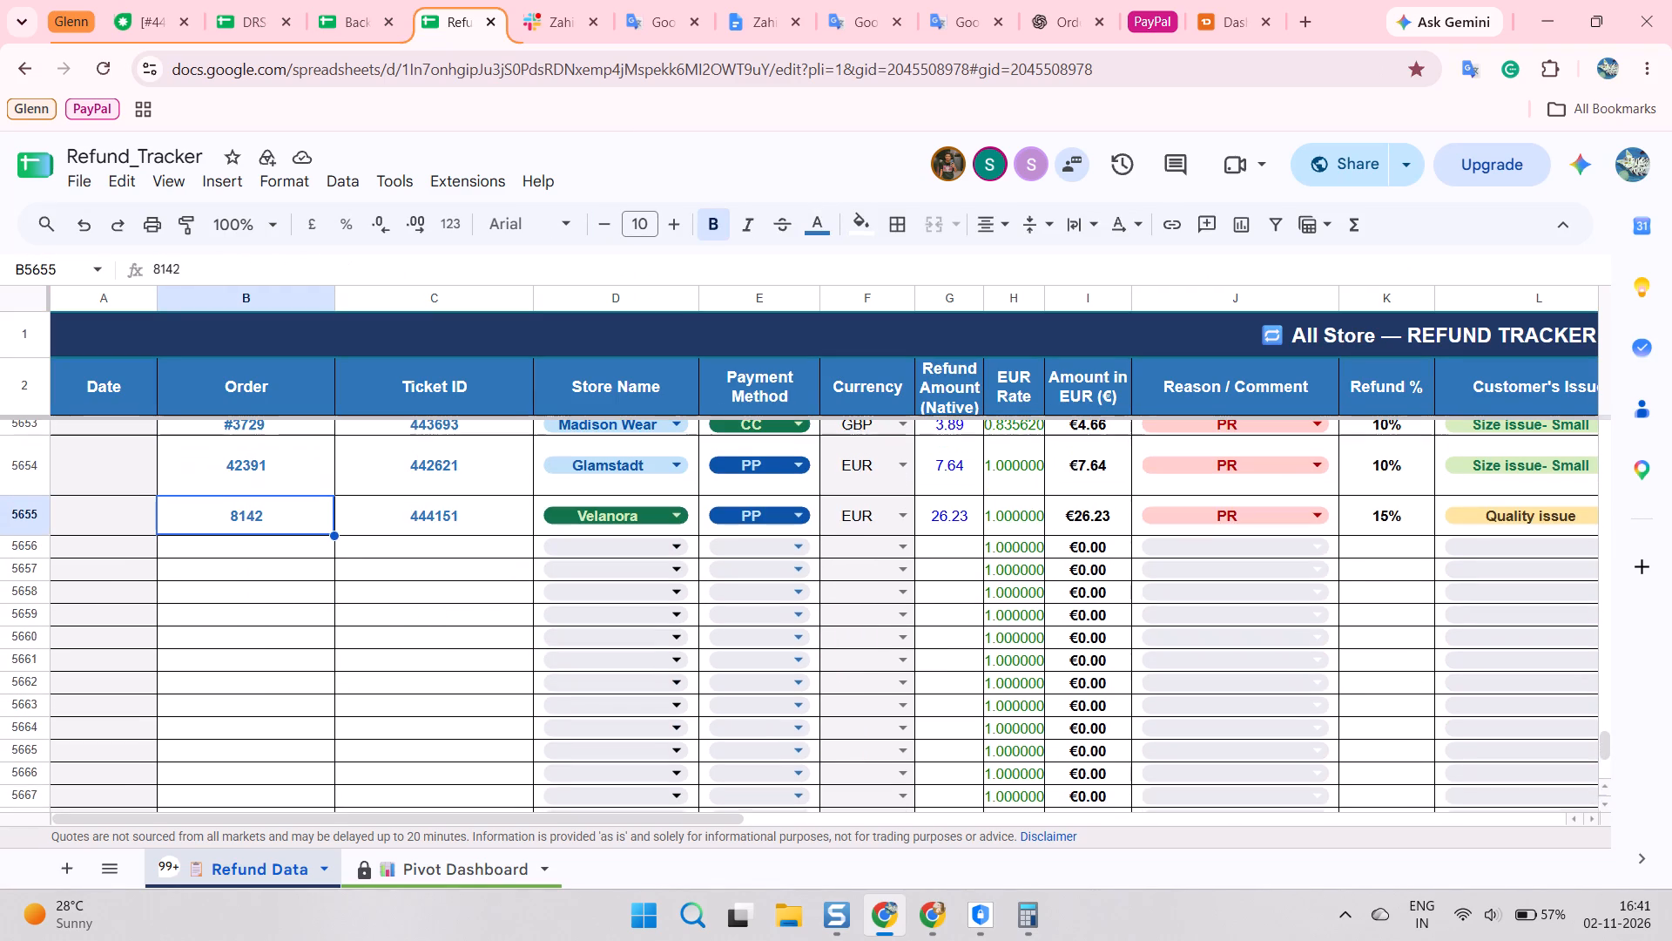
scroll(219, 584, "up", 1)
double_click(421, 545)
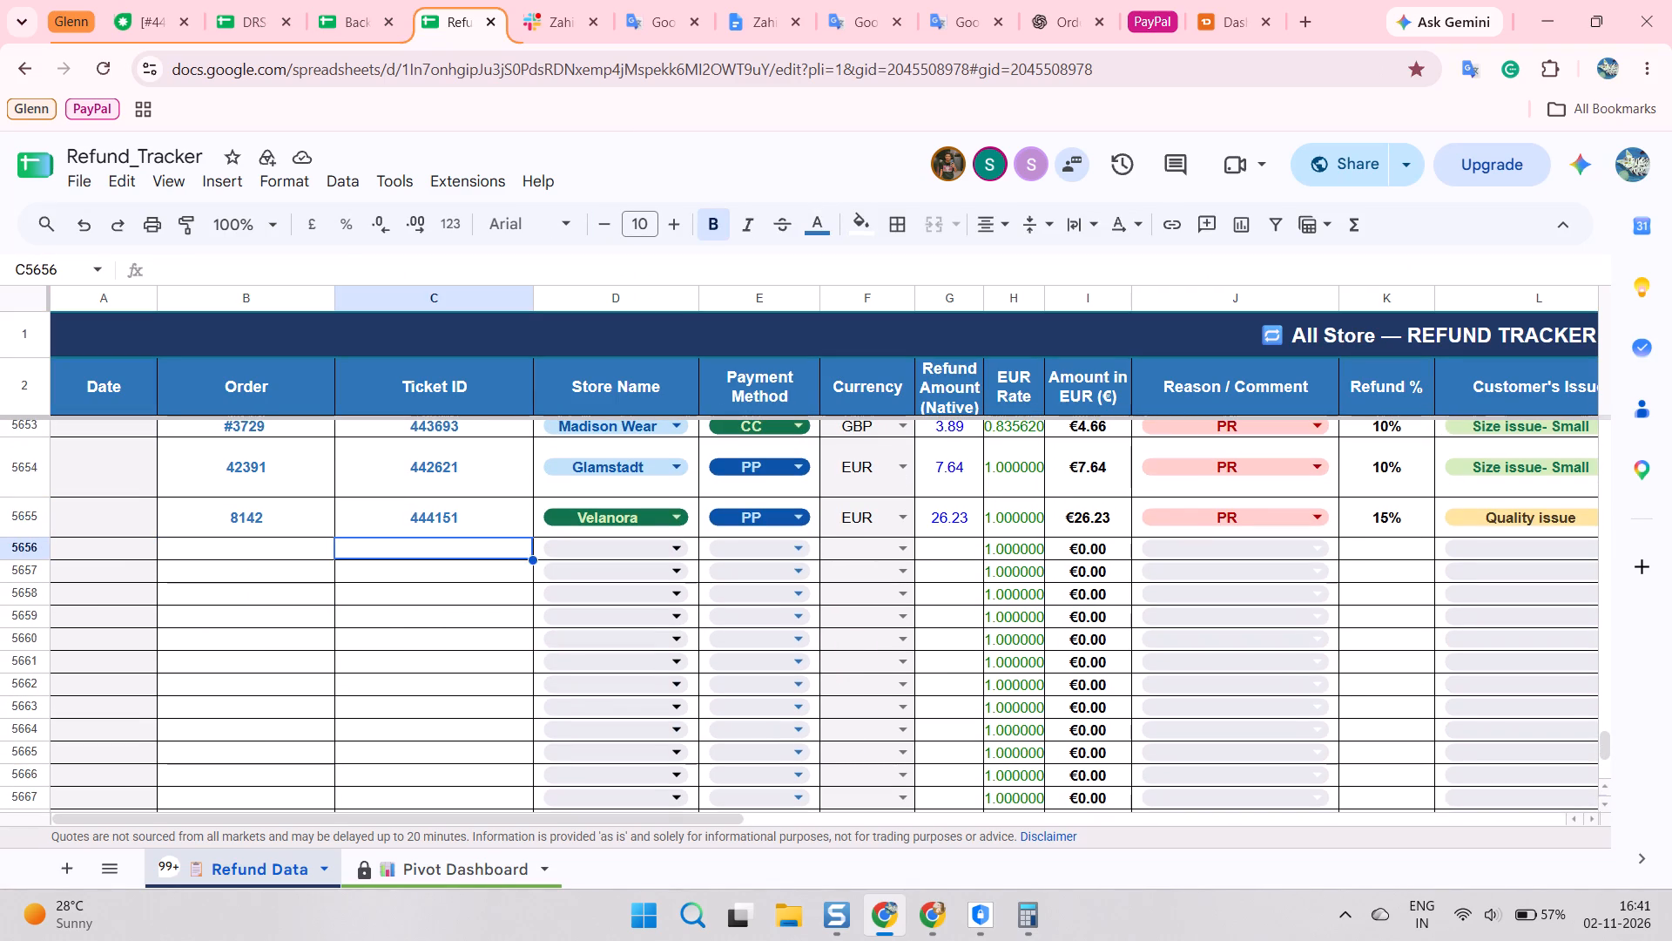
key("ctrl+v")
left_click(279, 553)
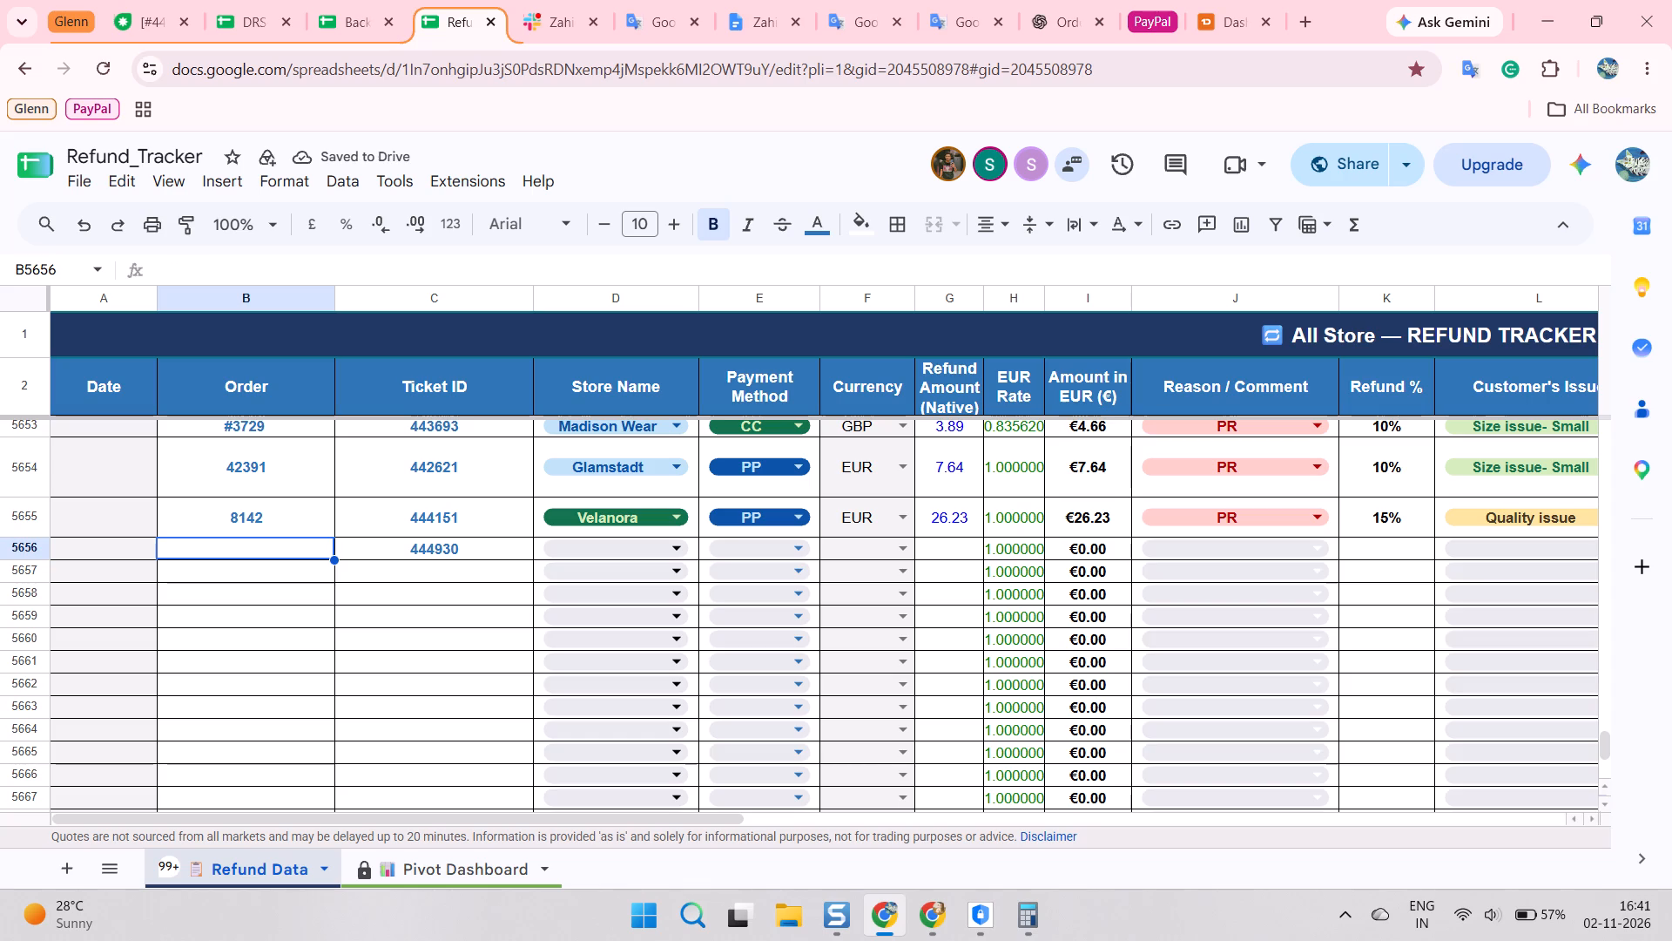
left_click(266, 607)
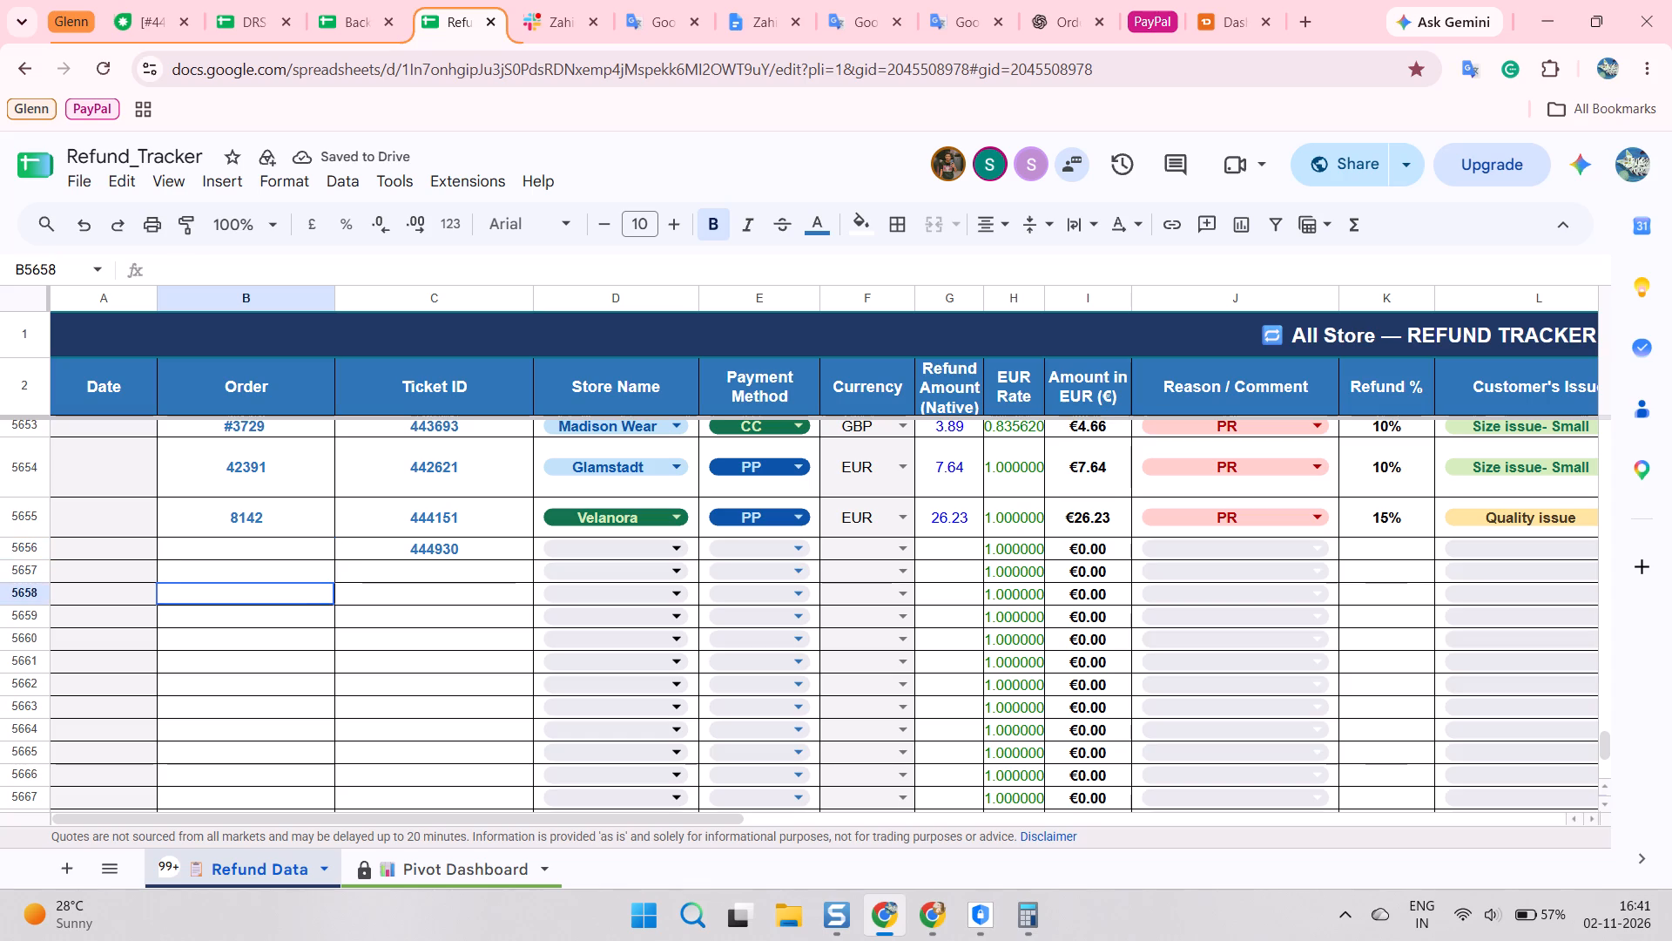
left_click(271, 550)
left_click(934, 927)
scroll(577, 373, "up", 4)
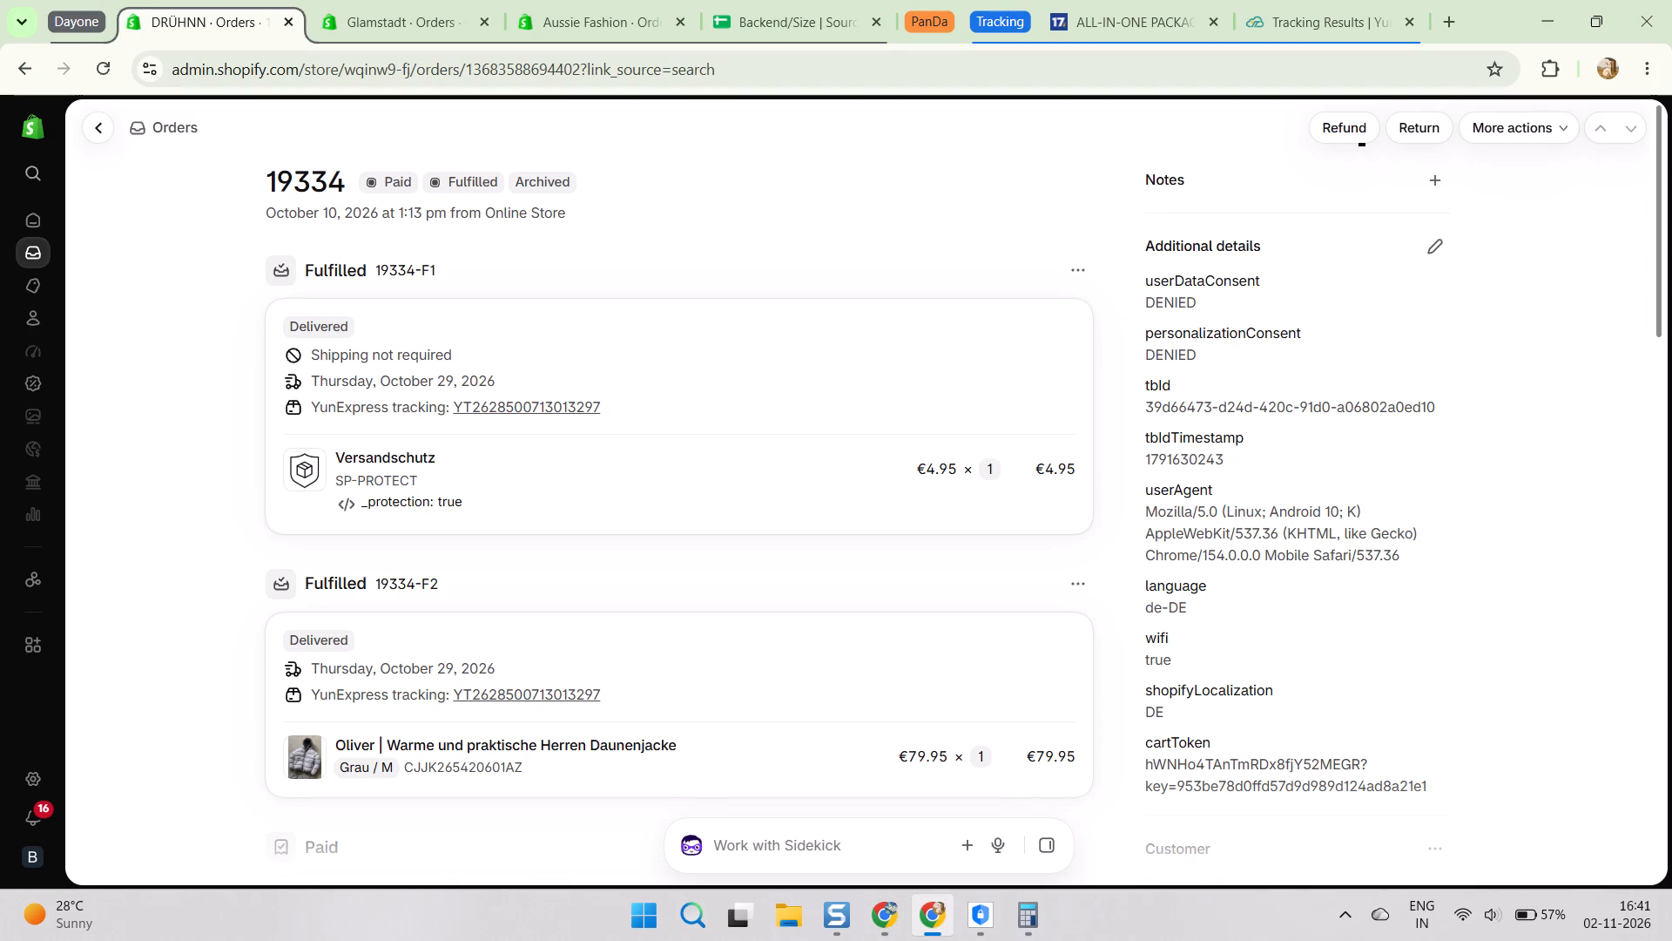
double_click(323, 192)
key("ctrl+c")
key("ctrl+c")
key("alt+Tab")
left_click(282, 586)
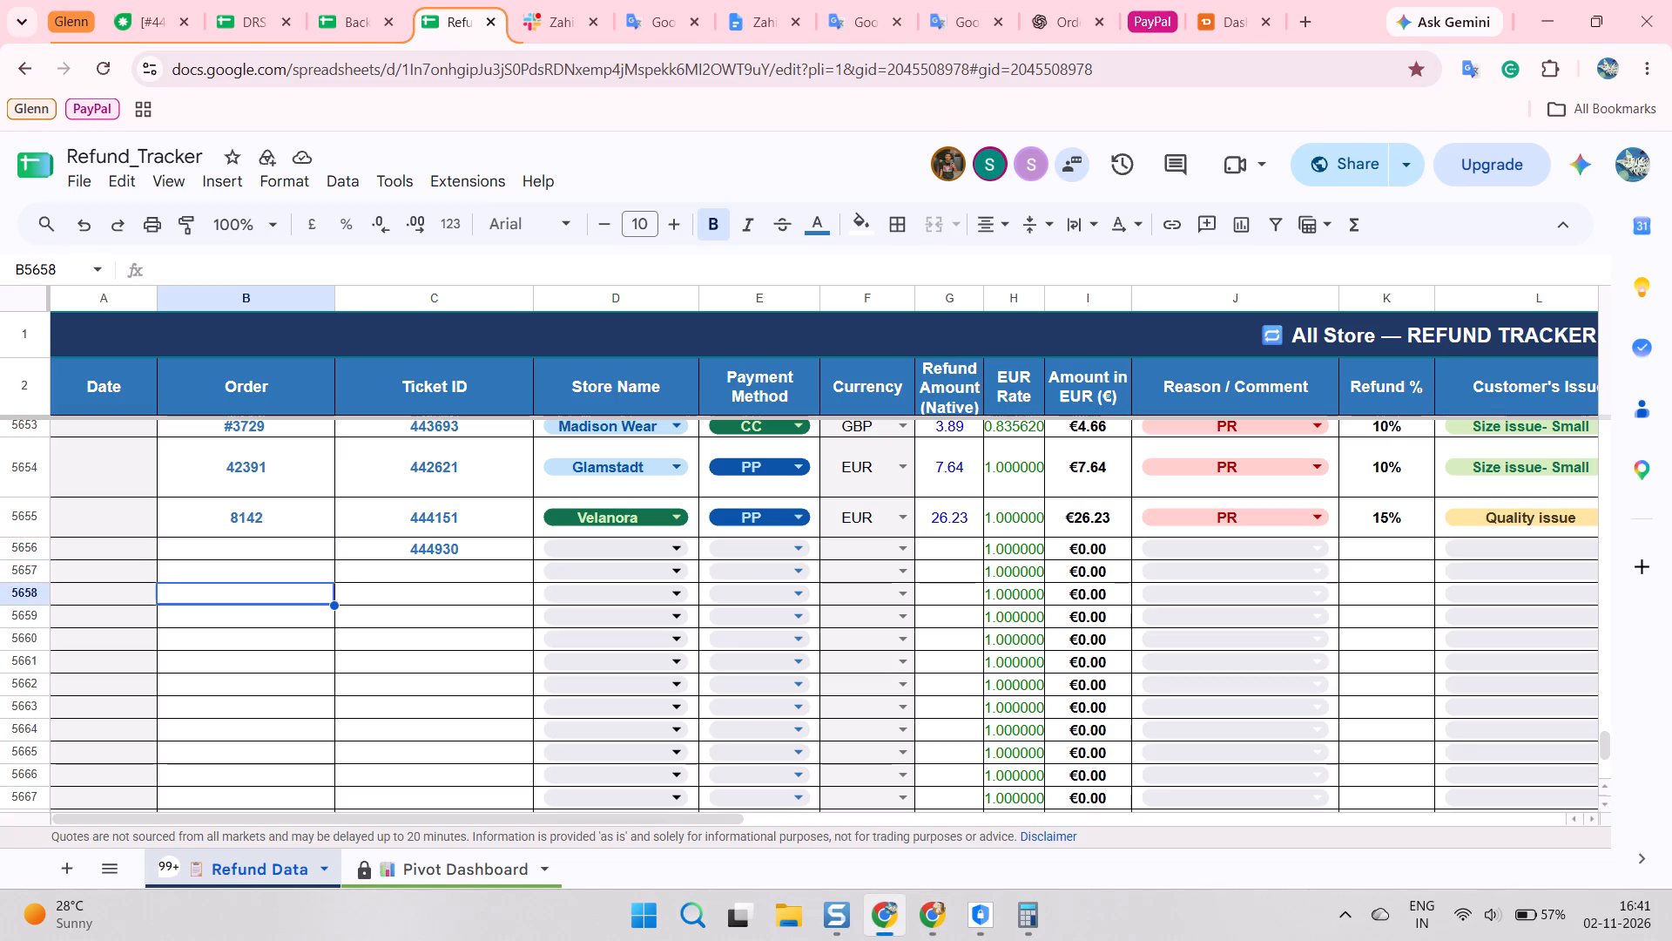
double_click(288, 552)
key("ctrl+v")
left_click(448, 627)
left_click(594, 544)
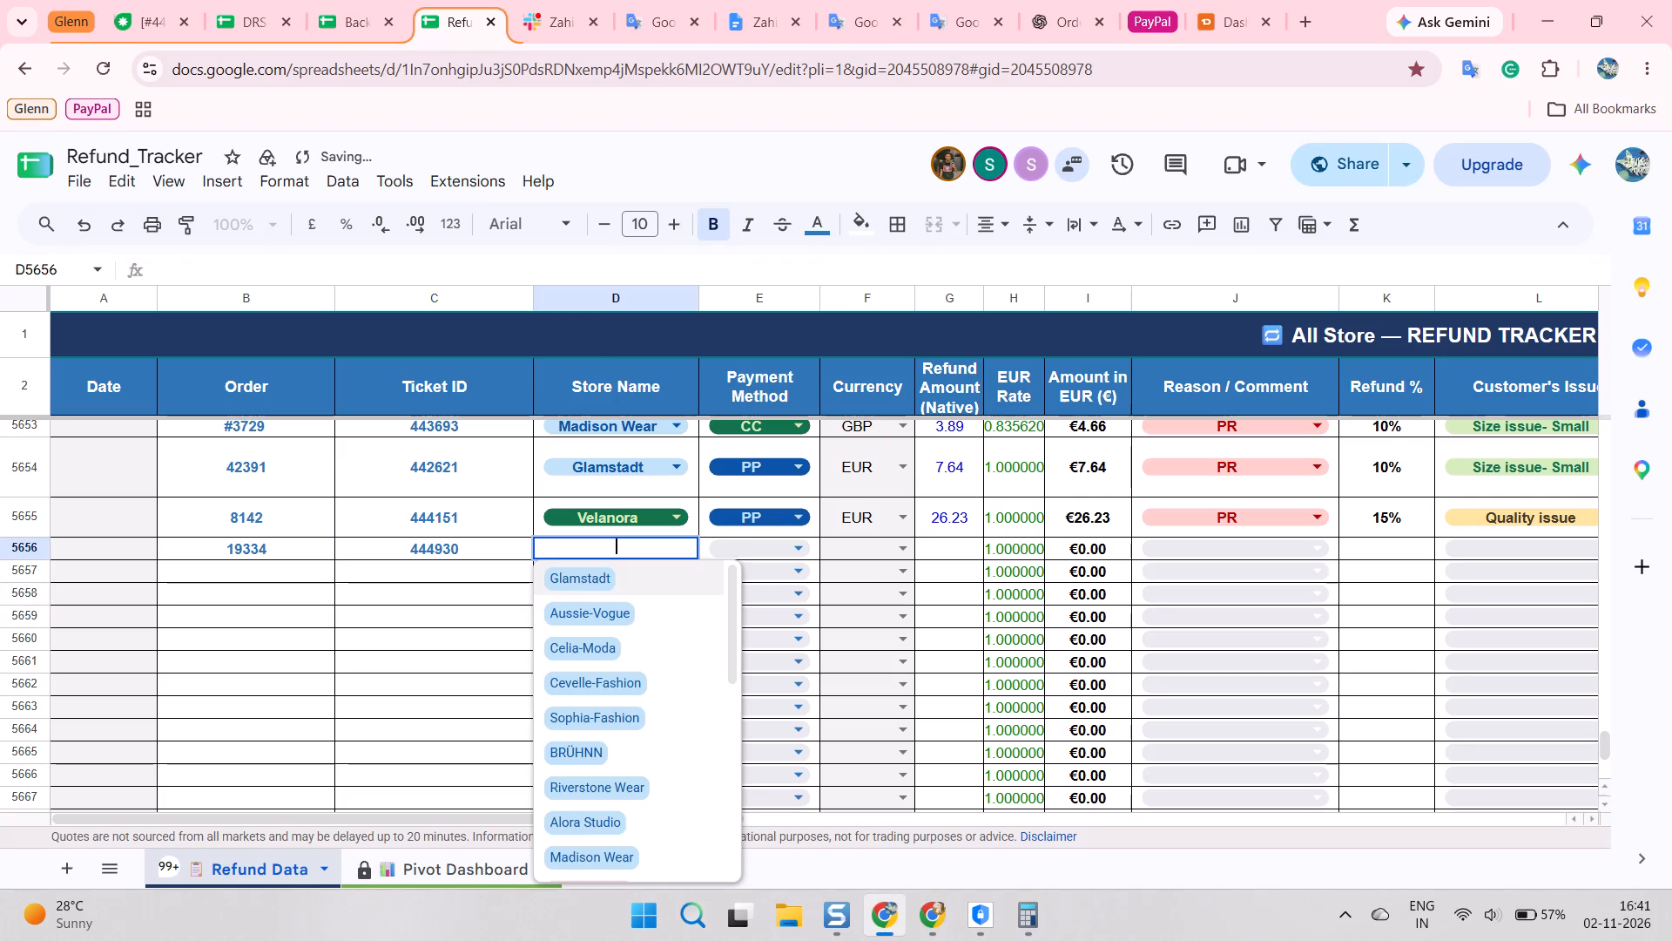
left_click(130, 0)
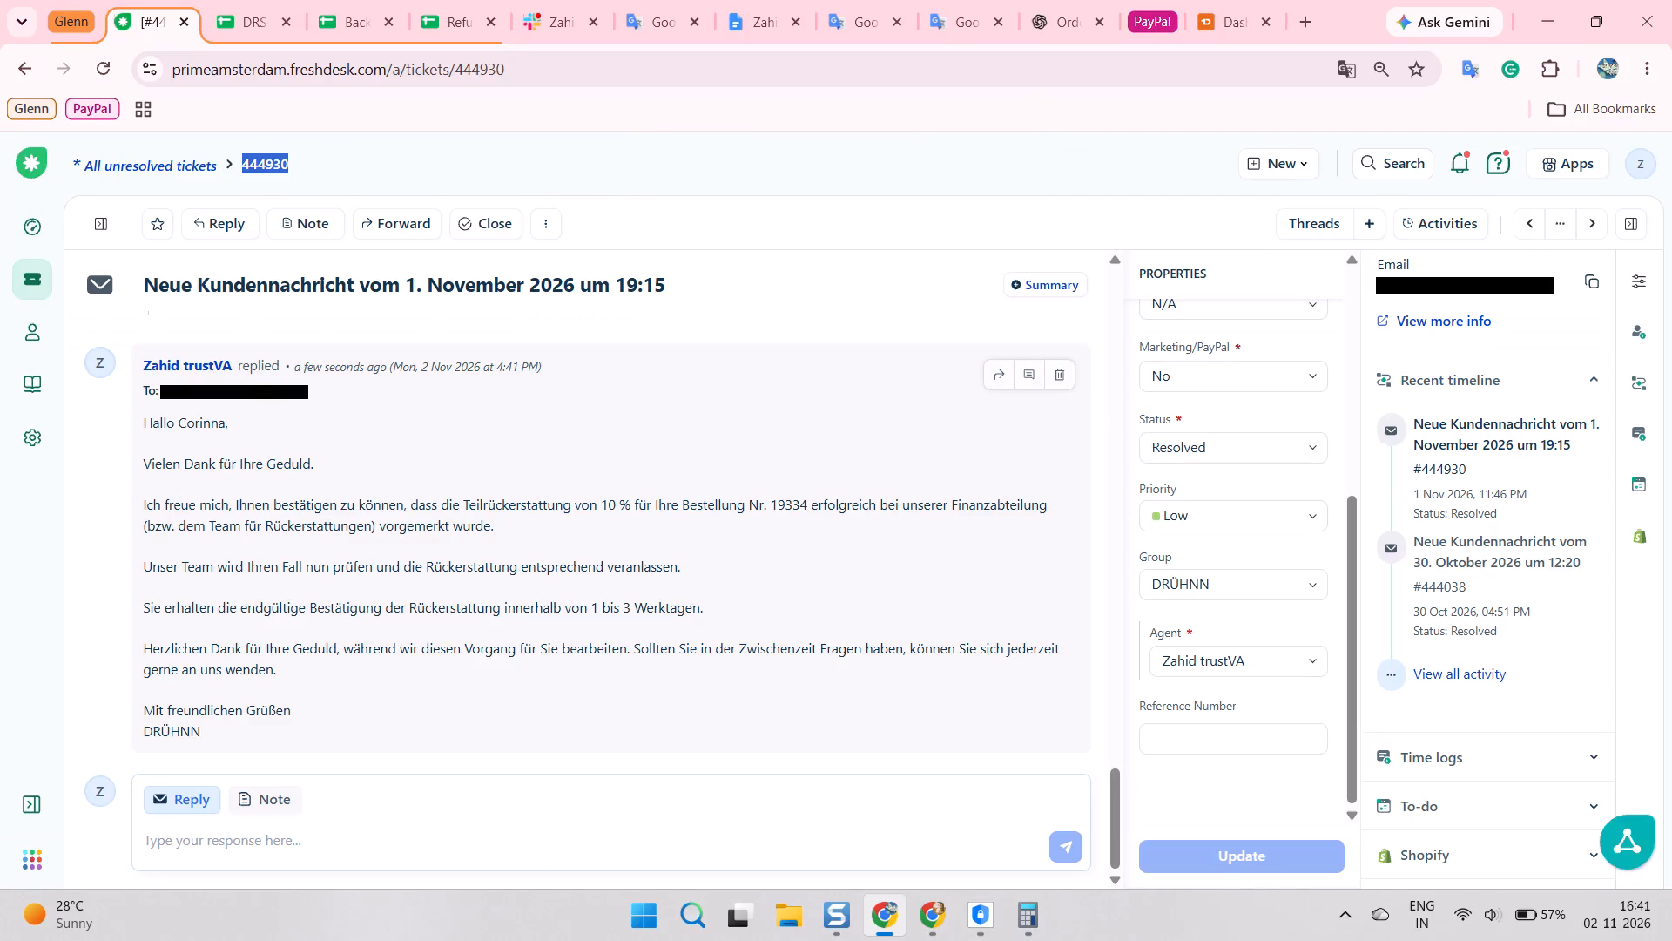
left_click(549, 416)
scroll(507, 411, "up", 2)
left_click(420, 0)
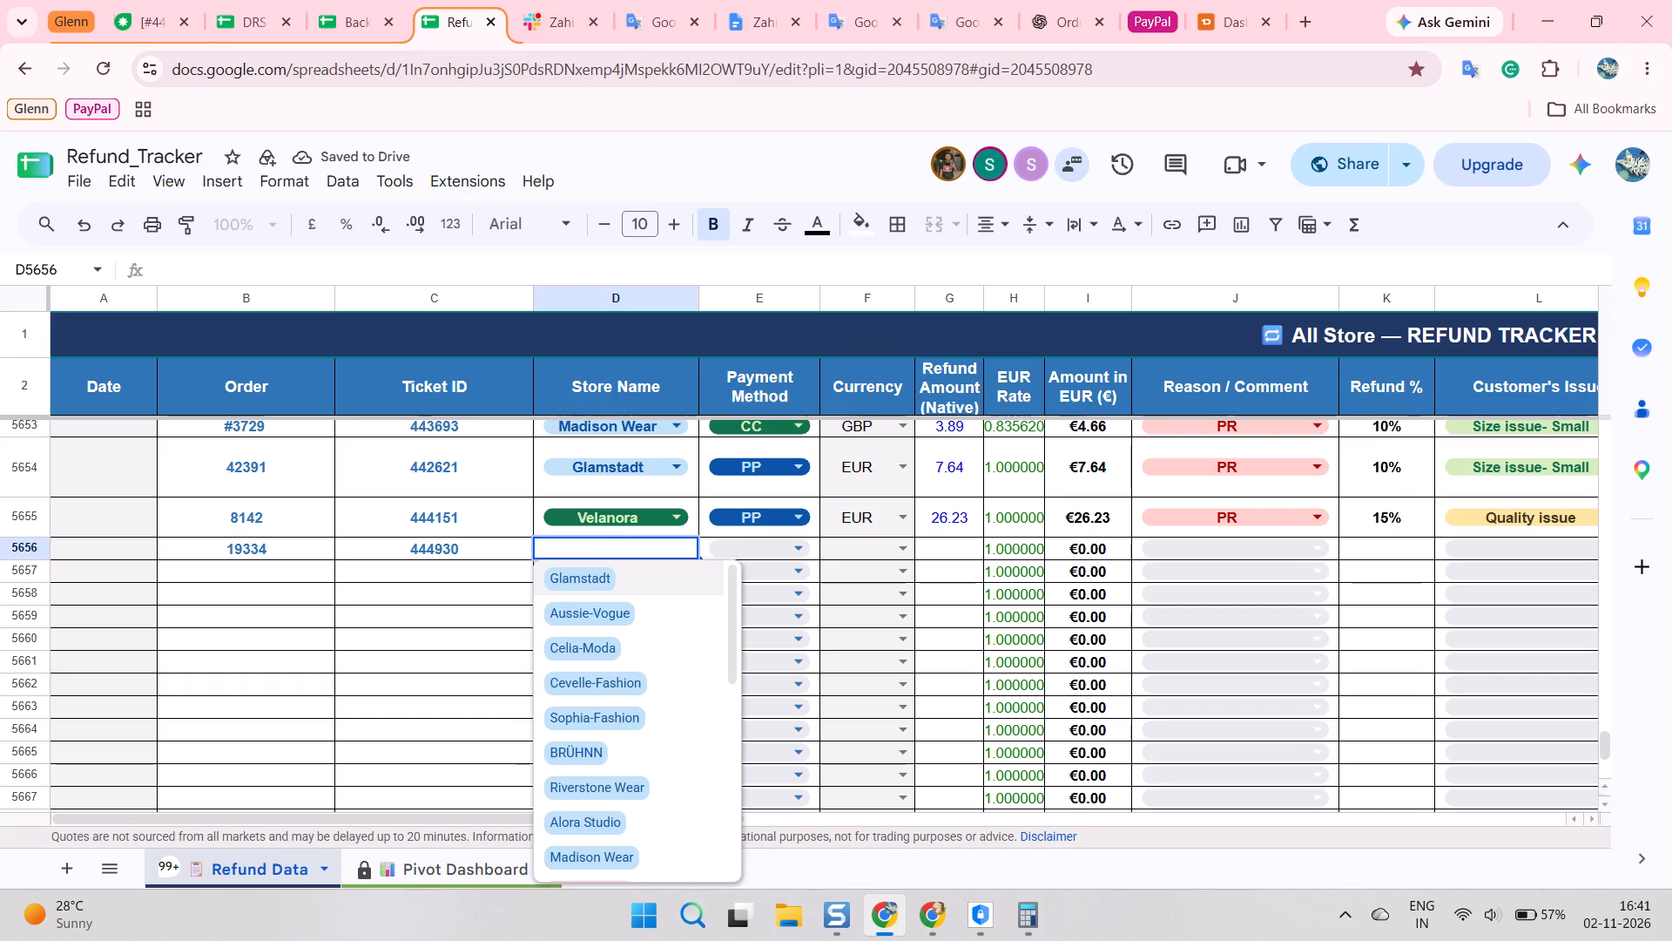
scroll(601, 680, "down", 1)
left_click(598, 615)
scroll(637, 611, "left", 1)
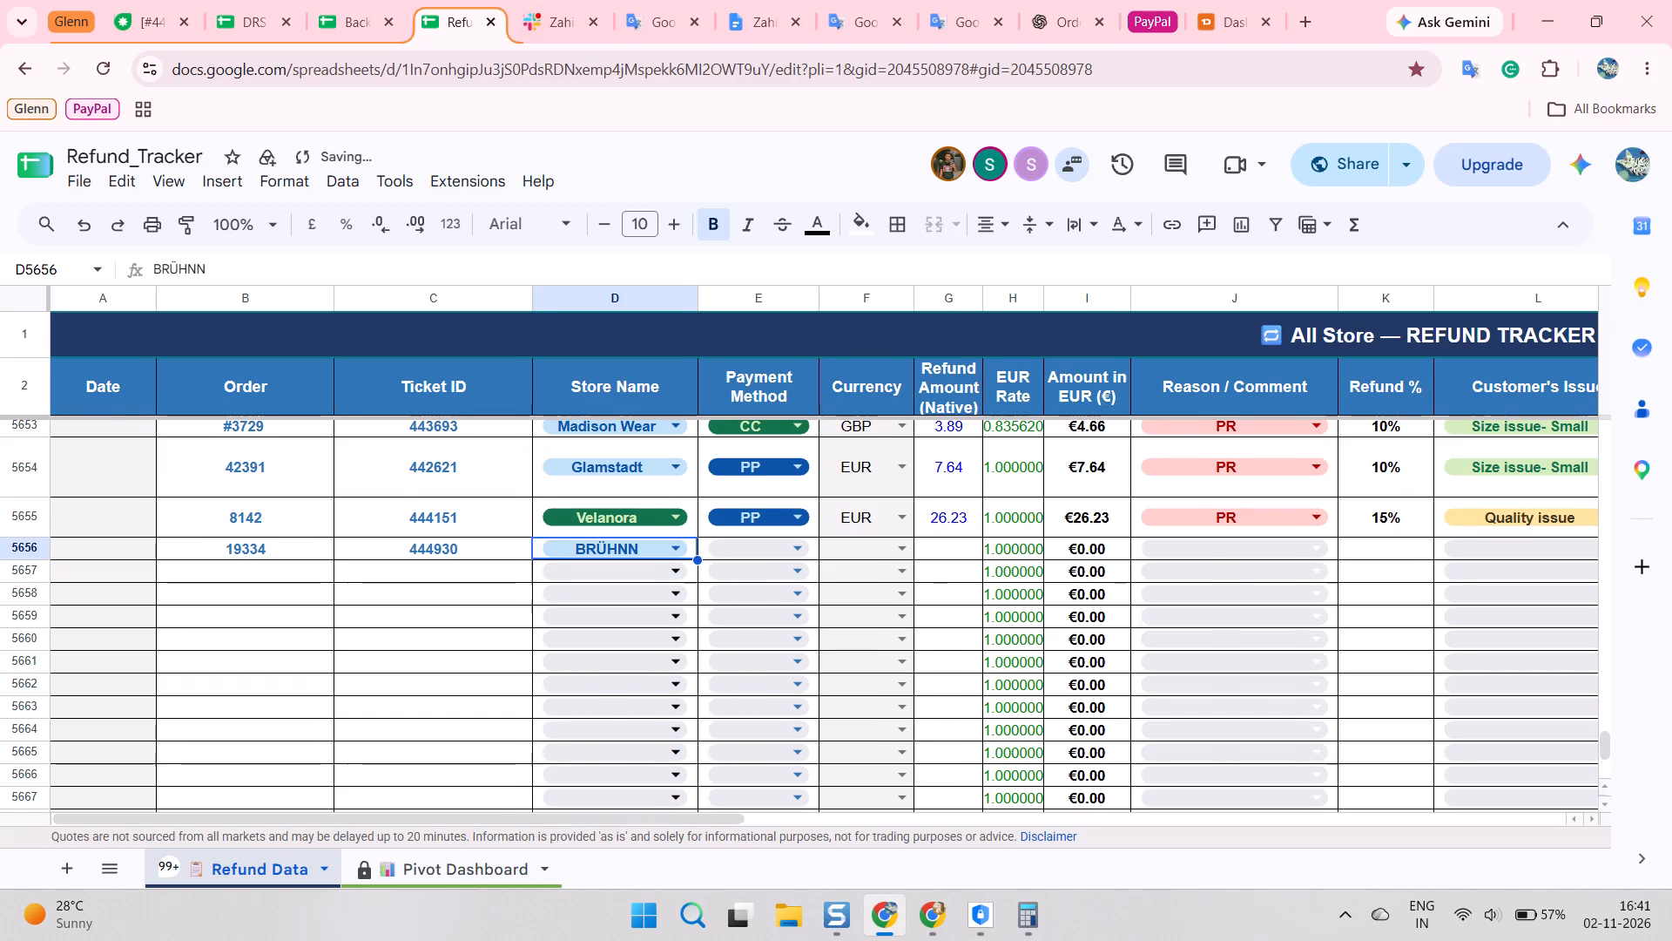
scroll(637, 611, "left", 1)
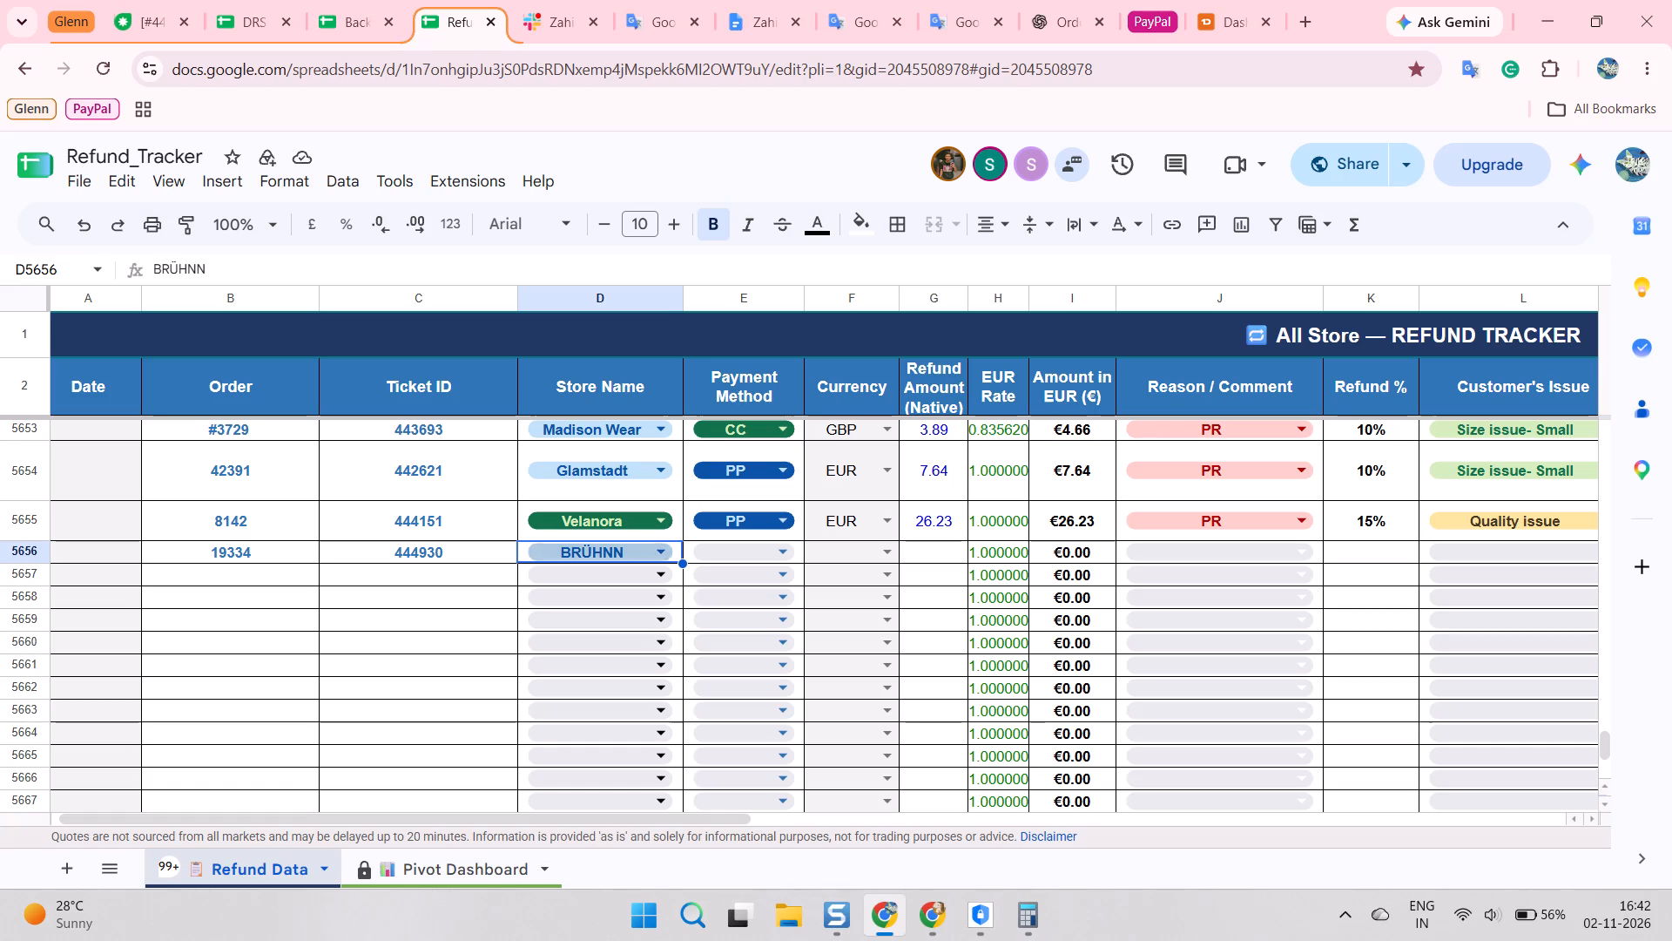
key("alt+Tab")
left_click(688, 339)
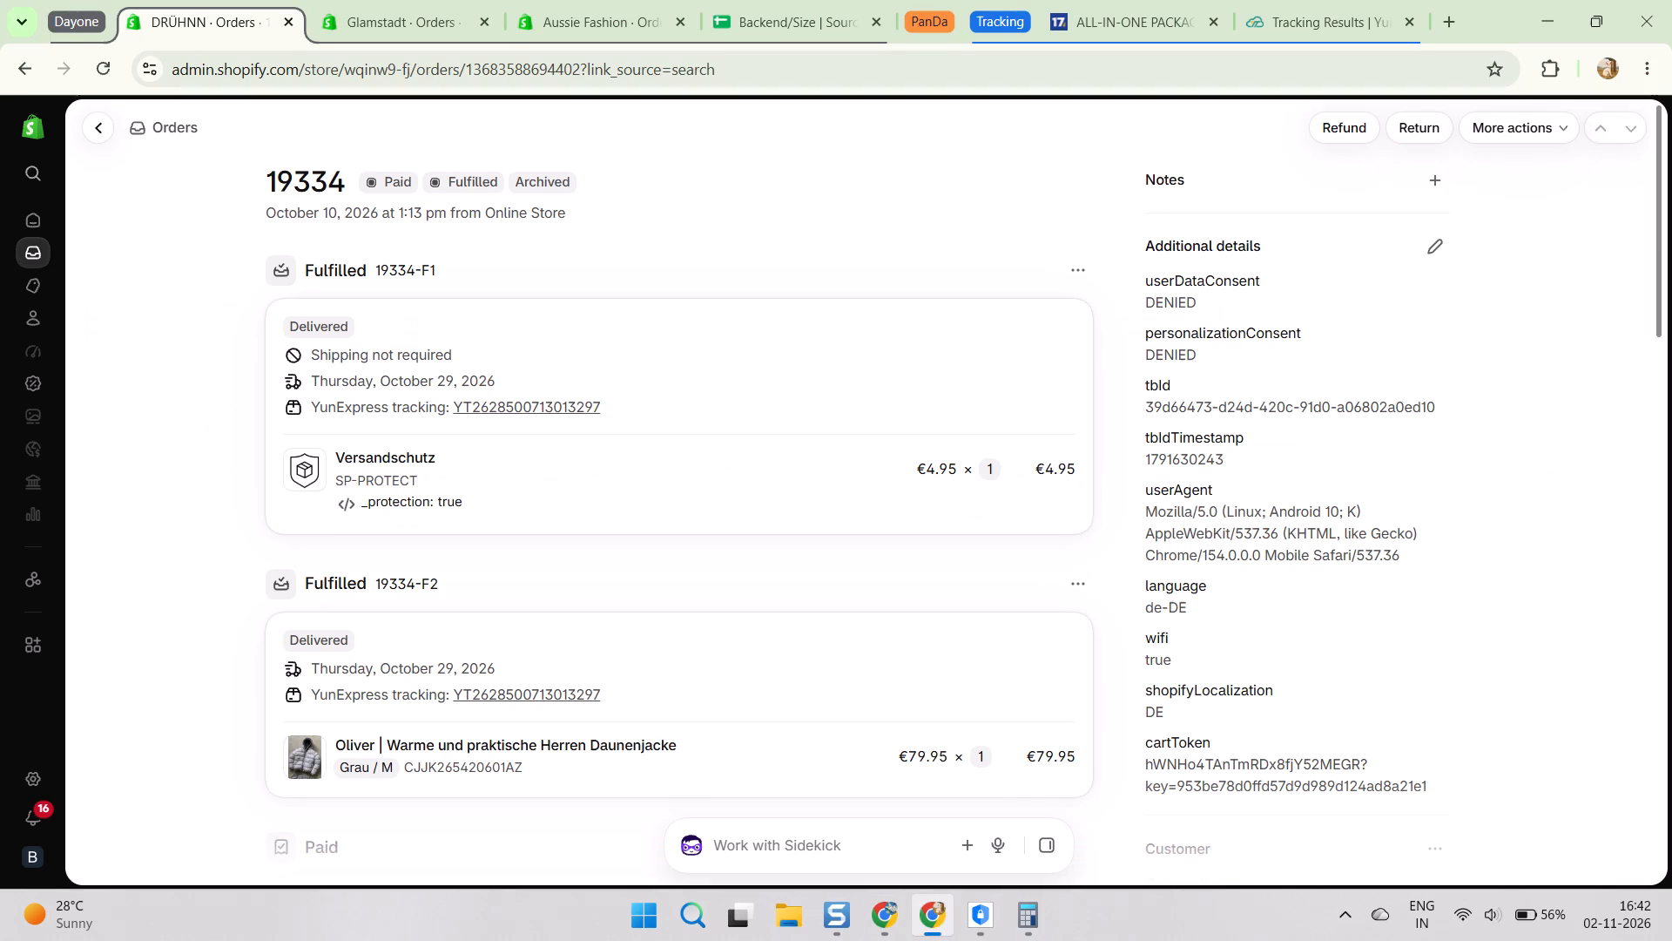
left_click(691, 338)
key("alt+Tab")
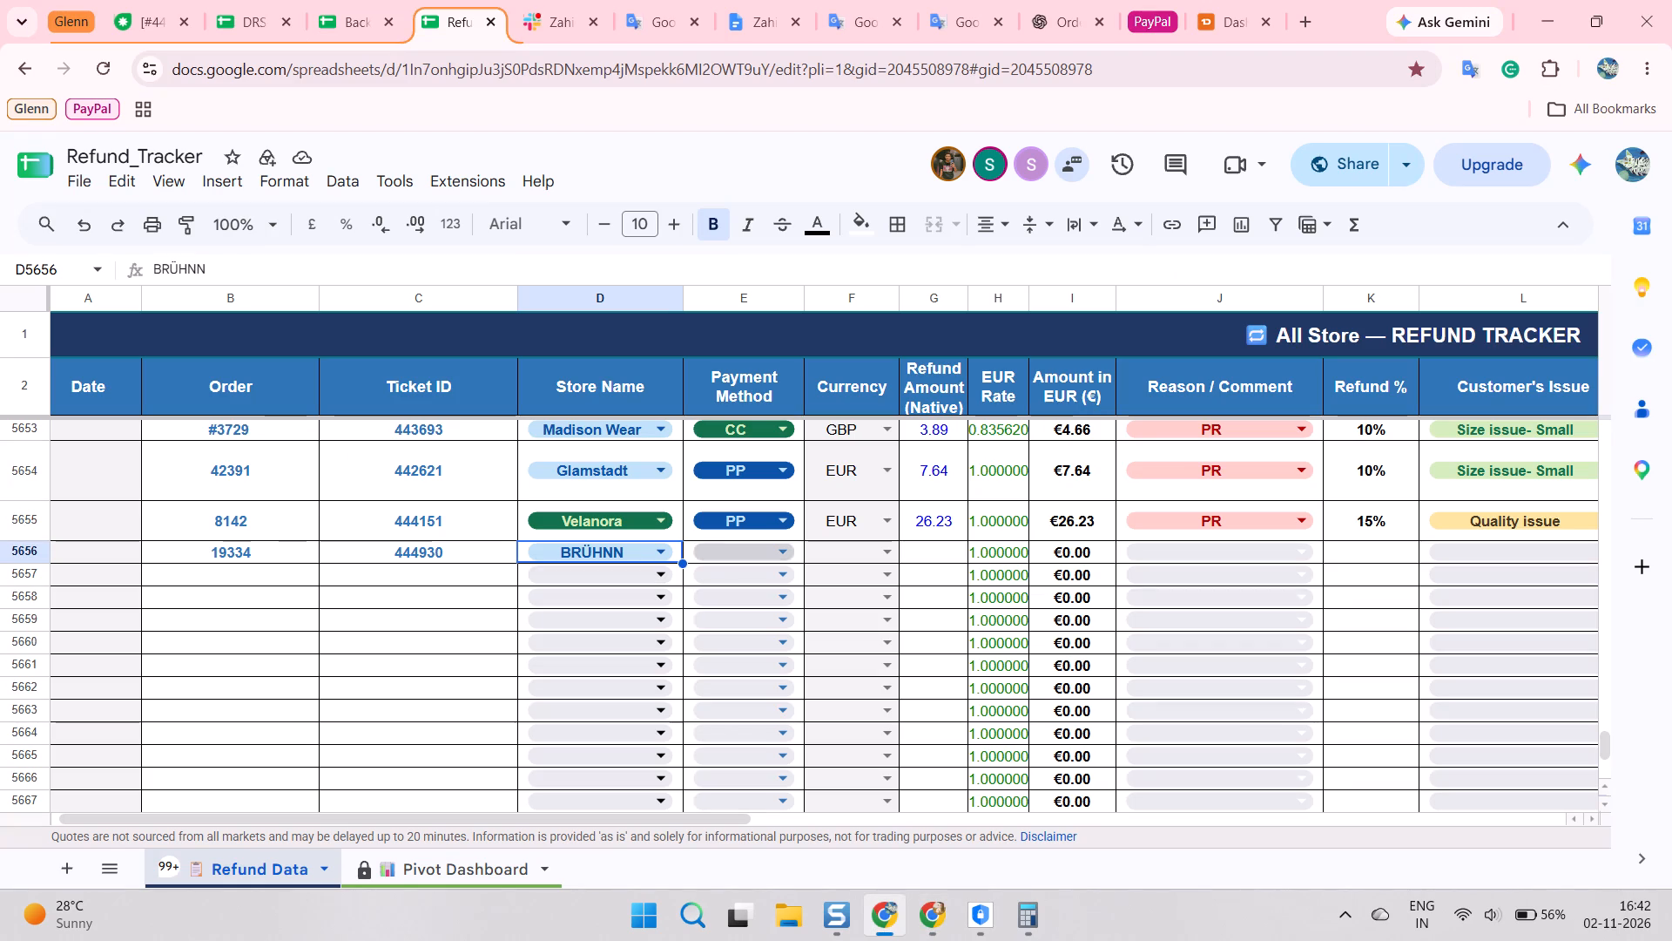
left_click(752, 552)
key("alt+Tab")
scroll(893, 421, "down", 8)
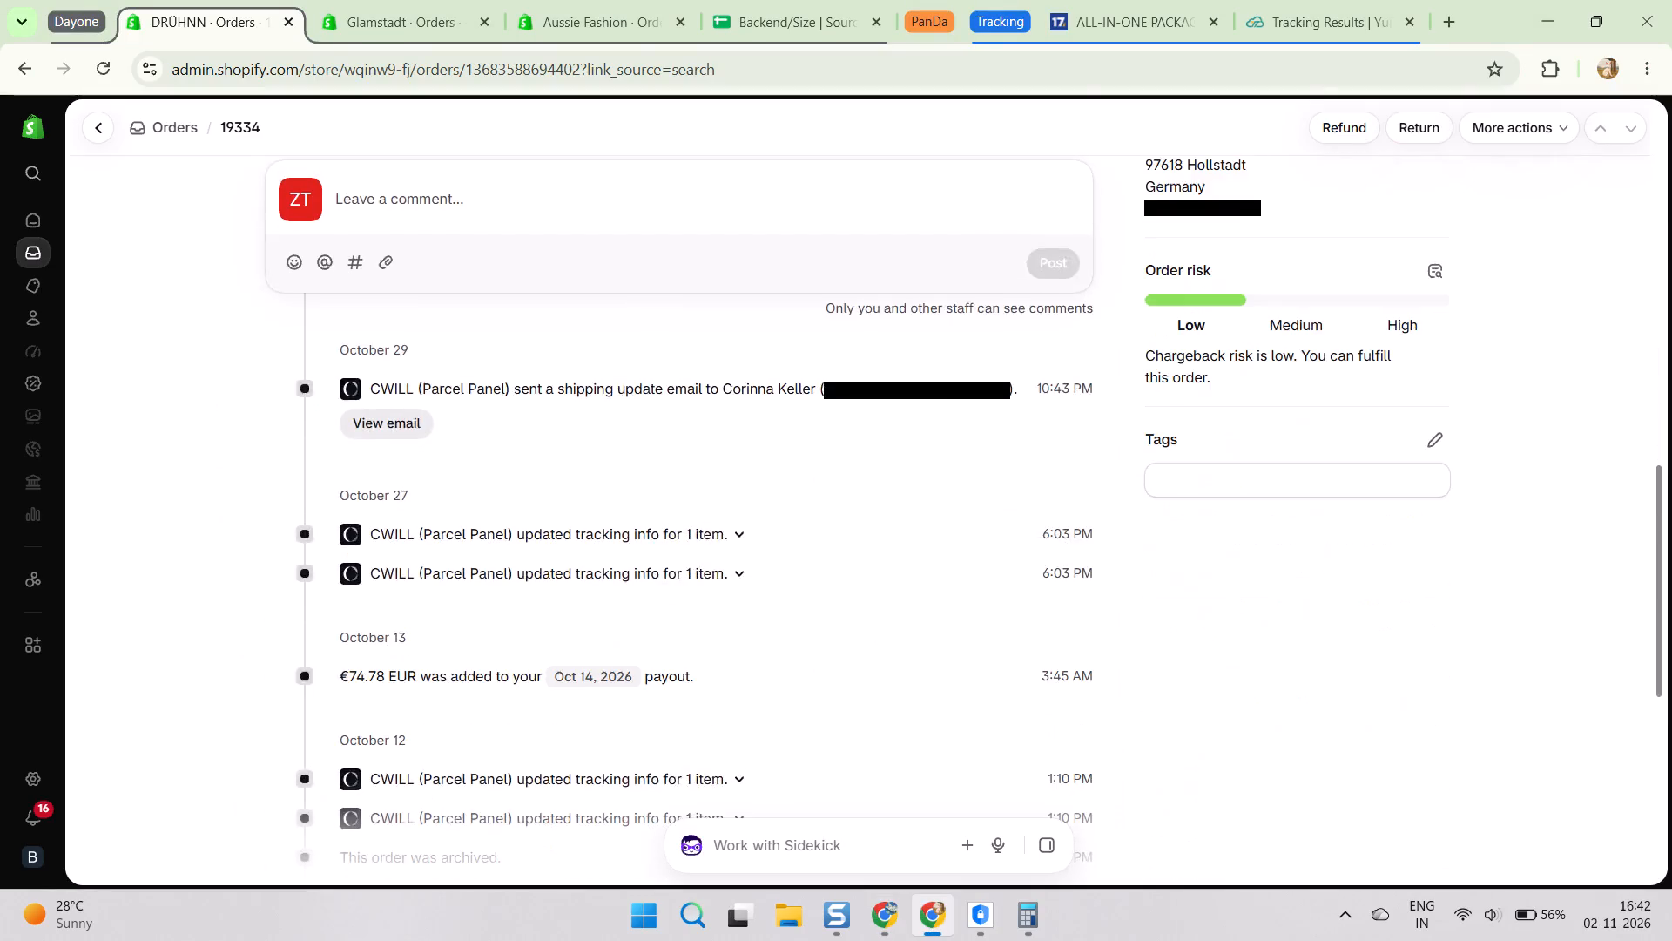
scroll(1004, 449, "down", 3)
key("alt+Tab")
left_click(718, 623)
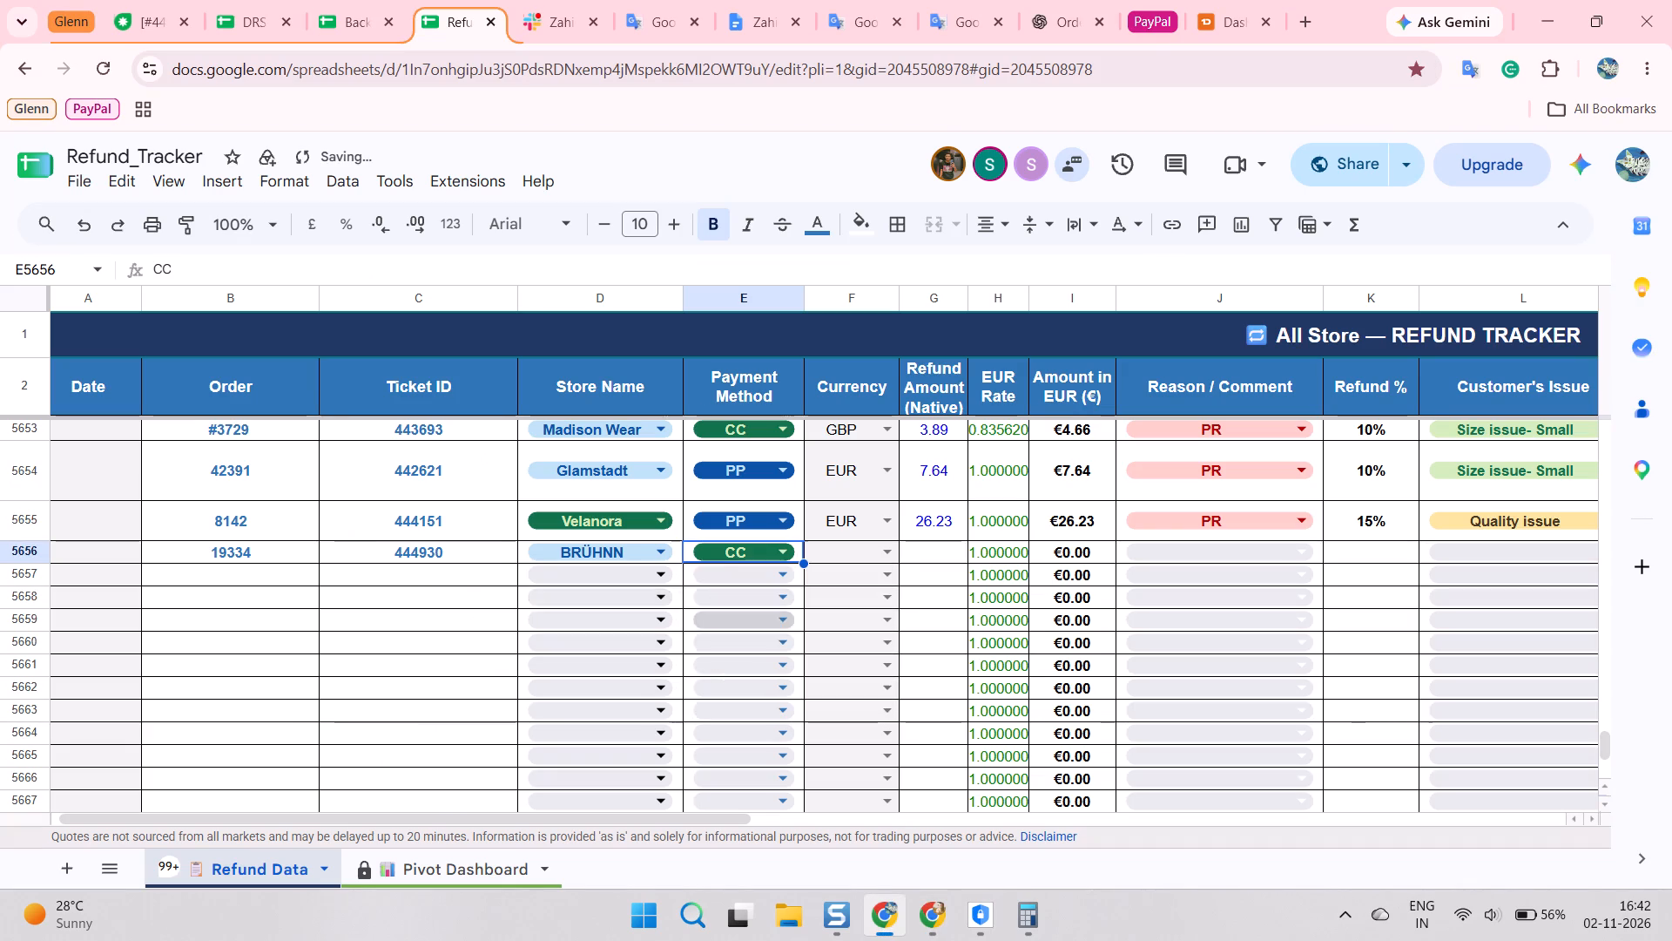
Recheck the Shopify order and set the Currency in Refund_Tracker row 5656 to EUR.
scroll(751, 600, "left", 1)
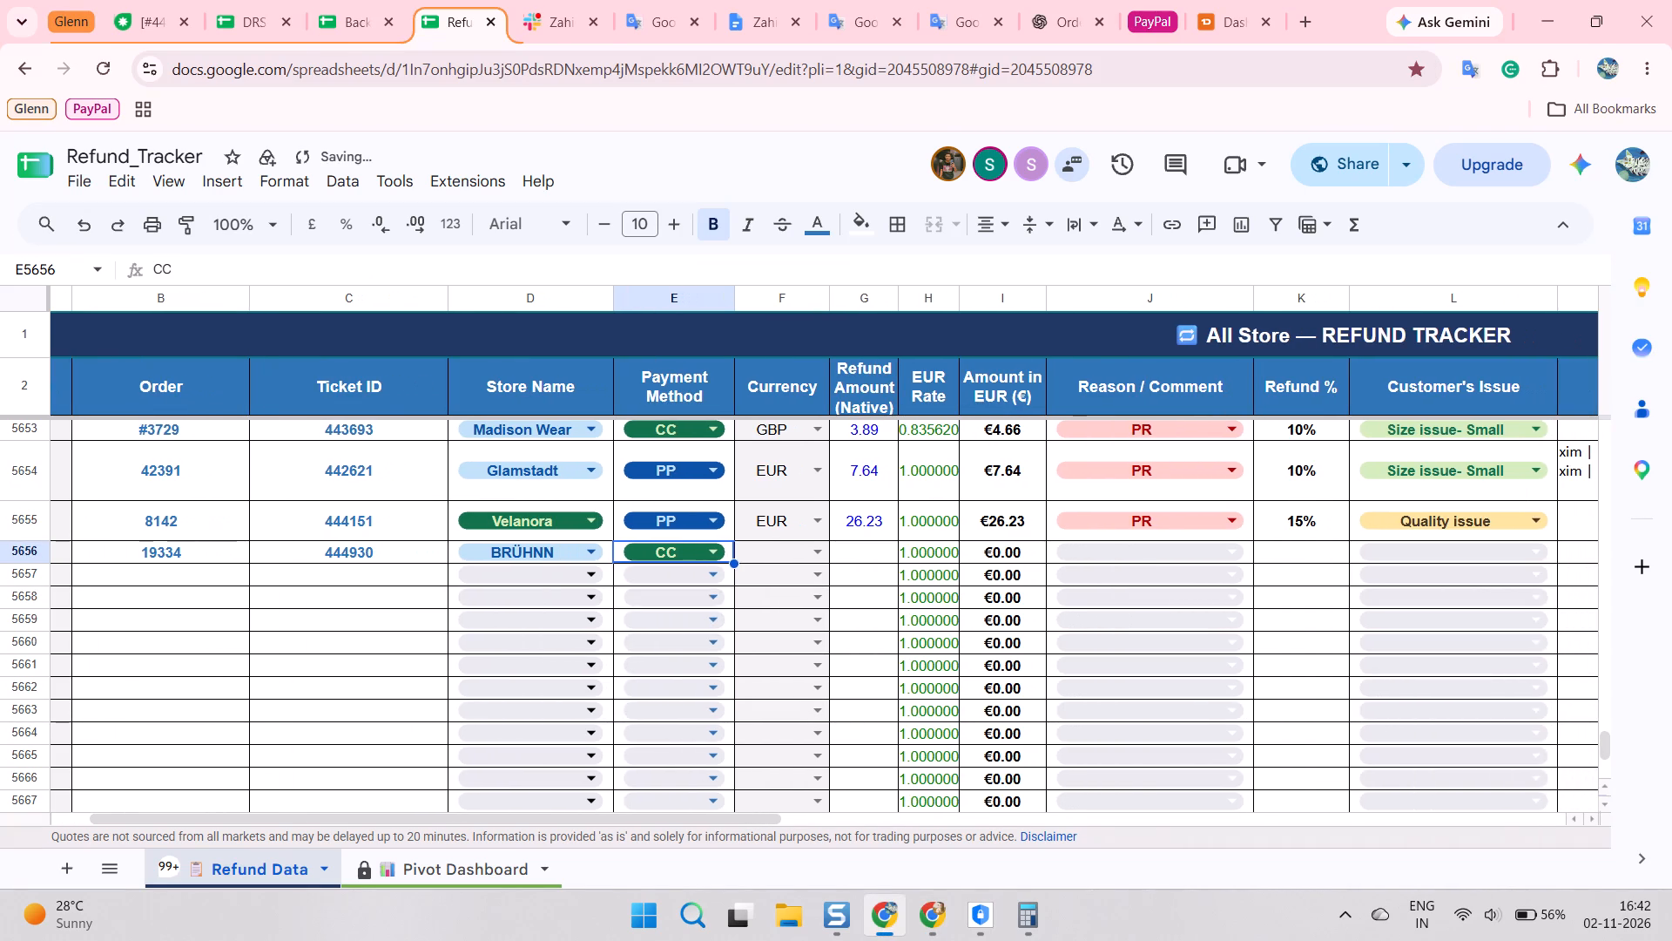
key("alt+Tab")
scroll(812, 470, "up", 15)
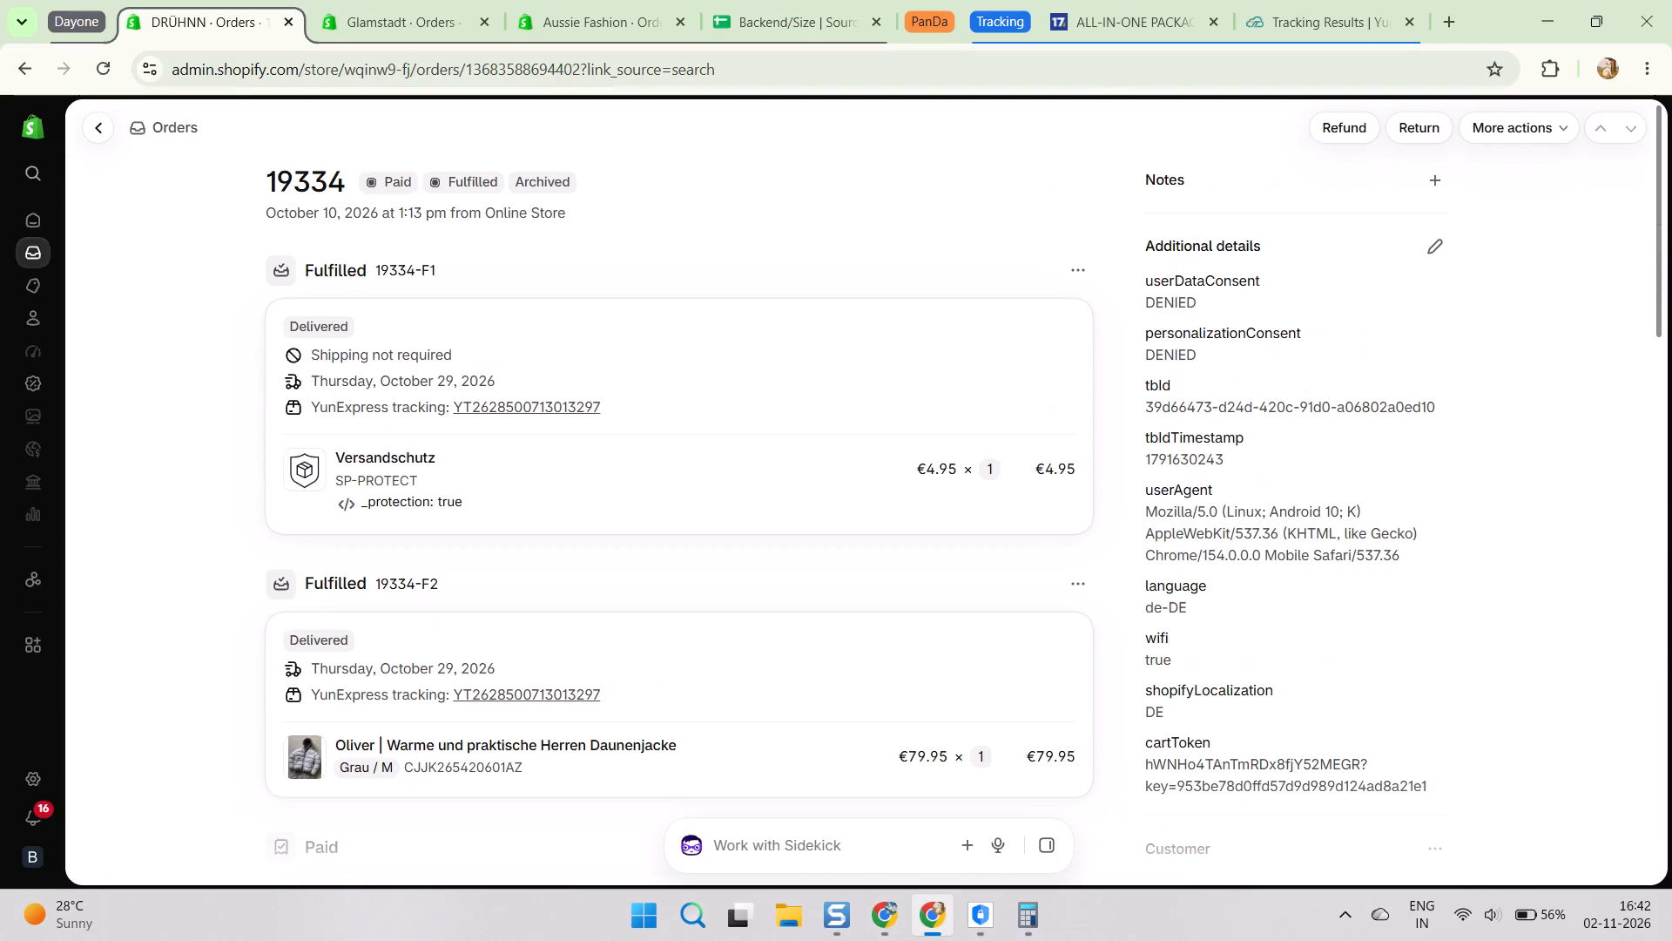
scroll(769, 500, "up", 13)
scroll(681, 480, "up", 2)
left_click(756, 382)
key("alt+Tab")
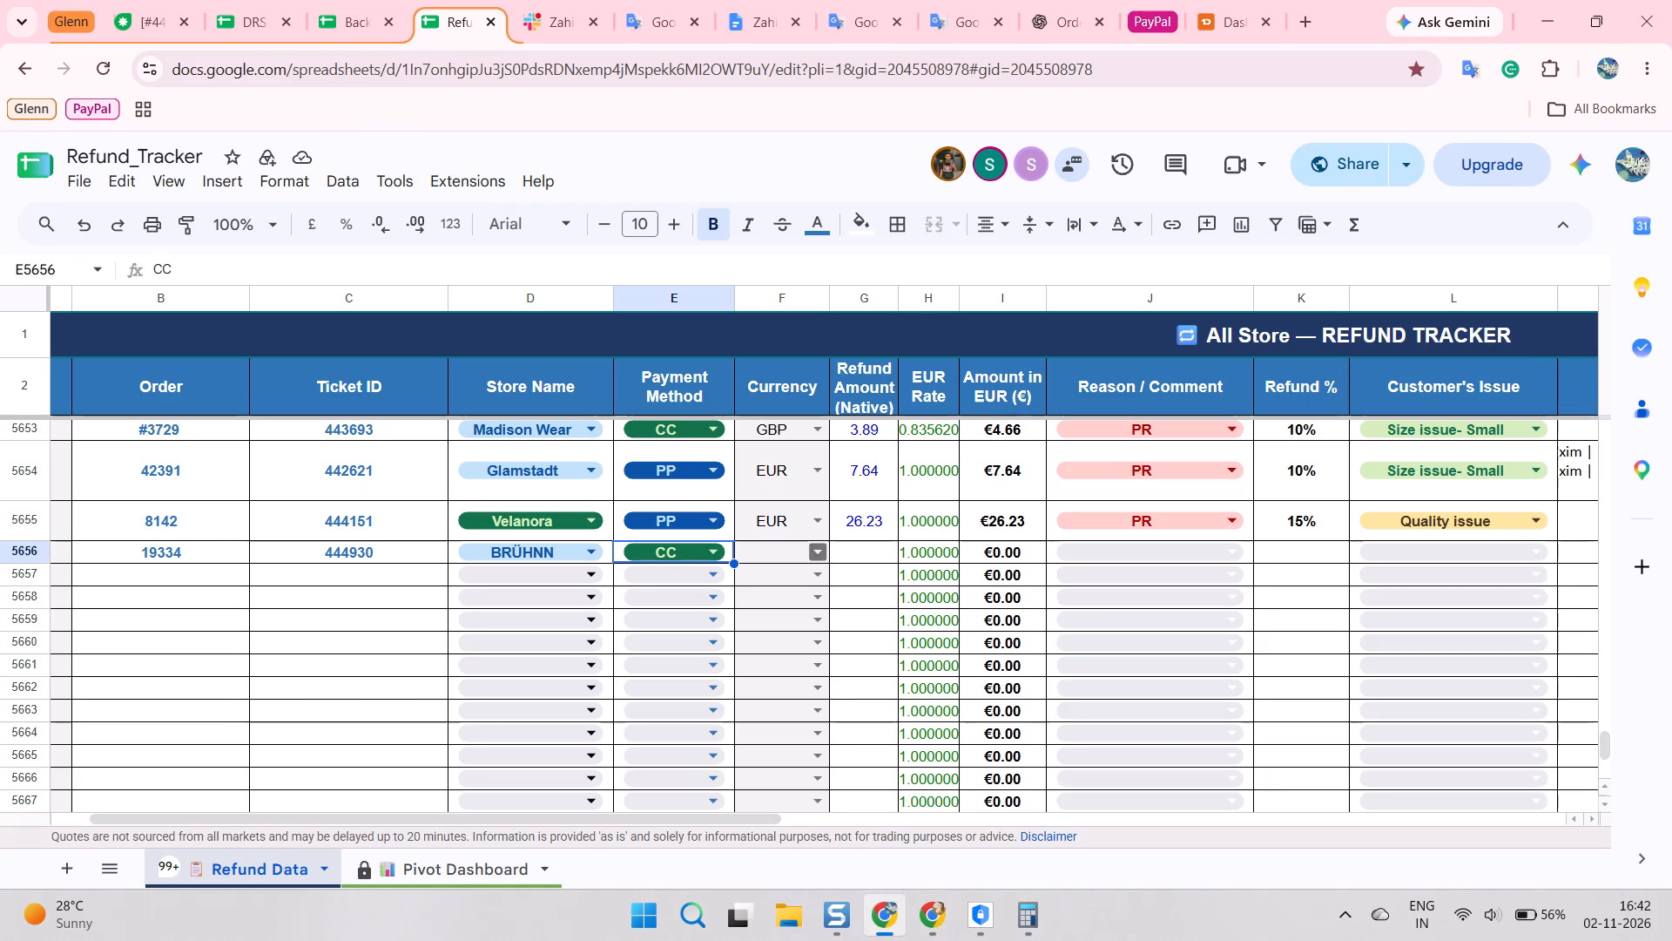
left_click(824, 550)
left_click(784, 572)
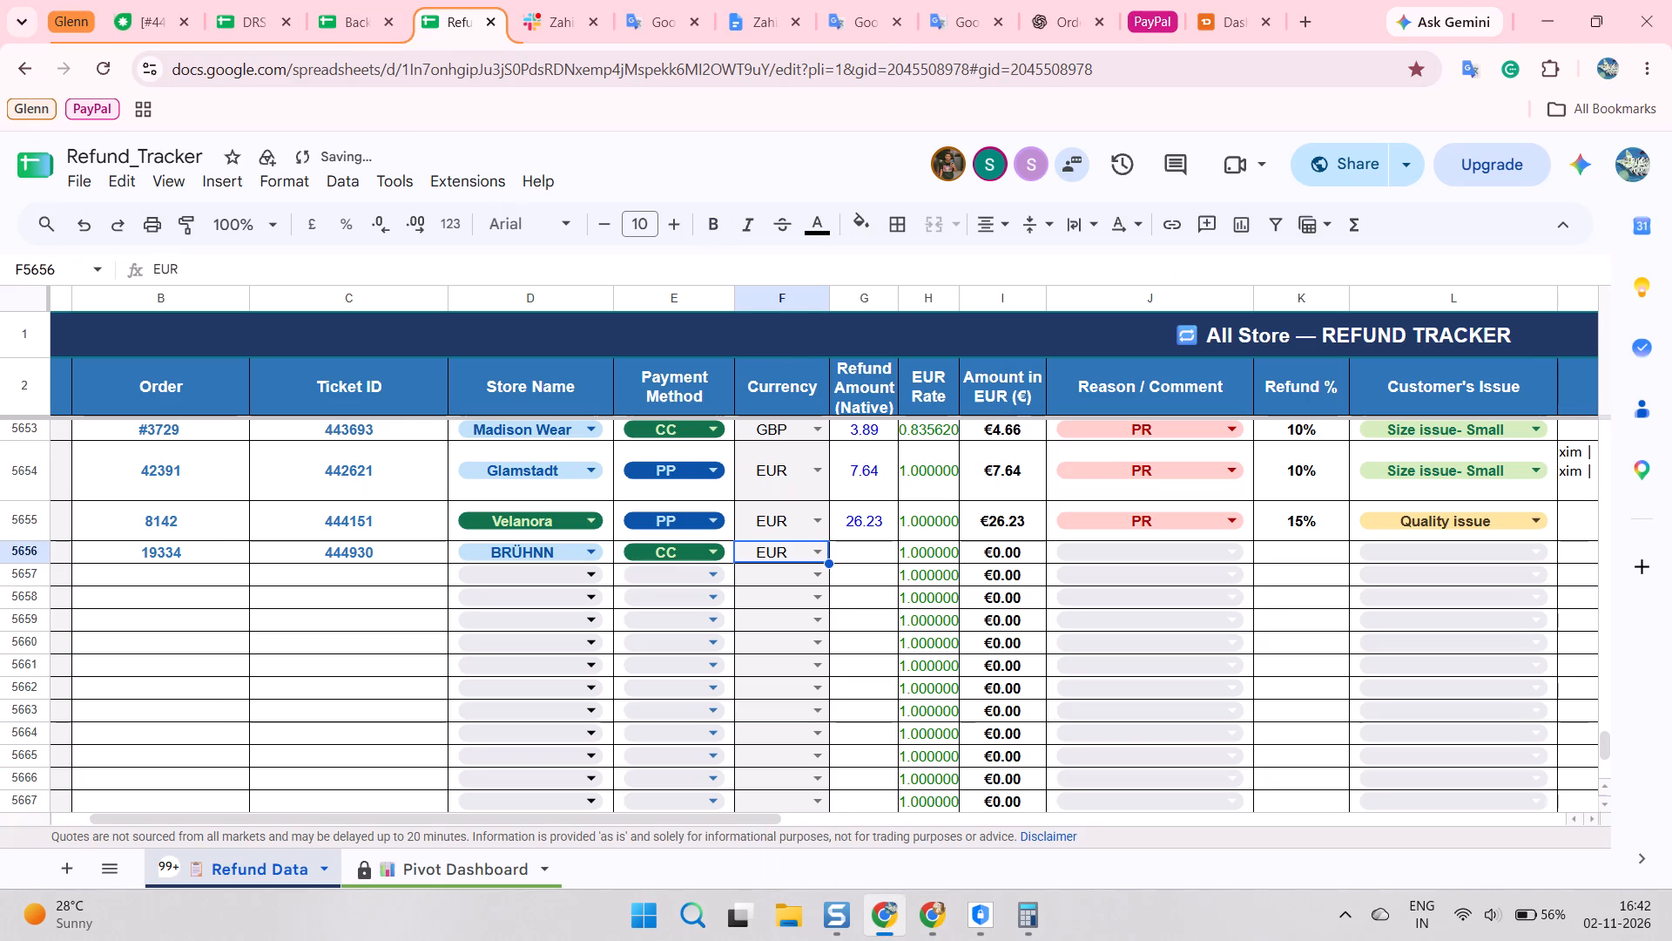
Copy the calculated refund of 7.64 from Calculator and try to paste it as row 5656's Refund Amount.
left_click(856, 584)
scroll(864, 579, "left", 2)
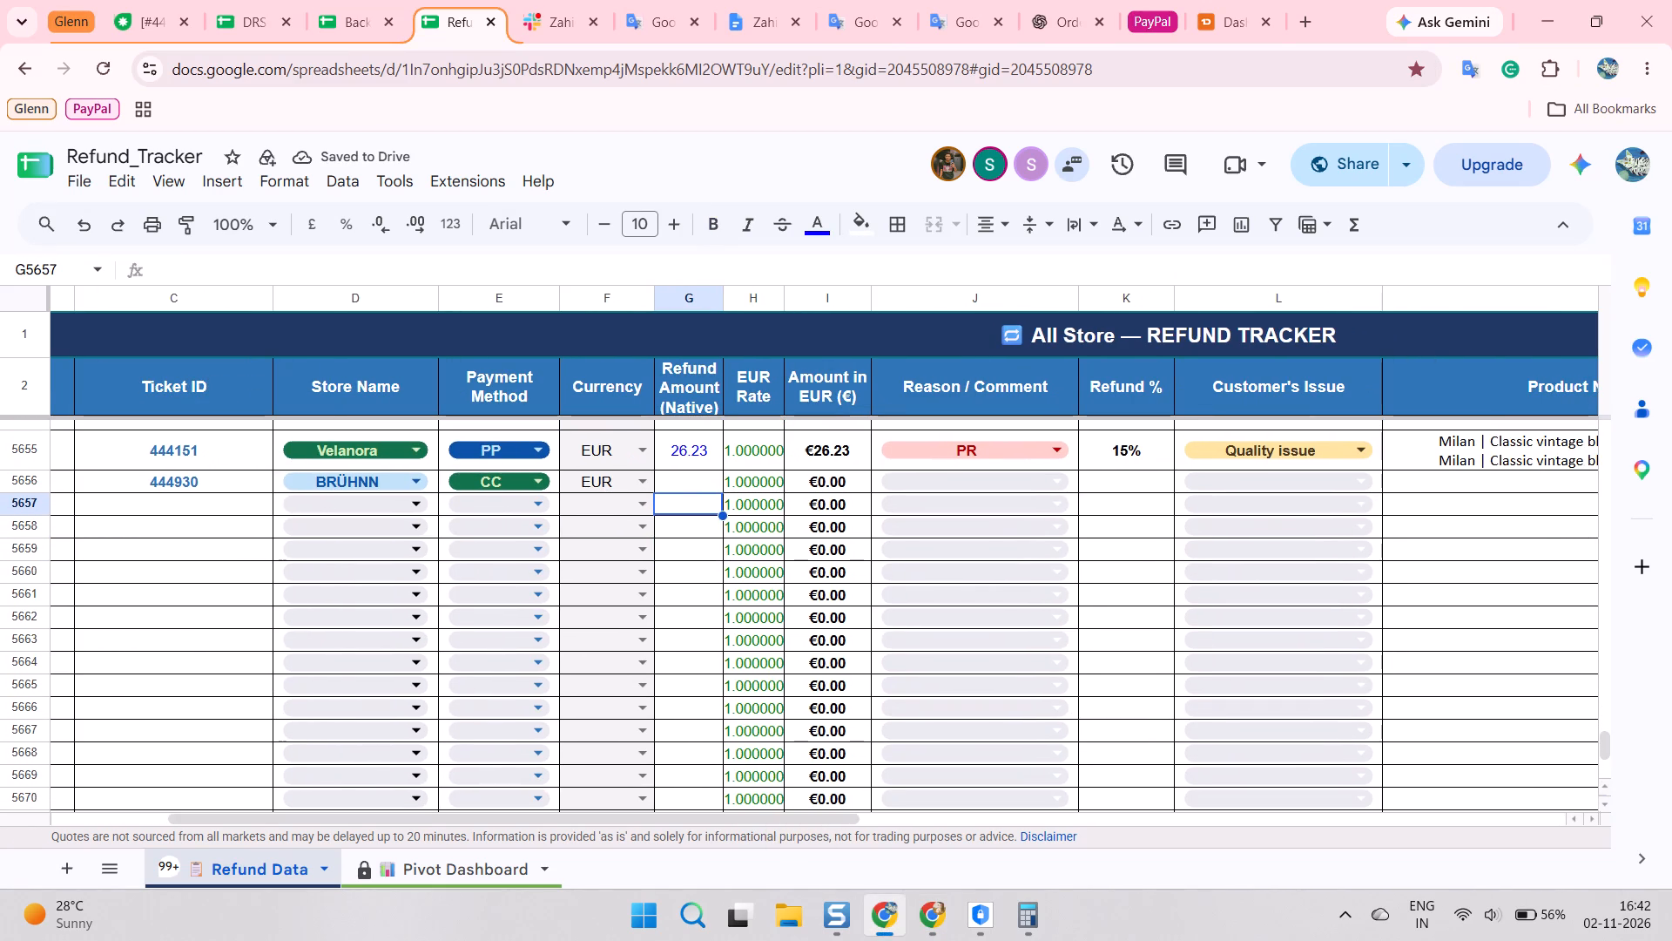
key("alt+Tab")
scroll(813, 477, "up", 5)
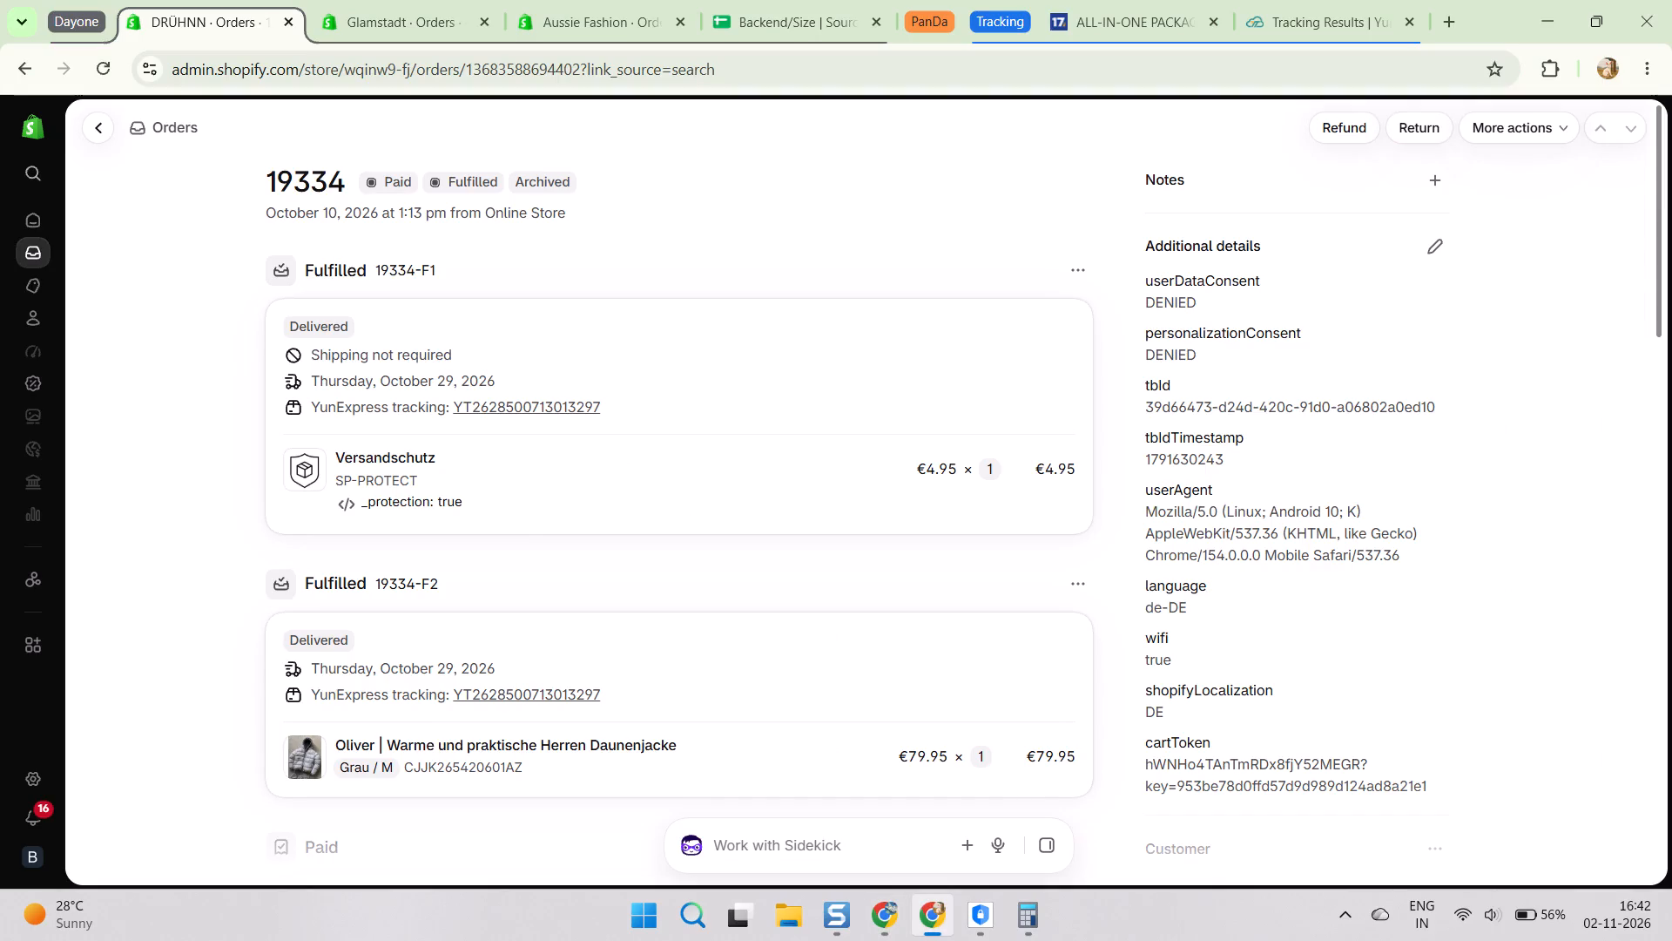
scroll(828, 407, "down", 4)
key("alt+Tab")
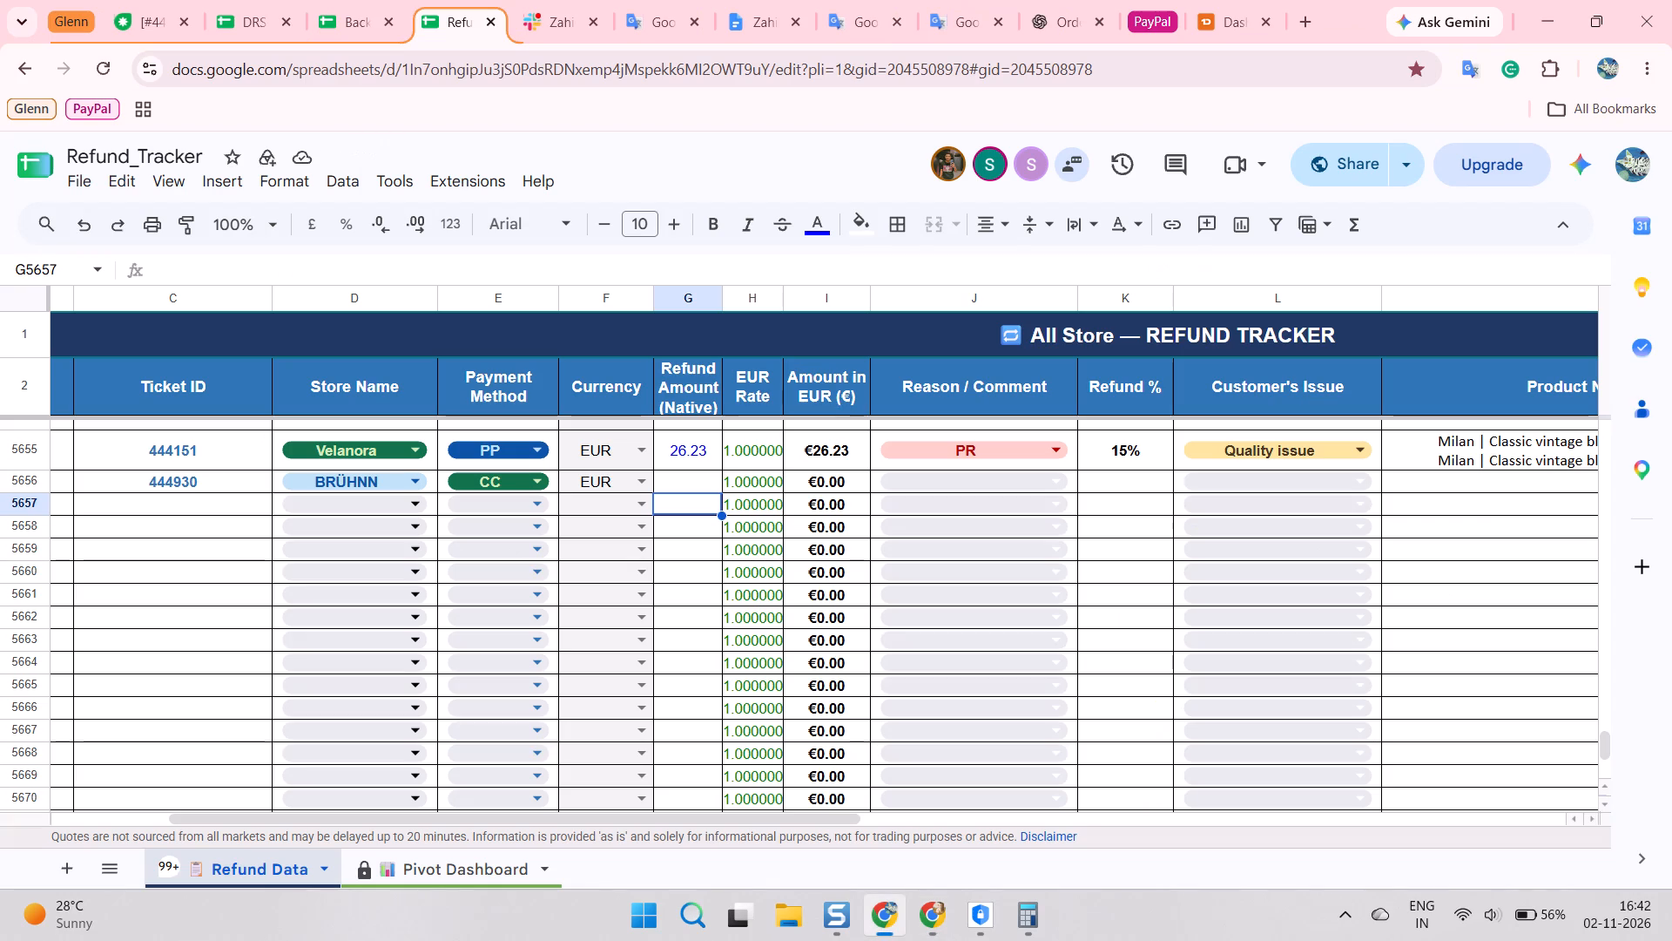
left_click(681, 556)
left_click(687, 489)
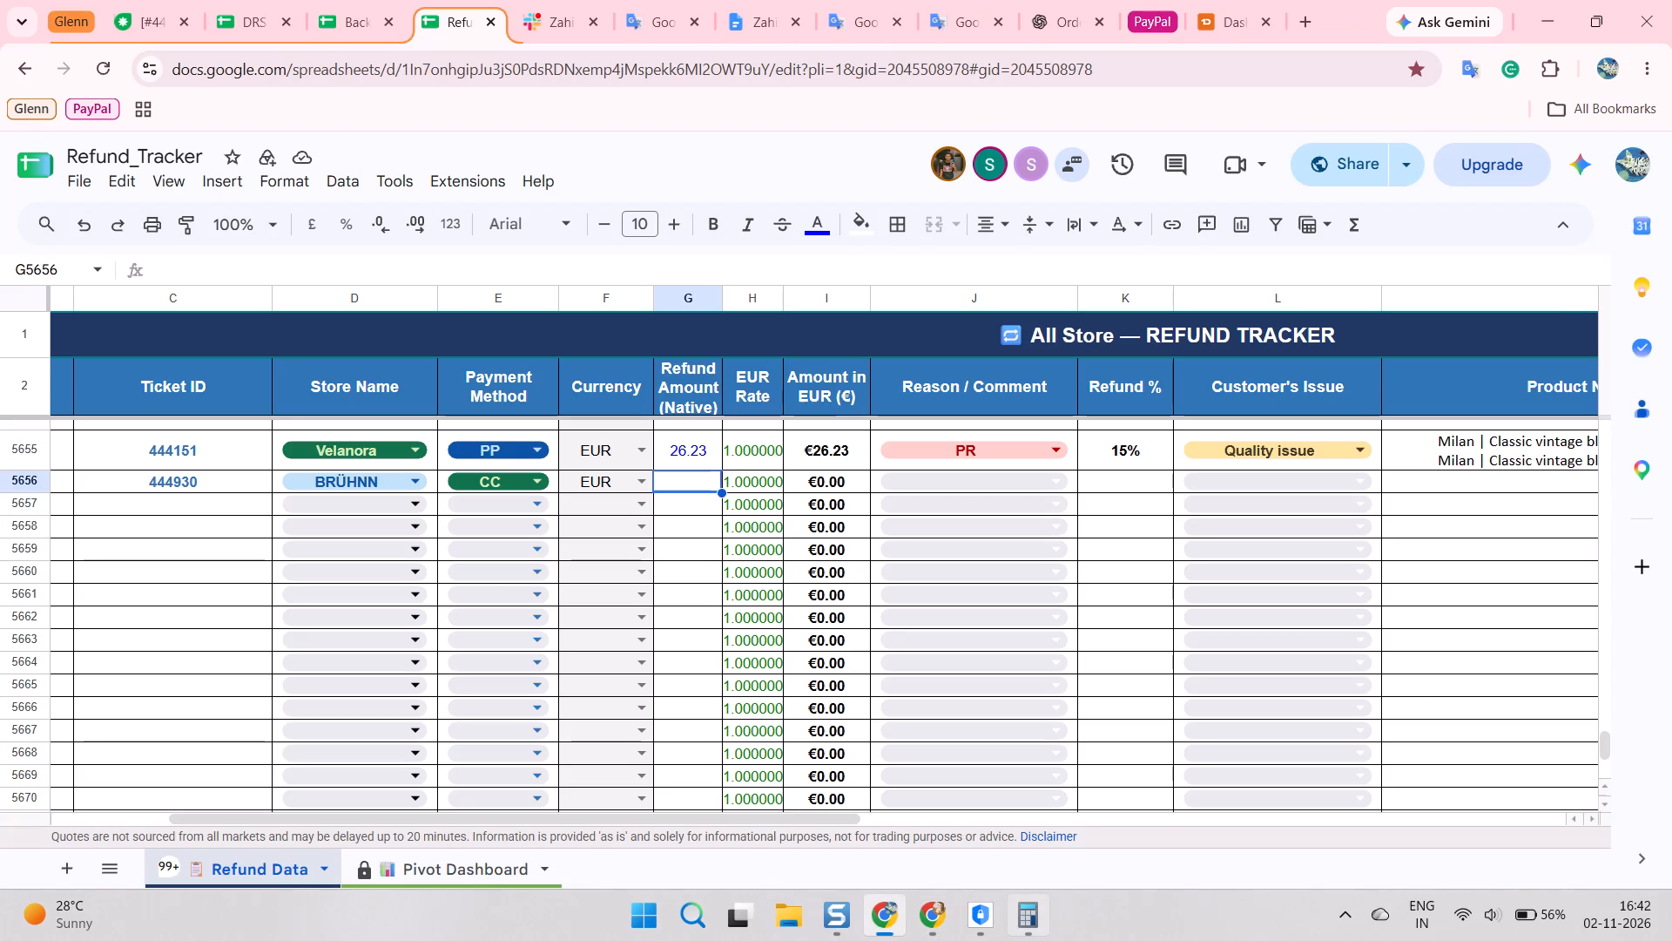
left_click(1017, 905)
left_click_drag(1484, 319, 1567, 317)
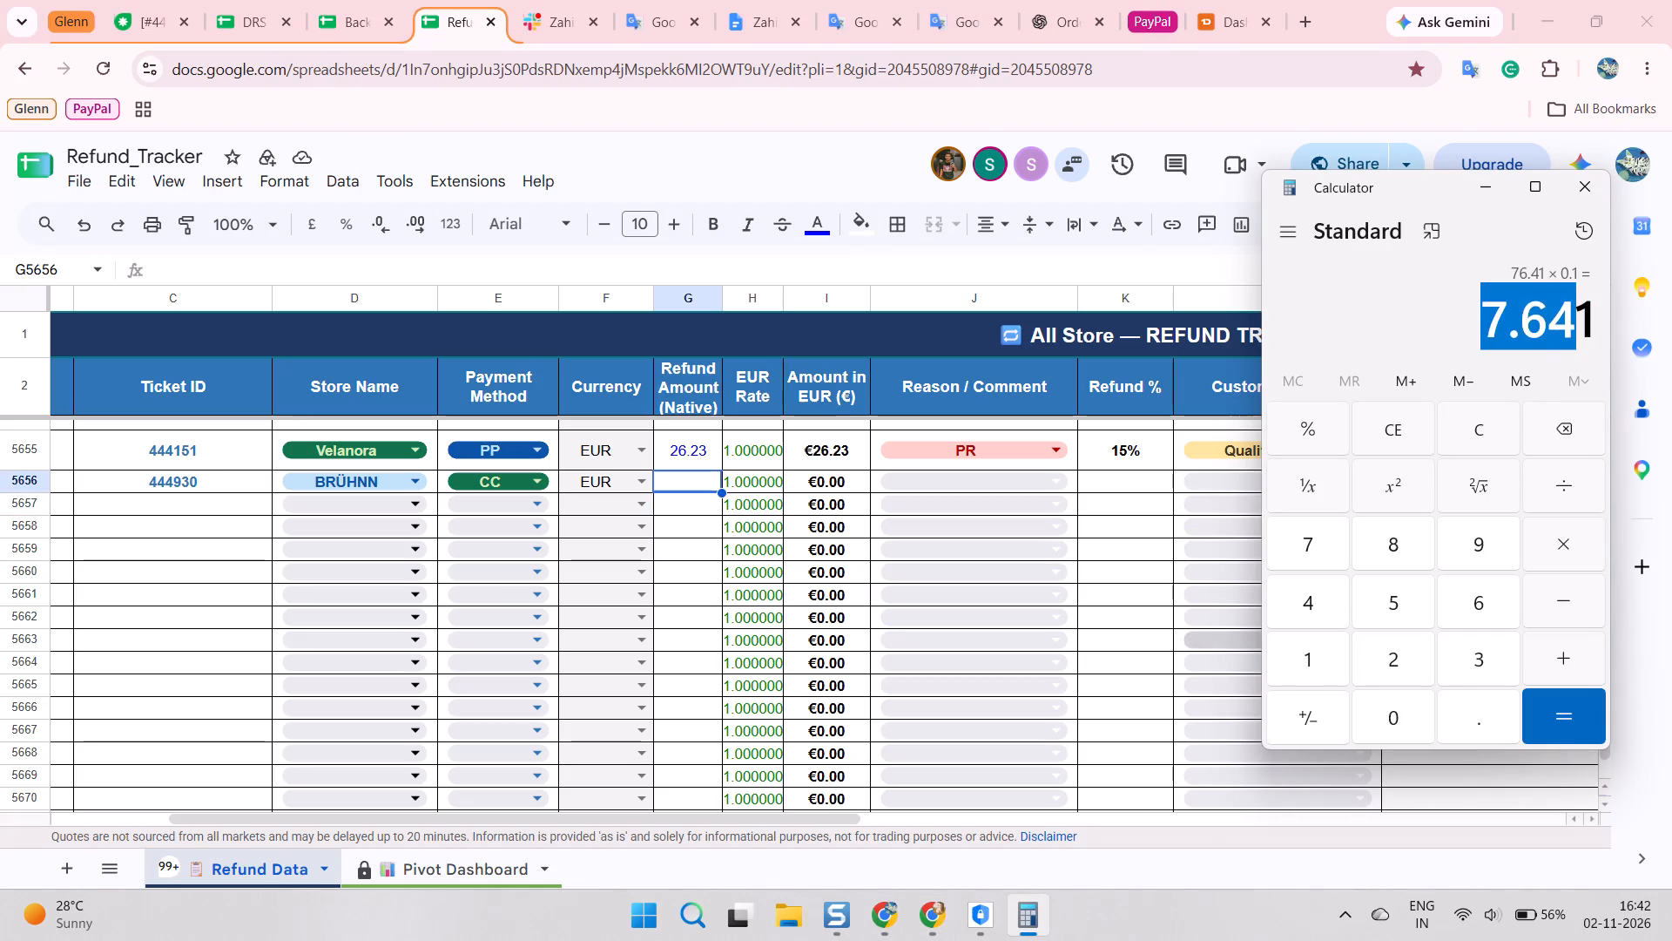
left_click_drag(1567, 317, 1569, 317)
key("ctrl+c")
key("ctrl+c")
left_click(690, 533)
triple_click(681, 476)
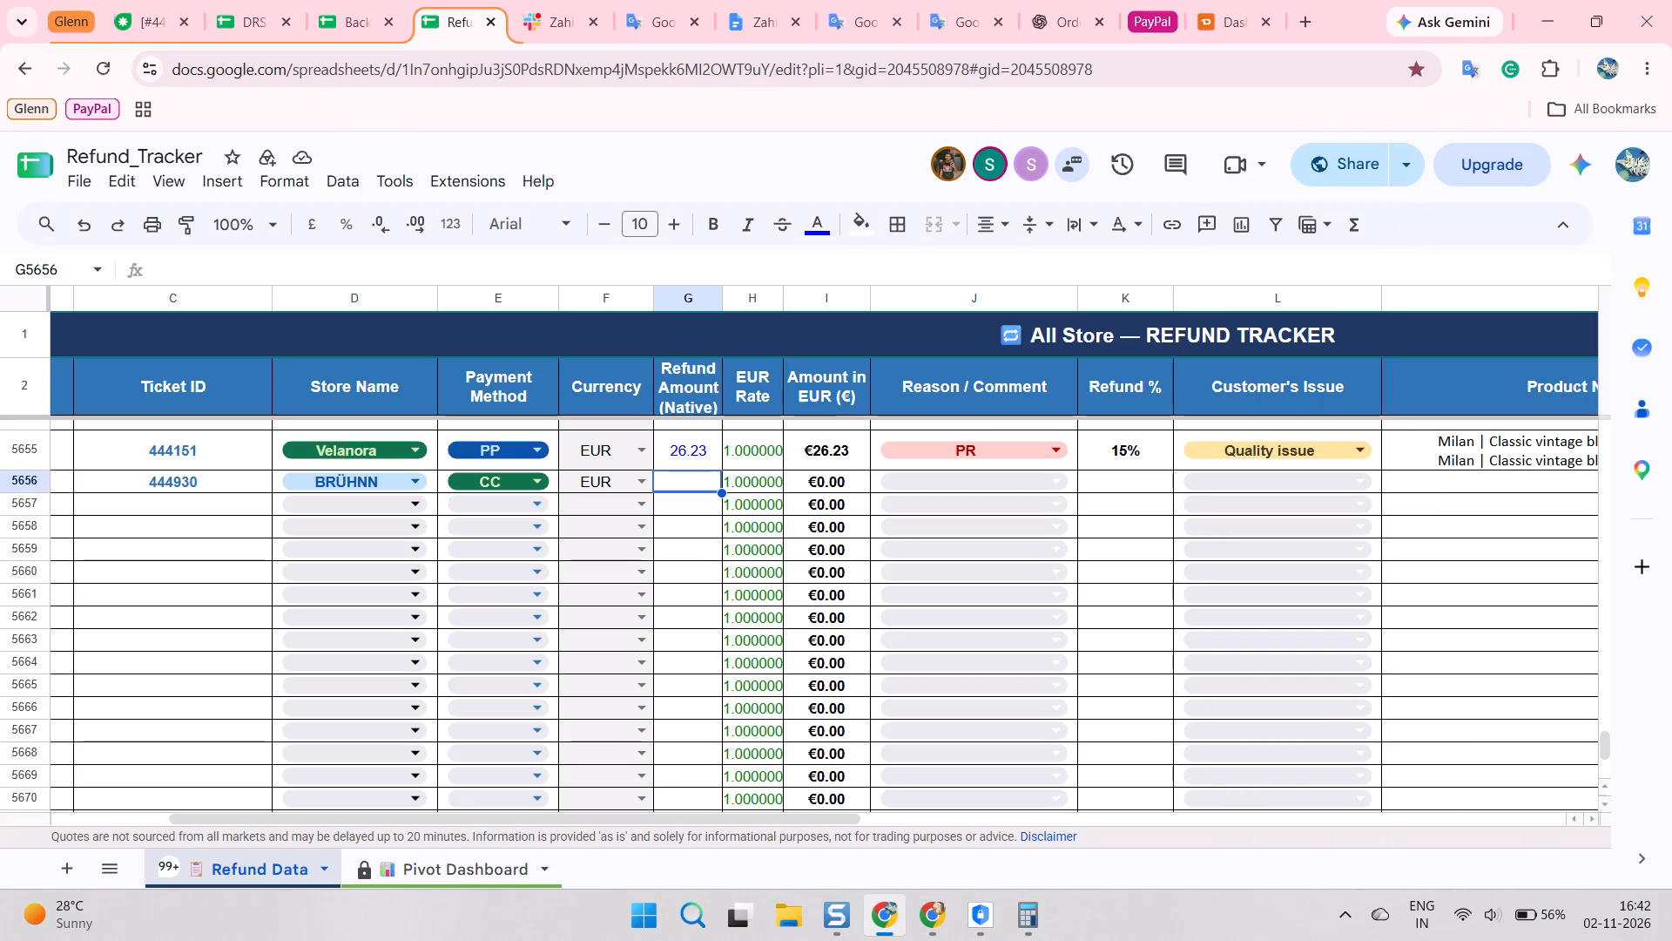
key("ctrl+v")
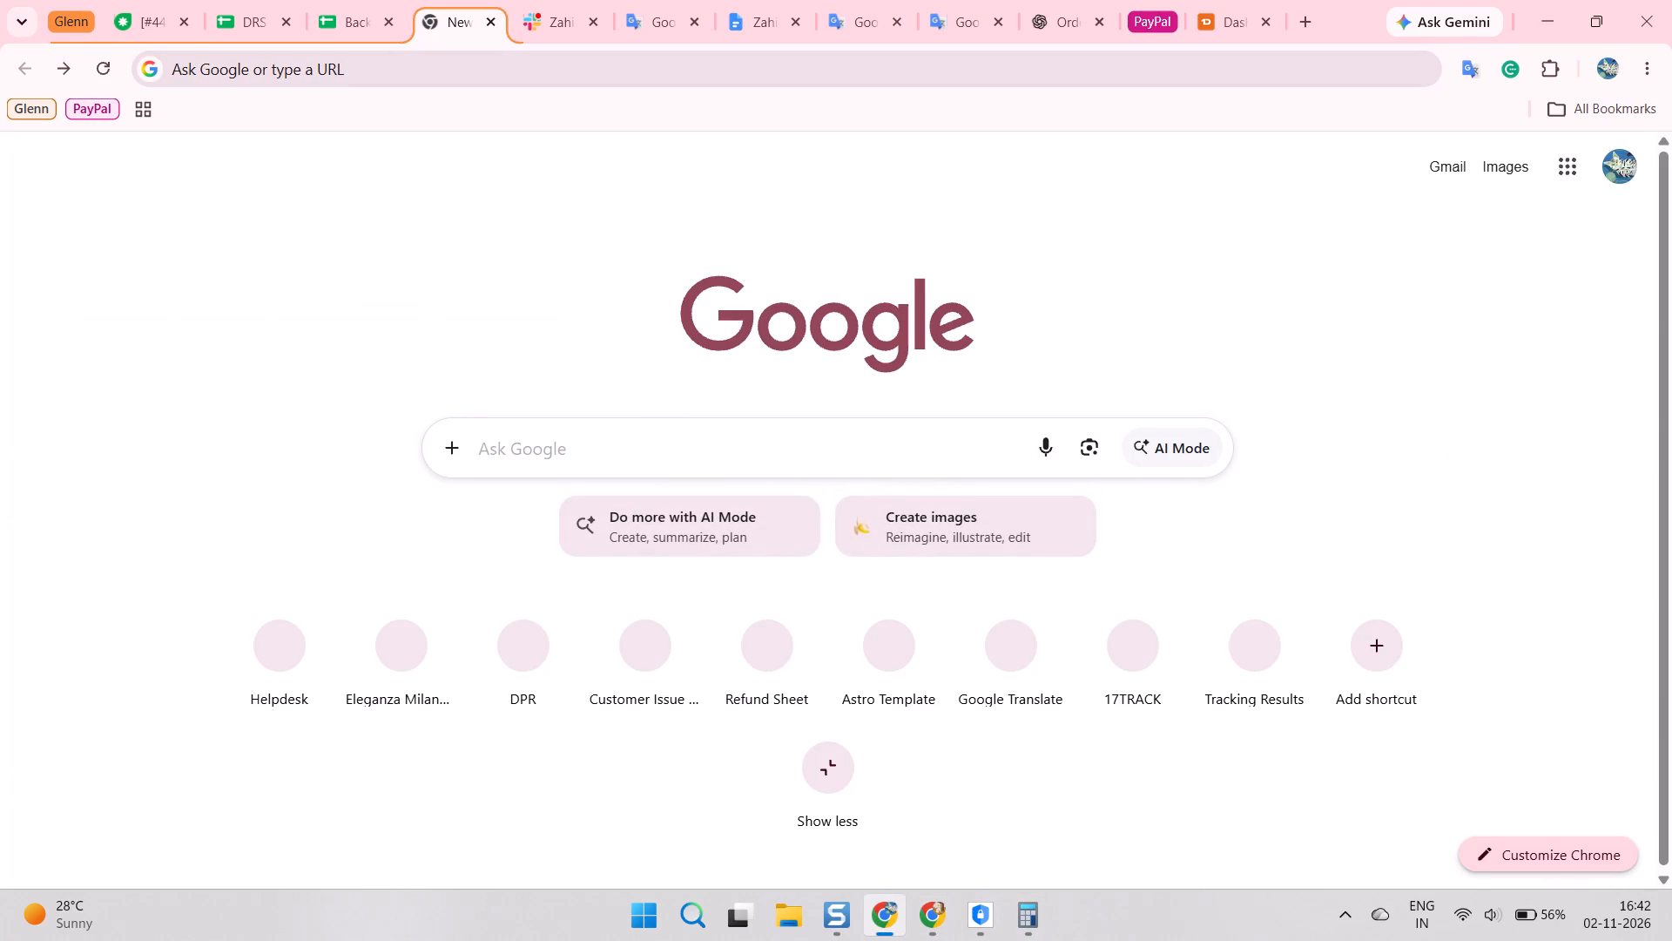
Bring the Refund_Tracker sheet back up and return to the last filled row, 5656.
left_click(64, 65)
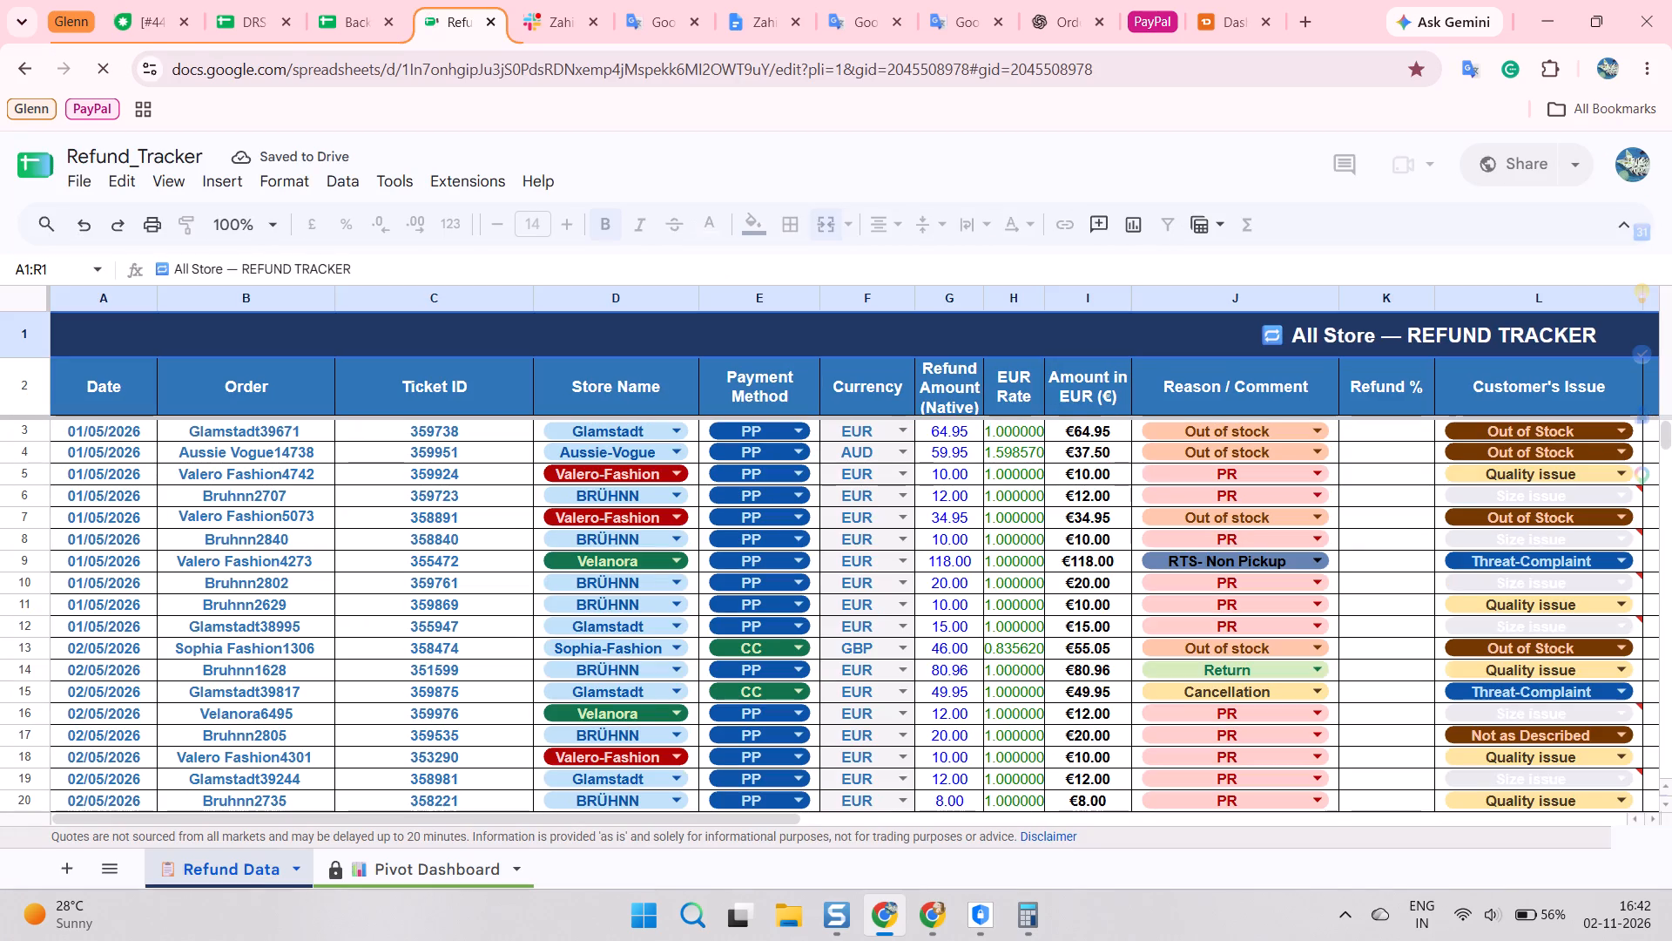
scroll(609, 643, "down", 1)
scroll(409, 598, "down", 4)
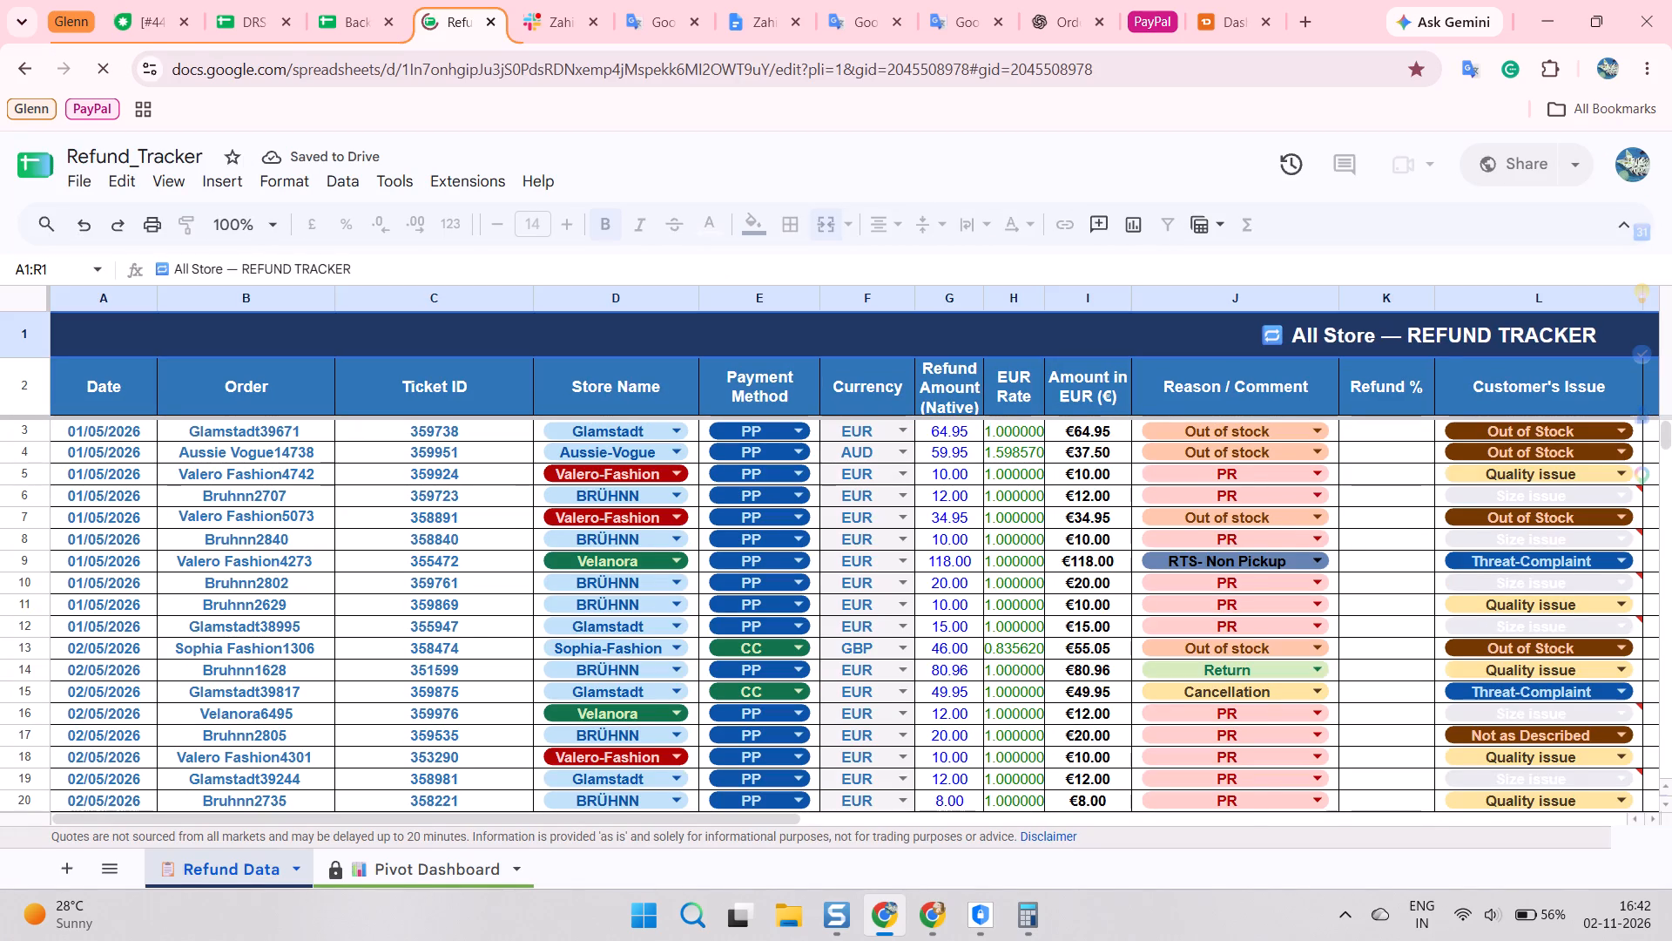
scroll(469, 541, "down", 7)
left_click(469, 539)
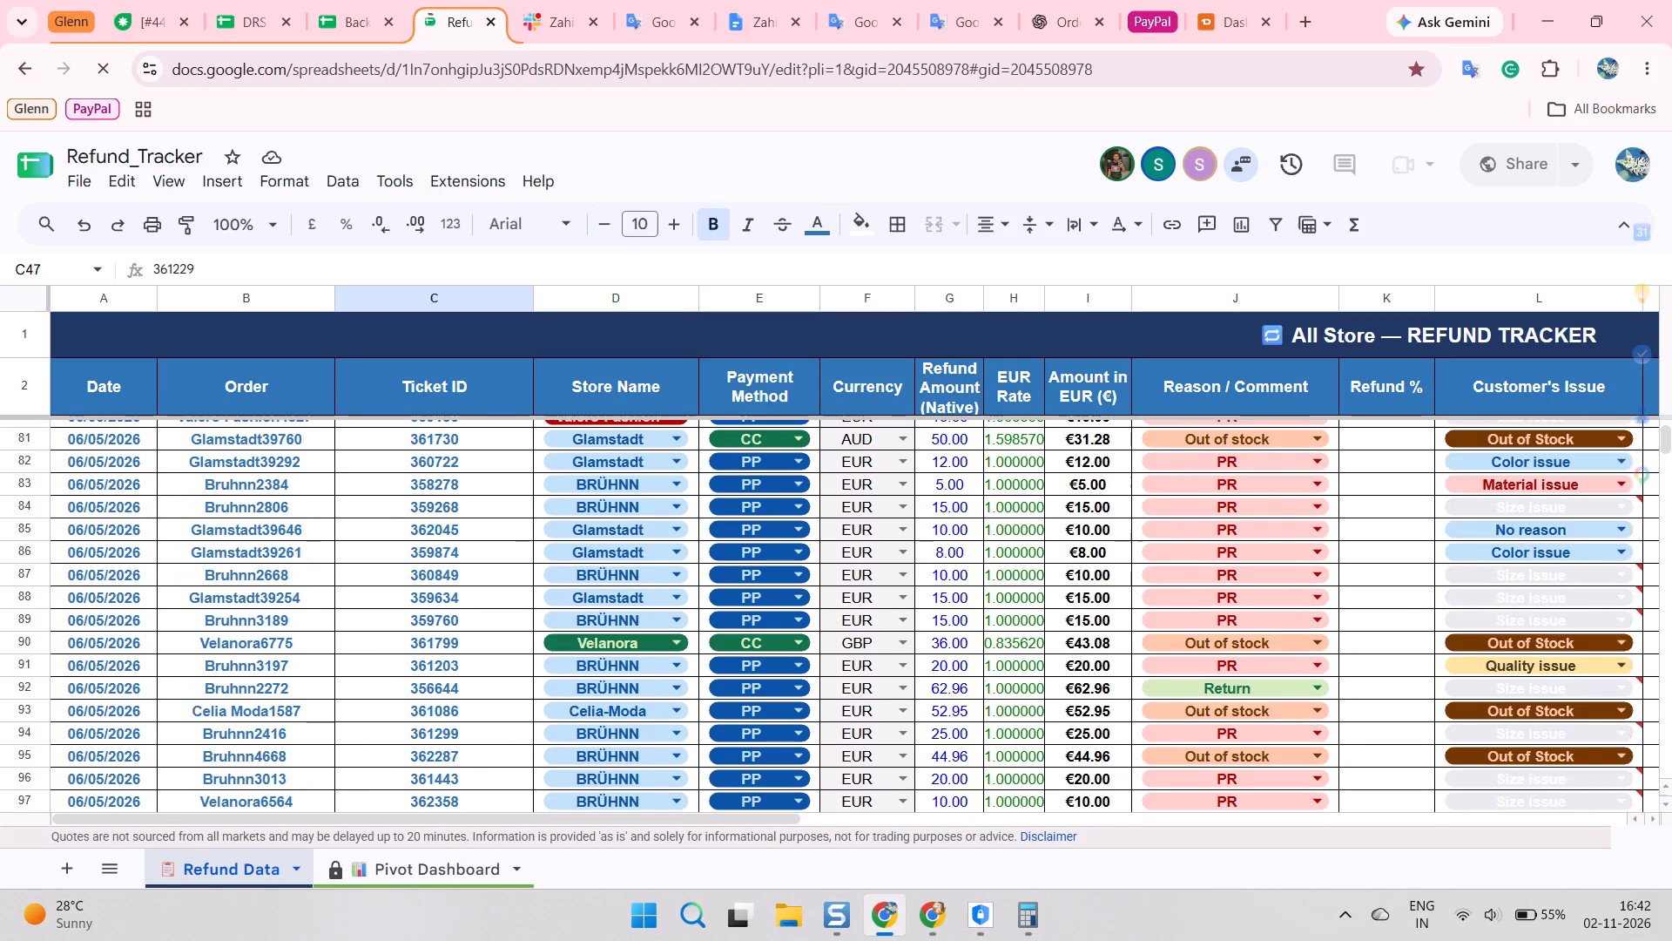
left_click(466, 582)
left_click(434, 619)
left_click(446, 586)
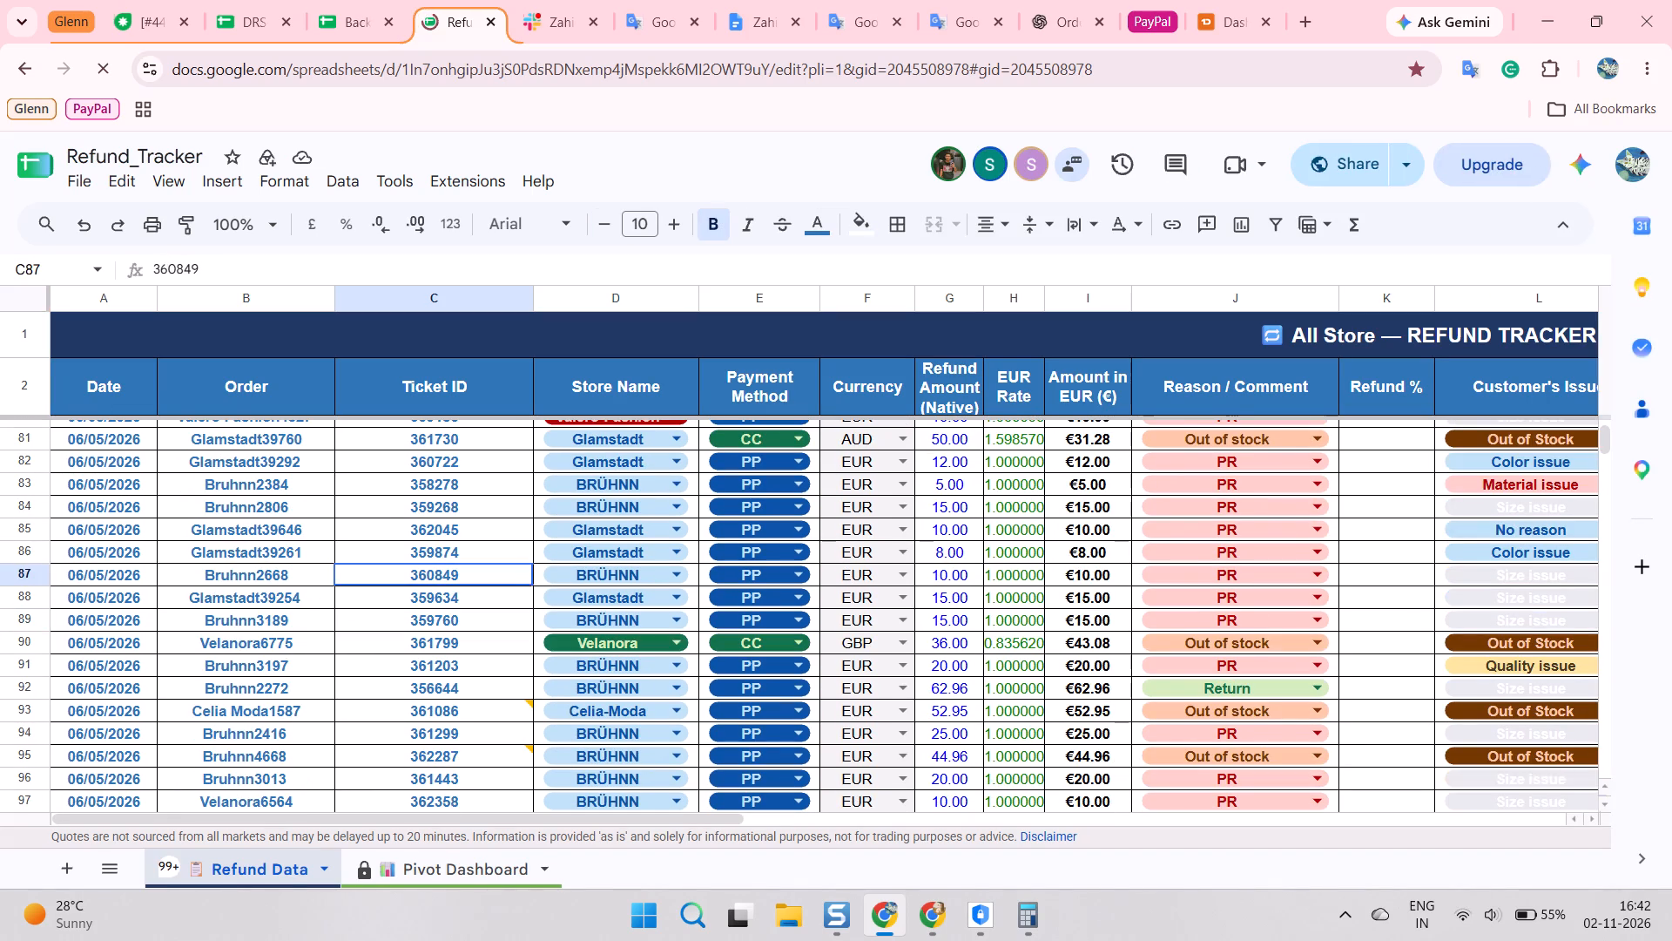
key("ctrl+Down")
key("ctrl+Down")
key("ctrl+Down")
key("ctrl+Down")
key("ctrl+Down")
key("ctrl+Down")
key("ctrl+Down")
key("ctrl+Down")
key("ctrl+Down")
key("ctrl+Down")
key("ctrl+Down")
key("ctrl+Down")
key("ctrl+Down")
key("ctrl+Down")
key("ctrl+Down")
key("ctrl+Down")
key("ctrl+Down")
key("ctrl+Down")
key("ctrl+Down")
key("ctrl+Down")
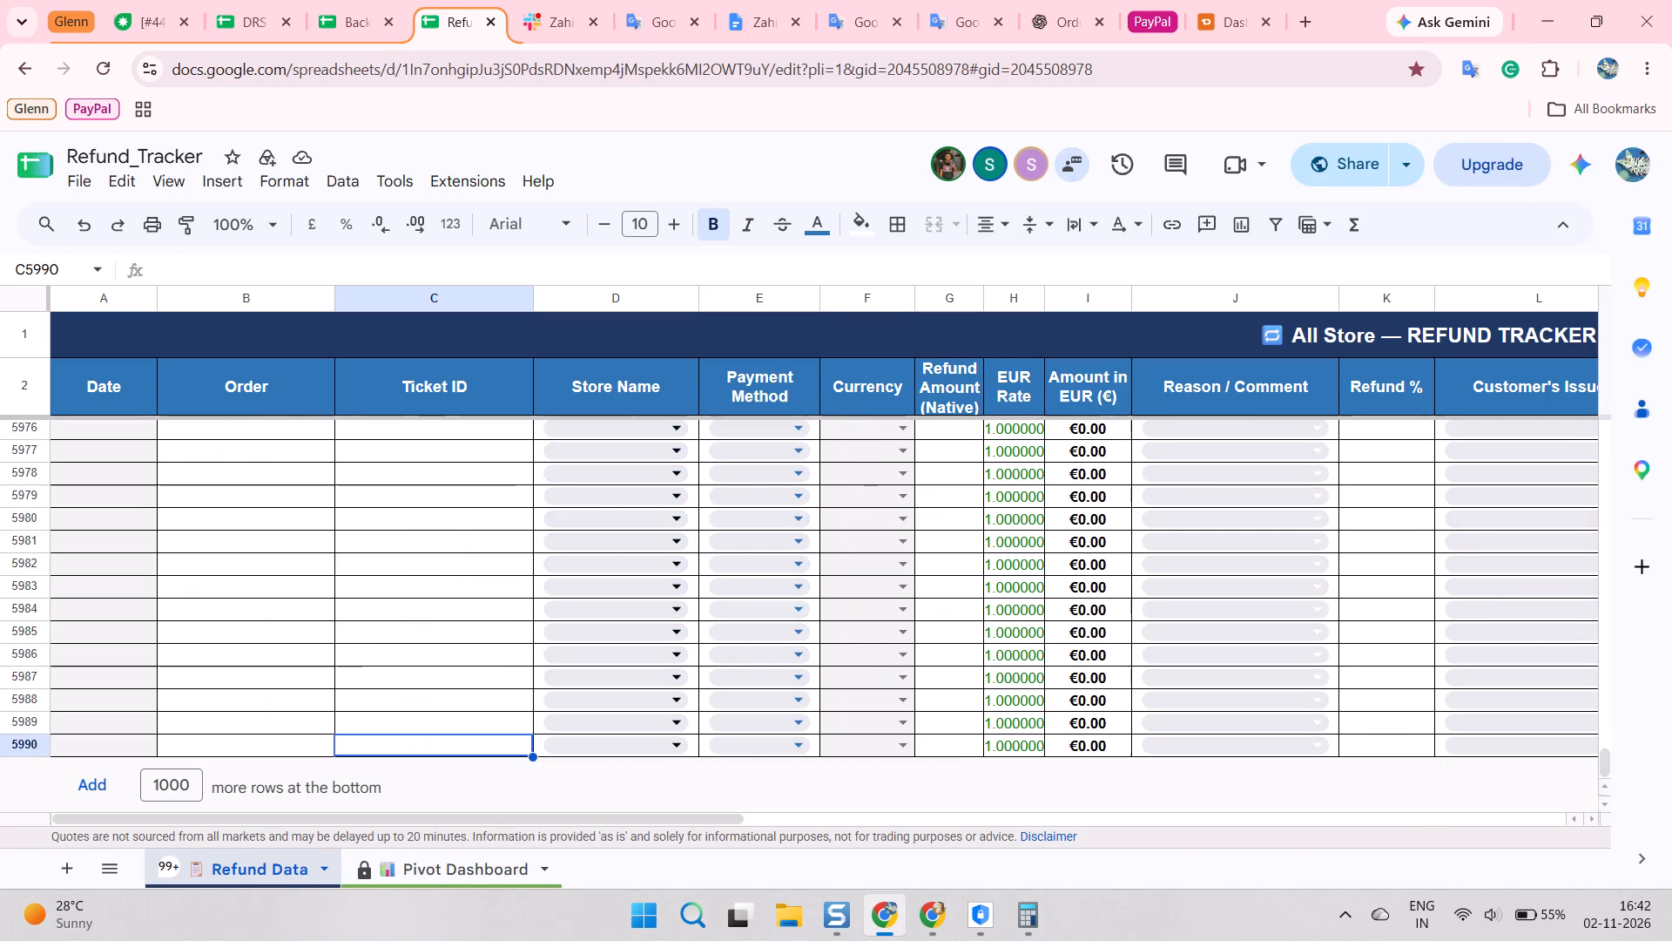
key("ctrl+Up")
scroll(446, 586, "up", 1)
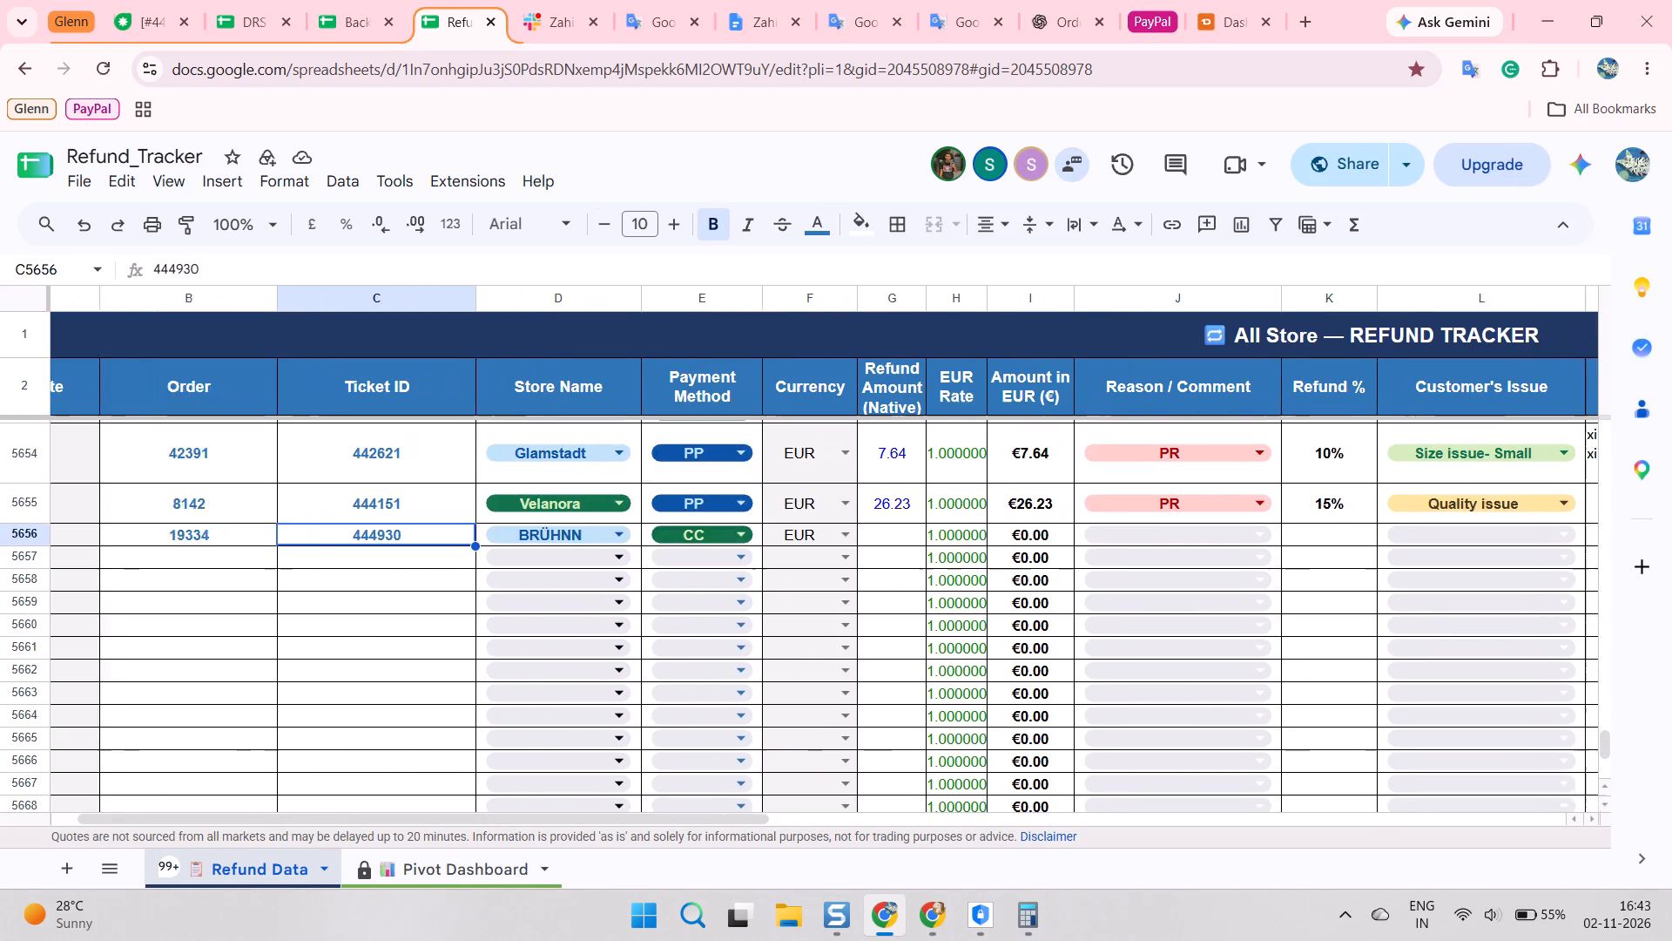
scroll(774, 545, "up", 1)
Enter 7.64 as the Refund Amount (Native) in row 5656.
left_click(731, 565)
double_click(726, 538)
key("ctrl+v")
left_click(736, 581)
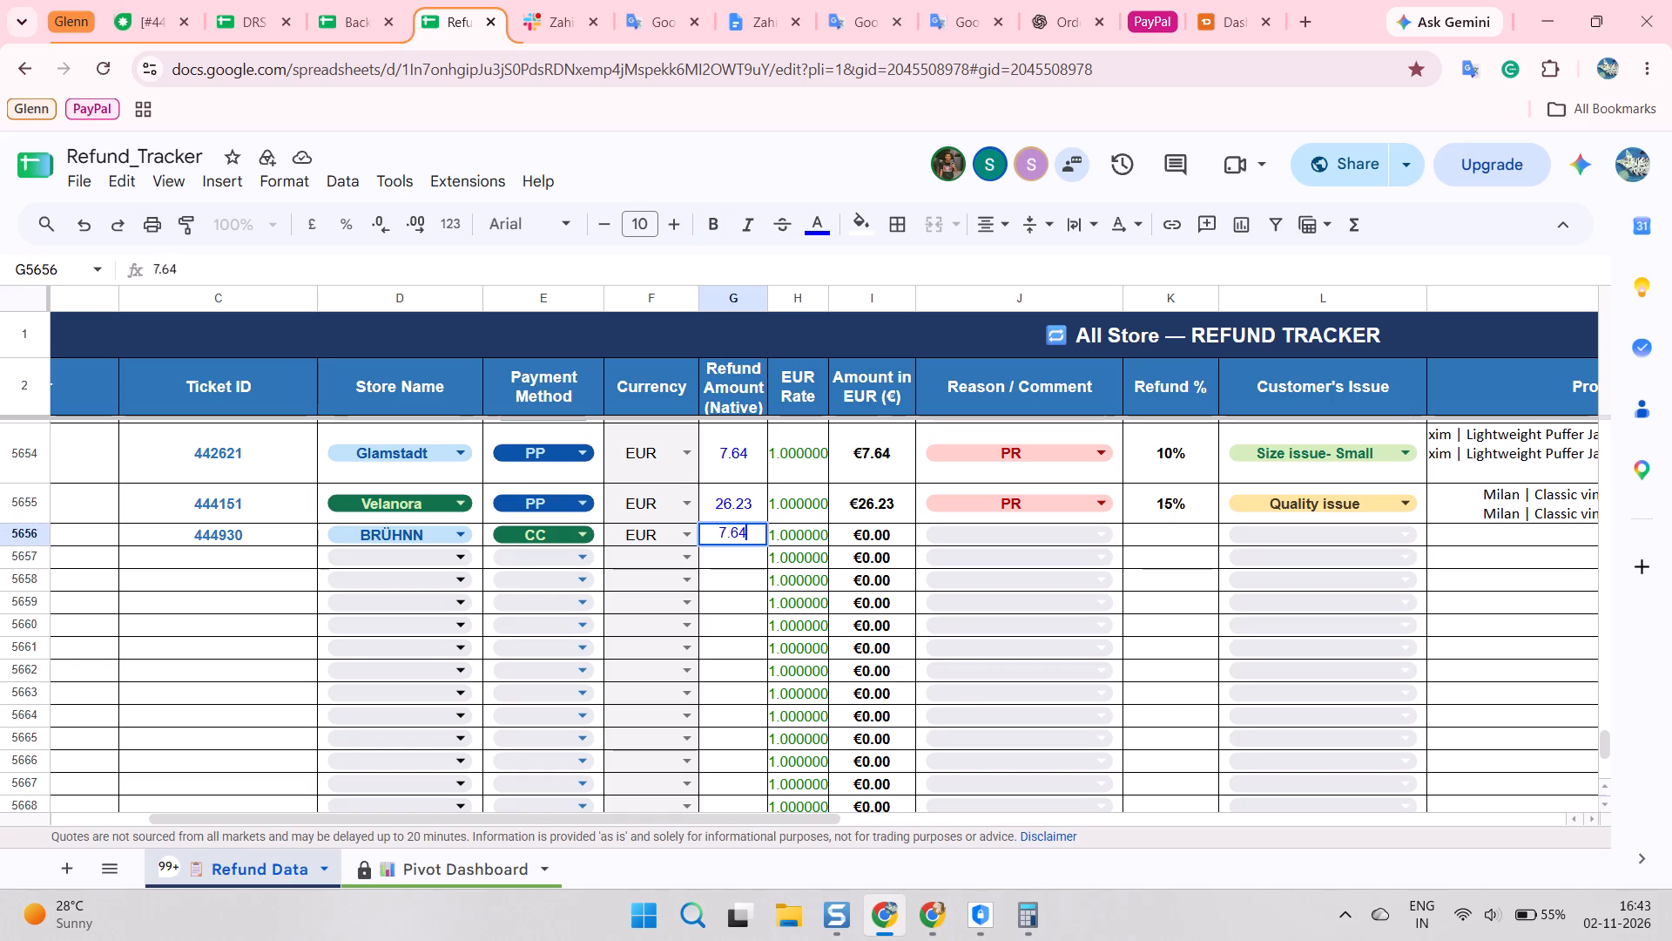
Recheck the Shopify order and set the Reason / Comment in row 5656 to PR.
scroll(920, 538, "left", 2)
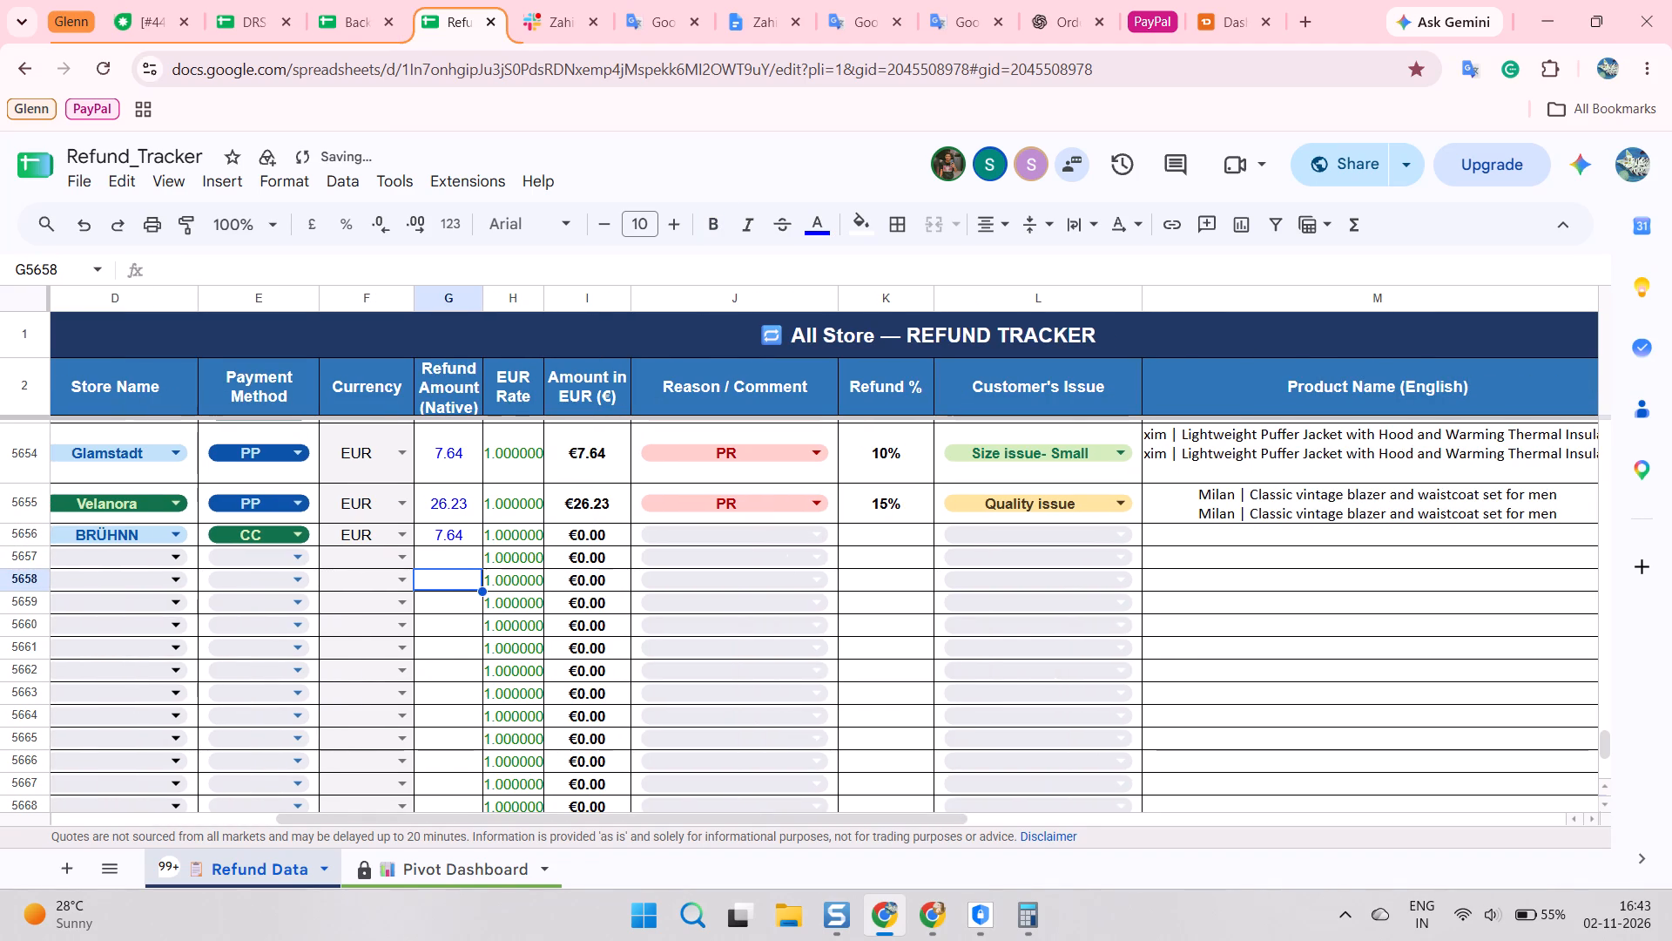
key("alt+Tab")
scroll(920, 493, "down", 3)
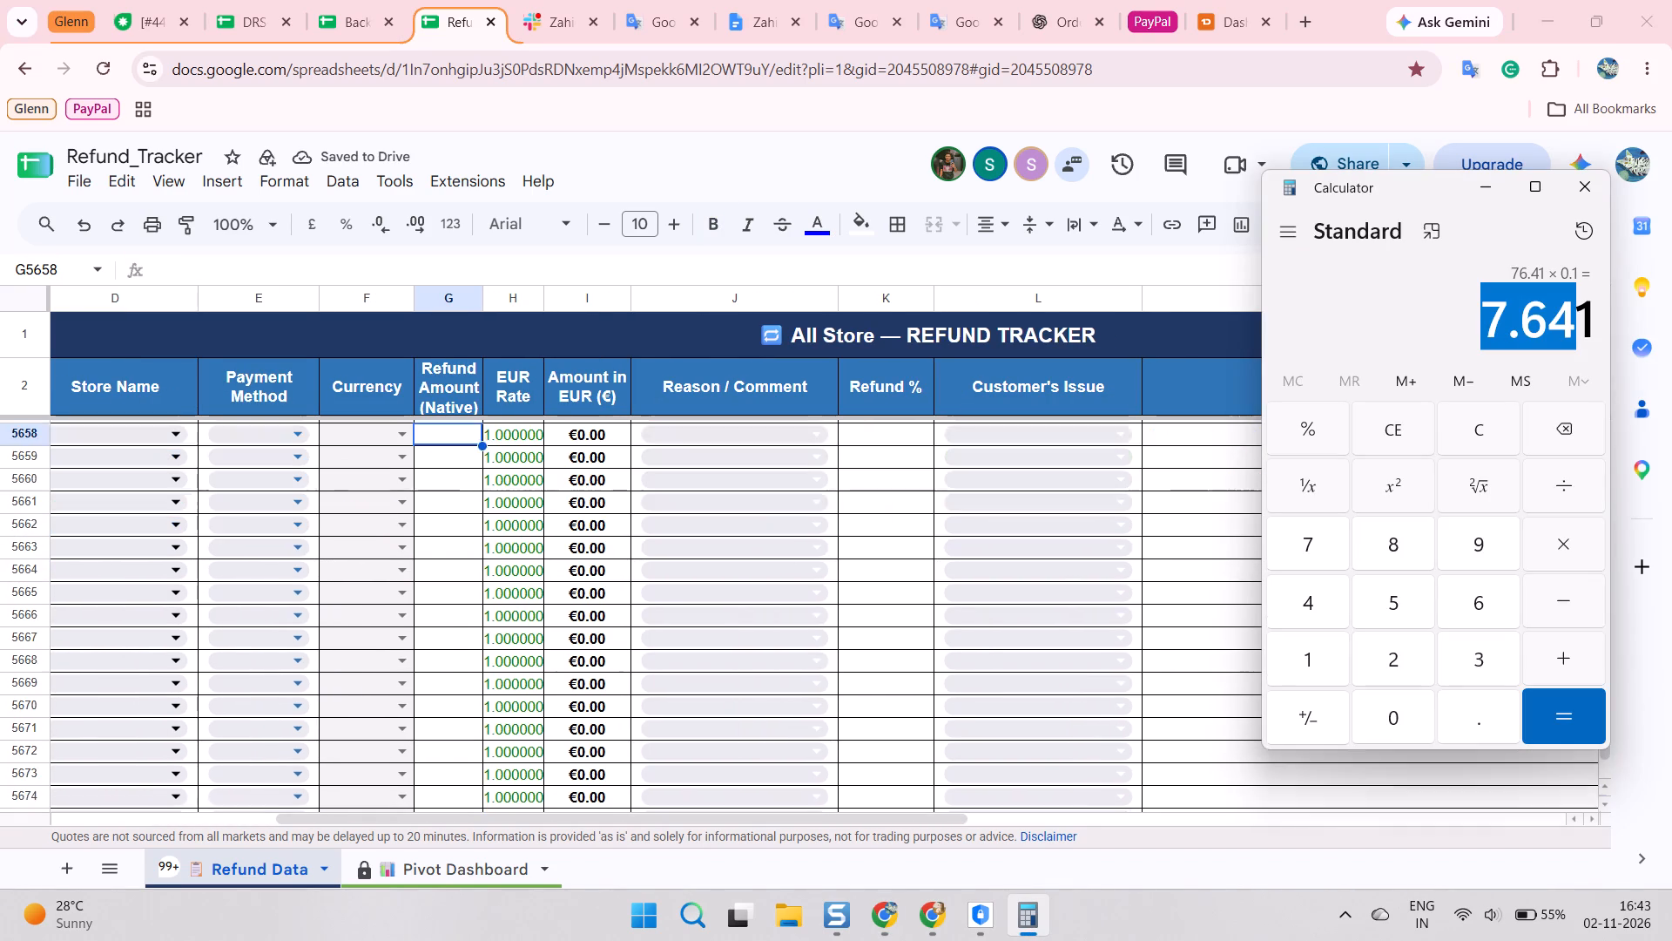
scroll(808, 531, "up", 3)
left_click(894, 597)
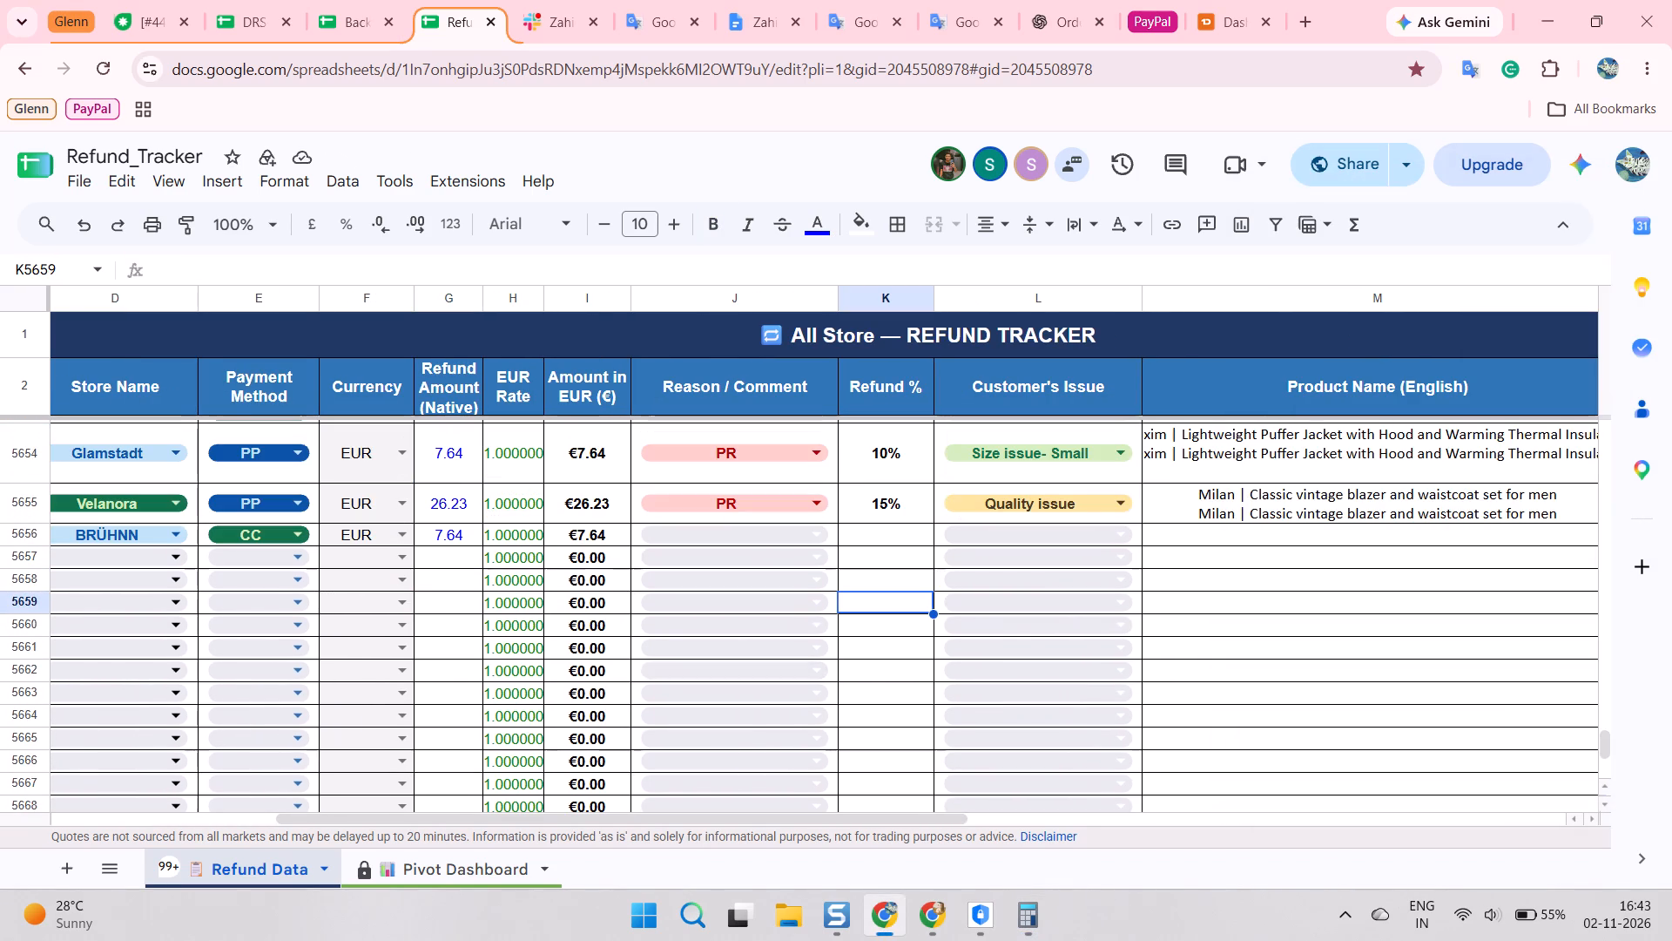
left_click(932, 934)
scroll(986, 559, "down", 5)
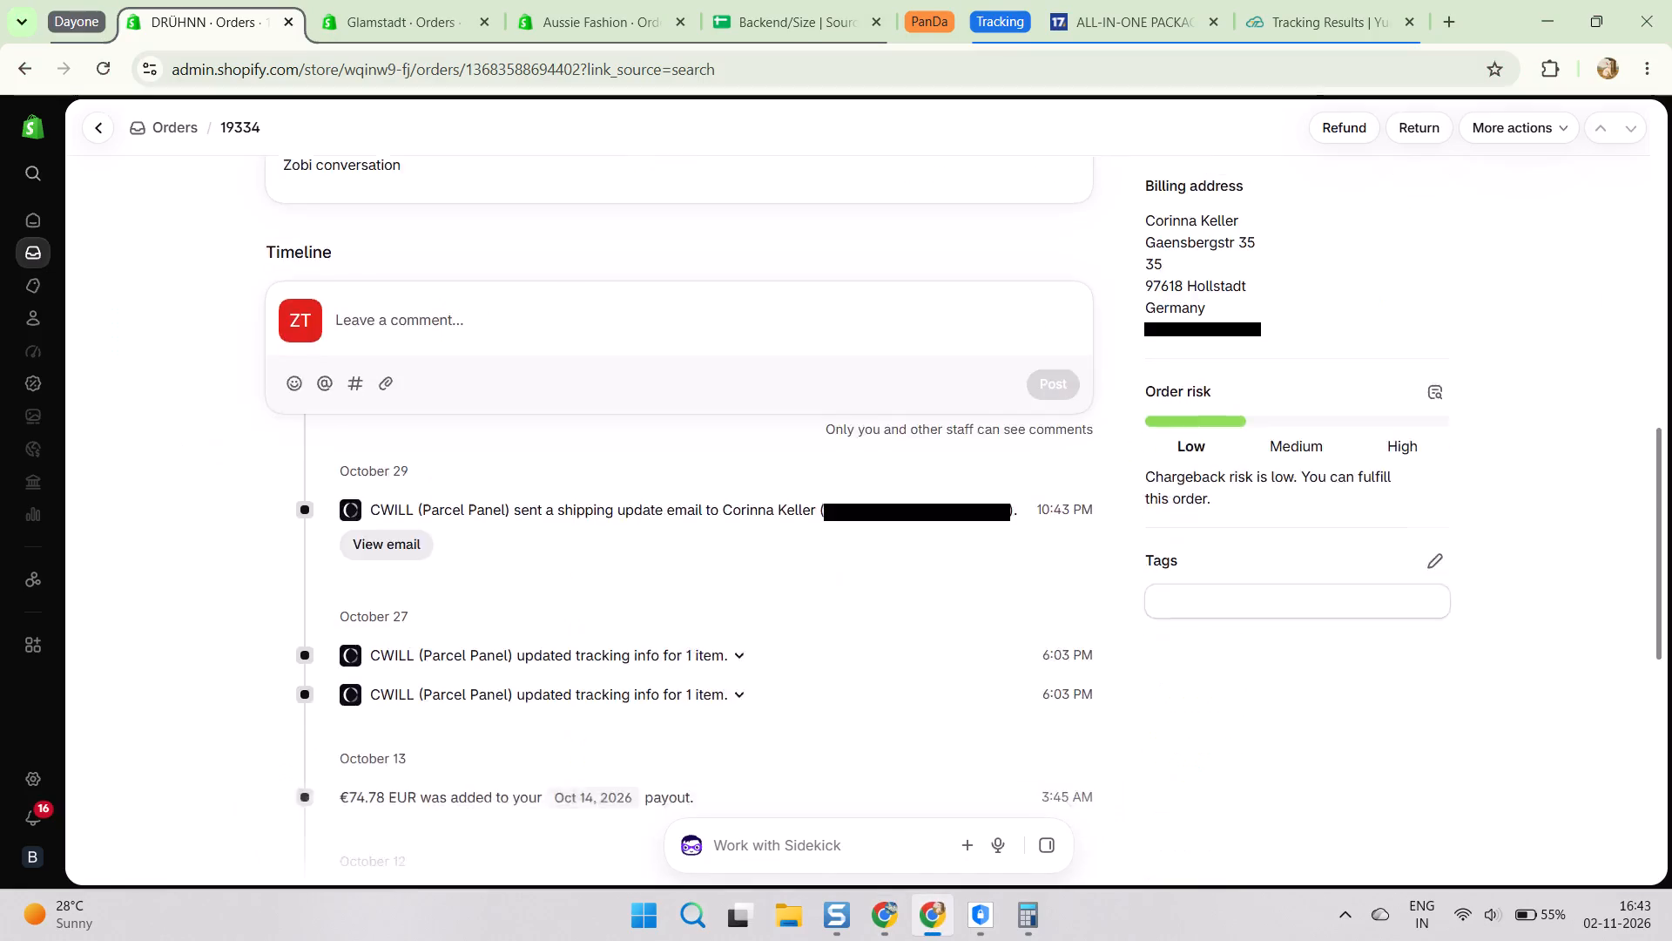
scroll(1029, 524, "up", 4)
key("alt+Tab")
left_click(732, 537)
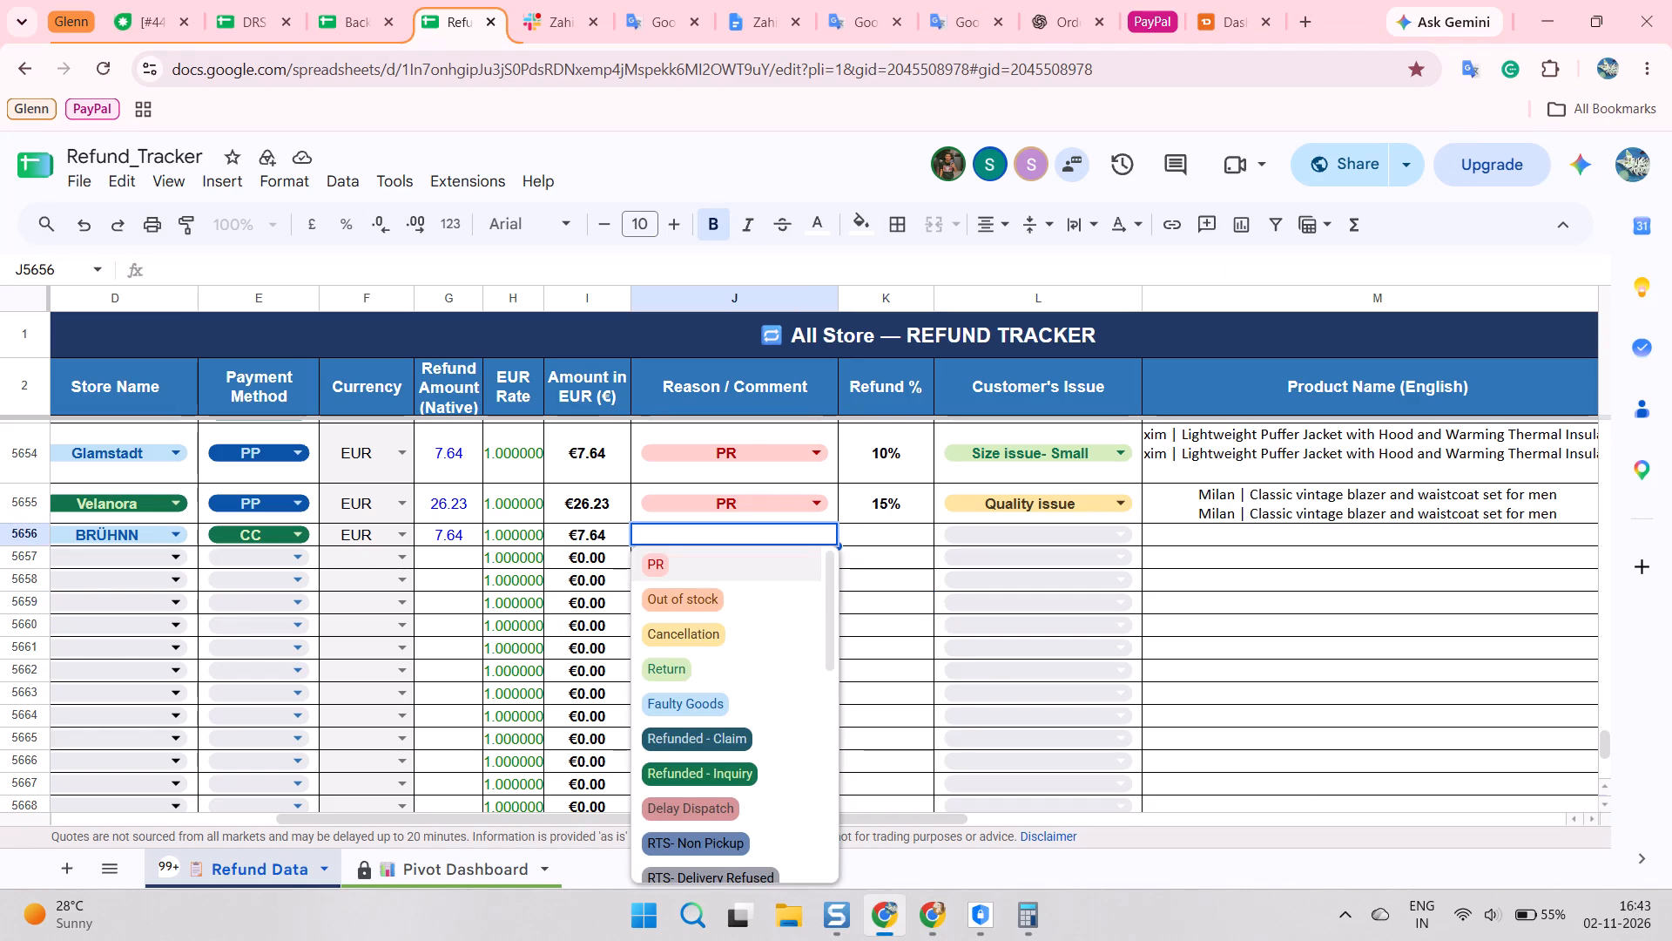
scroll(732, 561, "up", 1)
left_click(698, 569)
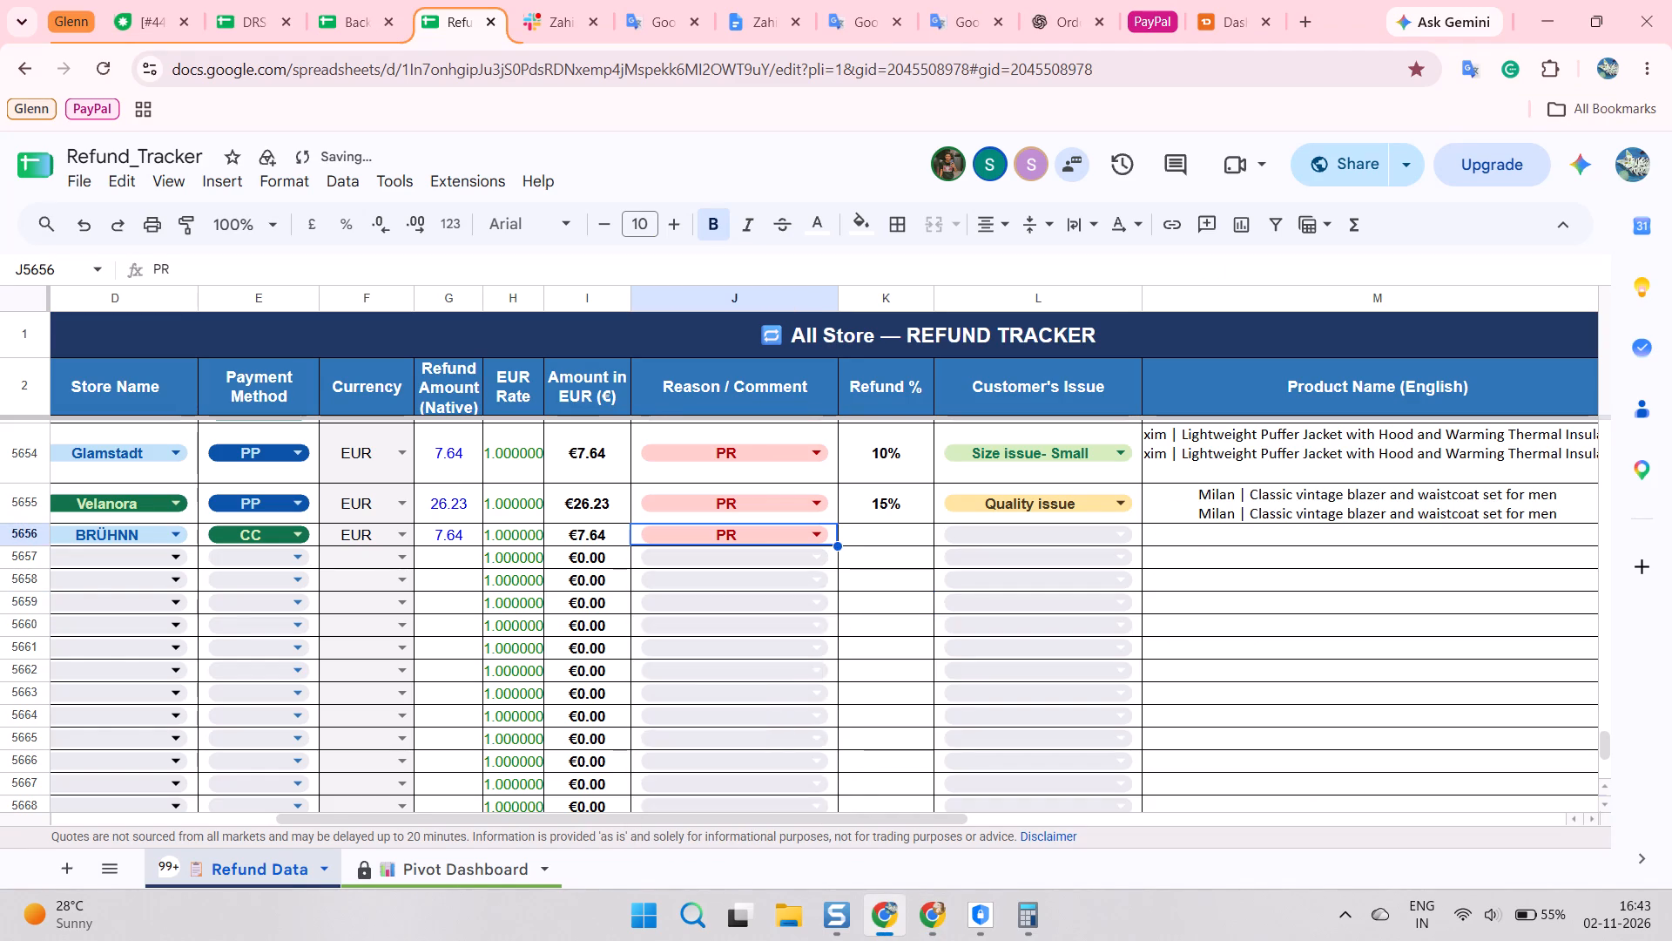
Set row 5656's Refund % to 10% and its Customer's Issue to Size issue- Small.
double_click(879, 538)
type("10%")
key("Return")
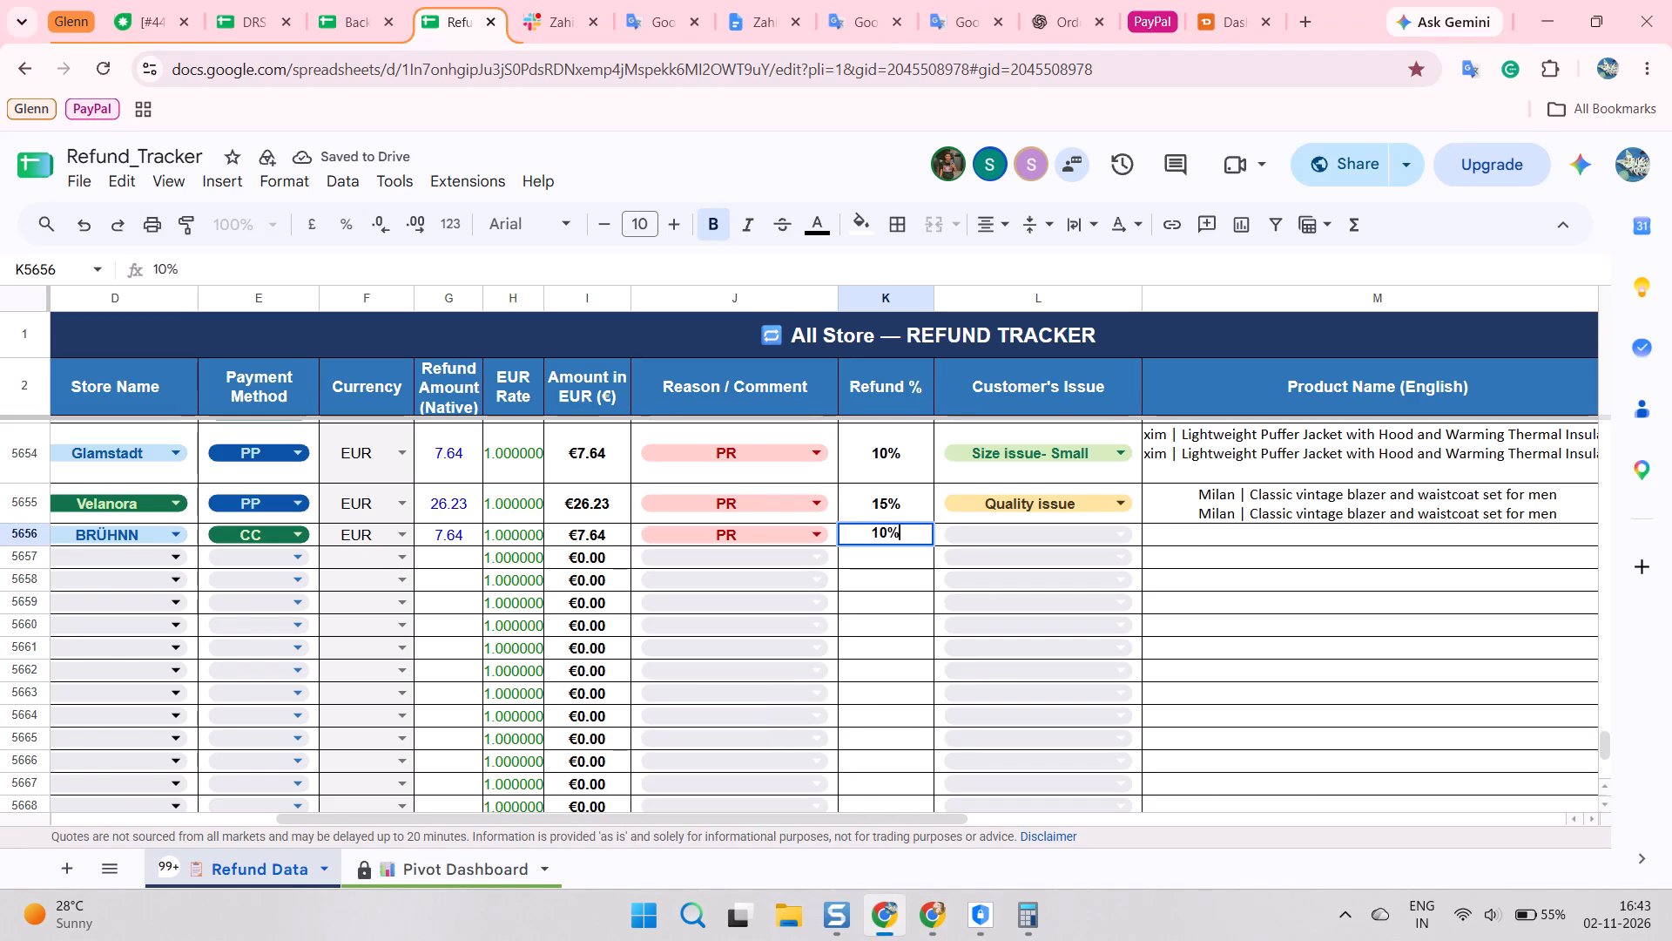
scroll(879, 538, "left", 2)
left_click(903, 540)
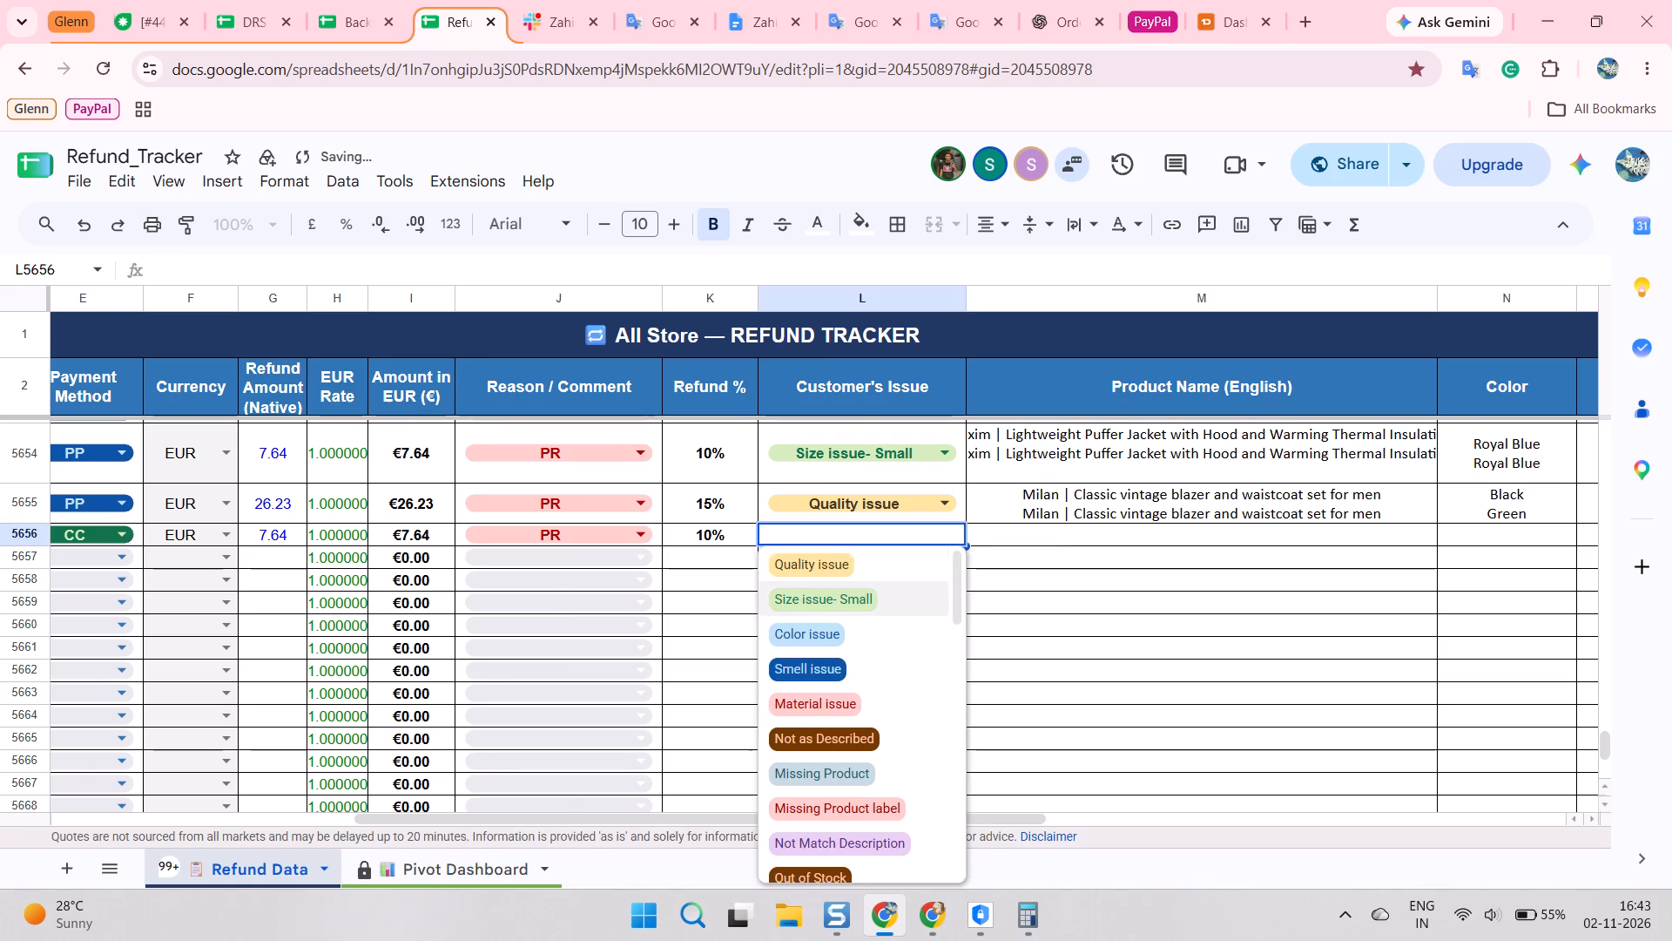
left_click(839, 605)
scroll(879, 591, "left", 2)
left_click(825, 588)
left_click(828, 539)
scroll(828, 539, "left", 2)
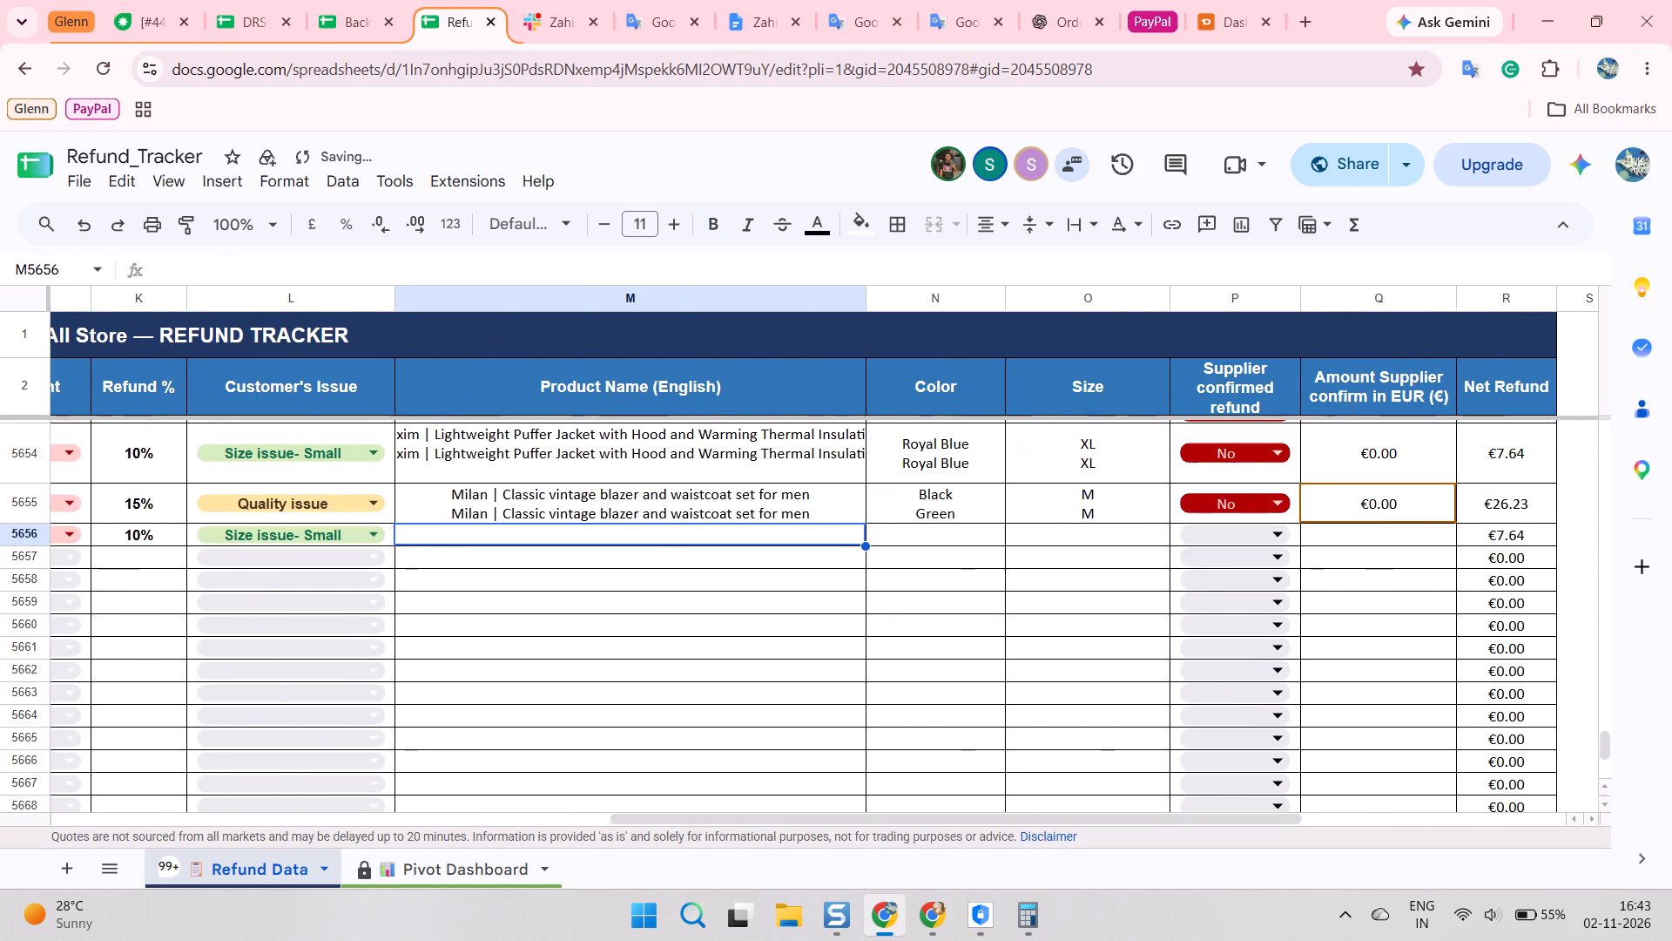
key("alt+Tab")
scroll(789, 537, "up", 8)
left_click(702, 389)
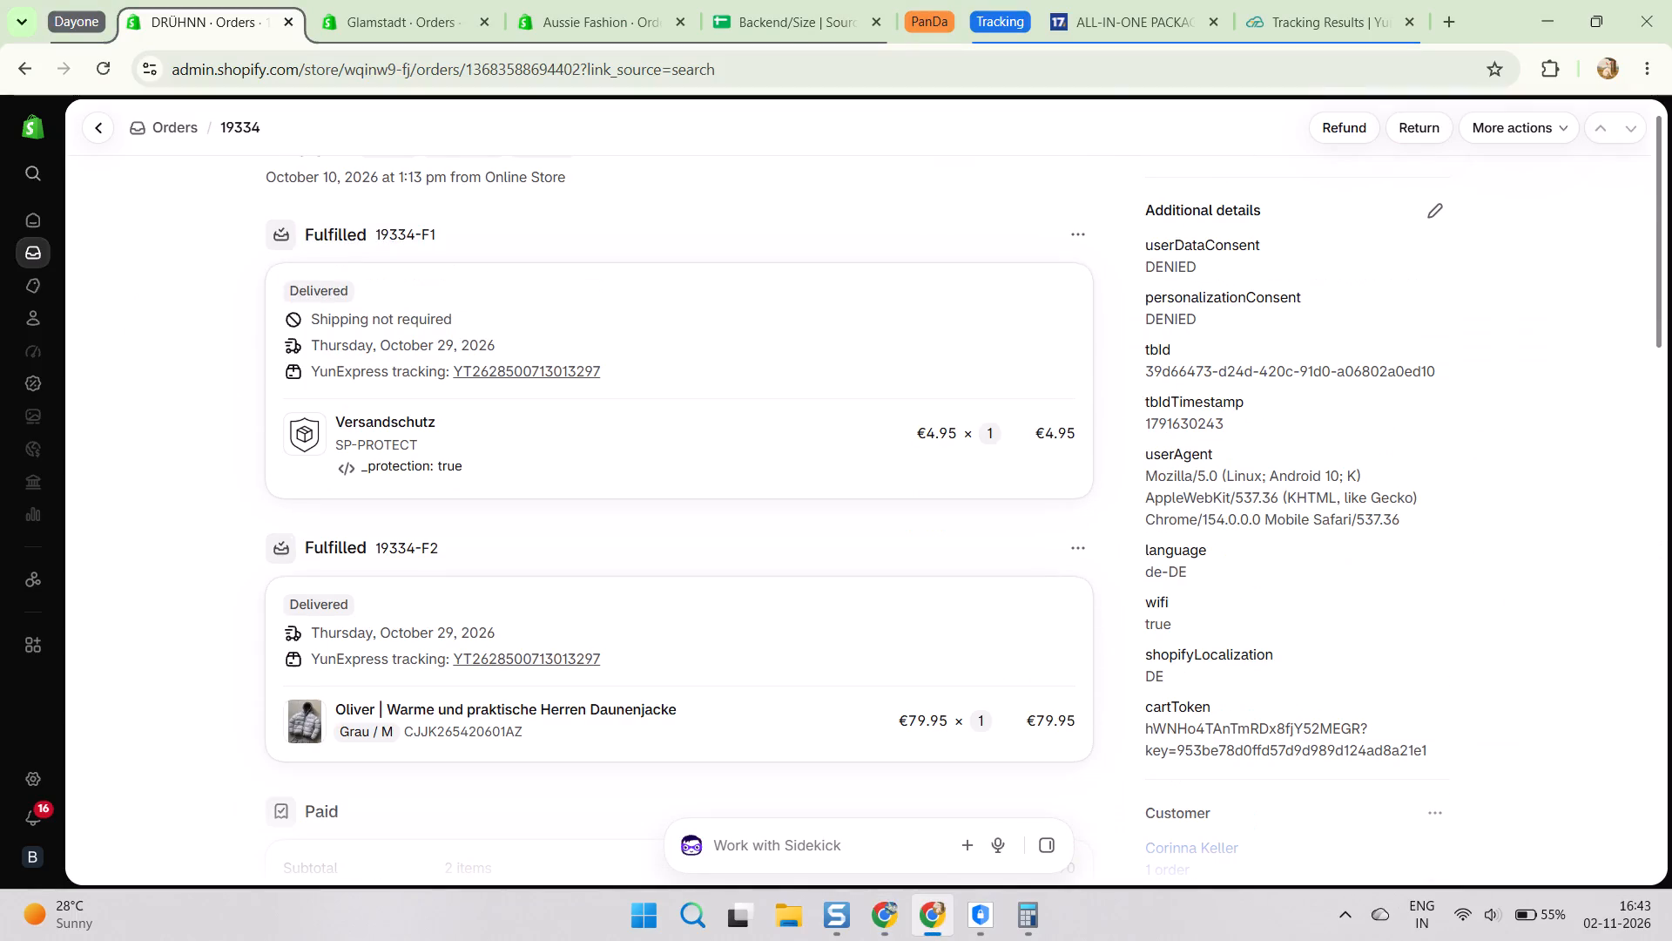
right_click(725, 389)
scroll(817, 676, "down", 3)
left_click(842, 798)
left_click(860, 767)
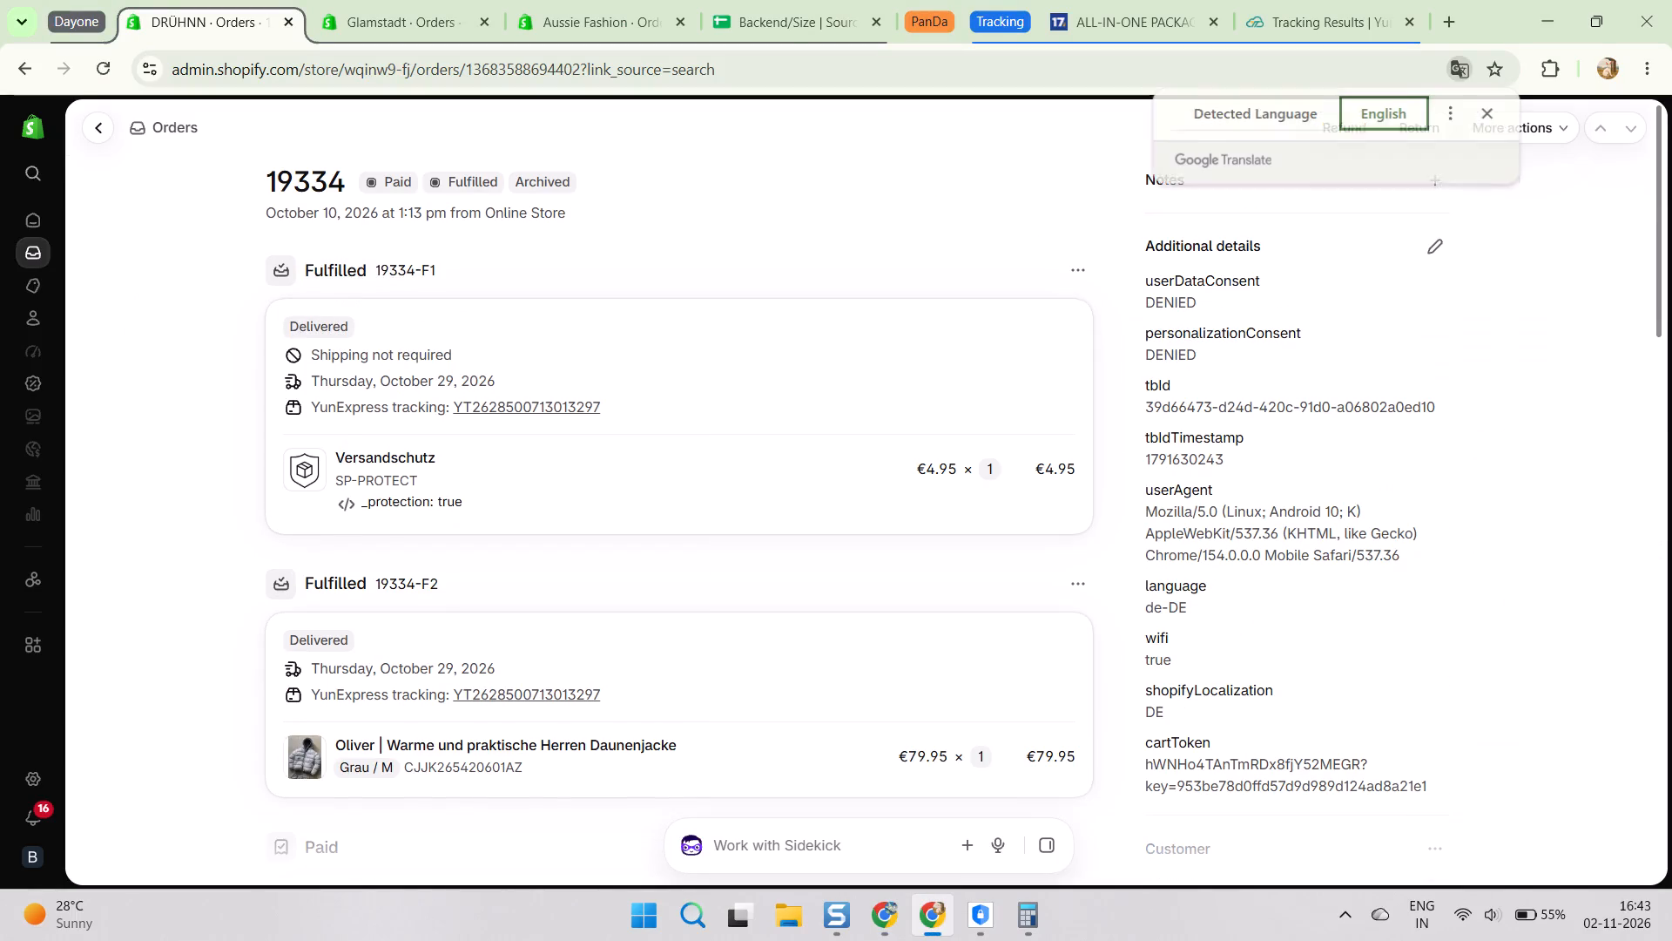
Copy the translated product name, Oliver | Warm and practical men's down jacket, from order 19334's Shopify page.
scroll(703, 471, "down", 4)
scroll(668, 265, "up", 2)
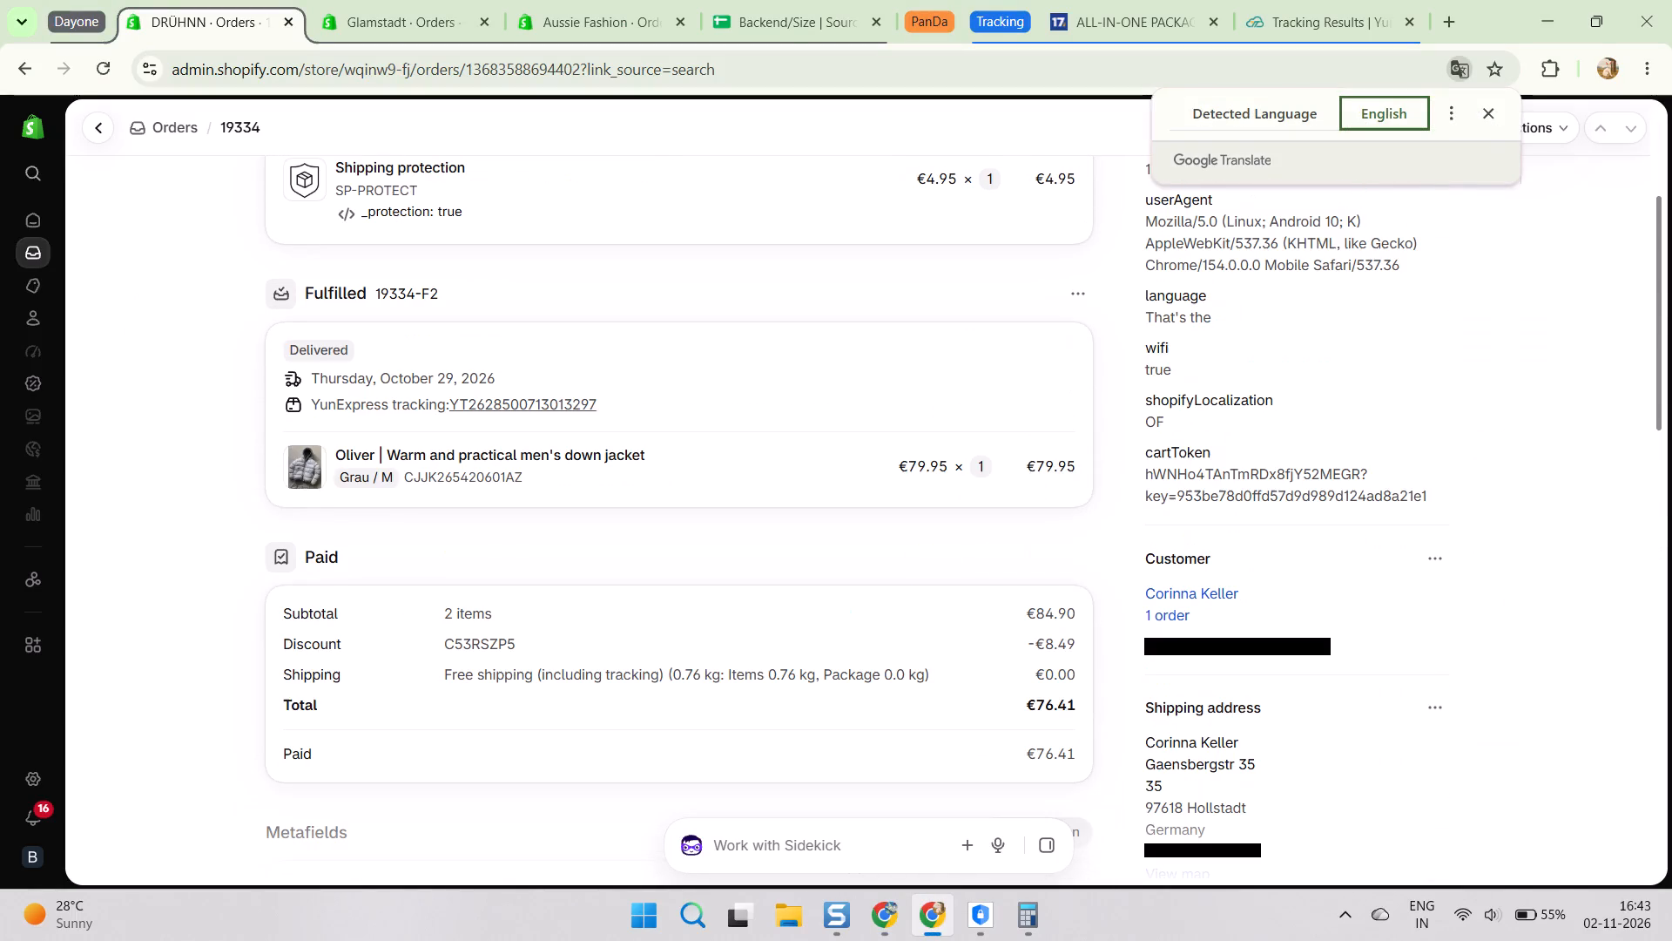
triple_click(678, 447)
key("ctrl+c")
key("ctrl+c")
key("ctrl+c")
left_click(676, 310)
right_click(701, 245)
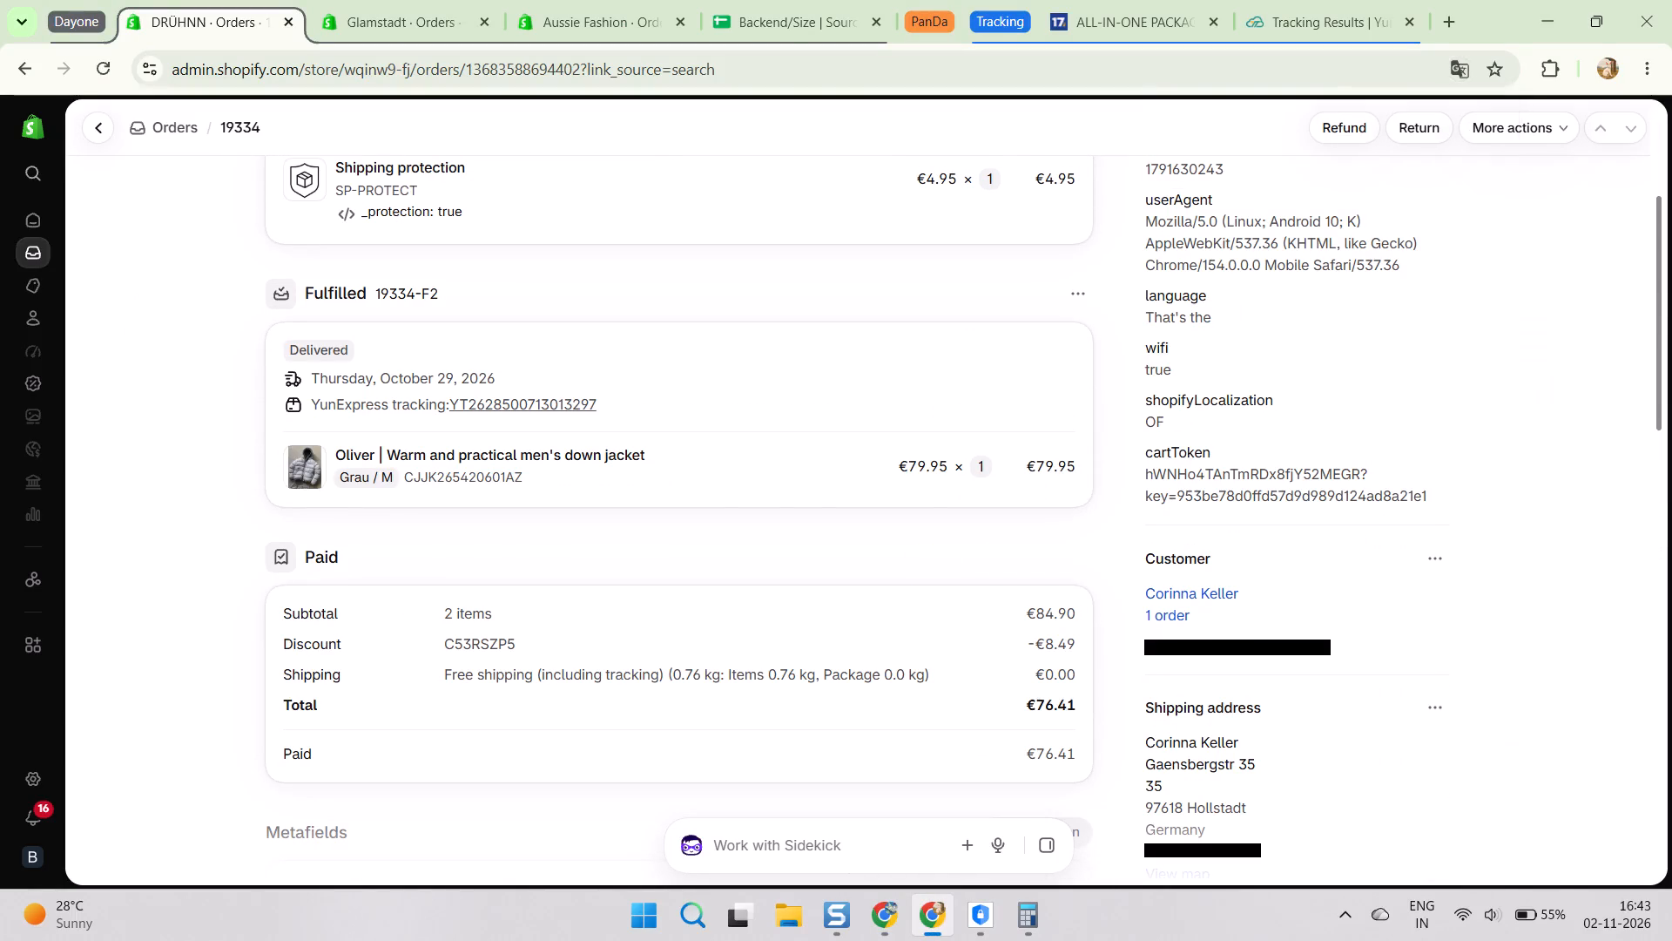
scroll(848, 584, "down", 4)
left_click(881, 685)
double_click(1254, 102)
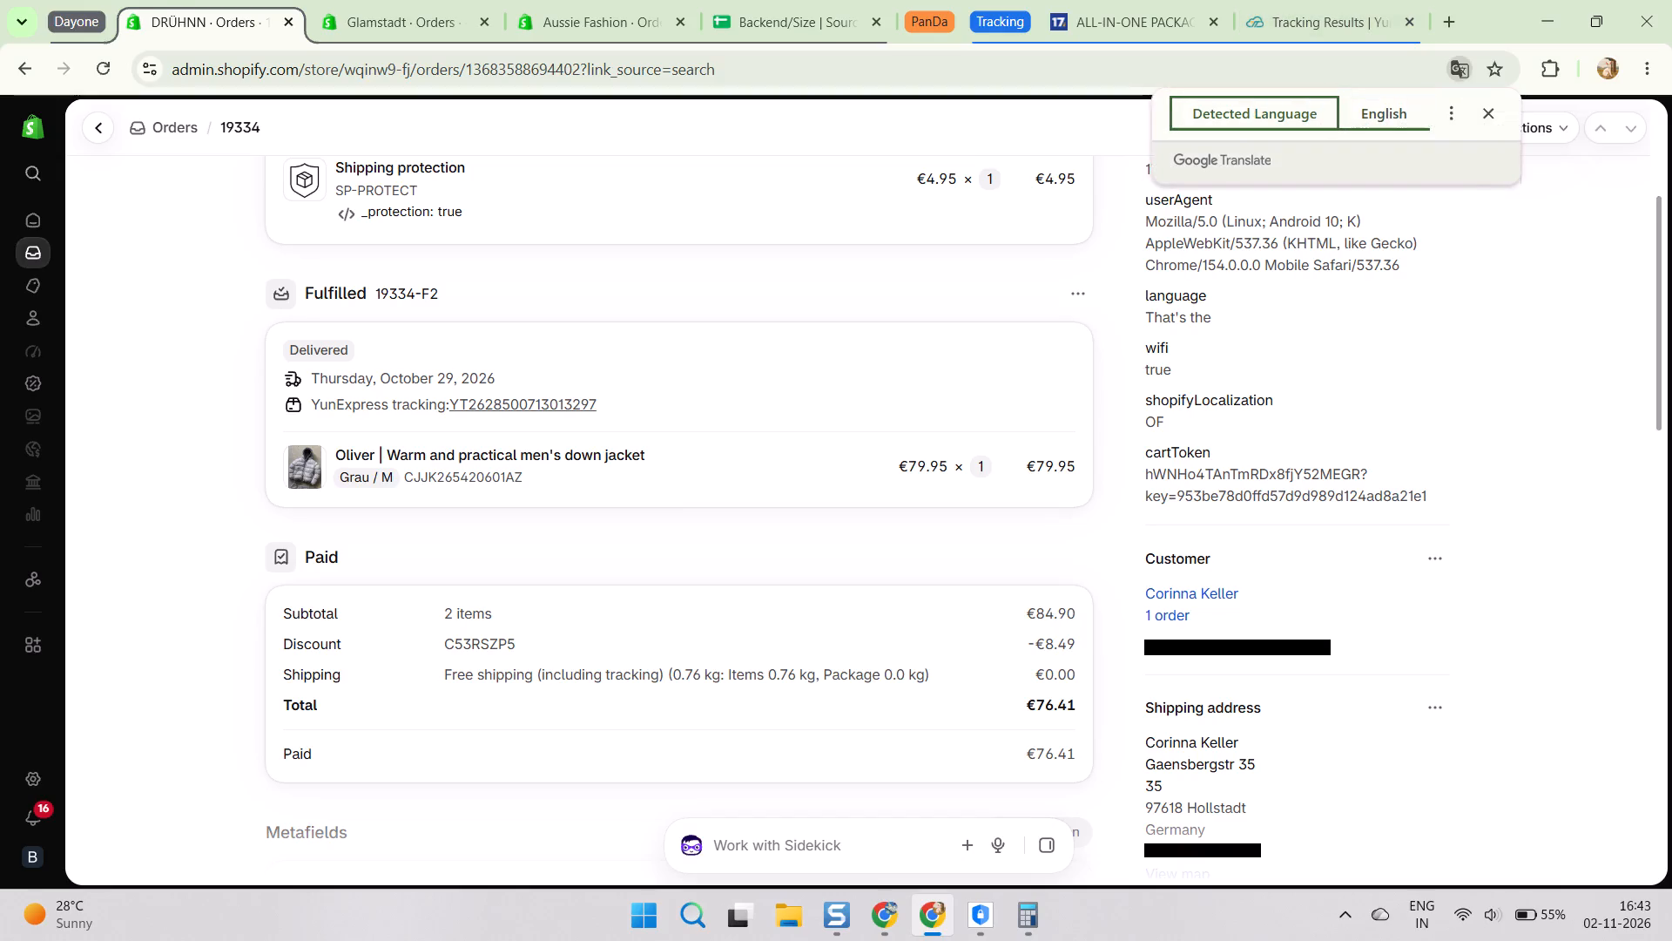
In Refund_Tracker, paste Oliver | Warm and practical men's down jacket as row 5656's Product Name (English).
key("alt+Tab")
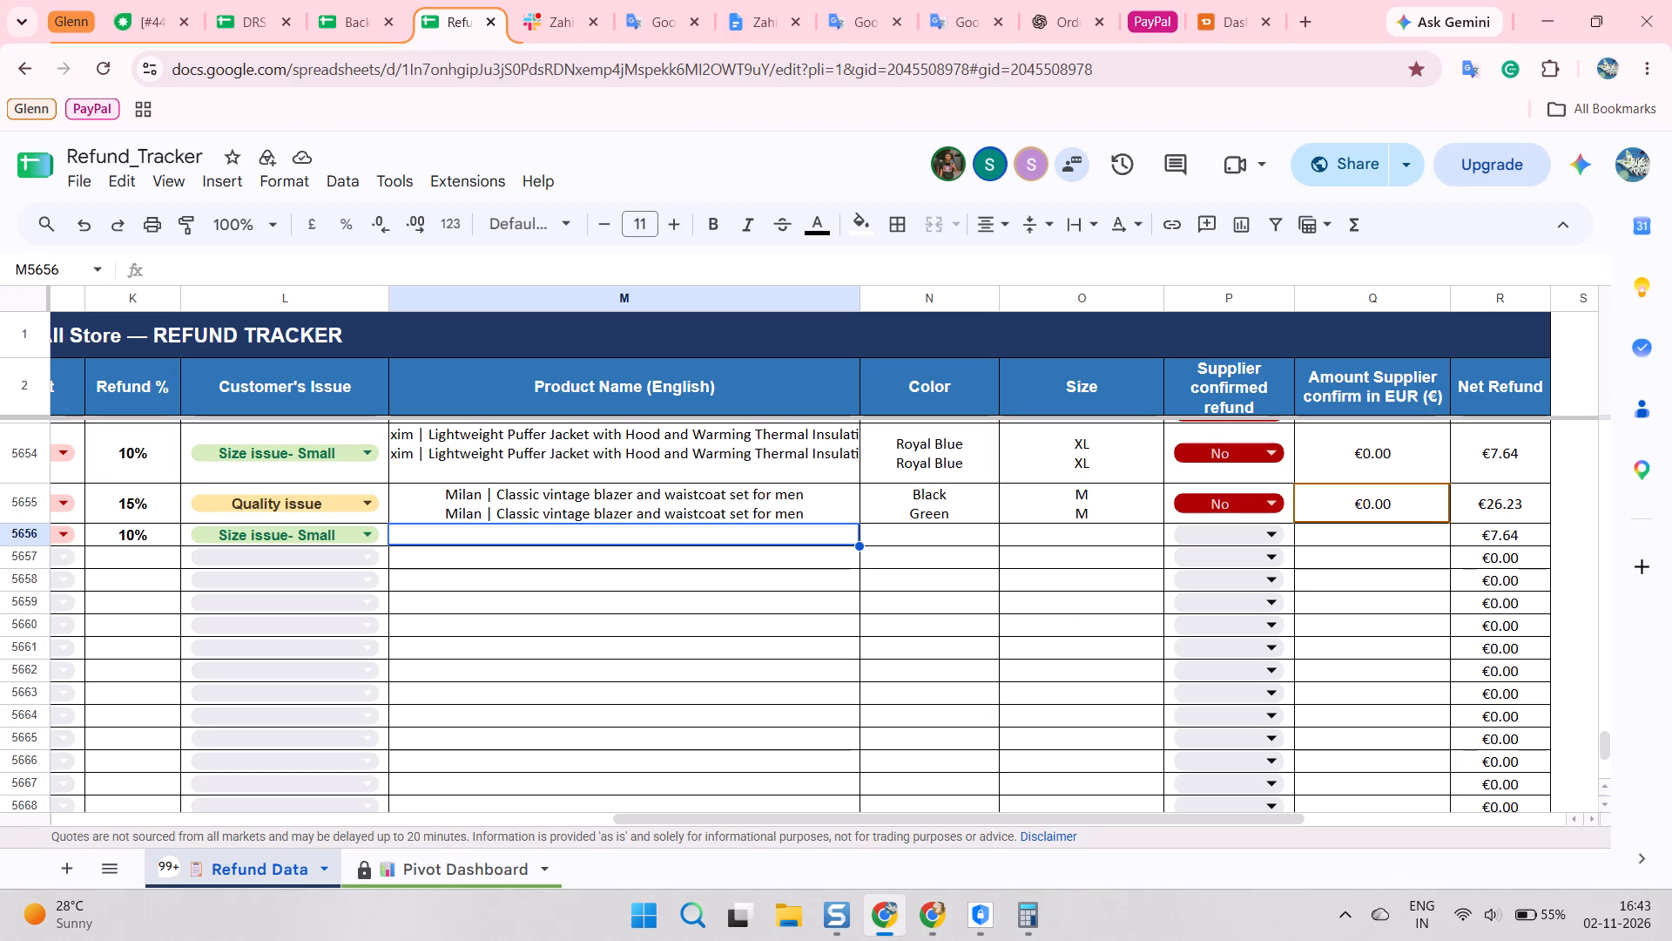
left_click(713, 600)
double_click(689, 538)
key("ctrl+v")
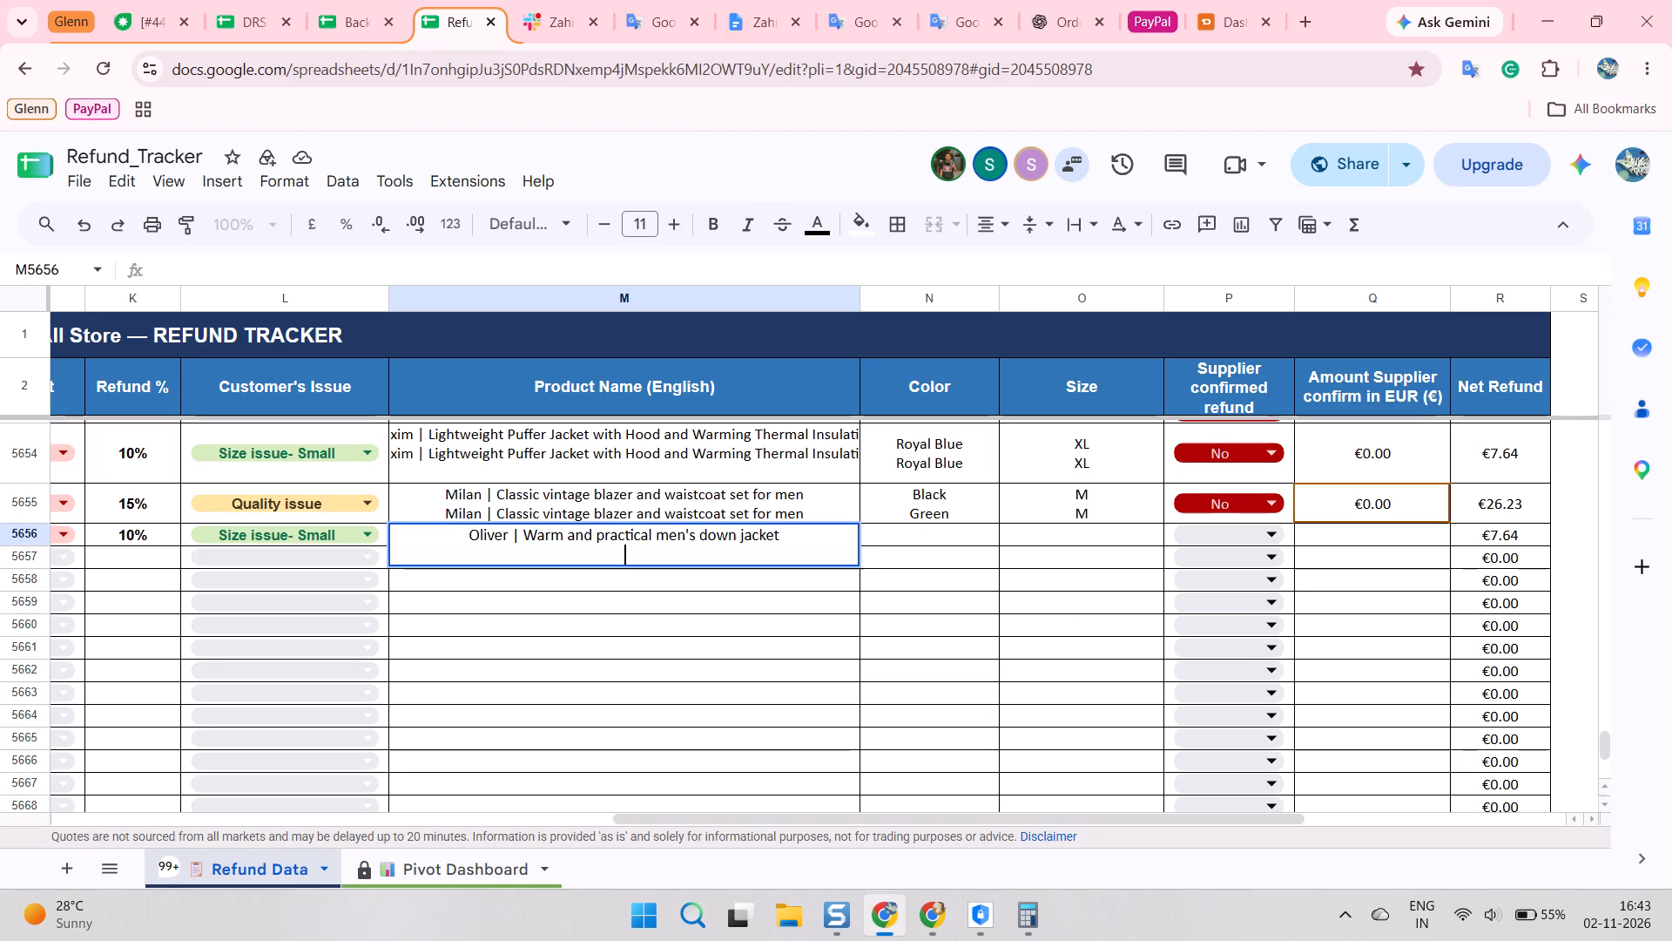
left_click(690, 588)
Enter Gray as the Color in row 5656.
double_click(929, 541)
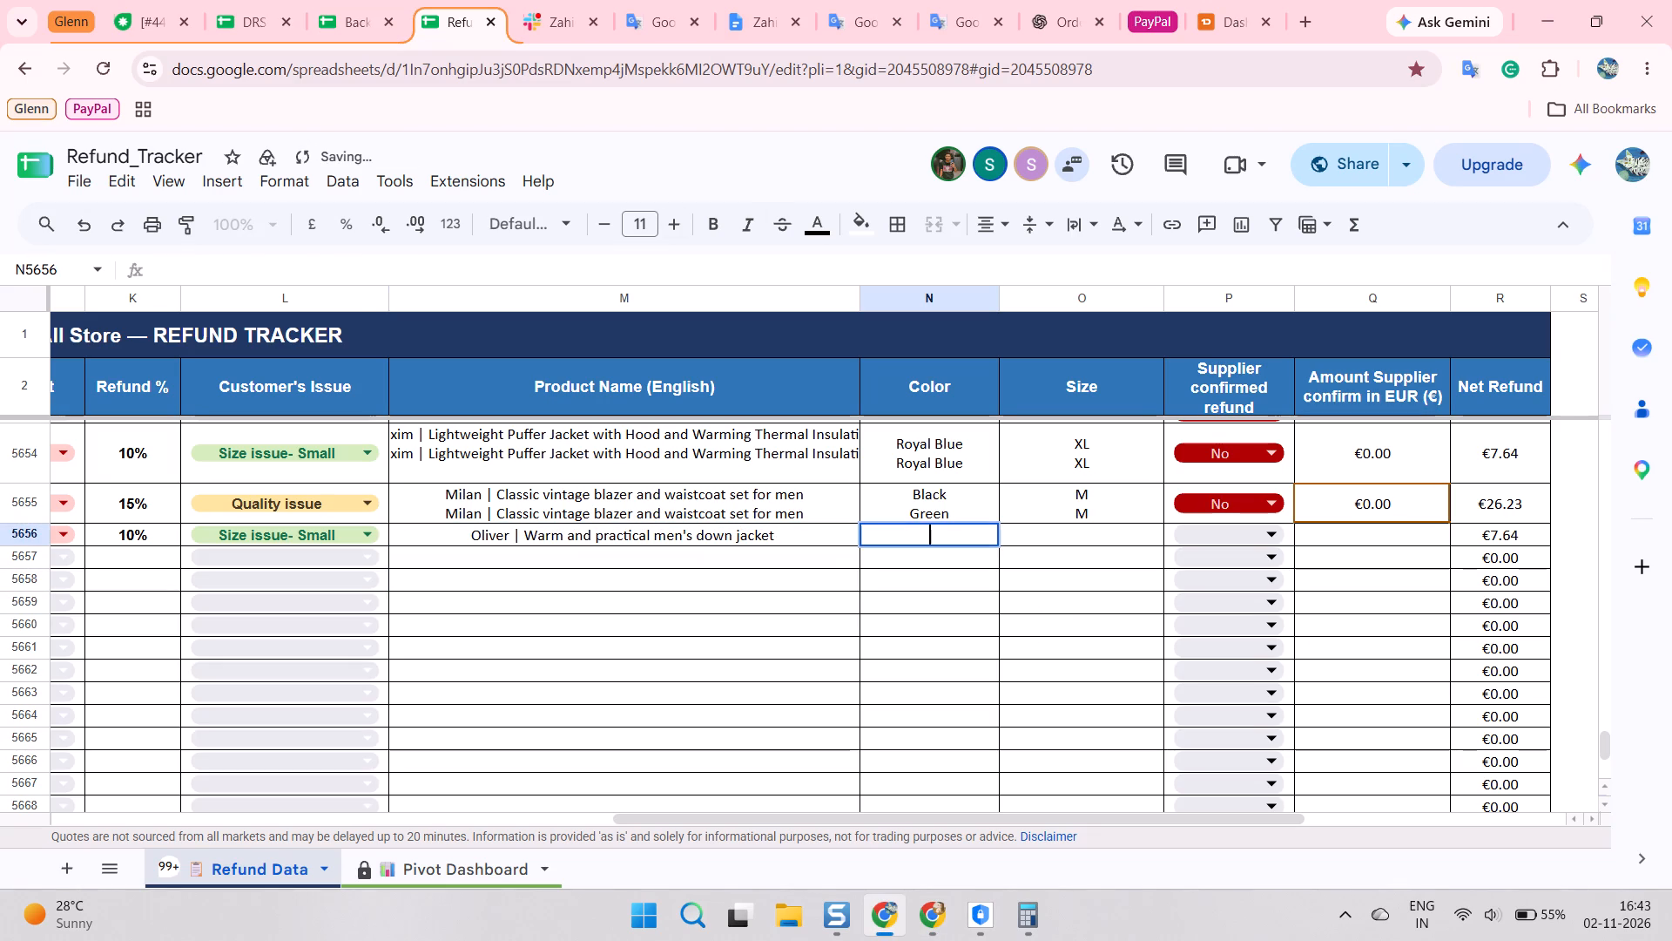
key("Return")
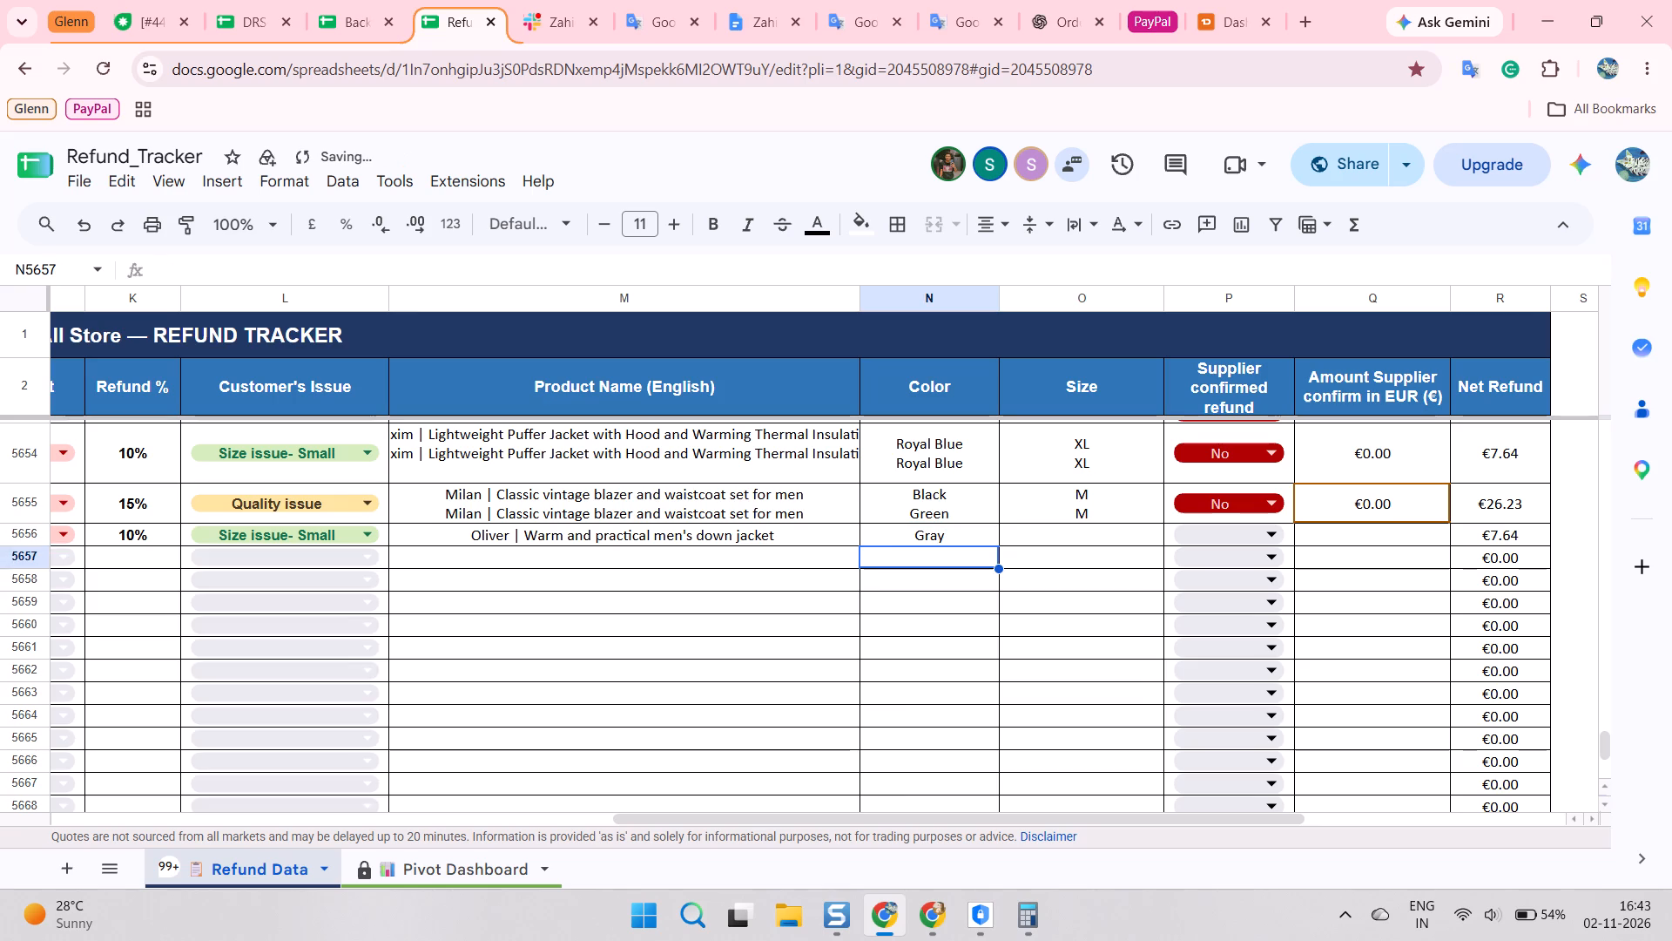
Recheck the Shopify order, and fill row 5656's Size down from the row above.
scroll(929, 541, "left", 2)
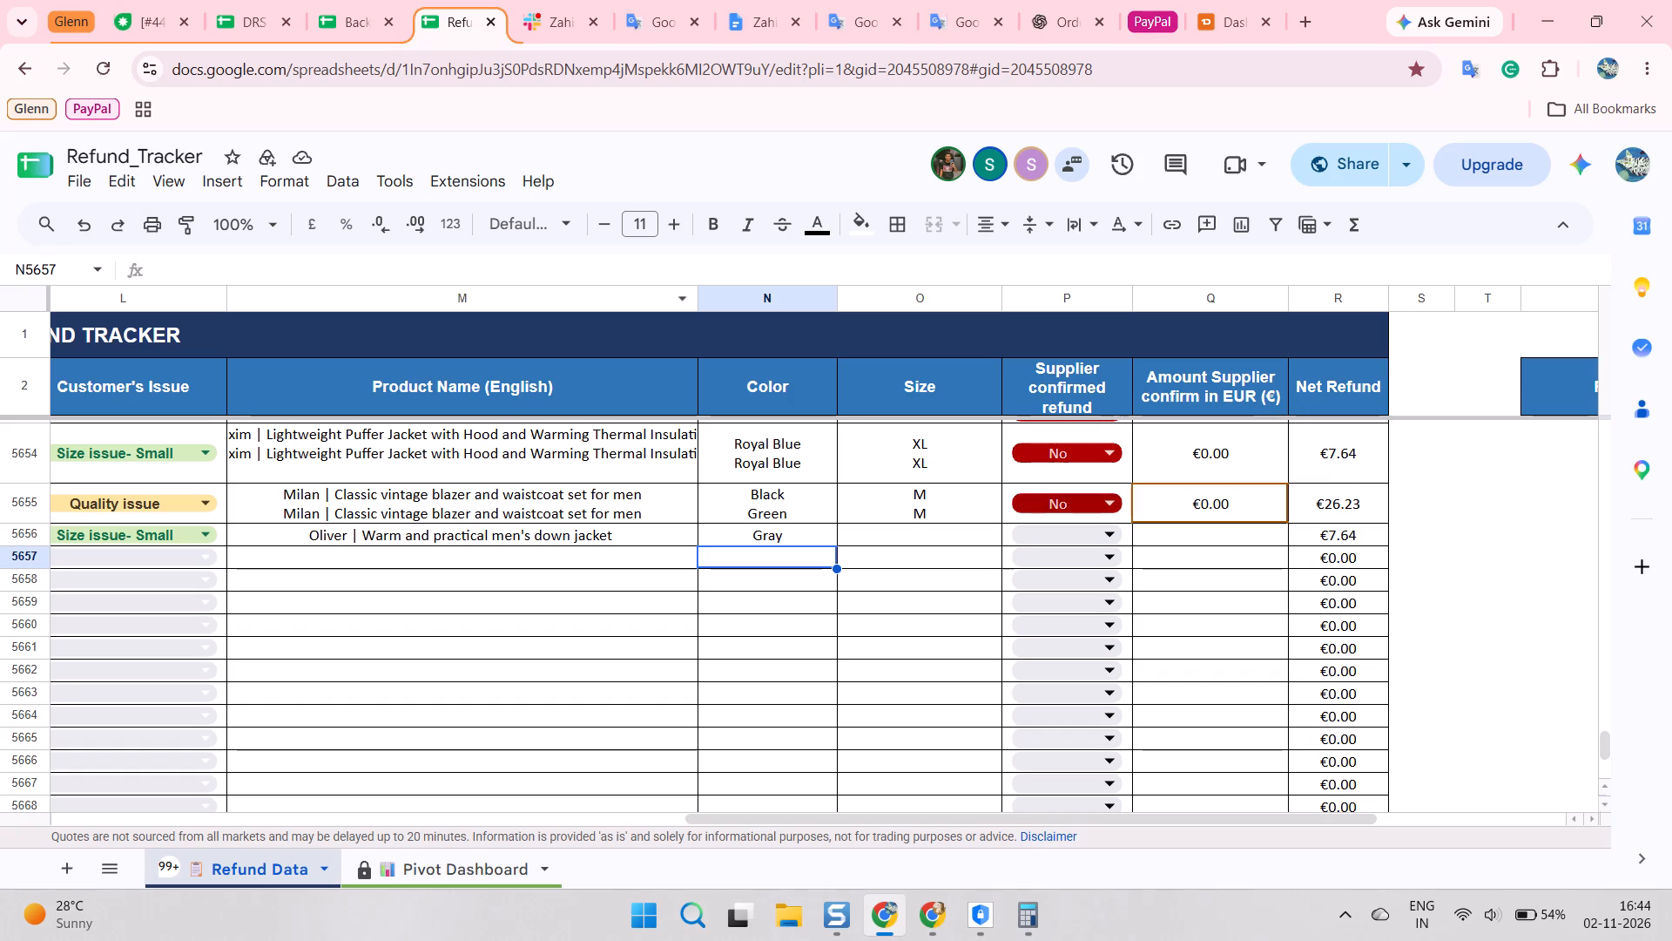
key("alt+Tab")
left_click(711, 383)
key("alt+Tab")
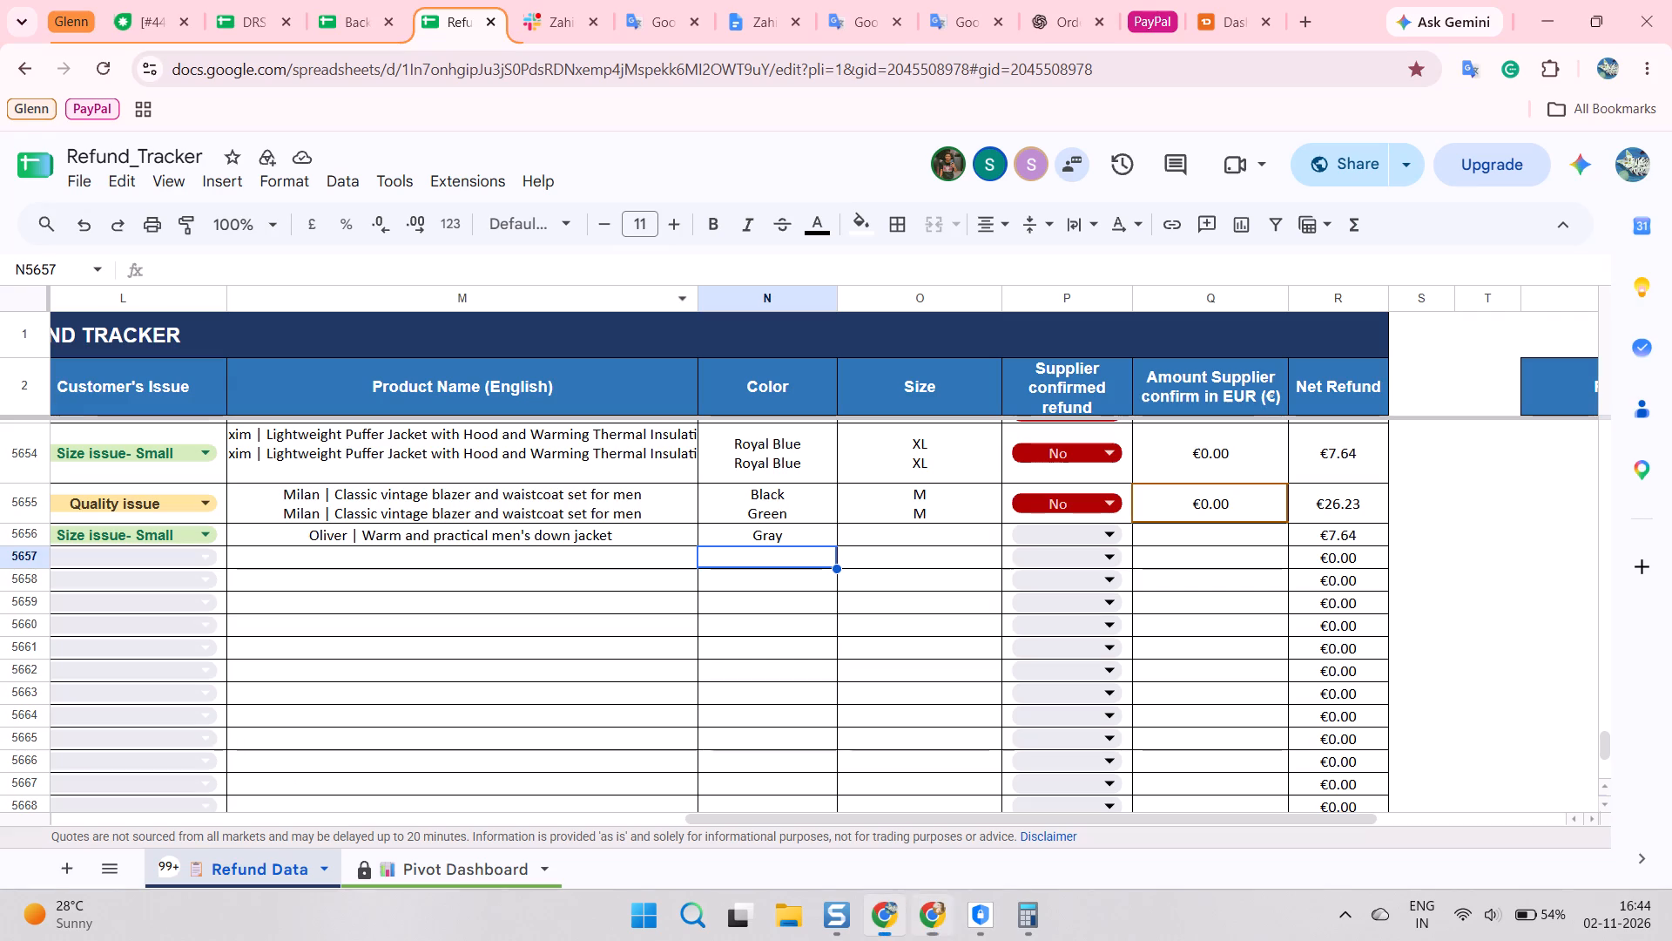
left_click(926, 533)
key("ctrl+d")
left_click(938, 566)
scroll(938, 566, "left", 1)
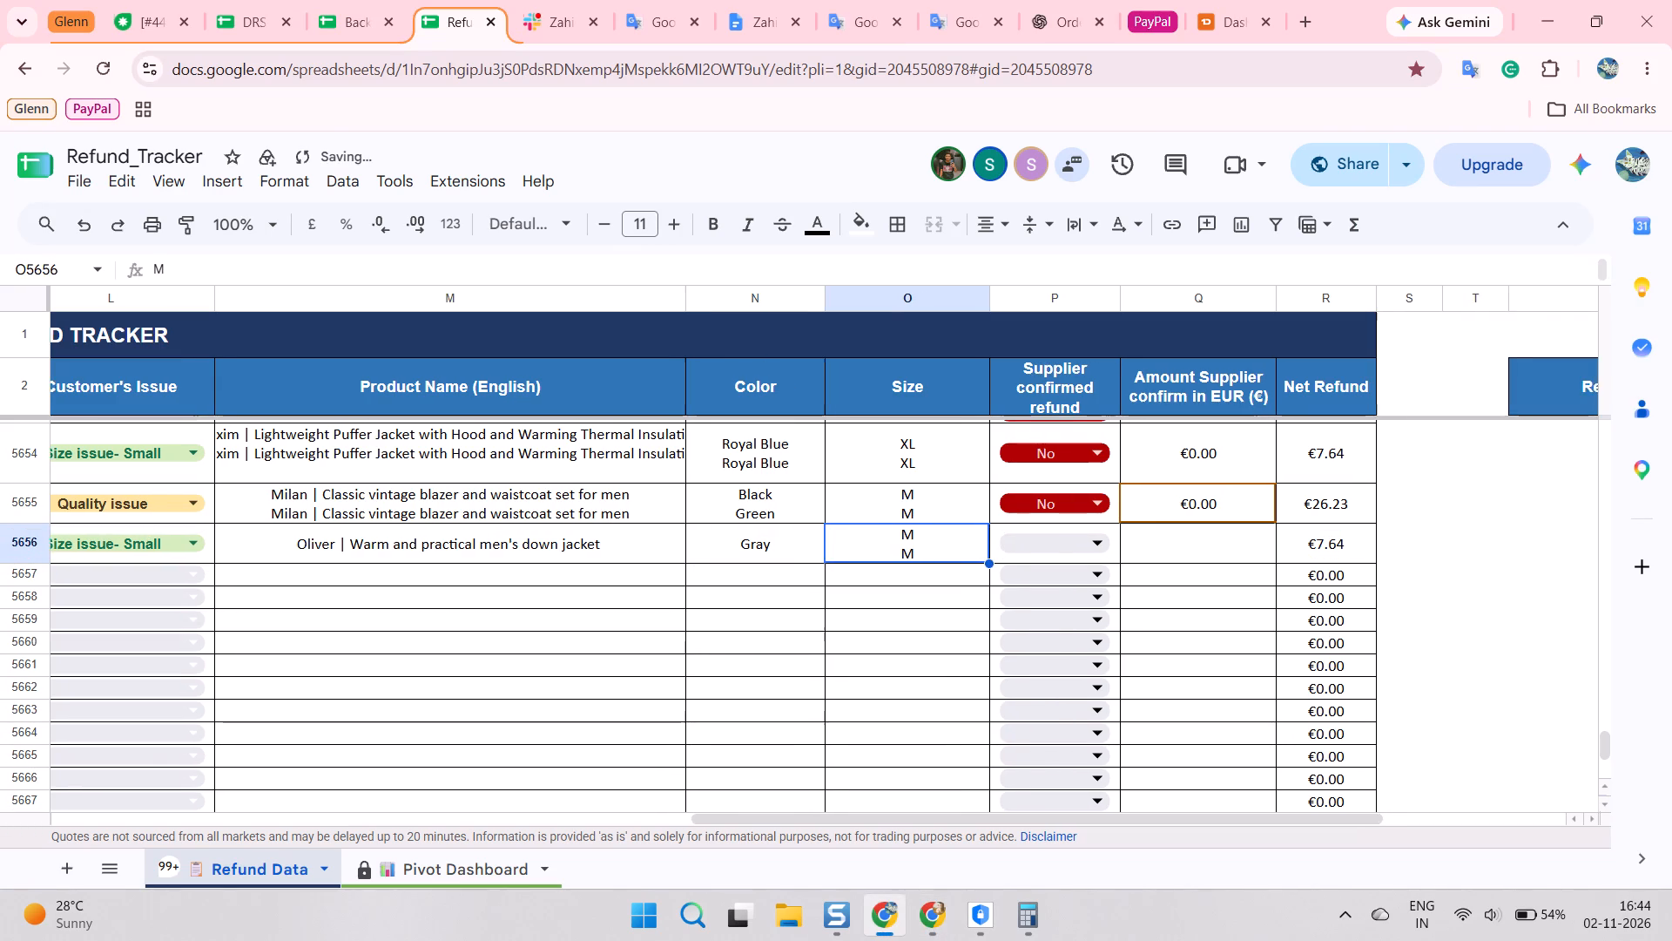
Remove the second line from row 5656's Size so that only a single M is entered.
scroll(933, 570, "left", 1)
left_click(876, 590)
double_click(864, 539)
double_click(868, 551)
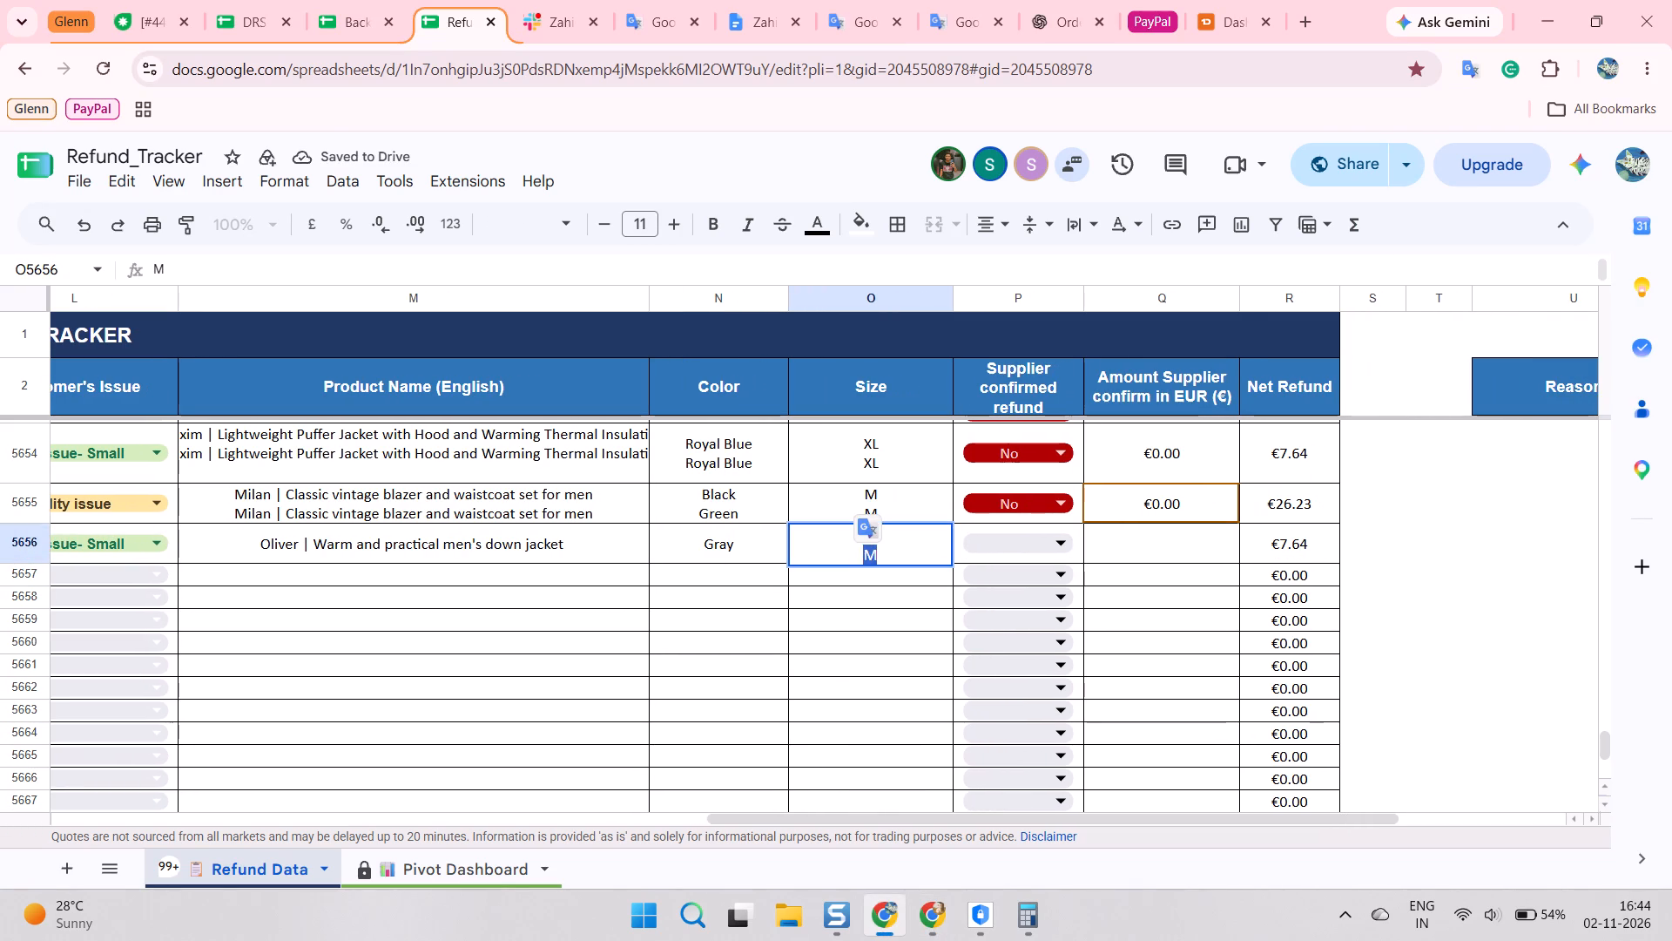
key("BackSpace")
left_click(870, 595)
scroll(885, 565, "left", 1)
double_click(845, 544)
key("BackSpace")
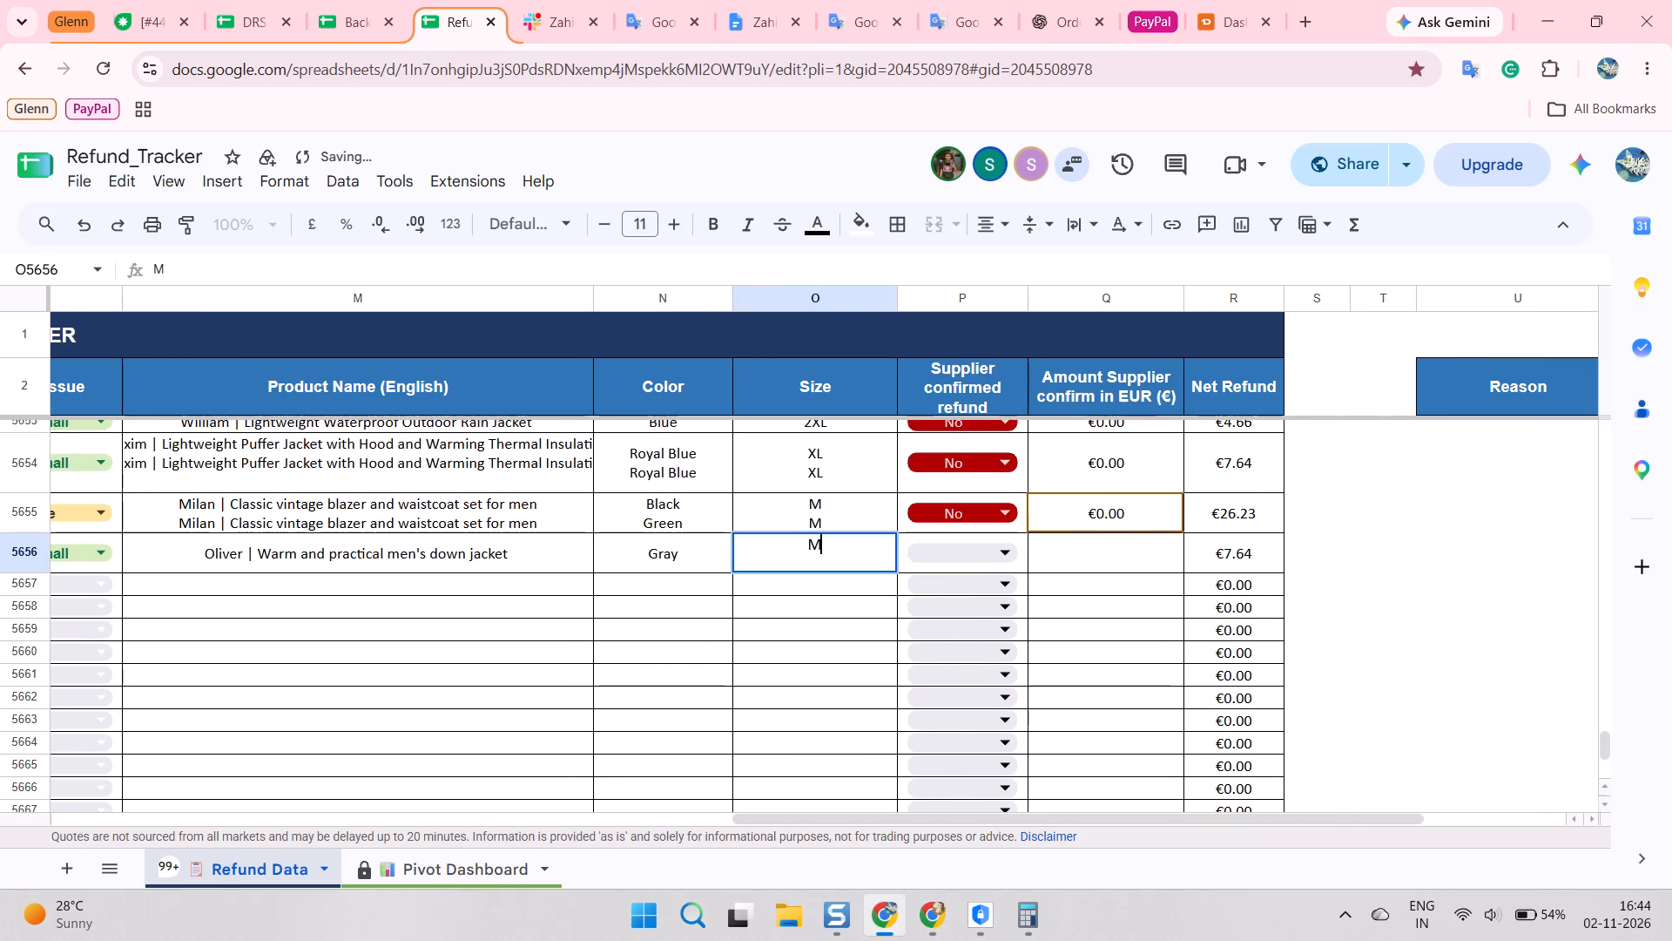
left_click(844, 606)
scroll(829, 572, "left", 5)
Set row 5656's Supplier confirmed refund to No, fill its supplier amount down from the row above, and review the row.
key("alt+Tab")
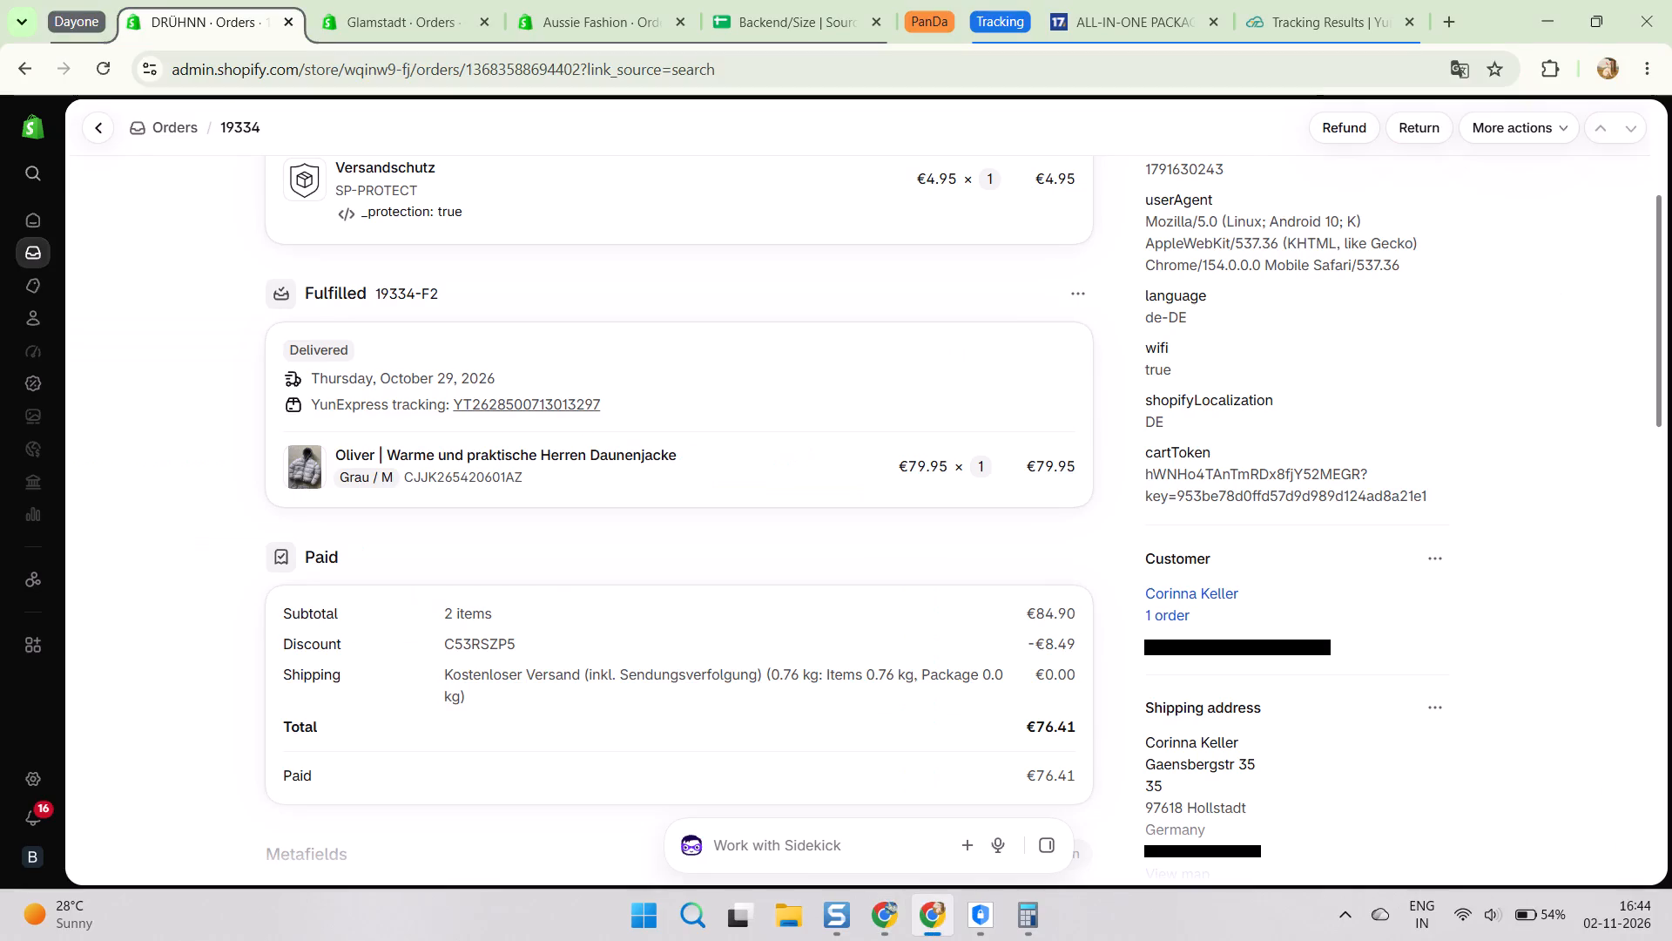
key("Tab")
key("alt+Tab")
left_click(671, 549)
left_click(656, 569)
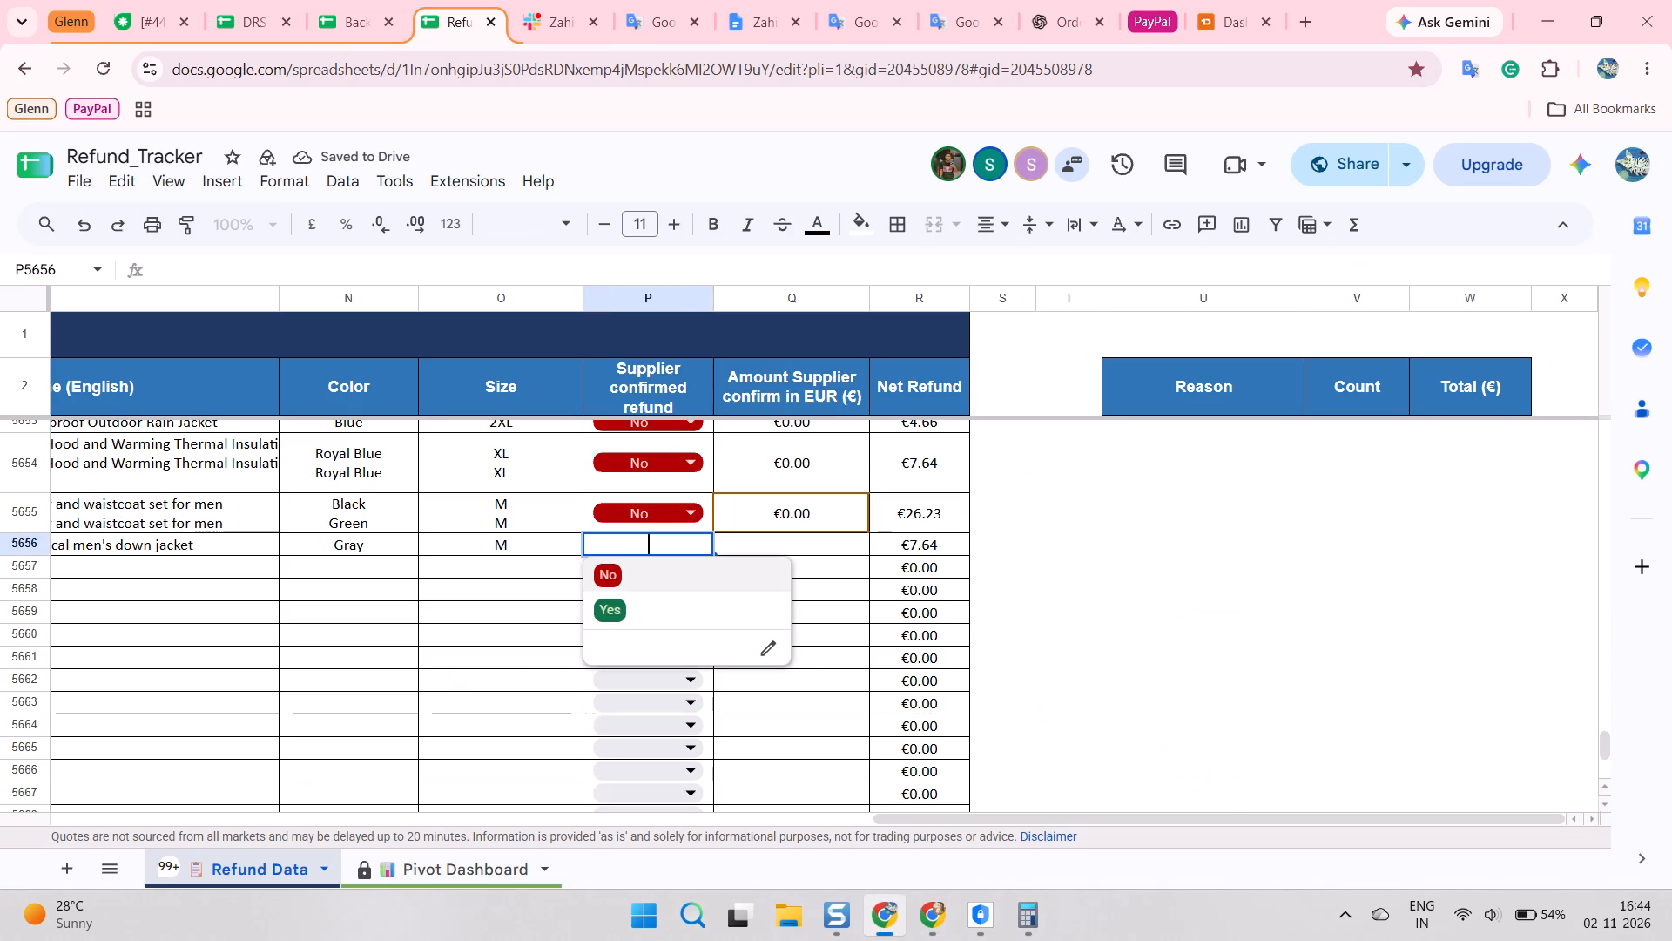
left_click(793, 552)
key("ctrl+d")
left_click(806, 588)
scroll(854, 606, "right", 11)
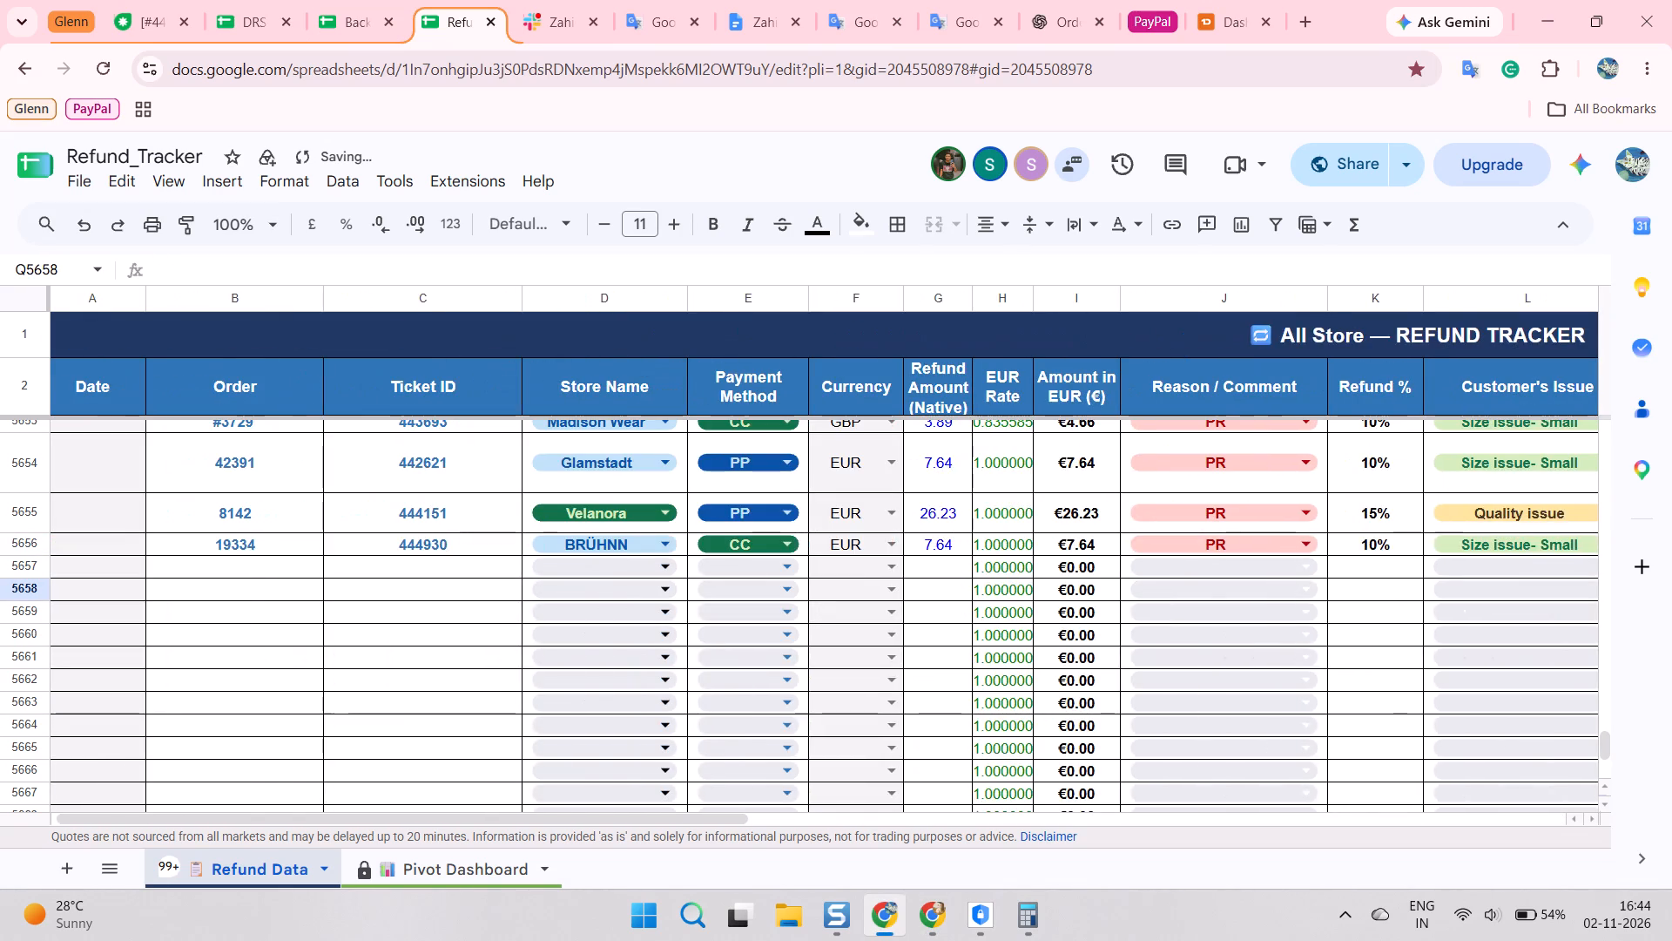
scroll(835, 592, "right", 1)
scroll(784, 580, "down", 1)
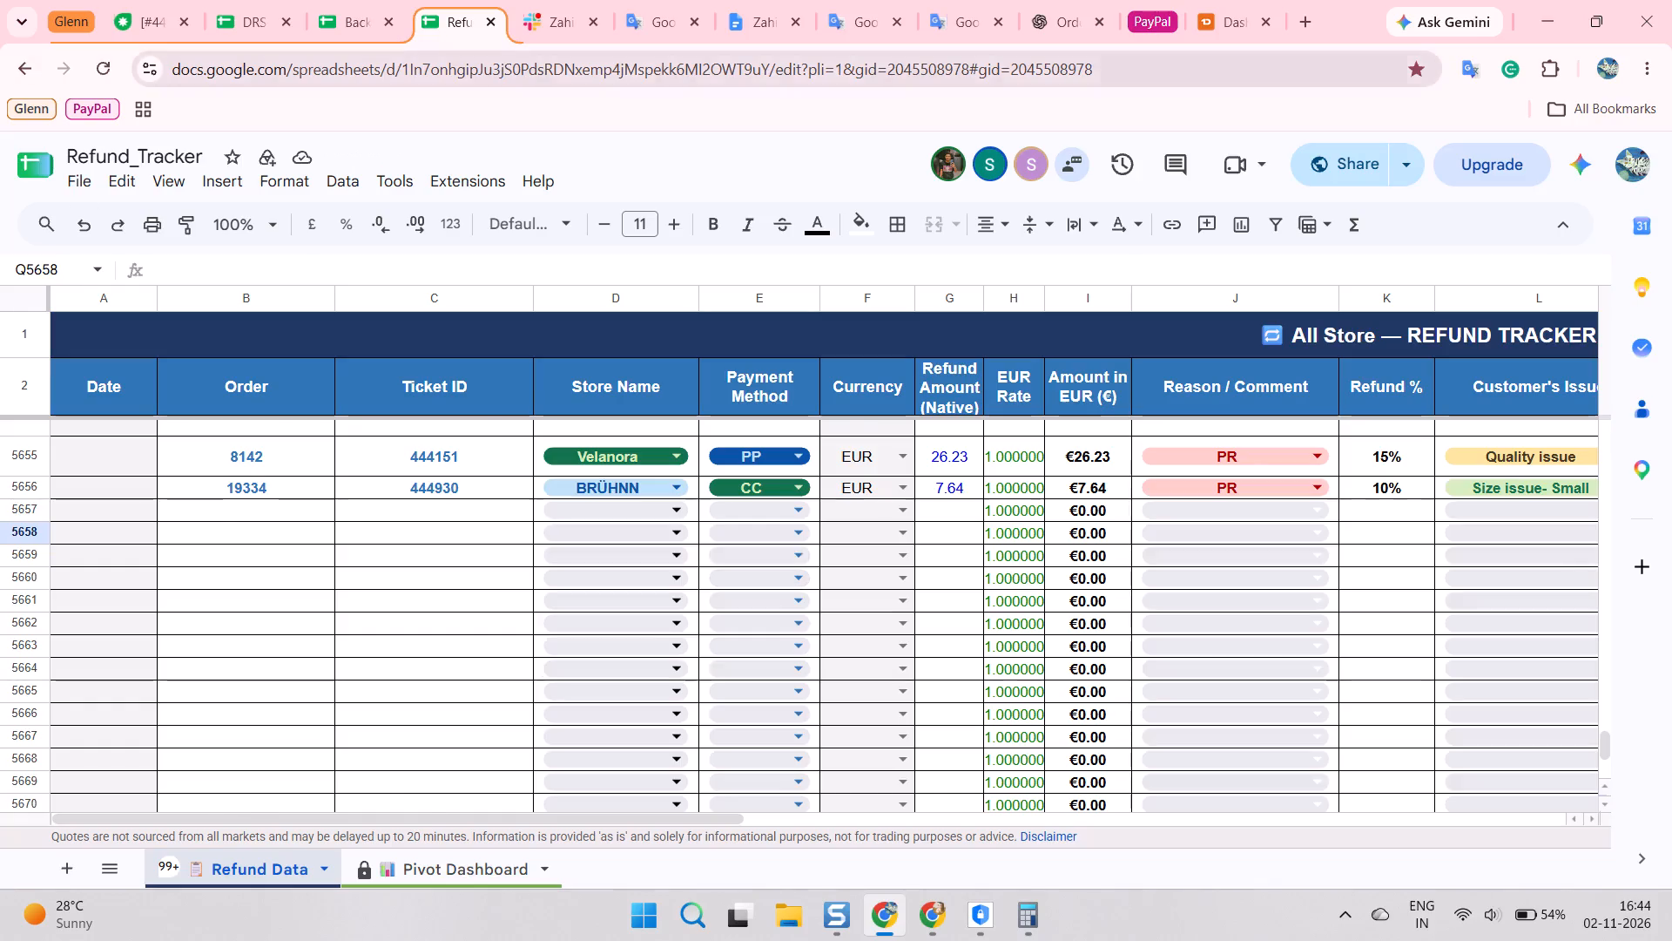
Look over the sent reply in ticket 444930, and switch back to order 19334's Shopify page.
left_click(154, 0)
left_click(651, 485)
scroll(532, 464, "down", 6)
left_click(601, 460)
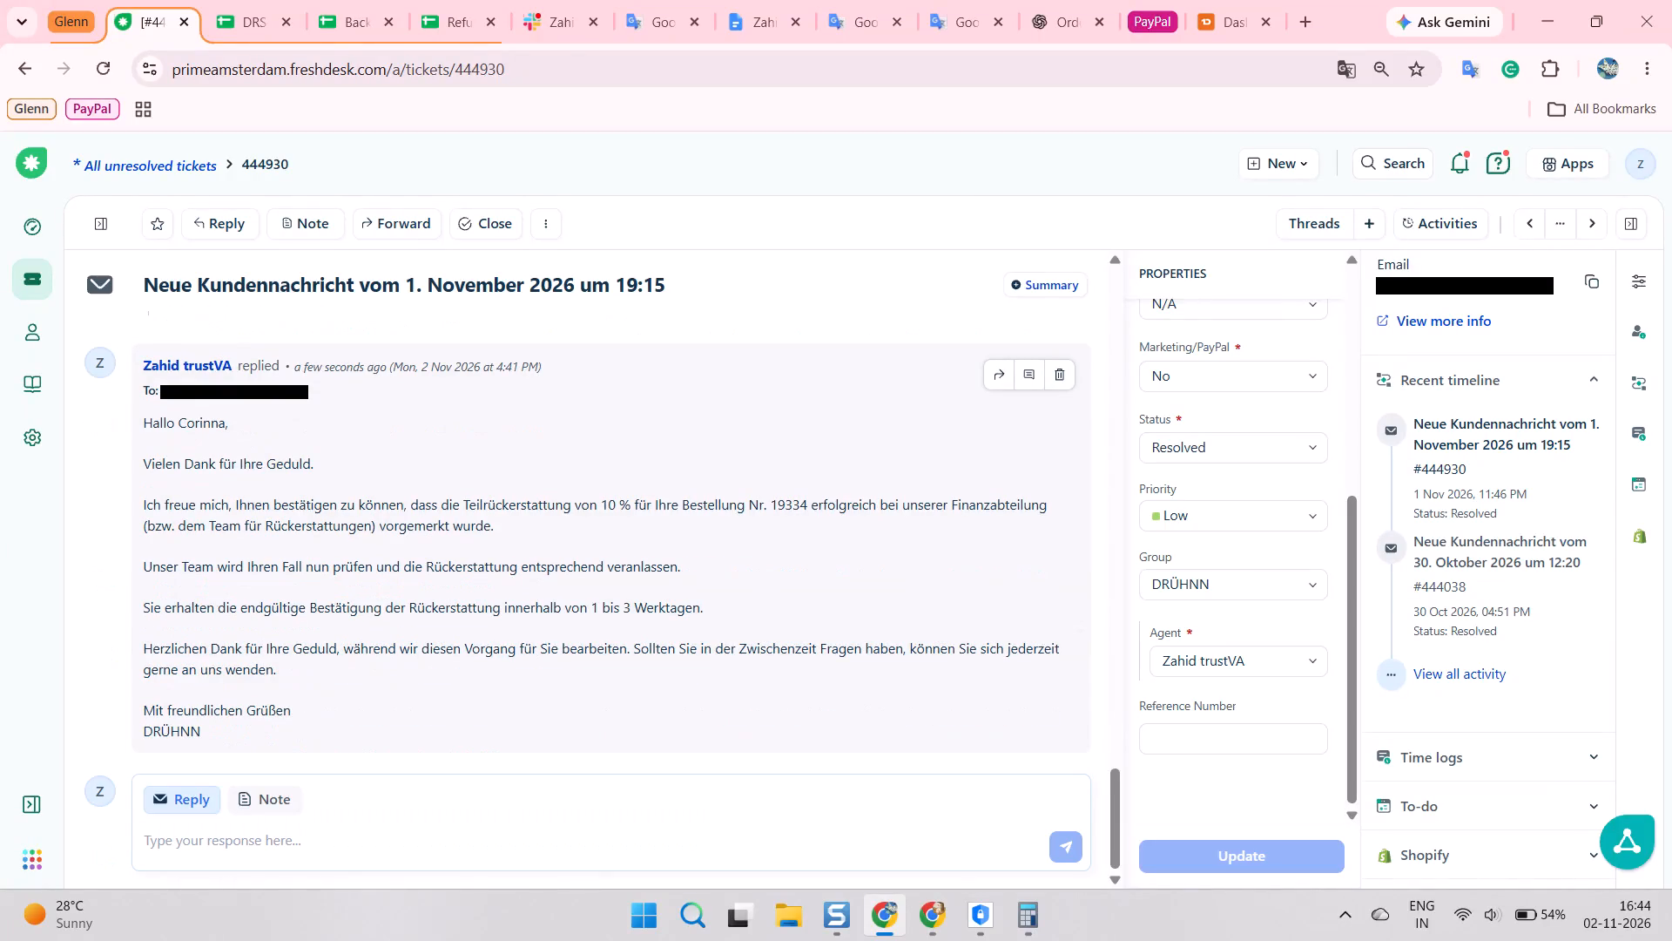
left_click(656, 462)
key("alt+Tab")
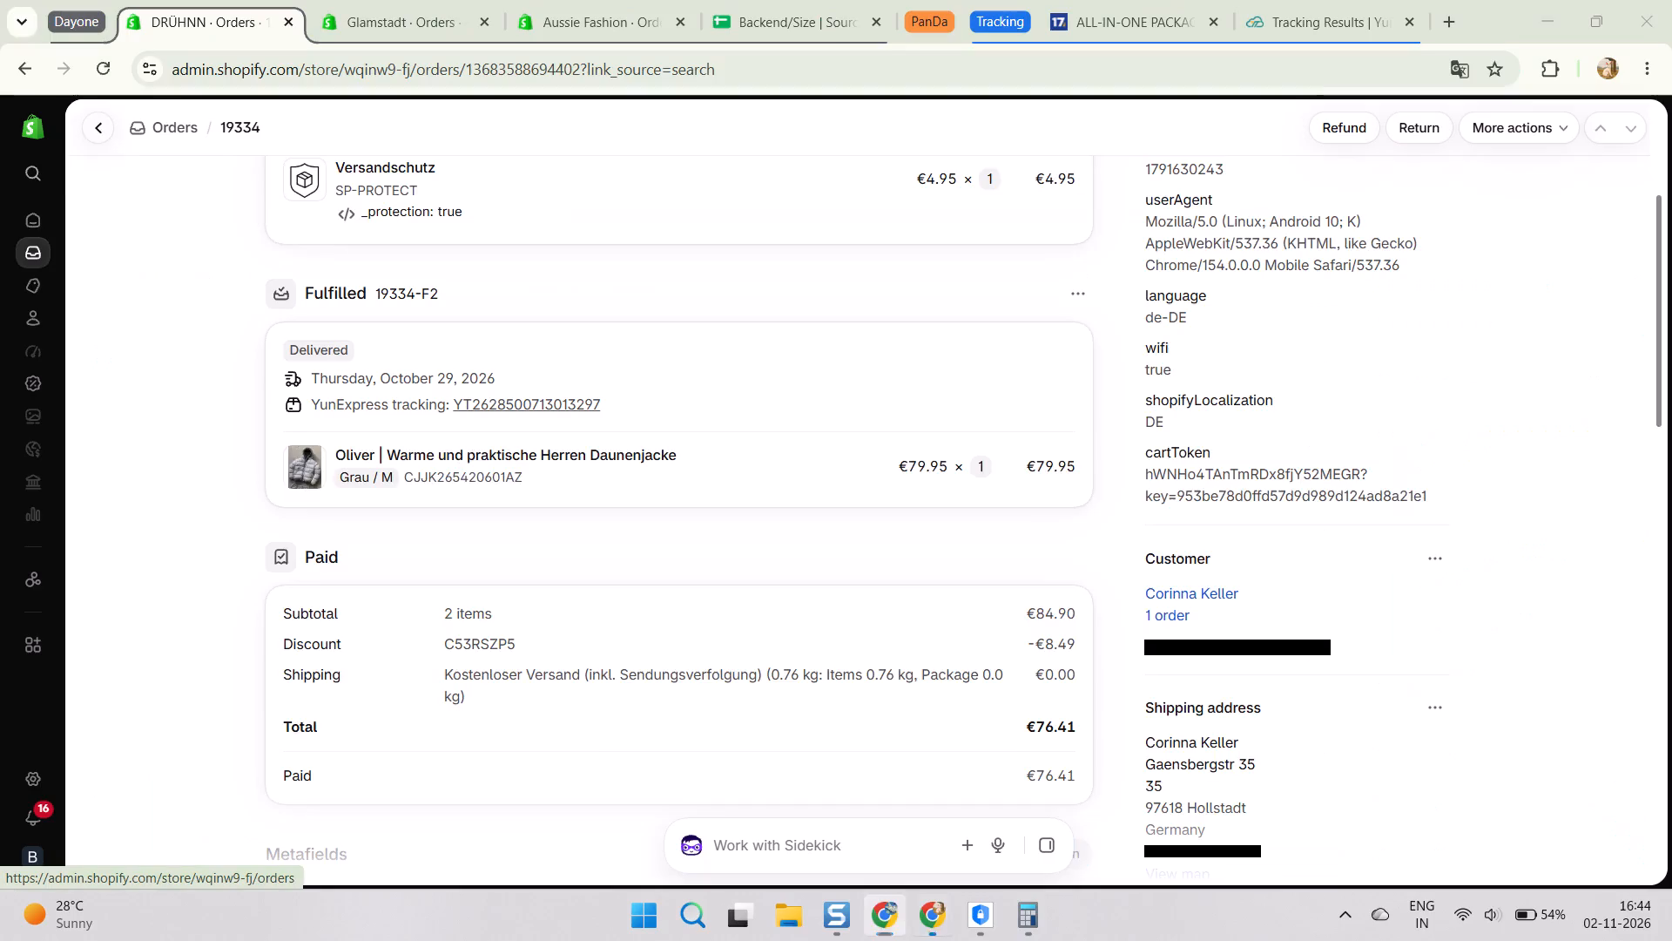
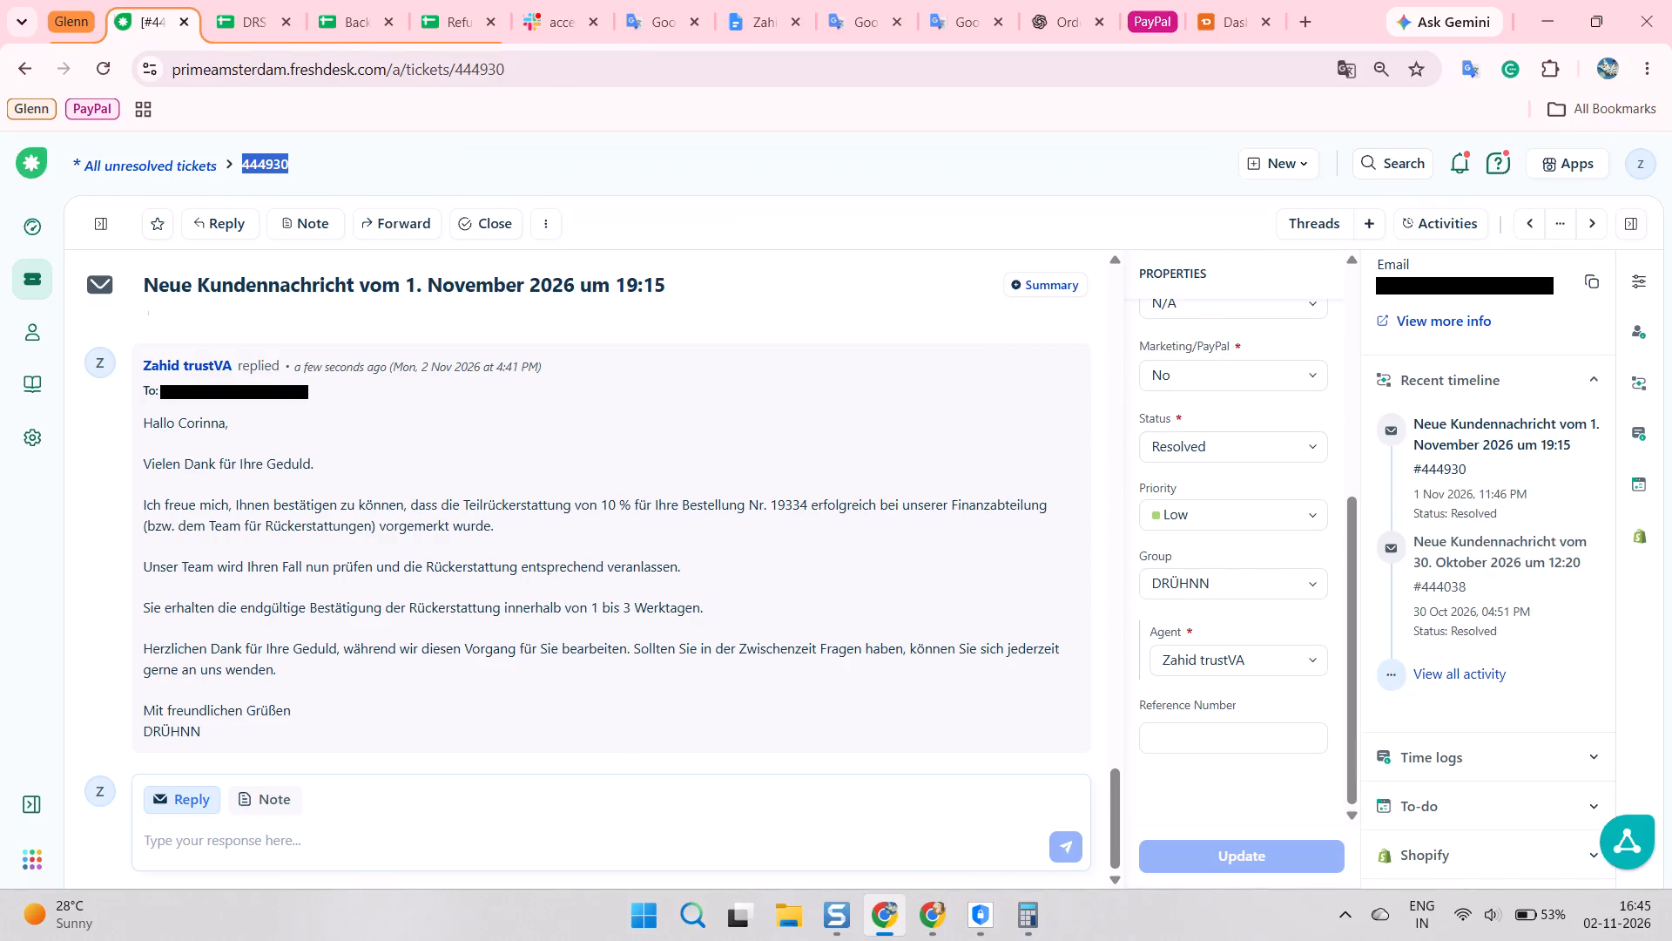
Log ticket number 444930 in cell AN17 of the ZAHID section on the DRS- Nov 2026 spreadsheet's Nov2 sheet.
key("ctrl+c")
key("ctrl+c")
double_click(257, 0)
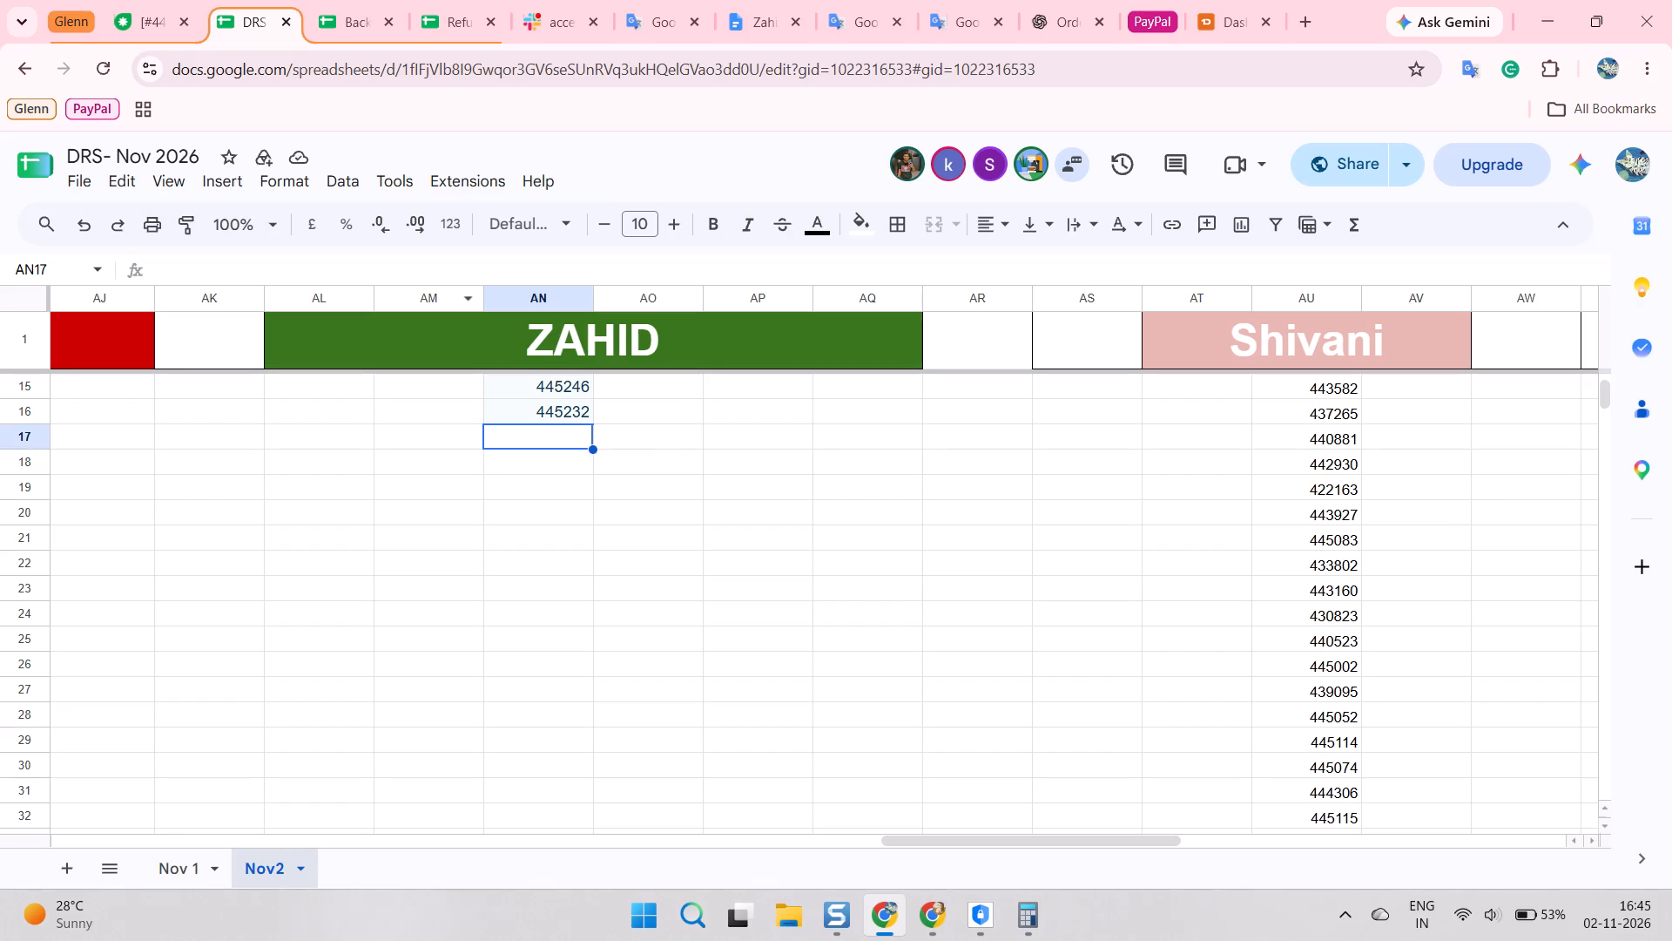
key("ctrl+v")
left_click(549, 456)
left_click(547, 495)
left_click(559, 473)
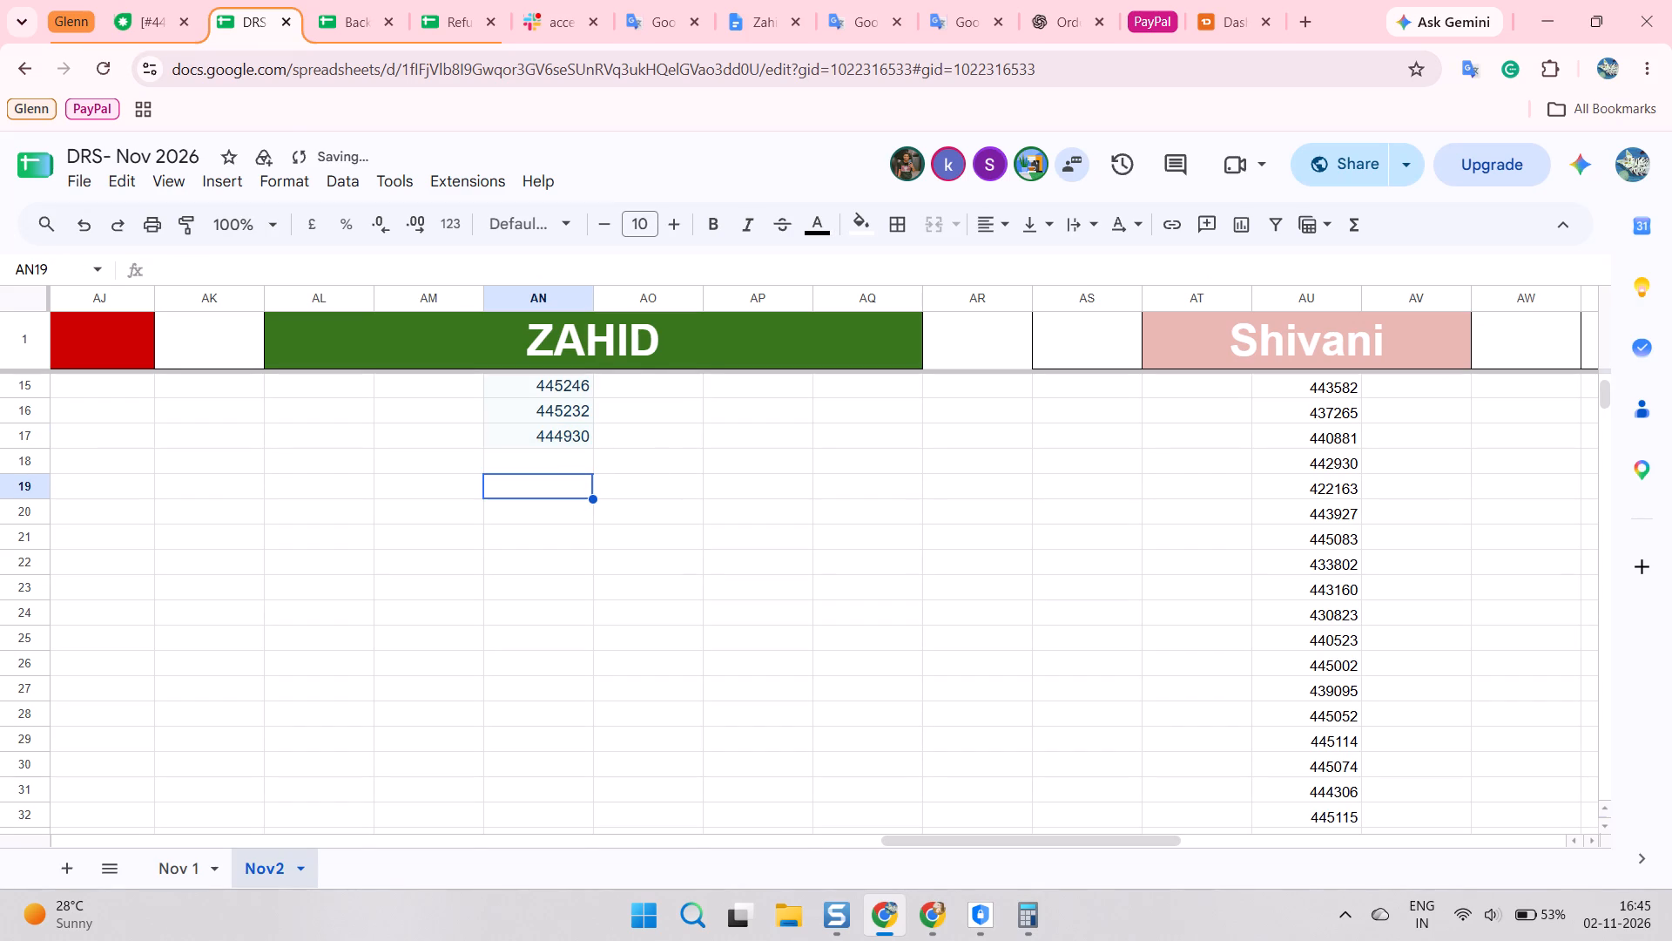
left_click(567, 466)
scroll(567, 466, "down", 2)
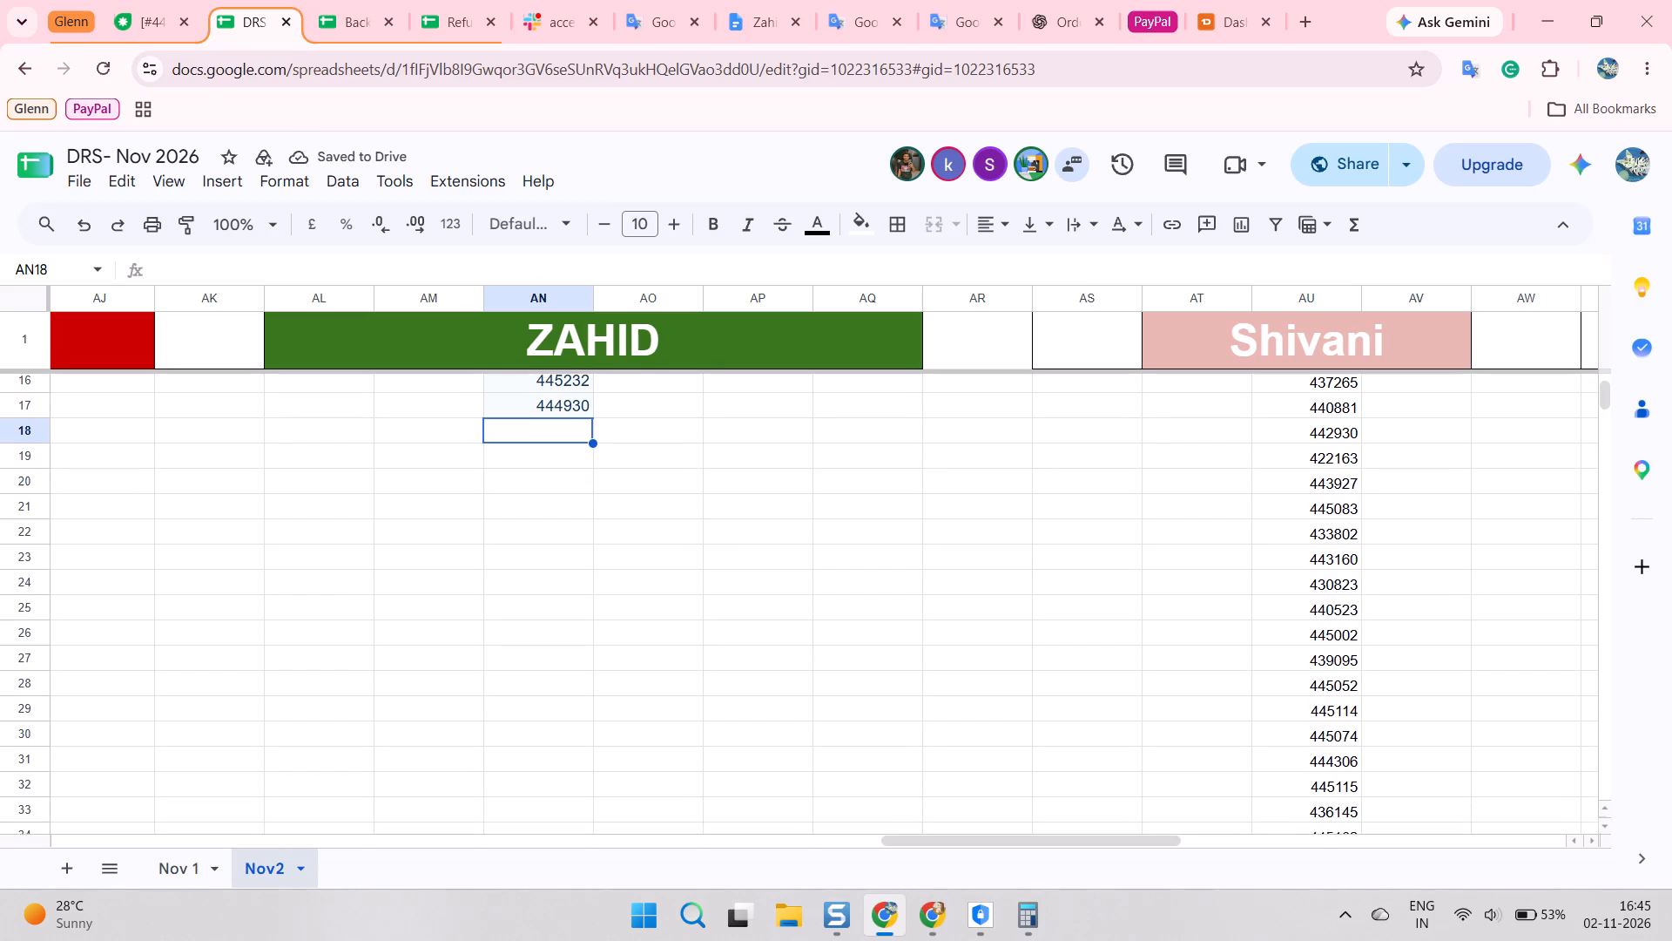
scroll(567, 466, "down", 1)
Look over the sent reply in ticket 444930 again, and check its entry in the DRS- Nov 2026 log.
left_click(112, 0)
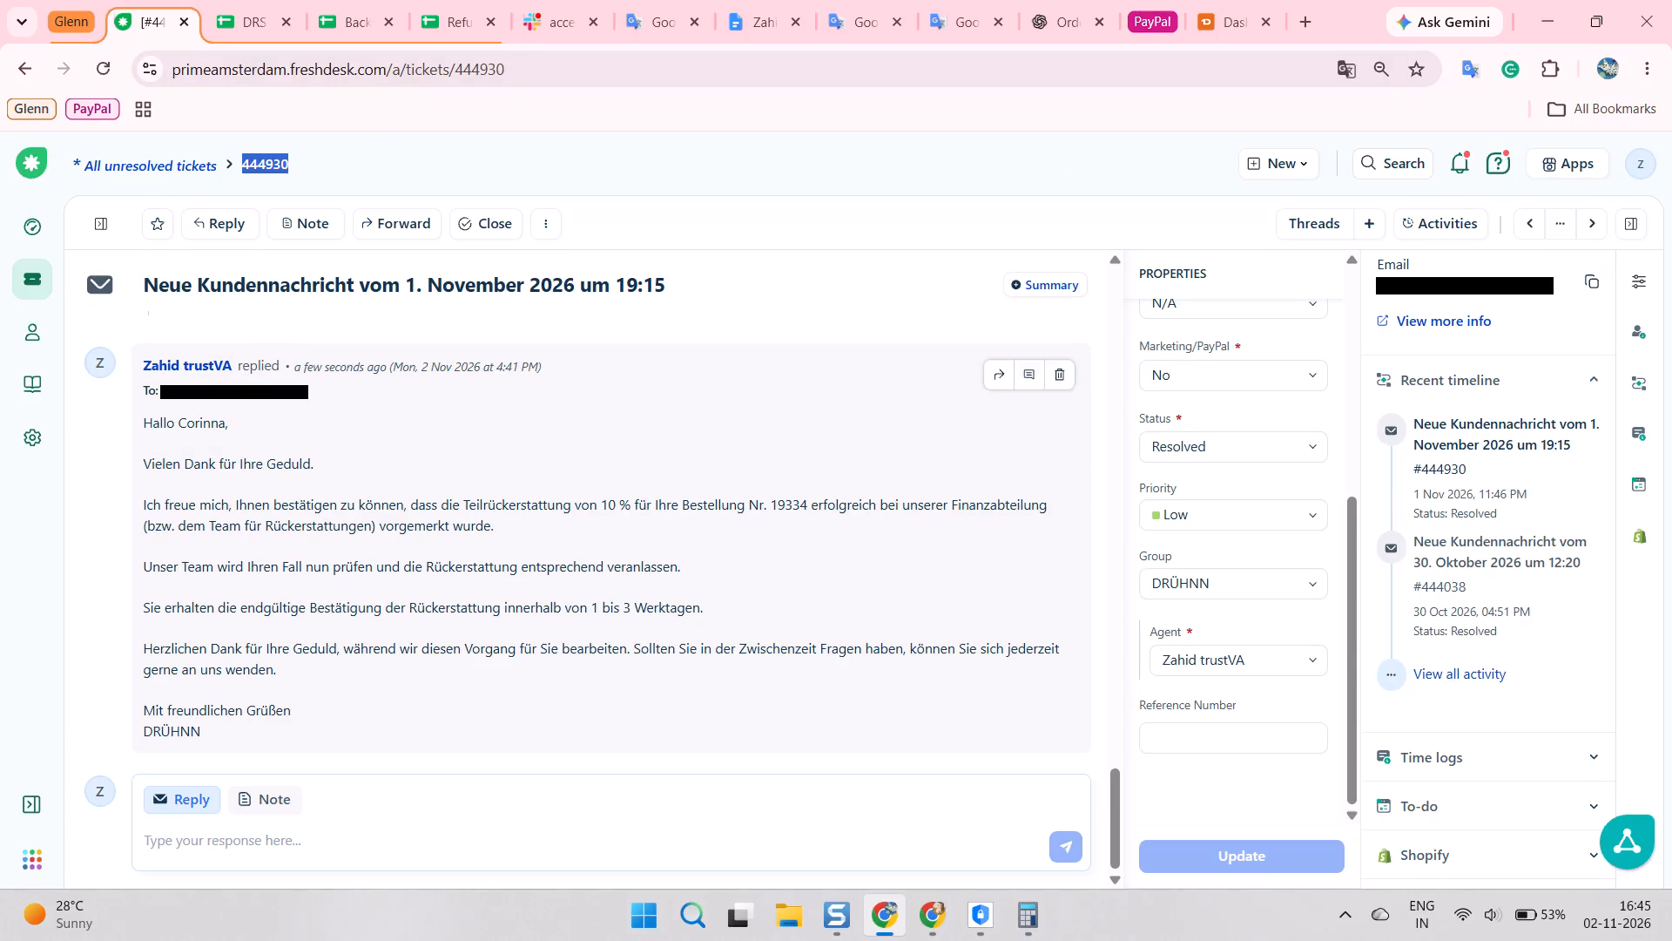
left_click(688, 446)
scroll(830, 442, "down", 10)
scroll(786, 468, "up", 3)
scroll(728, 421, "down", 10)
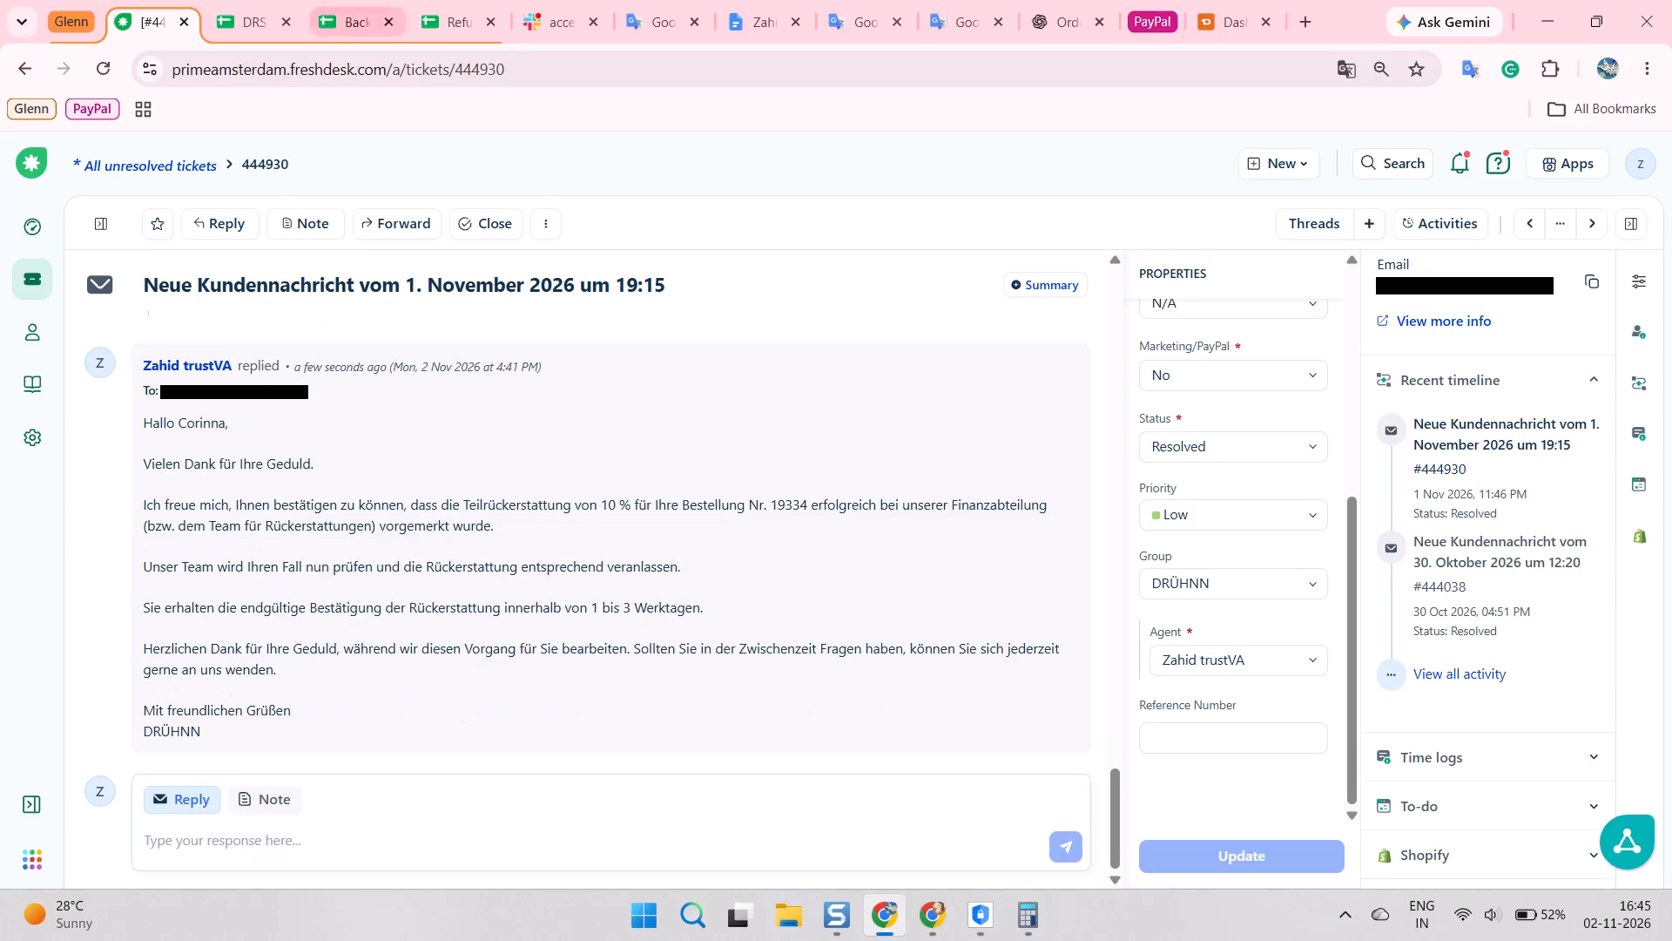
left_click(247, 0)
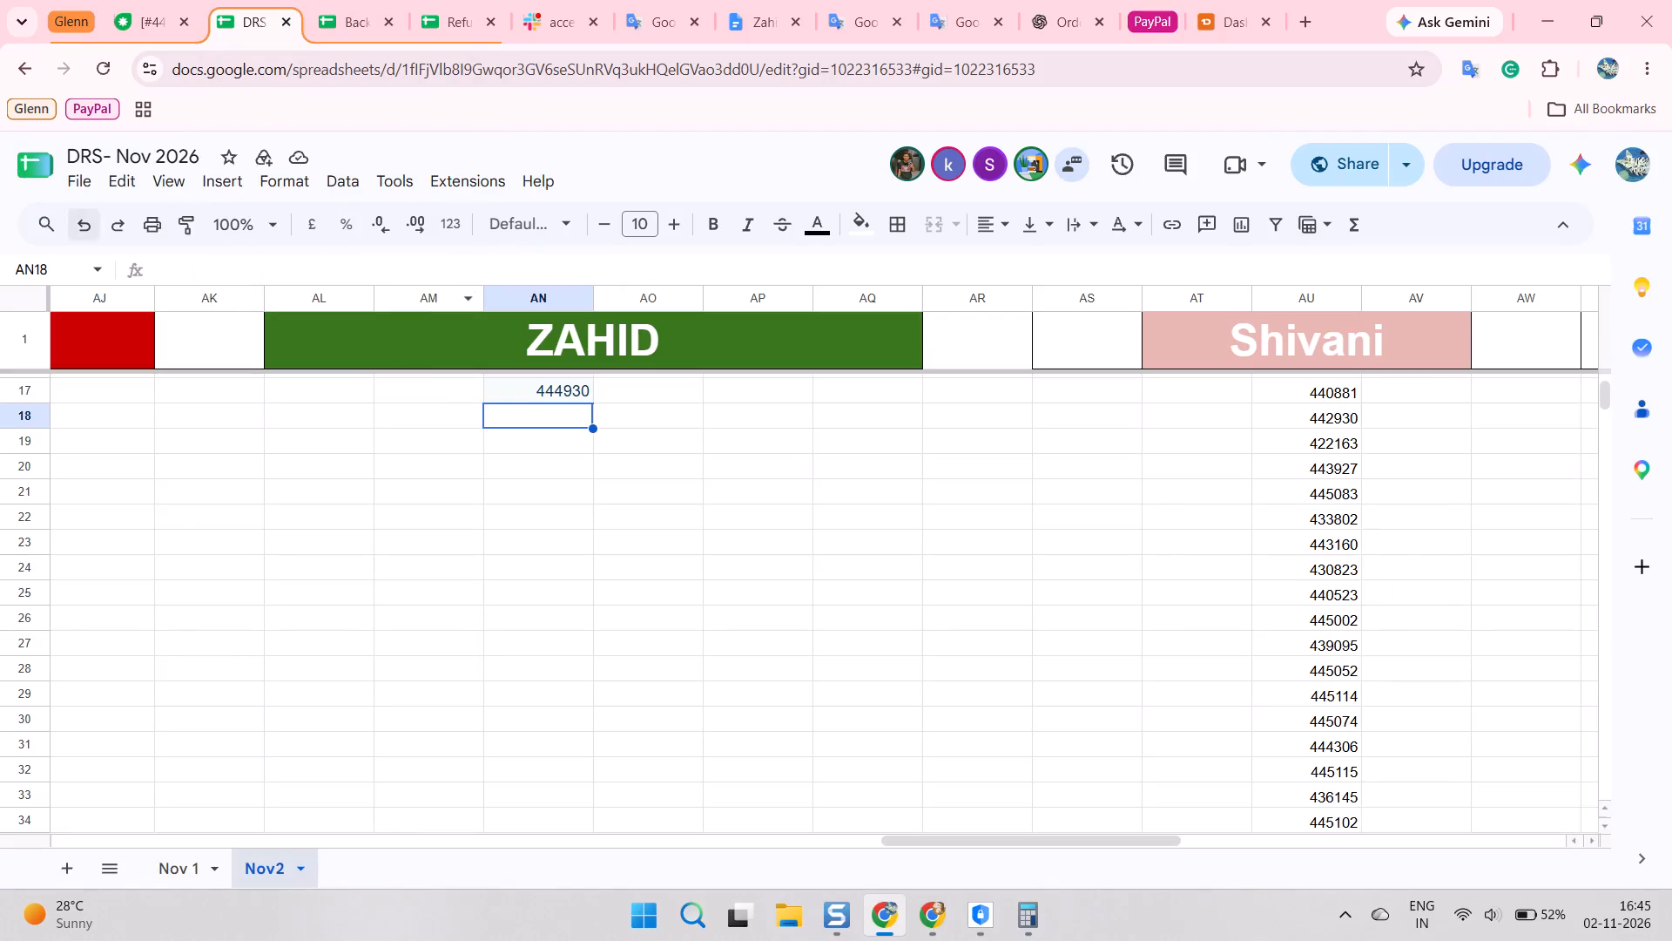
left_click(129, 13)
left_click(671, 523)
scroll(1236, 538, "down", 1)
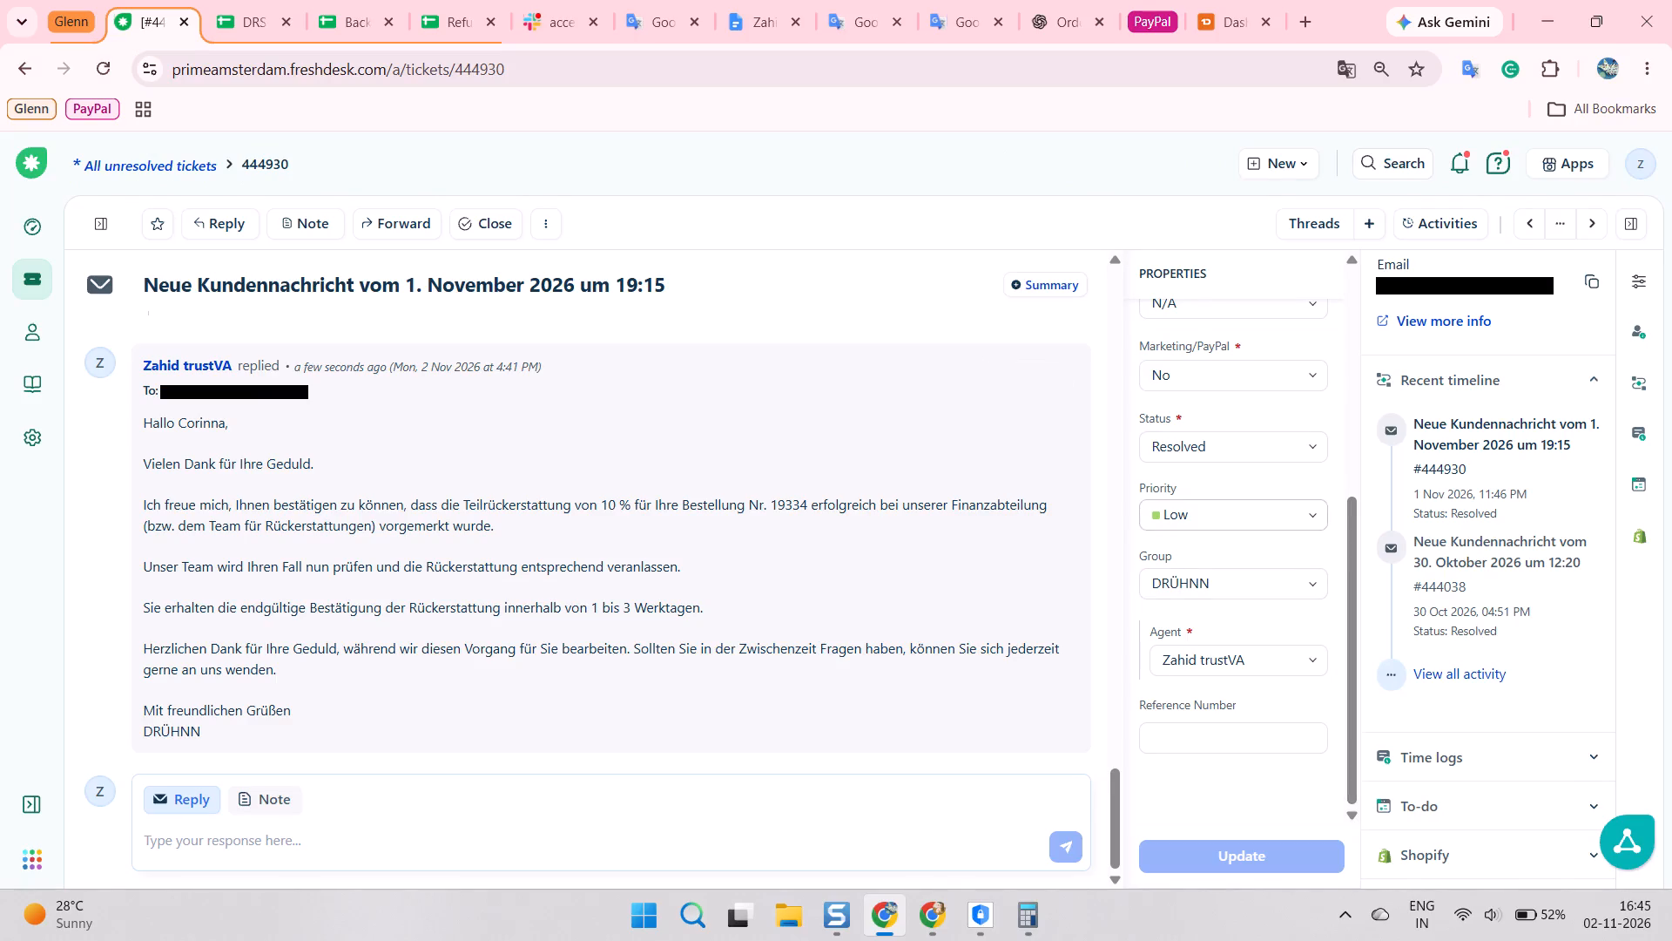
left_click(427, 0)
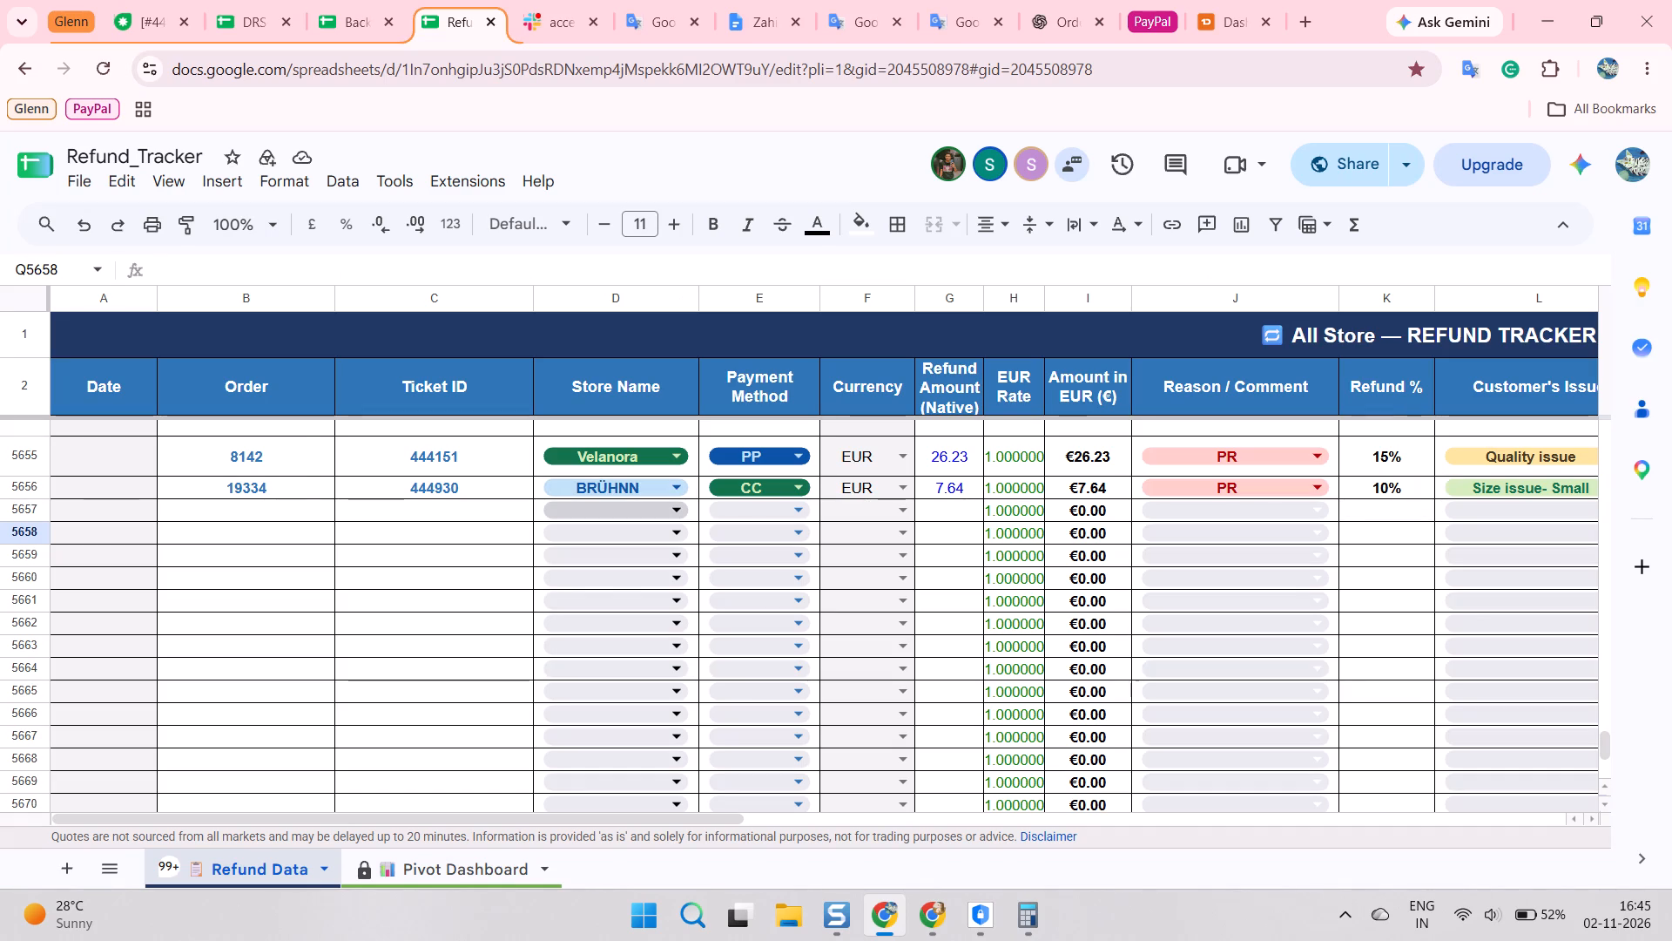
scroll(481, 513, "right", 1)
scroll(557, 514, "left", 2)
key("alt+Tab")
scroll(857, 484, "down", 4)
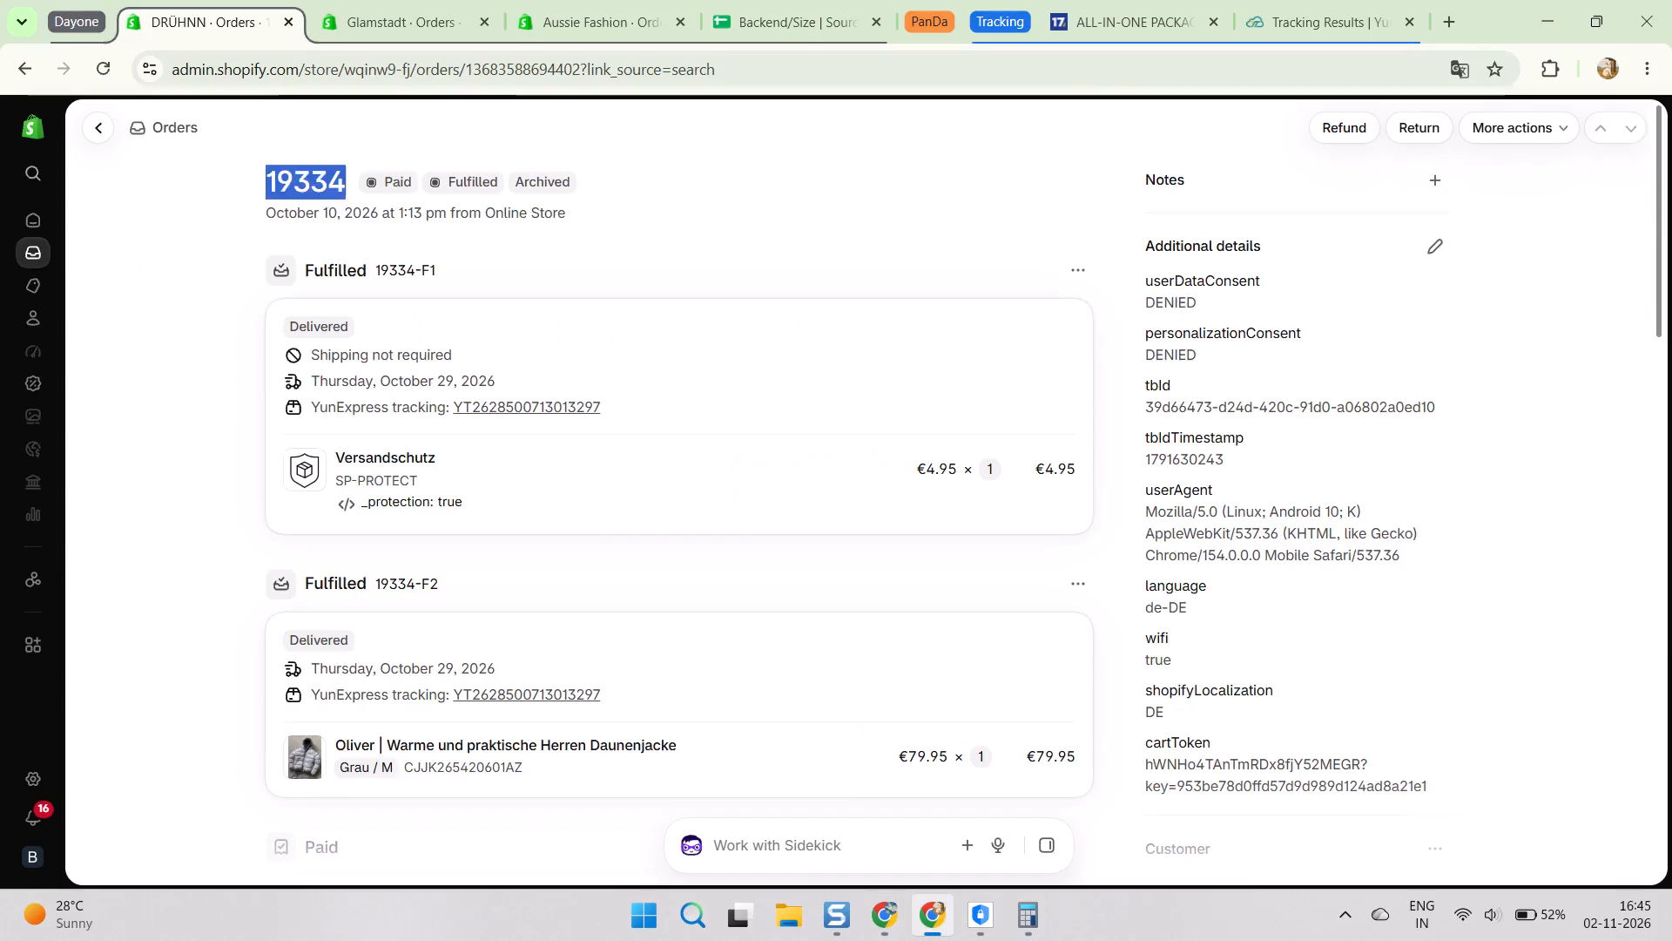
scroll(955, 477, "down", 7)
key("alt+Tab")
scroll(726, 501, "left", 1)
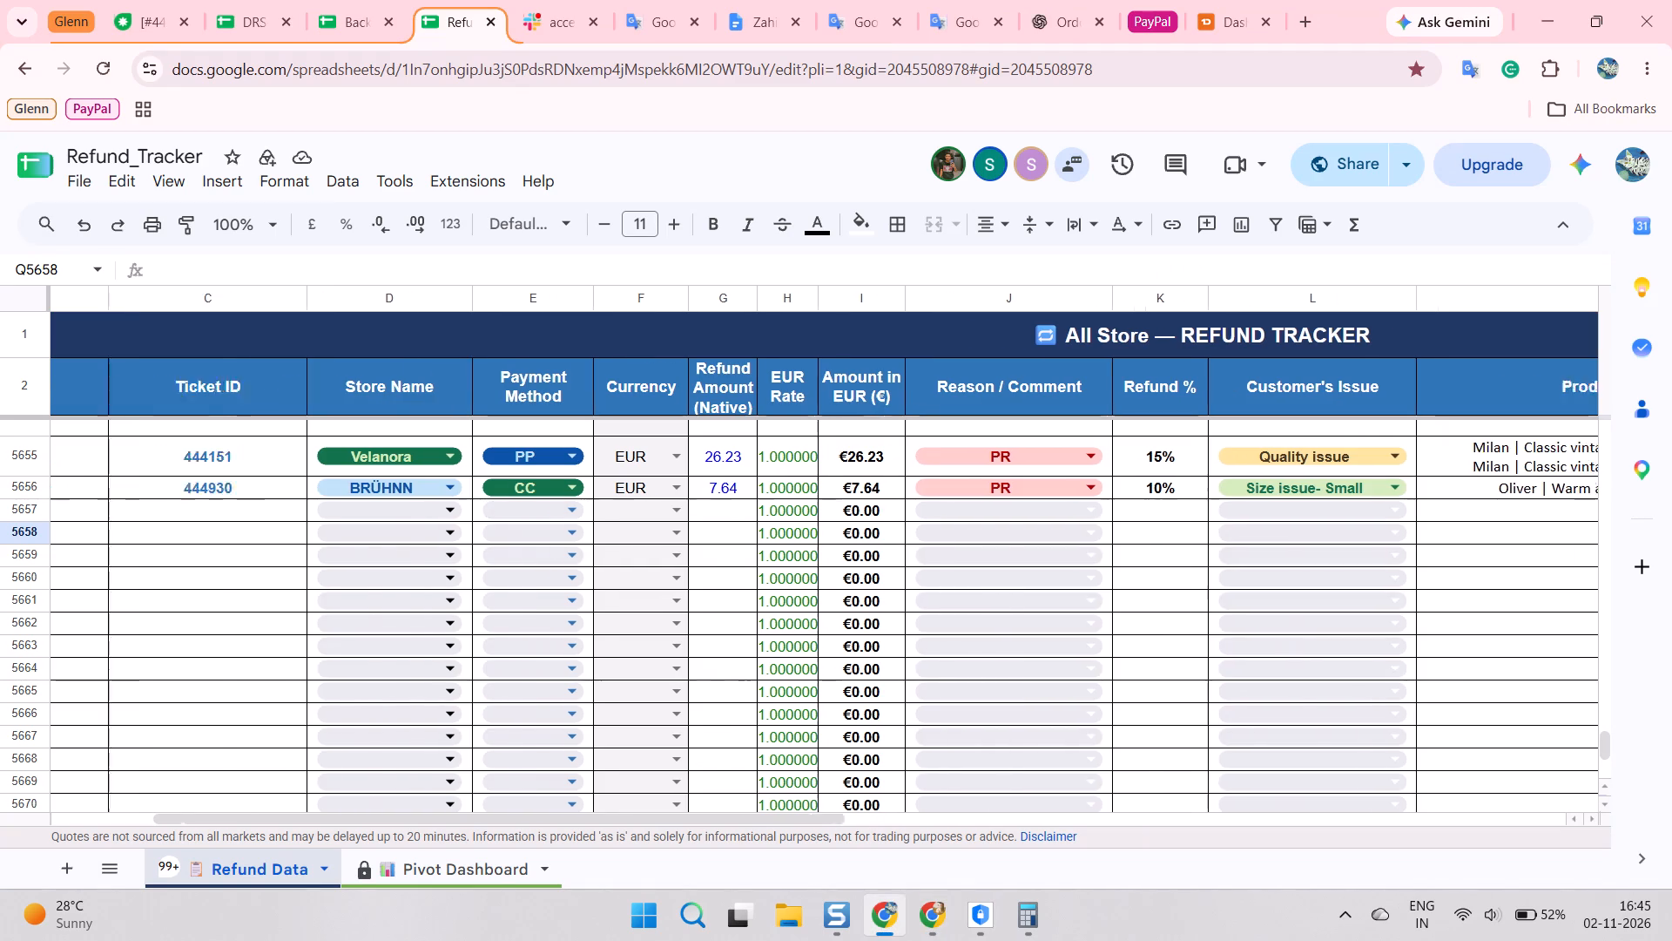
scroll(726, 501, "left", 2)
key("alt+Tab")
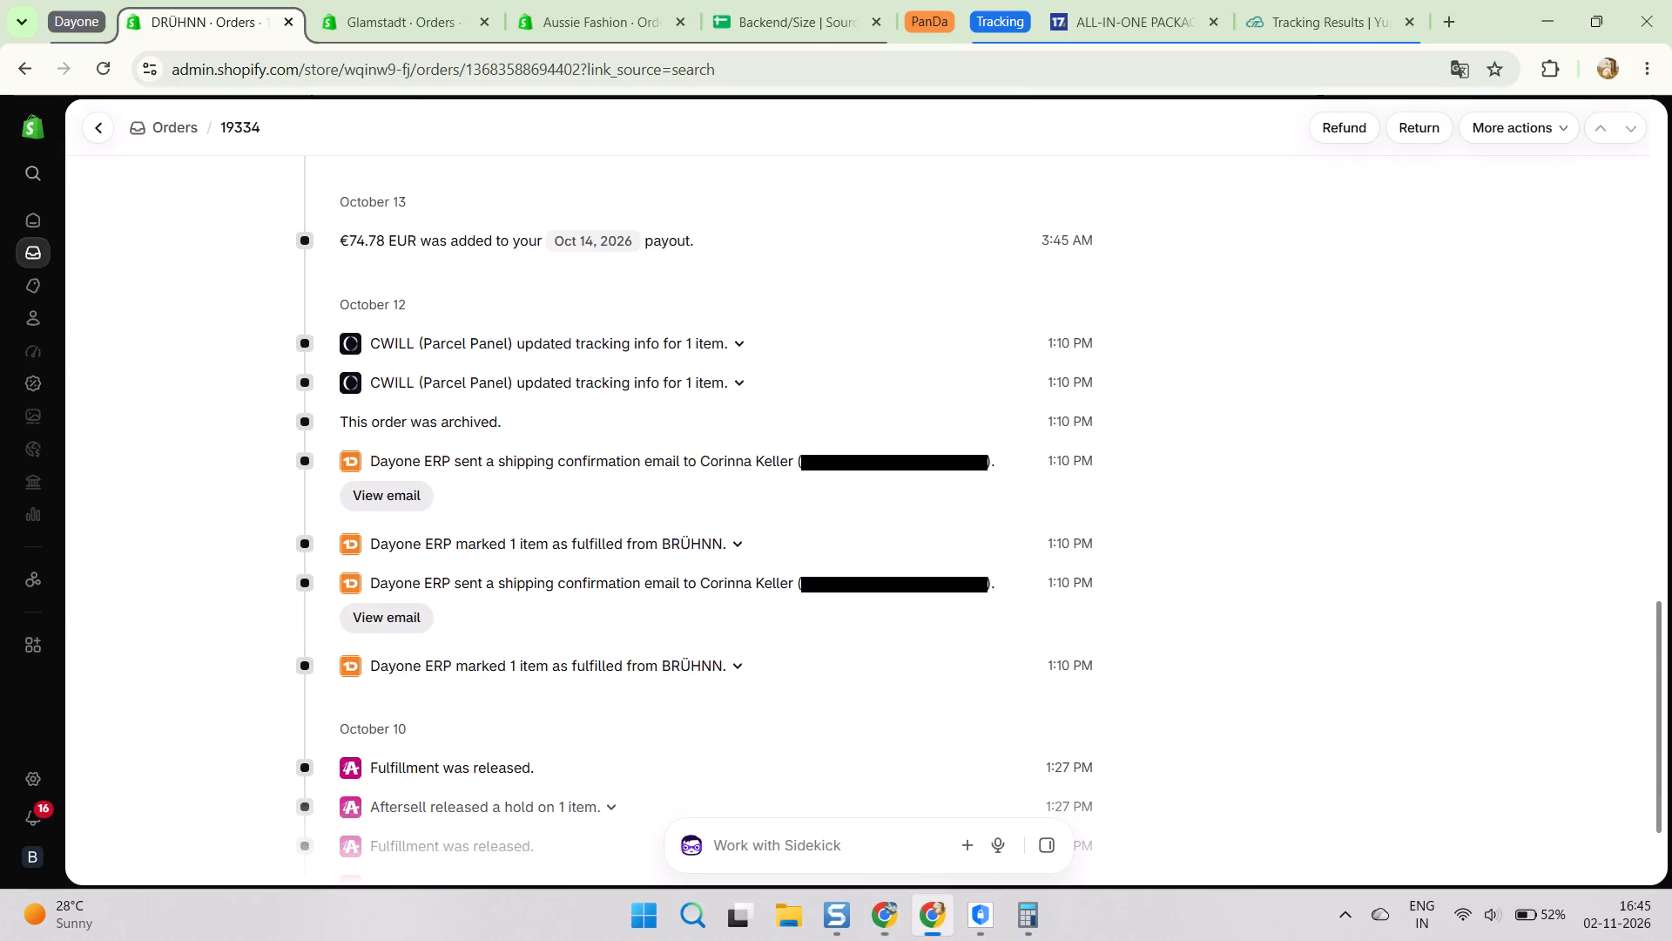
scroll(895, 423, "up", 6)
key("alt+Tab")
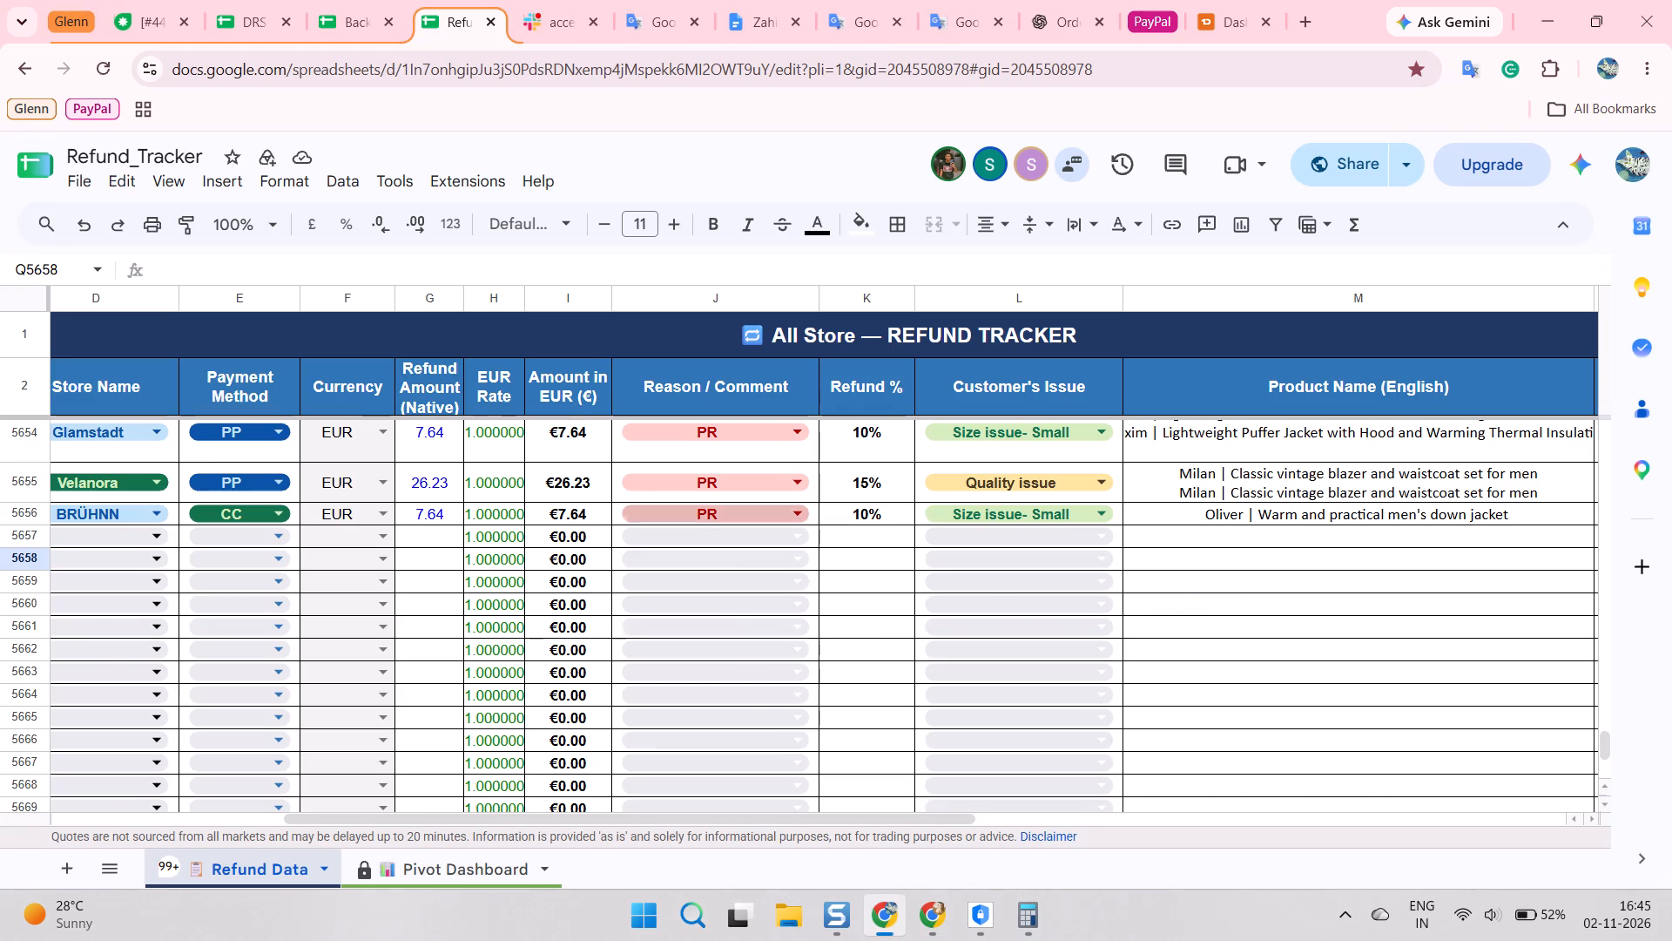
scroll(800, 529, "left", 6)
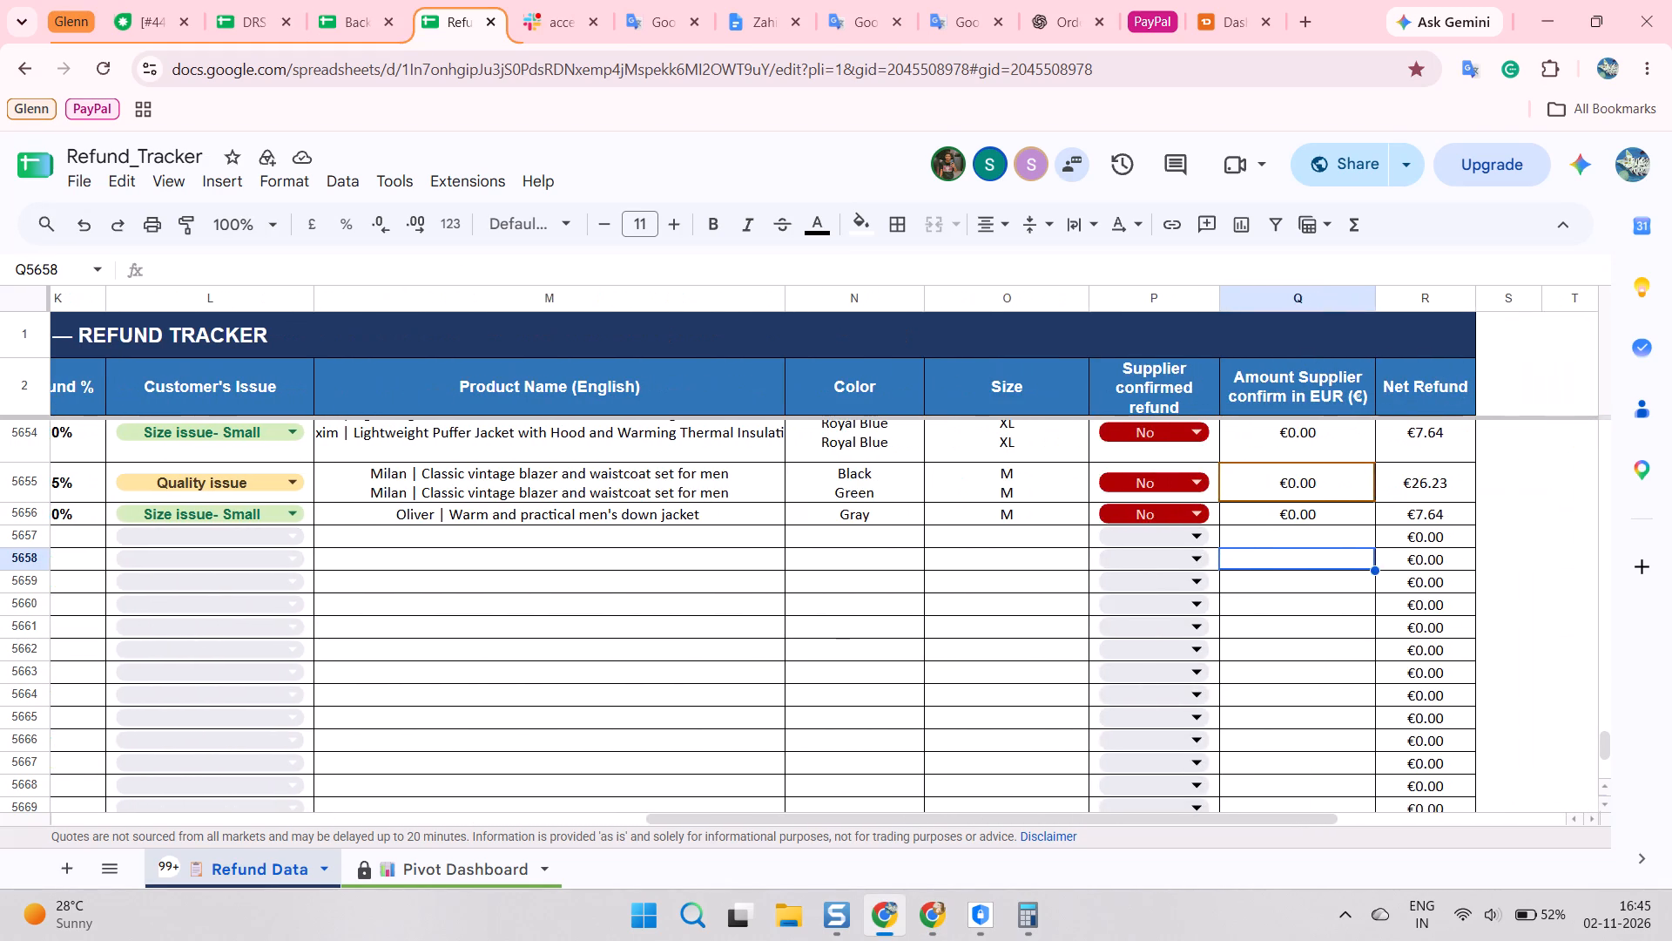
scroll(820, 525, "left", 1)
scroll(821, 521, "right", 13)
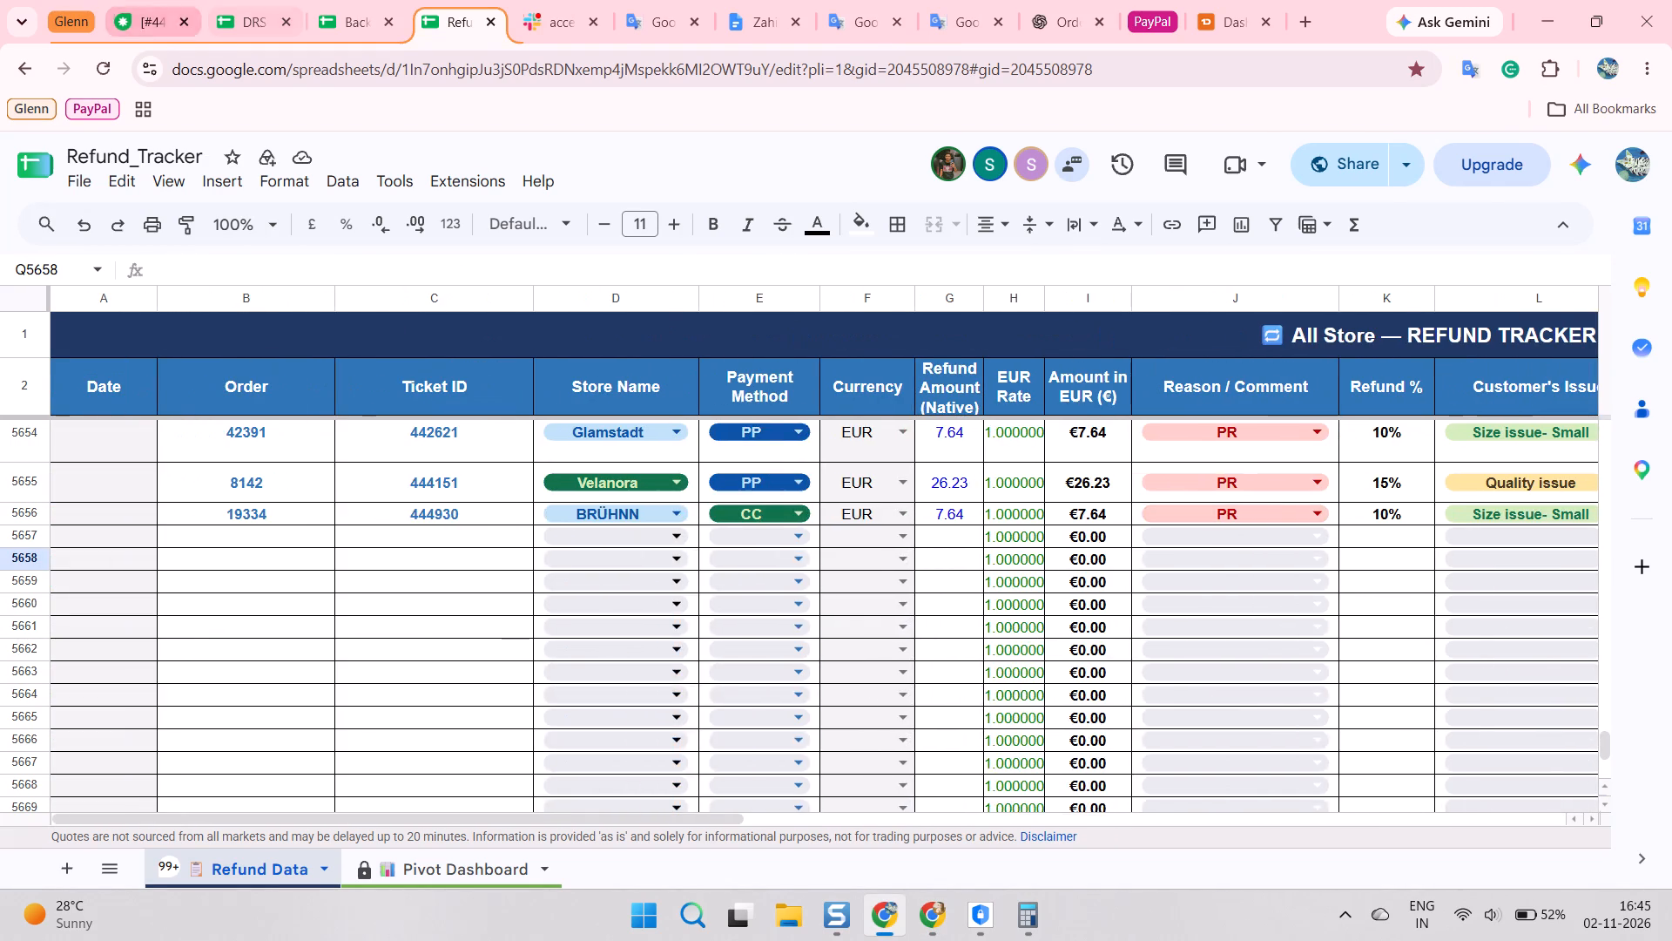
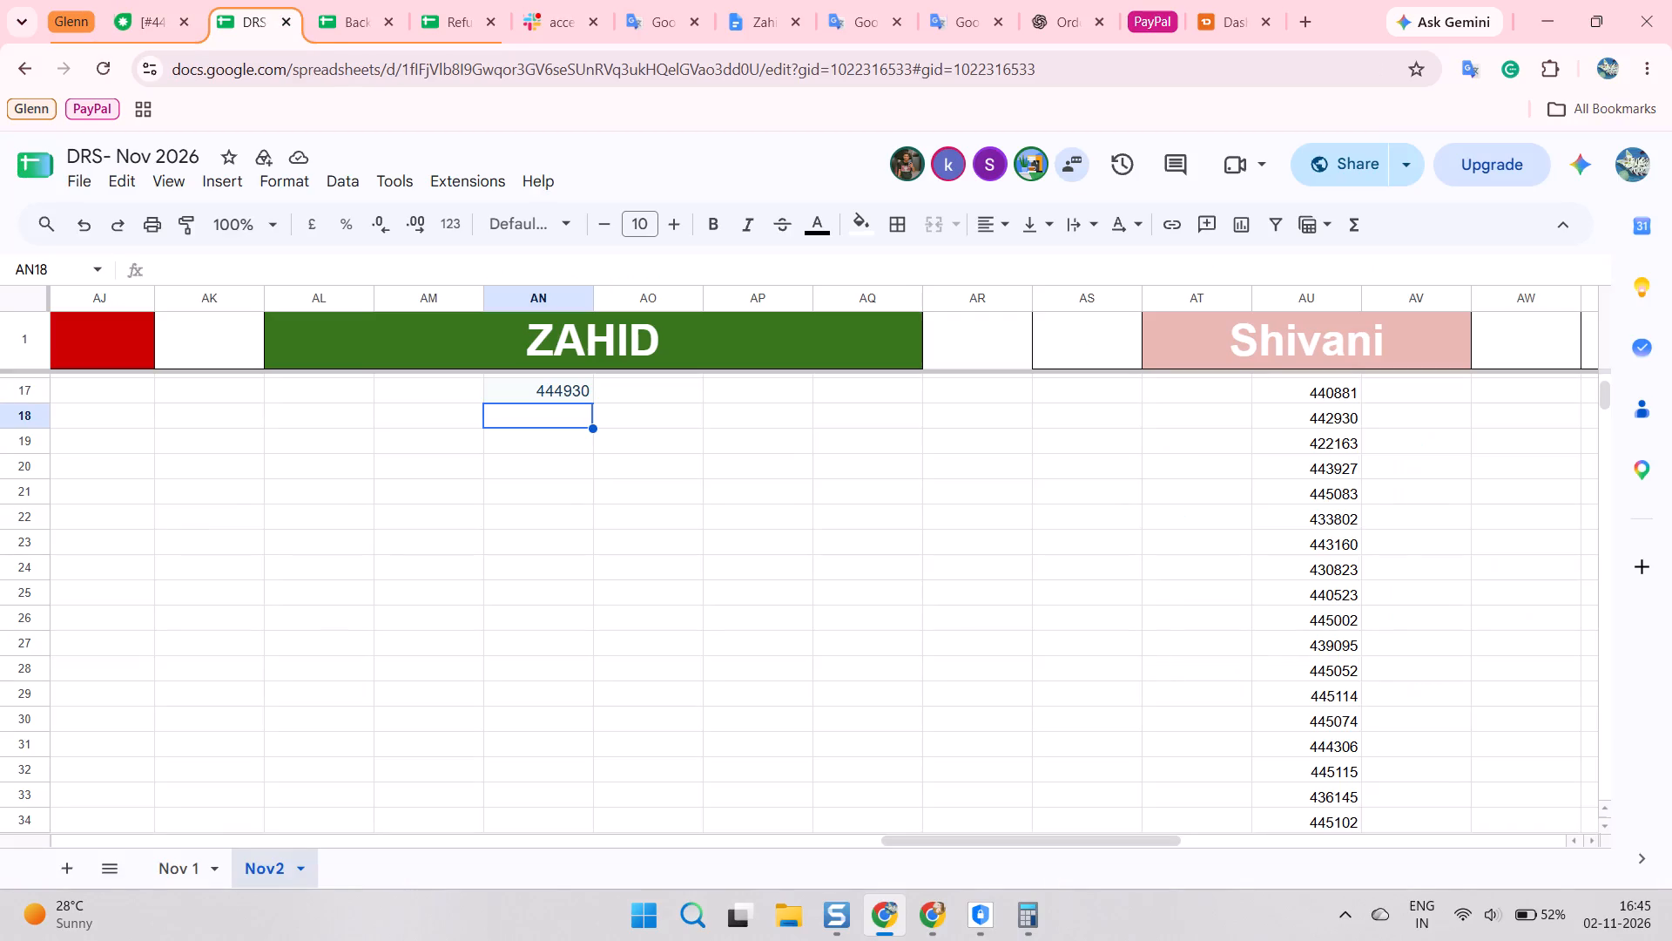
left_click_drag(134, 0, 137, 8)
left_click(716, 499)
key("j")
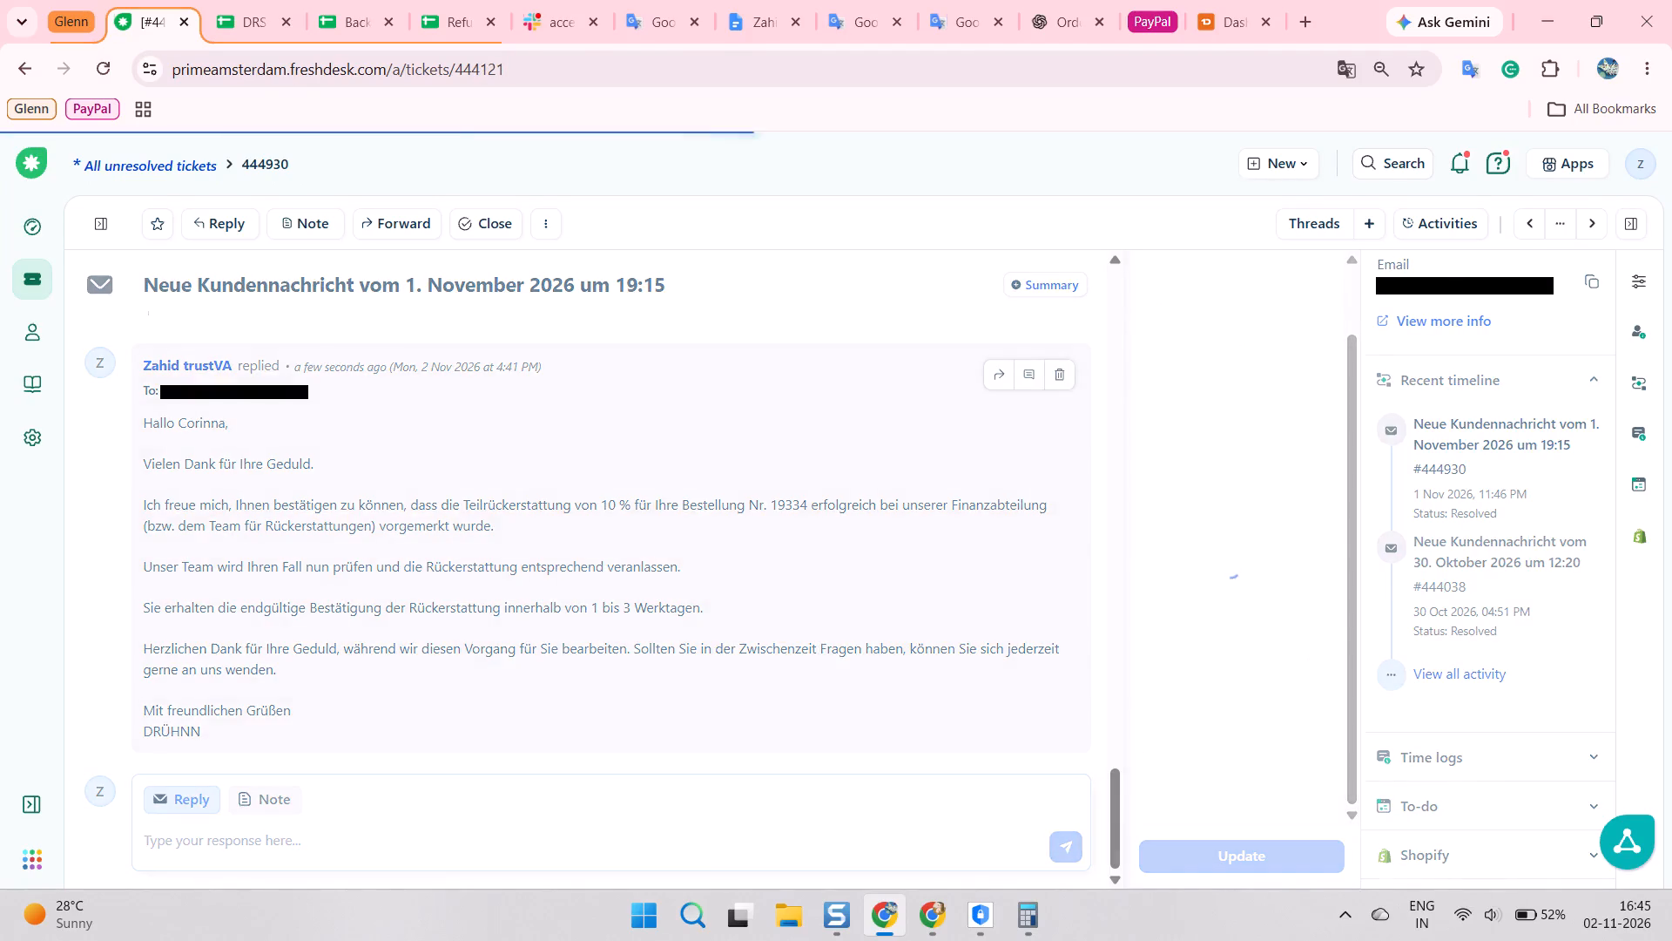
scroll(639, 459, "down", 10)
scroll(610, 486, "up", 1)
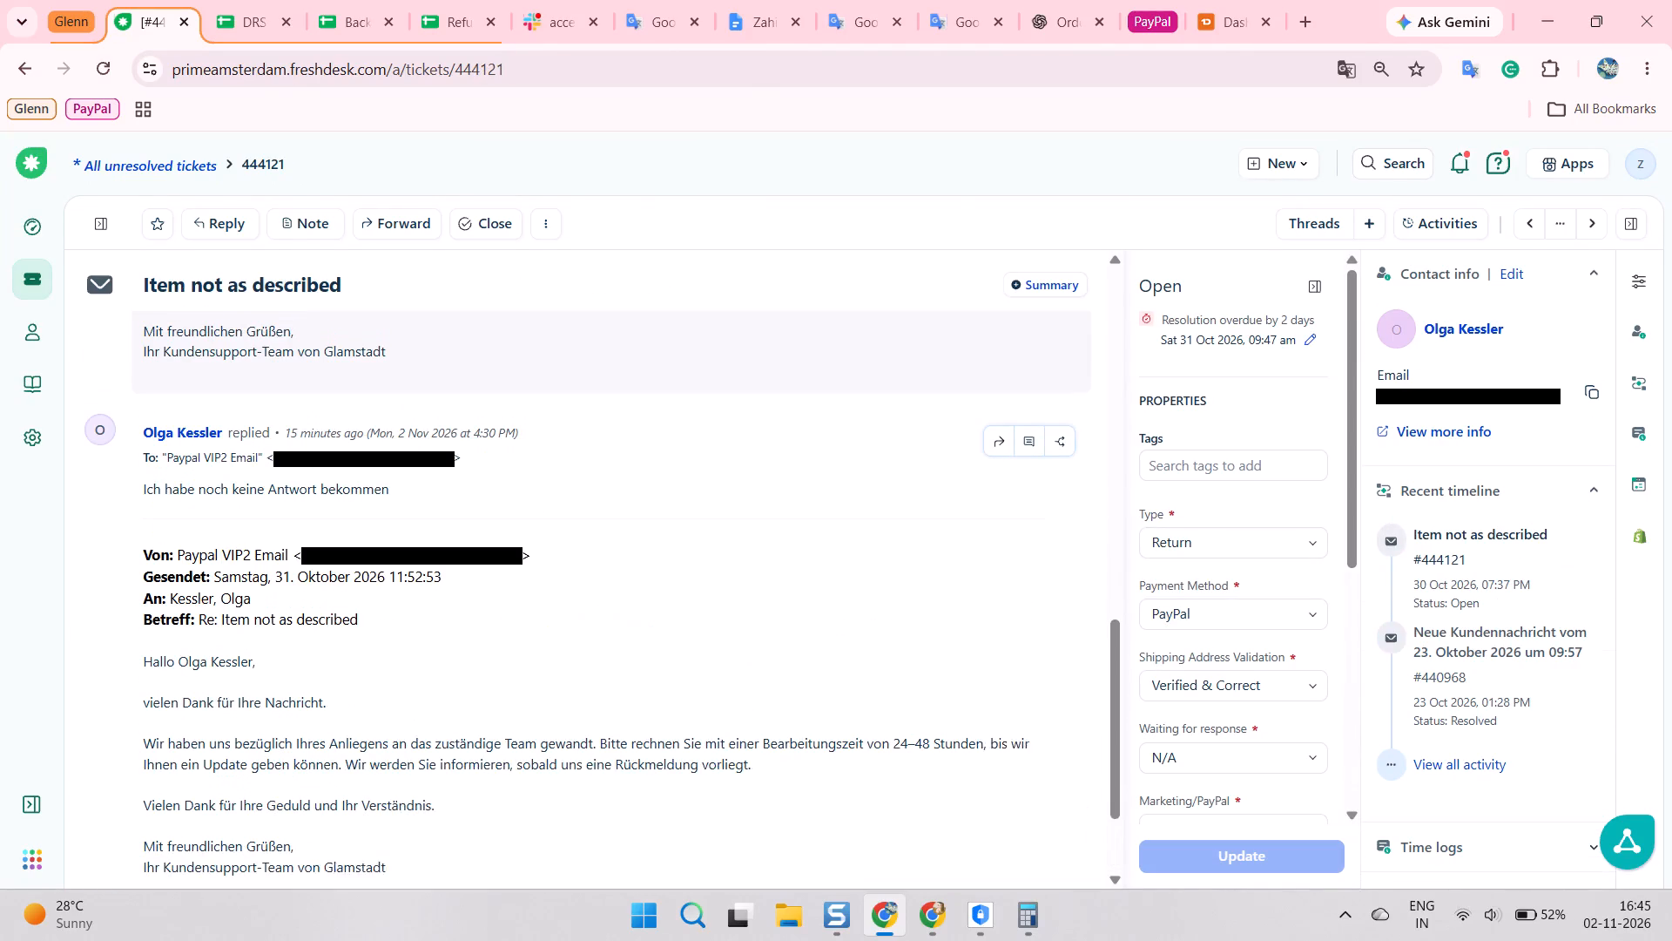
right_click(616, 423)
scroll(752, 680, "down", 4)
left_click(779, 778)
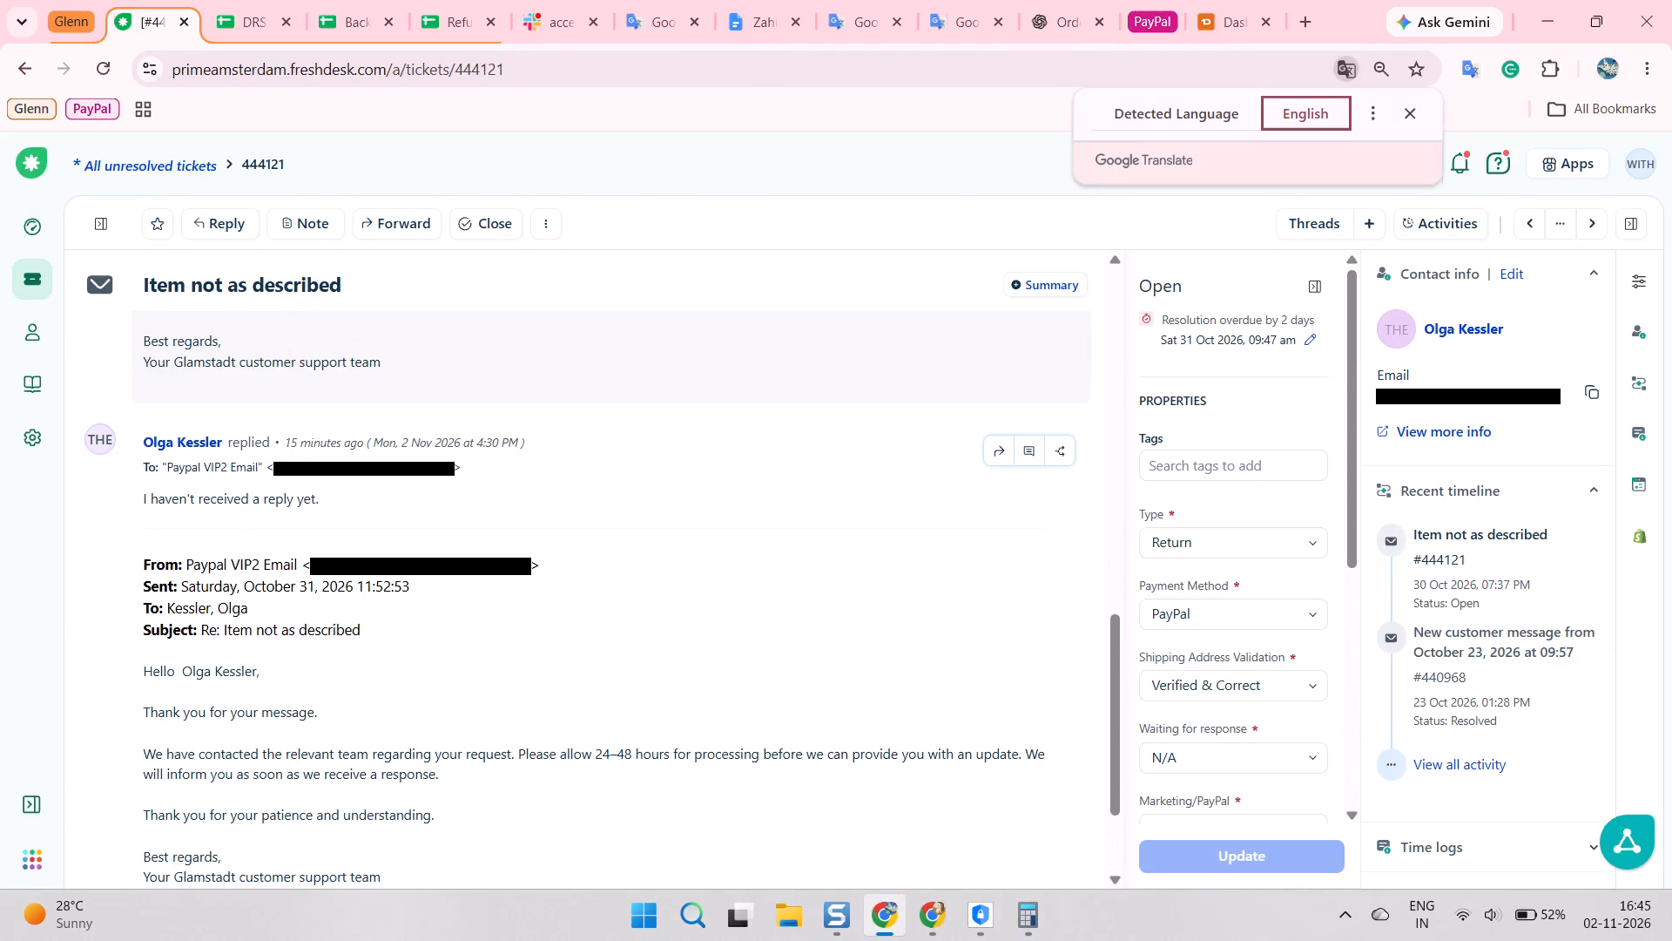
scroll(488, 510, "up", 3)
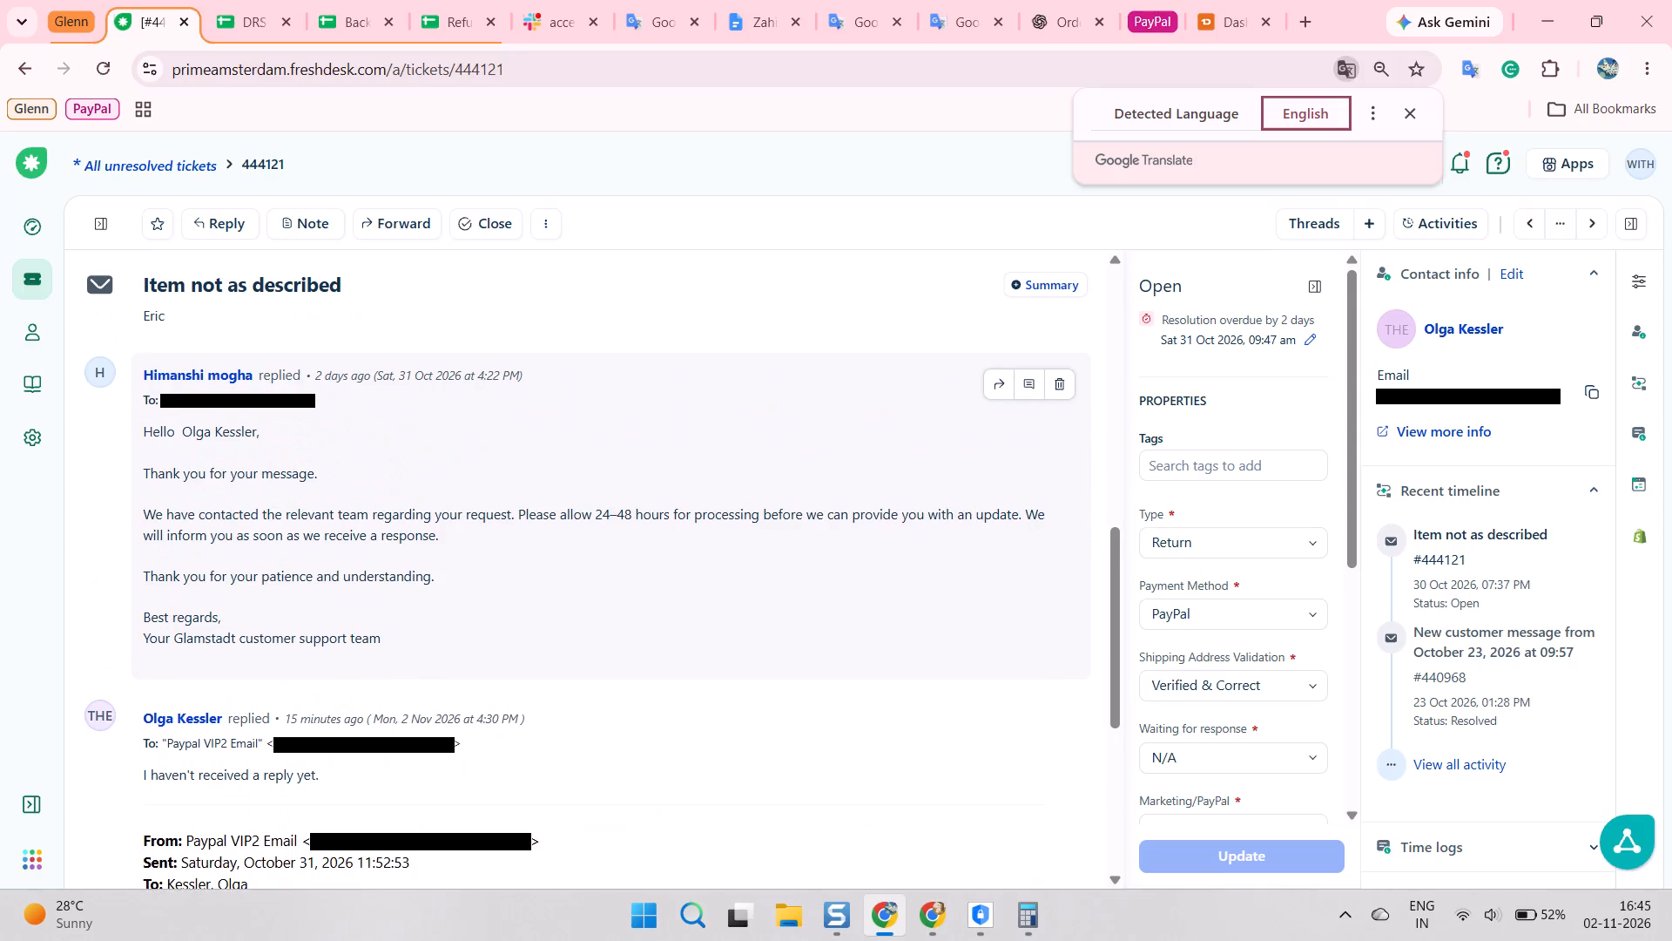
scroll(500, 484, "down", 1)
left_click(1180, 132)
left_click(1177, 99)
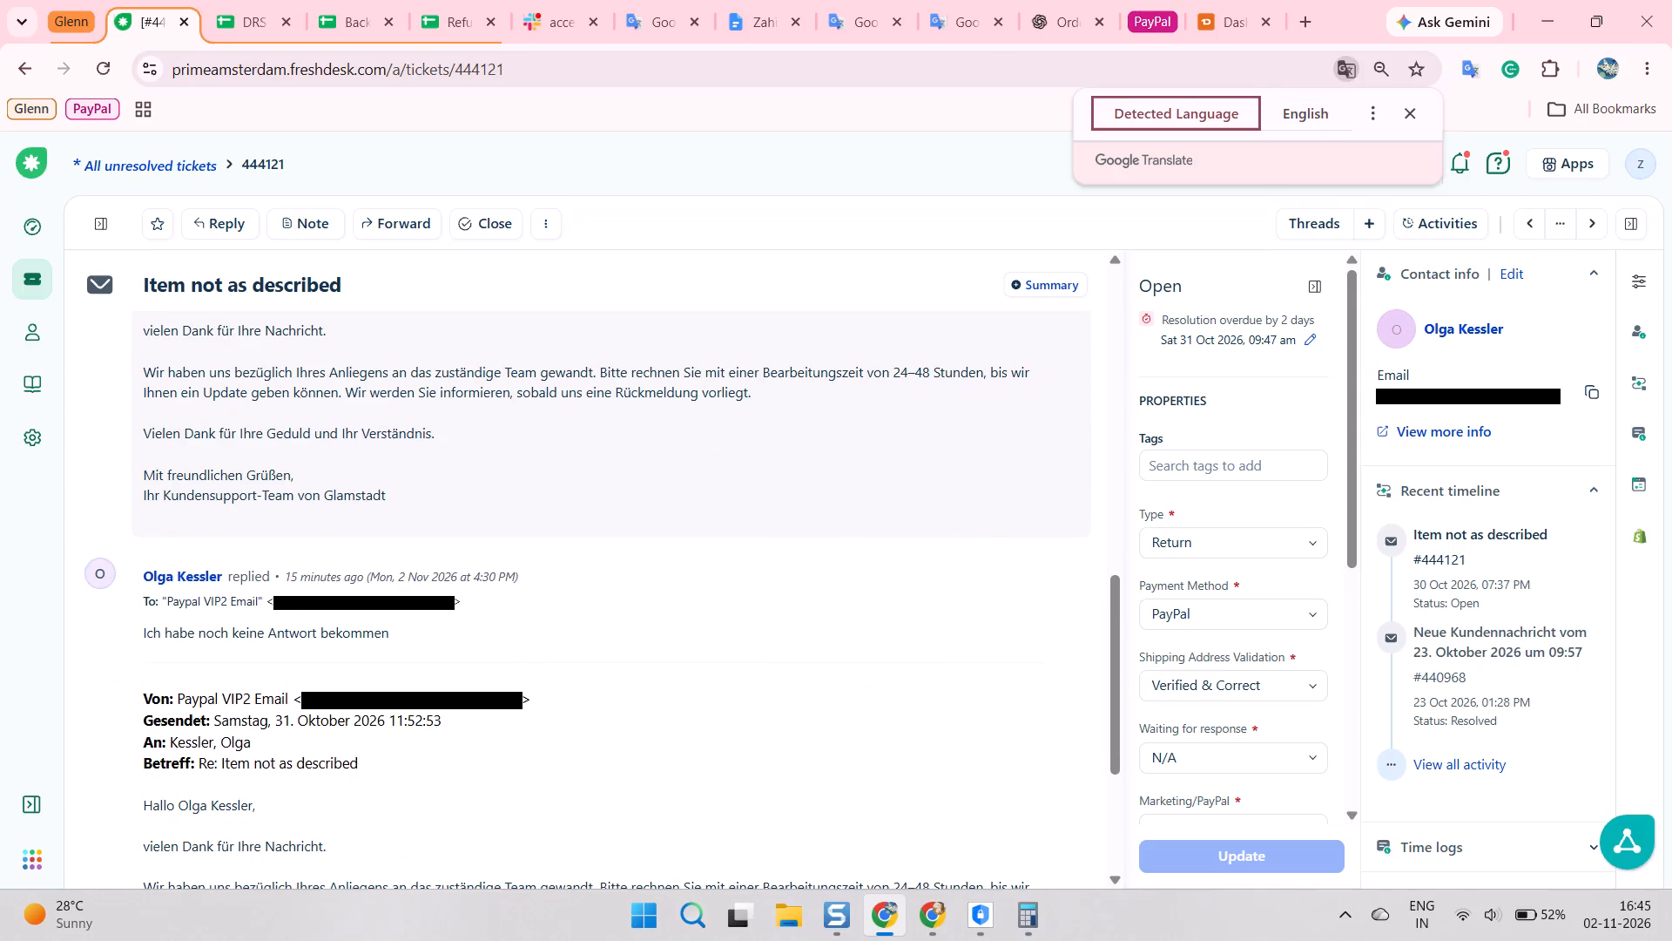
left_click(858, 460)
left_click(1591, 393)
left_click(384, 416)
key("alt+Tab")
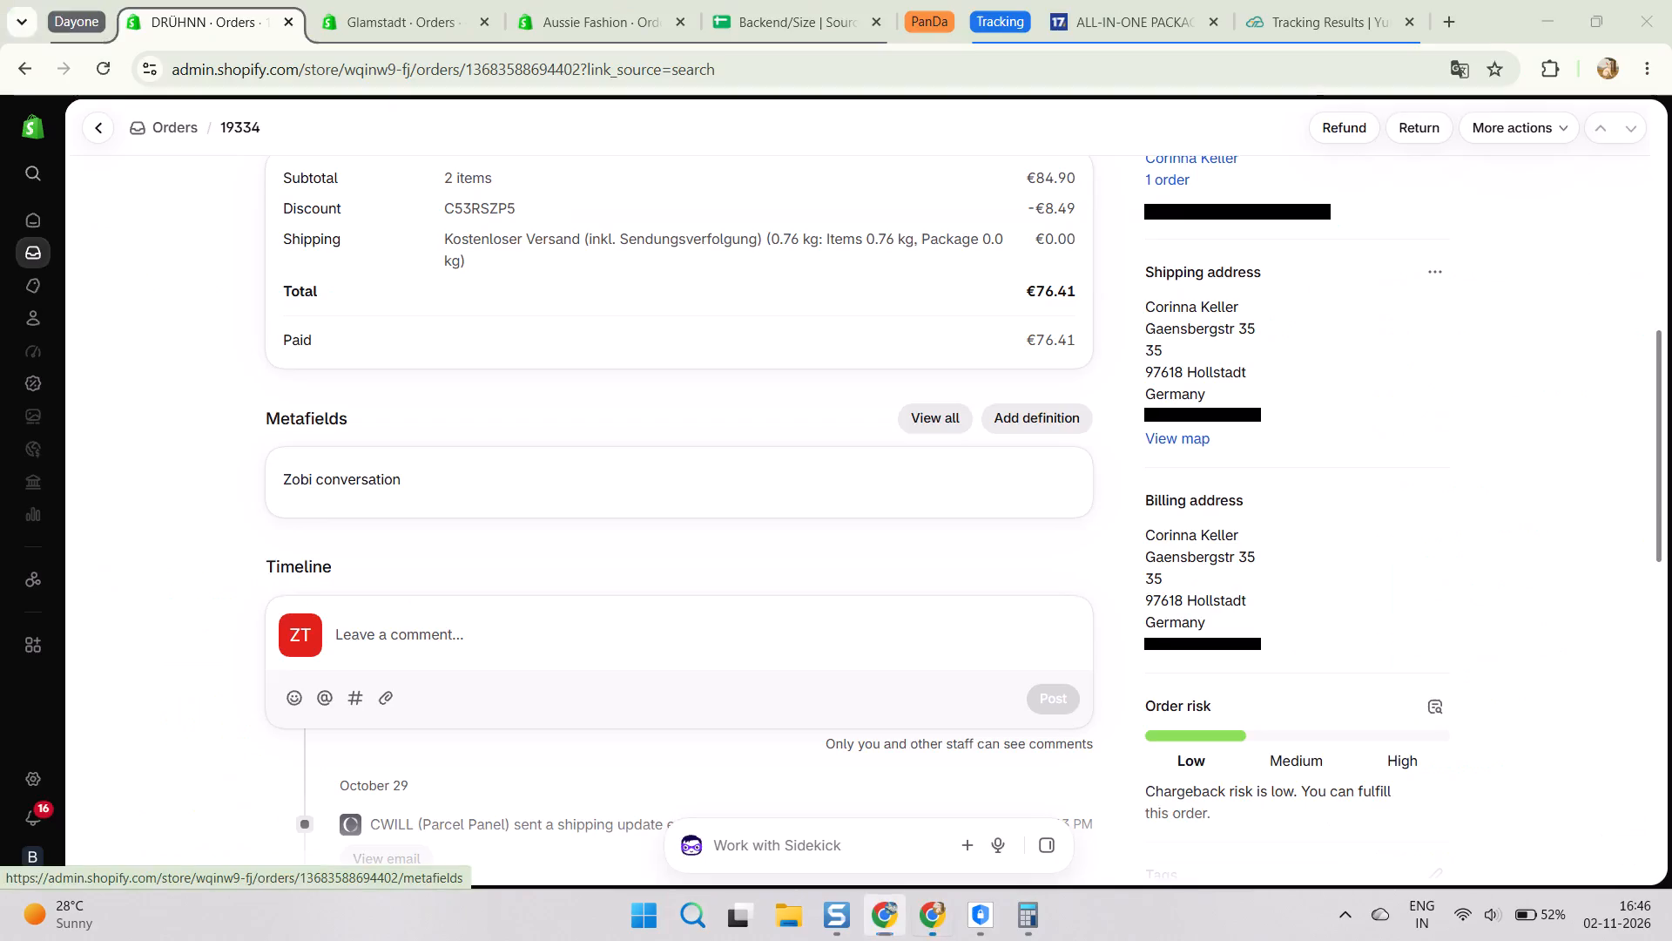
key("alt+Tab")
scroll(519, 458, "up", 12)
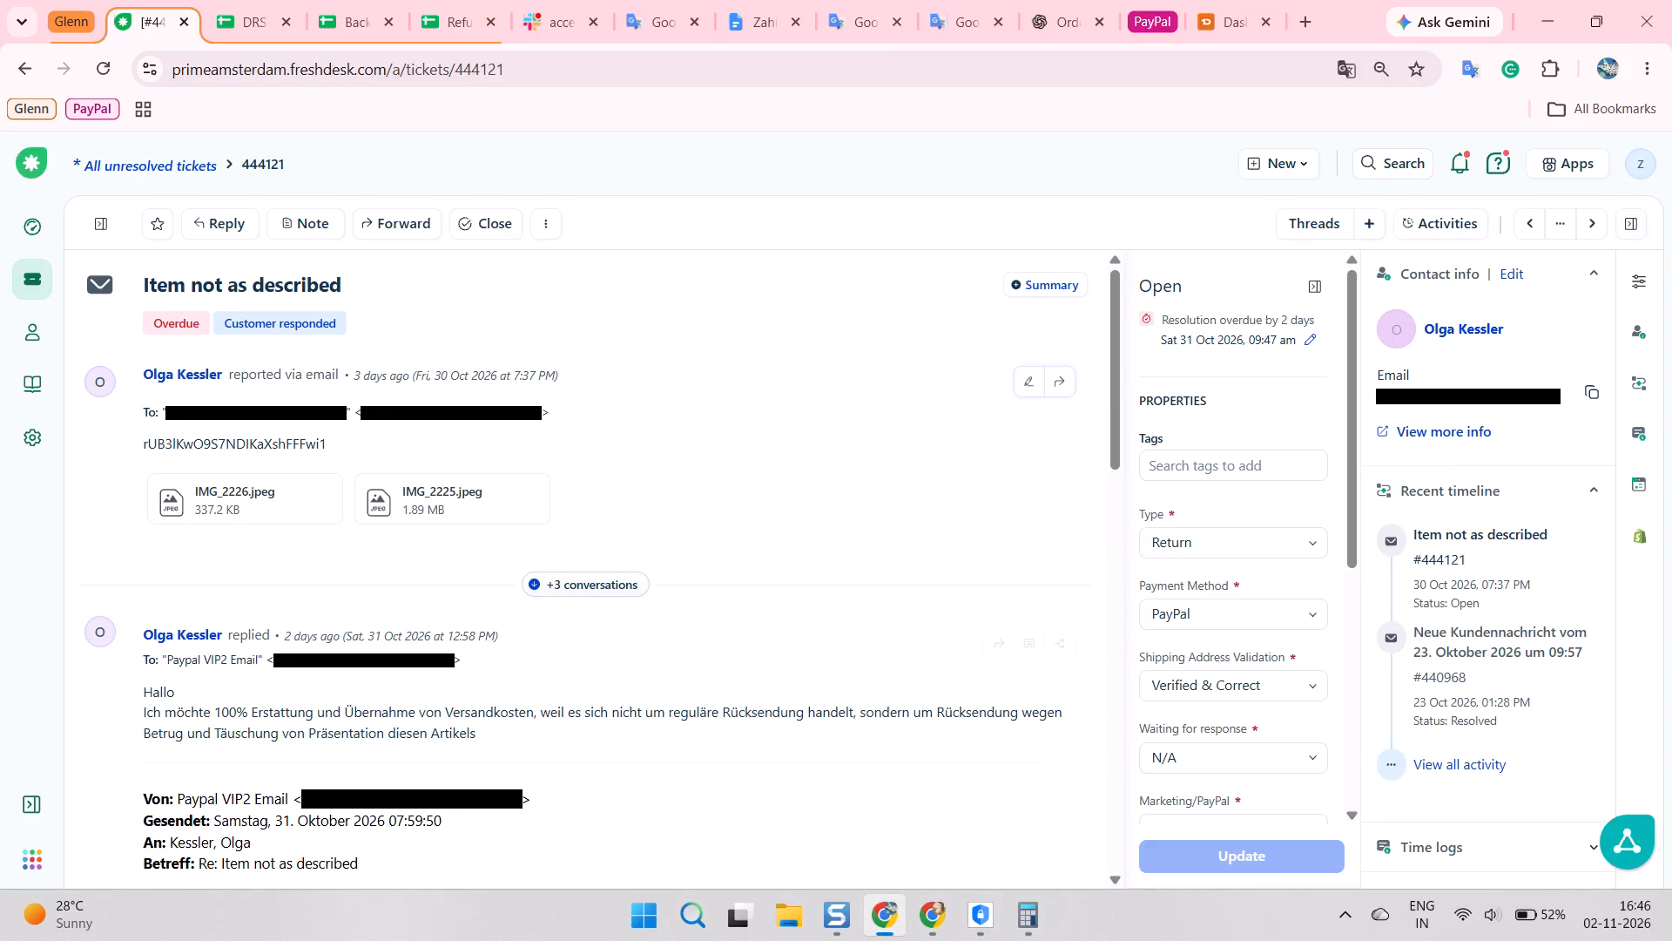
scroll(674, 466, "down", 8)
left_click(637, 530)
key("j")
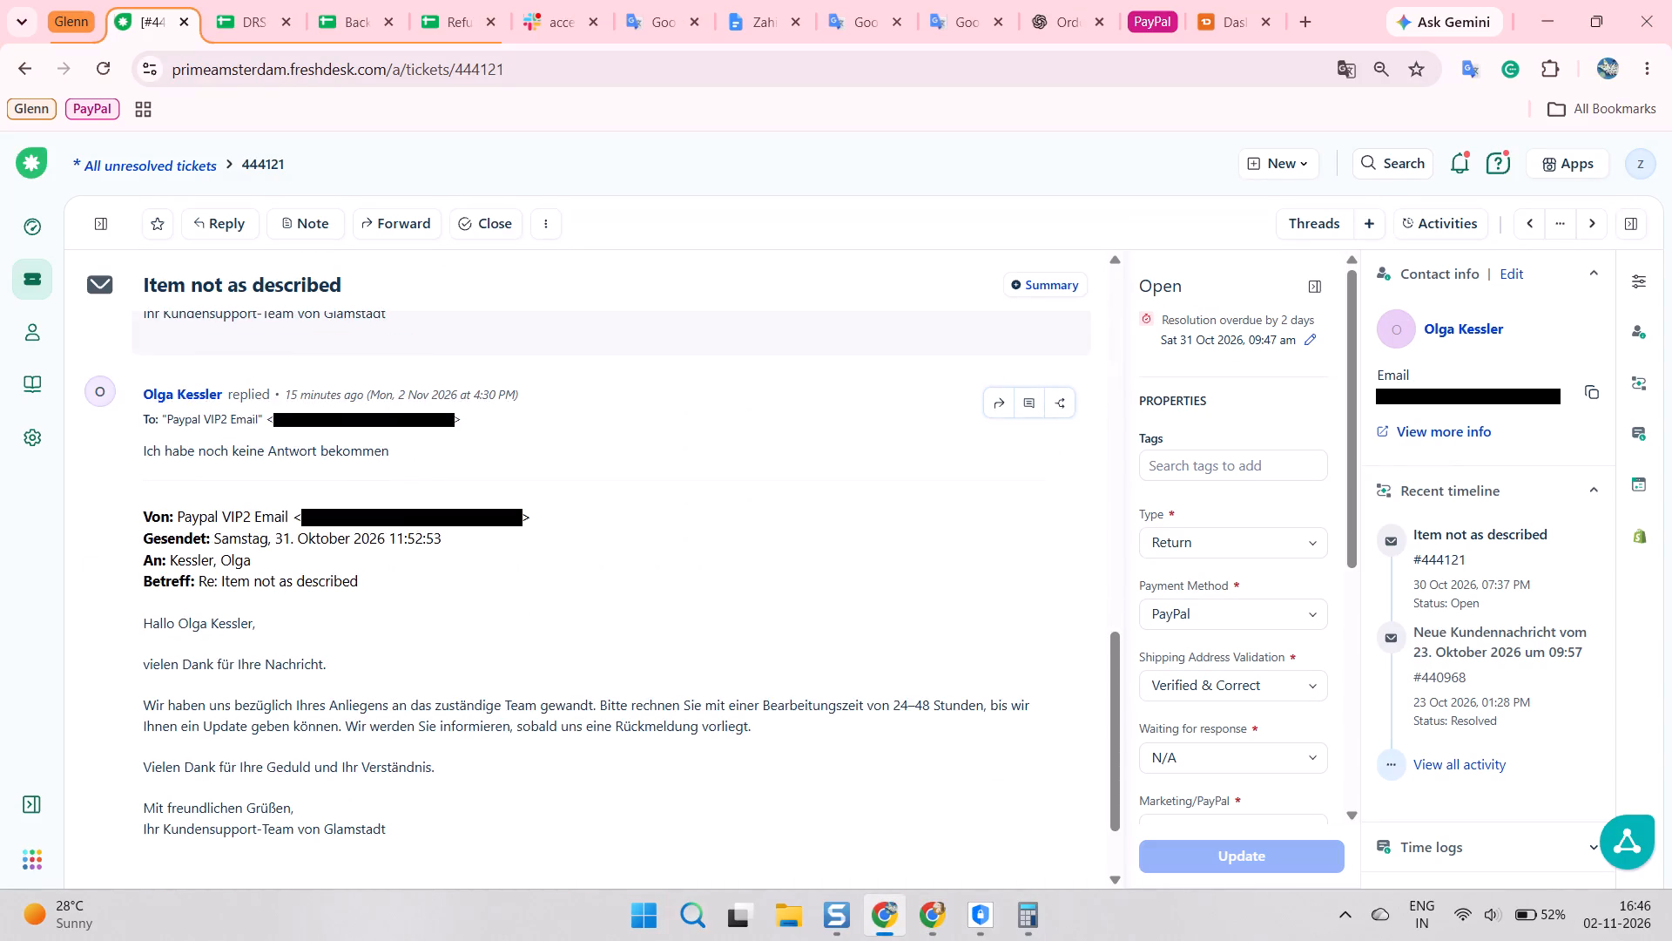
scroll(698, 343, "down", 11)
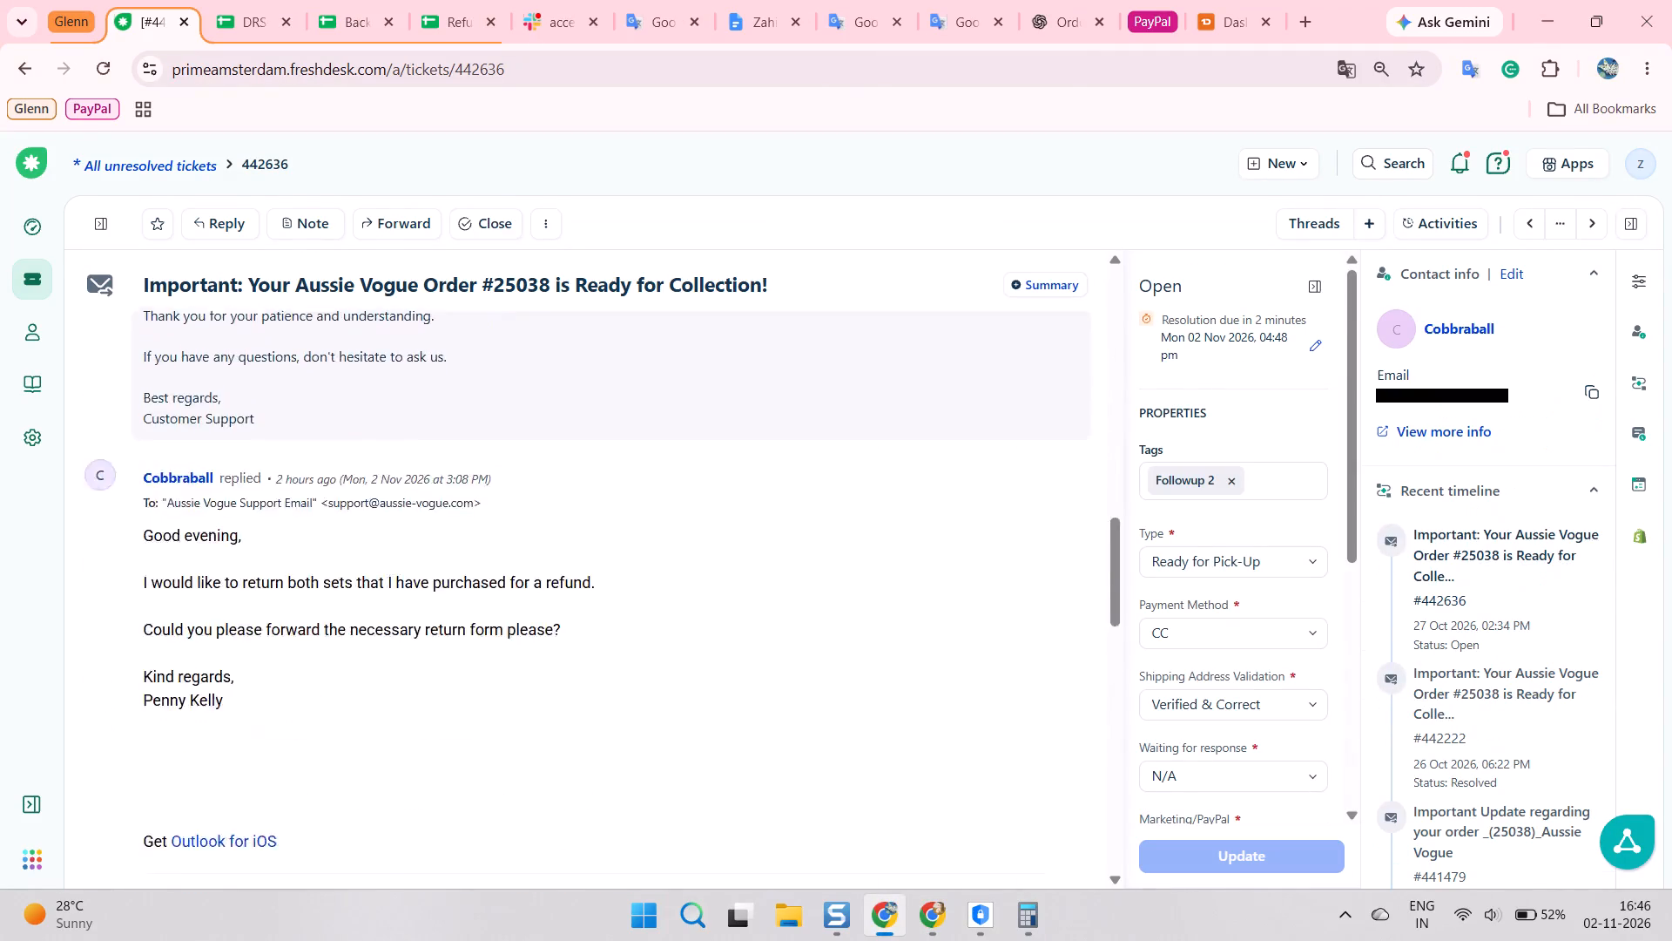
scroll(632, 415, "down", 2)
scroll(643, 426, "up", 2)
scroll(649, 415, "down", 16)
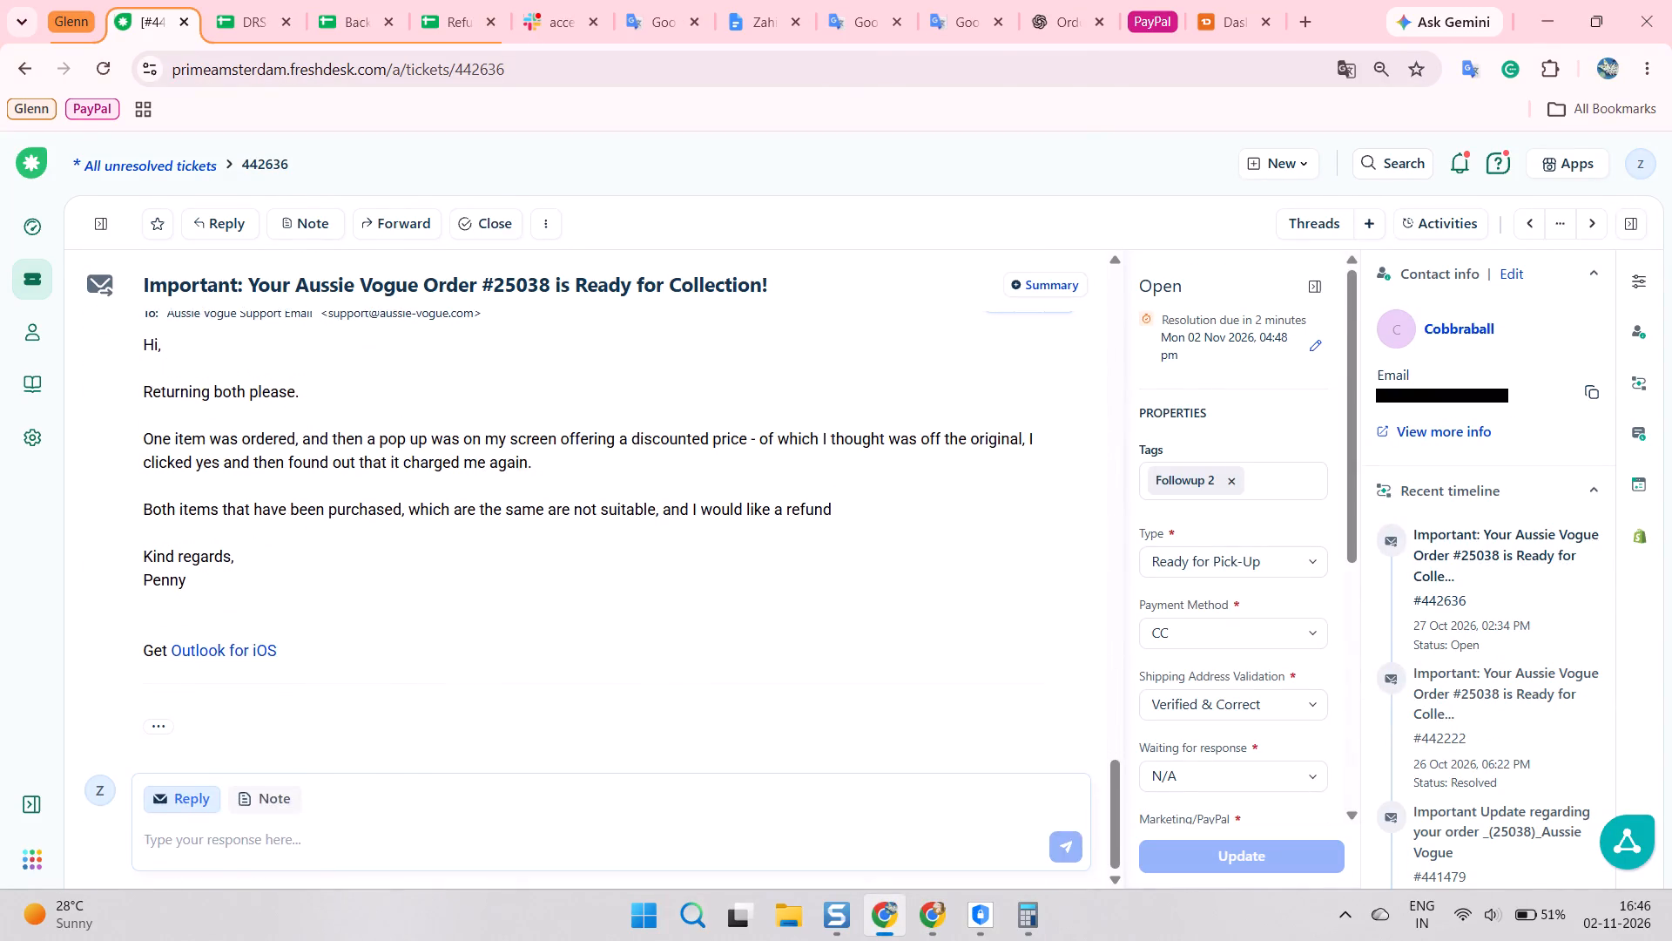
scroll(654, 423, "up", 2)
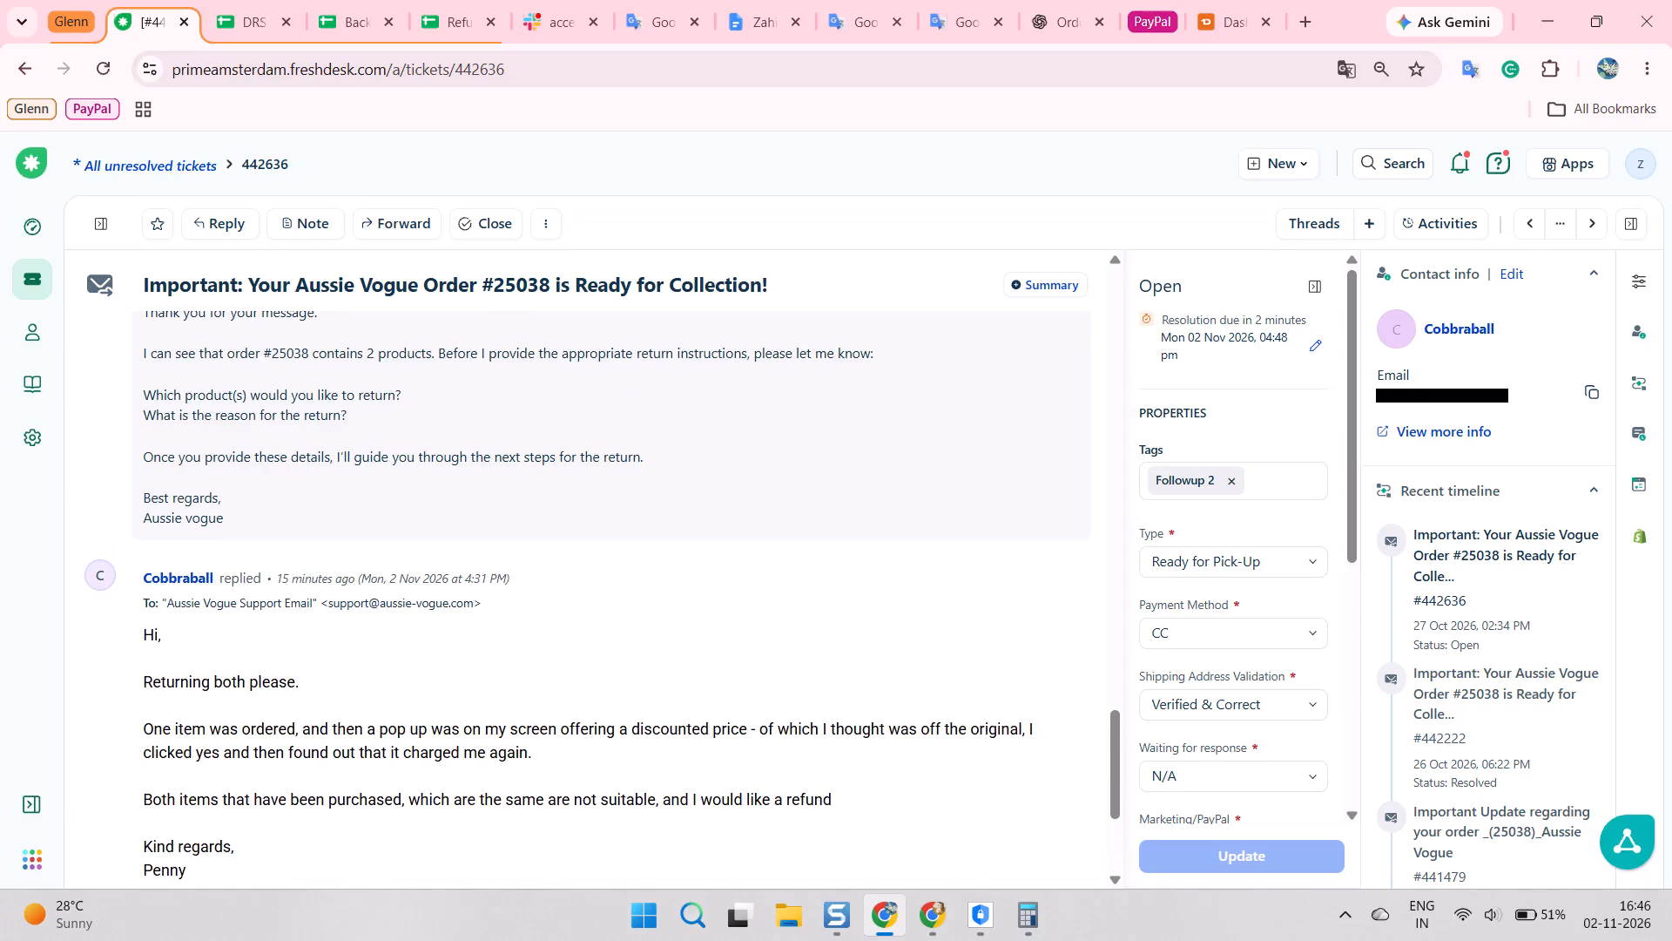
scroll(671, 428, "down", 1)
scroll(671, 431, "up", 2)
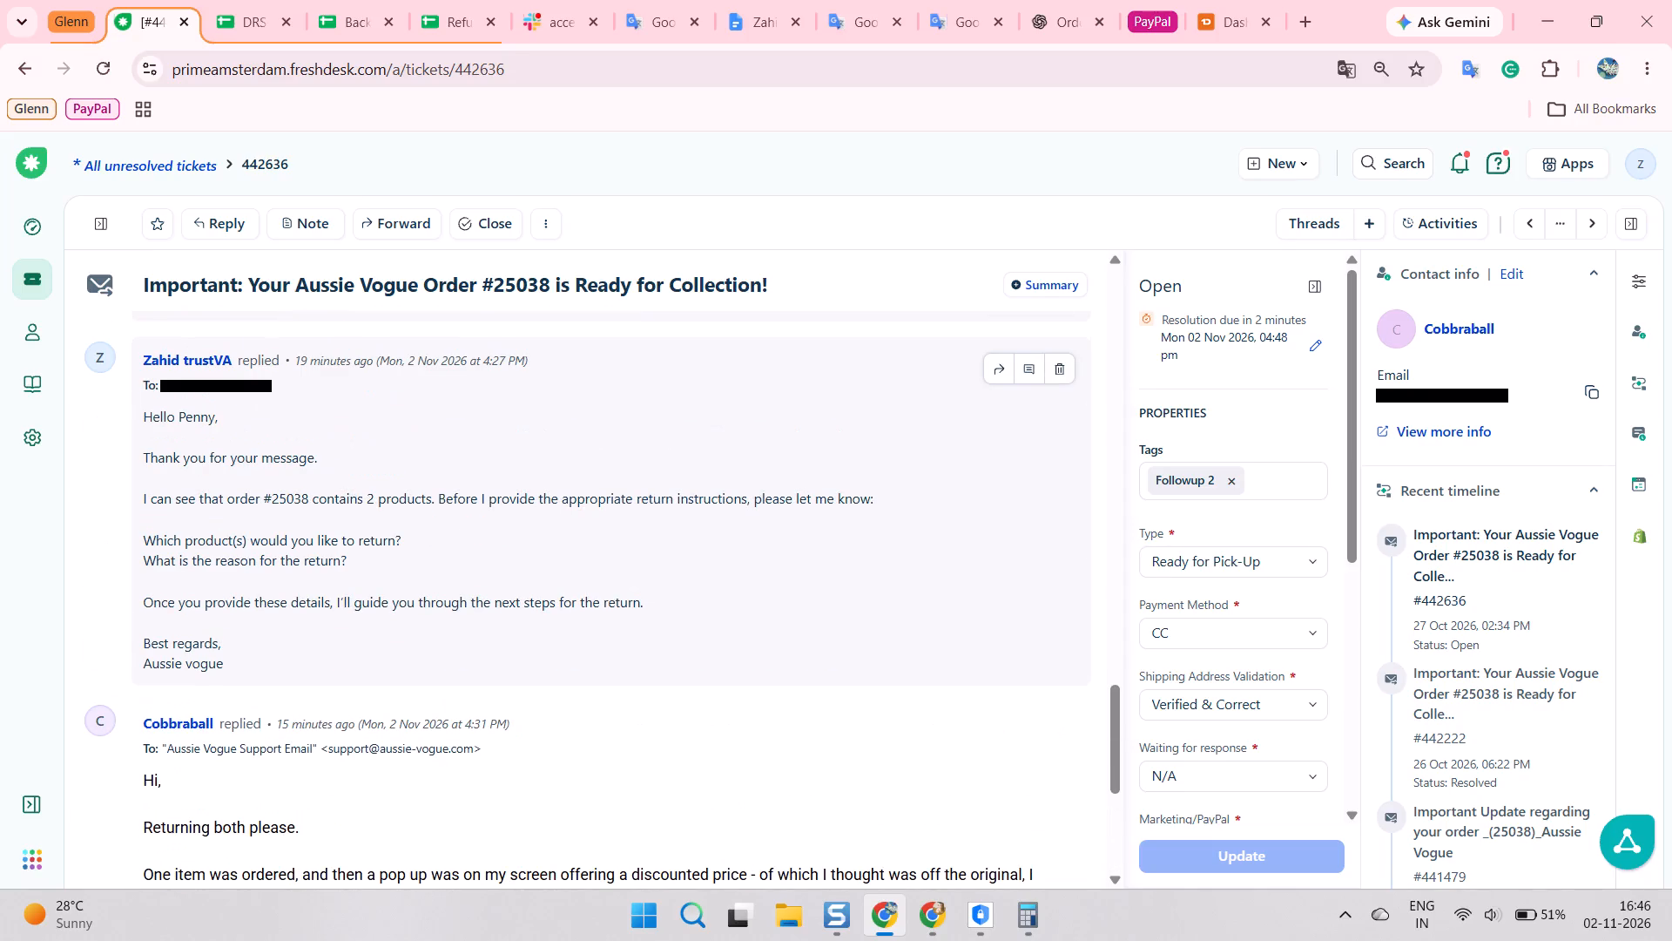
scroll(648, 442, "up", 3)
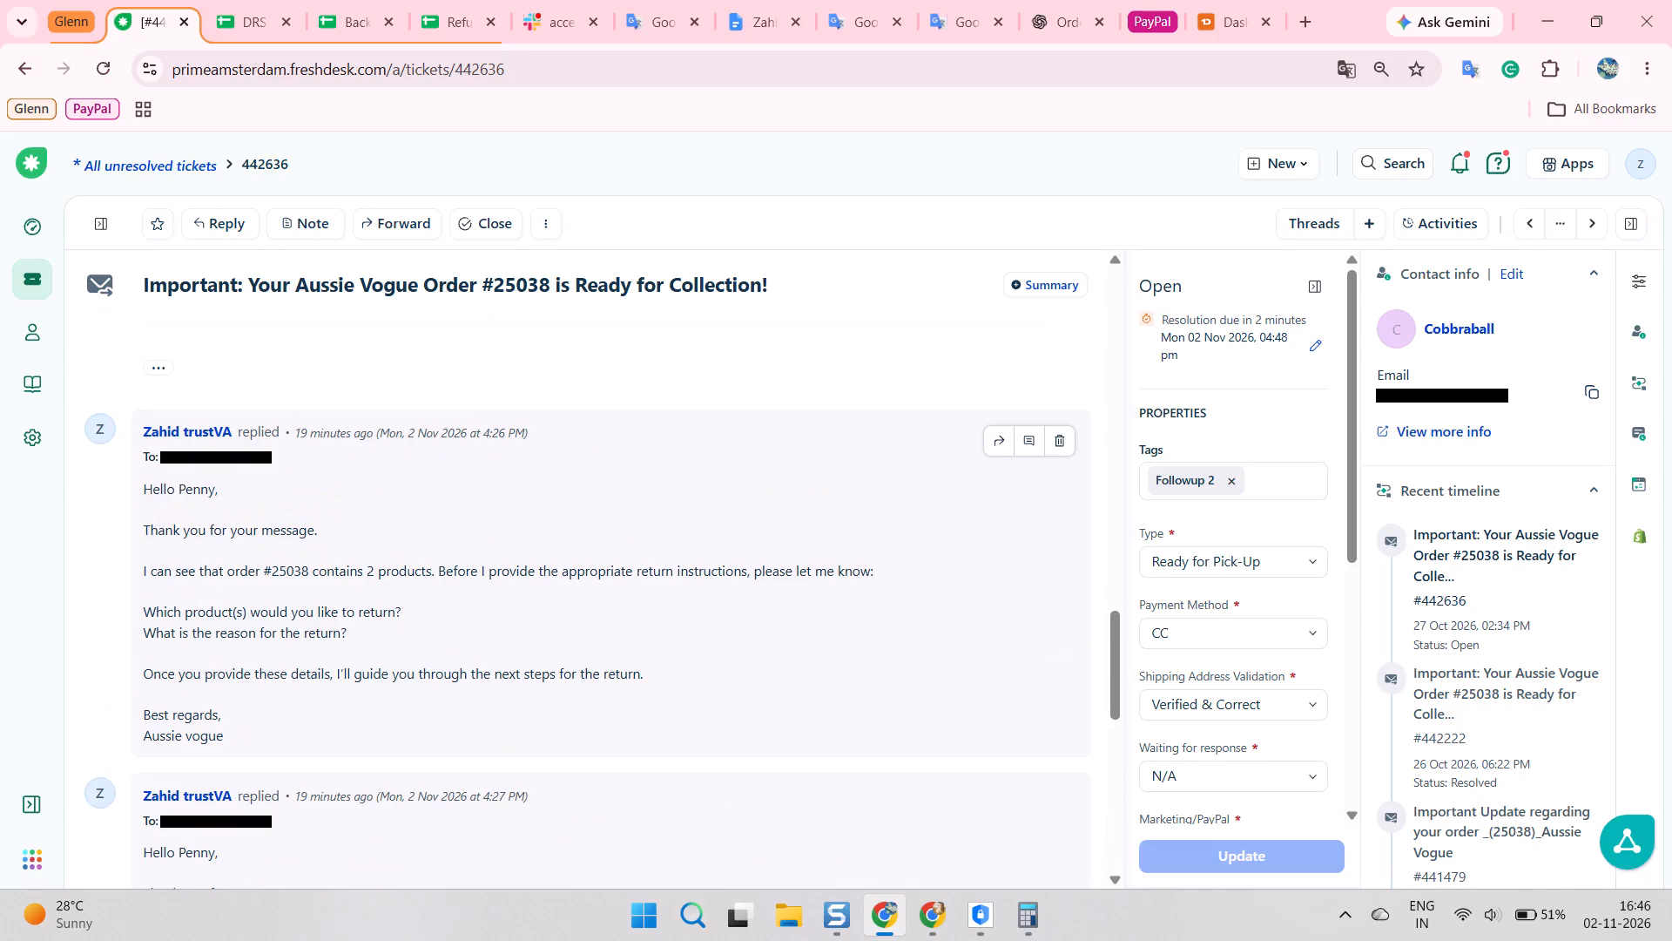
scroll(645, 448, "down", 6)
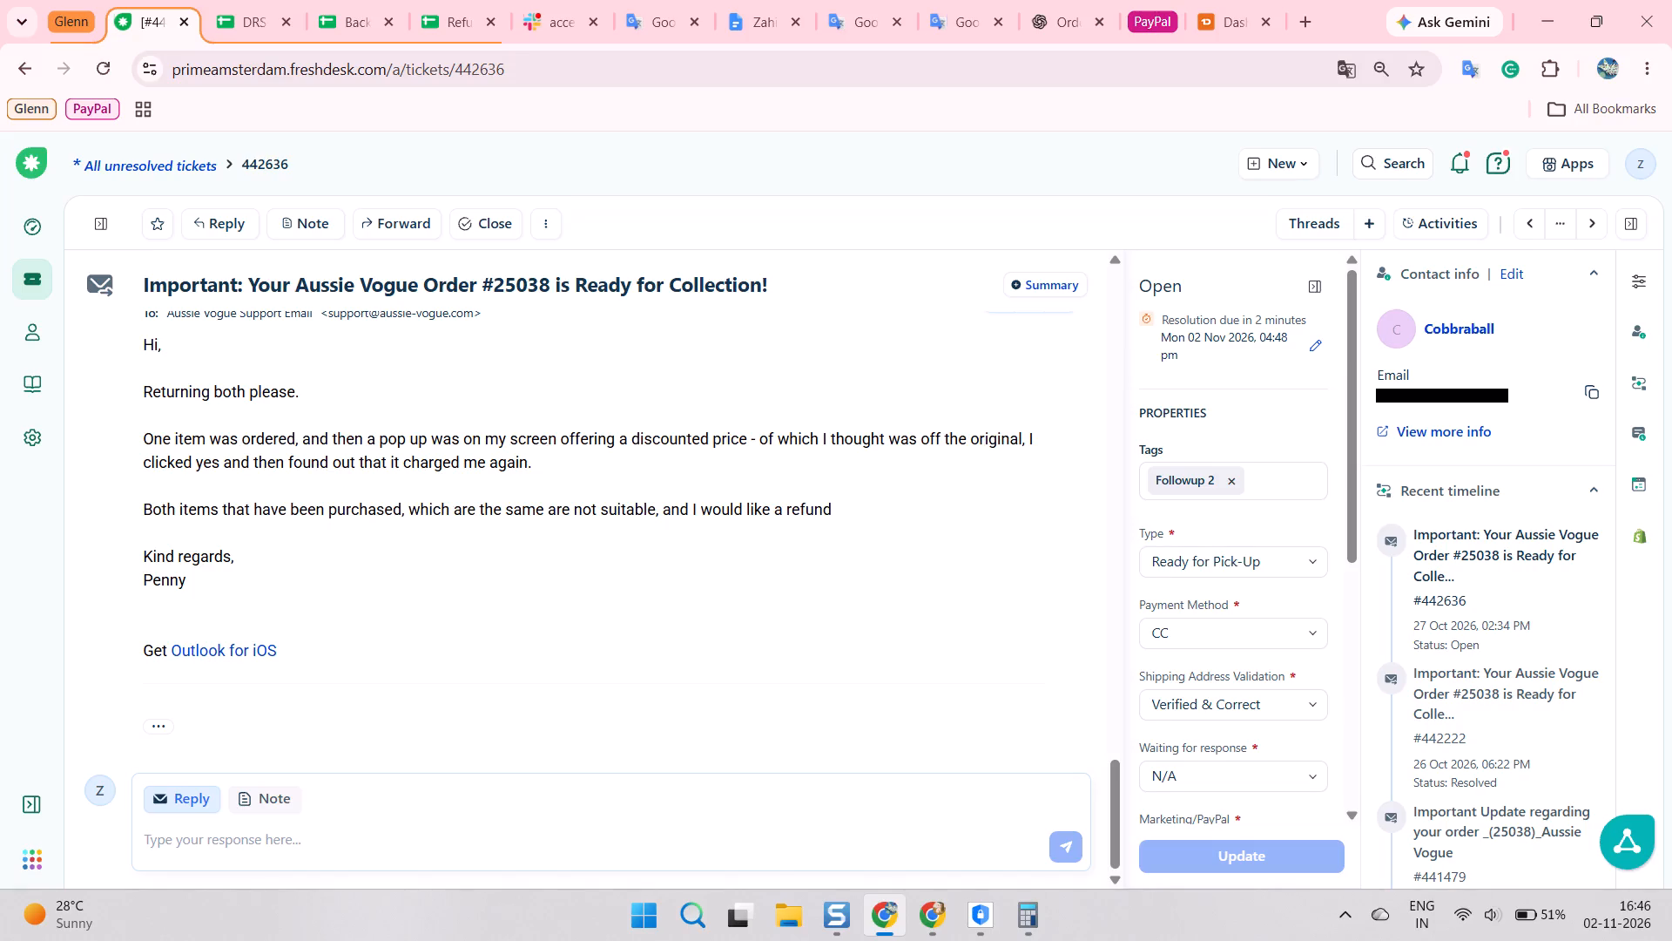
left_click(886, 461)
scroll(1369, 403, "up", 1)
scroll(1573, 389, "up", 1)
left_click(1599, 386)
left_click(507, 359)
scroll(467, 382, "up", 1)
key("alt+Tab")
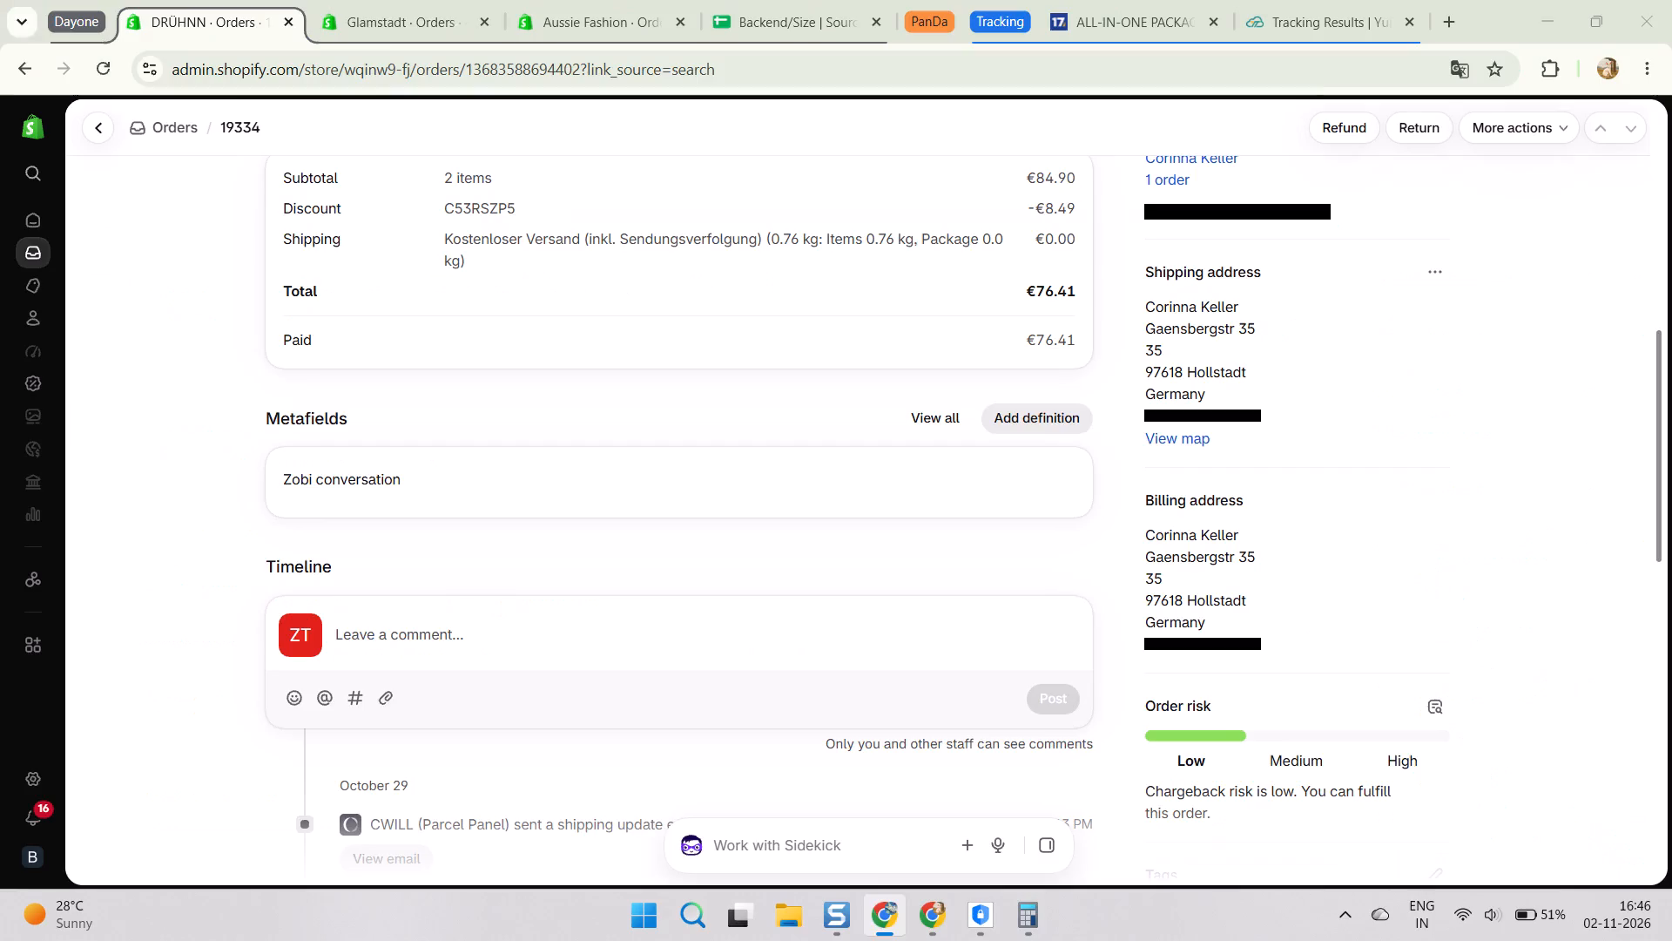
left_click(438, 0)
left_click(549, 0)
scroll(411, 131, "up", 4)
left_click(32, 179)
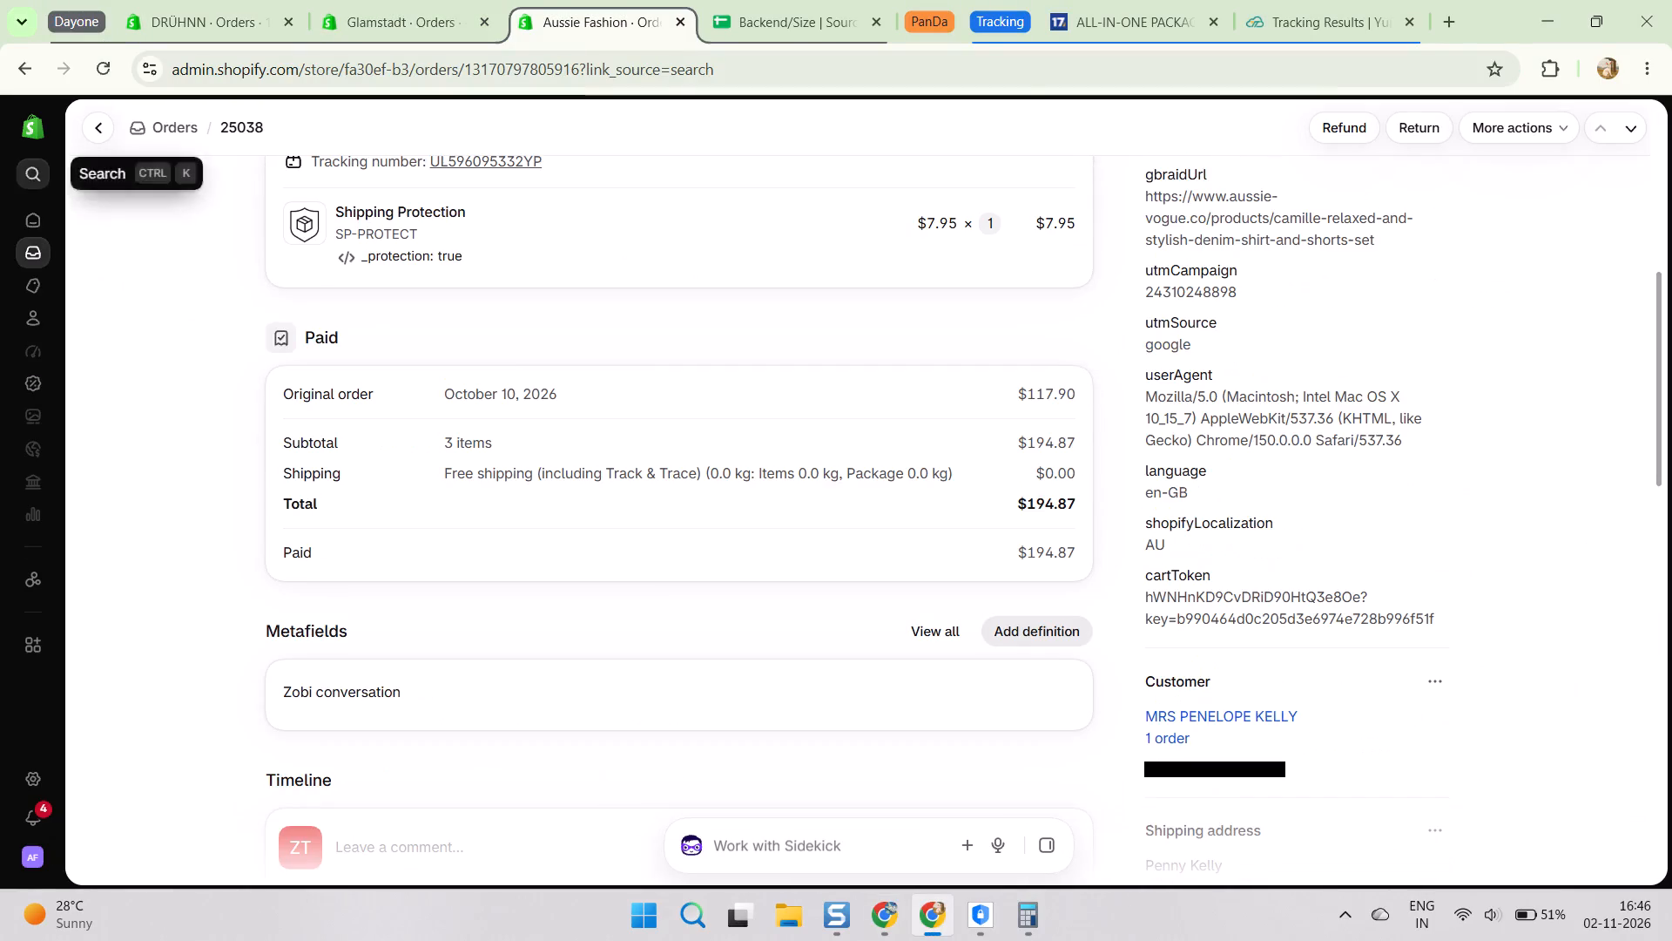
key("ctrl+v")
scroll(573, 410, "up", 1)
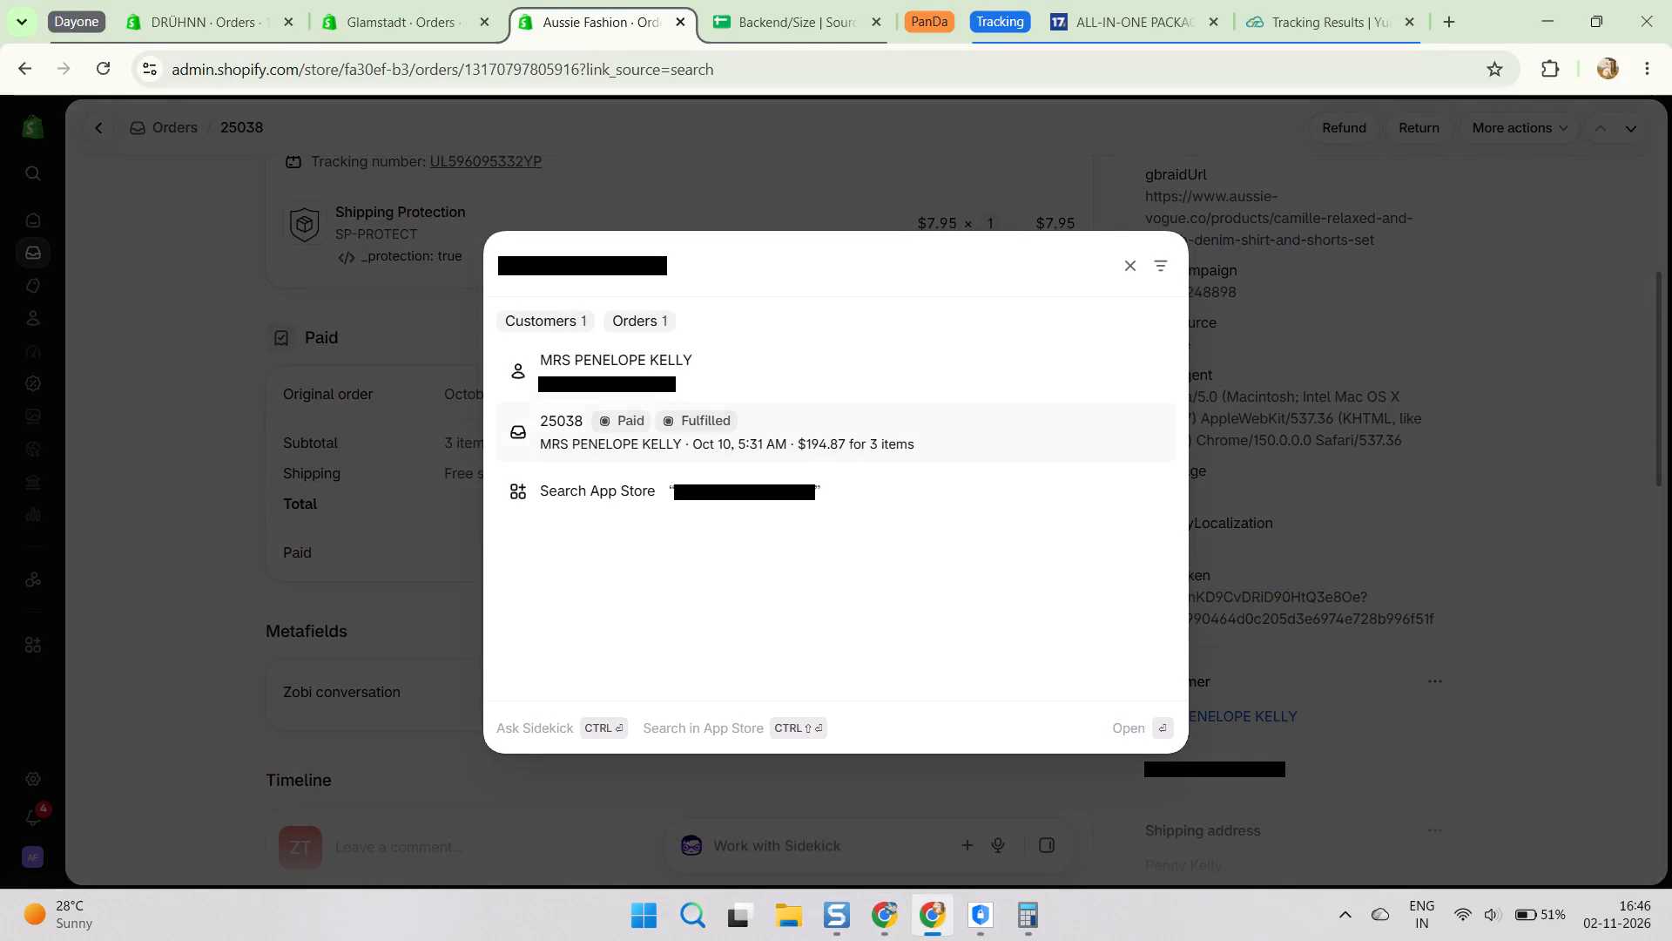
left_click(563, 420)
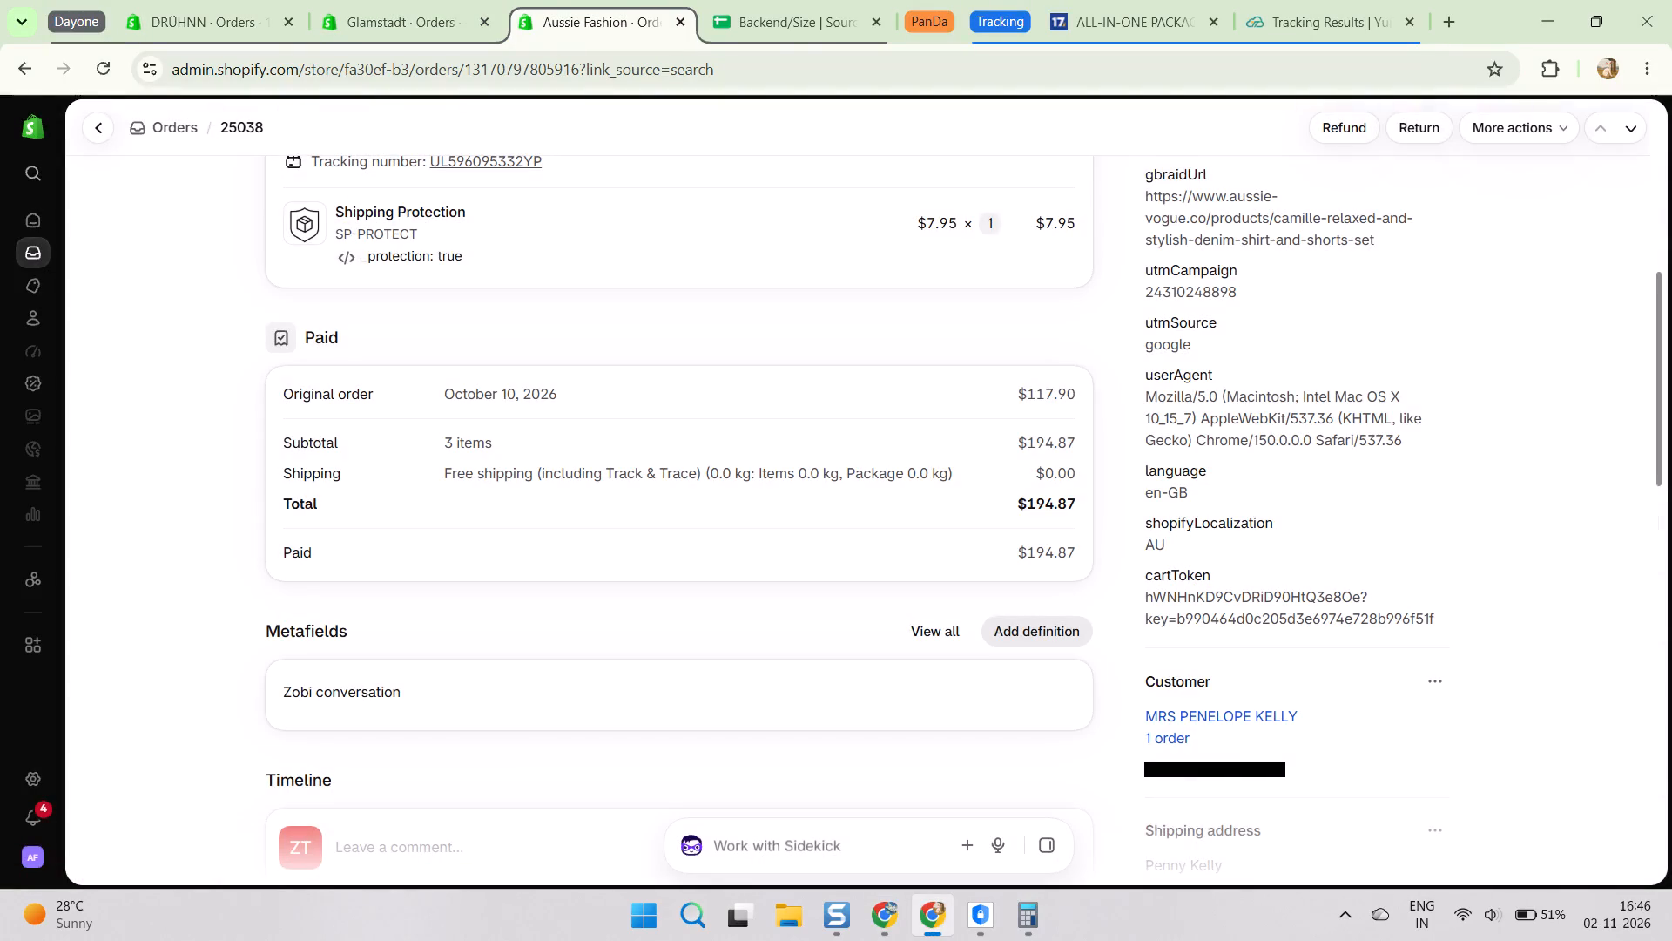
left_click(660, 324)
scroll(707, 346, "up", 8)
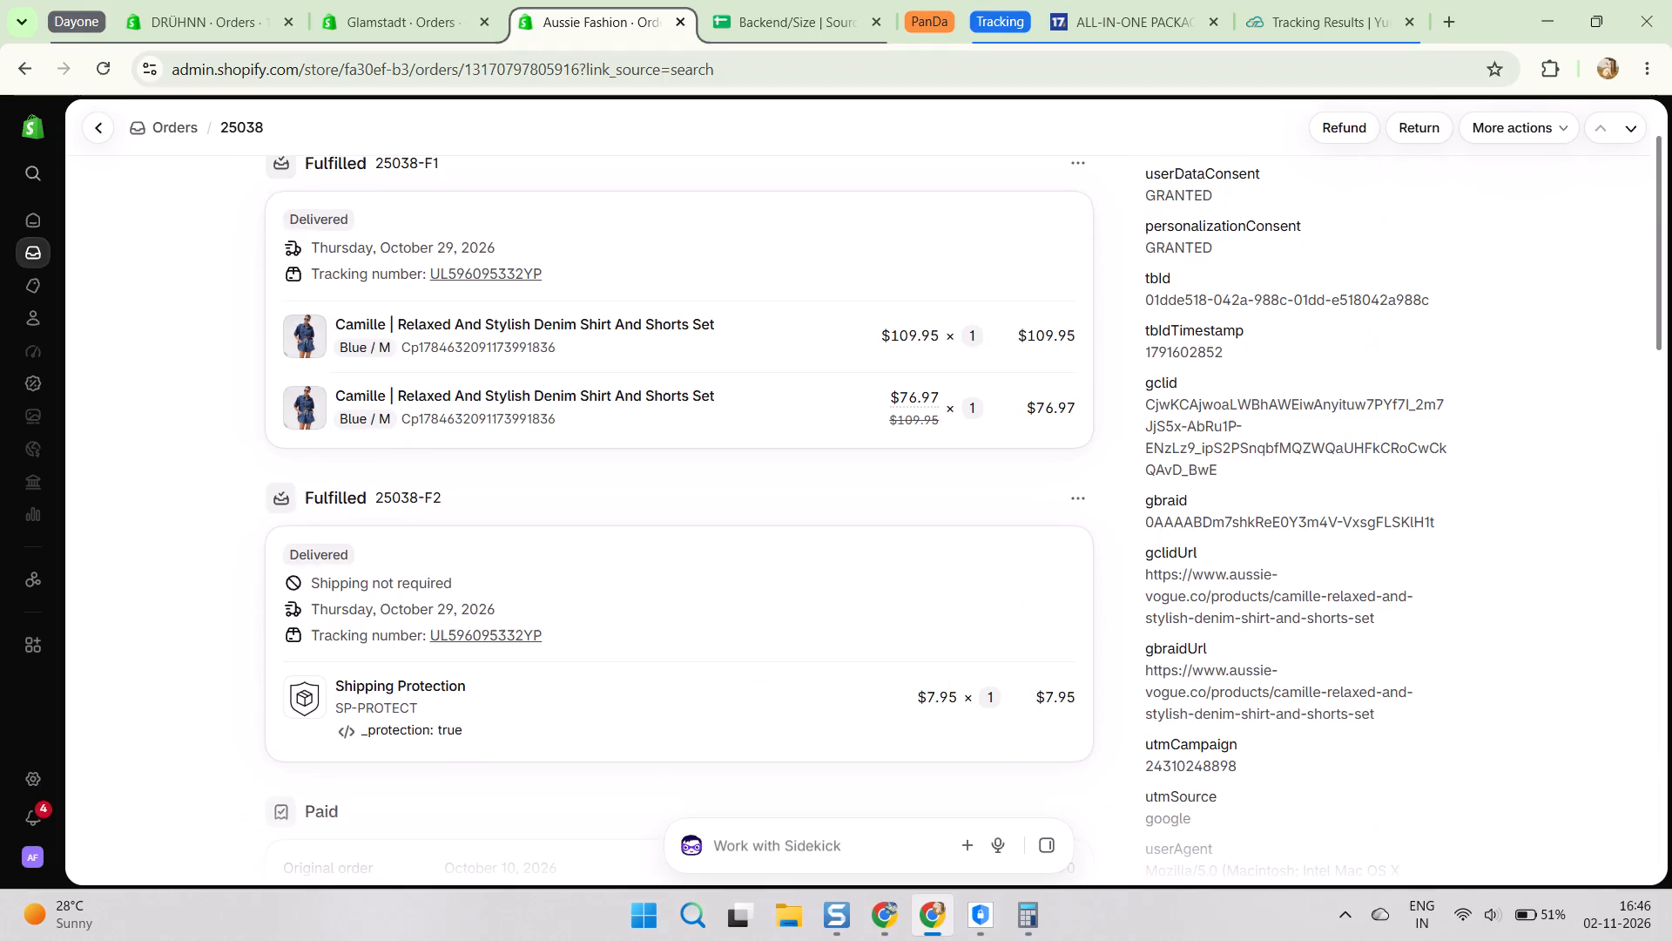
key("ctrl+f")
key("ctrl+v")
scroll(927, 360, "up", 12)
left_click(1500, 115)
scroll(1102, 320, "up", 5)
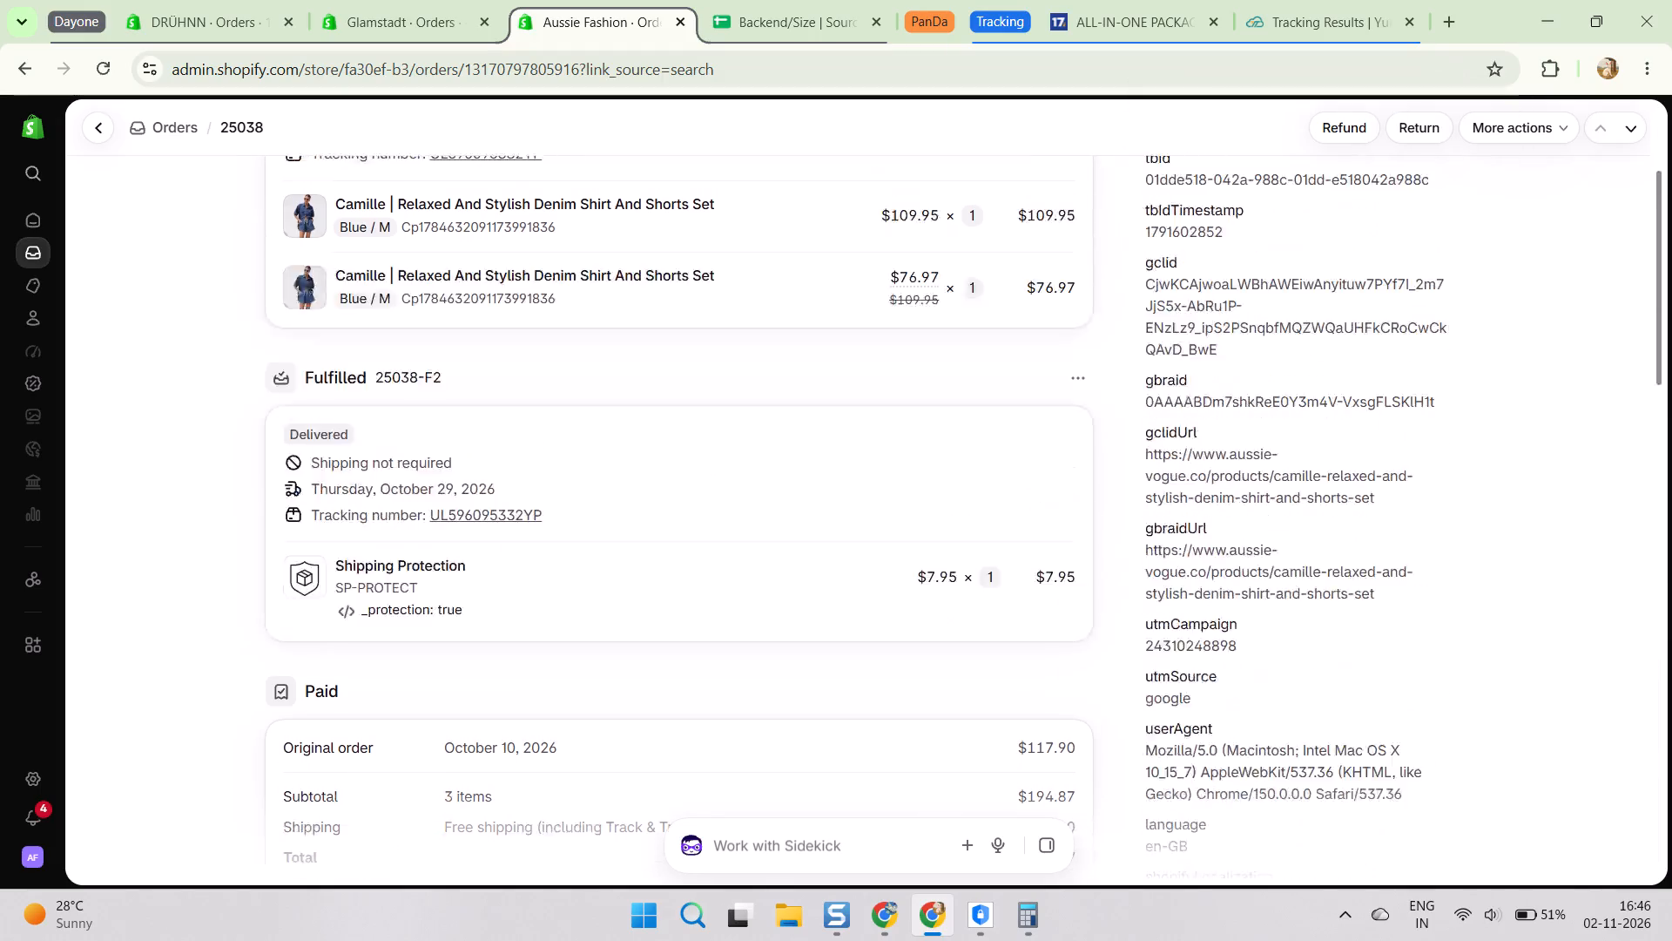
scroll(711, 299, "up", 3)
left_click(744, 234)
key("alt+Tab")
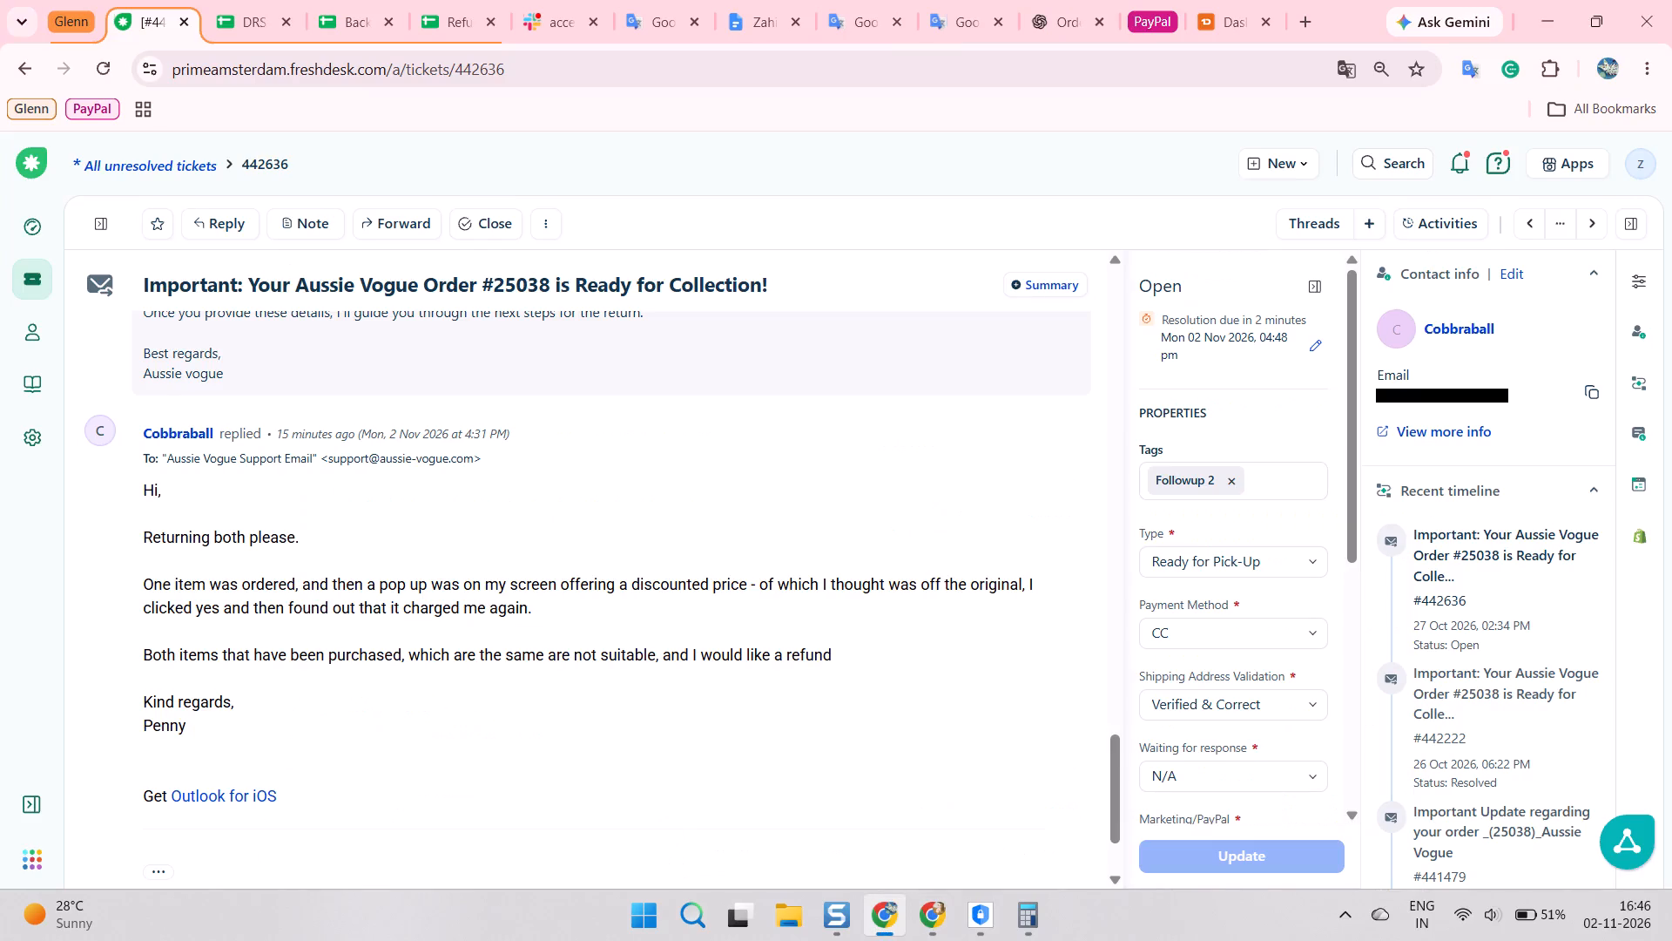
left_click(568, 471)
triple_click(172, 541)
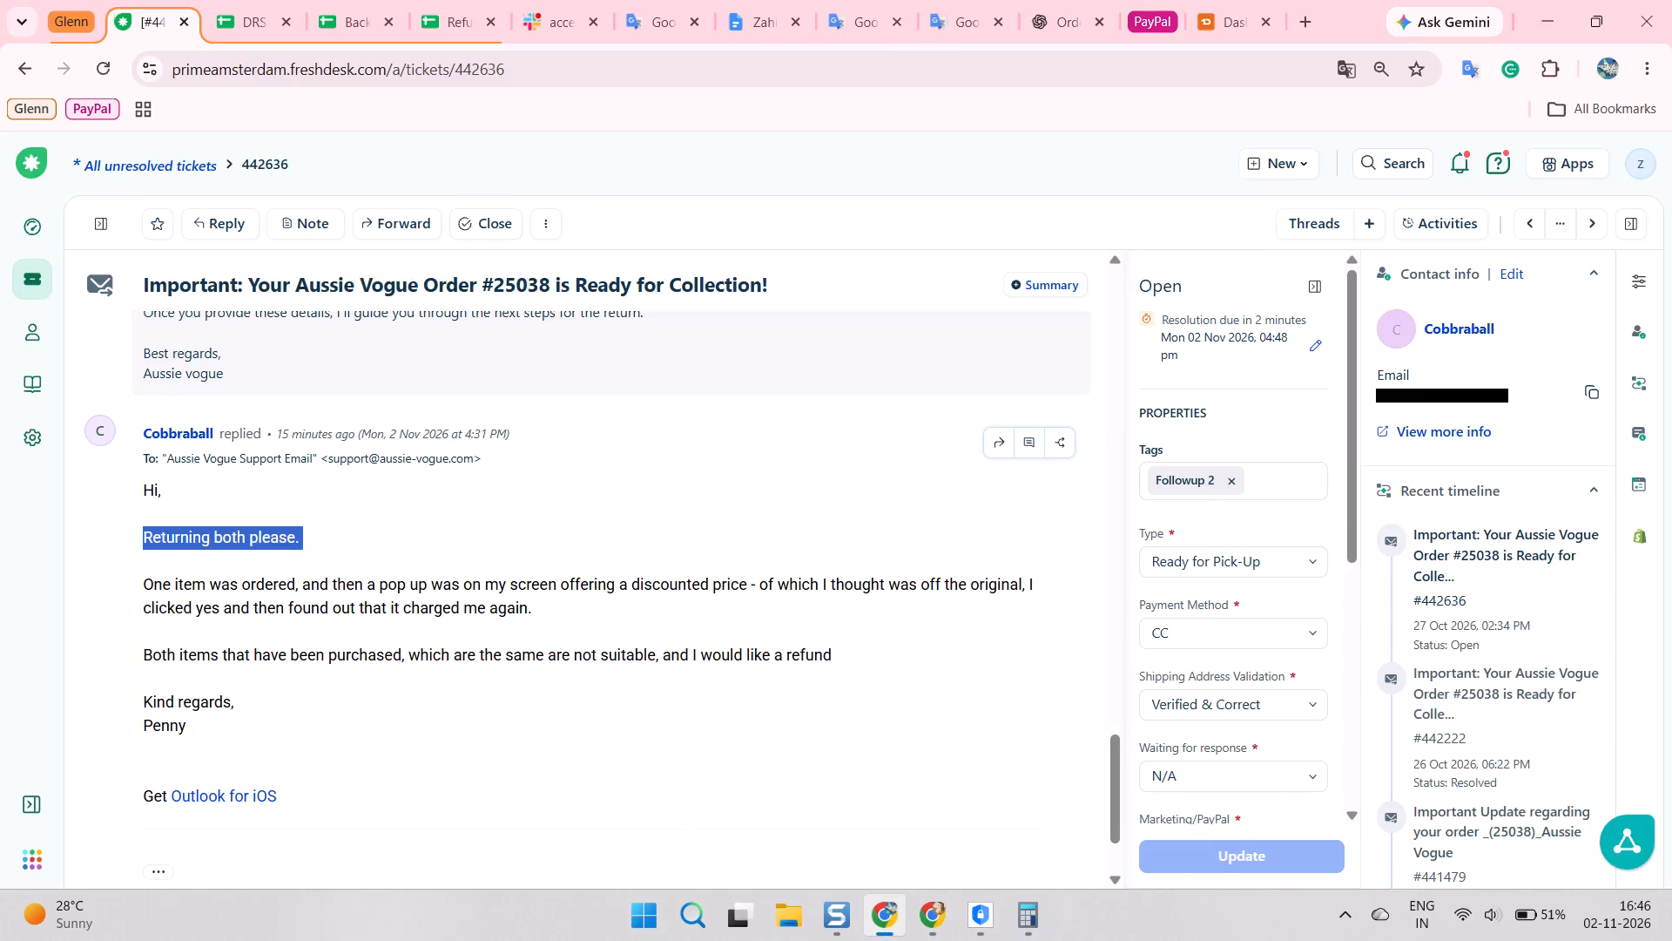
scroll(192, 551, "down", 1)
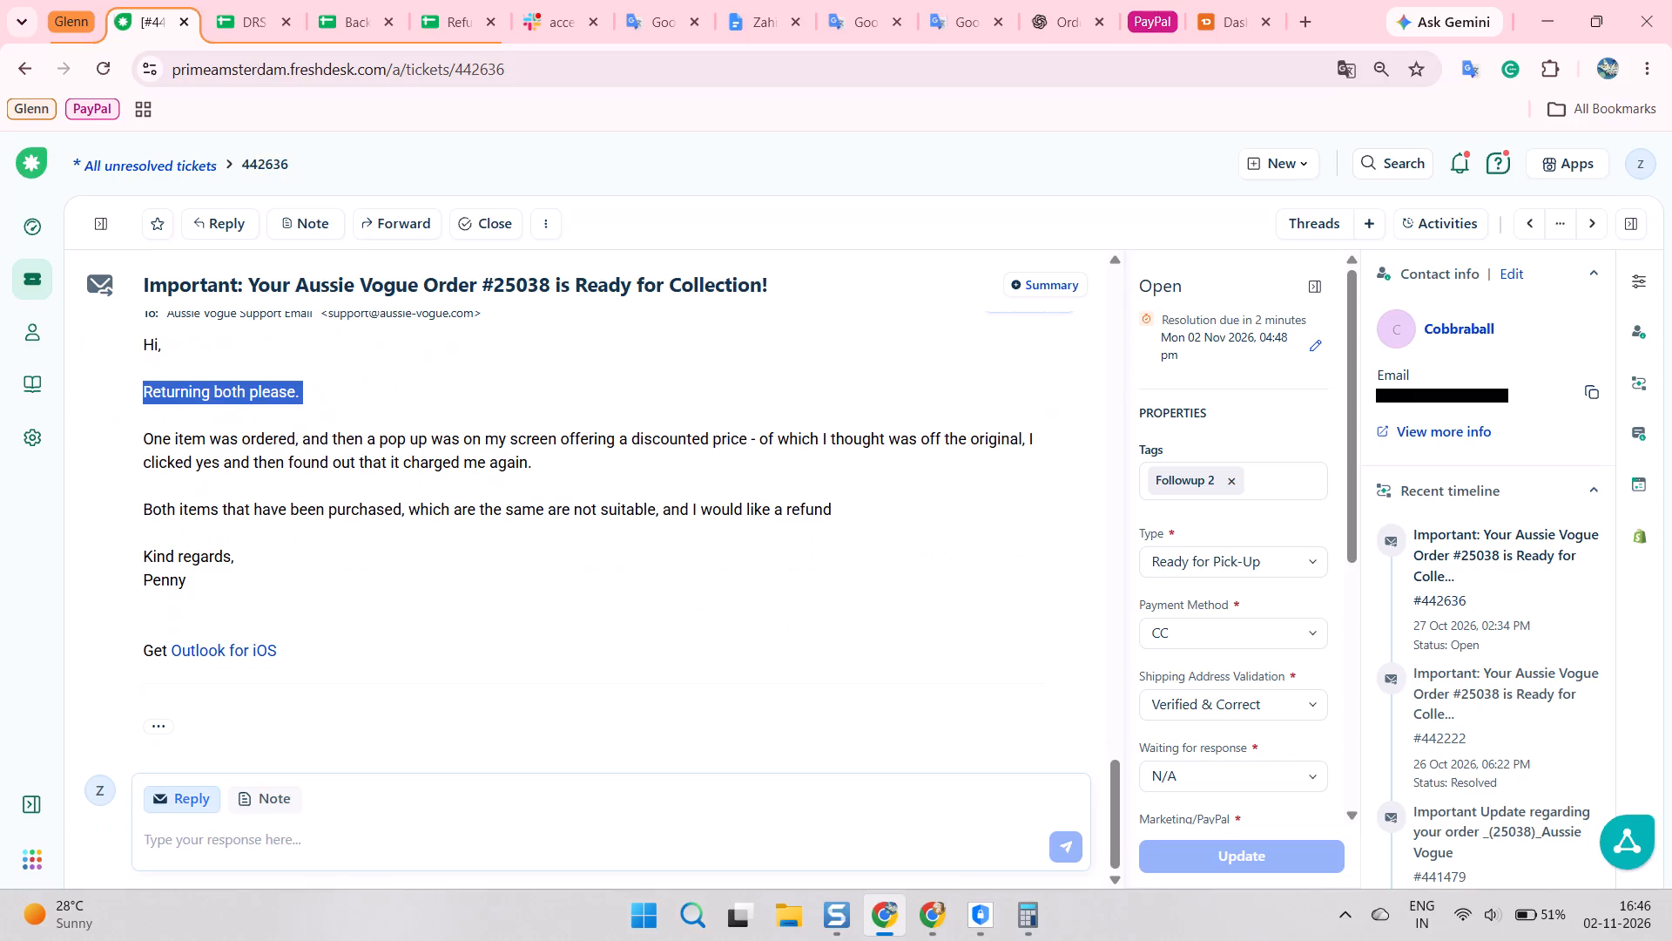
left_click(239, 455)
left_click(218, 406)
triple_click(230, 391)
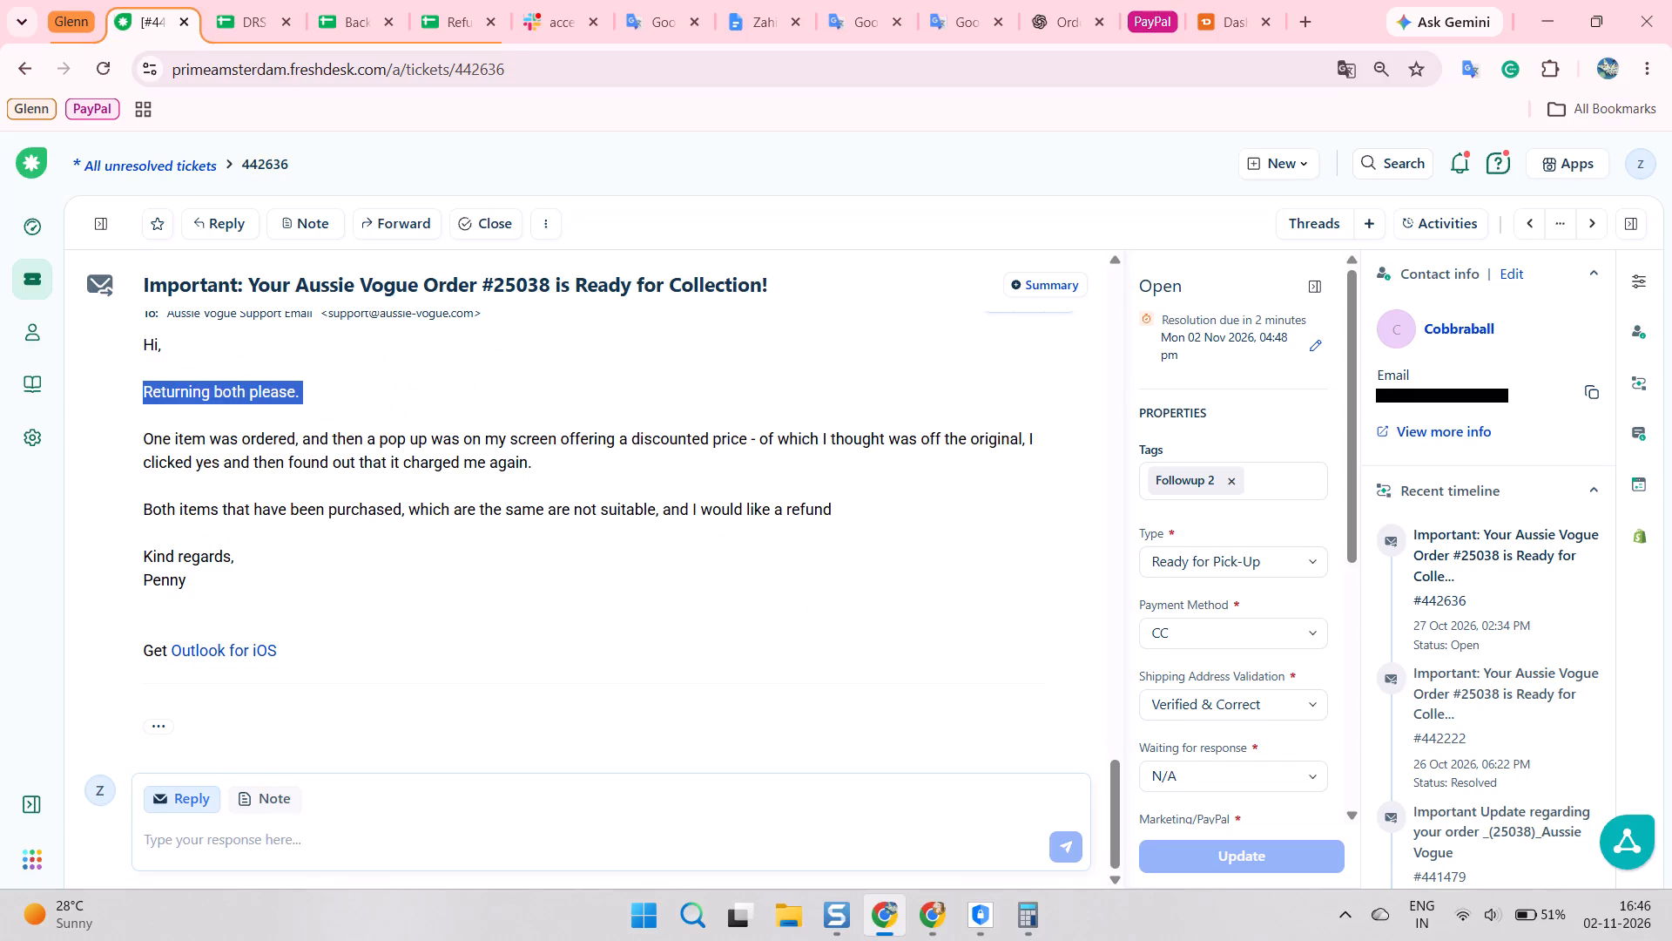
left_click(230, 391)
left_click(242, 450)
triple_click(175, 385)
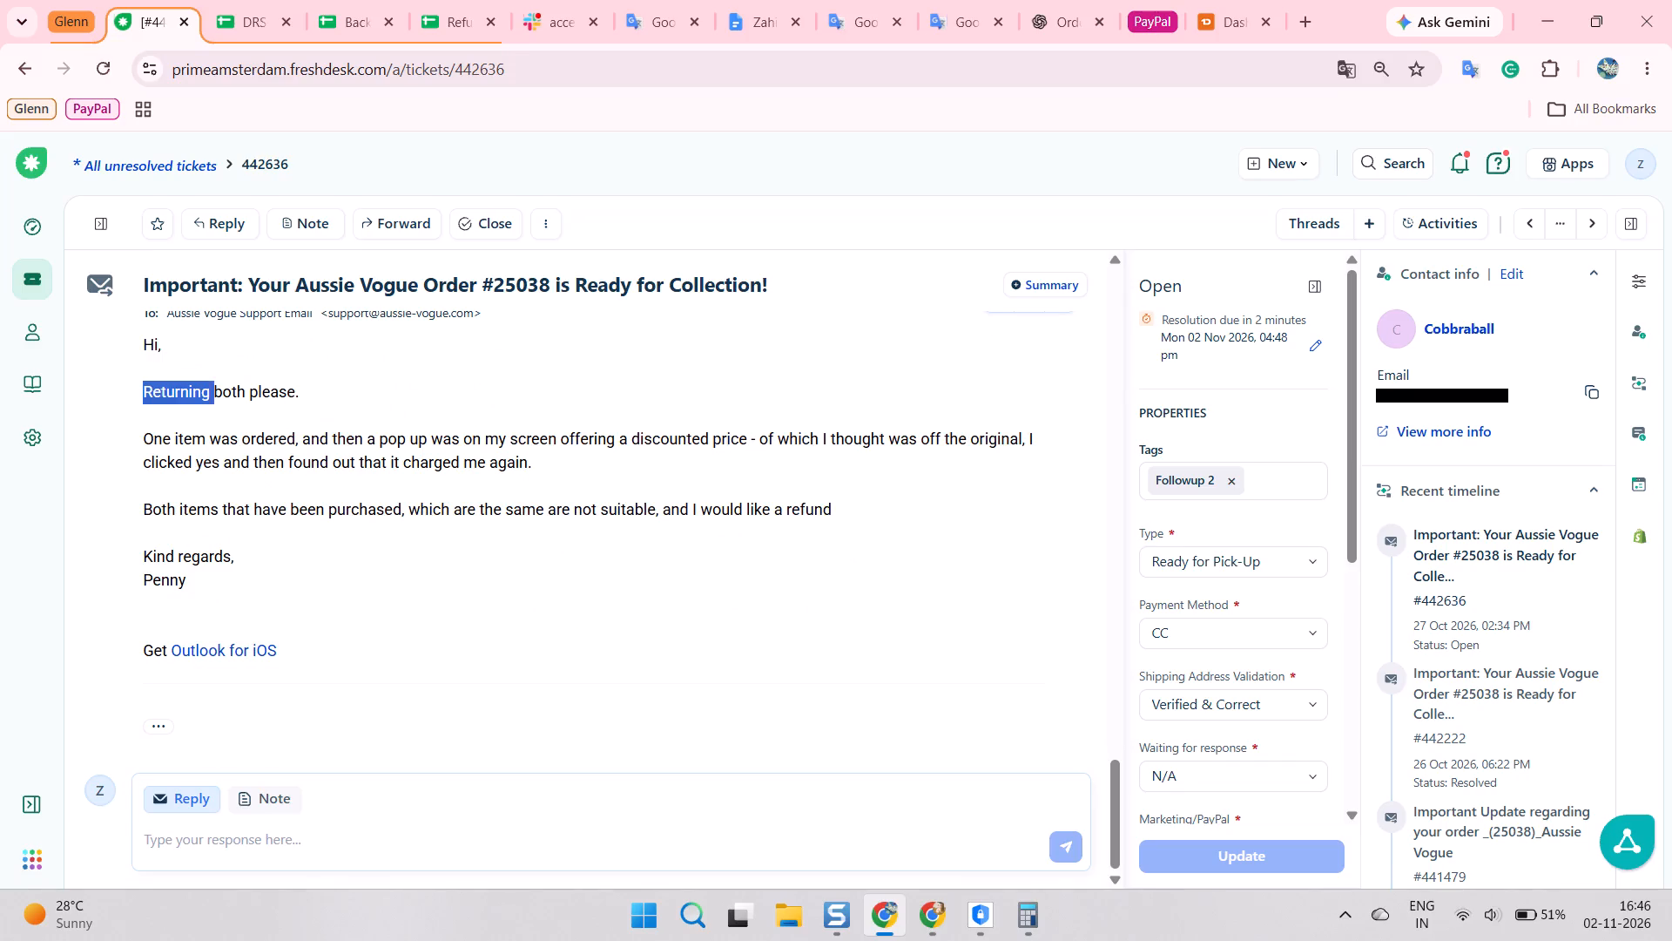
left_click(145, 434)
left_click(156, 437)
left_click(204, 438)
left_click(240, 442)
left_click(291, 448)
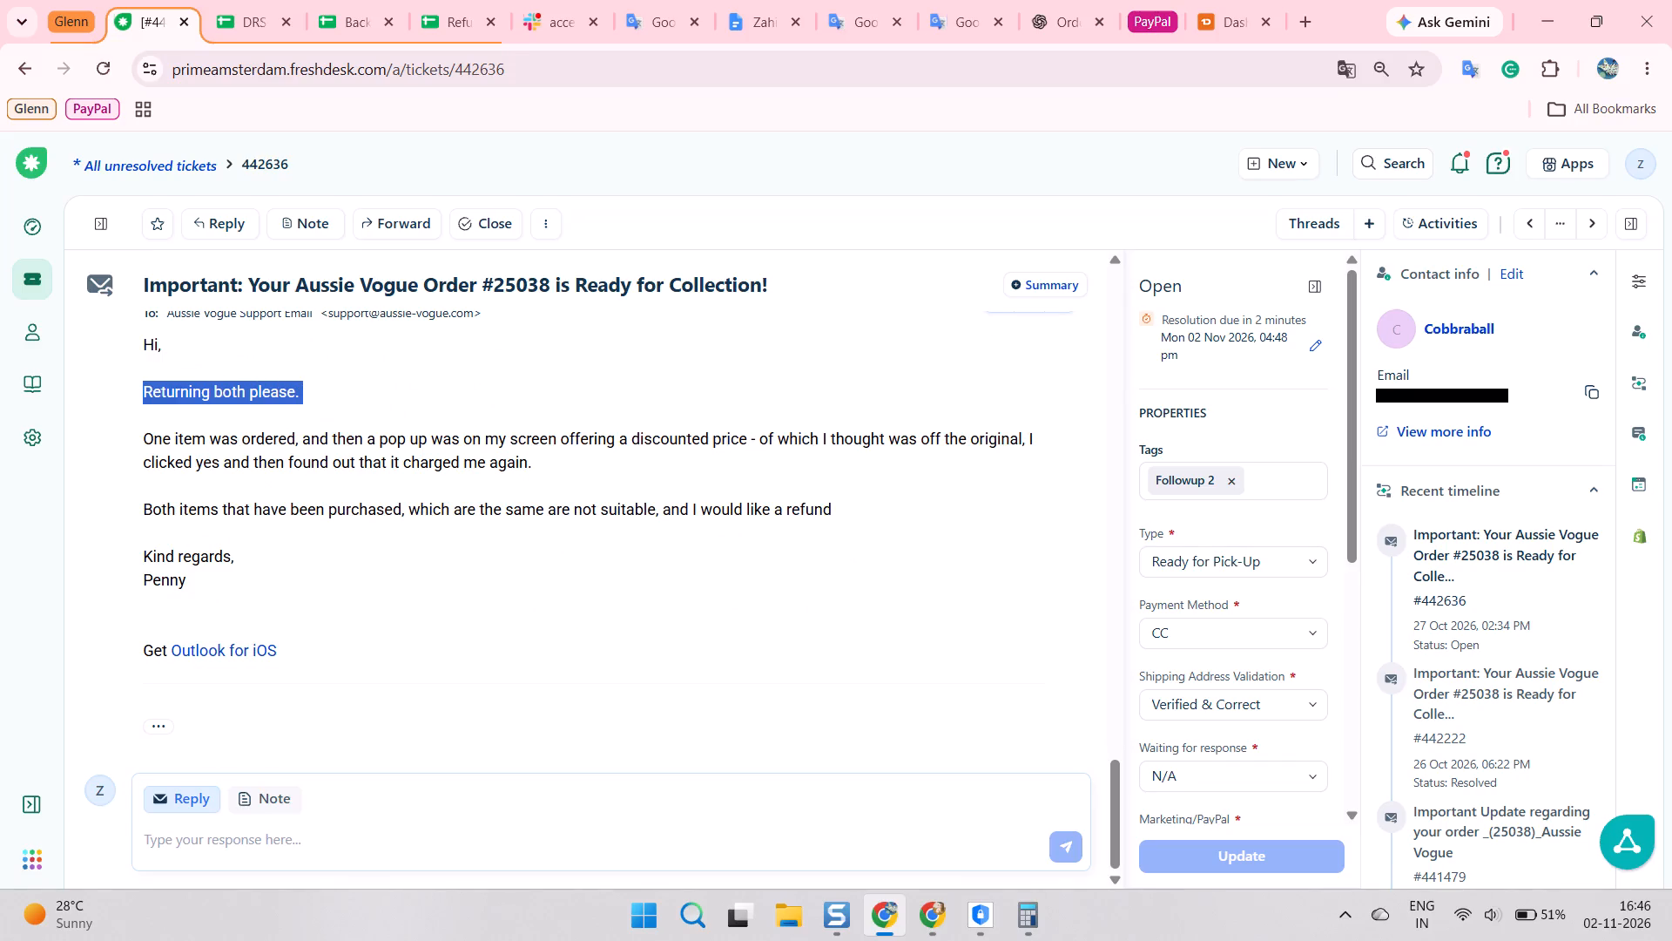
left_click(416, 443)
left_click(500, 442)
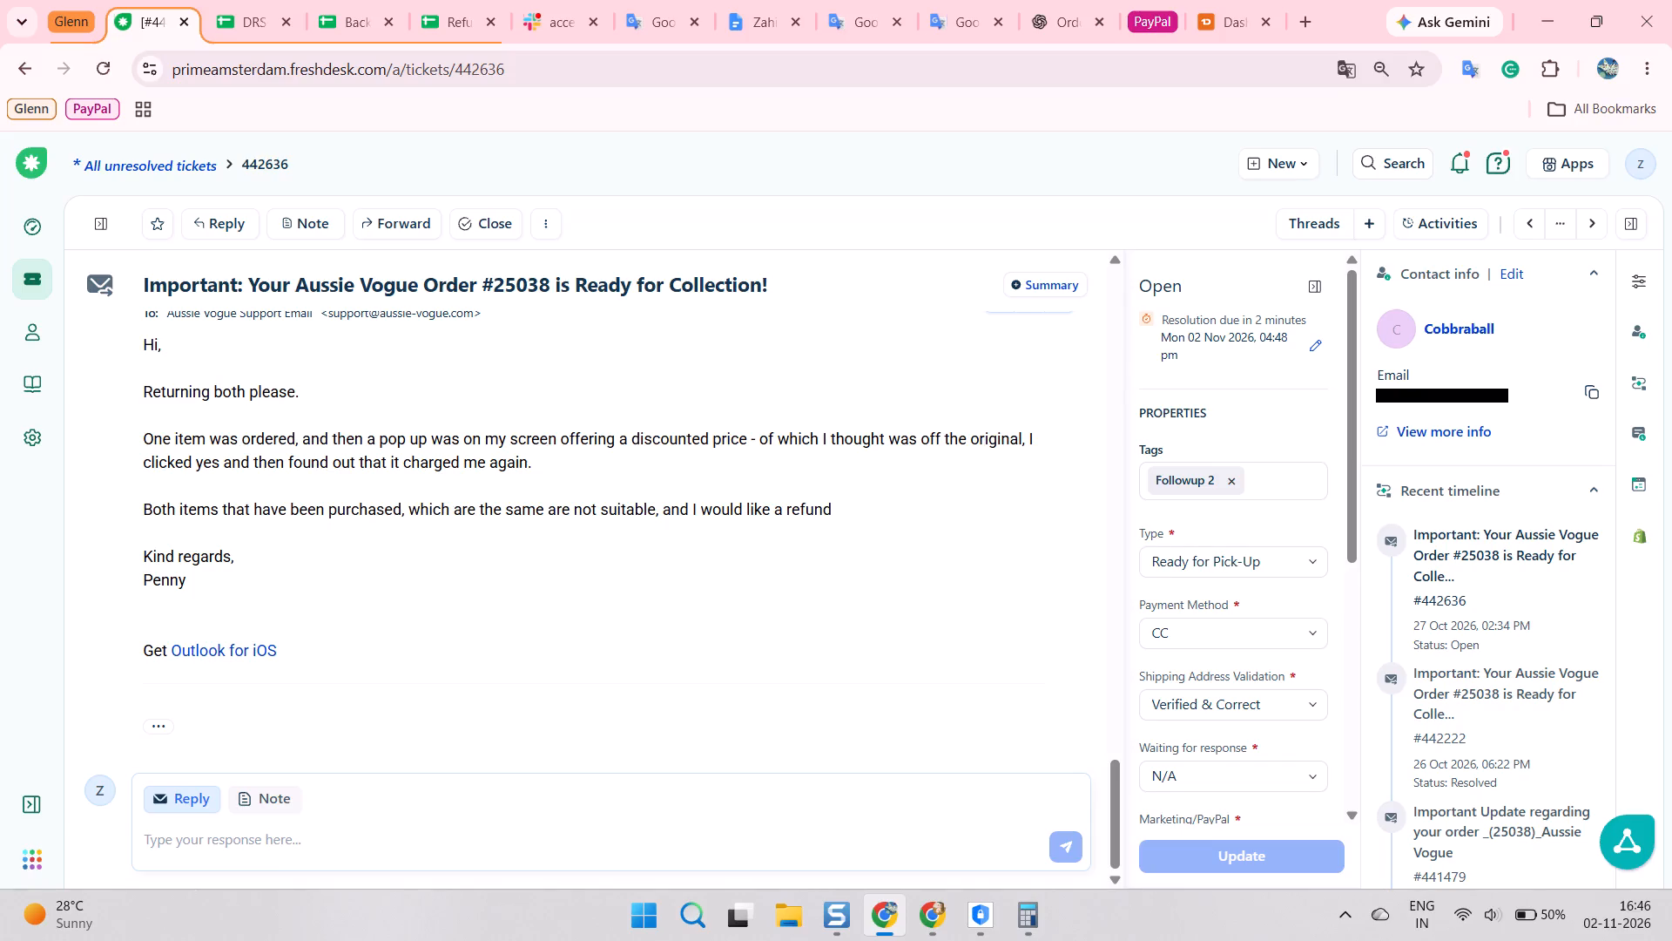
left_click(595, 441)
left_click(648, 446)
left_click(715, 446)
left_click(746, 444)
left_click(808, 439)
left_click(853, 435)
left_click(928, 437)
left_click(226, 463)
left_click(307, 469)
left_click(342, 469)
left_click_drag(409, 469, 418, 469)
left_click(475, 464)
left_click_drag(219, 522, 235, 519)
left_click_drag(264, 518, 275, 516)
left_click(300, 516)
left_click(366, 511)
left_click_drag(393, 508, 406, 508)
left_click_drag(424, 505, 436, 505)
left_click_drag(480, 504, 487, 504)
left_click_drag(487, 504, 491, 504)
left_click(511, 504)
left_click_drag(531, 504, 541, 504)
left_click(559, 504)
left_click(585, 504)
scroll(590, 505, "up", 1)
left_click(677, 506)
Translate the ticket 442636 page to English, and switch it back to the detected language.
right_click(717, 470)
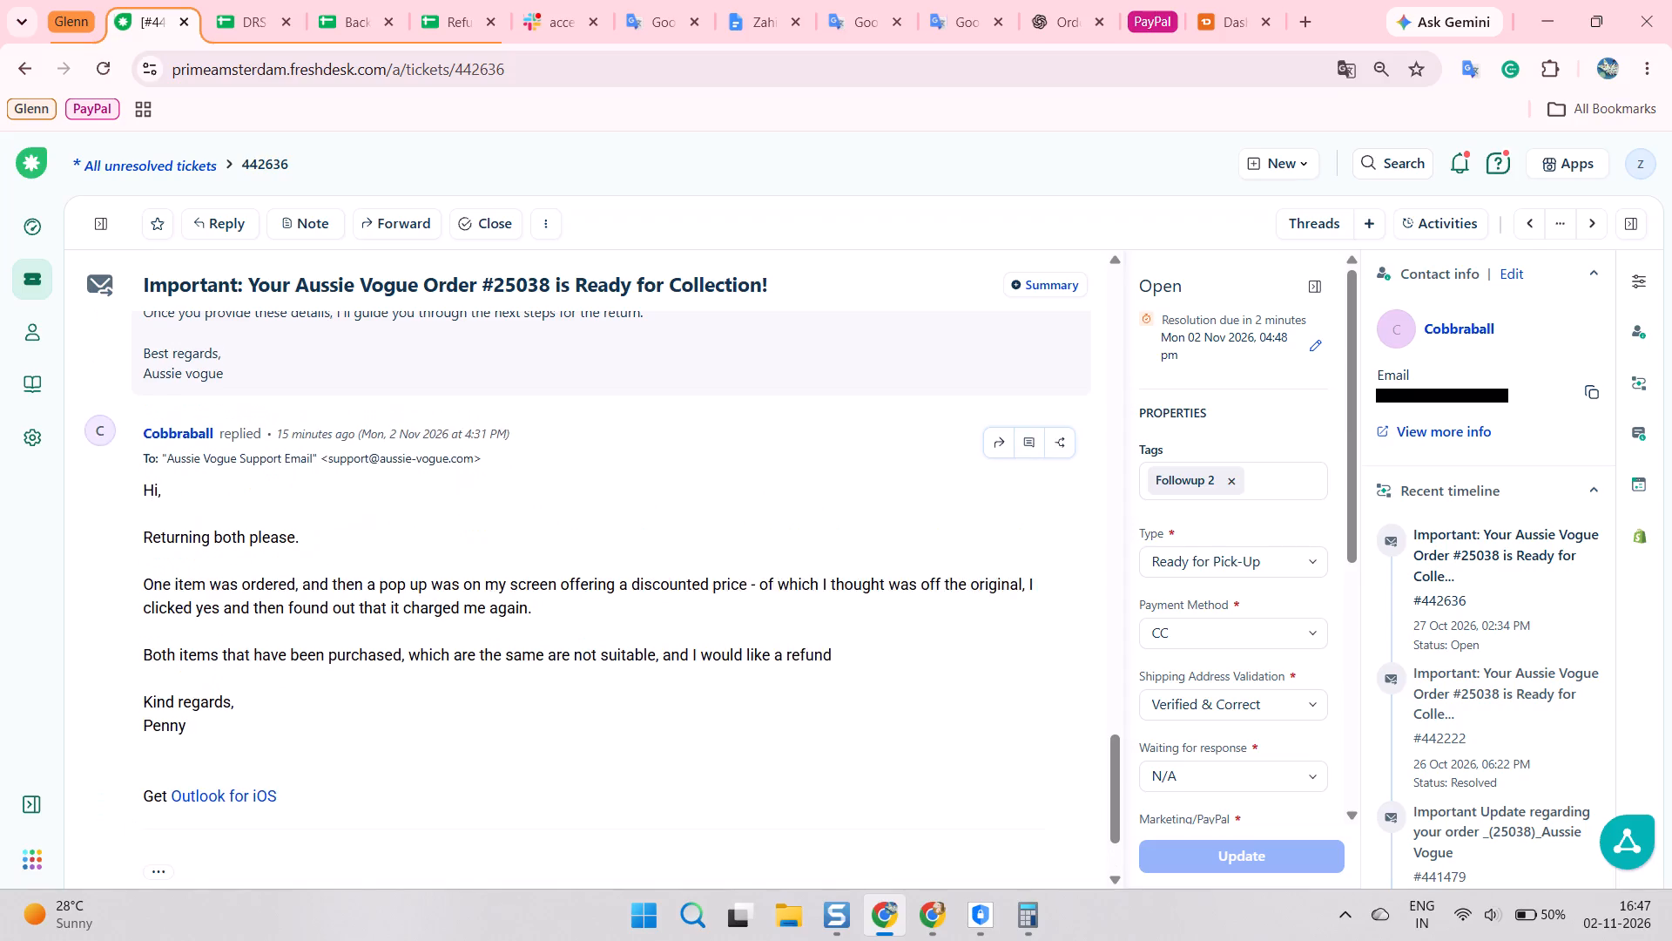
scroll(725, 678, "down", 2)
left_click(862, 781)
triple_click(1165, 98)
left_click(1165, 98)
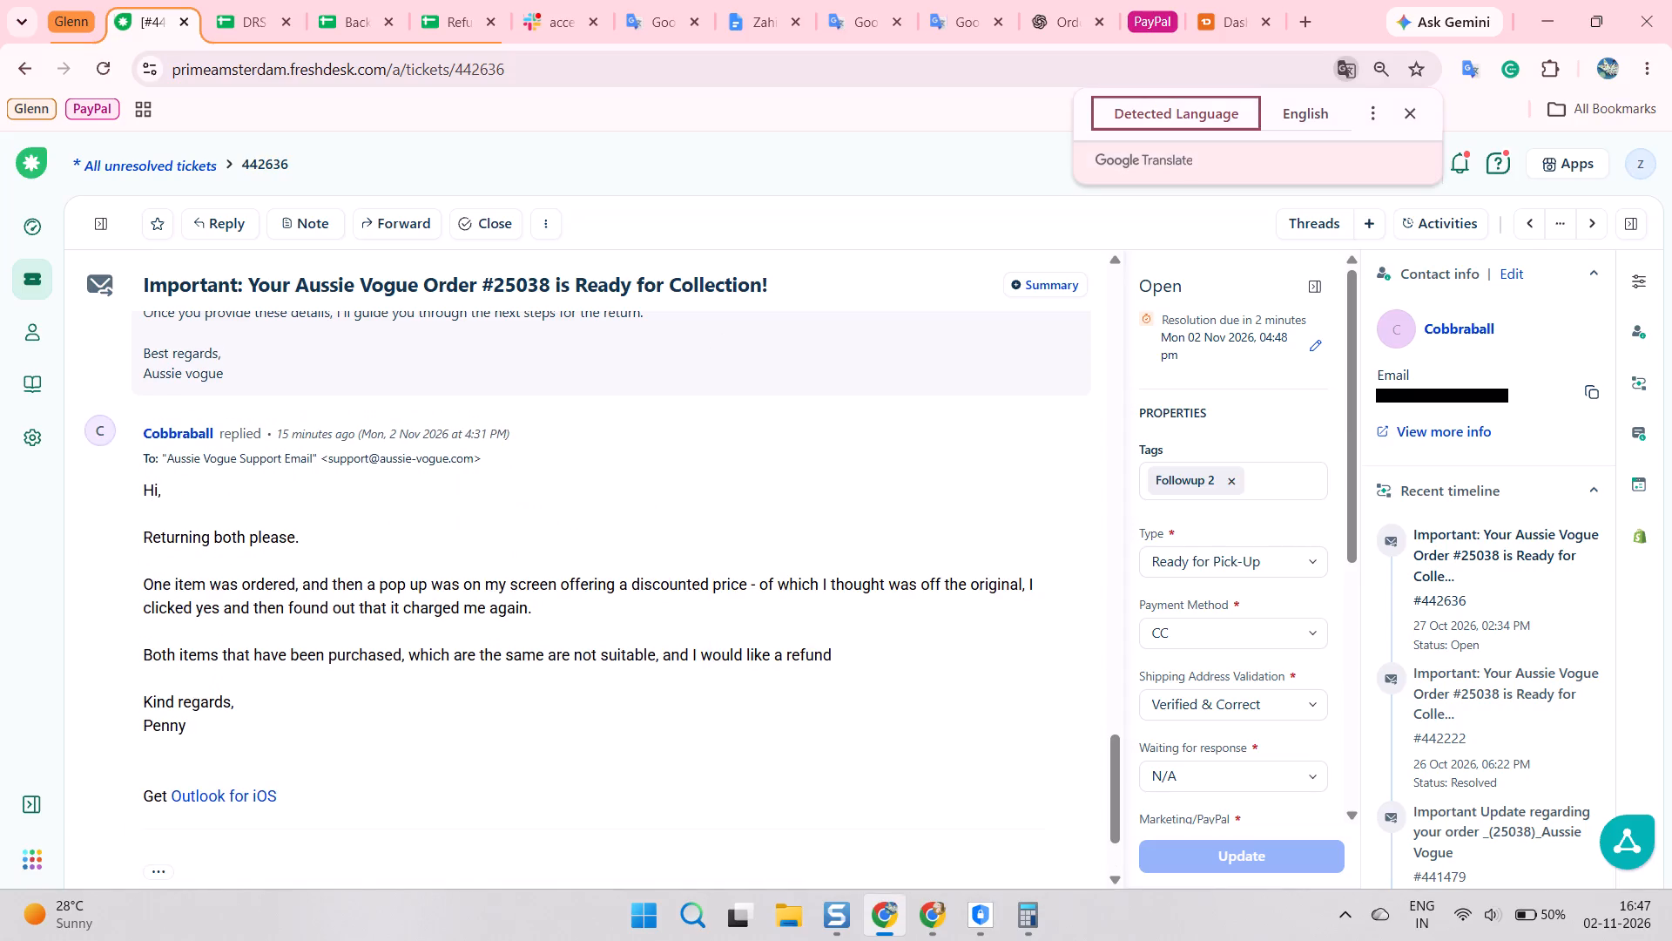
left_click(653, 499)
key("alt+Tab")
scroll(619, 480, "up", 4)
left_click(709, 333)
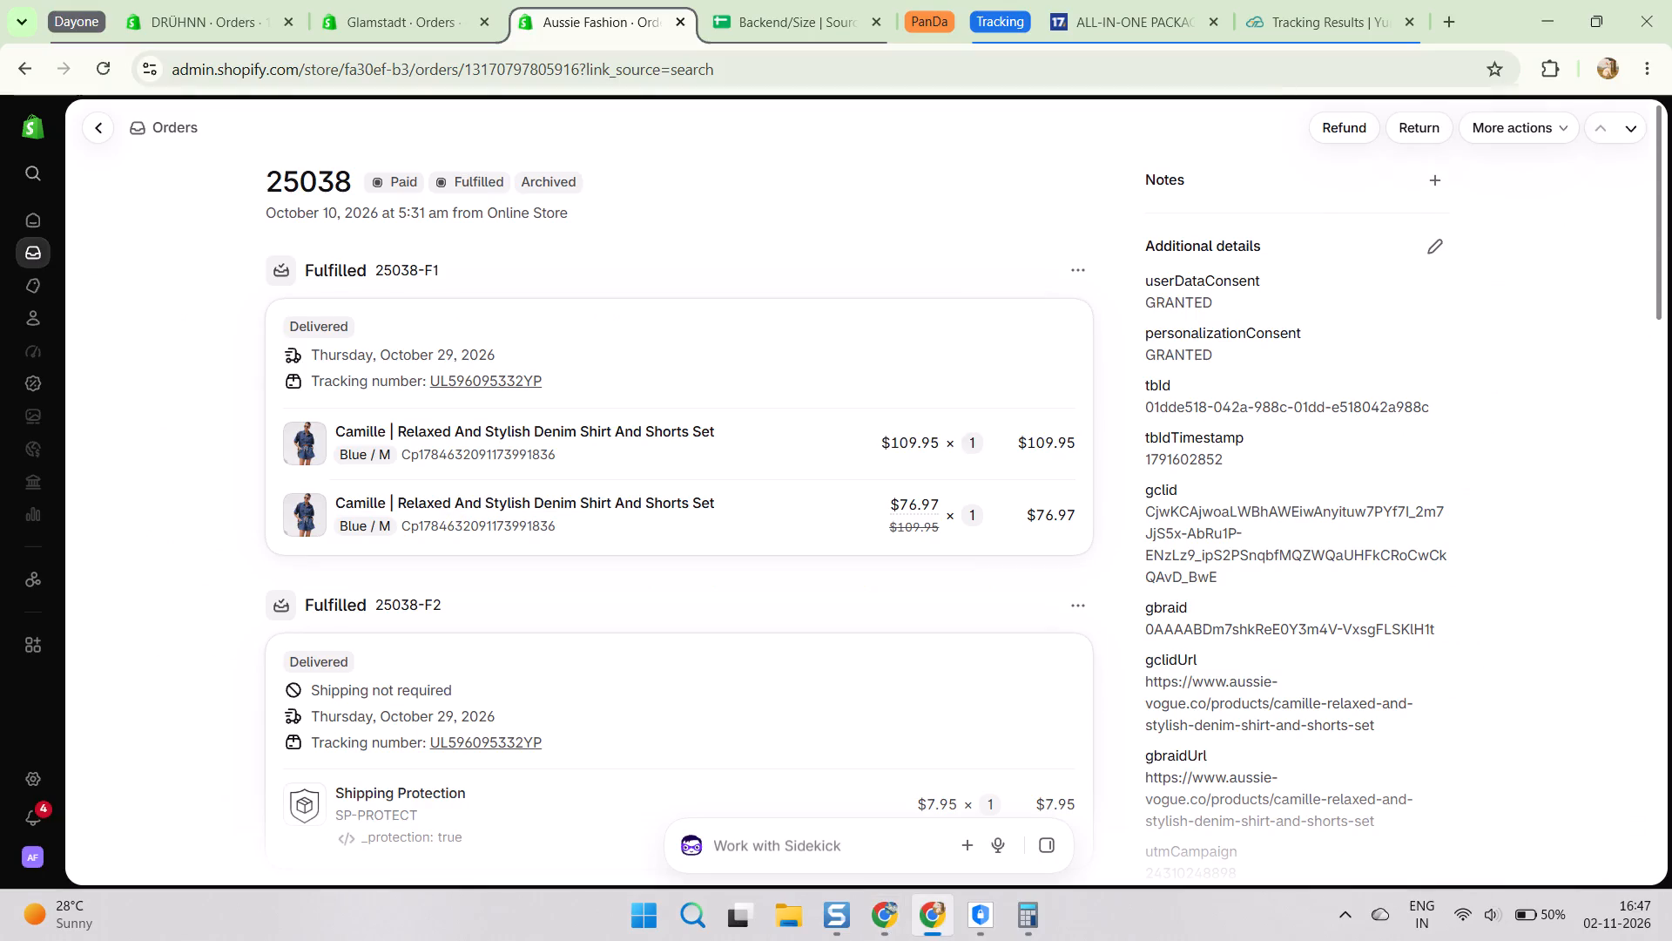
scroll(676, 332, "down", 12)
key("alt+Tab")
Start a reply on ticket 442636 and insert the Aussie return canned response with its Aussie Vogue return form attachment.
left_click(601, 552)
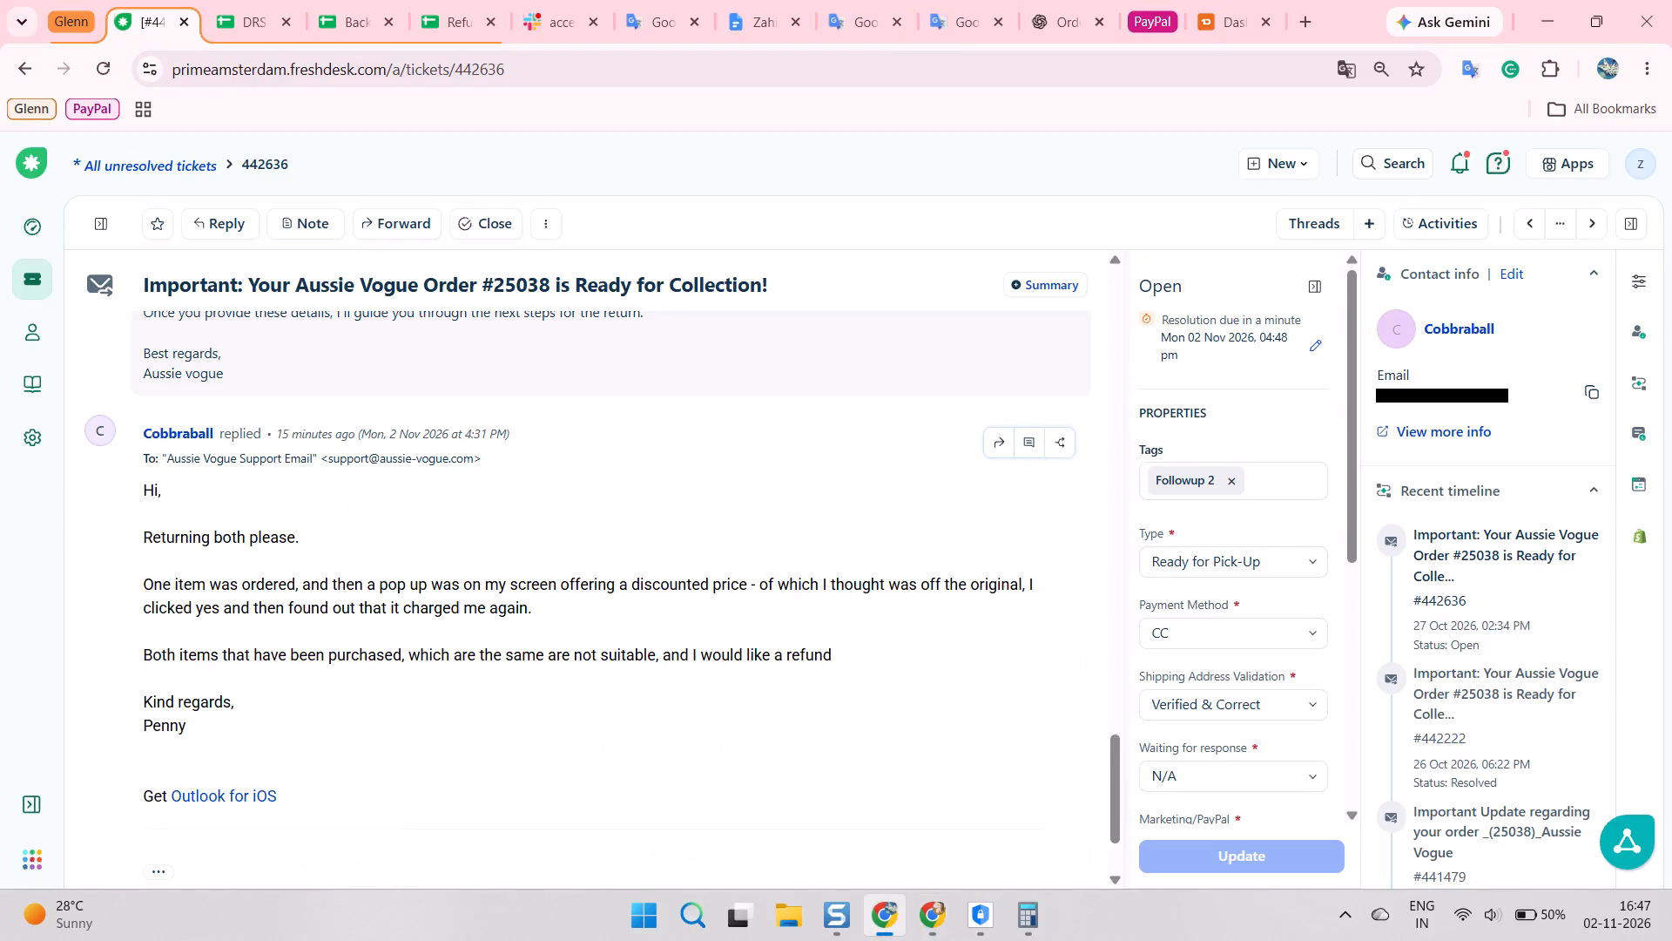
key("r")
scroll(381, 604, "down", 10)
scroll(175, 755, "down", 1)
left_click(186, 751)
left_click(189, 742, "ctrl")
key("ctrl+a")
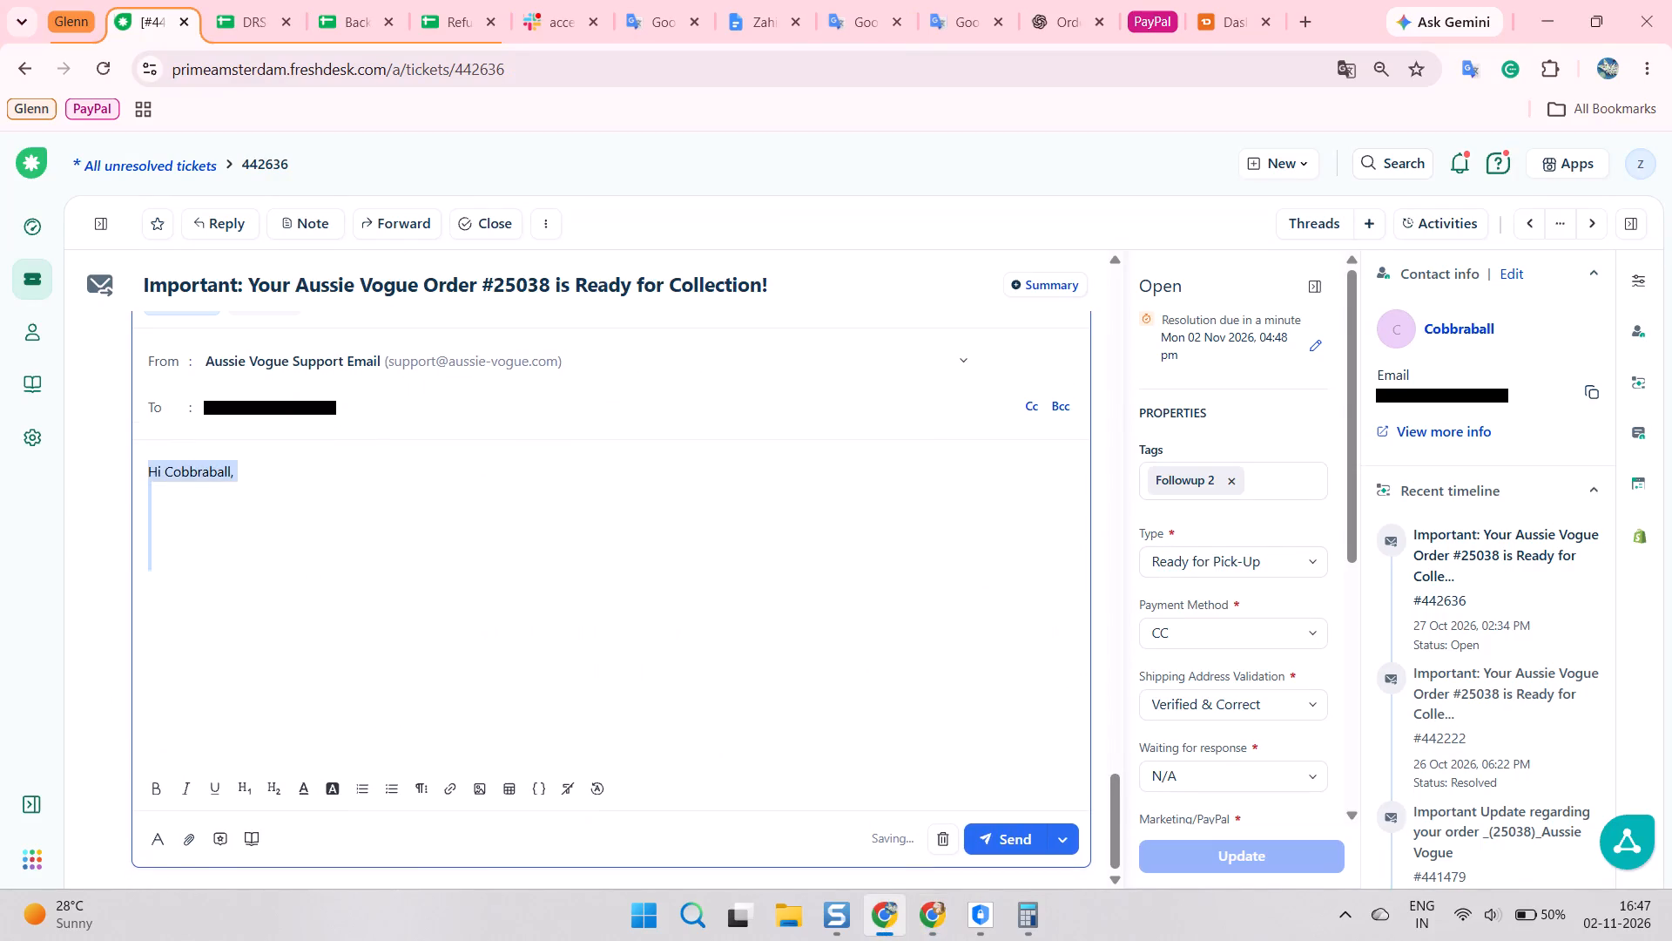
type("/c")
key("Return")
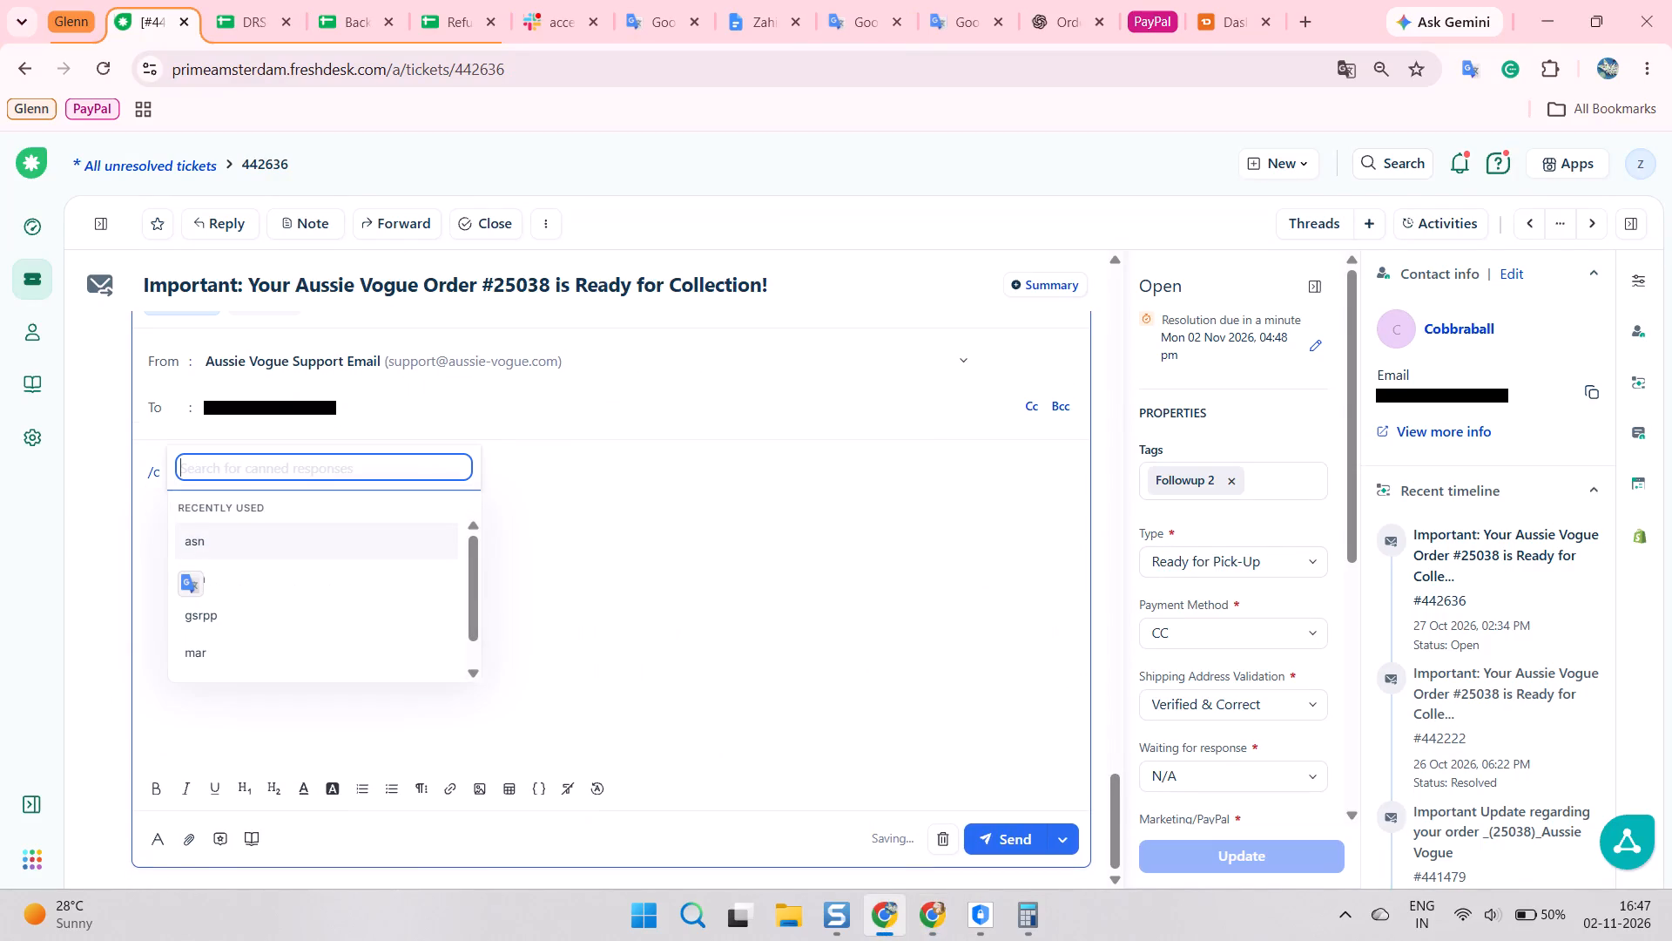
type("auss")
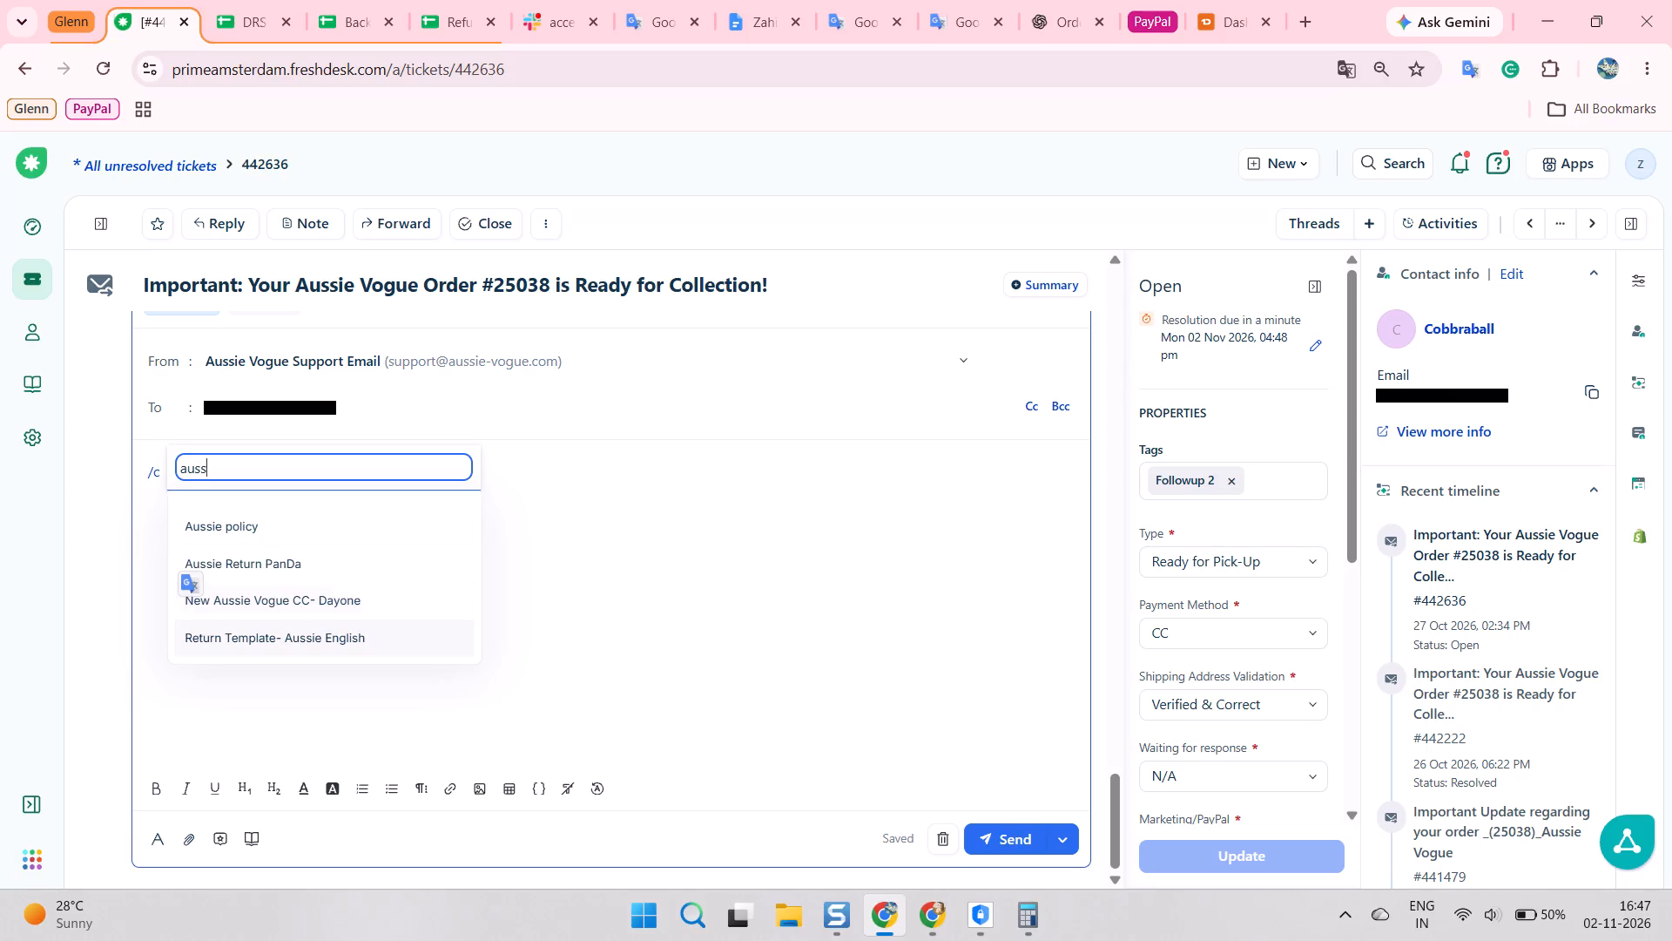
left_click(304, 605)
left_click(319, 593)
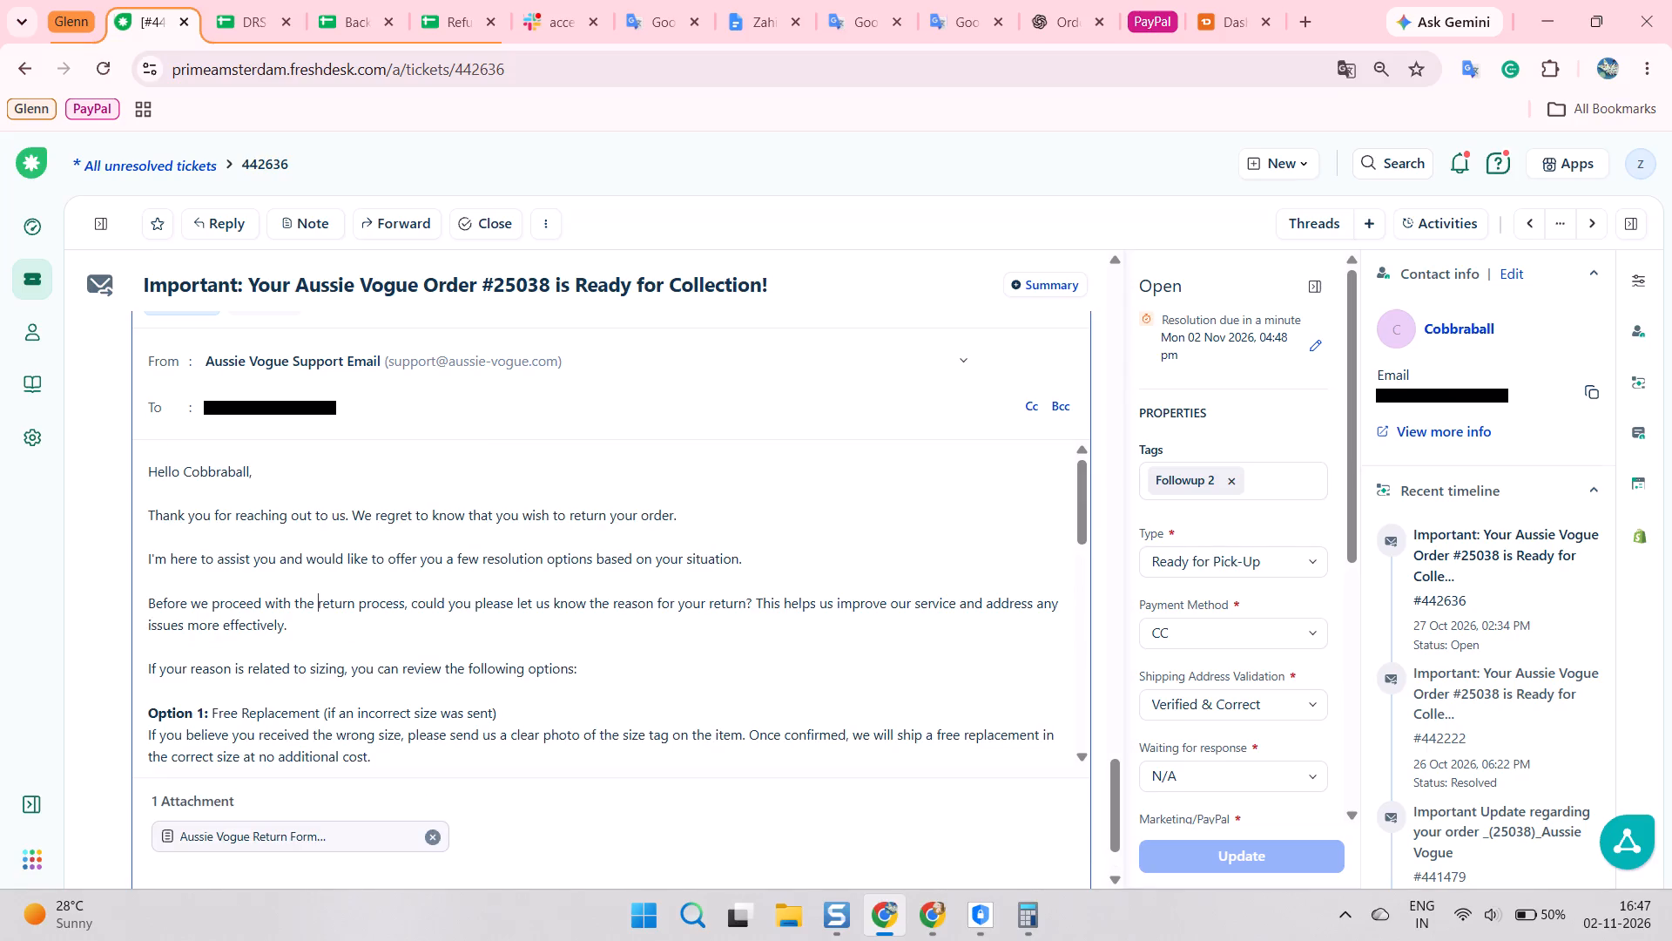
Replace the reply text with the German return canned response found under "gr", keeping the attached return form.
key("ctrl+a")
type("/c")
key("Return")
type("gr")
left_click(254, 518)
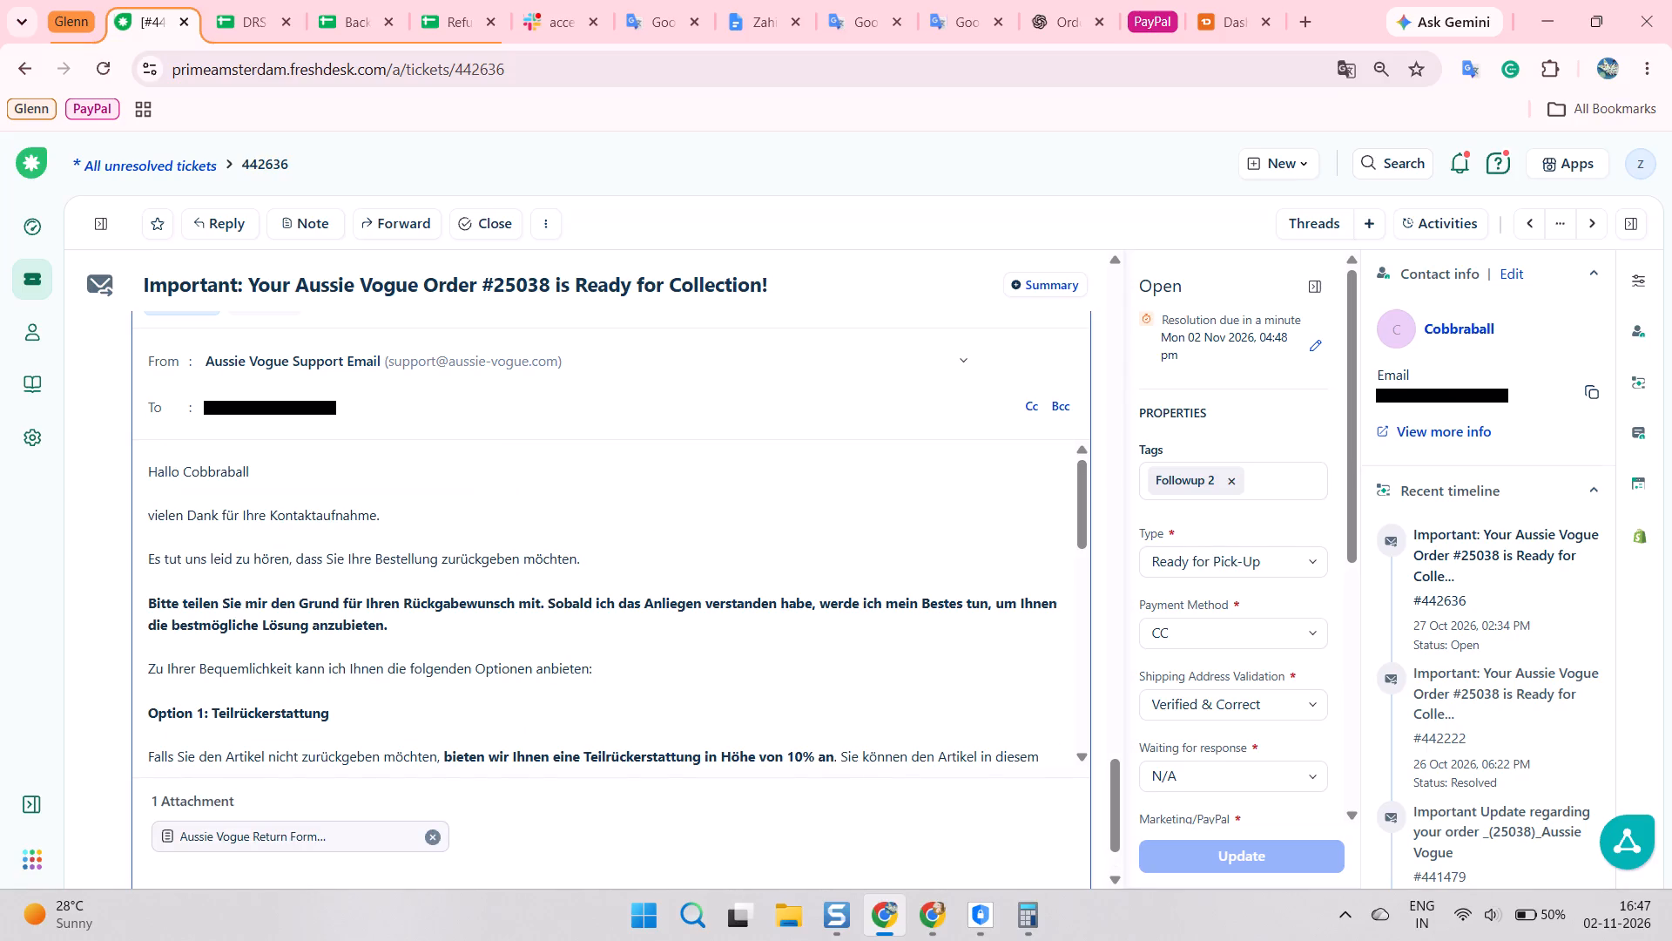
Use page translation to turn the German reply draft into English text, restoring the page to its detected language before putting the text back.
right_click_drag(661, 152, 659, 160)
scroll(815, 474, "down", 3)
left_click(806, 603)
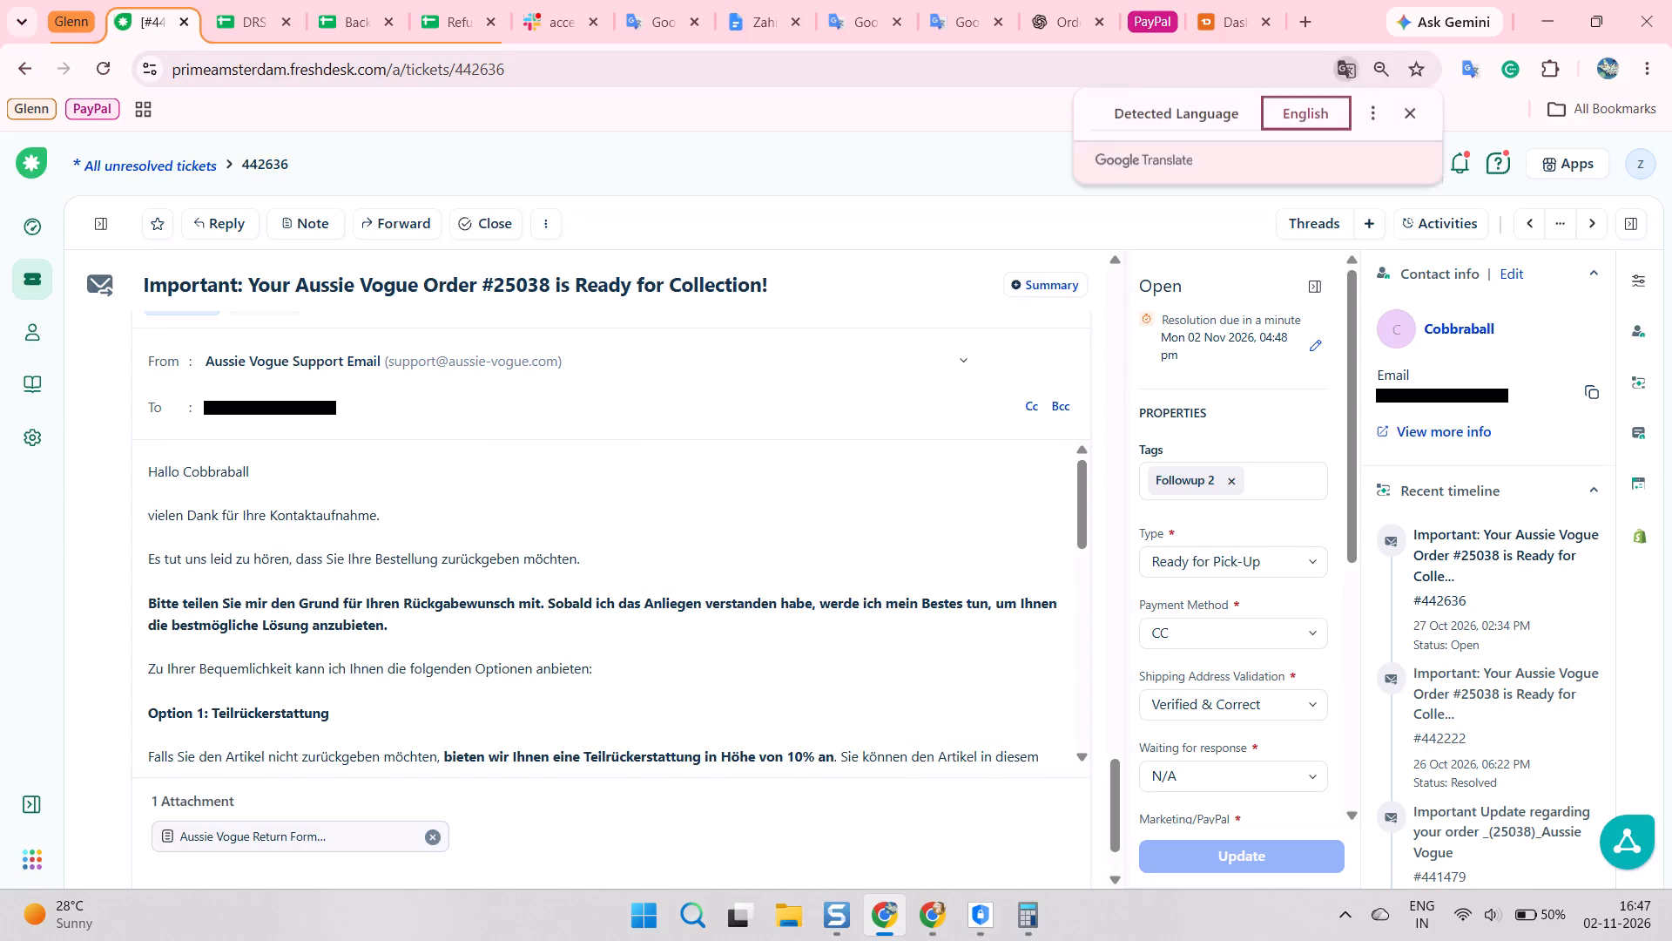
left_click(435, 589)
key("ctrl+a")
key("ctrl+x")
right_click(679, 179)
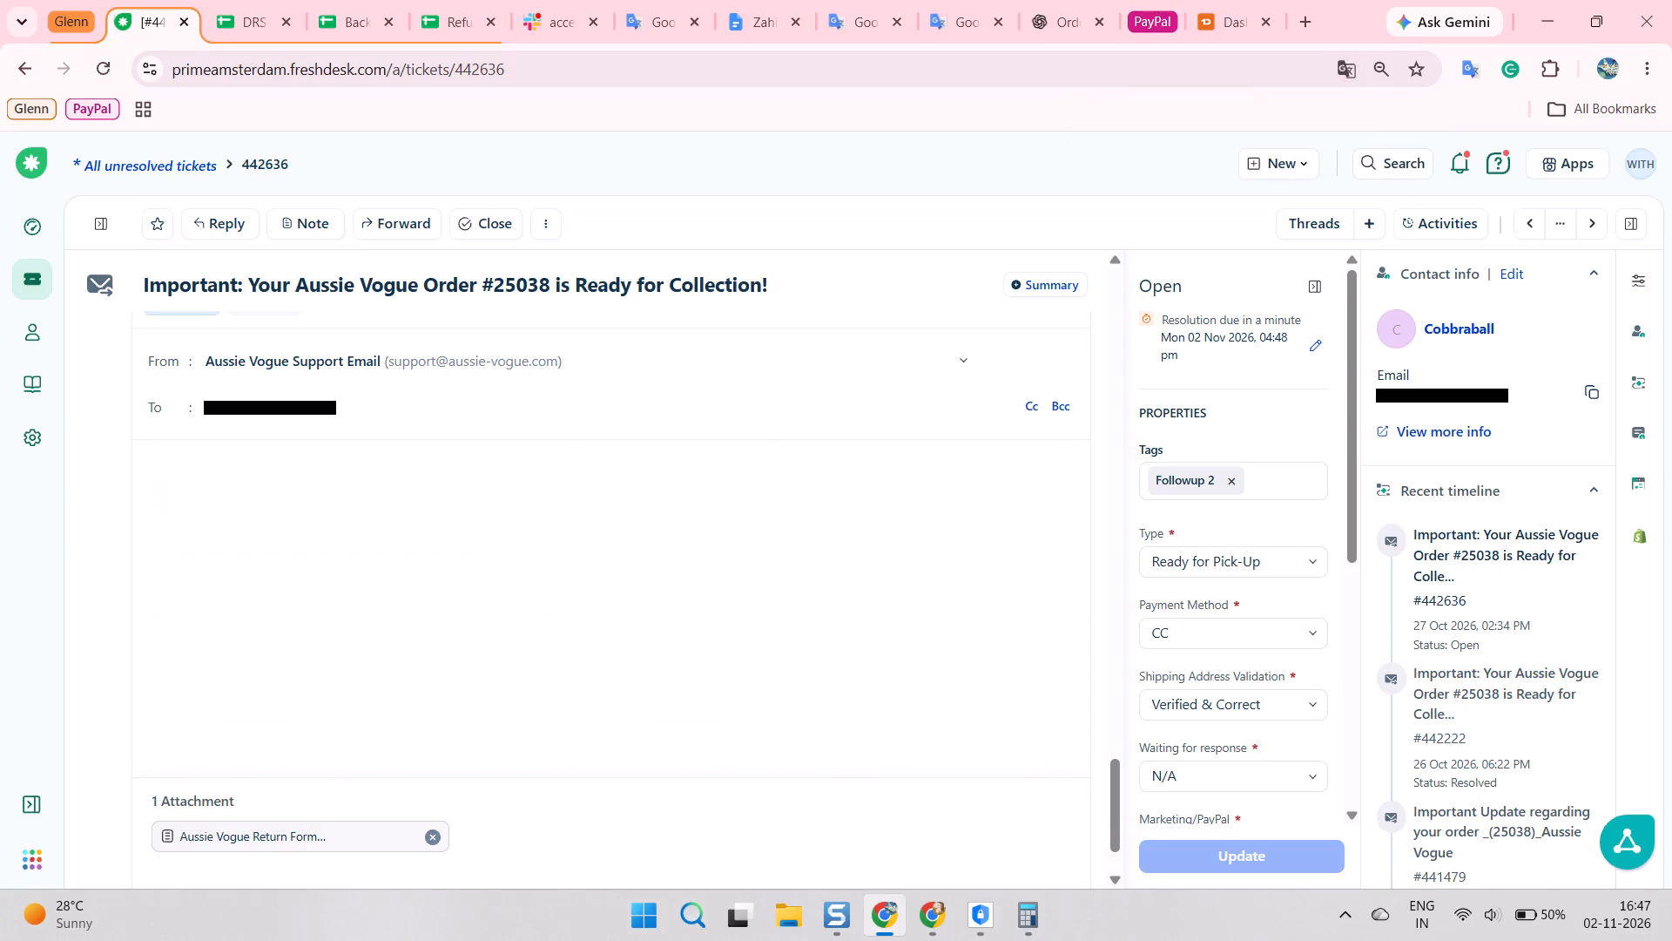
scroll(805, 457, "down", 4)
left_click(846, 624)
triple_click(1144, 125)
left_click(561, 485)
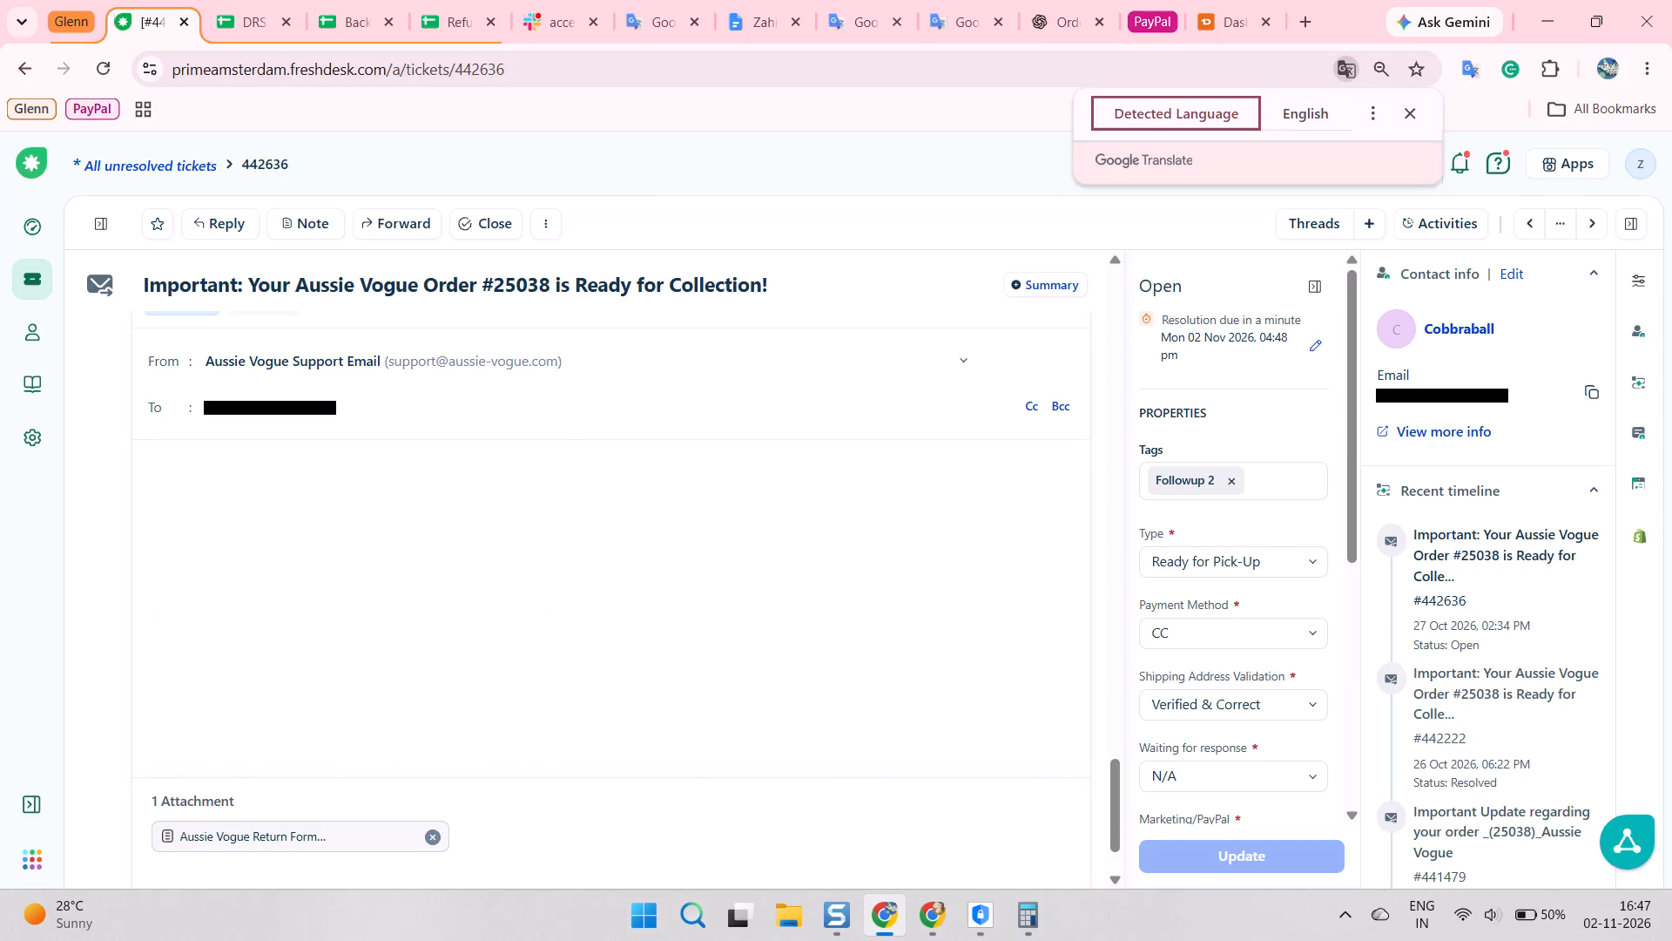
key("ctrl+v")
scroll(503, 488, "down", 5)
scroll(393, 531, "up", 7)
key("alt+Tab")
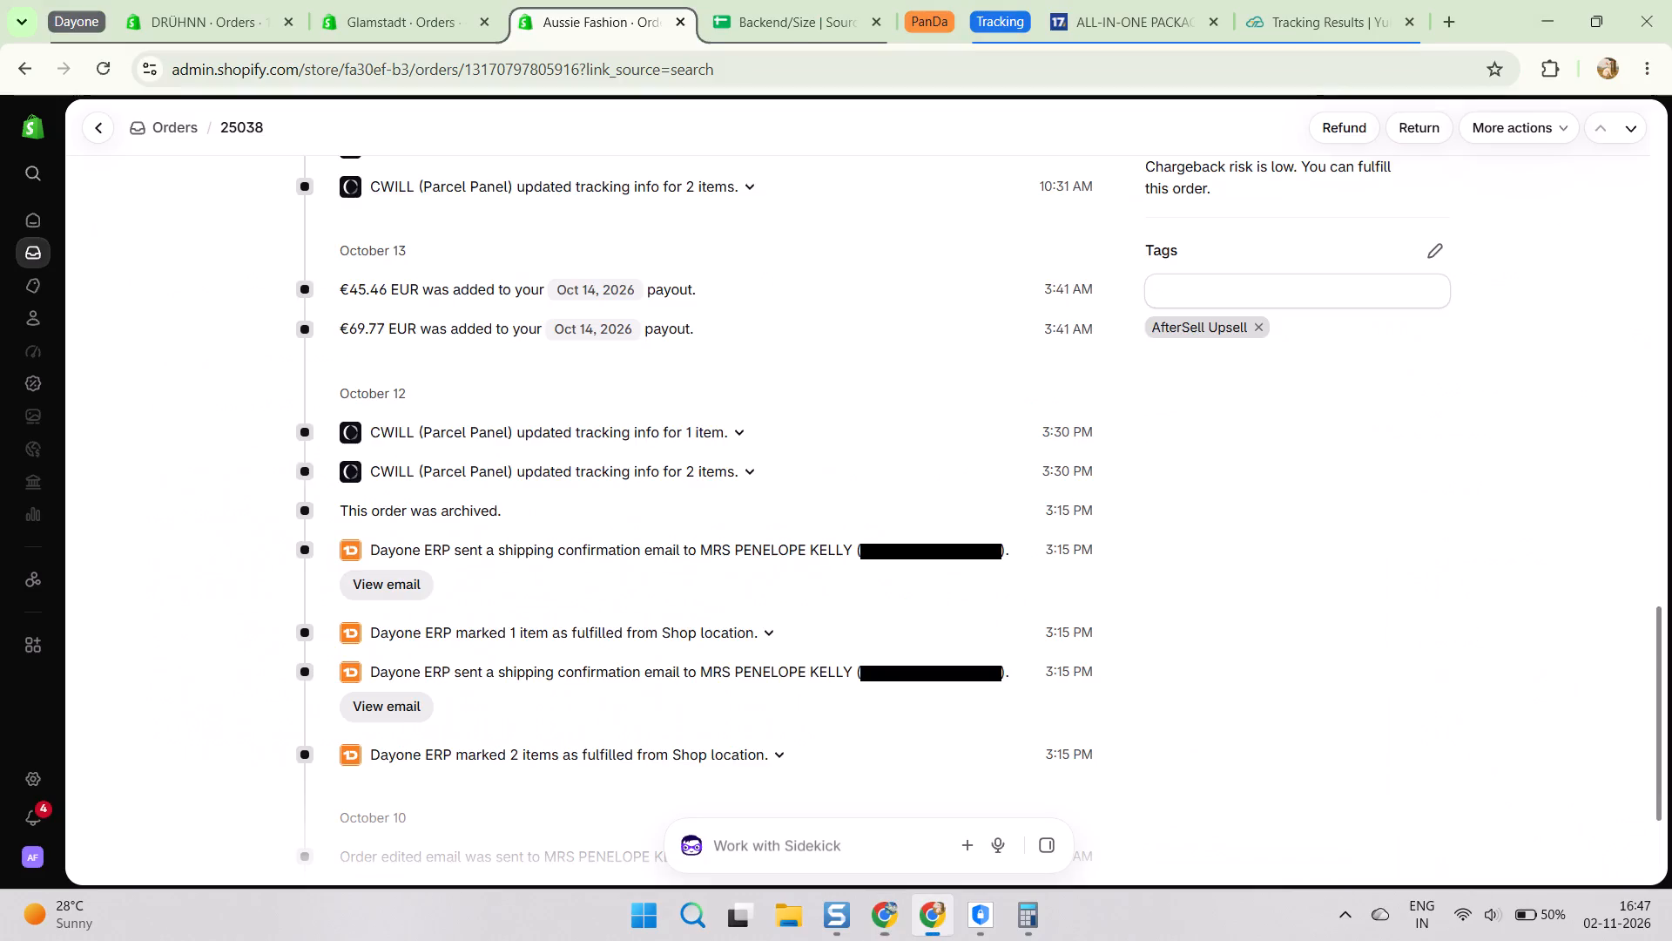
scroll(1041, 430, "up", 4)
key("alt+Tab")
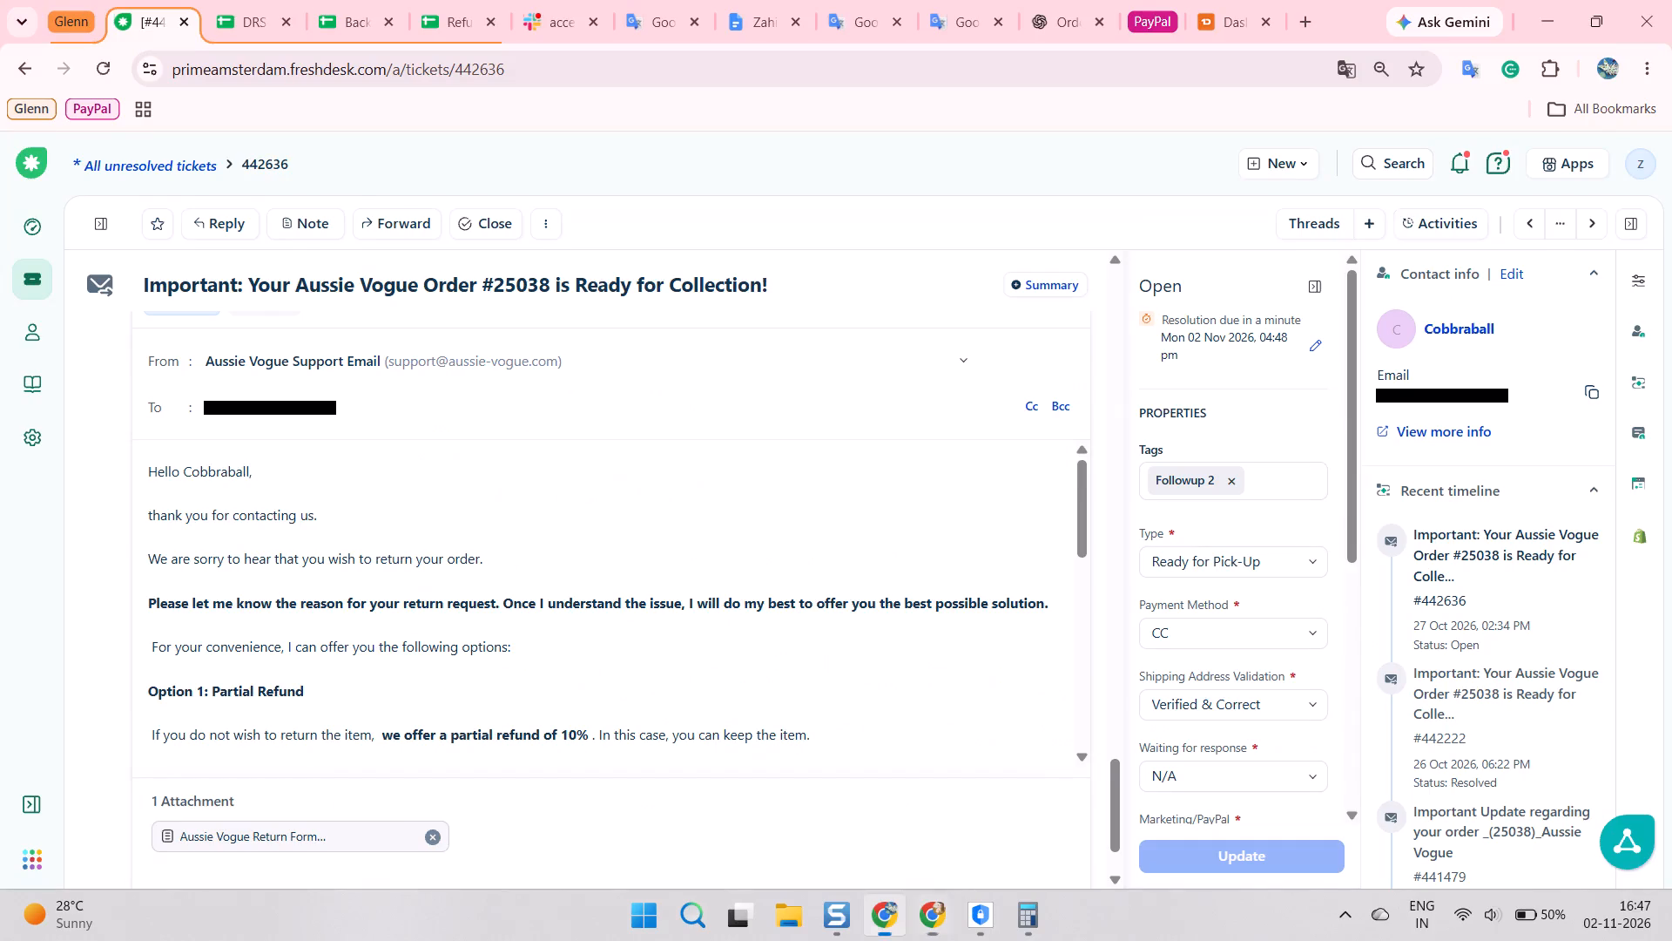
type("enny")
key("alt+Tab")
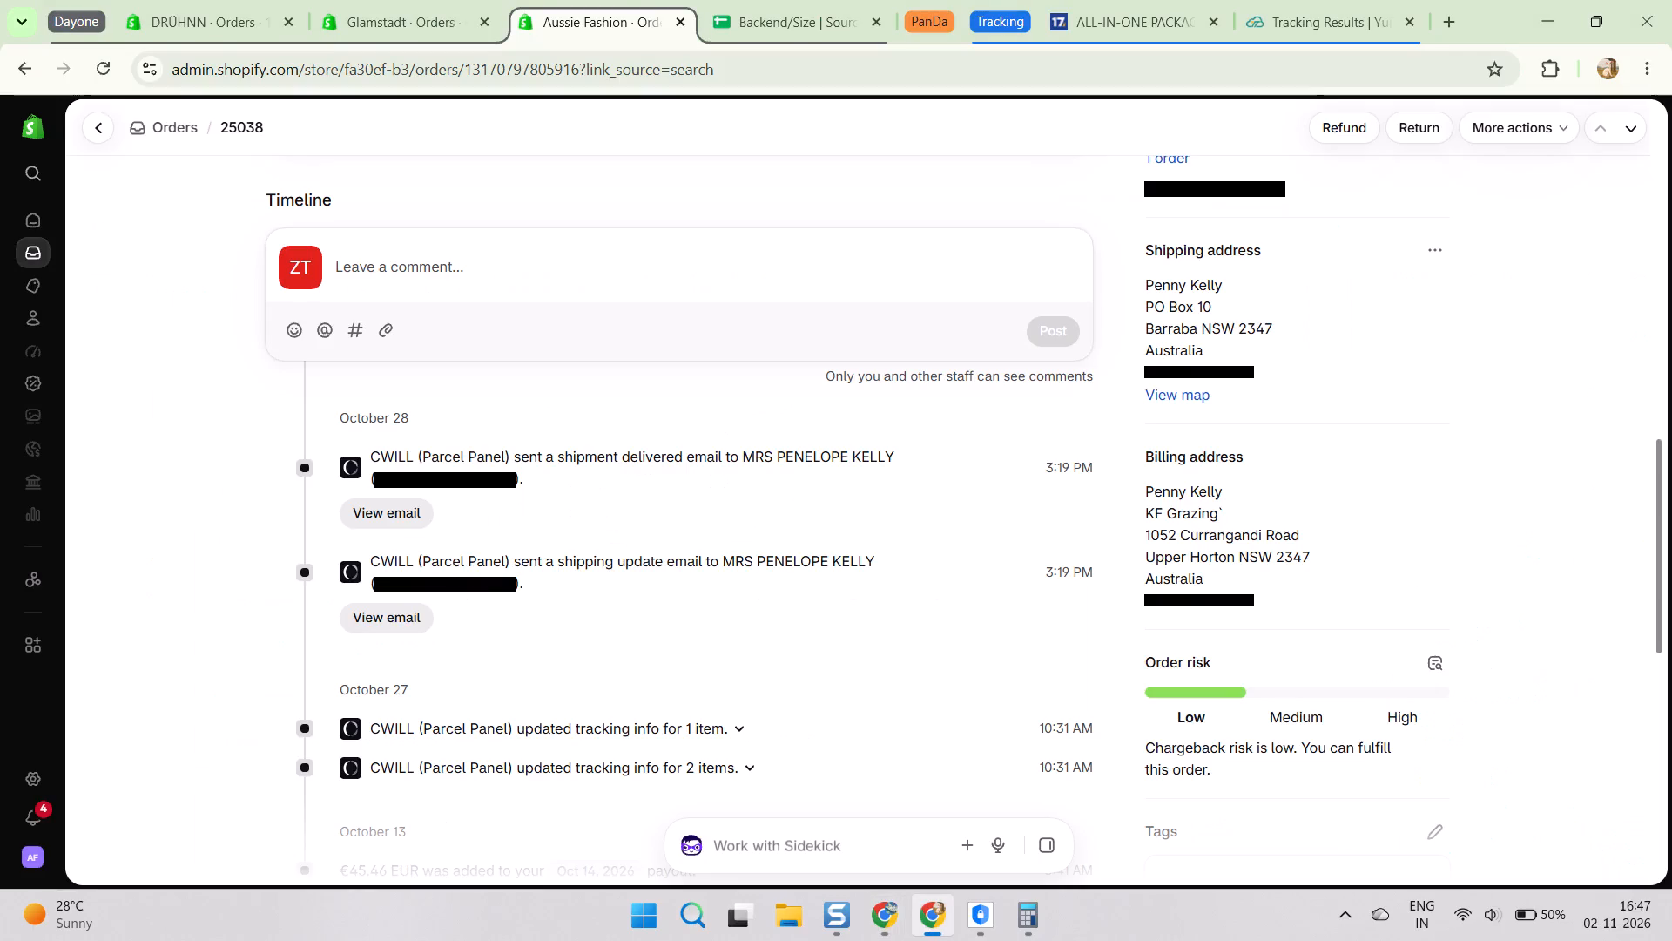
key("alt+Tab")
scroll(309, 544, "down", 14)
left_click(1013, 836)
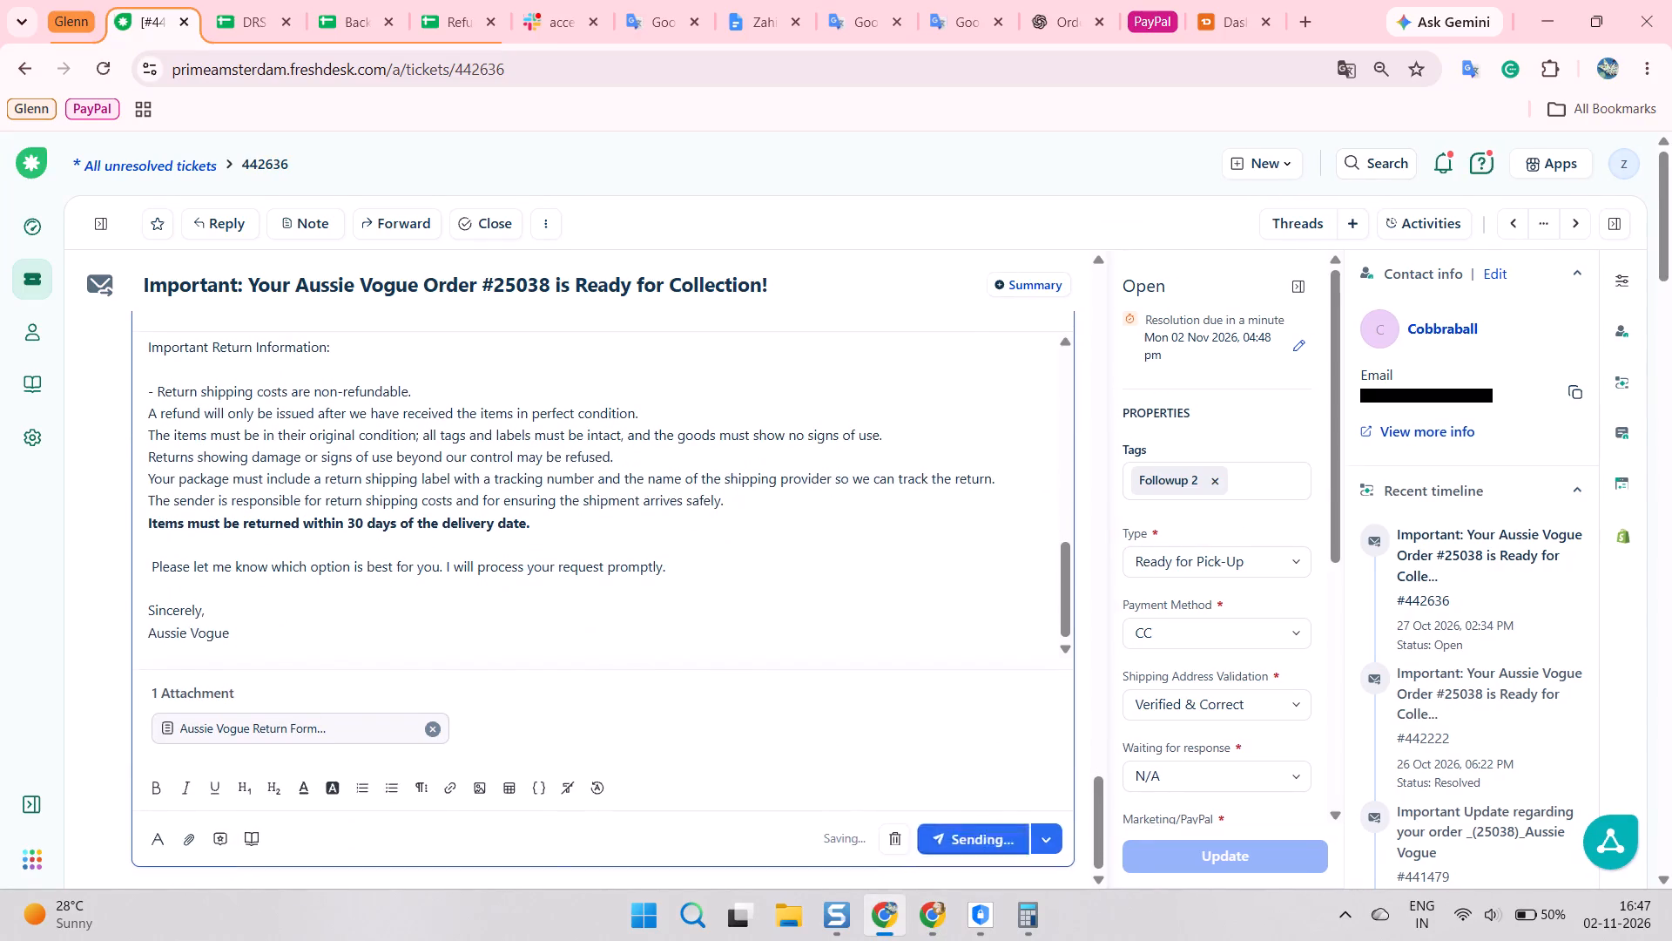
scroll(938, 705, "down", 8)
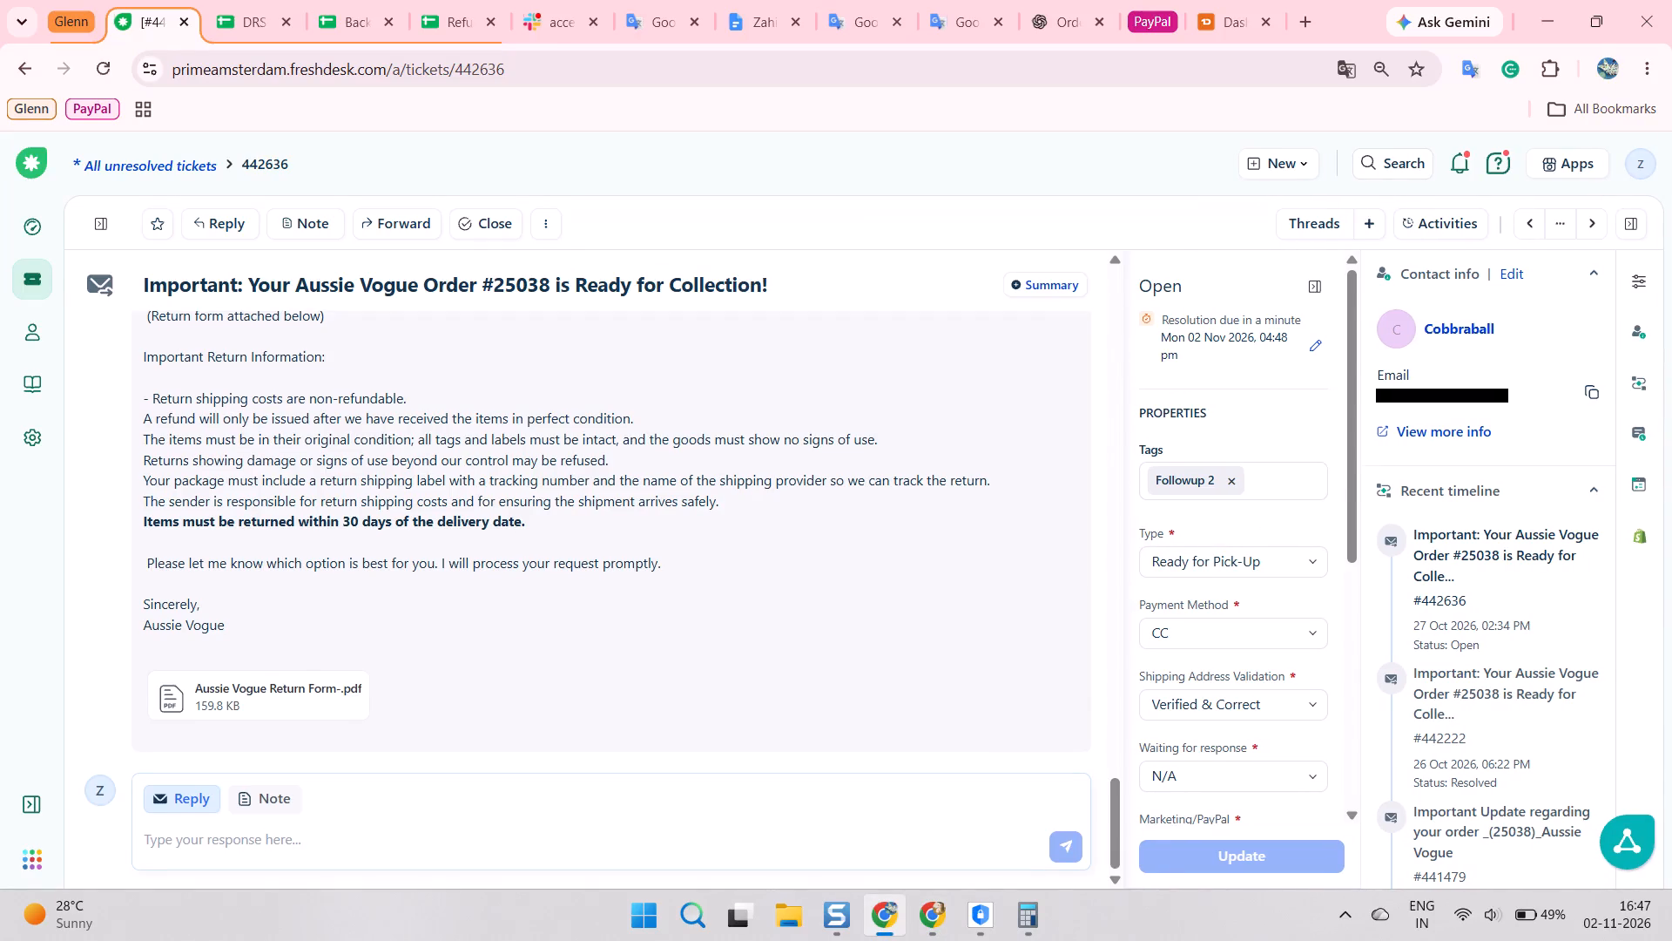
scroll(734, 636, "up", 5)
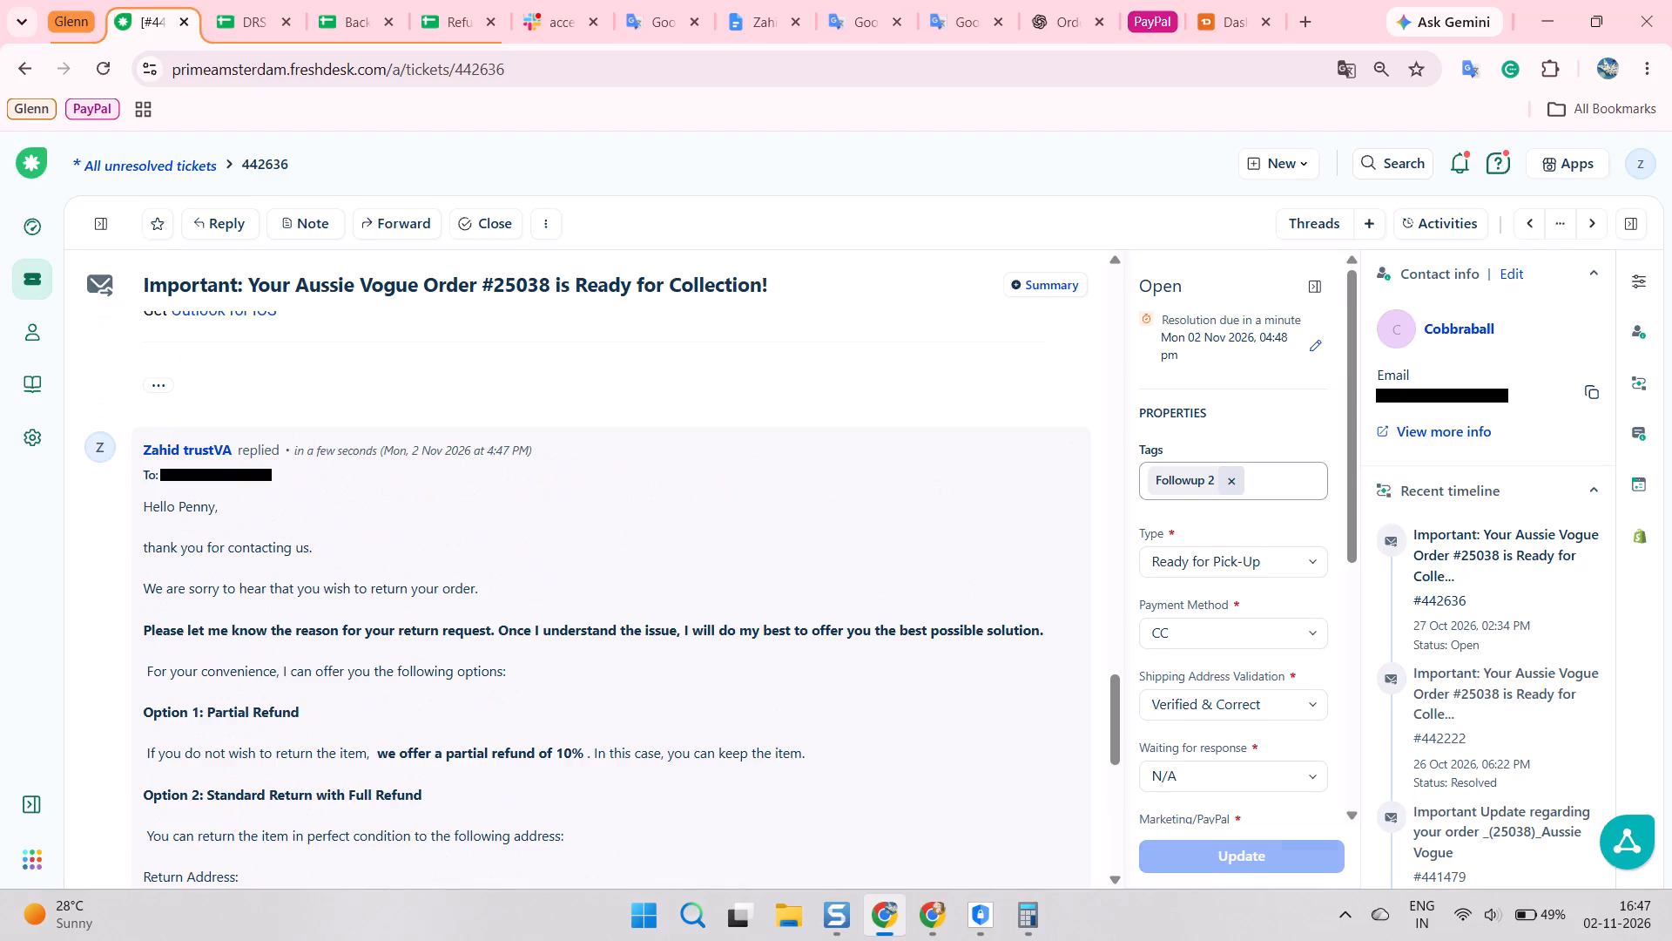
left_click(1233, 483)
left_click(1232, 562)
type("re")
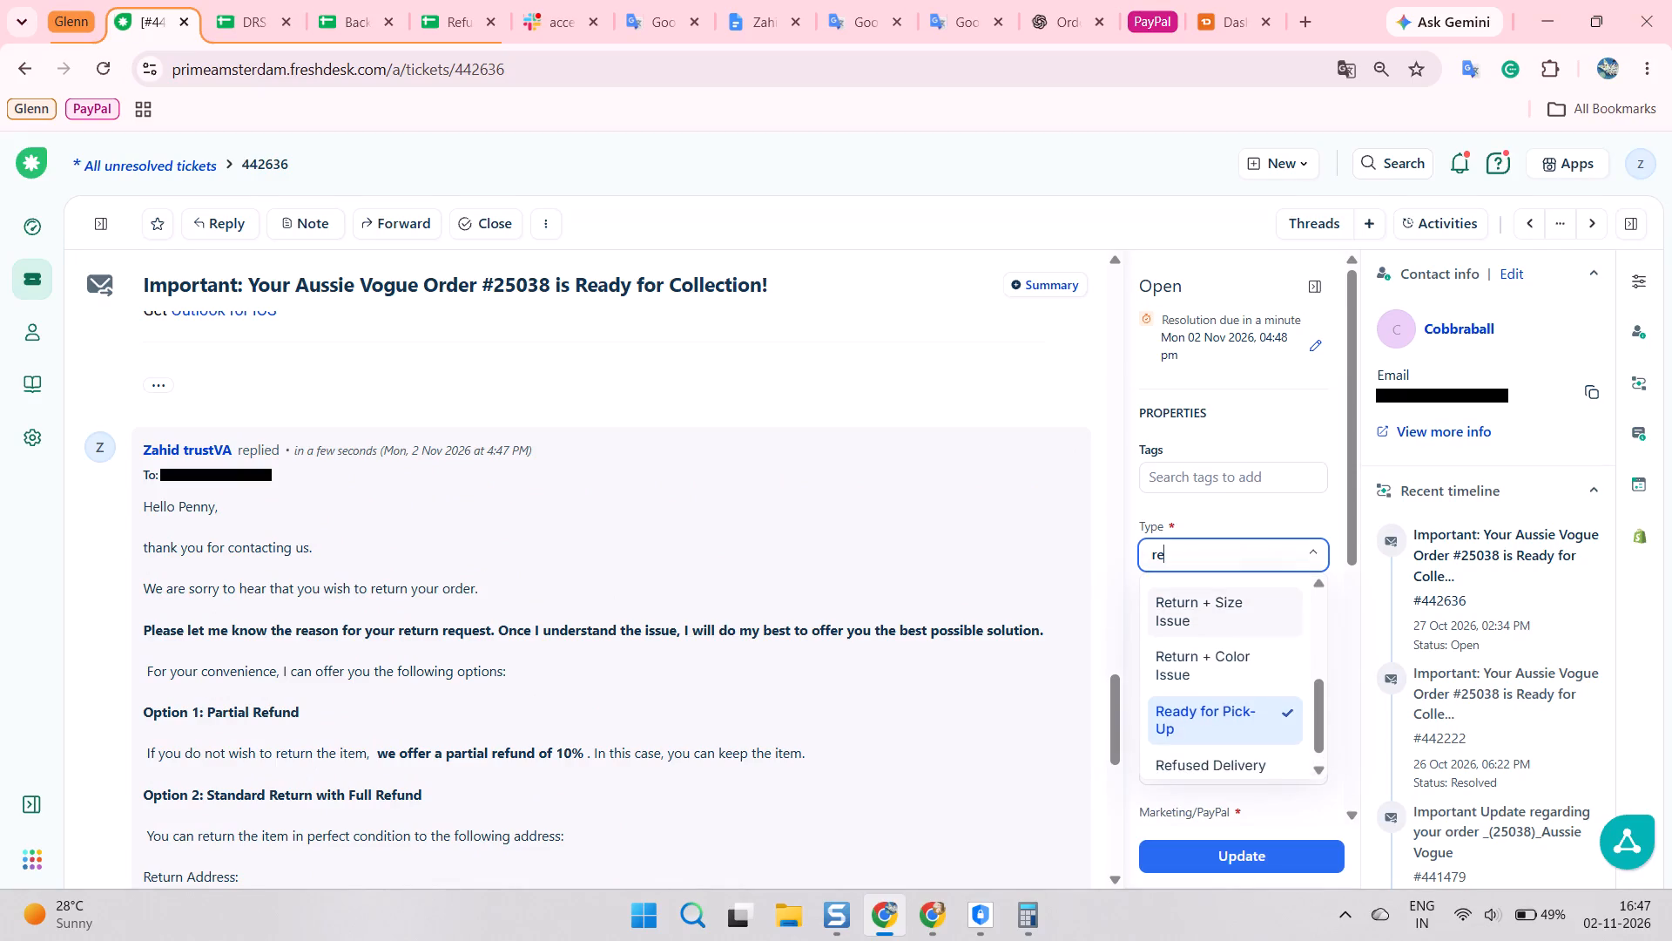
scroll(1210, 616, "up", 7)
left_click(1197, 605)
key("Tab")
key("Tab")
key("Tab")
key("Tab")
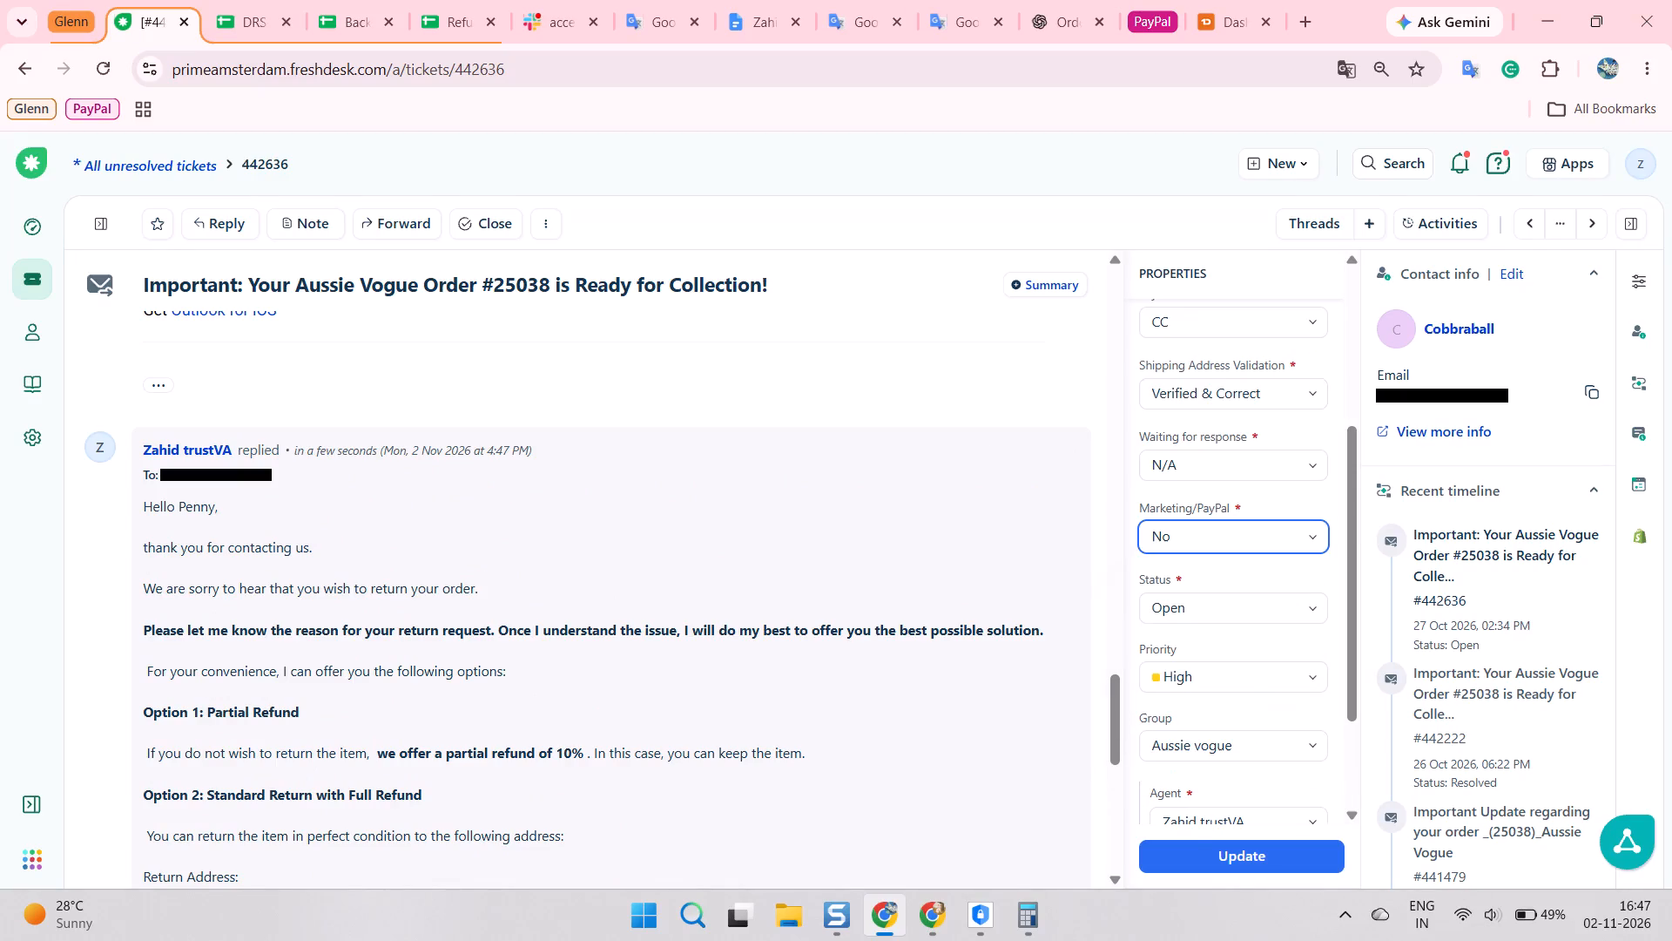
key("Tab")
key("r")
key("Tab")
key("Tab")
key("Tab")
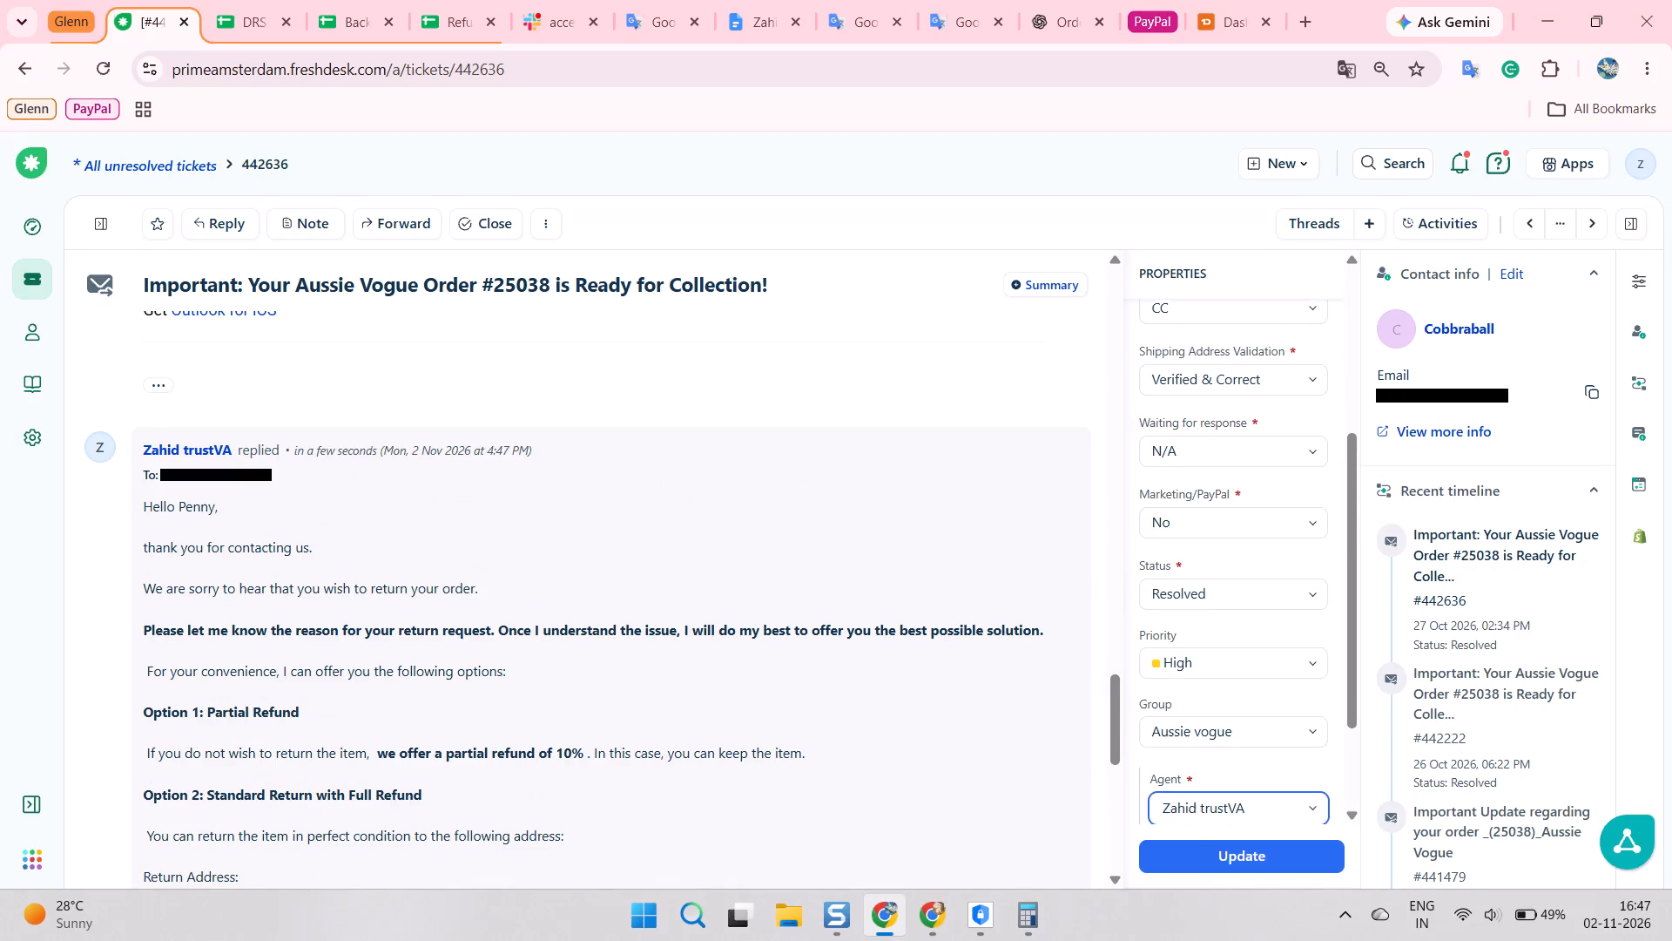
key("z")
scroll(1228, 581, "down", 5)
left_click(1252, 854)
scroll(1031, 712, "down", 12)
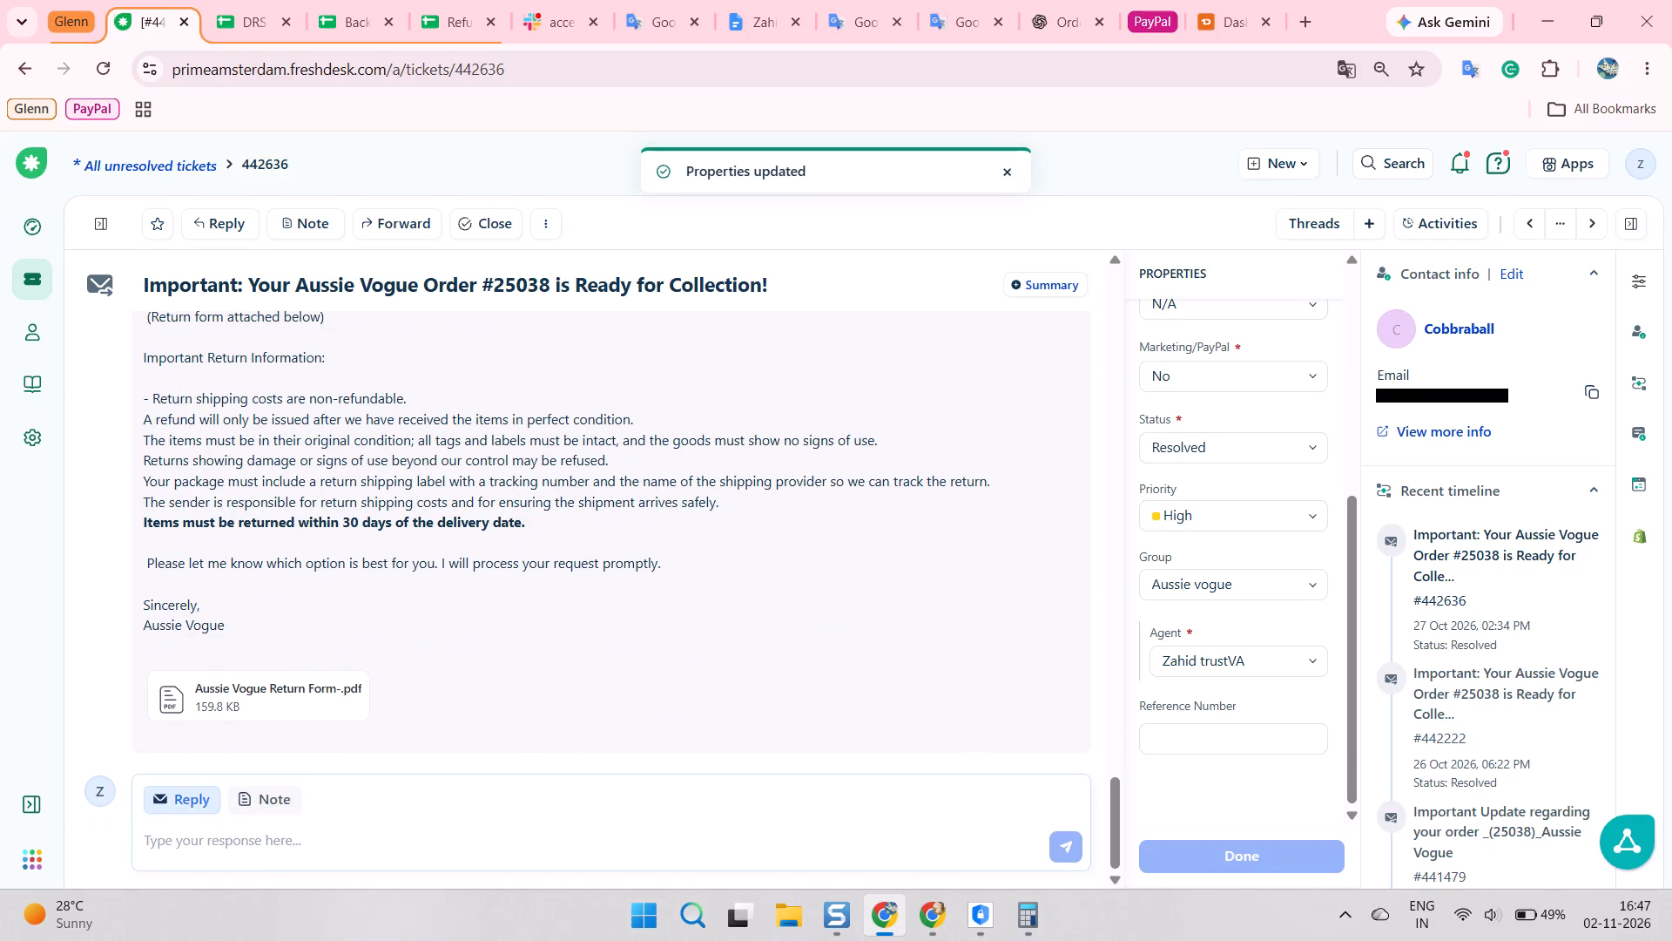
Log ticket number 442636 in the next free cell under ZAHID in the Nov2 sheet of DRS- Nov 2026.
double_click(266, 167)
key("ctrl+c")
key("ctrl+c")
left_click(253, 0)
key("ctrl+v")
left_click(545, 428)
left_click(556, 437)
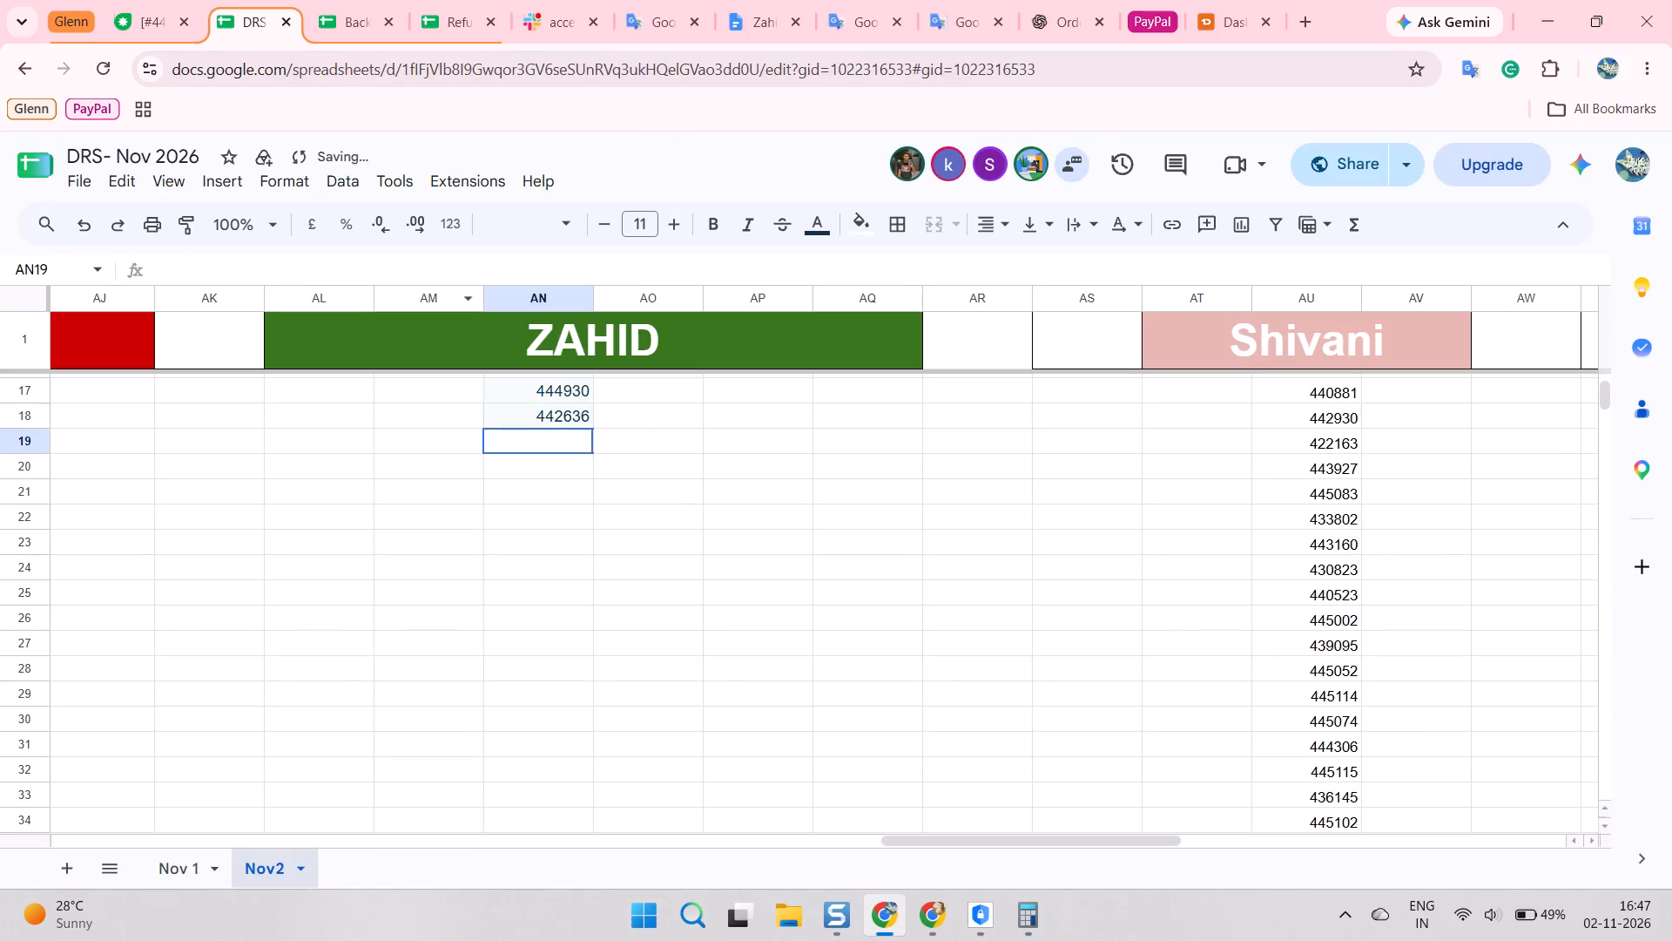
Move on to ticket 442166, read the latest customer and support replies in English, and switch the page back to its detected language.
left_click(138, 1)
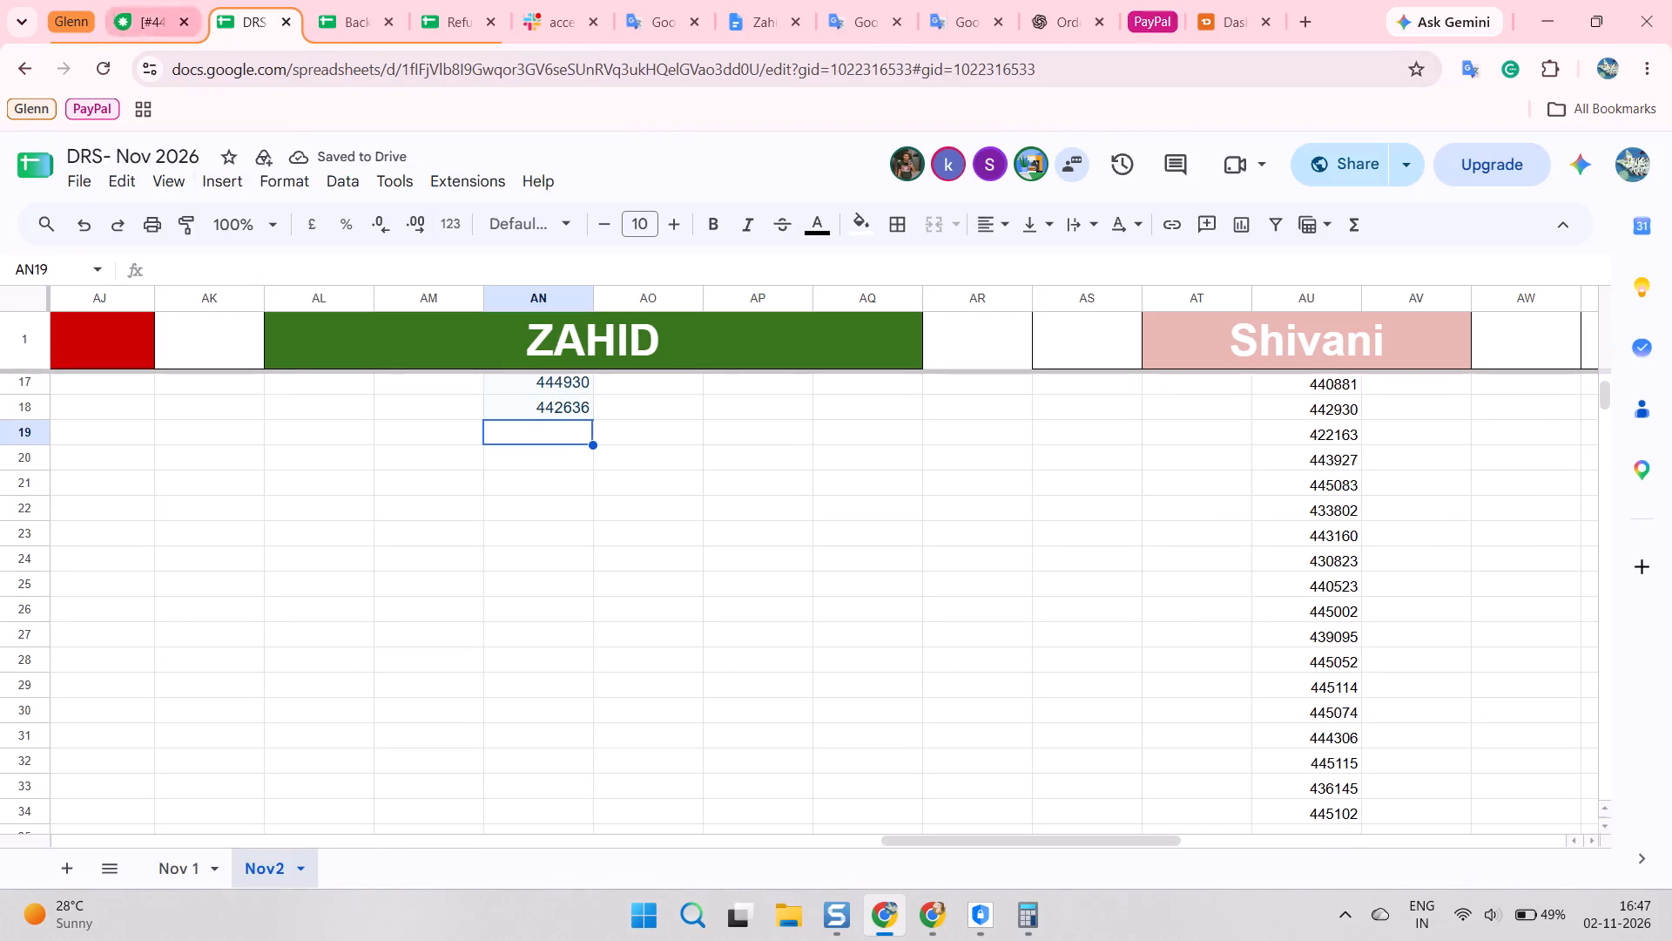
left_click(717, 525)
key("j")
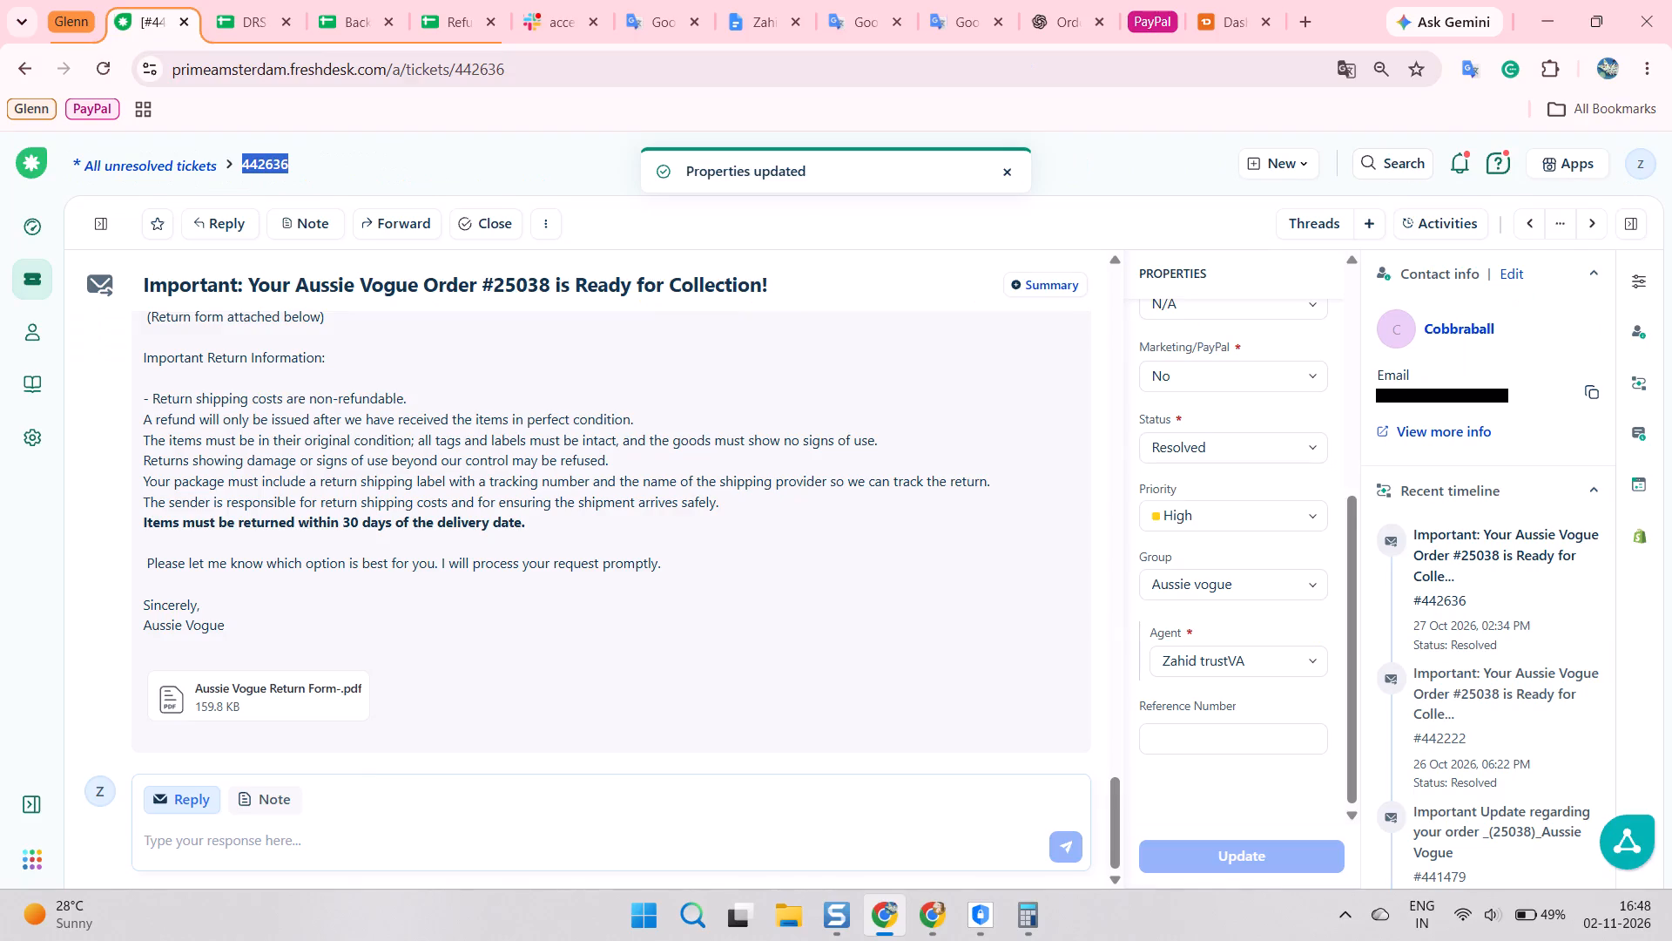
scroll(728, 435, "down", 12)
scroll(746, 469, "down", 15)
scroll(752, 466, "up", 3)
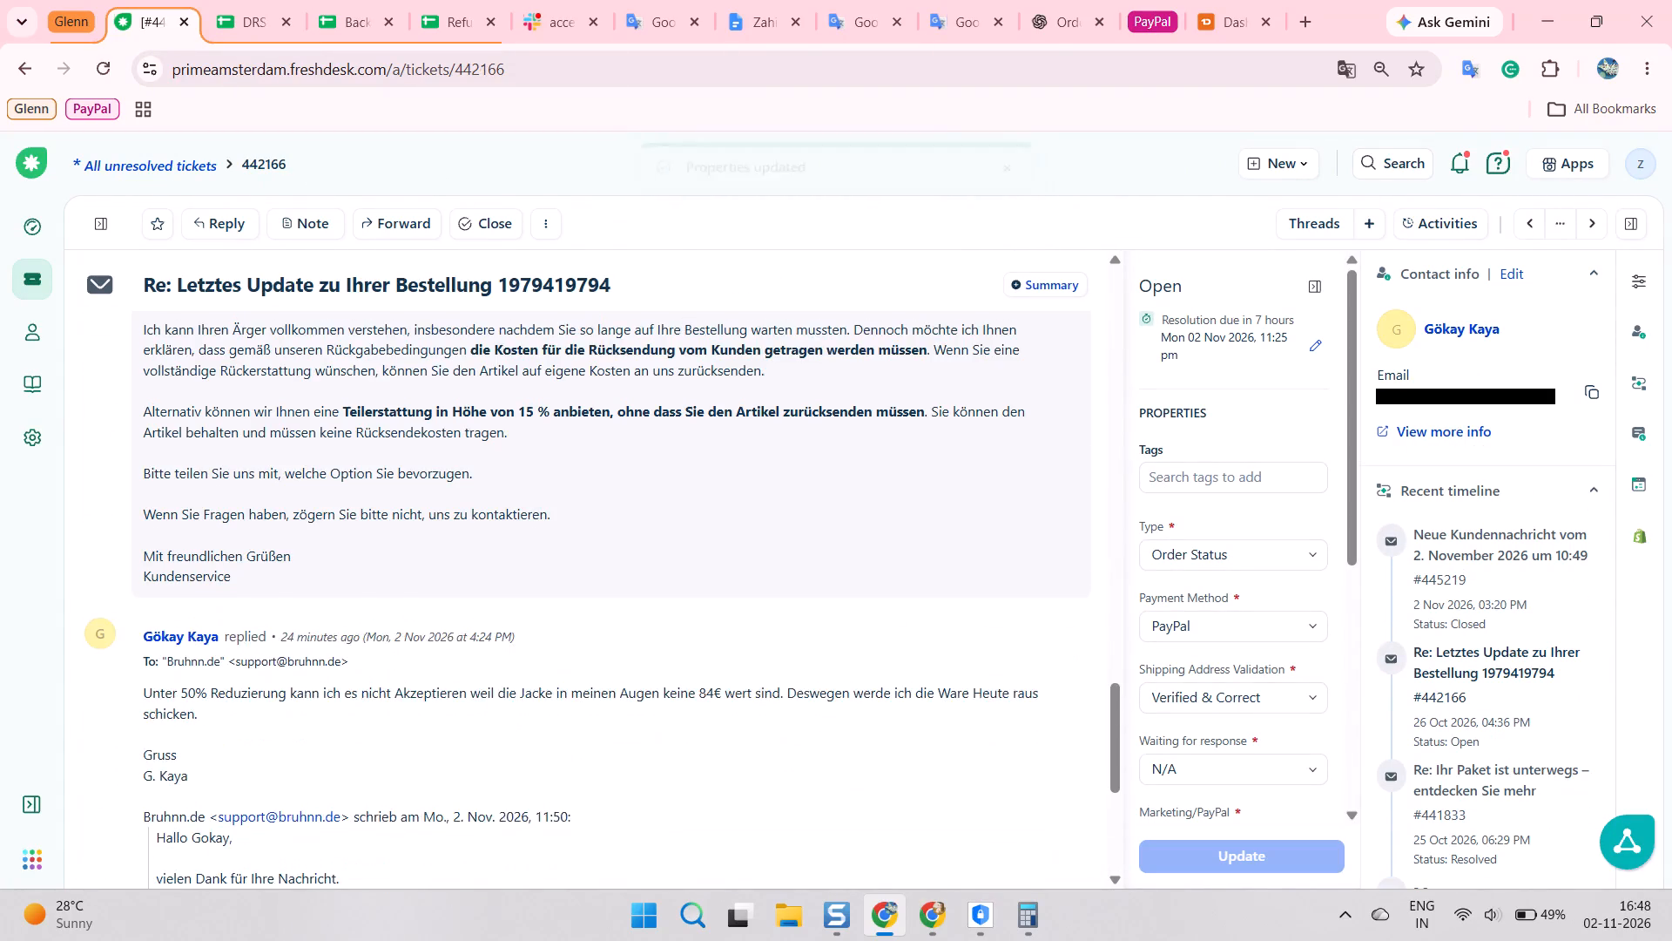
scroll(671, 470, "down", 1)
right_click(668, 426)
scroll(681, 592, "down", 4)
left_click(763, 783)
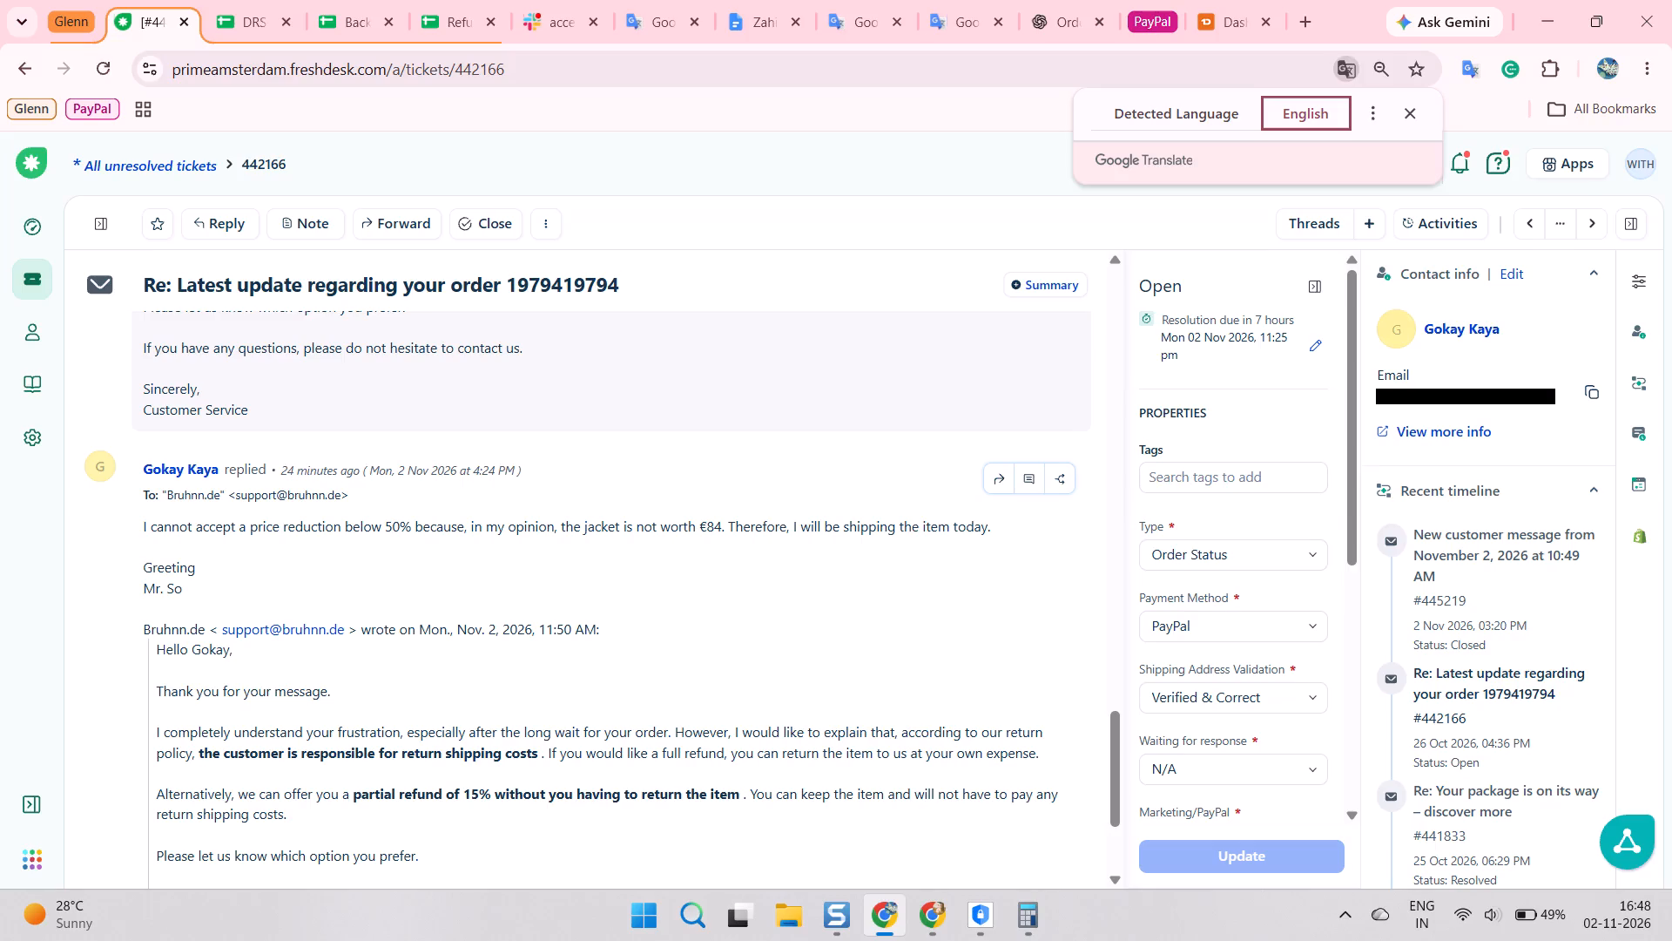
scroll(776, 540, "up", 2)
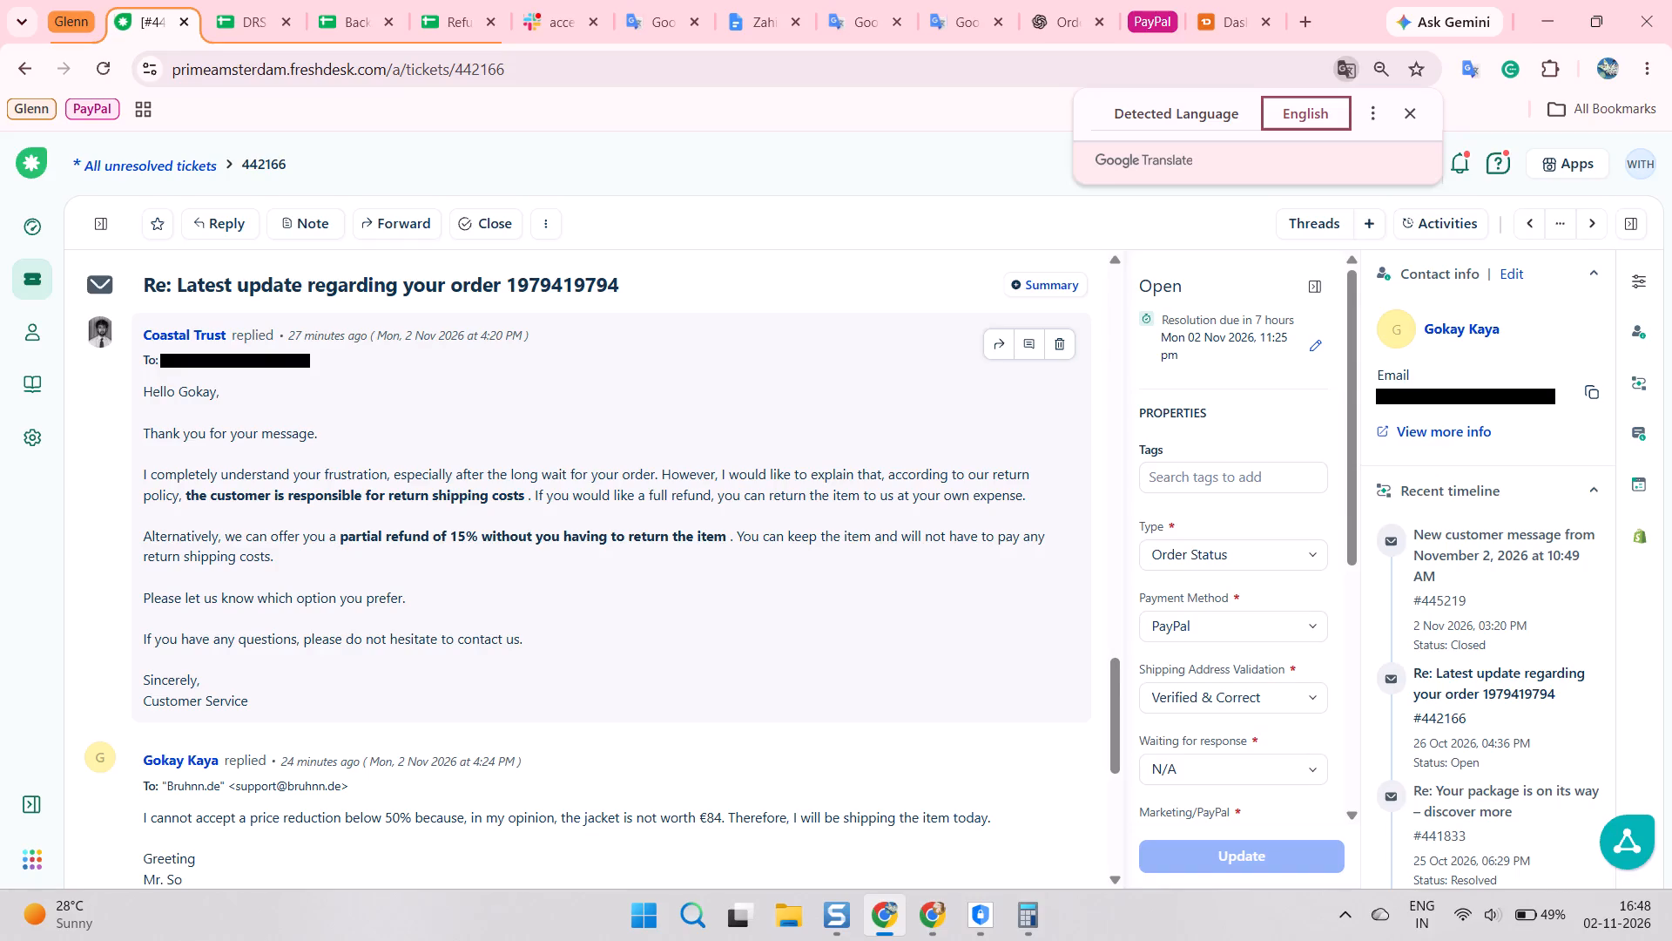
scroll(559, 529, "down", 3)
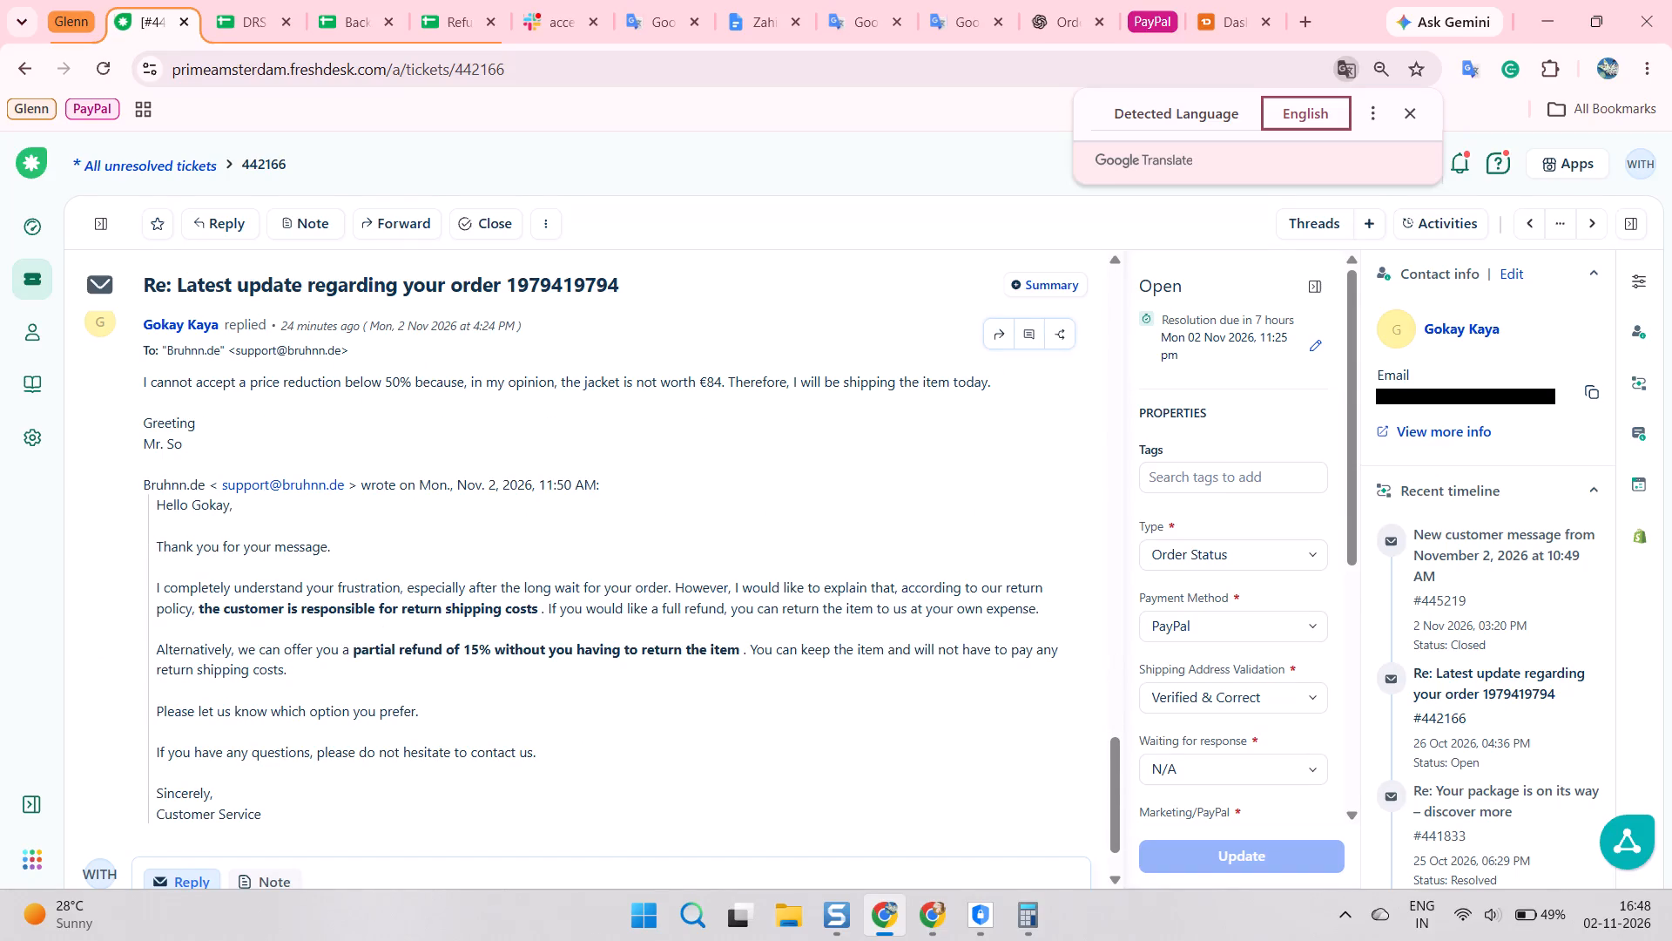
left_click(1159, 107)
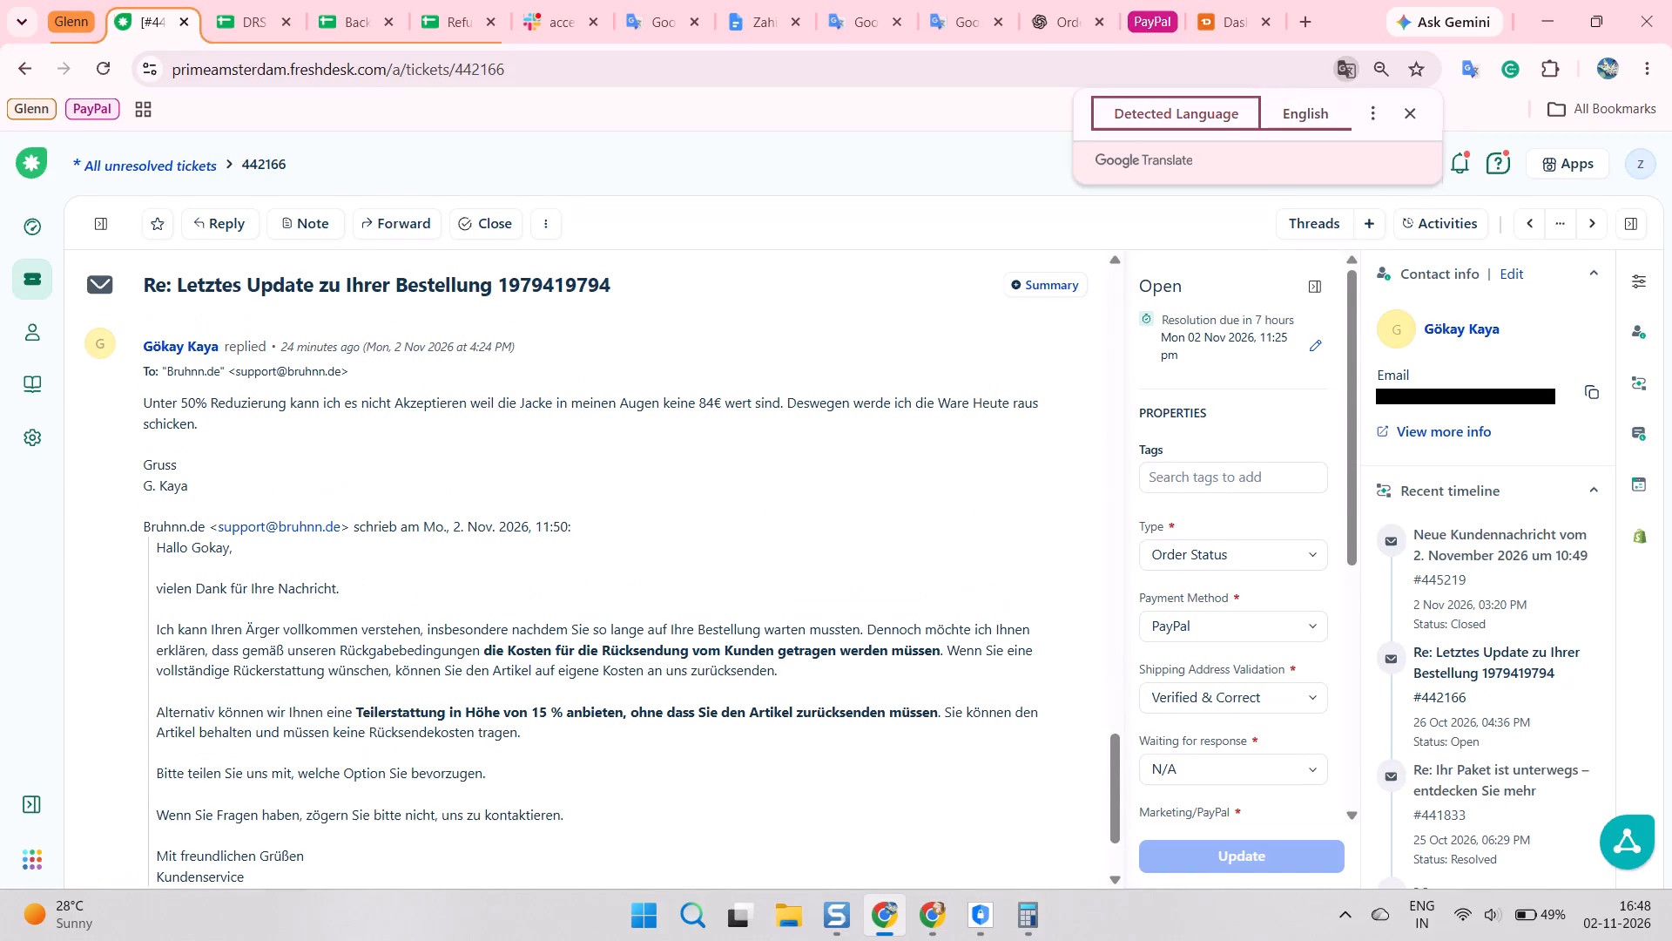
scroll(1399, 350, "up", 3)
left_click(1596, 389)
left_click(612, 472)
key("alt+Tab")
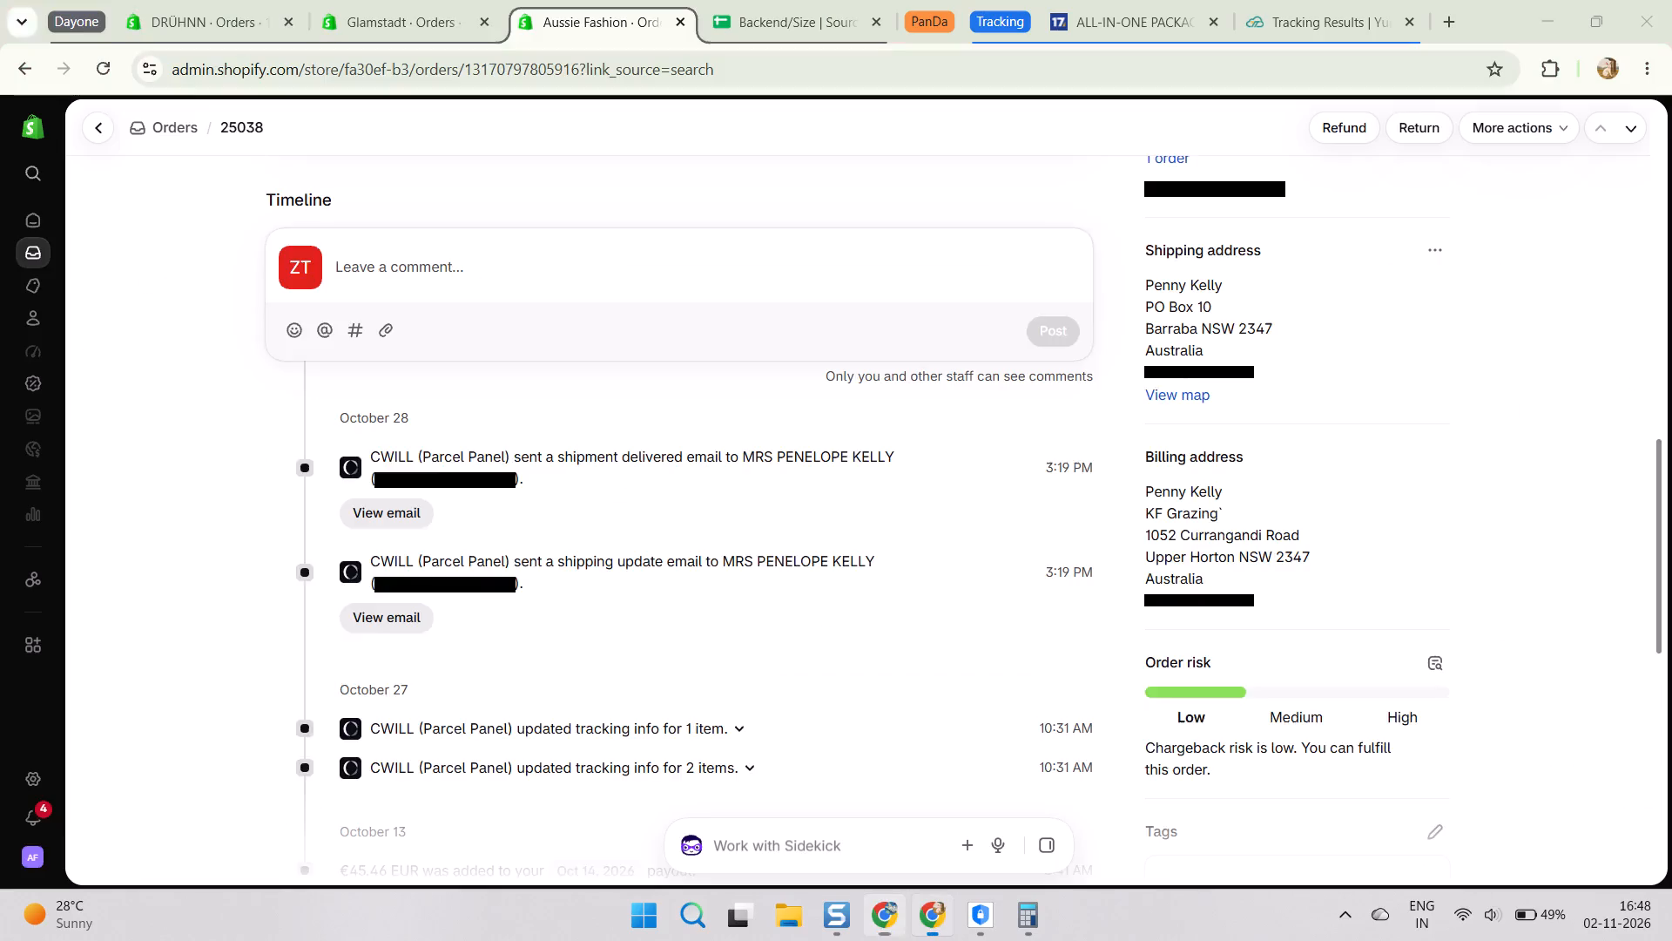
scroll(286, 51, "up", 1)
left_click(204, 0)
scroll(44, 155, "up", 3)
left_click(34, 181)
key("ctrl+v")
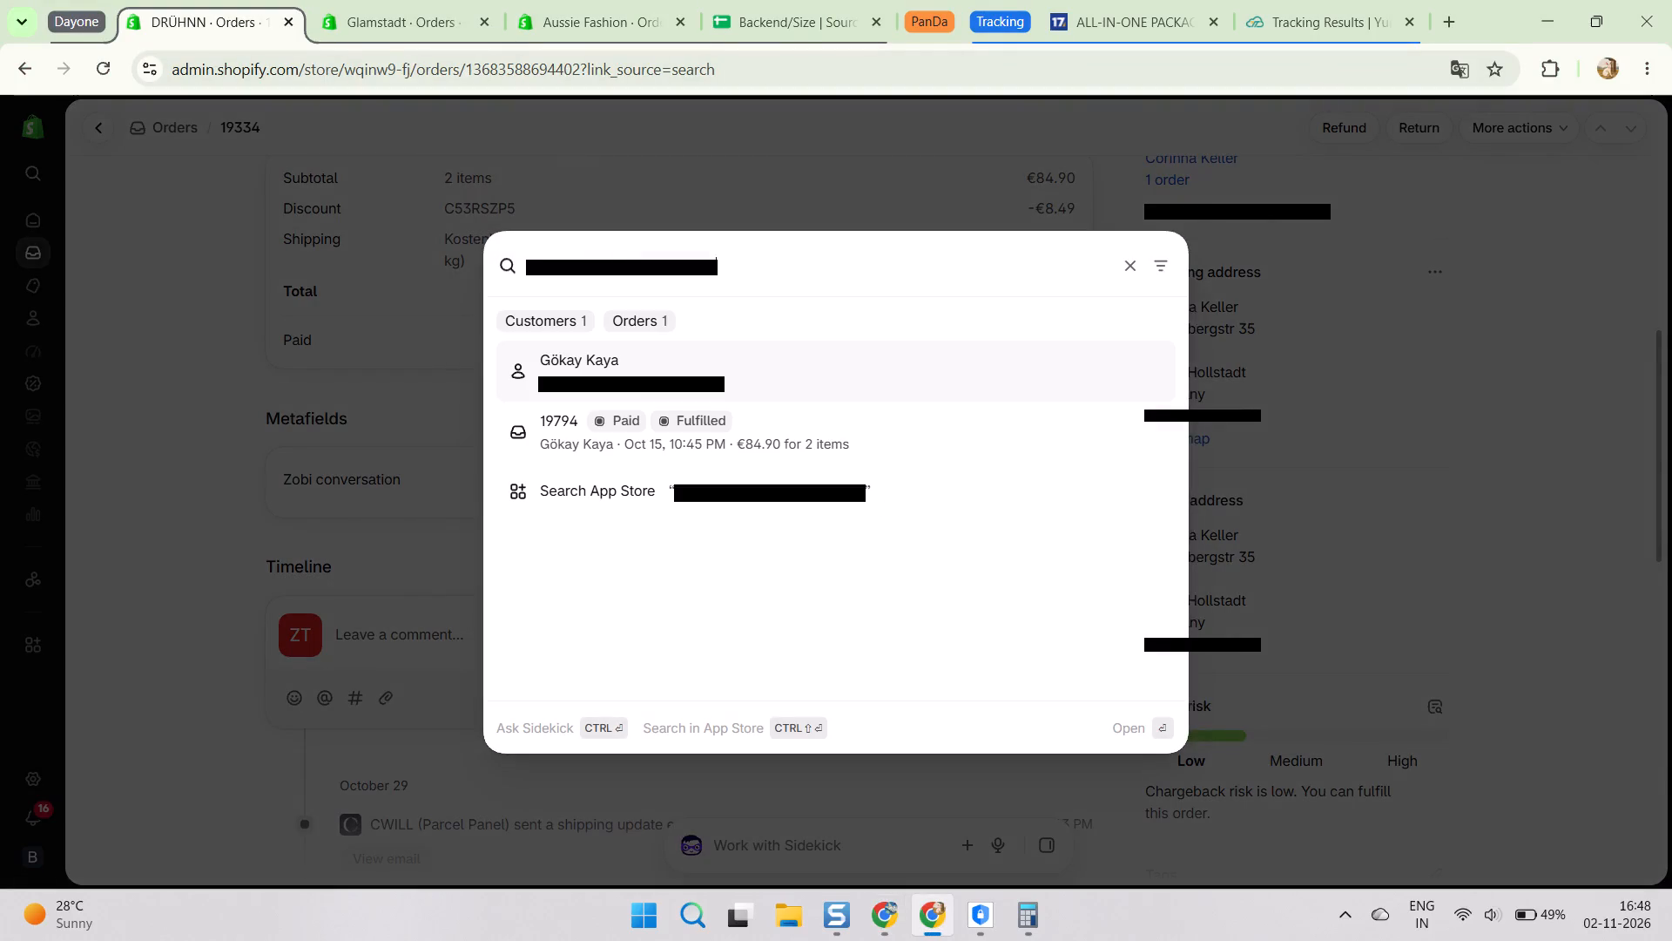
left_click(548, 423)
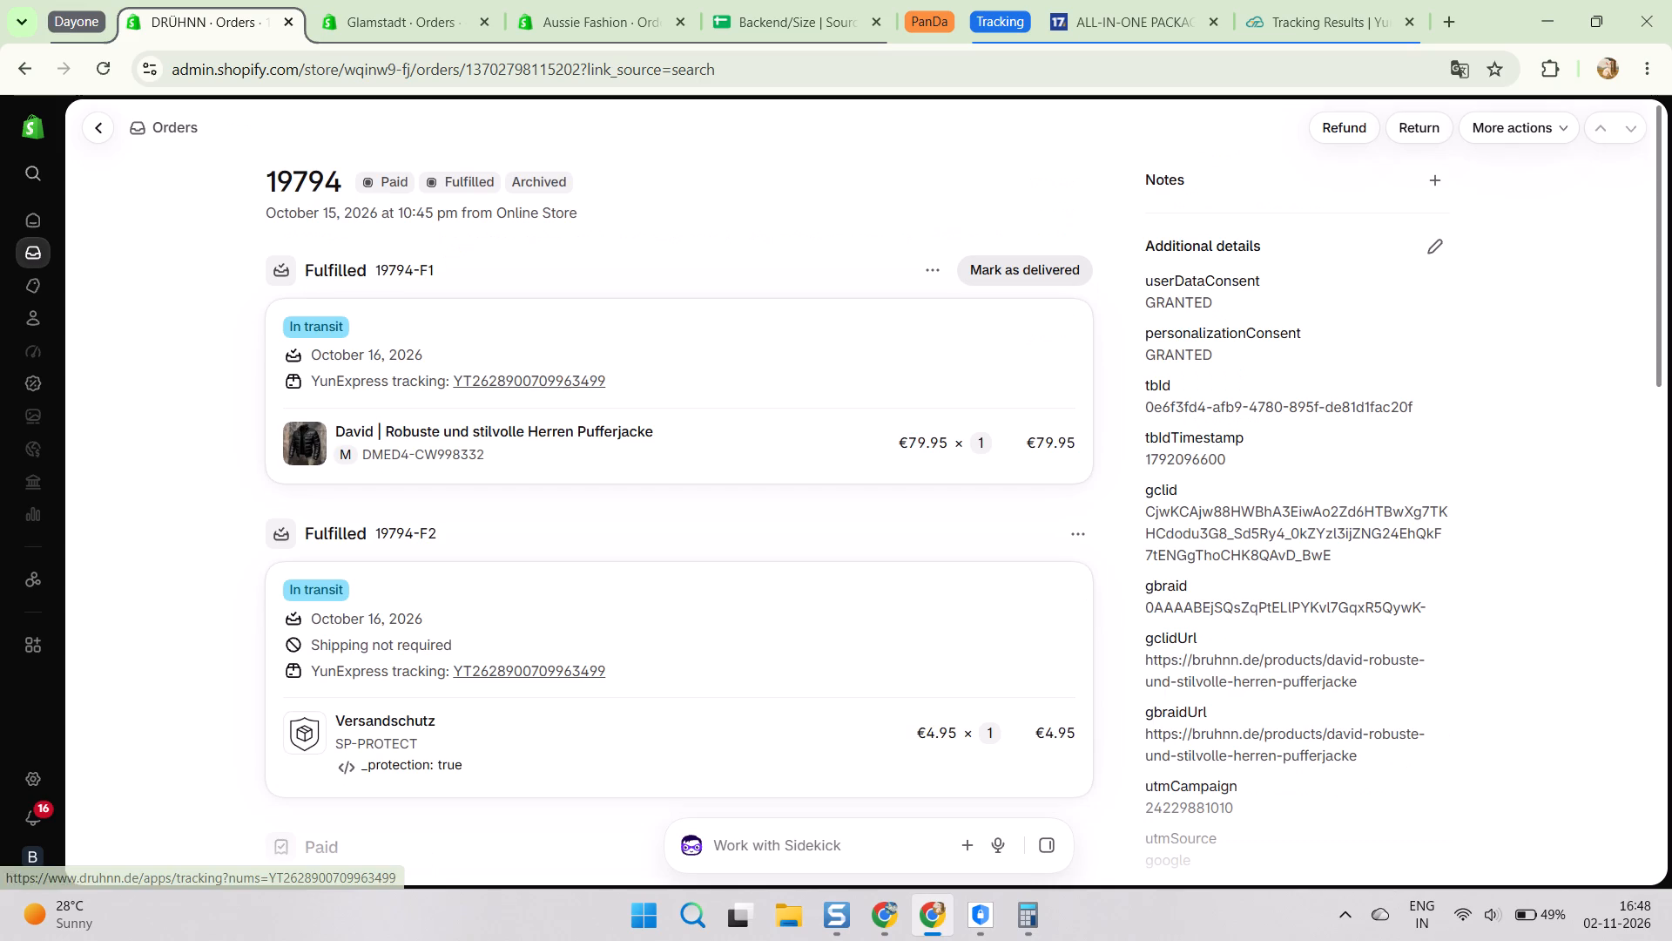
left_click(691, 313)
double_click(515, 398)
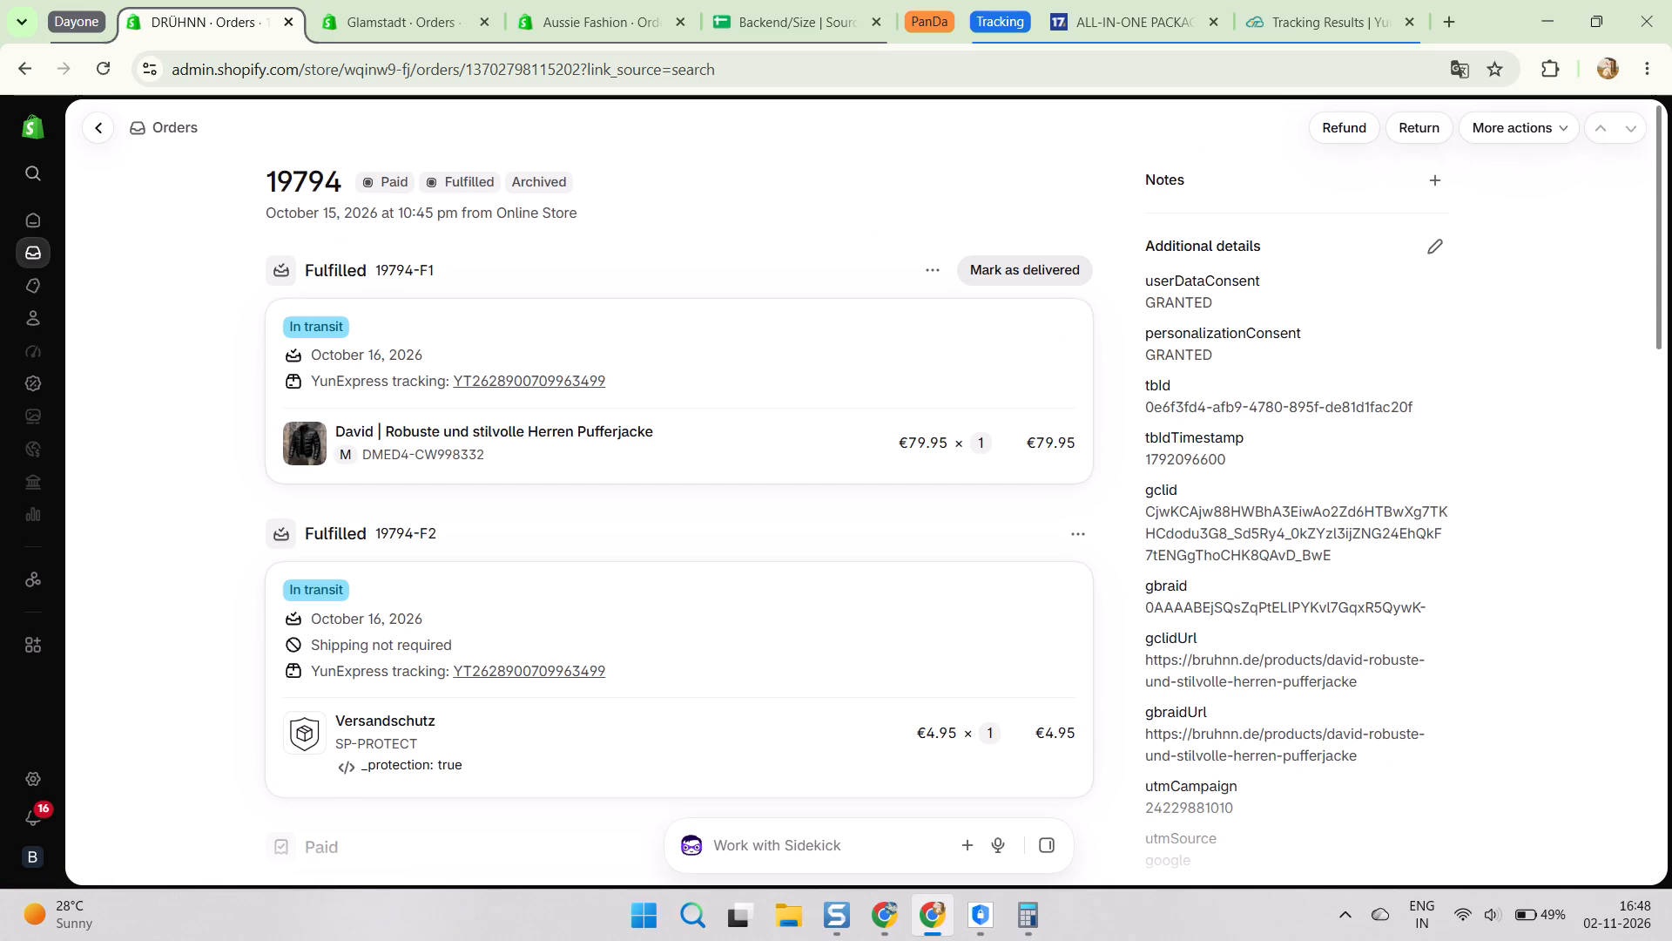
key("ctrl+c")
key("ctrl+c")
left_click(1285, 0)
scroll(755, 312, "up", 7)
left_click(698, 315)
scroll(754, 297, "up", 5)
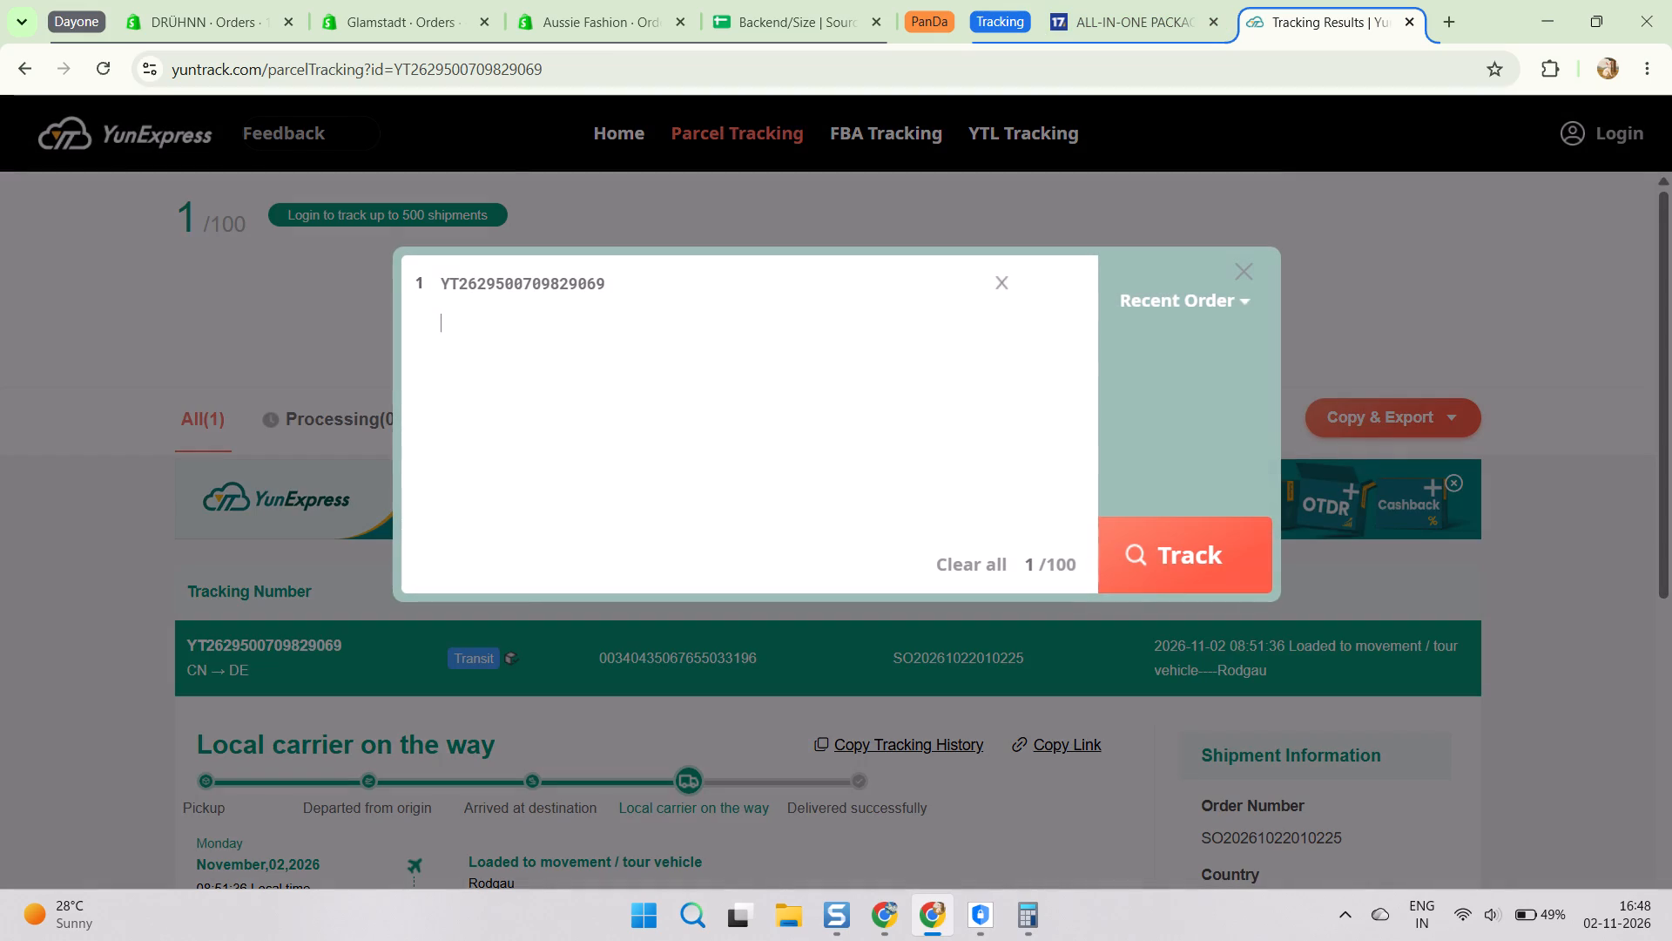
left_click(1001, 285)
key("ctrl+v")
left_click(1173, 525)
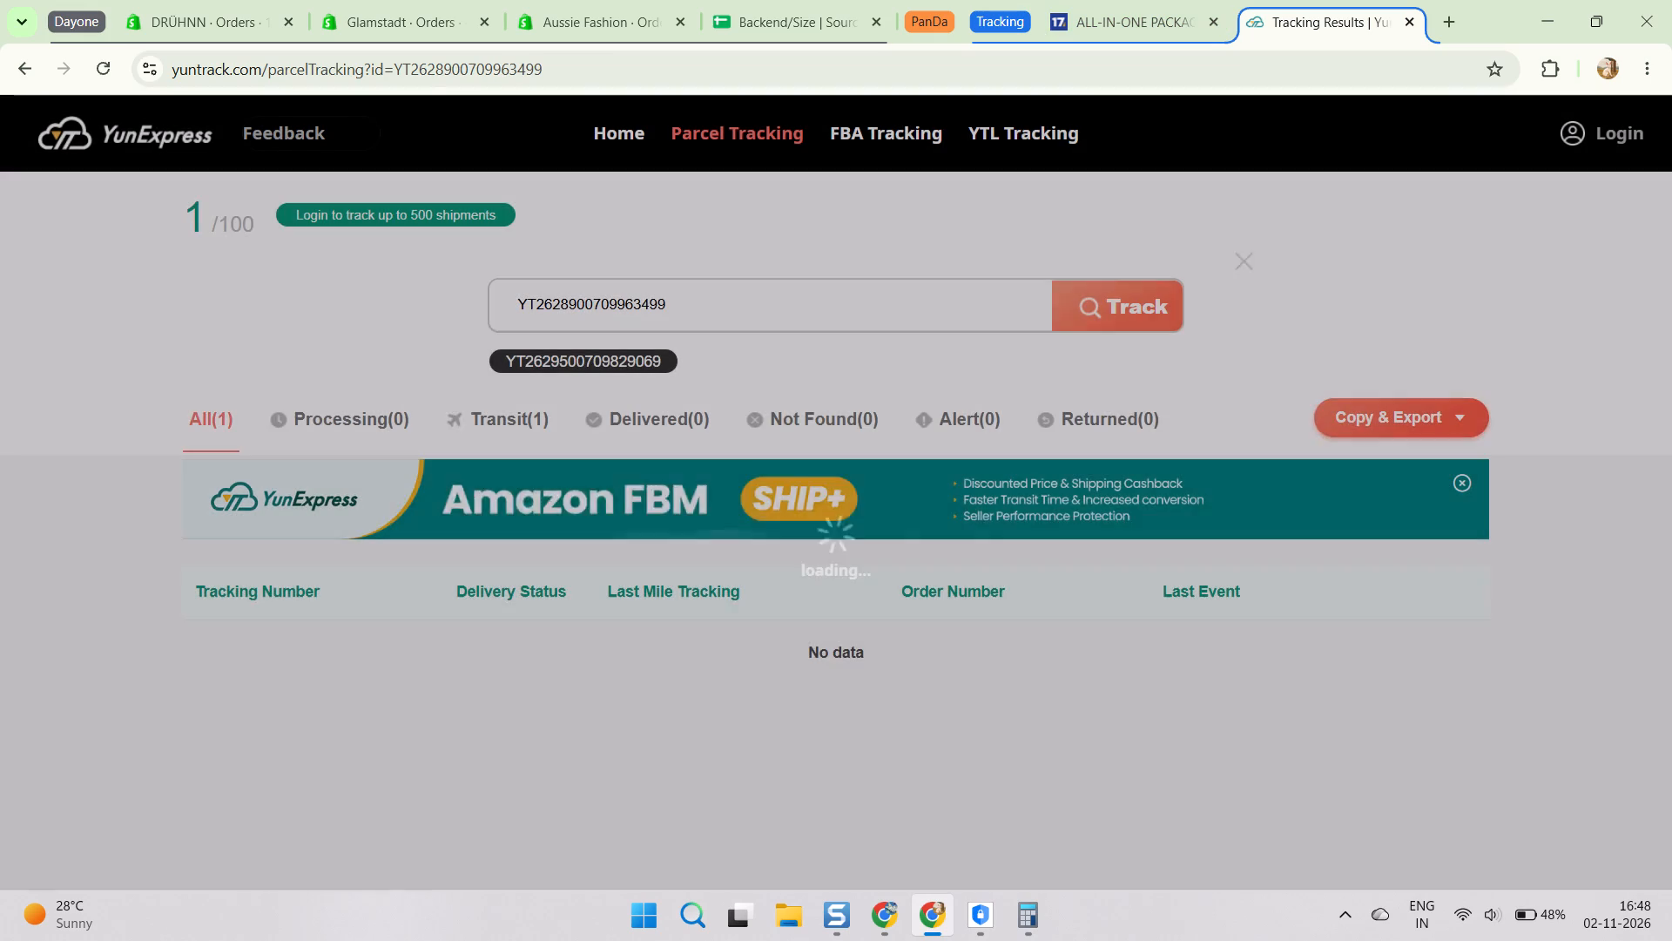
scroll(823, 532, "down", 2)
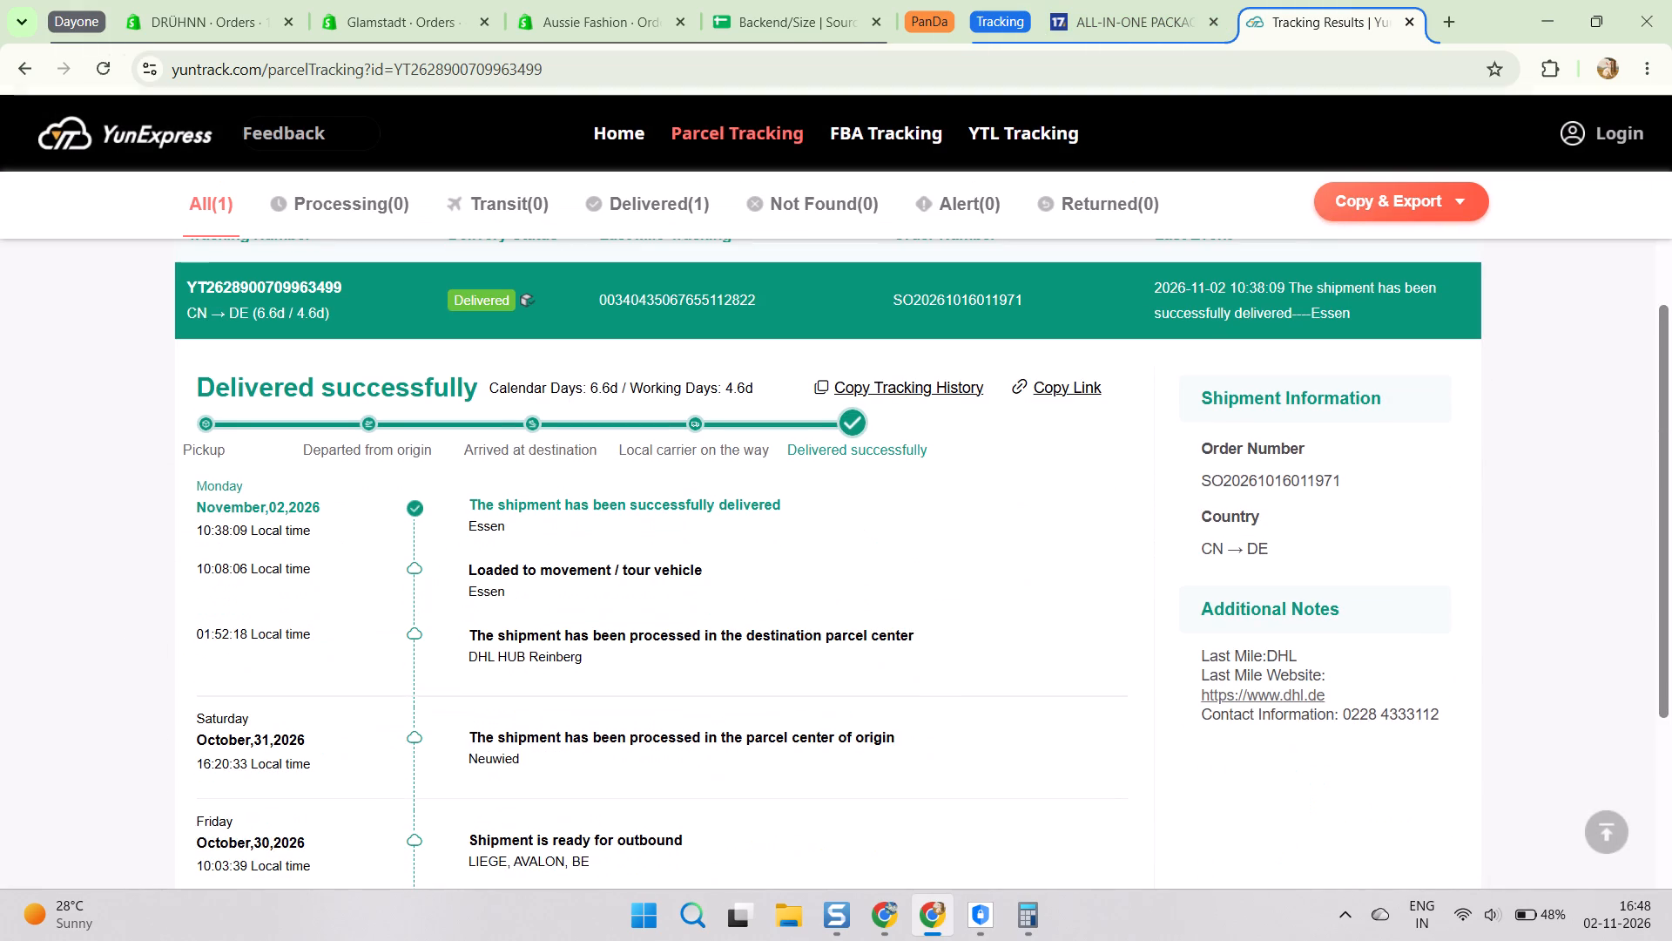
scroll(234, 325, "down", 1)
key("alt+Tab")
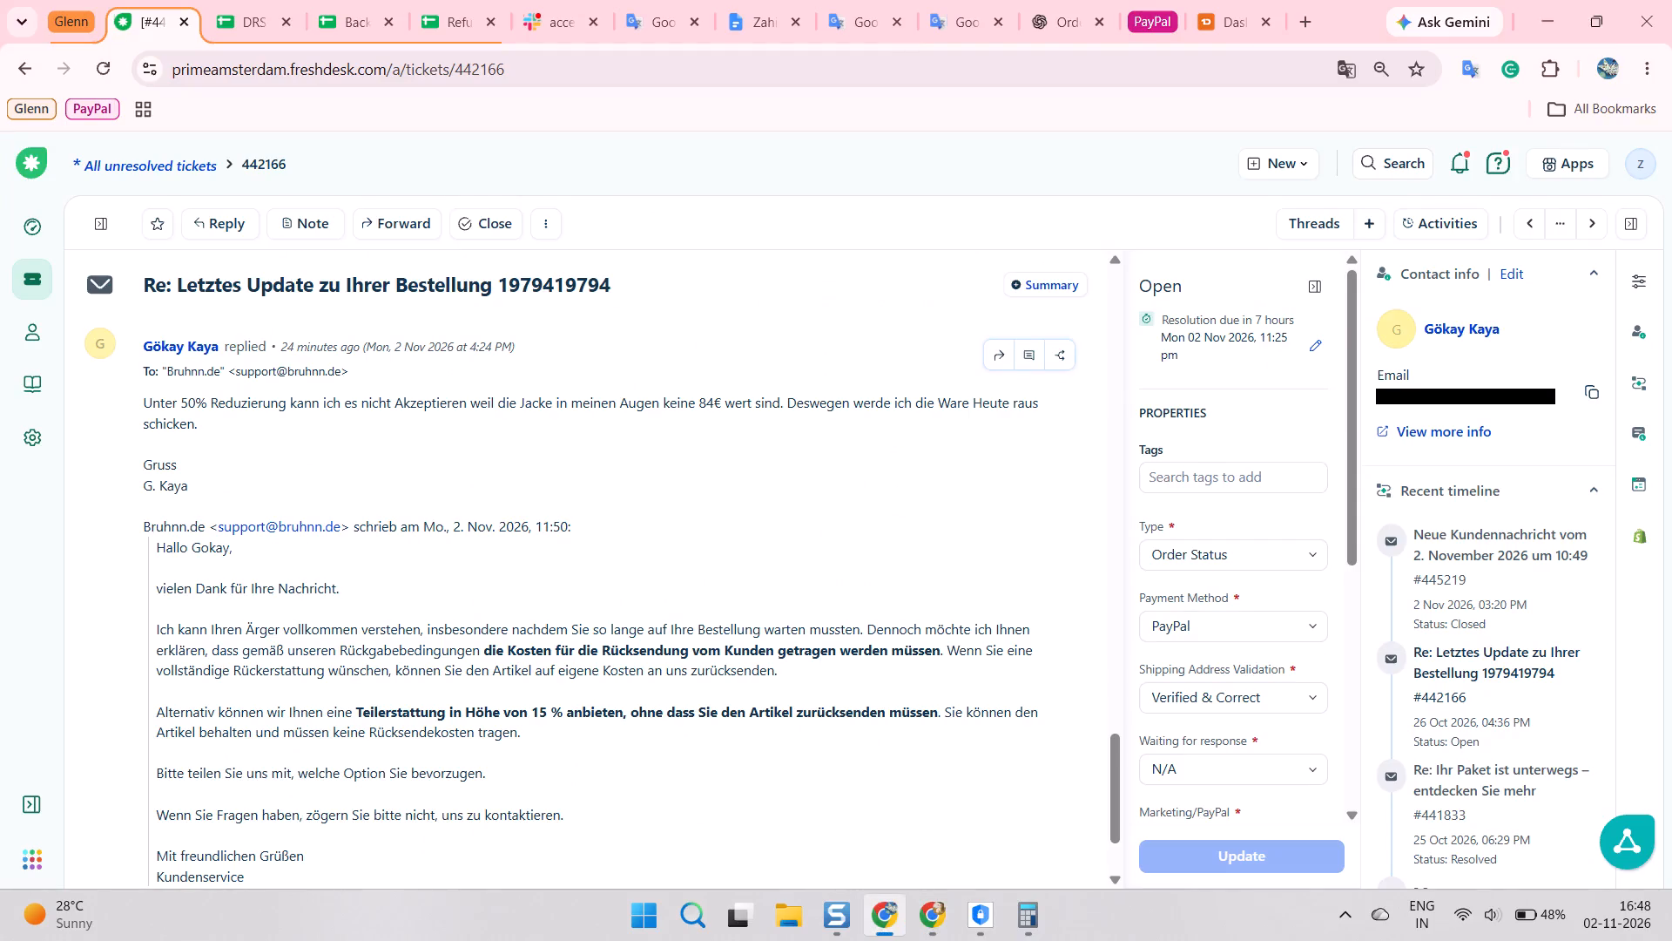
key("alt+Tab")
left_click(192, 0)
left_click(773, 327)
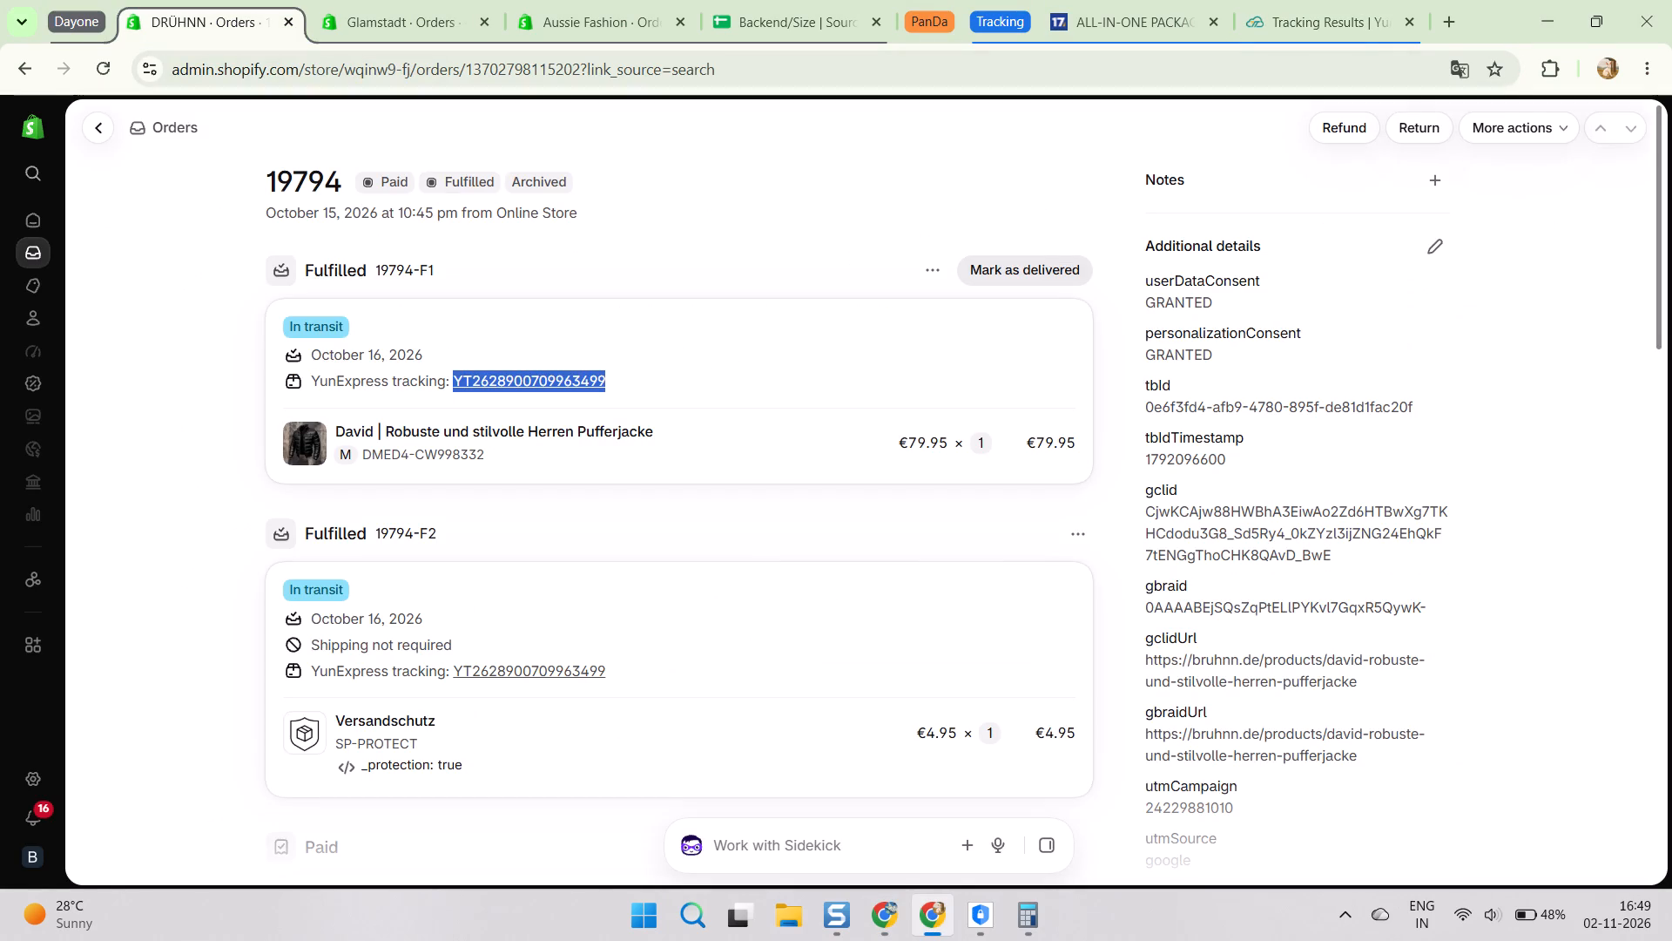
right_click(722, 258)
scroll(727, 372, "down", 4)
left_click(852, 703)
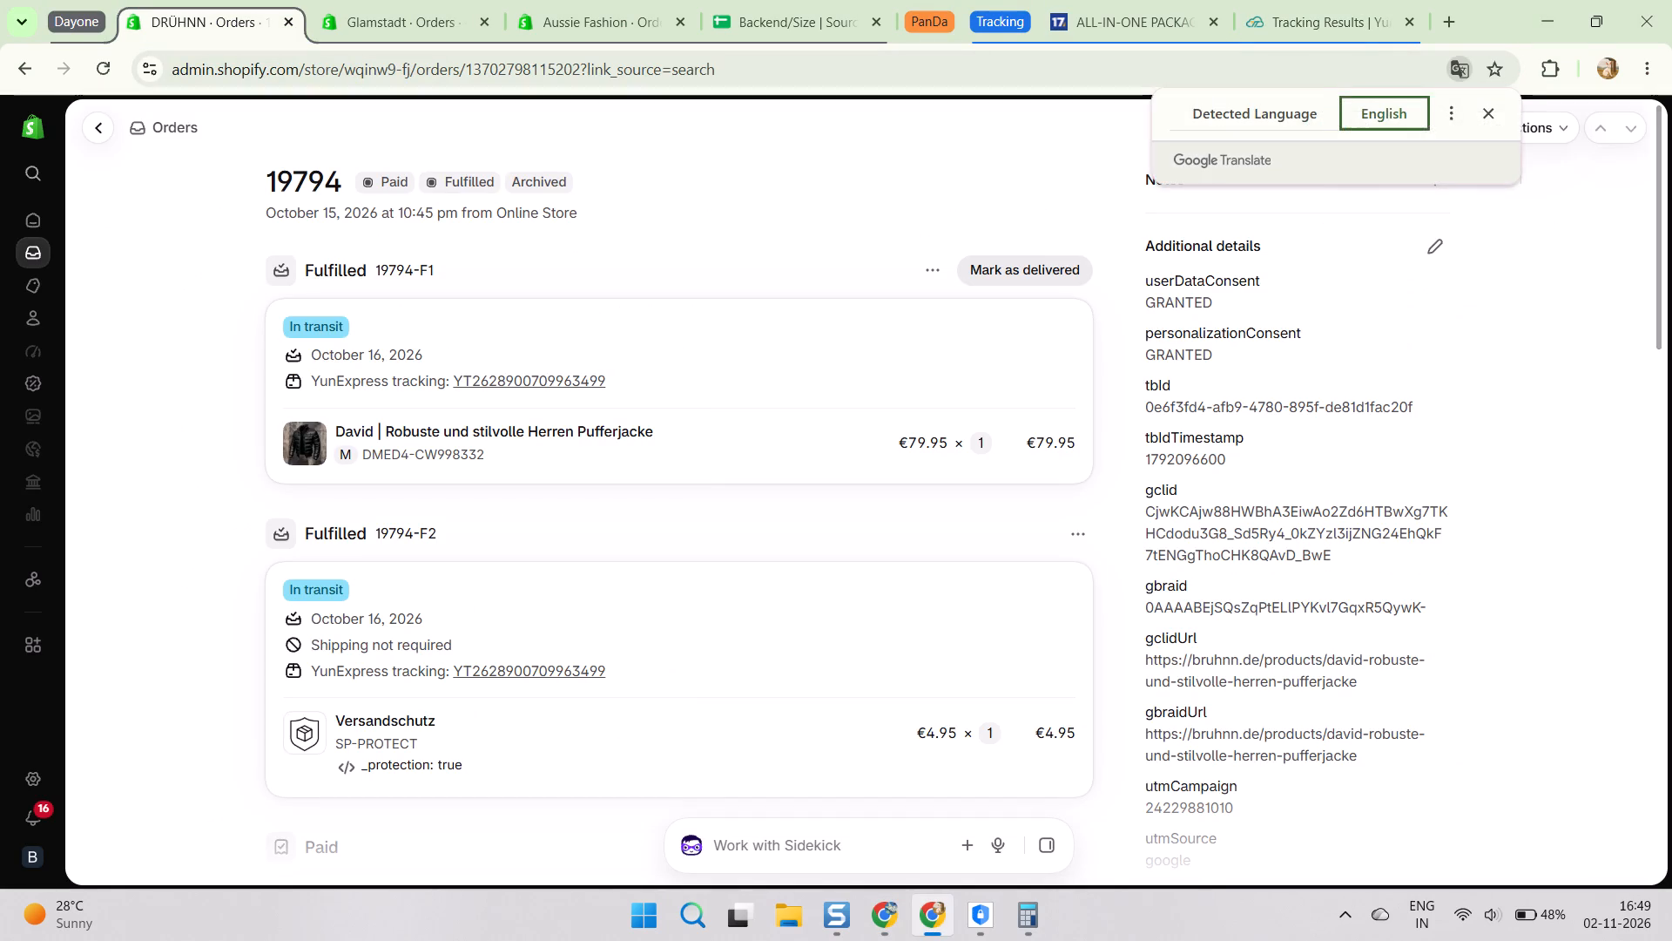
triple_click(1193, 111)
left_click(737, 305)
key("alt+Tab")
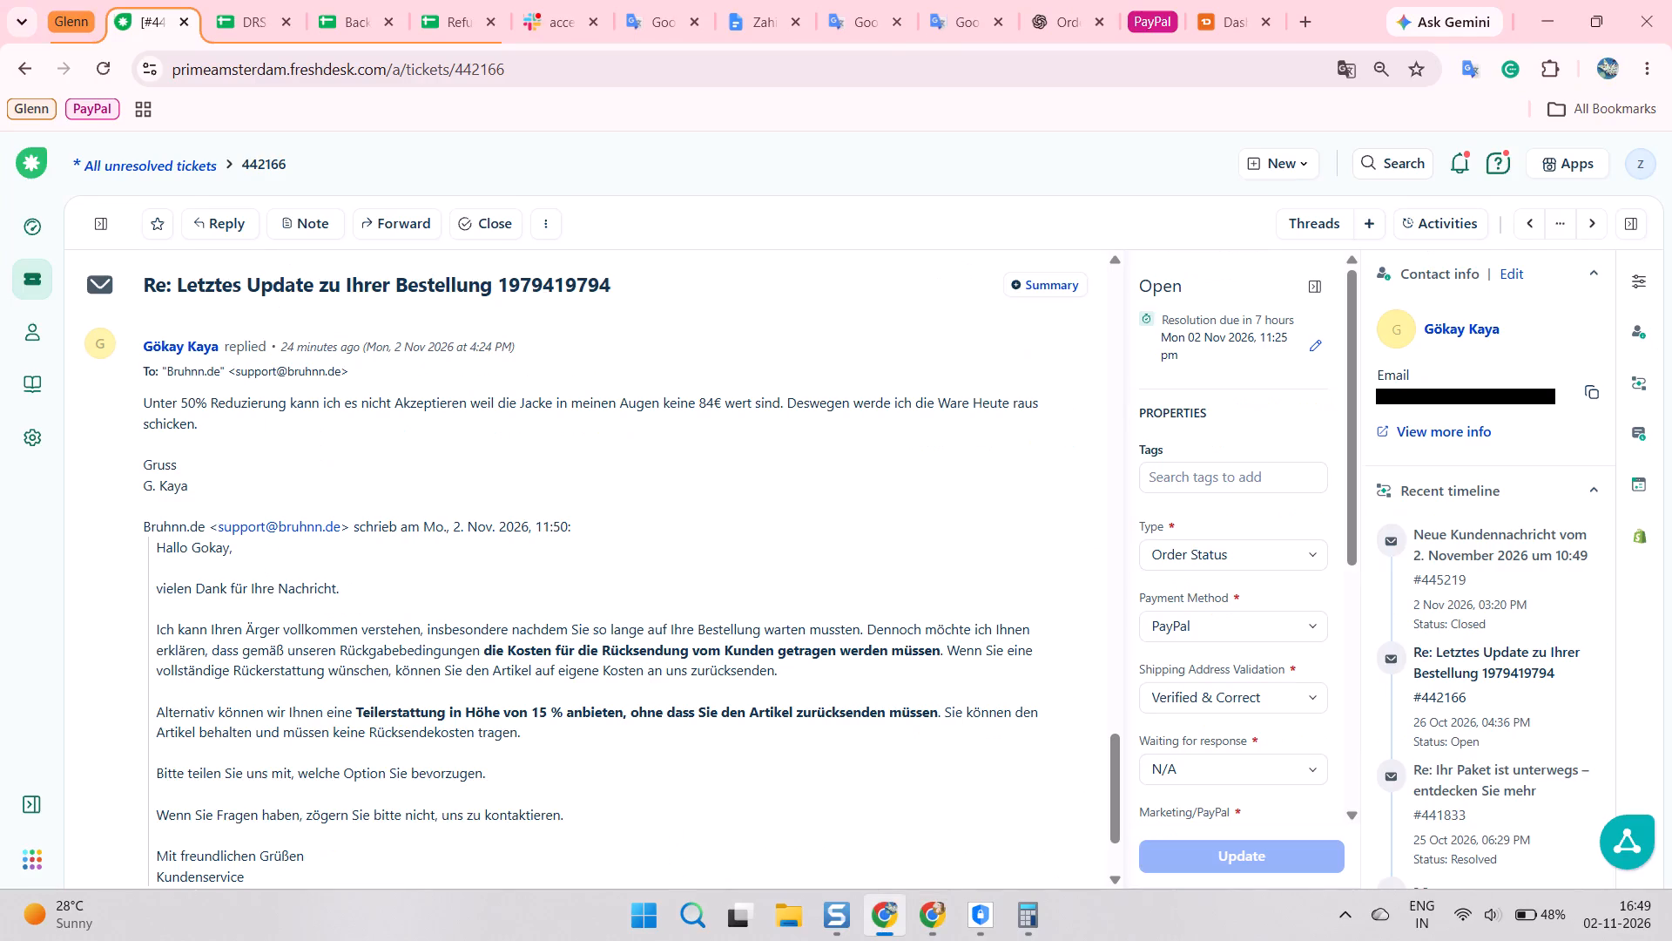
left_click(509, 447)
right_click(615, 366)
scroll(682, 640, "down", 3)
left_click(743, 776)
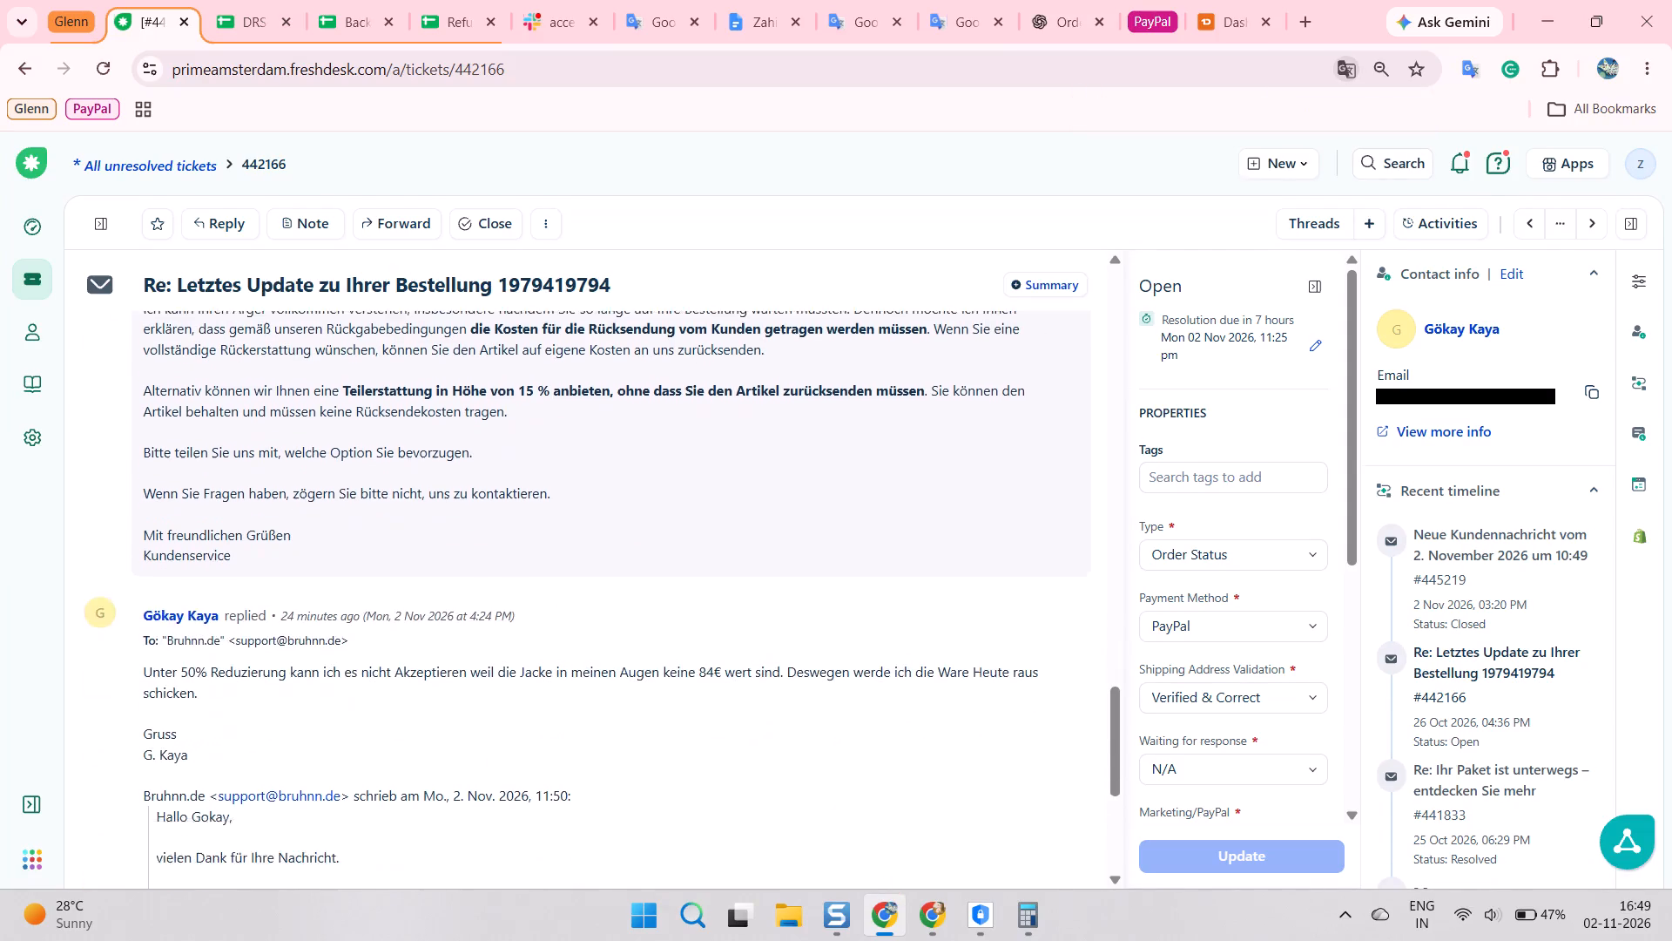
scroll(621, 442, "down", 5)
scroll(602, 359, "up", 3)
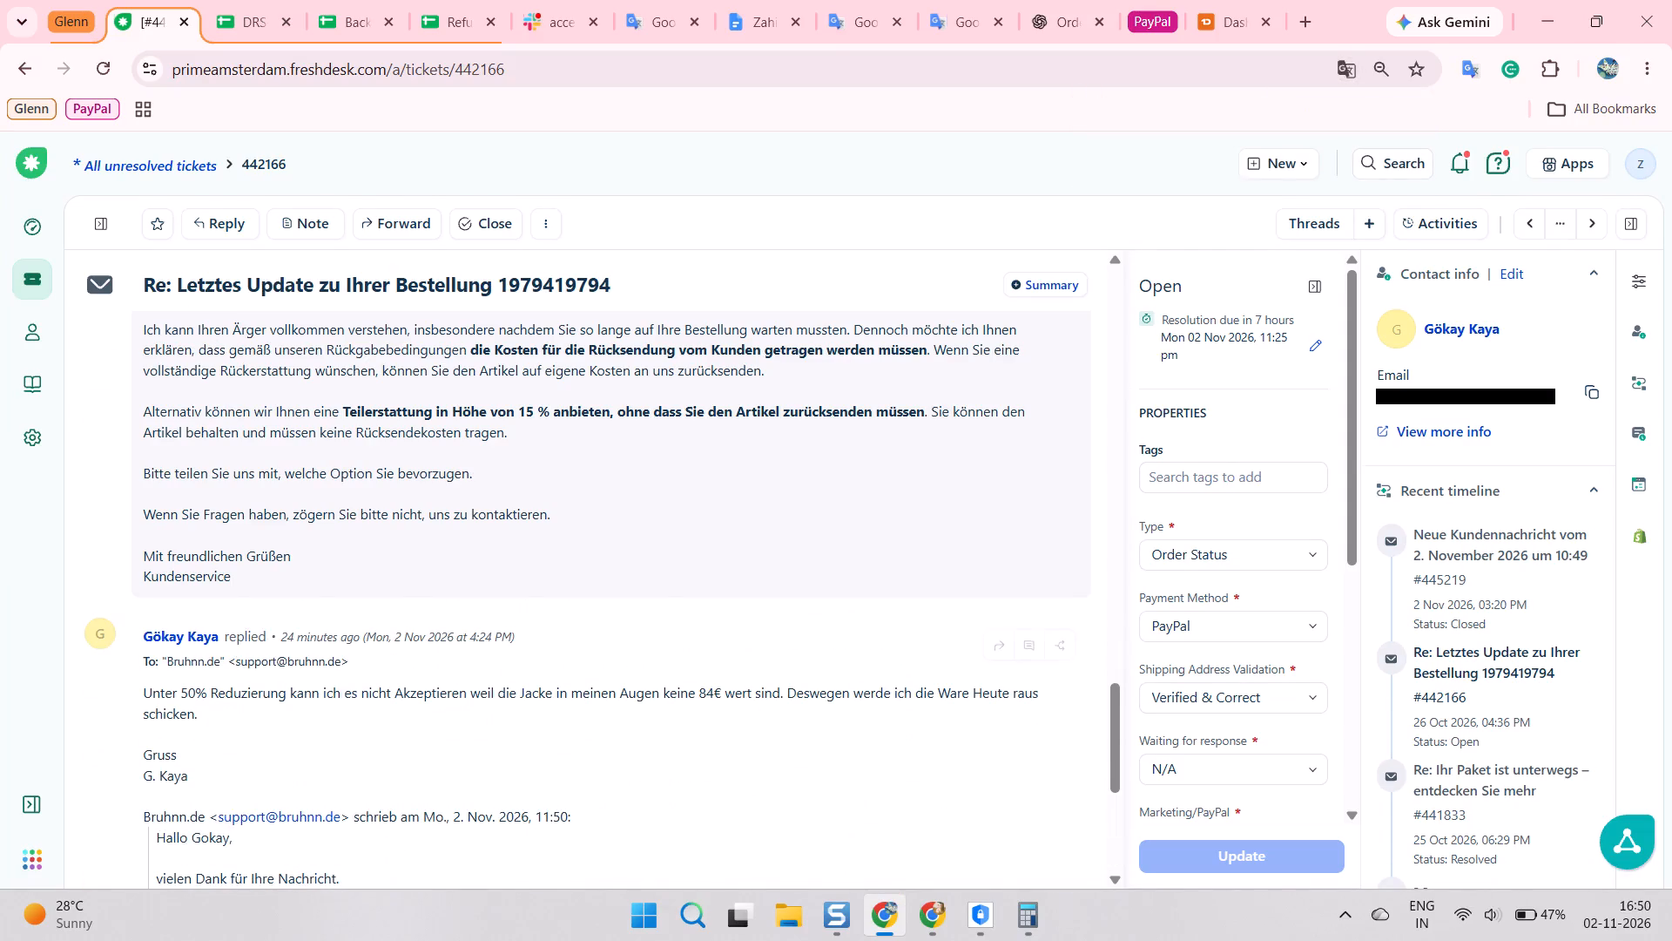
Translate the copied reply into German in Google Translate, put "Thank you for your reply." in its own paragraph, and copy the translation.
left_click(943, 0)
scroll(719, 315, "up", 7)
left_click(795, 333)
key("ctrl+v")
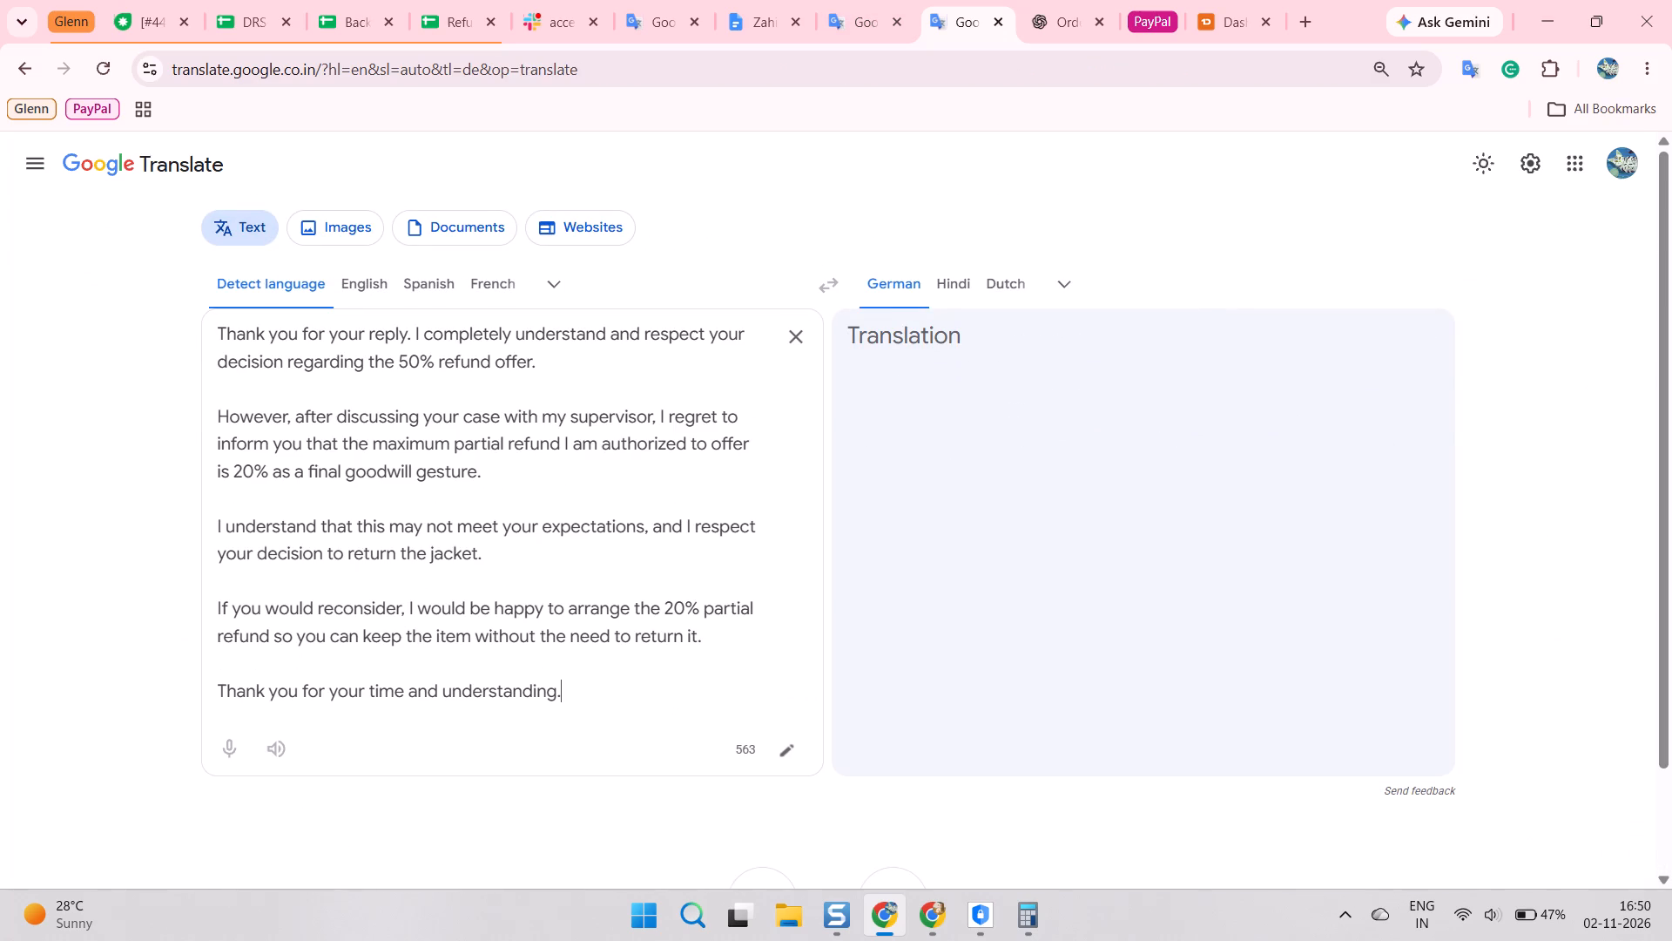
left_click(416, 336)
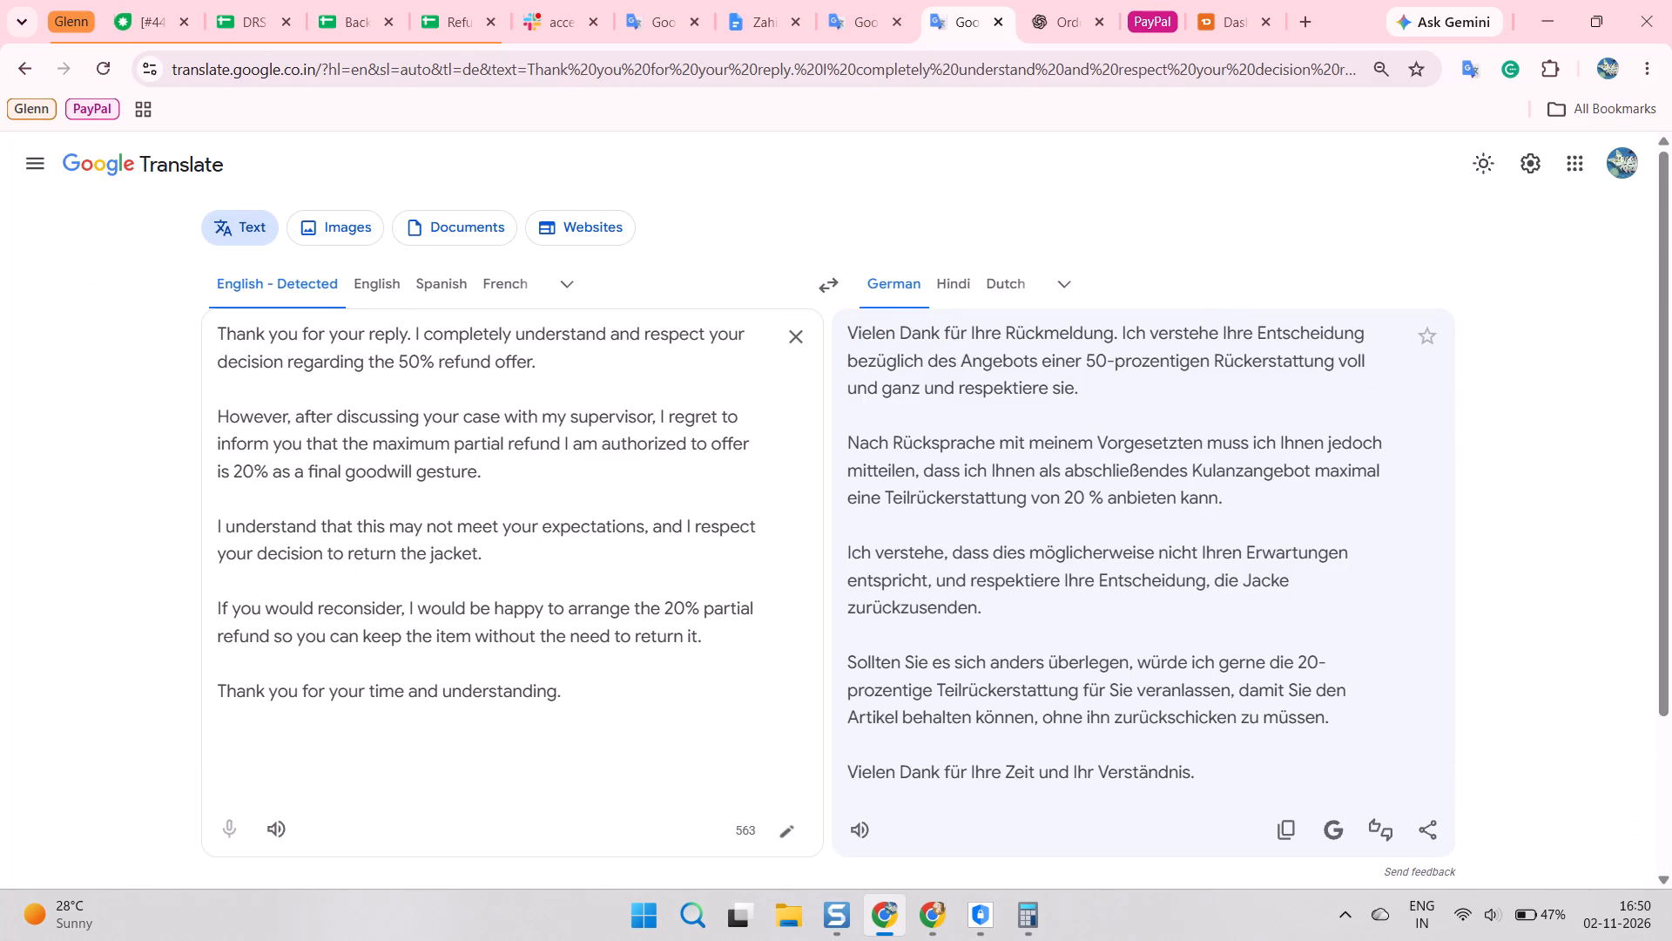
key("BackSpace")
key("Return")
key("Return")
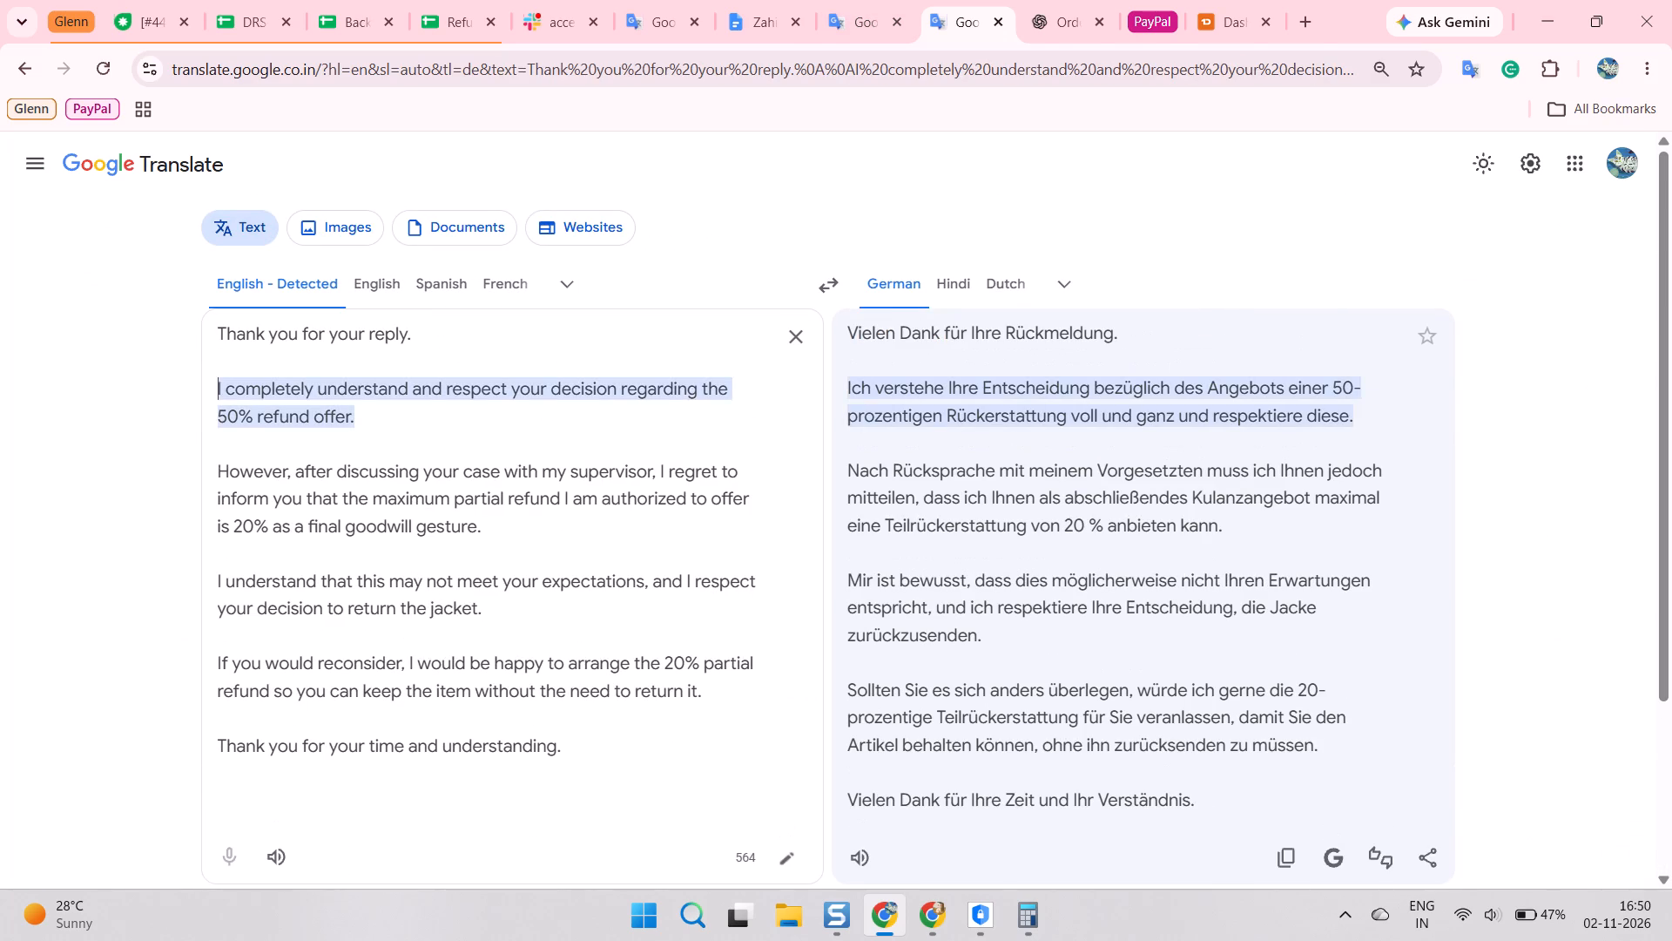
scroll(1016, 351, "down", 10)
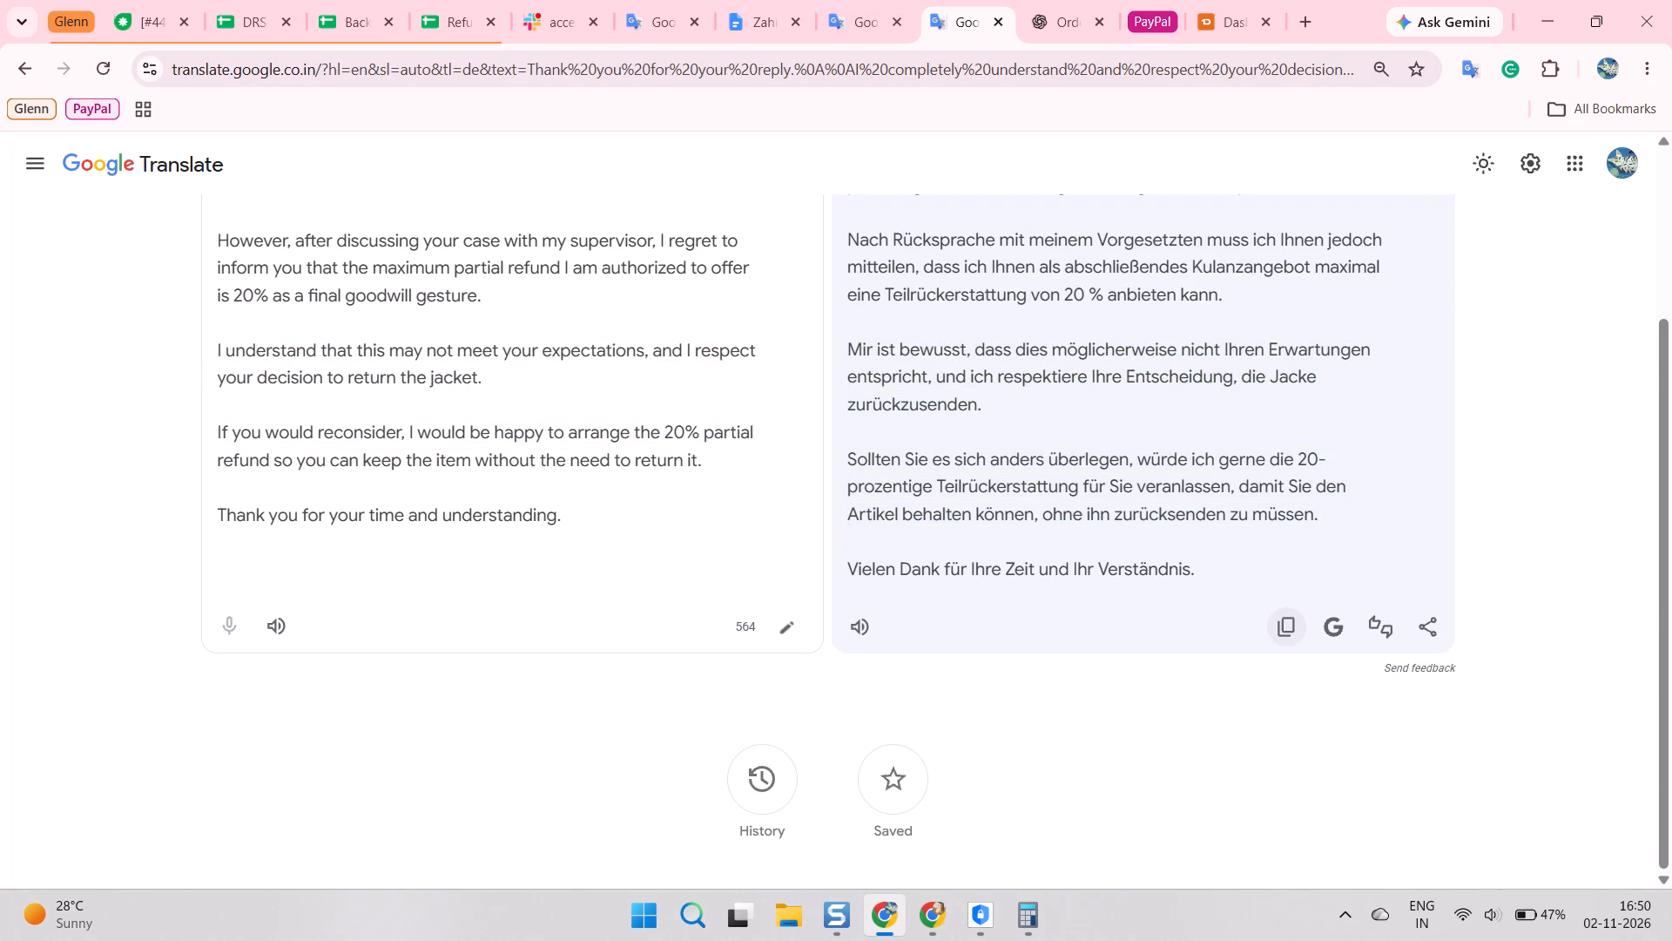
left_click(1292, 627)
Start a reply on ticket 442166 without the quoted text and replace its default greeting with the canned response asn.
left_click(140, 0)
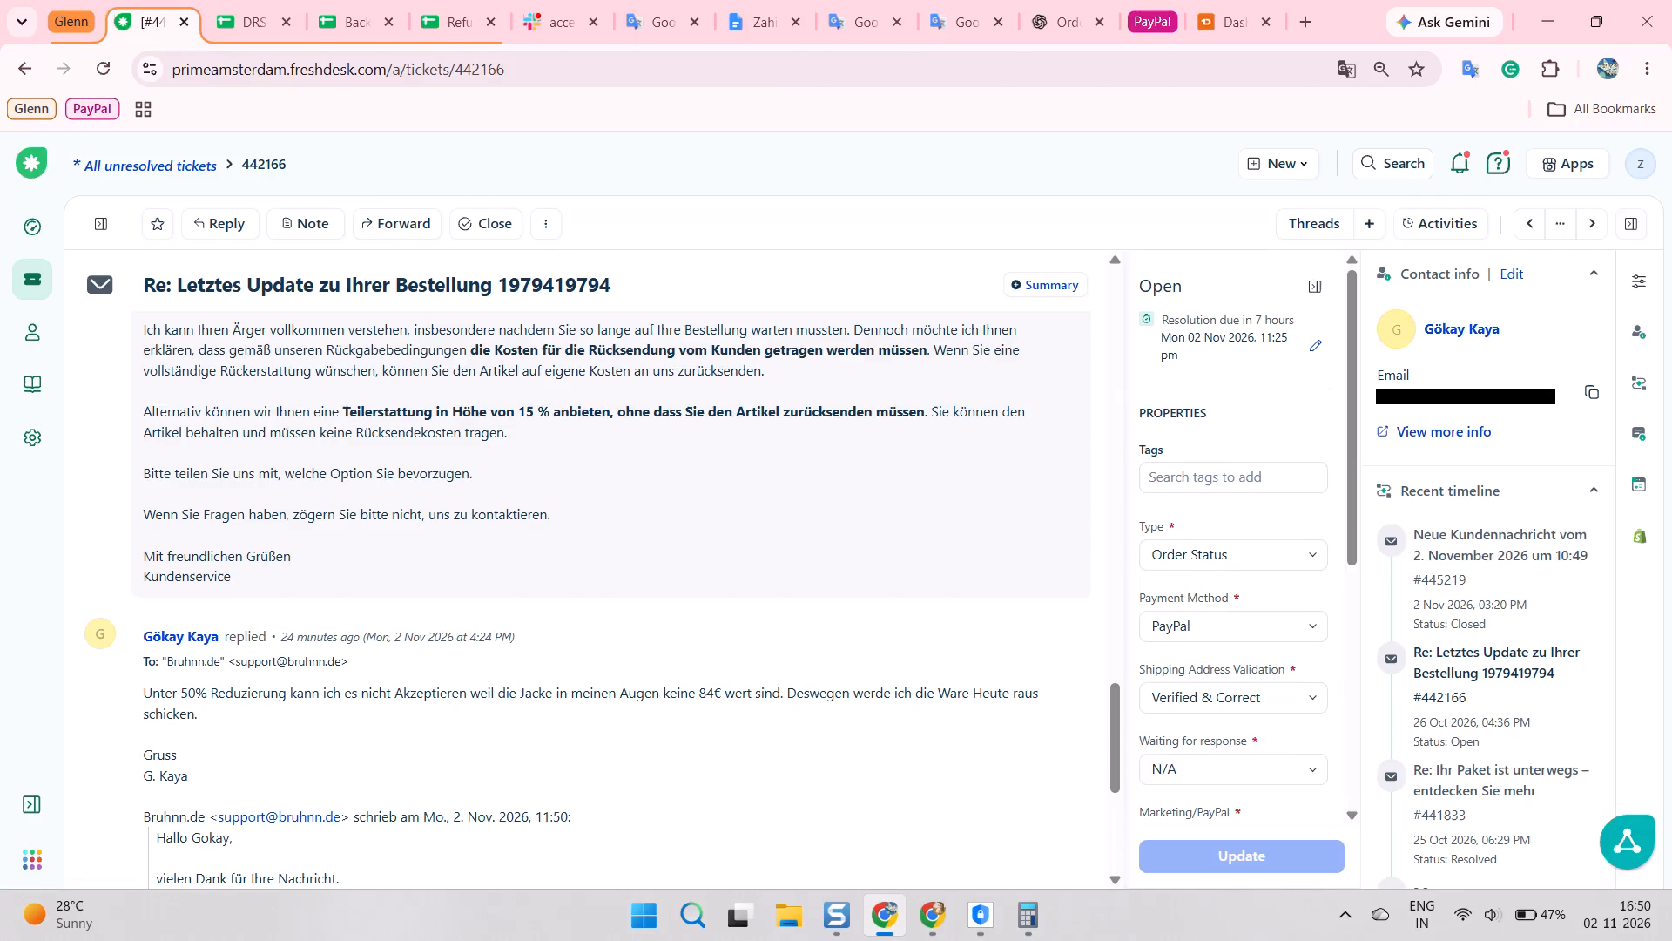
left_click(565, 478)
scroll(572, 471, "down", 4)
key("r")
scroll(386, 491, "down", 9)
left_click(186, 749)
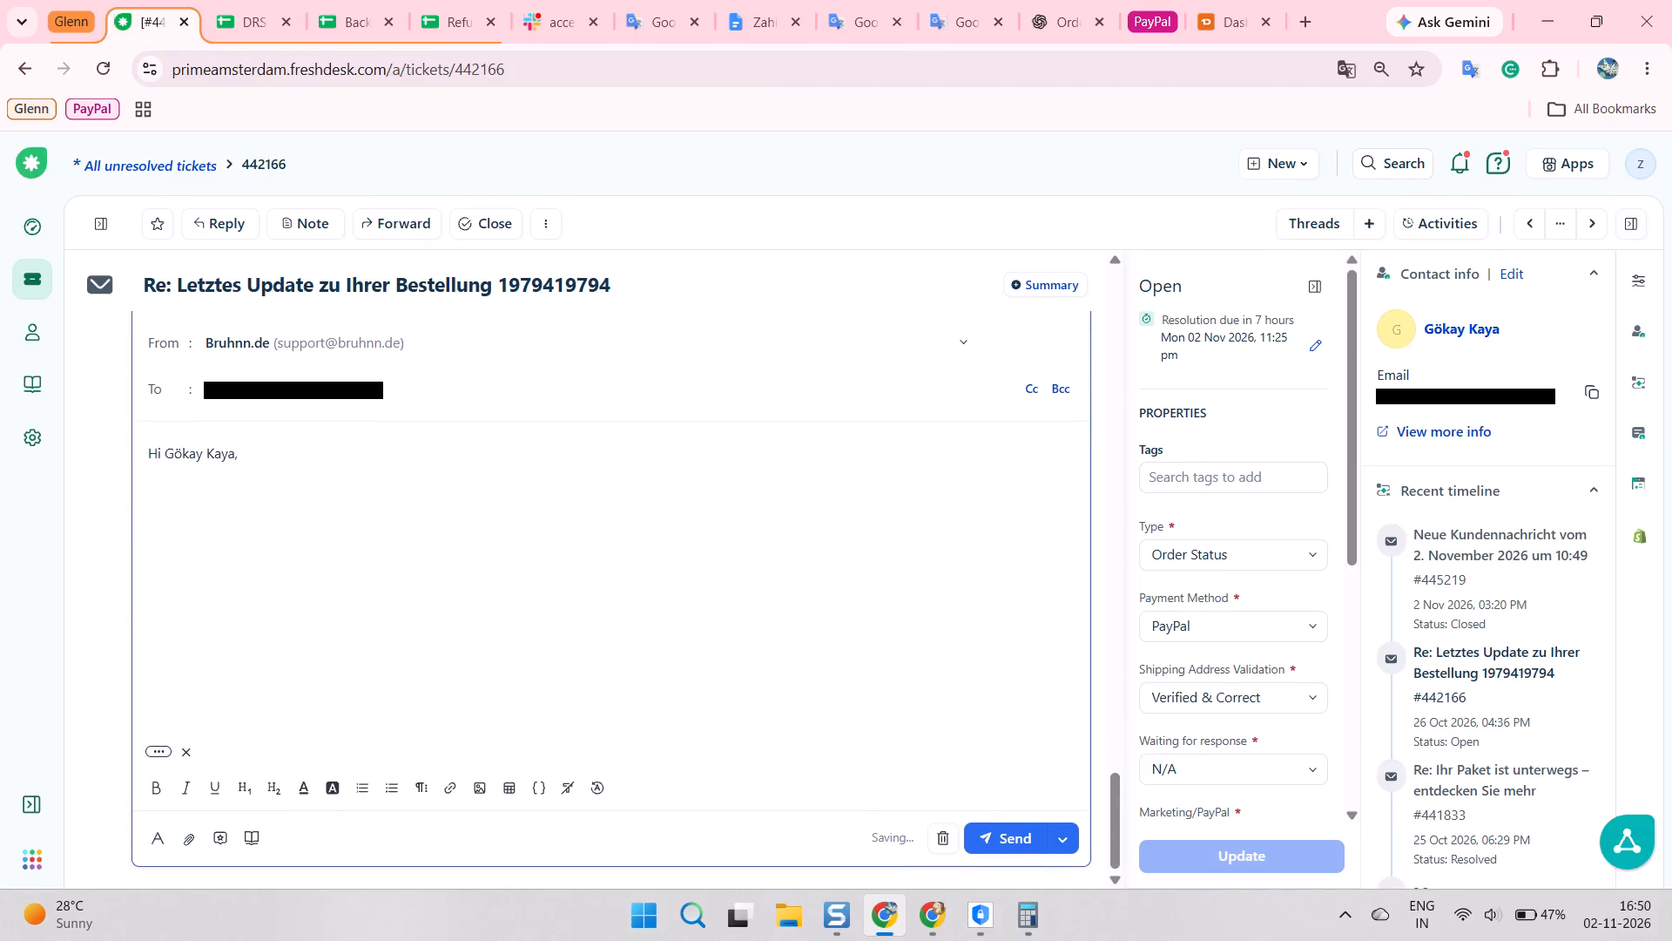
left_click(185, 741, "ctrl")
key("ctrl+a")
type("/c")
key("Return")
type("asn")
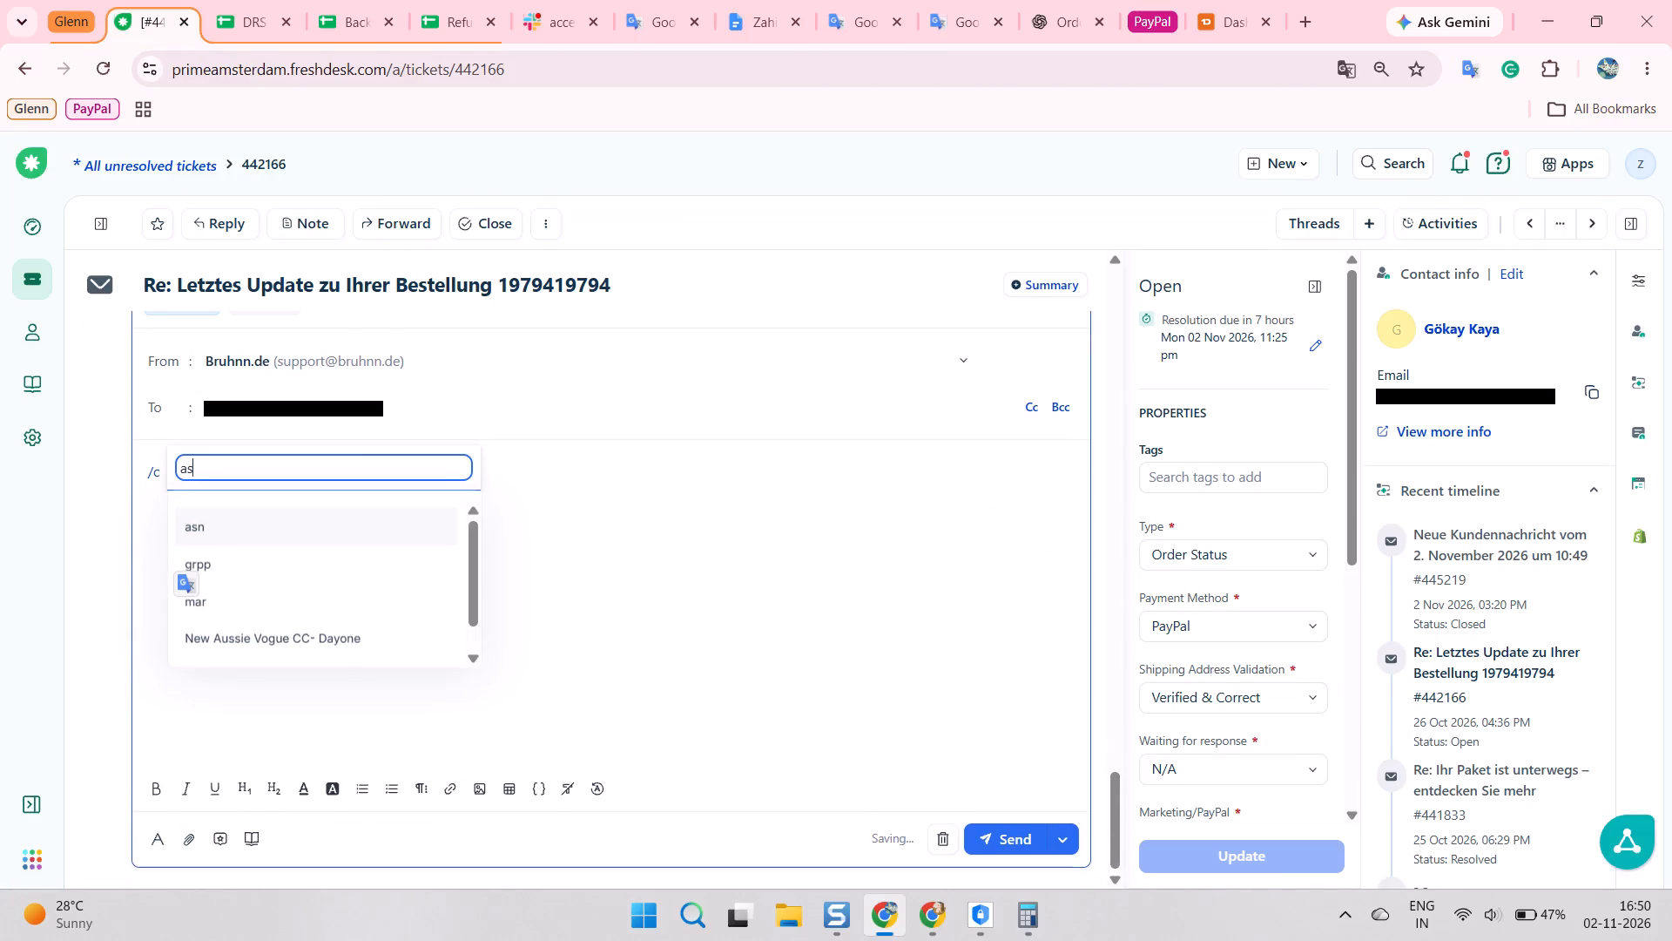
left_click(252, 530)
left_click(197, 522)
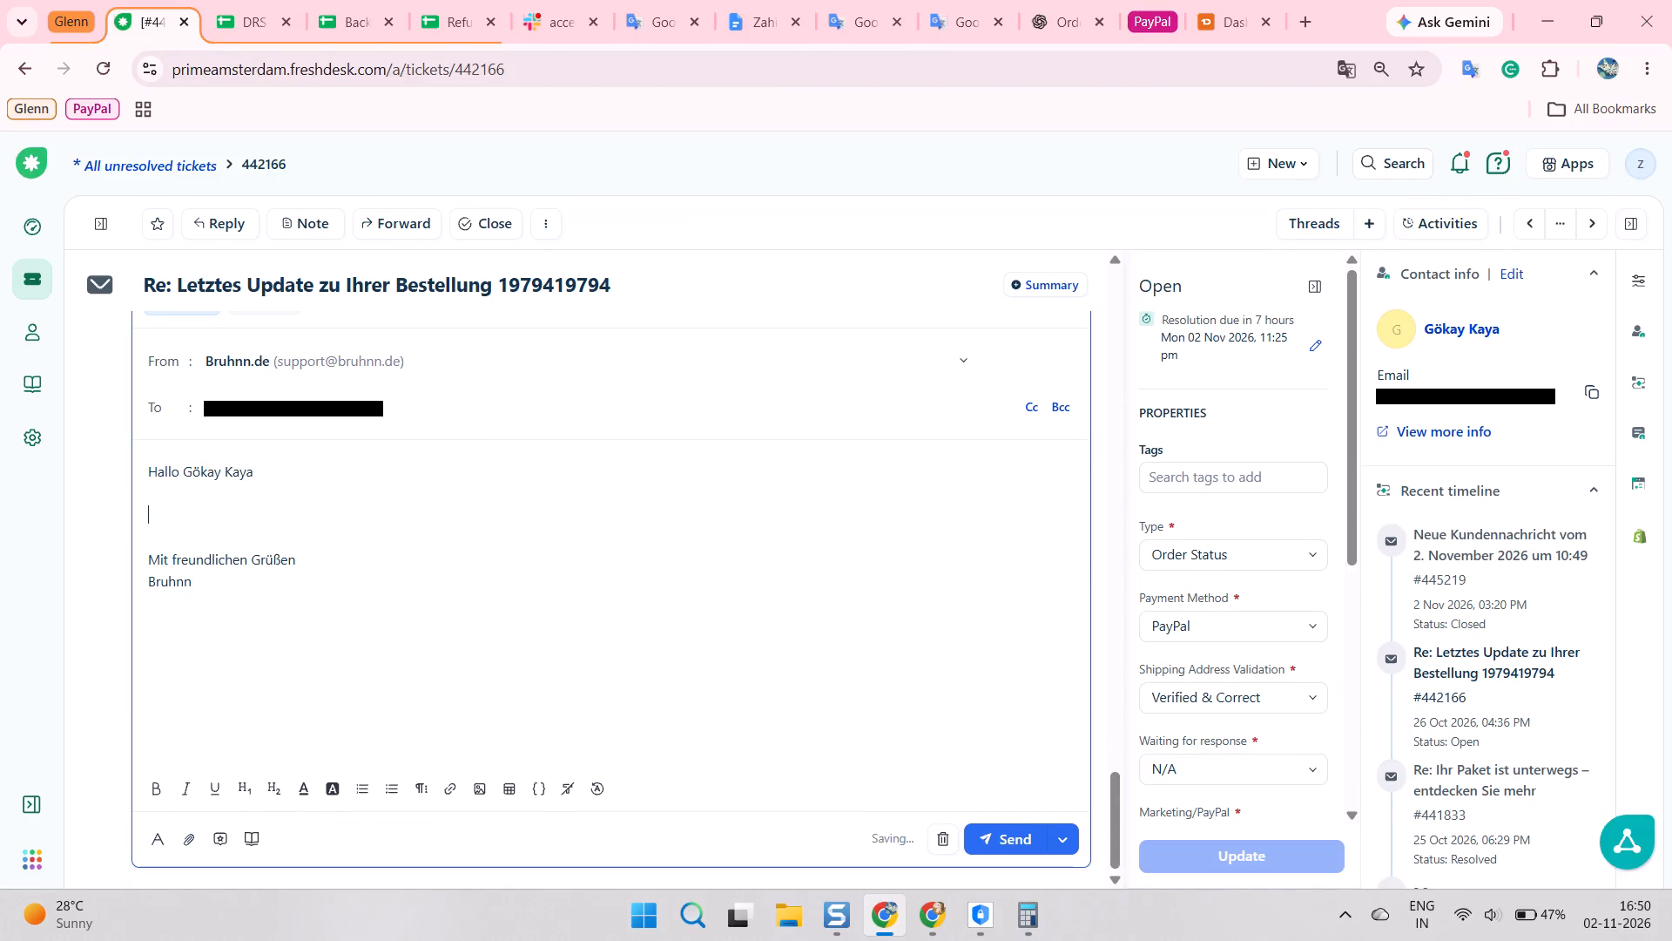
Insert the German 20% goodwill offer between the greeting and closing, remove the extra blank line, and send the reply.
key("ctrl+v")
scroll(197, 522, "down", 7)
left_click(210, 676)
key("BackSpace")
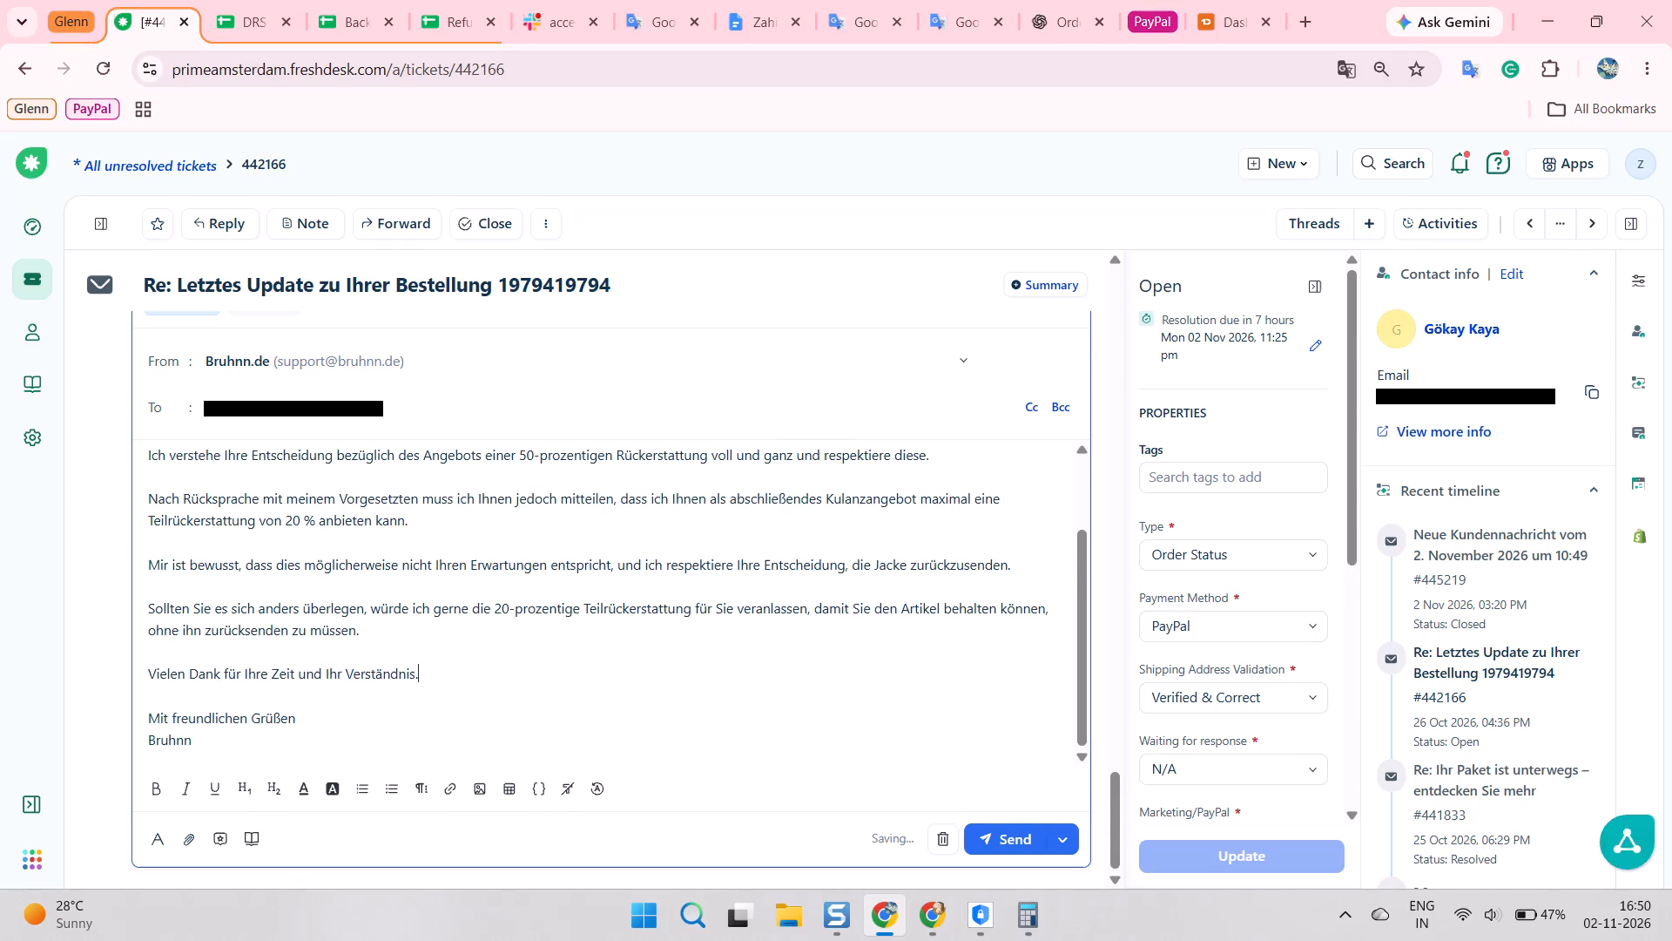
scroll(347, 595, "down", 11)
scroll(995, 789, "down", 3)
left_click(1019, 848)
scroll(664, 463, "down", 7)
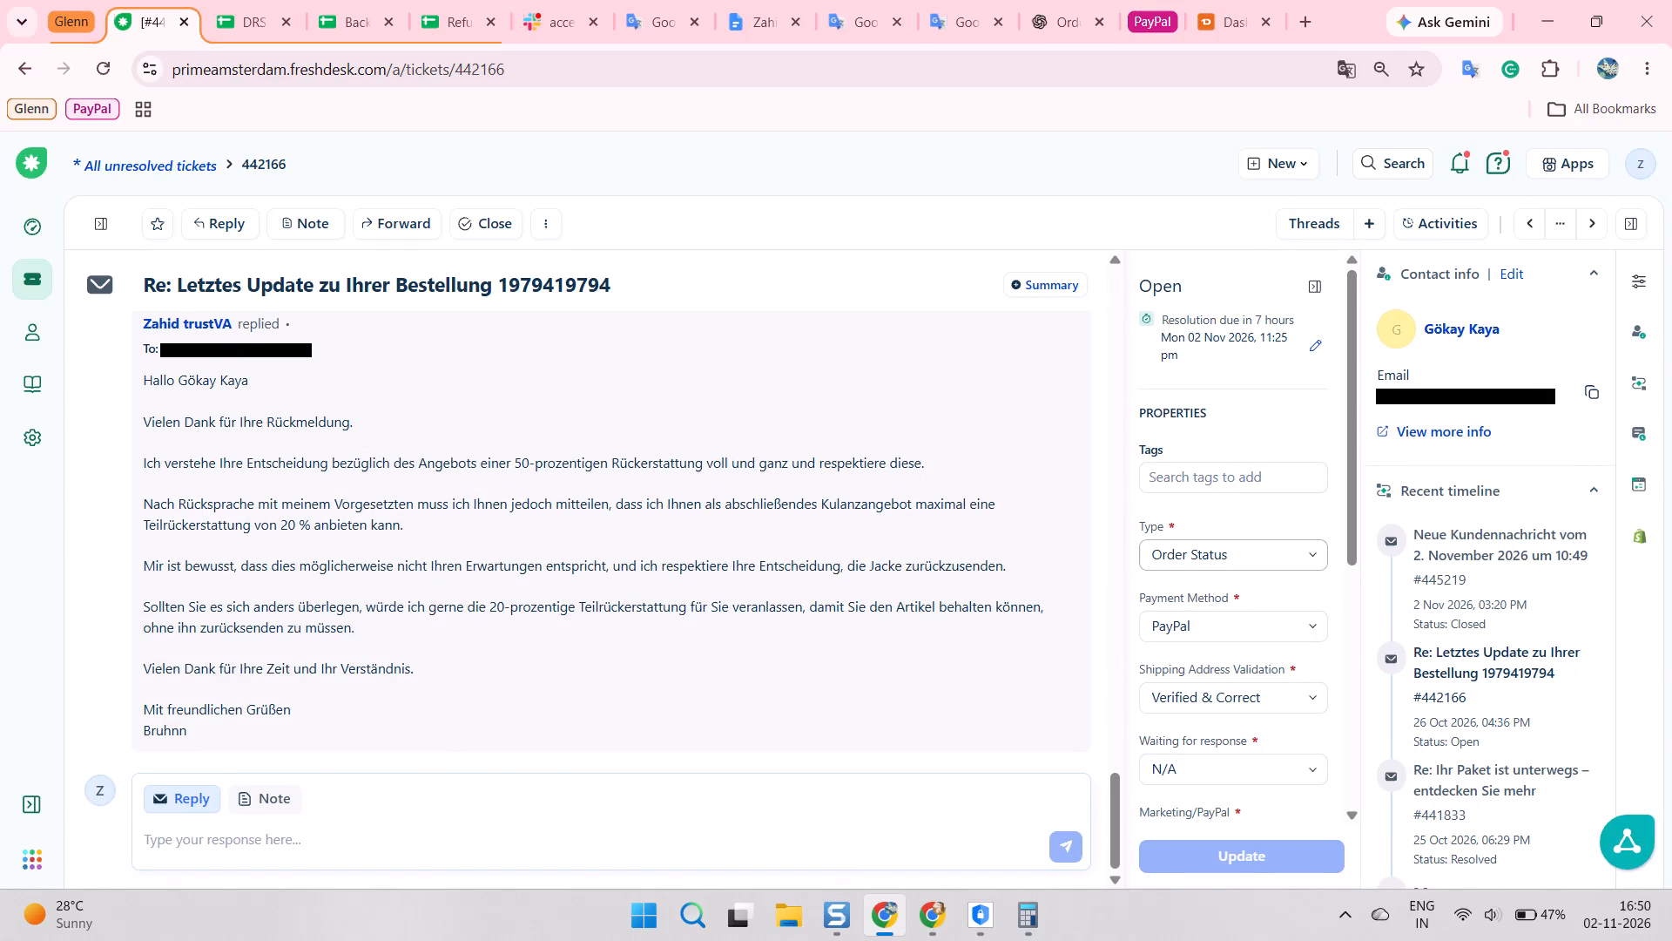
scroll(957, 497, "up", 7)
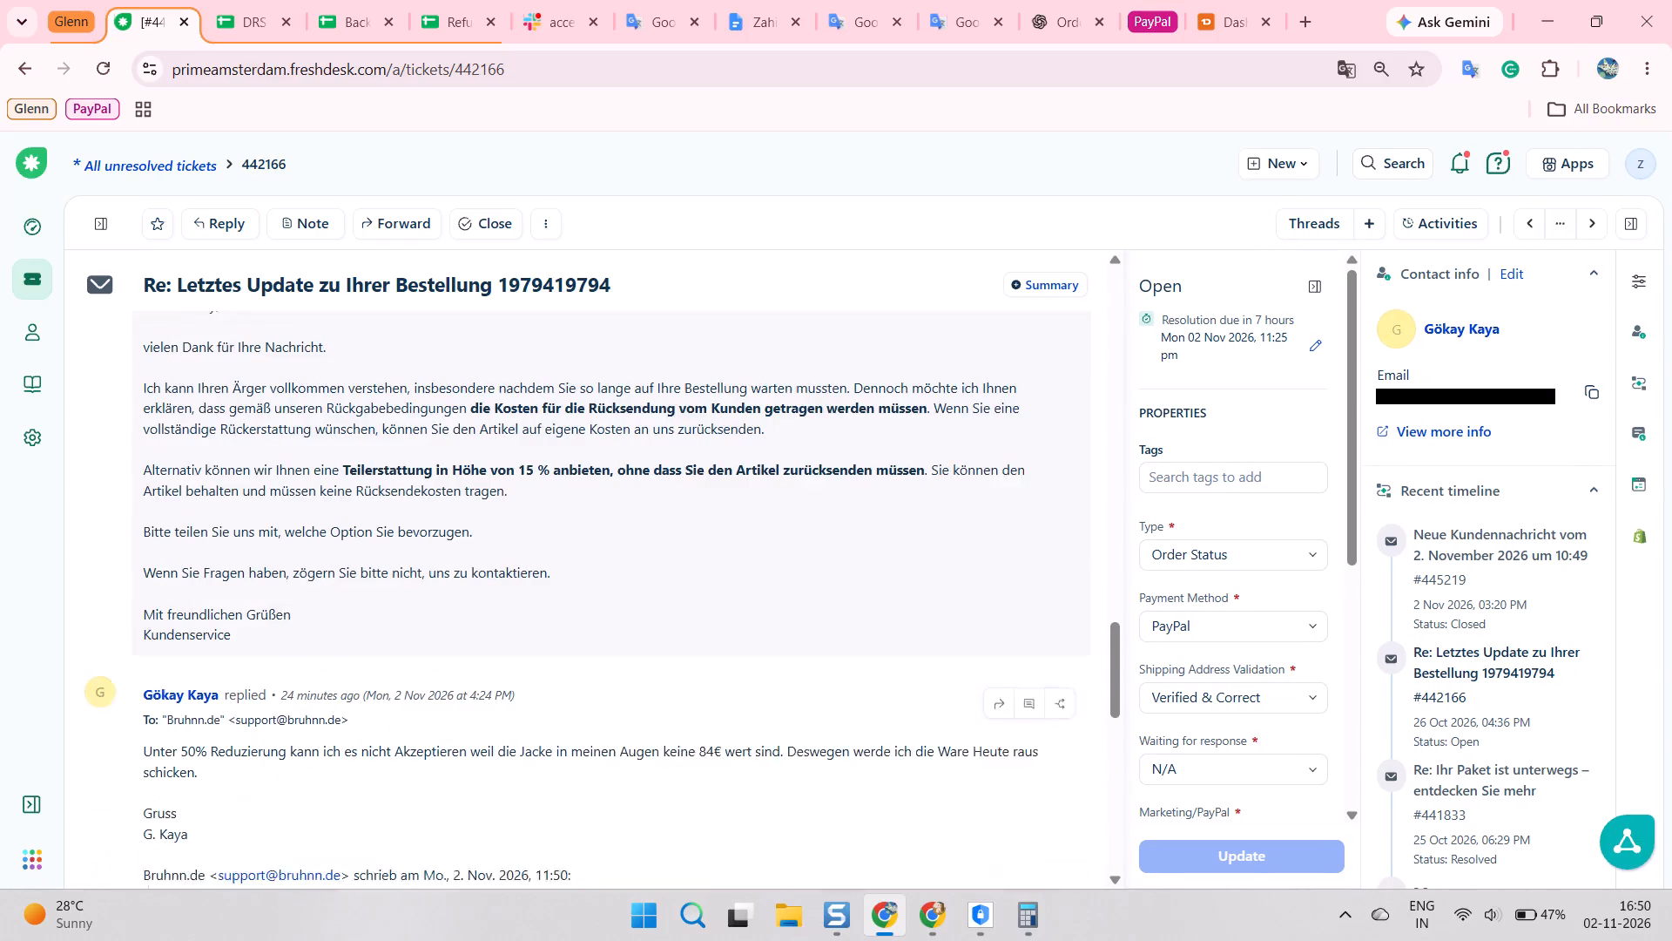
scroll(876, 474, "up", 2)
key("alt+Tab")
scroll(658, 412, "up", 2)
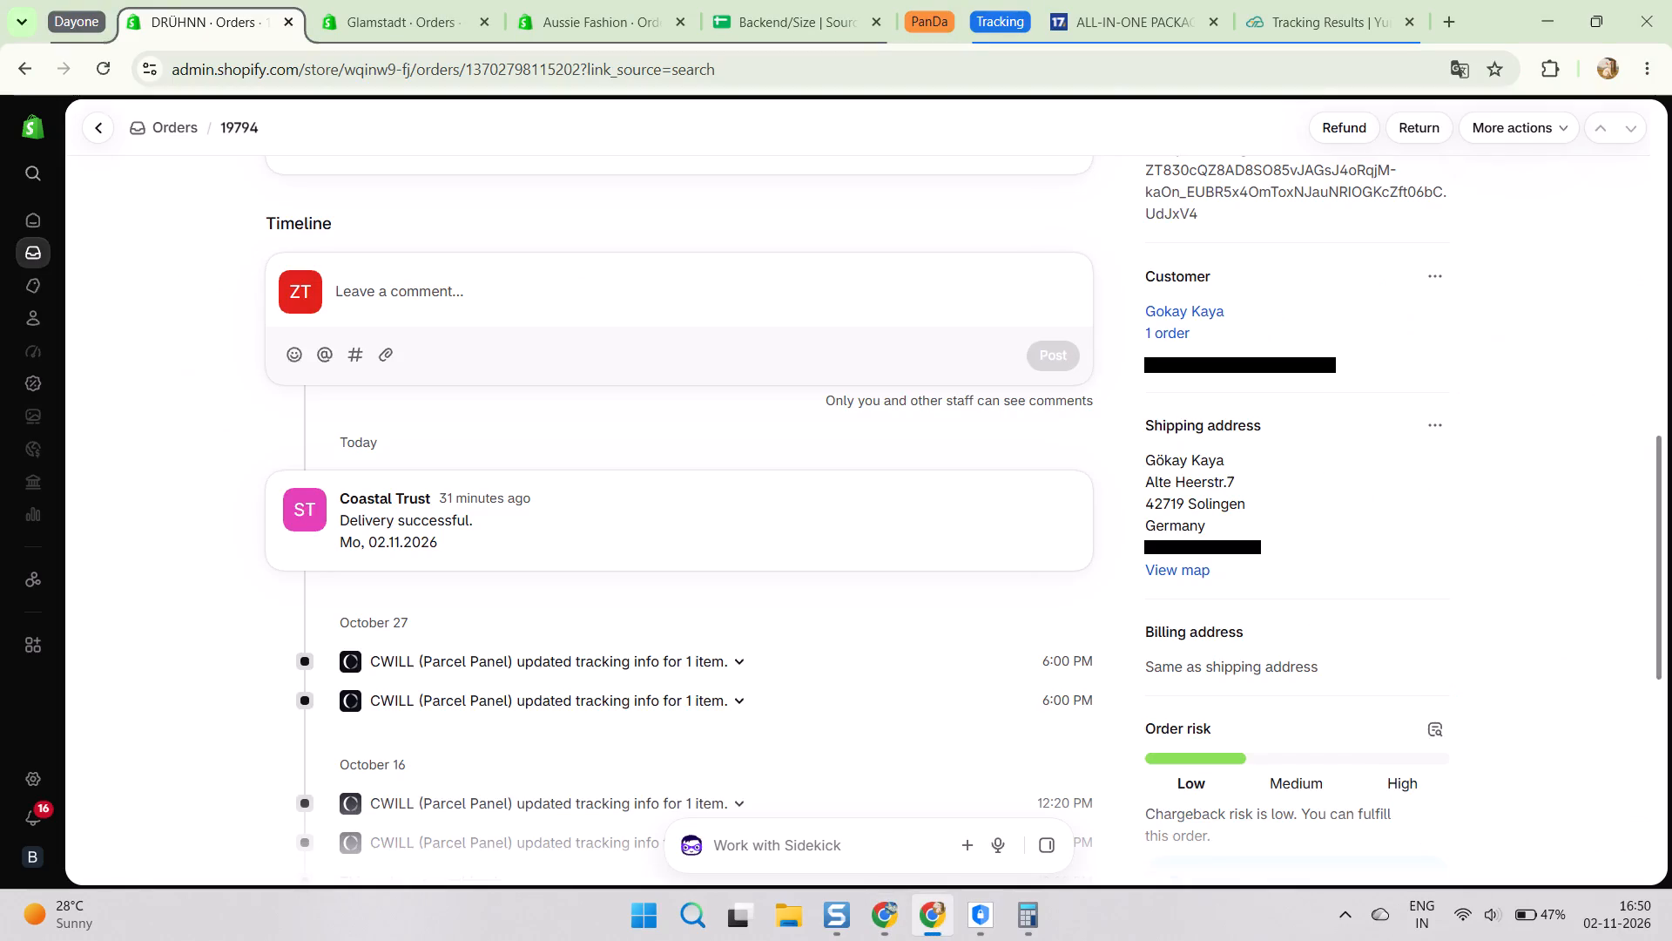
scroll(658, 412, "up", 12)
left_click(733, 264)
key("alt+Tab")
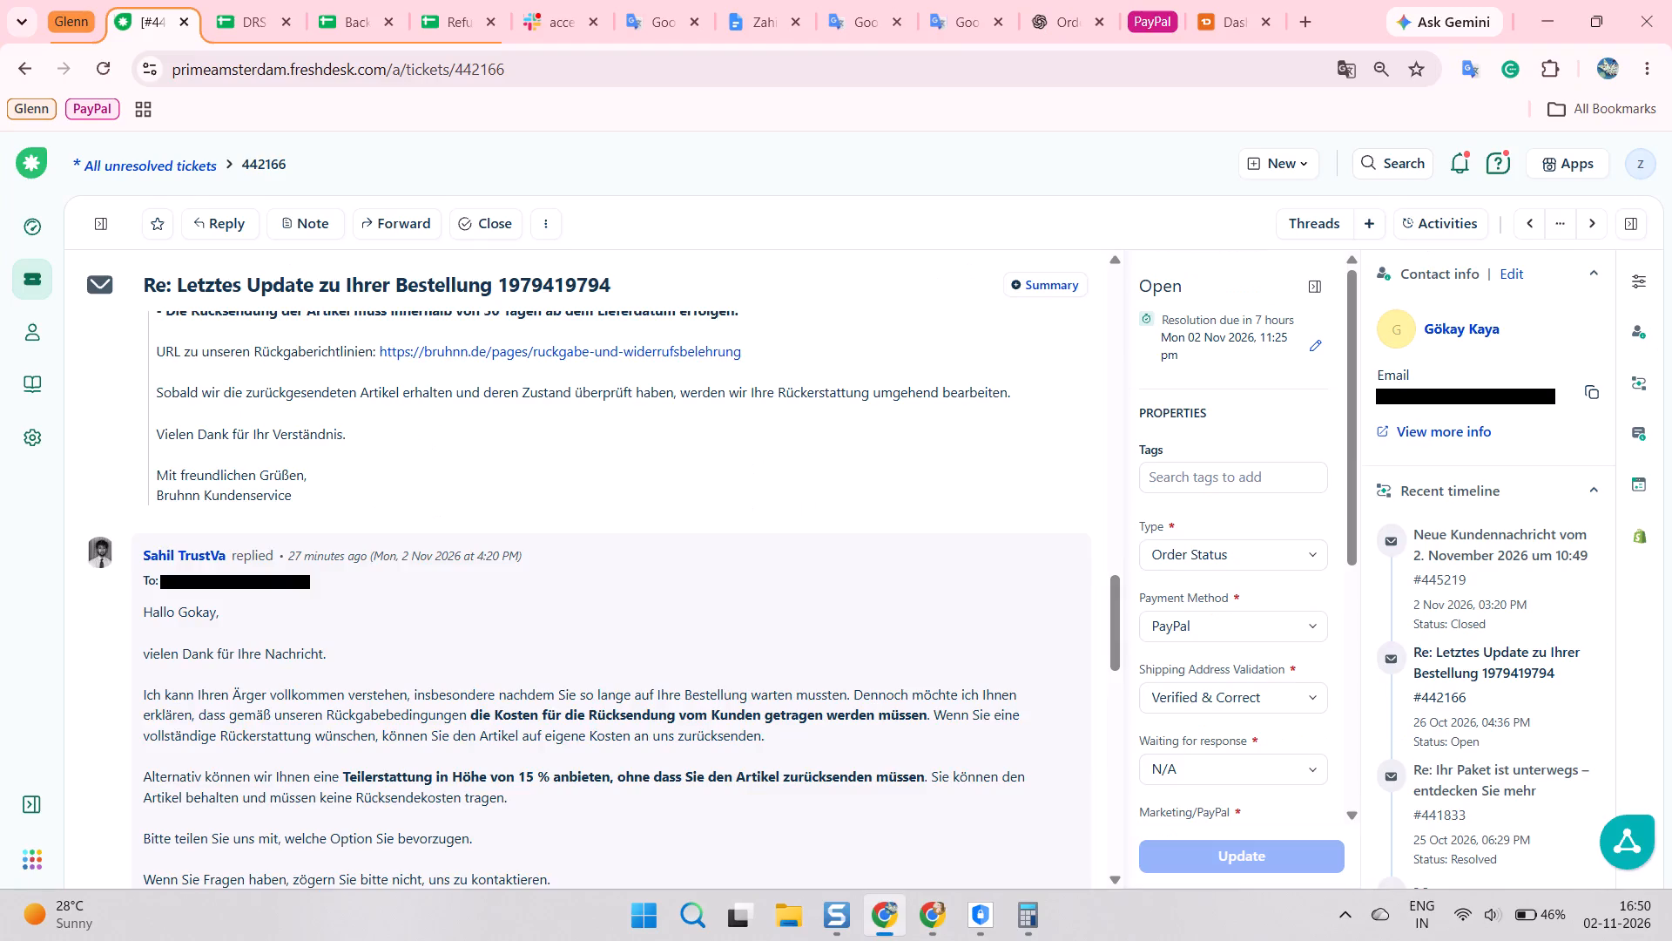
scroll(599, 502, "up", 8)
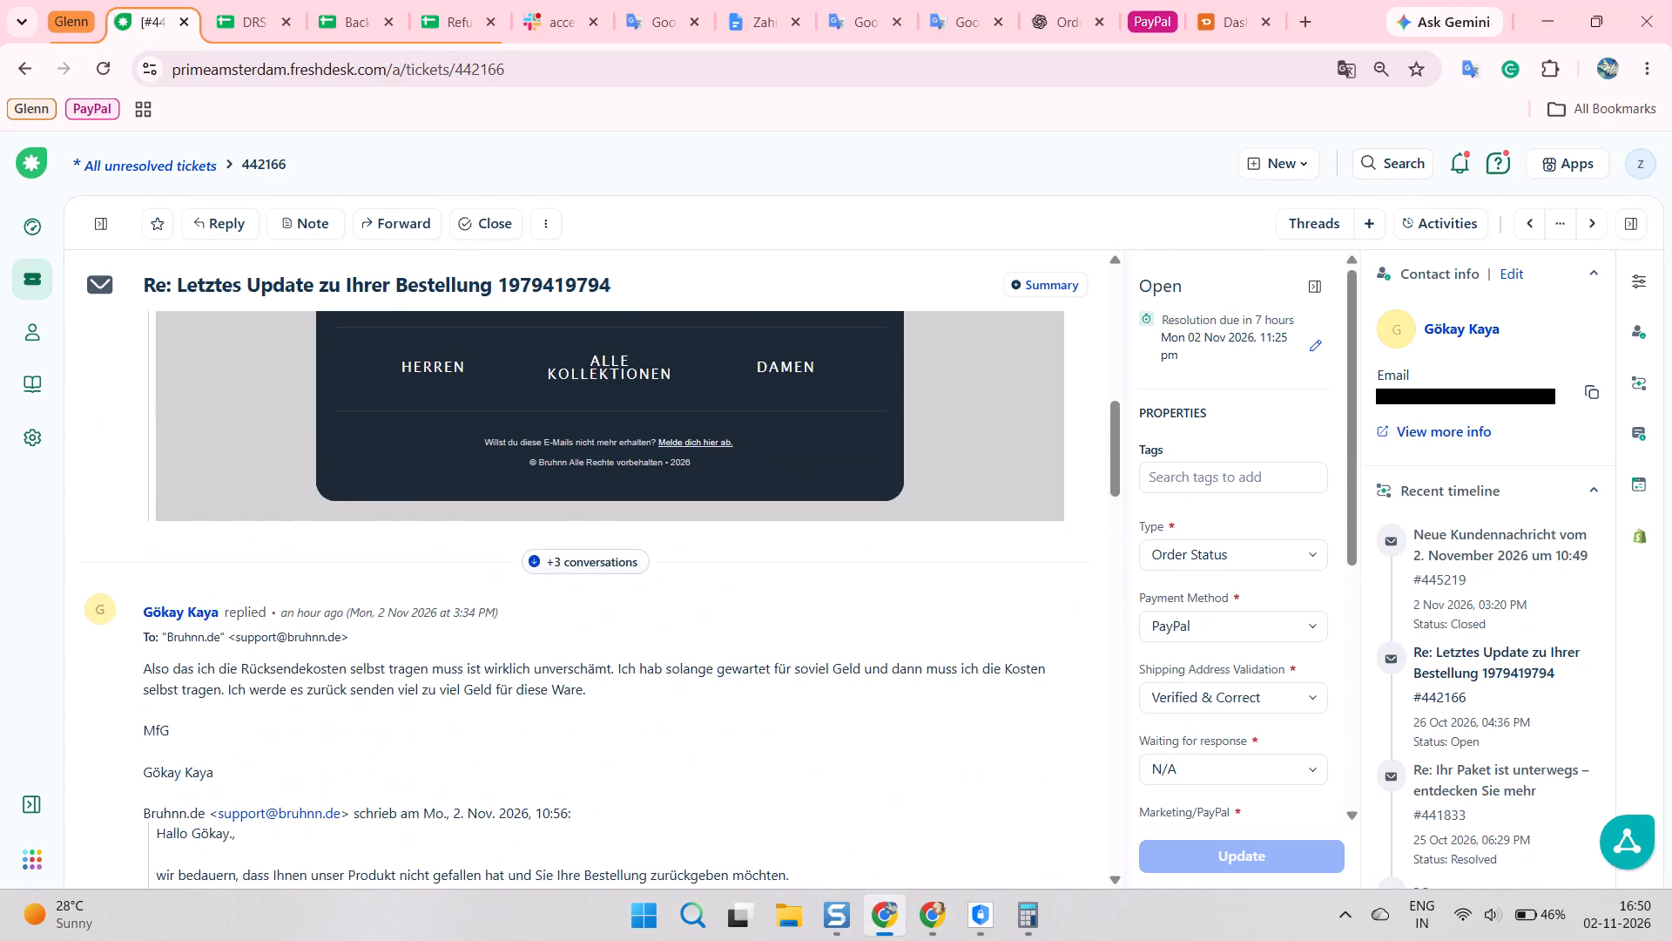
scroll(640, 479, "down", 12)
scroll(1000, 669, "down", 4)
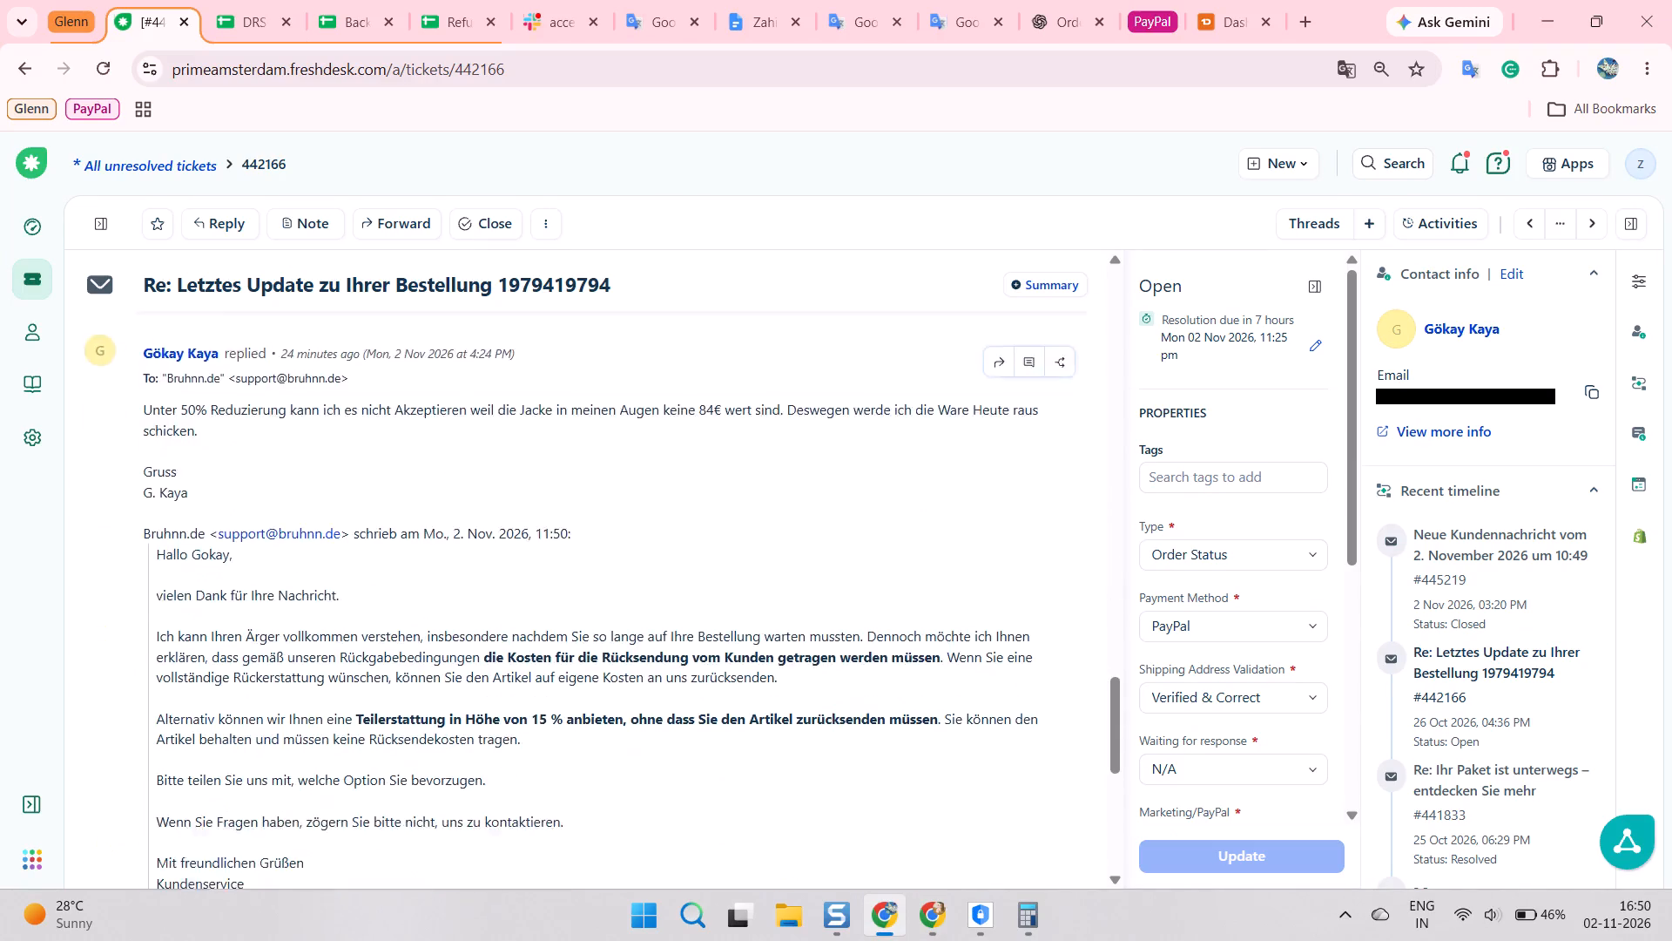
scroll(1003, 646, "down", 1)
scroll(745, 543, "up", 7)
scroll(659, 500, "down", 1)
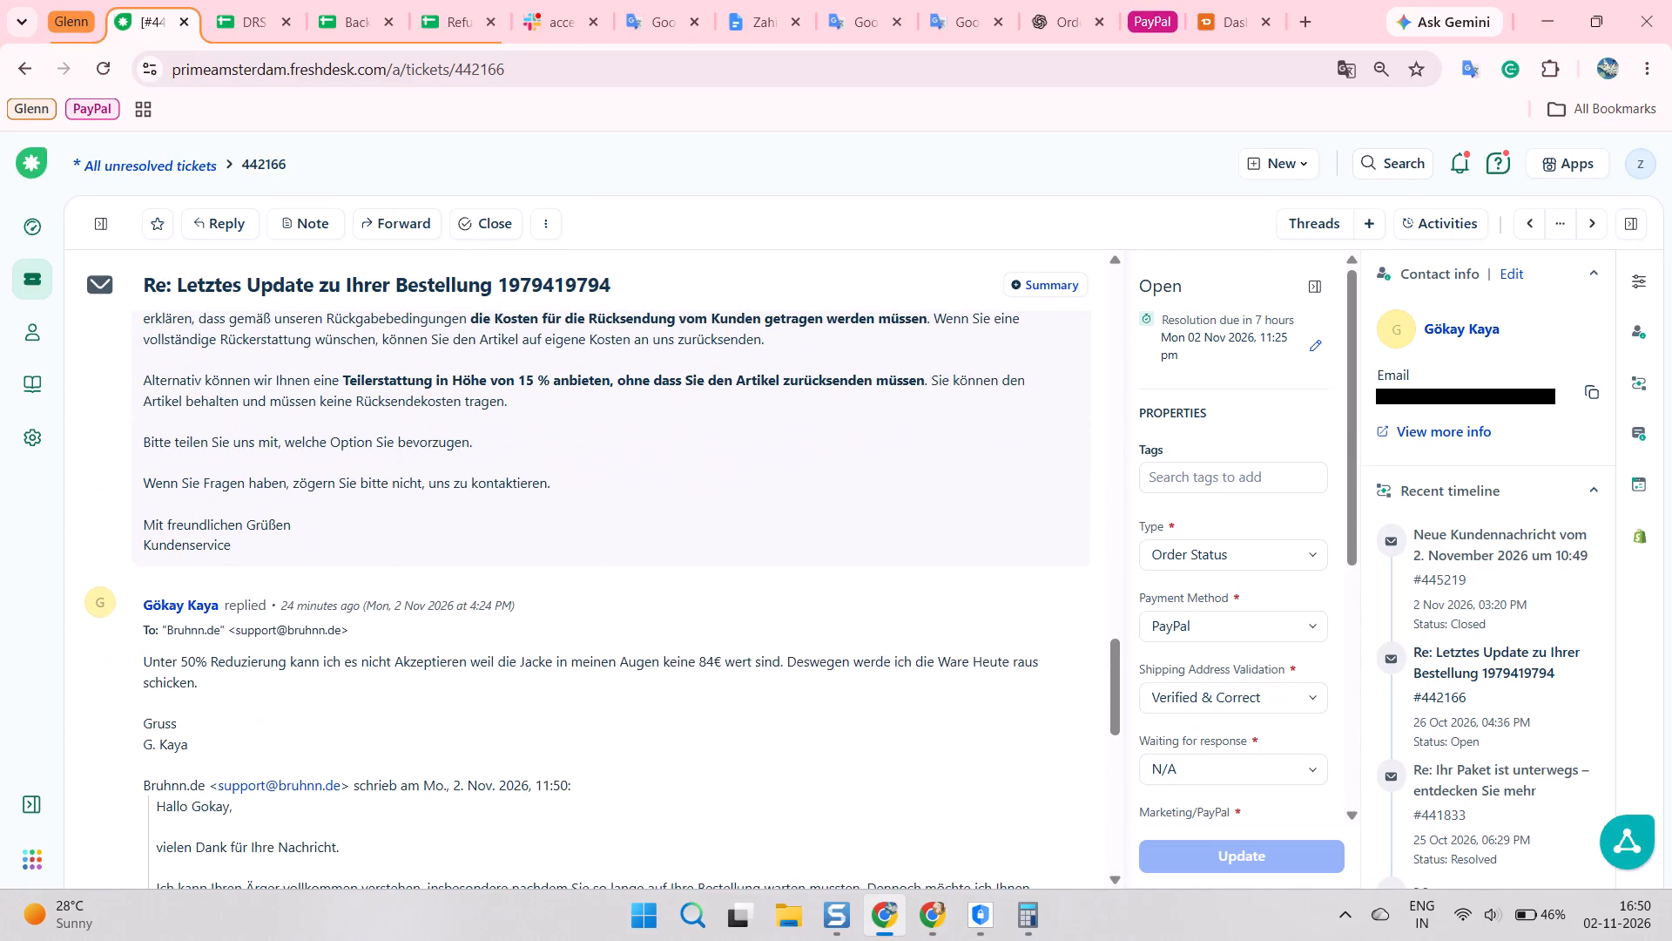
right_click(667, 478)
scroll(673, 639, "down", 2)
left_click(780, 783)
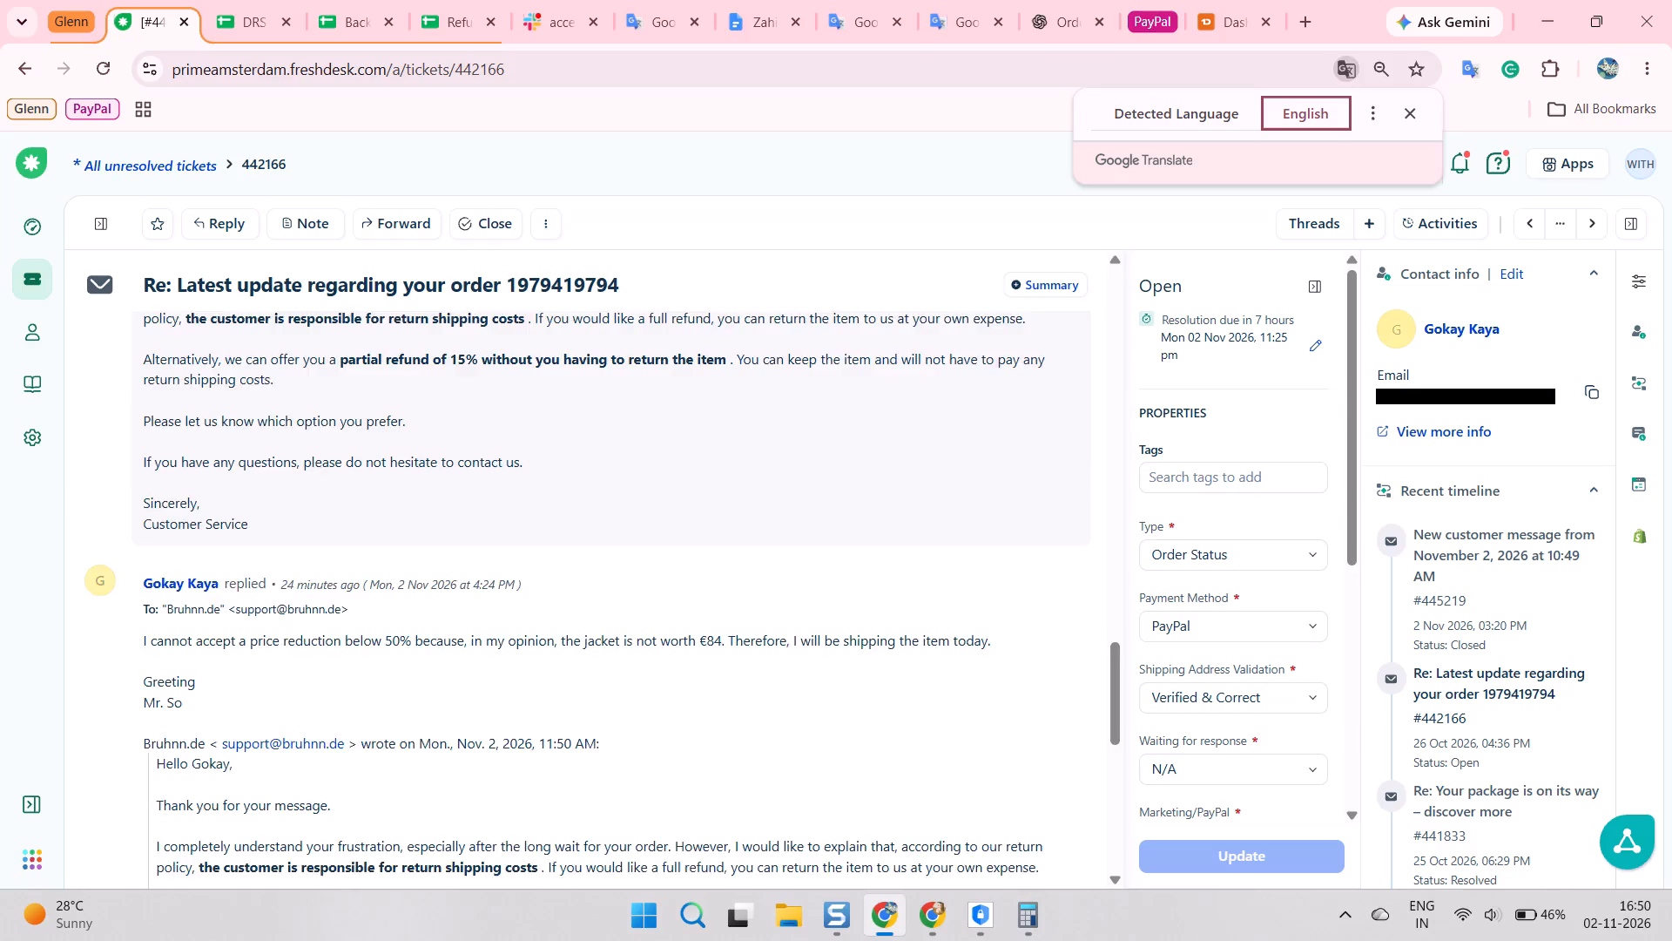
scroll(705, 554, "up", 3)
scroll(806, 447, "down", 3)
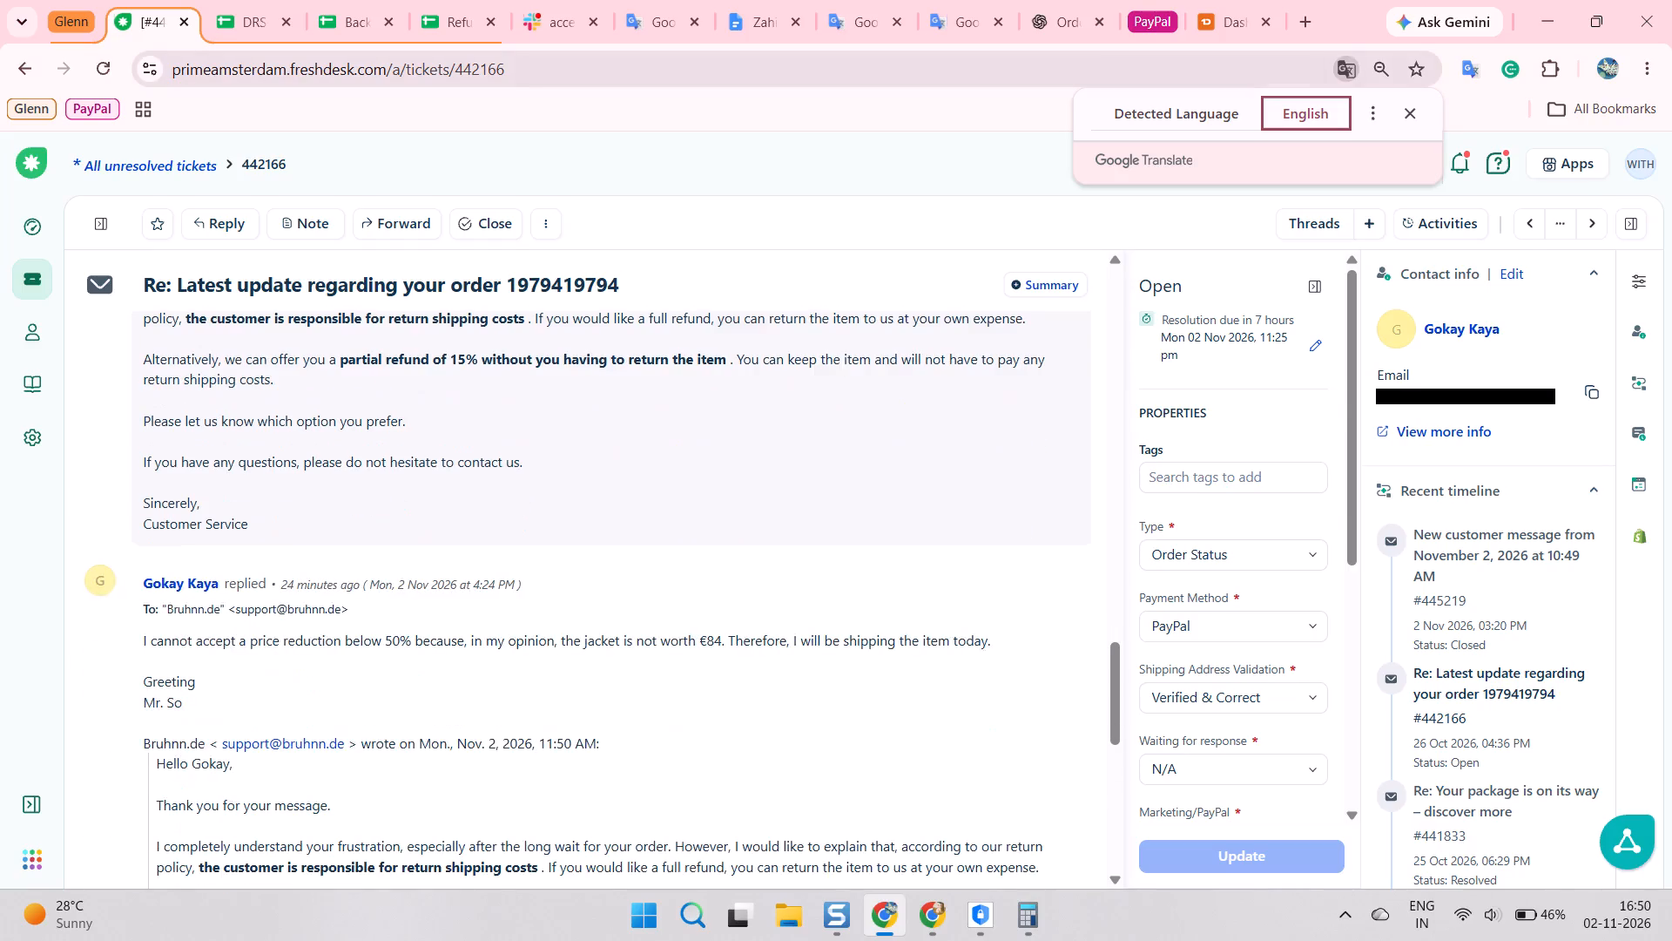
left_click(1149, 111)
key("alt+Tab")
scroll(1306, 486, "down", 2)
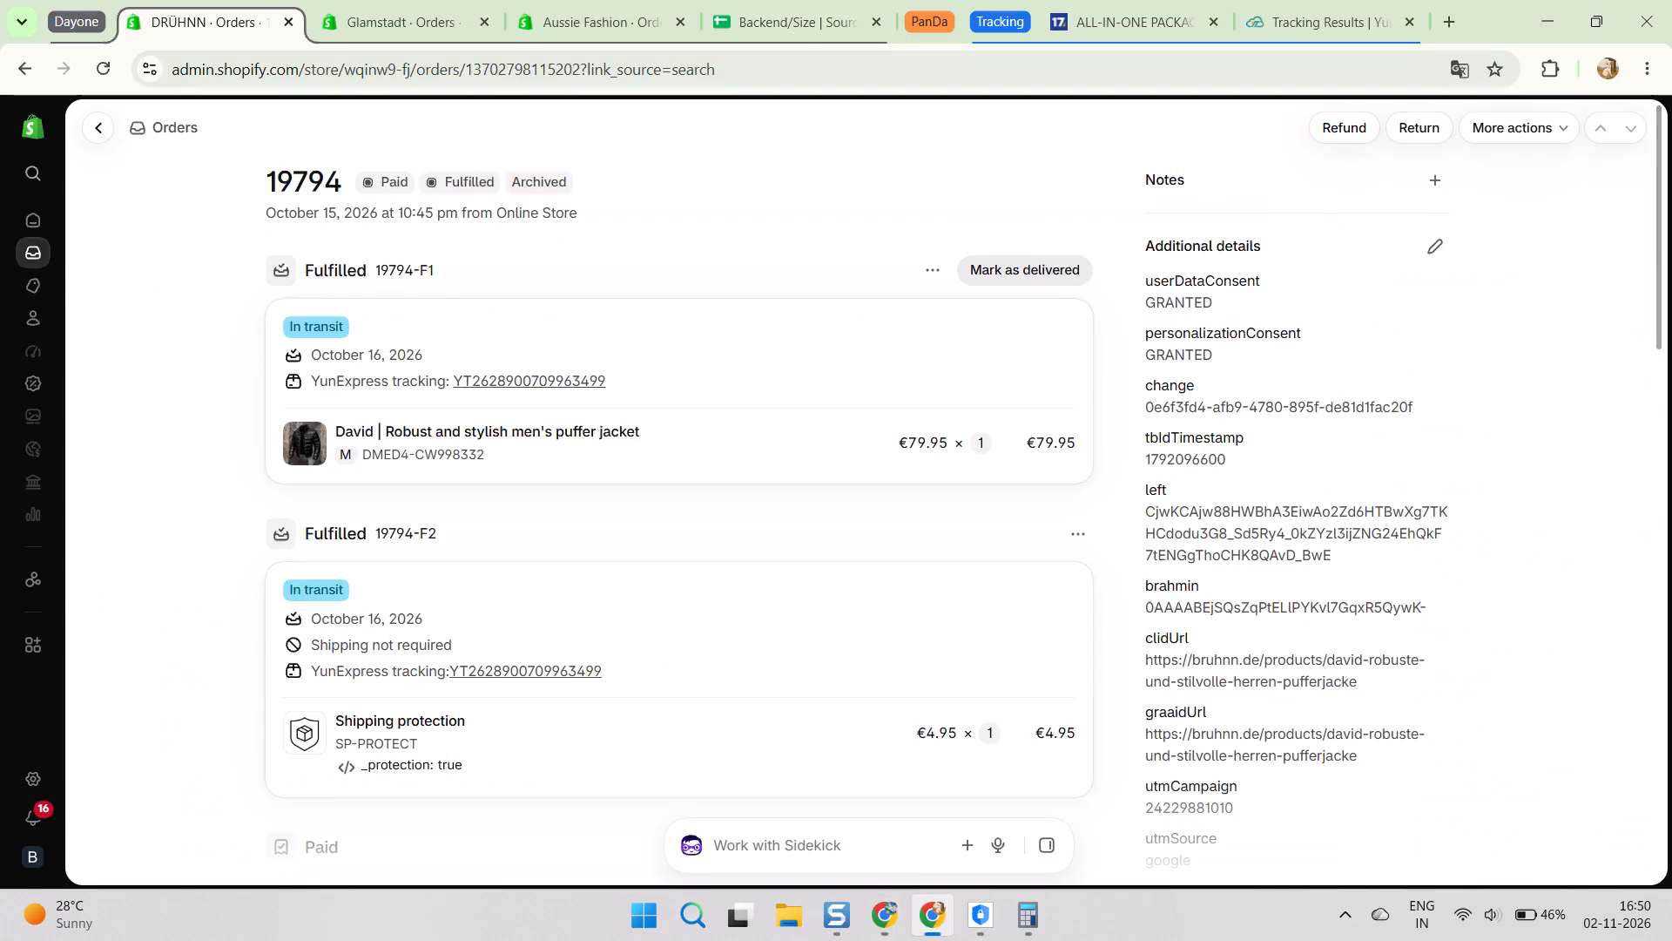
scroll(1302, 498, "down", 4)
scroll(1258, 502, "up", 9)
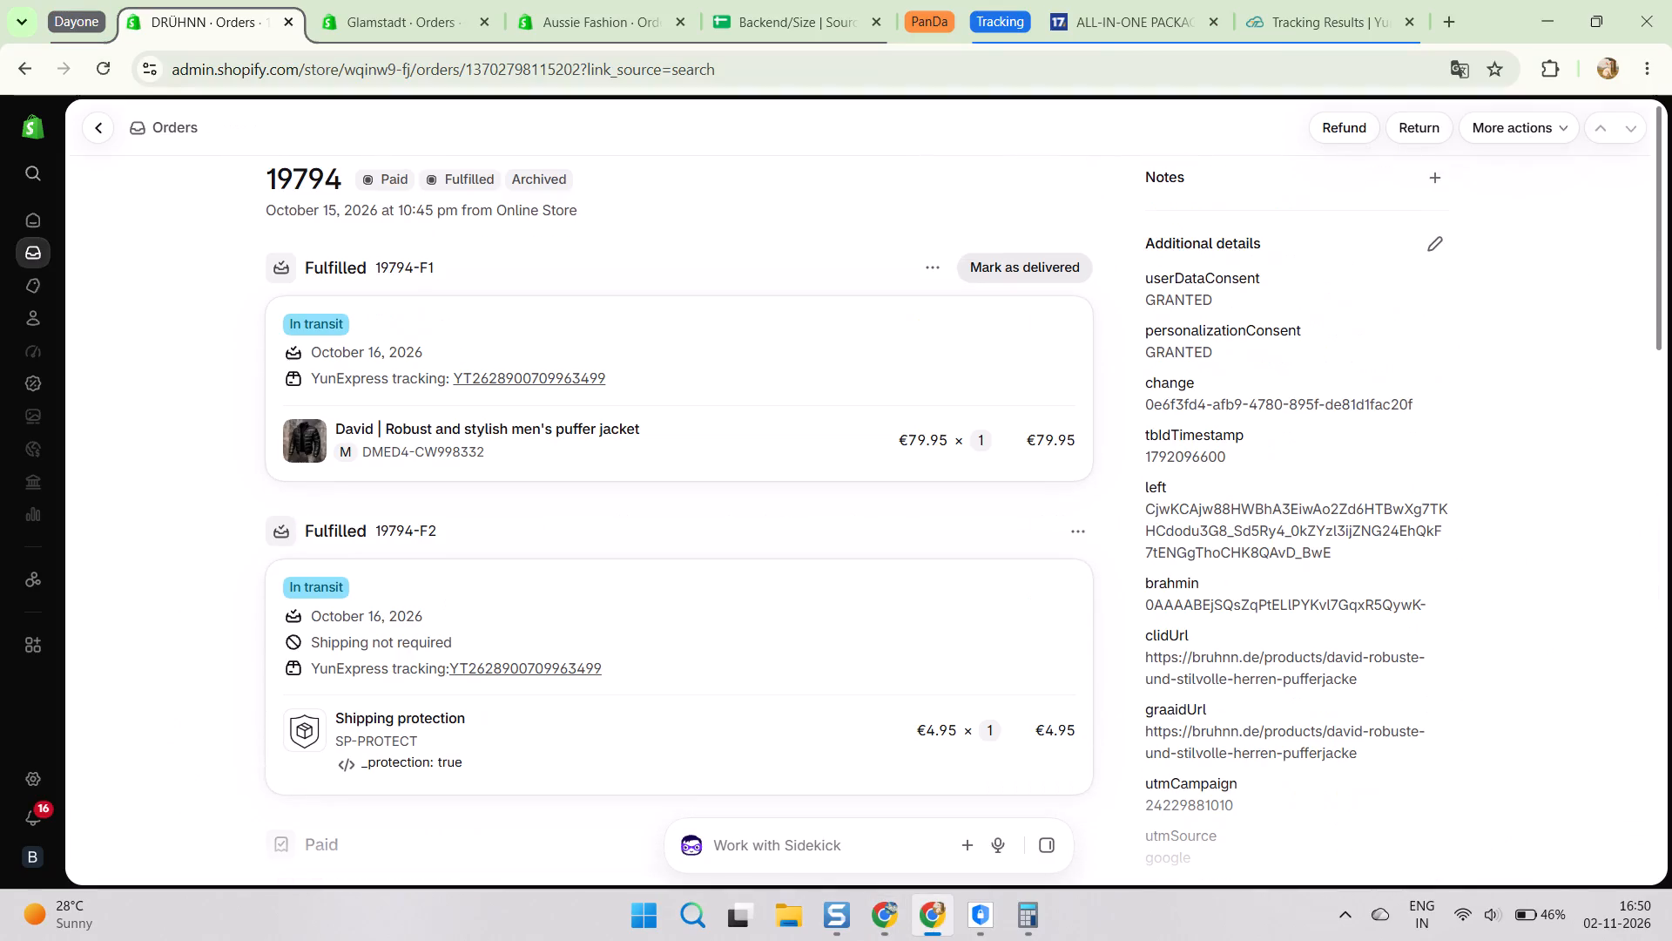
scroll(824, 423, "up", 2)
scroll(691, 349, "up", 3)
left_click(630, 333)
left_click(1262, 0)
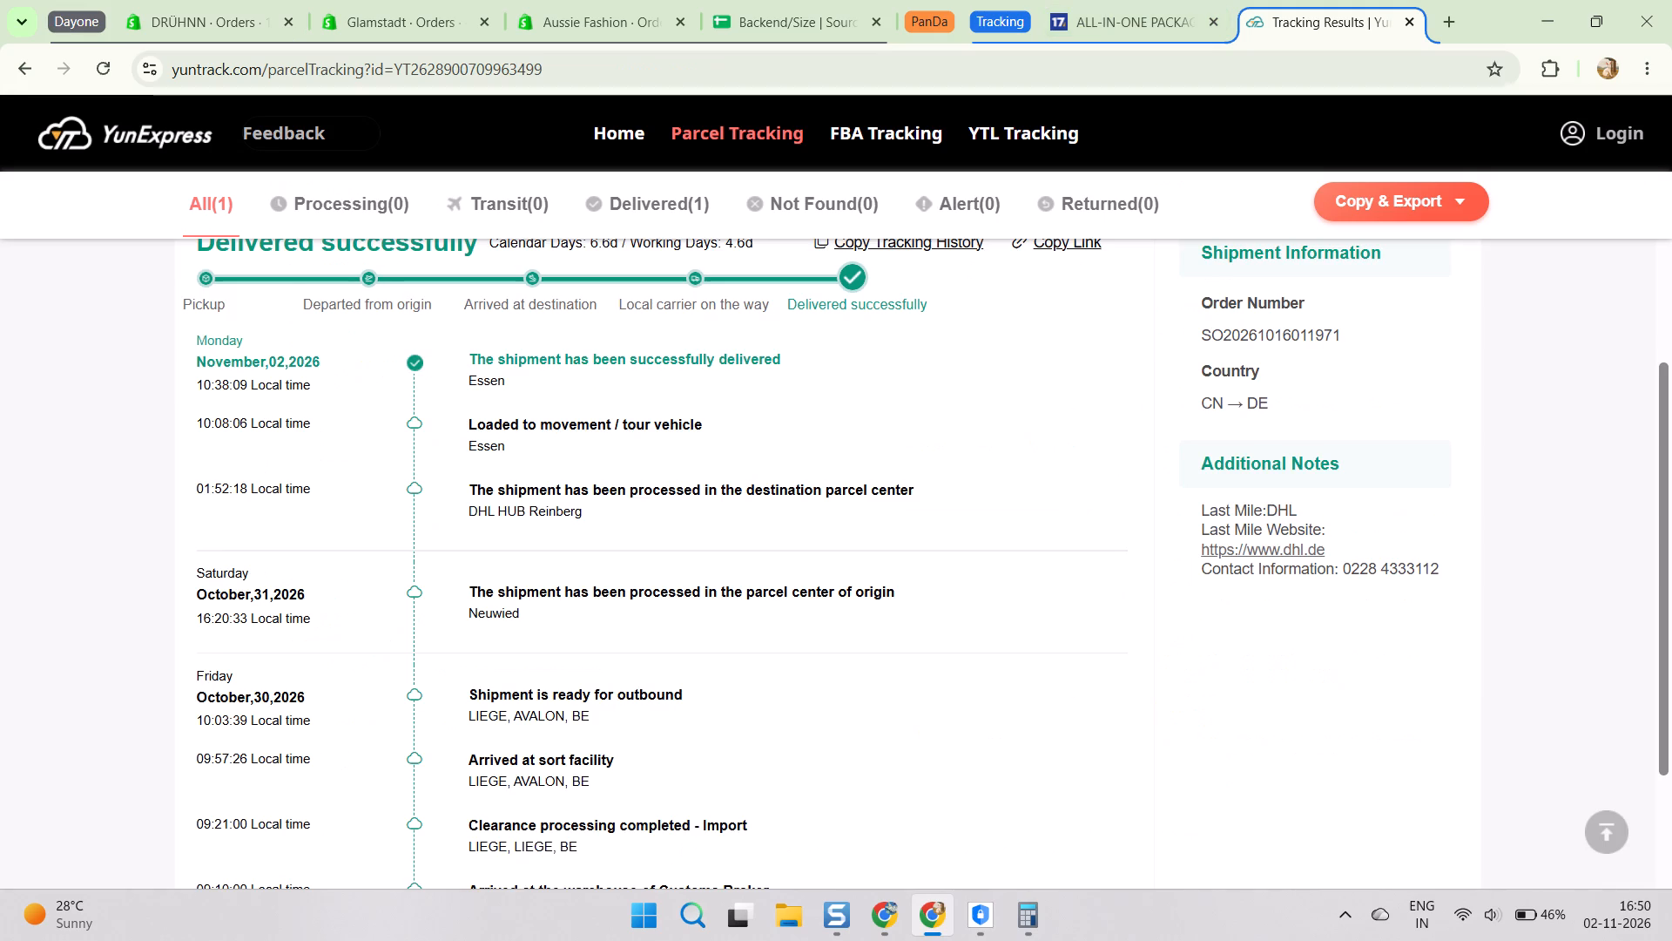
scroll(758, 271, "up", 3)
scroll(725, 315, "down", 2)
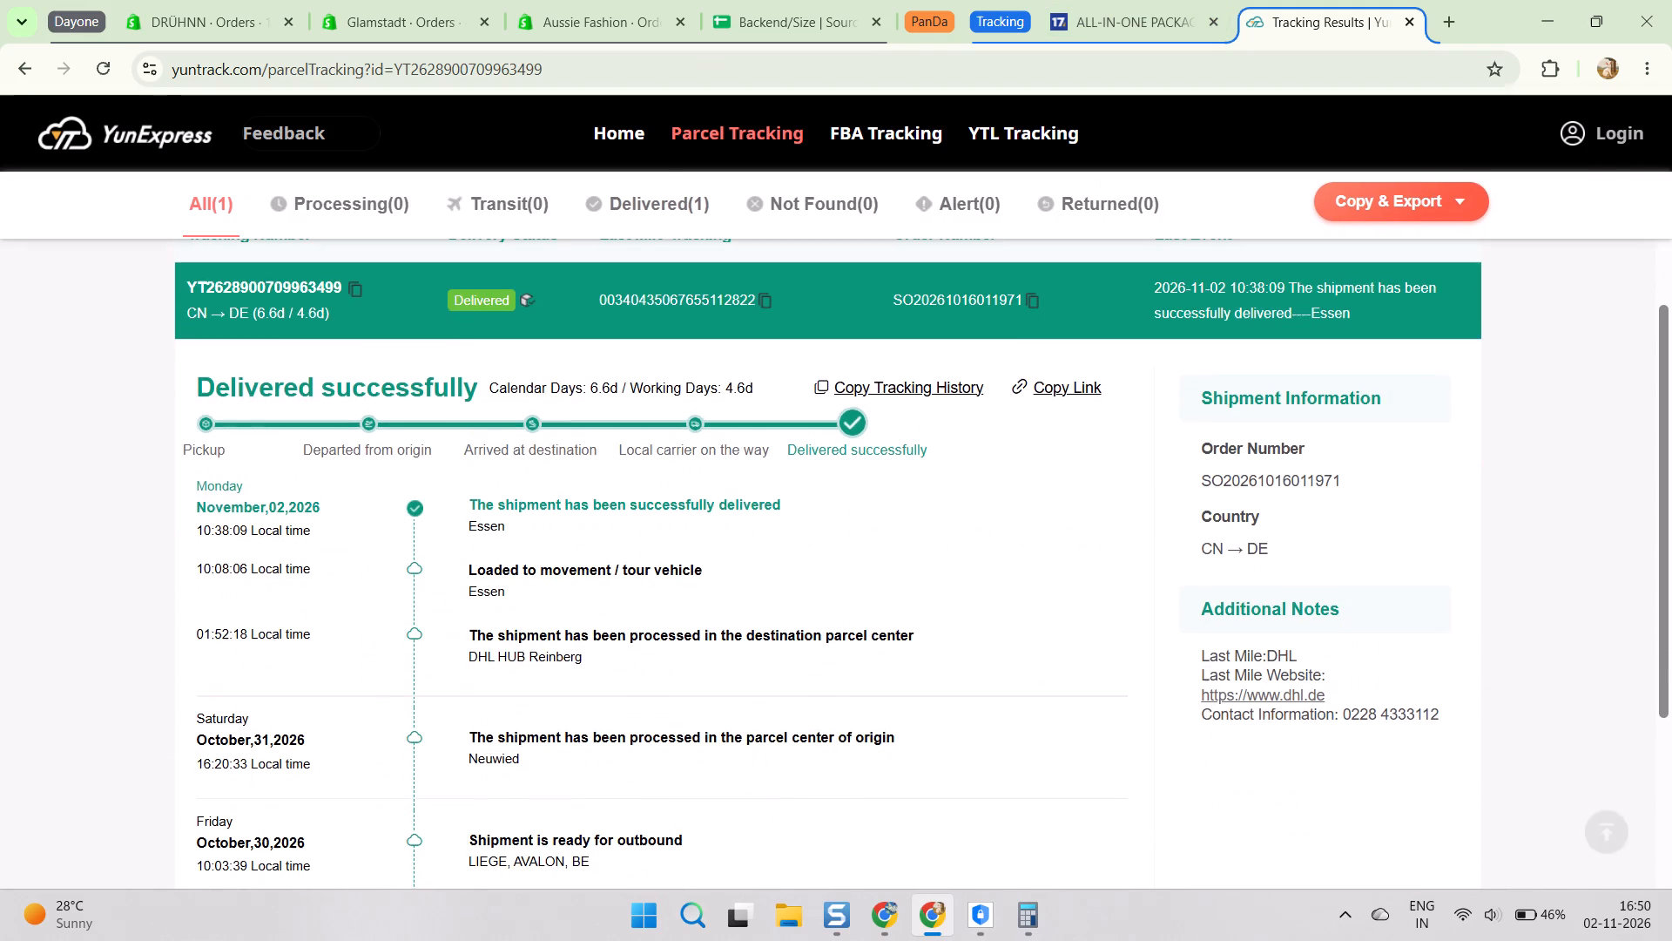
key("alt+Tab")
left_click(1211, 565)
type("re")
left_click(1196, 606)
scroll(1204, 614, "up", 3)
left_click(1203, 558)
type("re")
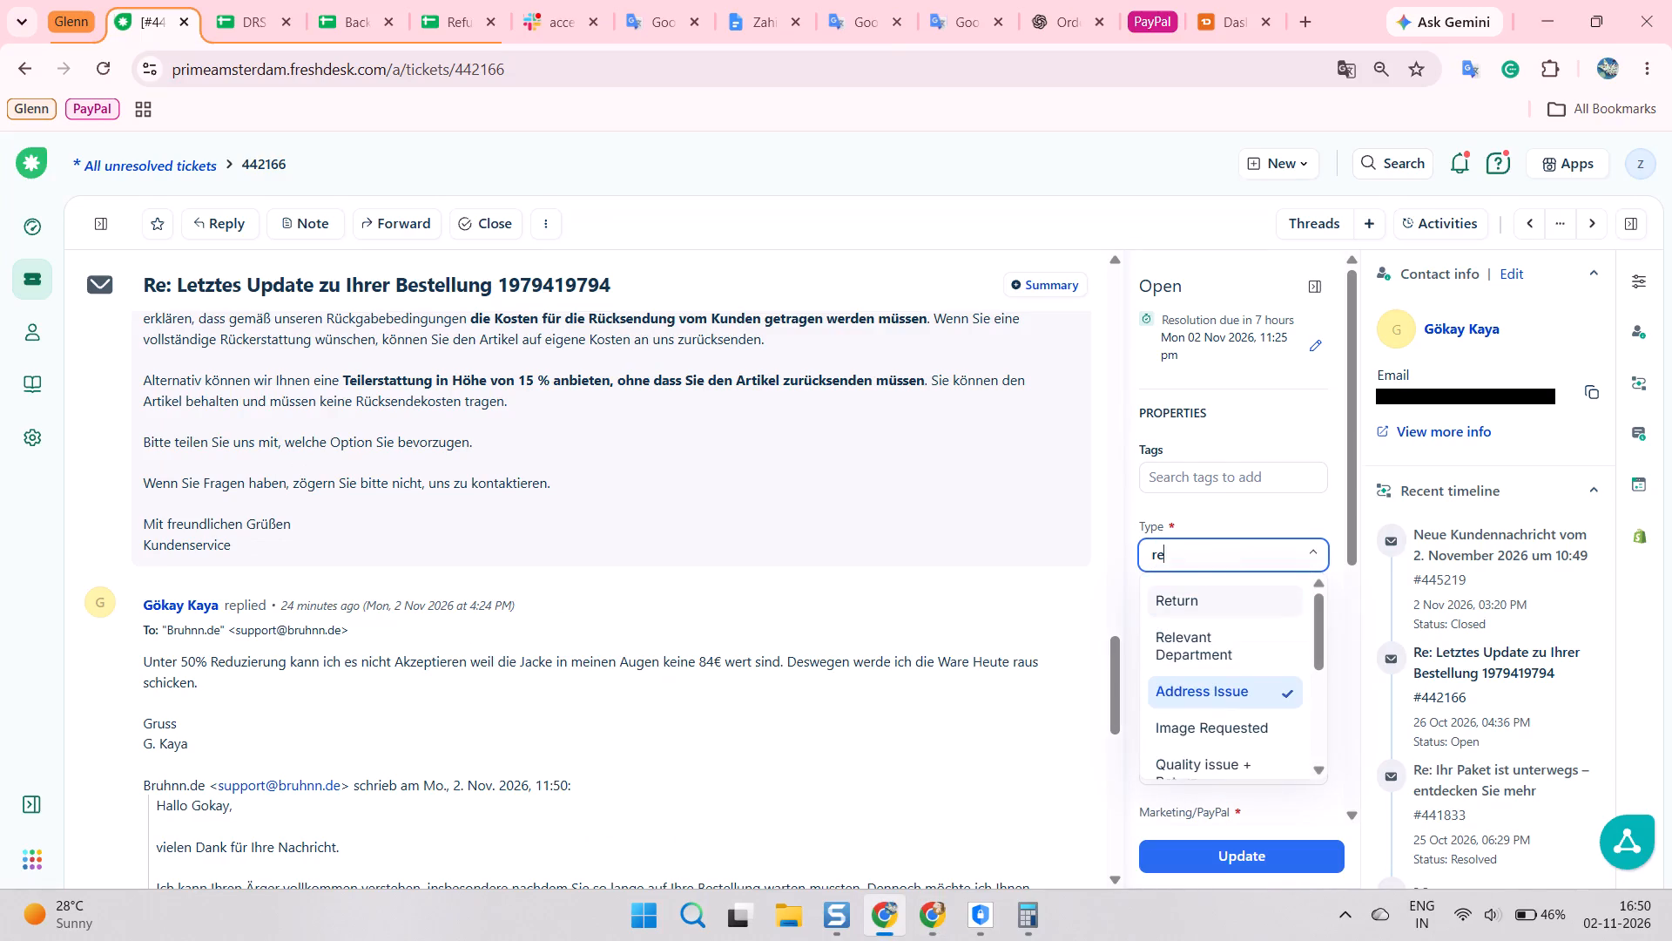
scroll(1205, 621, "up", 2)
left_click(1205, 610)
key("Tab")
key("Tab")
key("Tab")
scroll(1251, 609, "down", 2)
key("Tab")
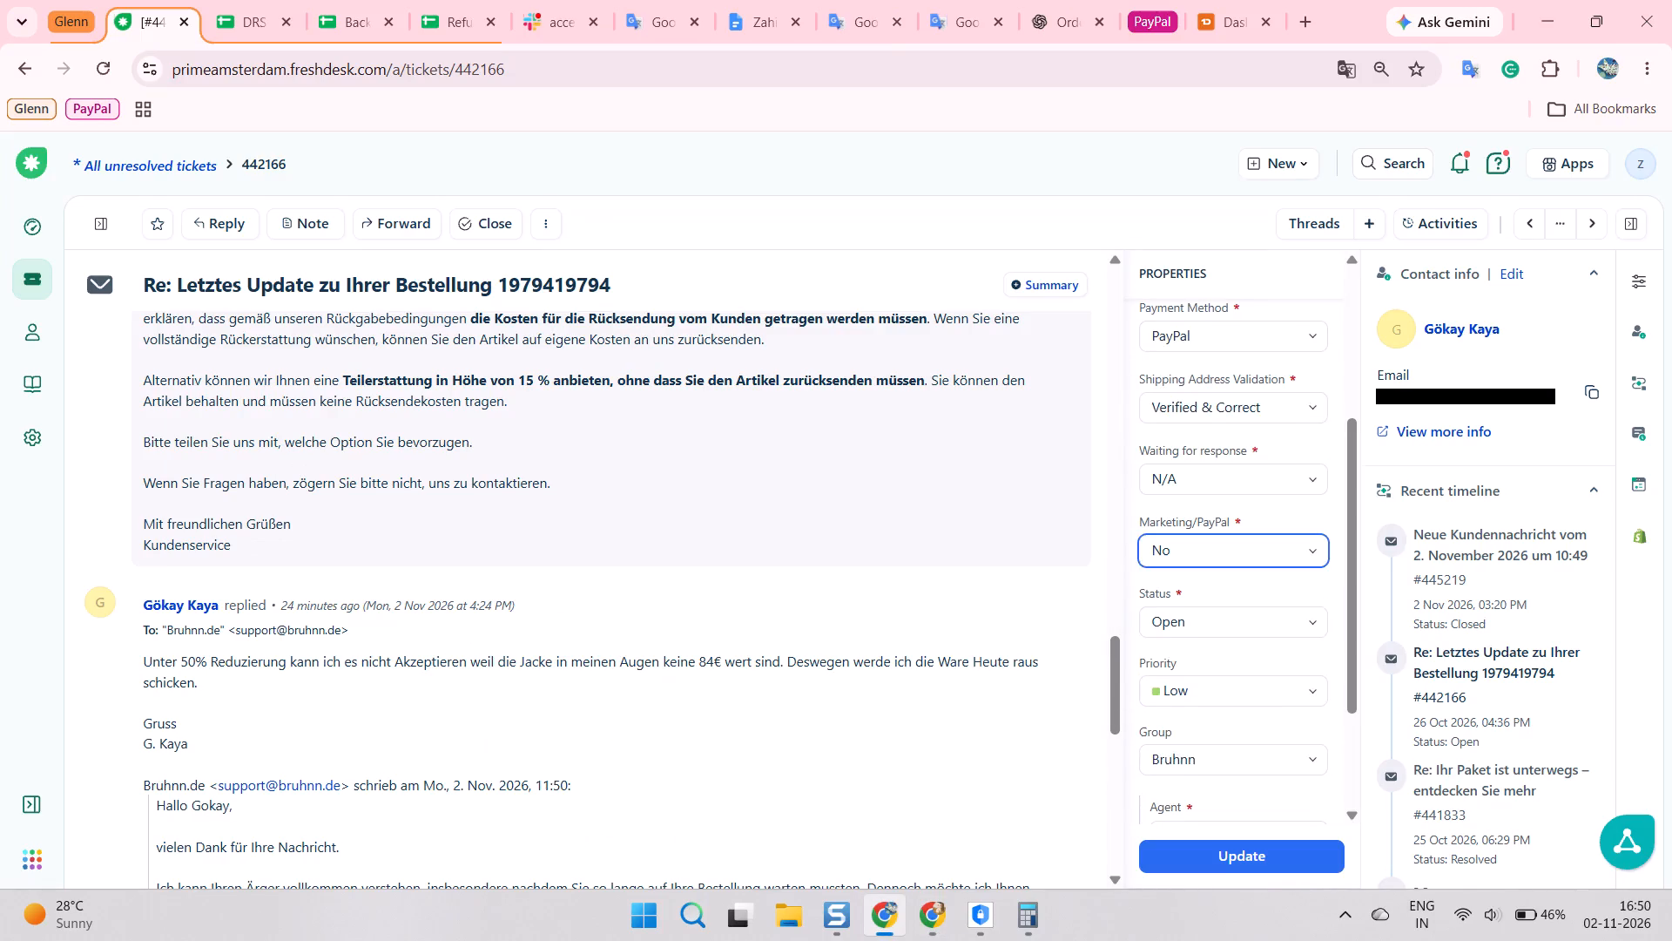
key("Tab")
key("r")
key("Tab")
key("Tab")
key("Tab")
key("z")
scroll(1255, 518, "down", 6)
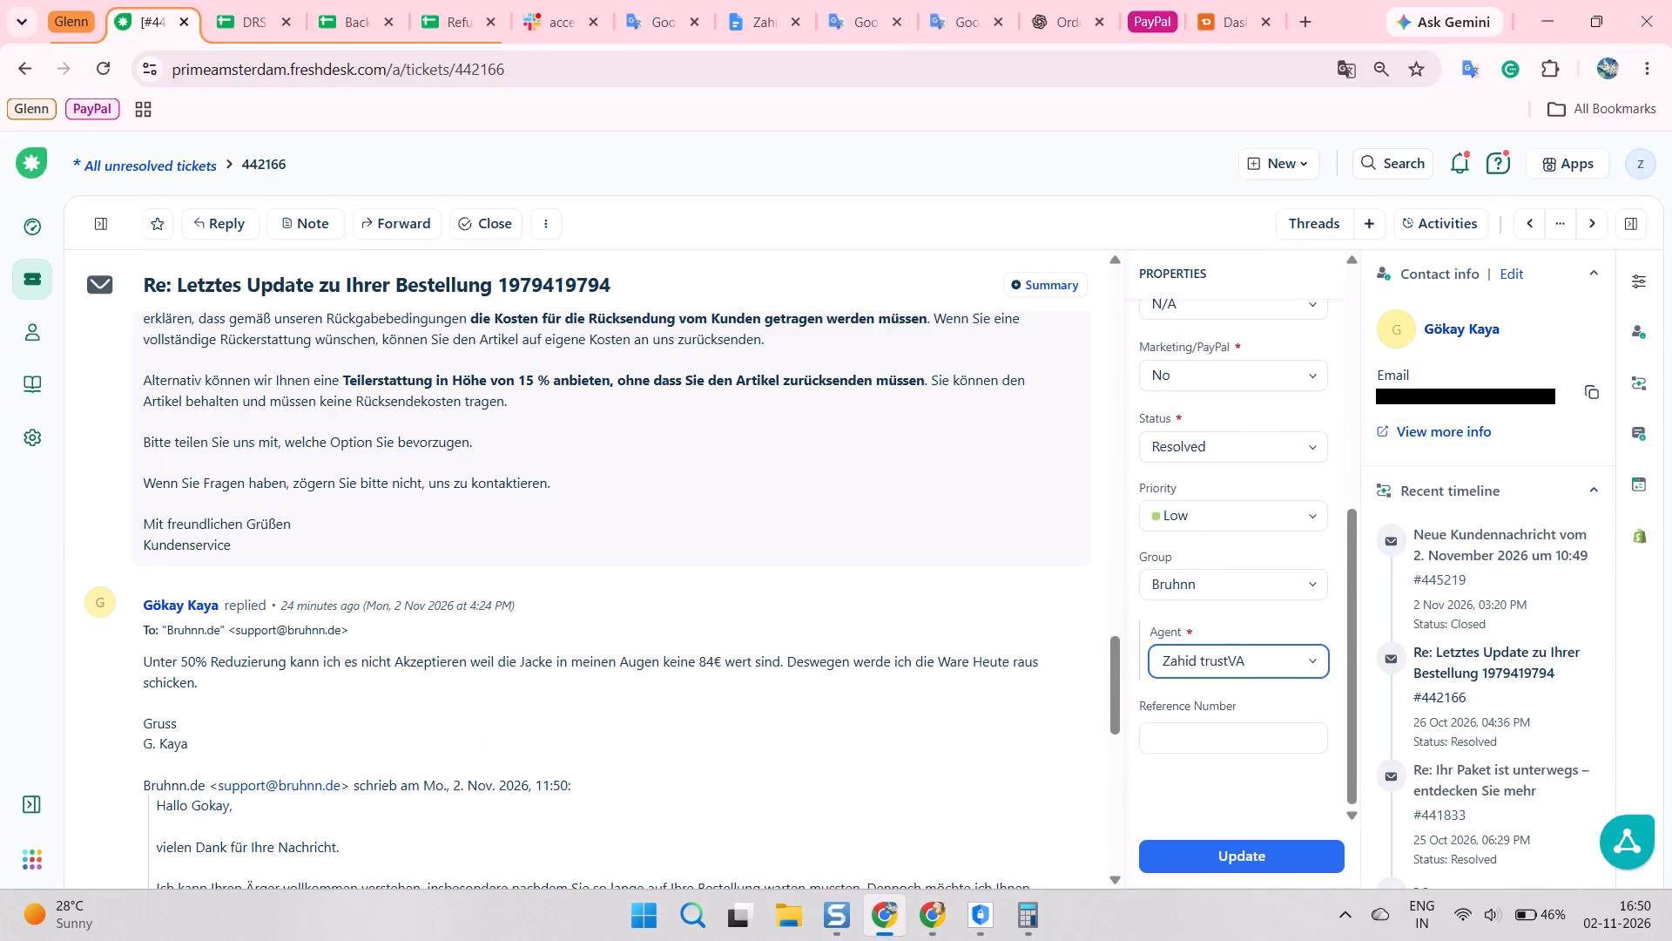
scroll(1249, 841, "down", 2)
left_click(1245, 859)
scroll(1237, 803, "down", 20)
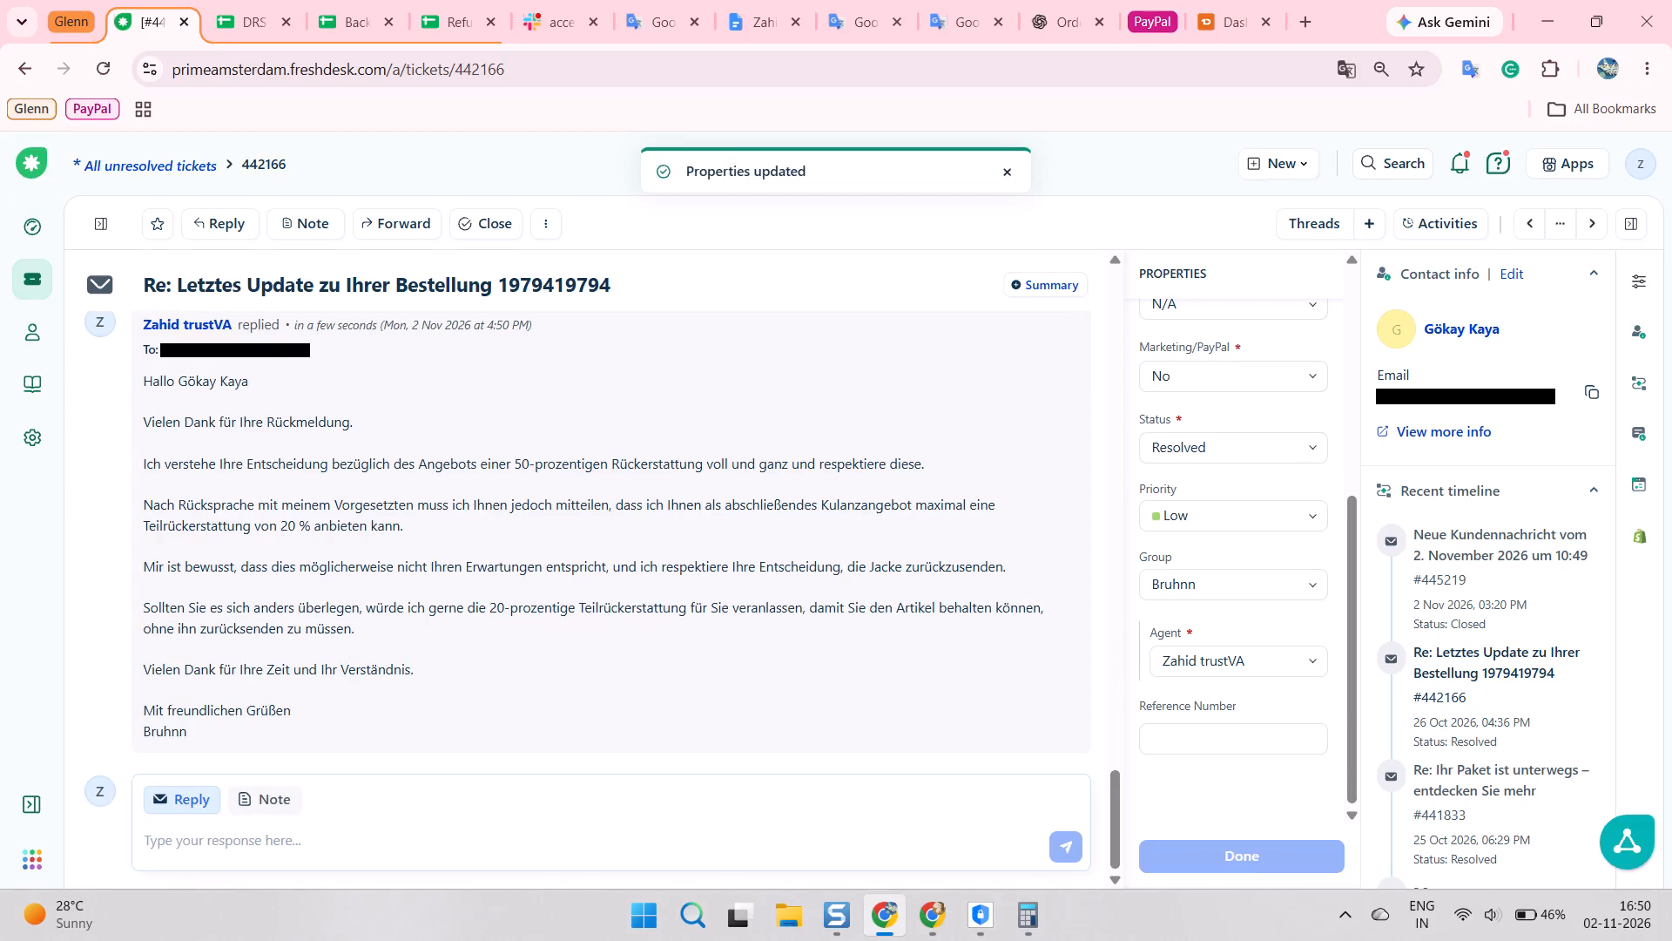
double_click(262, 159)
key("ctrl+c")
key("ctrl+c")
key("ctrl+c")
left_click(239, 3)
key("ctrl+v")
left_click(554, 470)
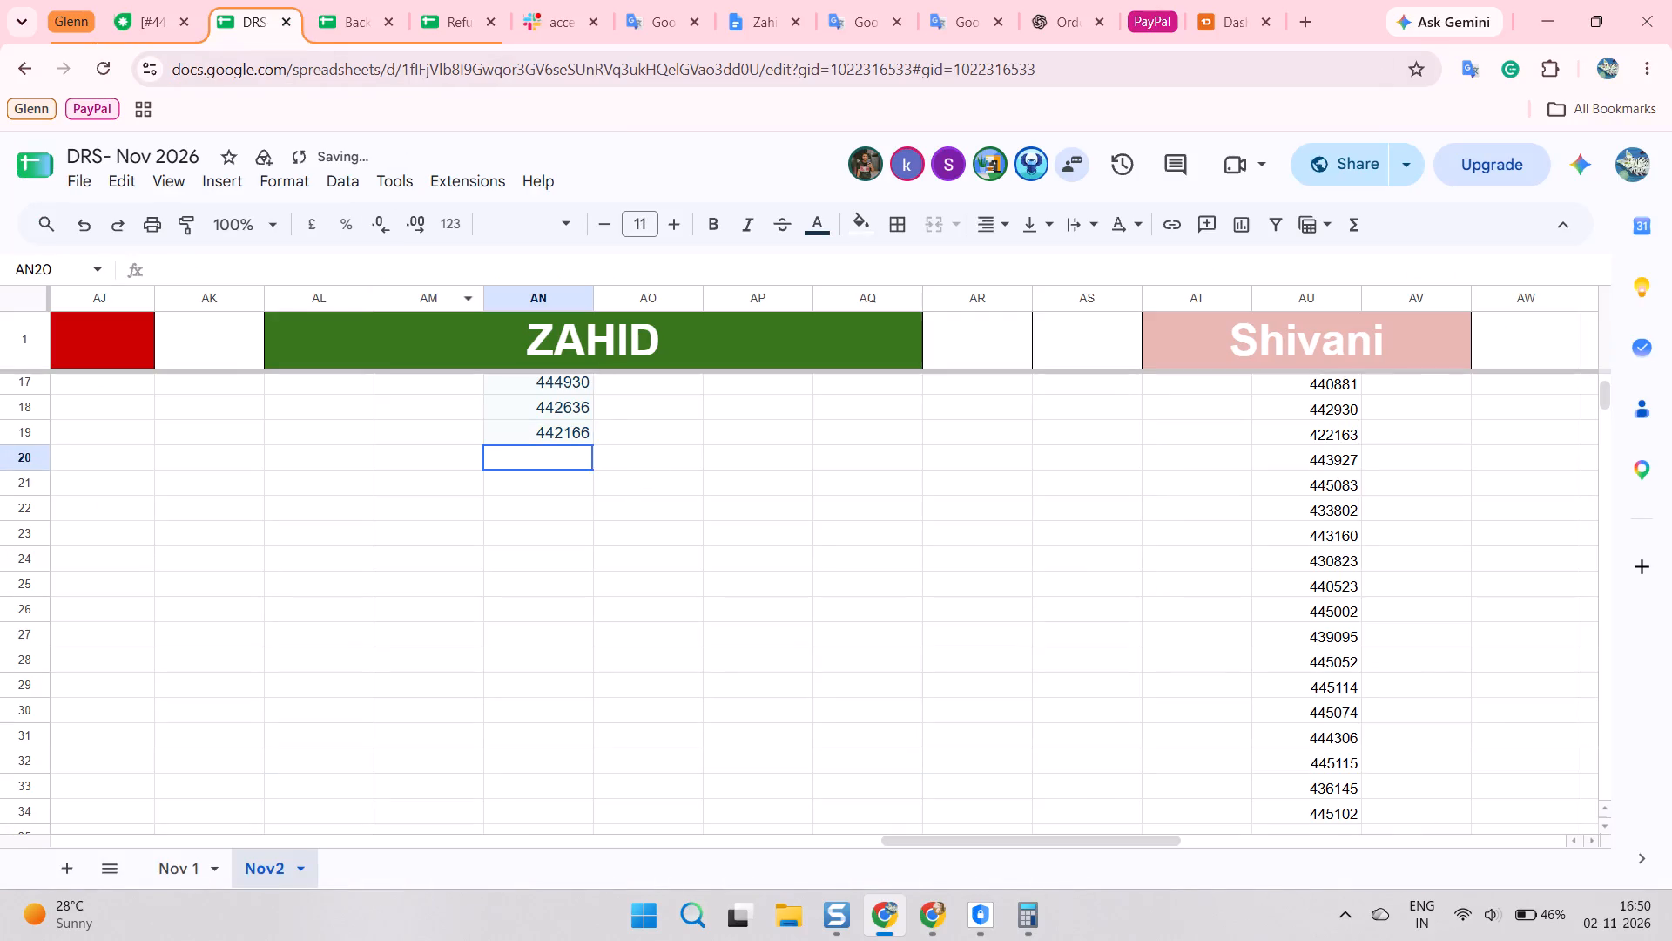
scroll(554, 470, "down", 1)
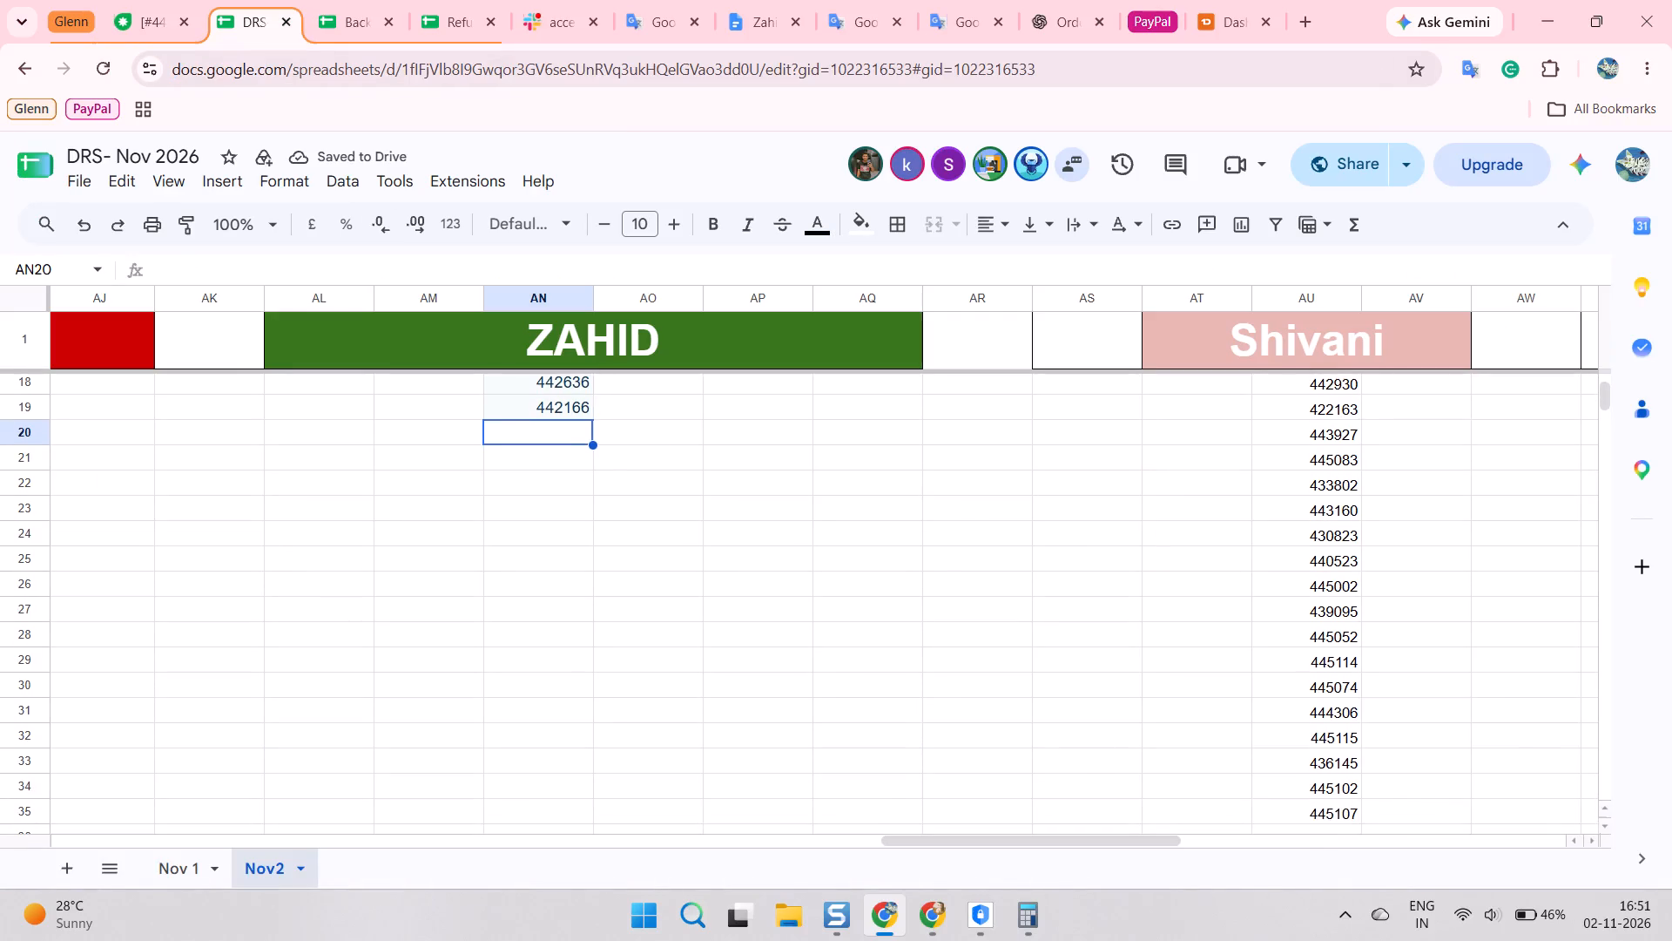
scroll(548, 465, "up", 1)
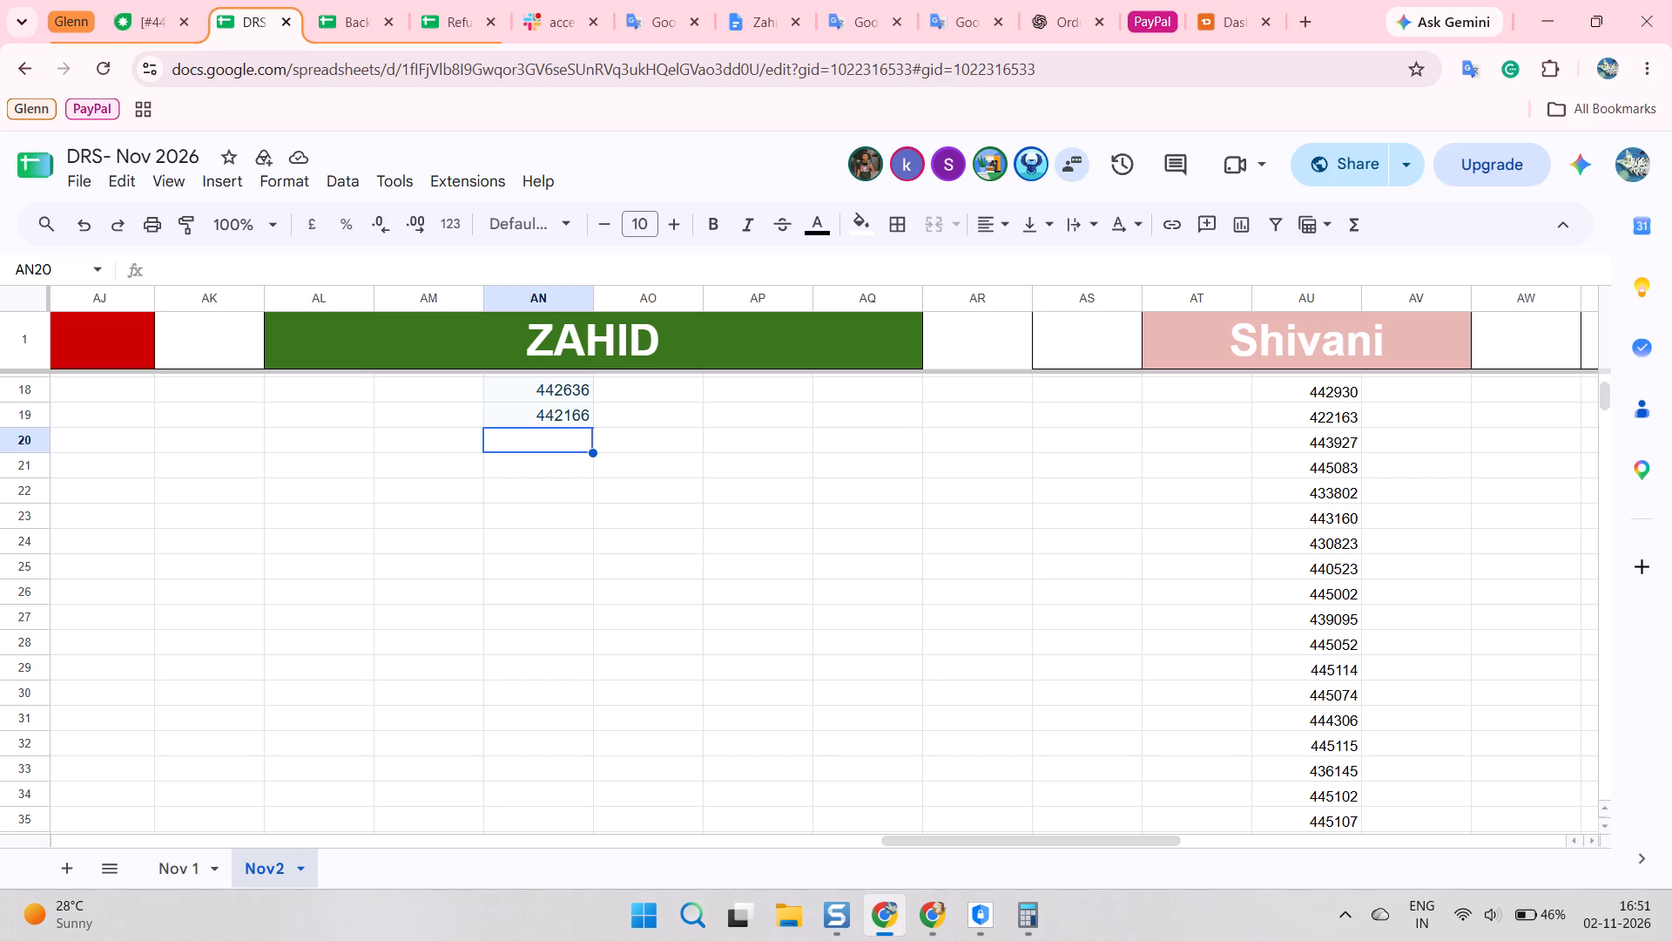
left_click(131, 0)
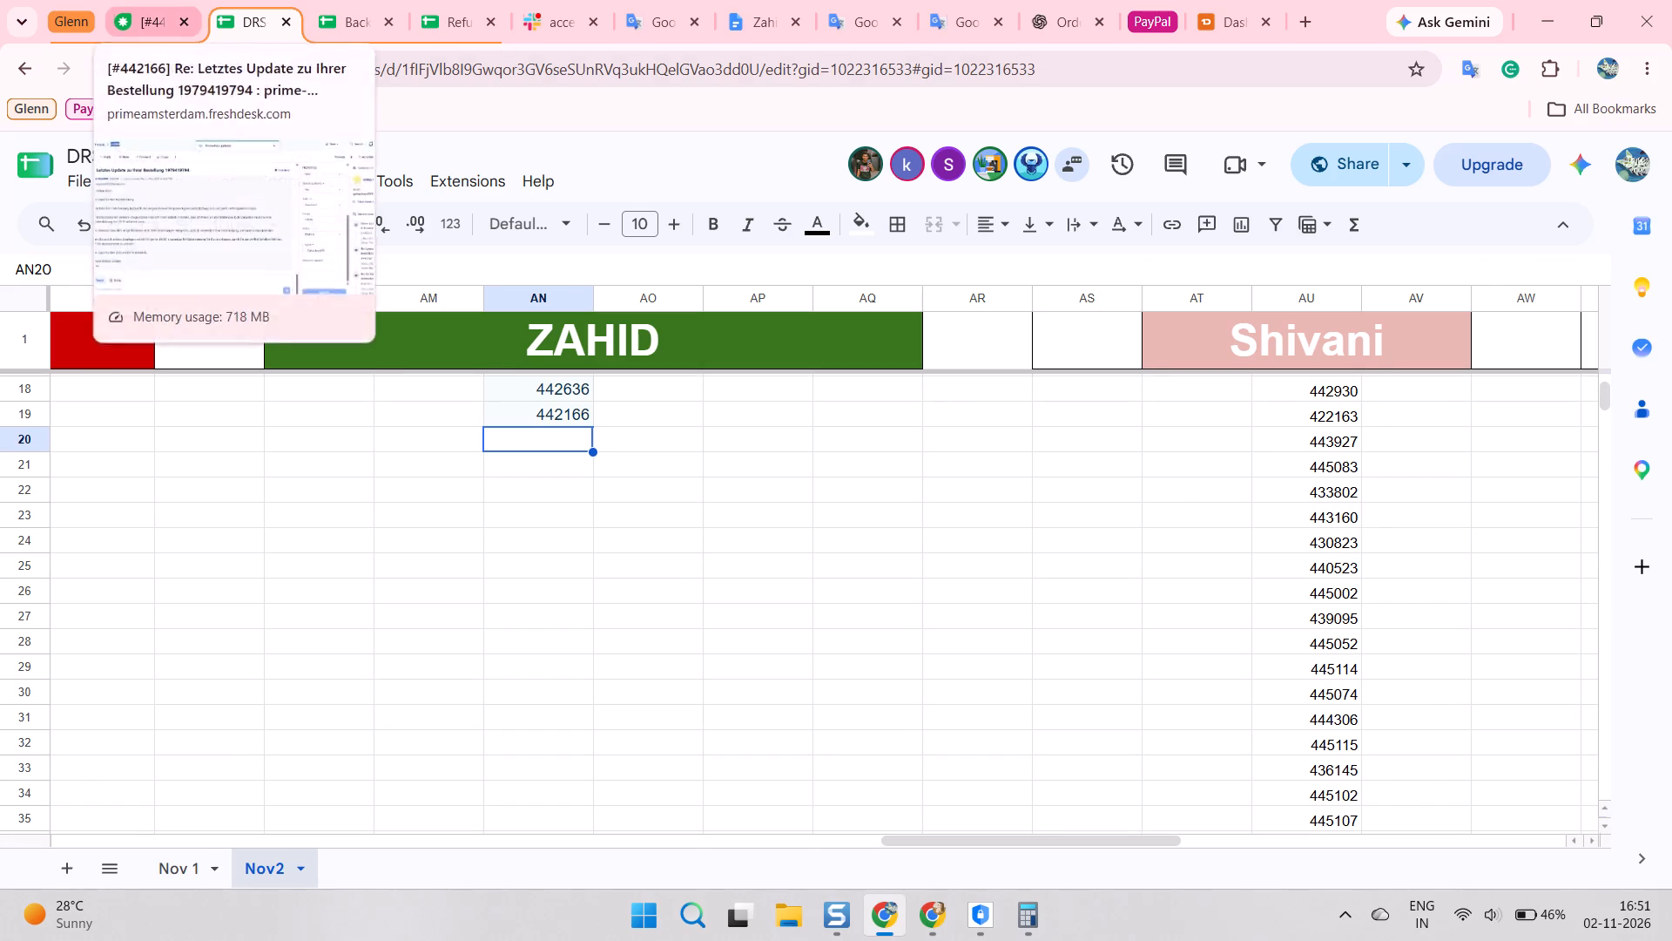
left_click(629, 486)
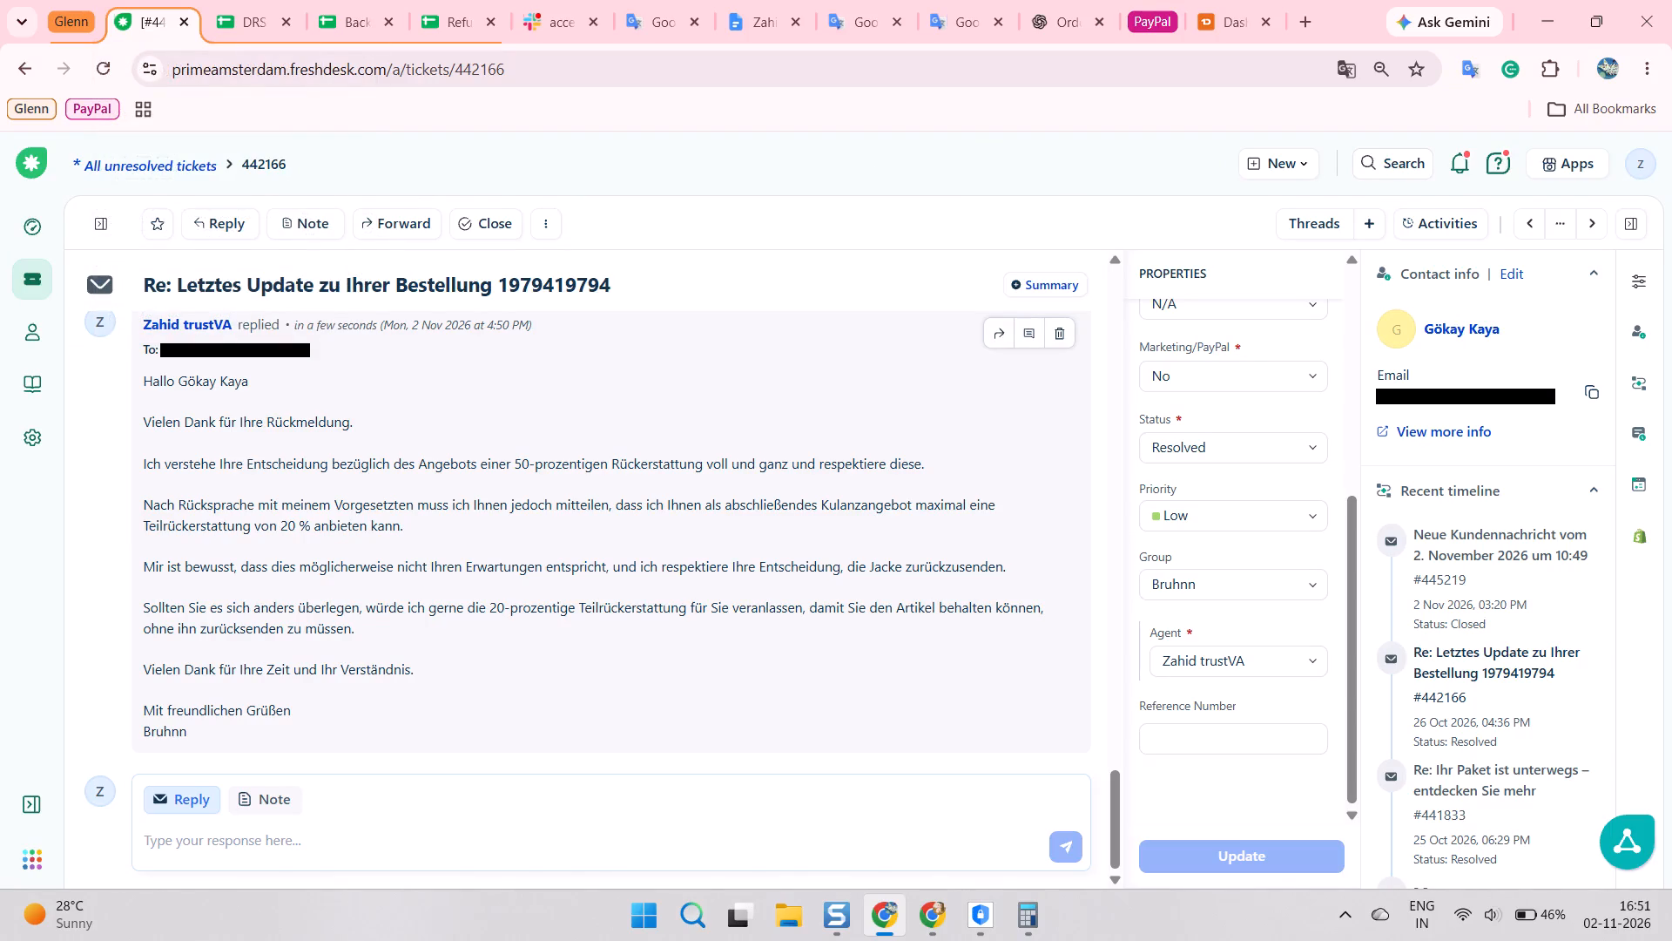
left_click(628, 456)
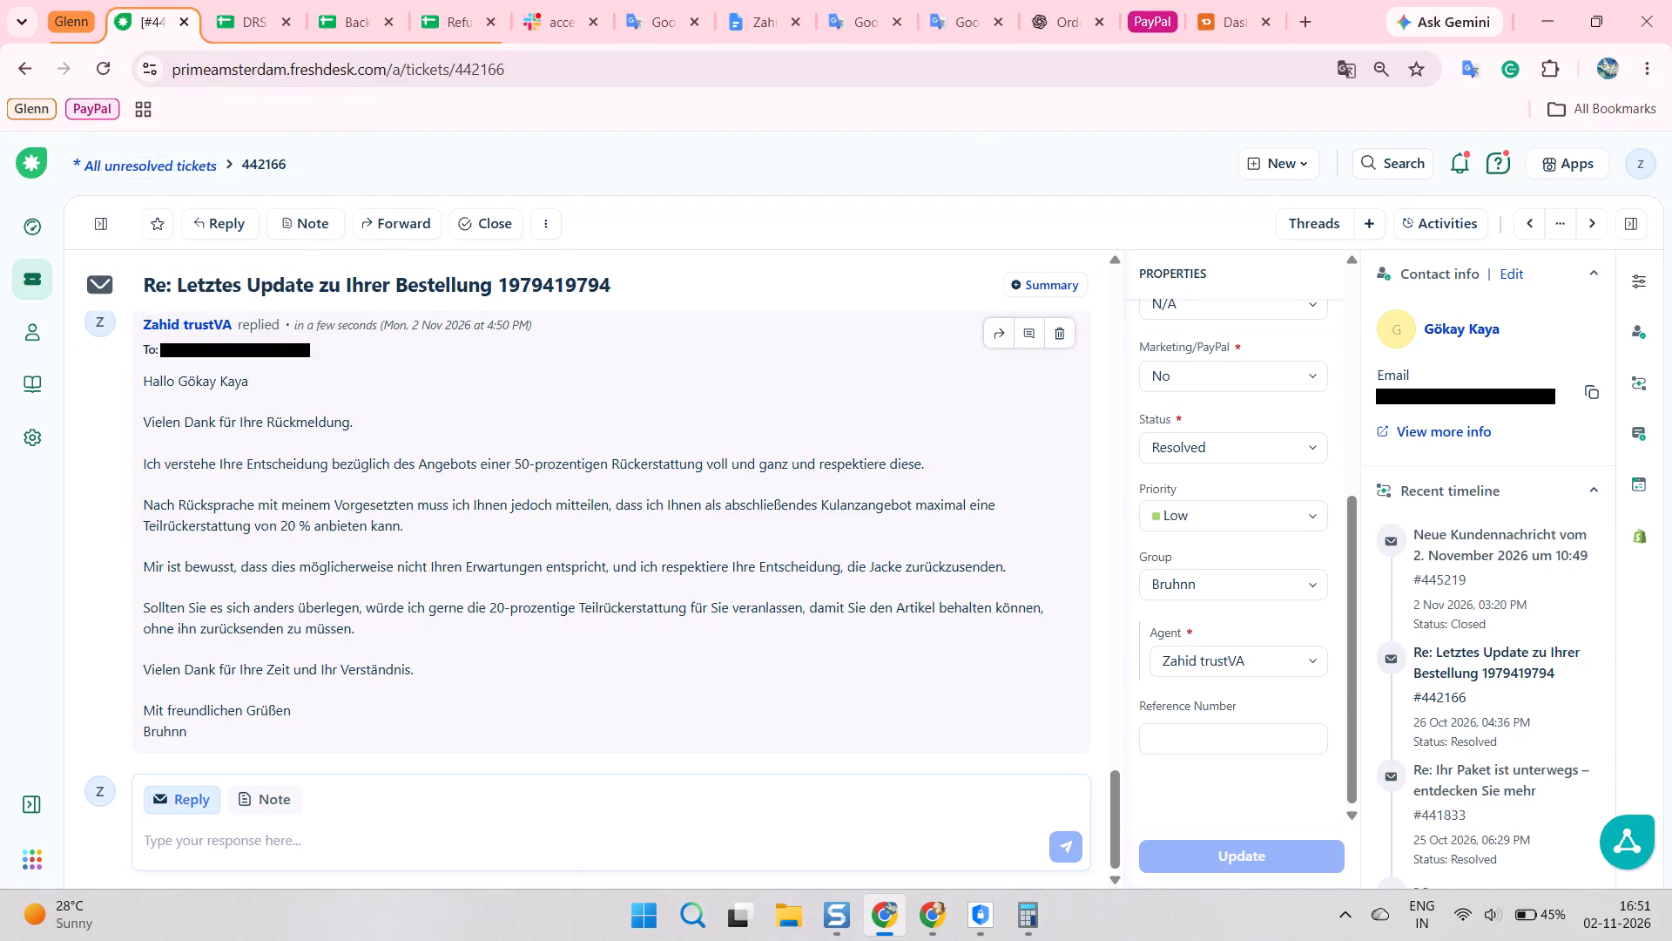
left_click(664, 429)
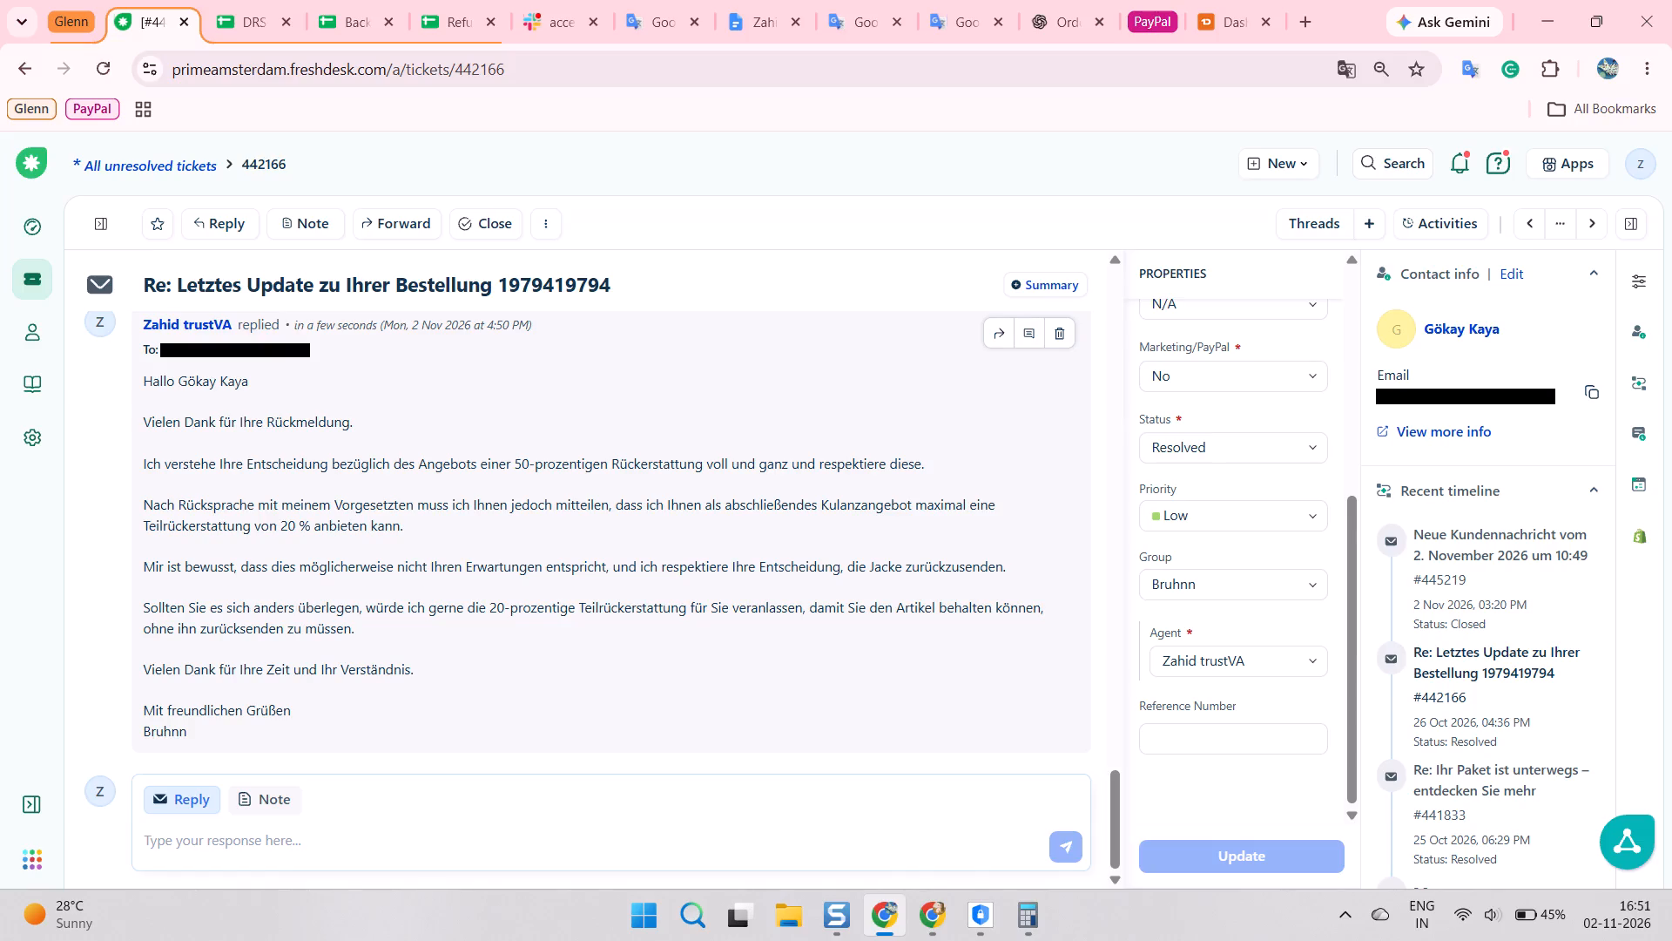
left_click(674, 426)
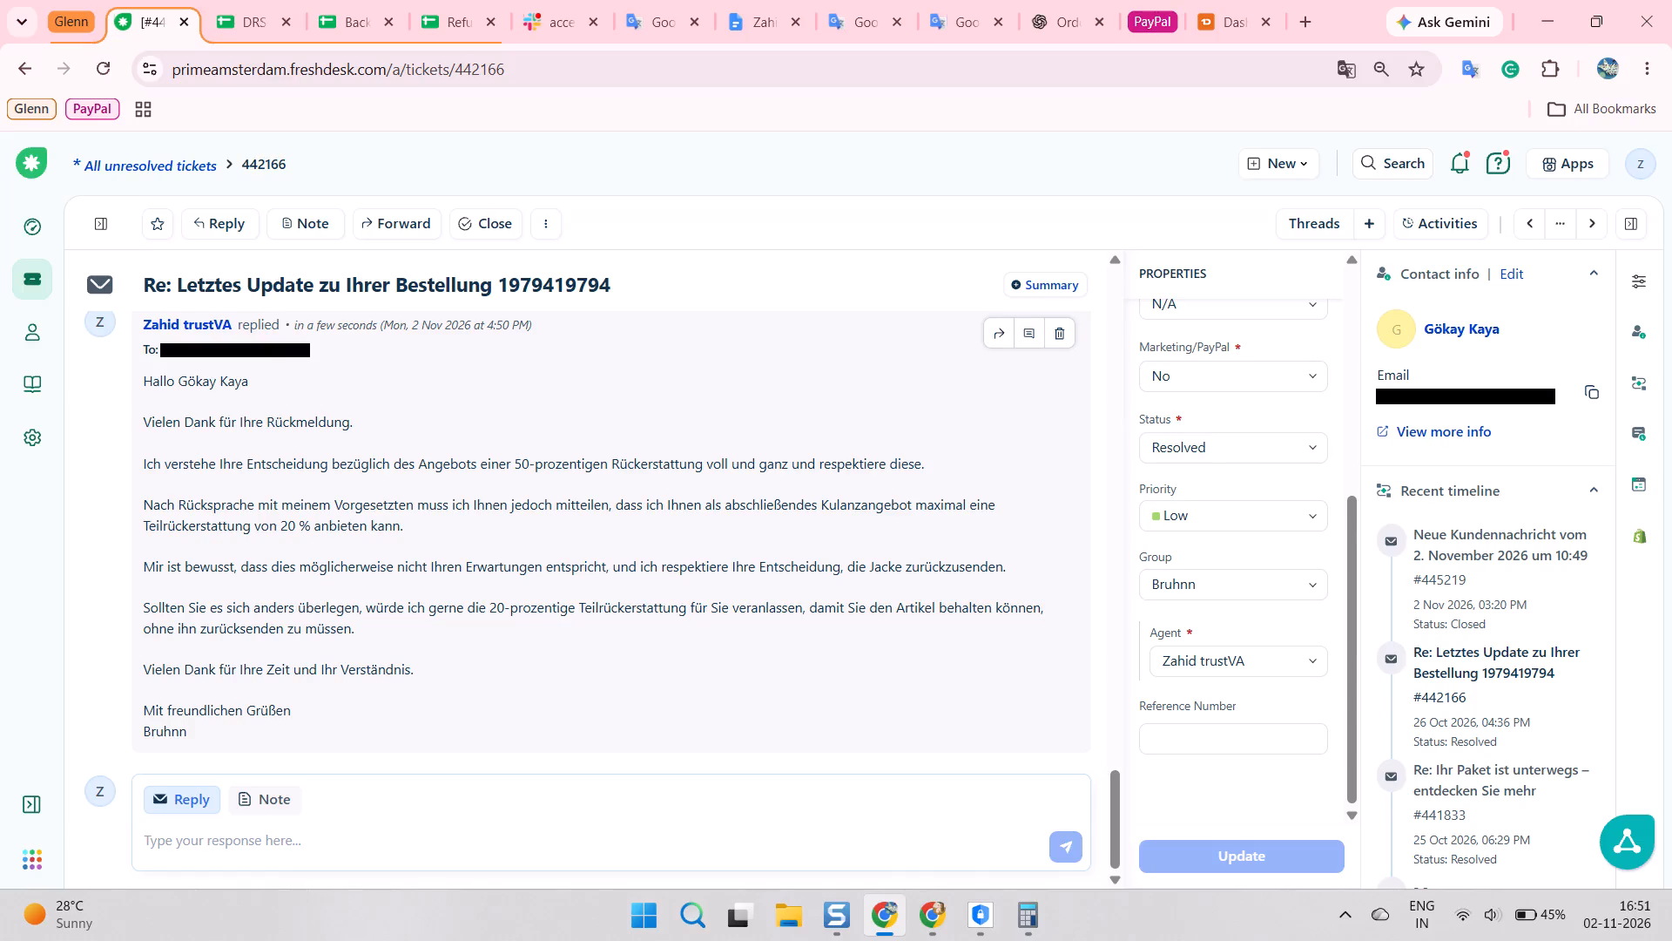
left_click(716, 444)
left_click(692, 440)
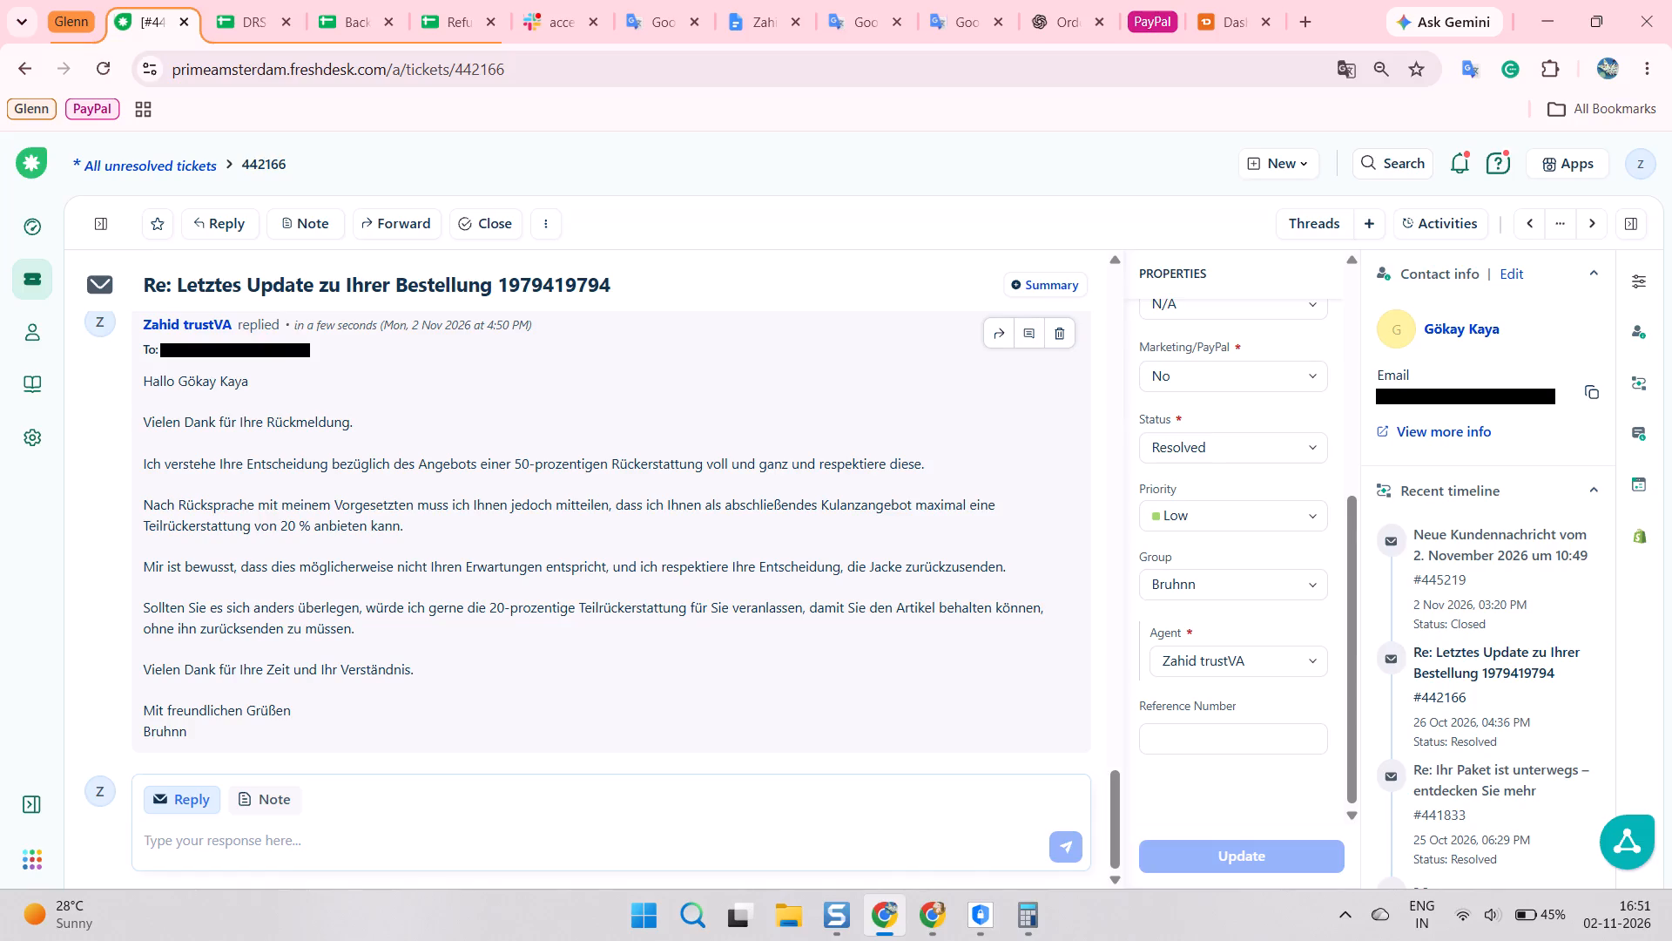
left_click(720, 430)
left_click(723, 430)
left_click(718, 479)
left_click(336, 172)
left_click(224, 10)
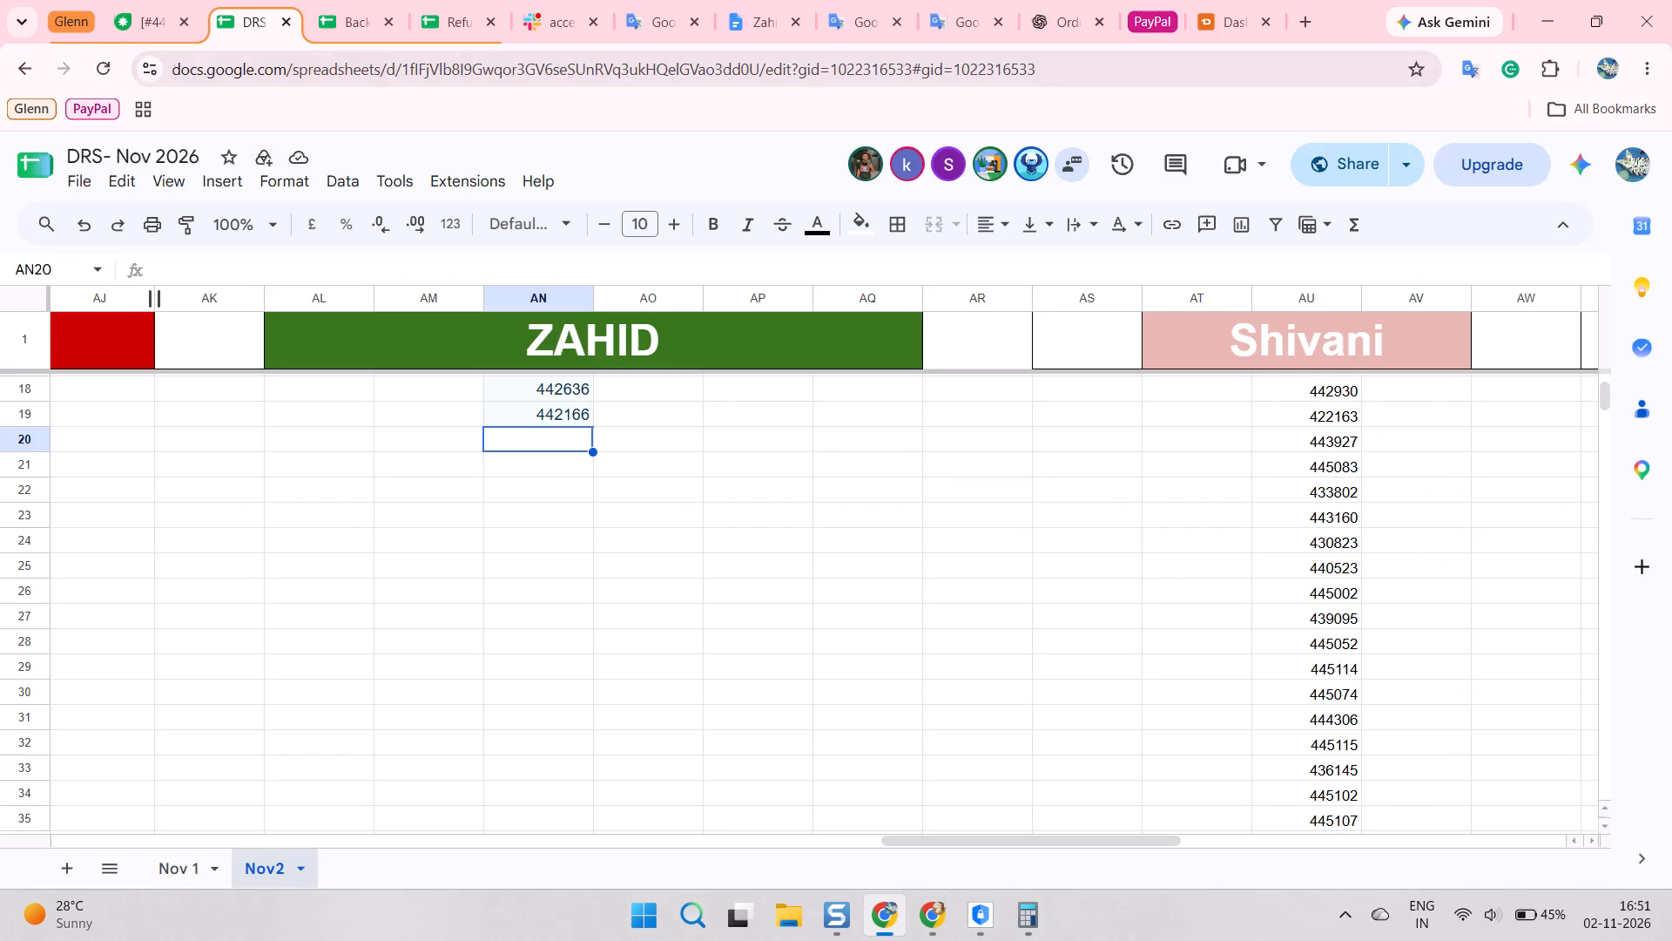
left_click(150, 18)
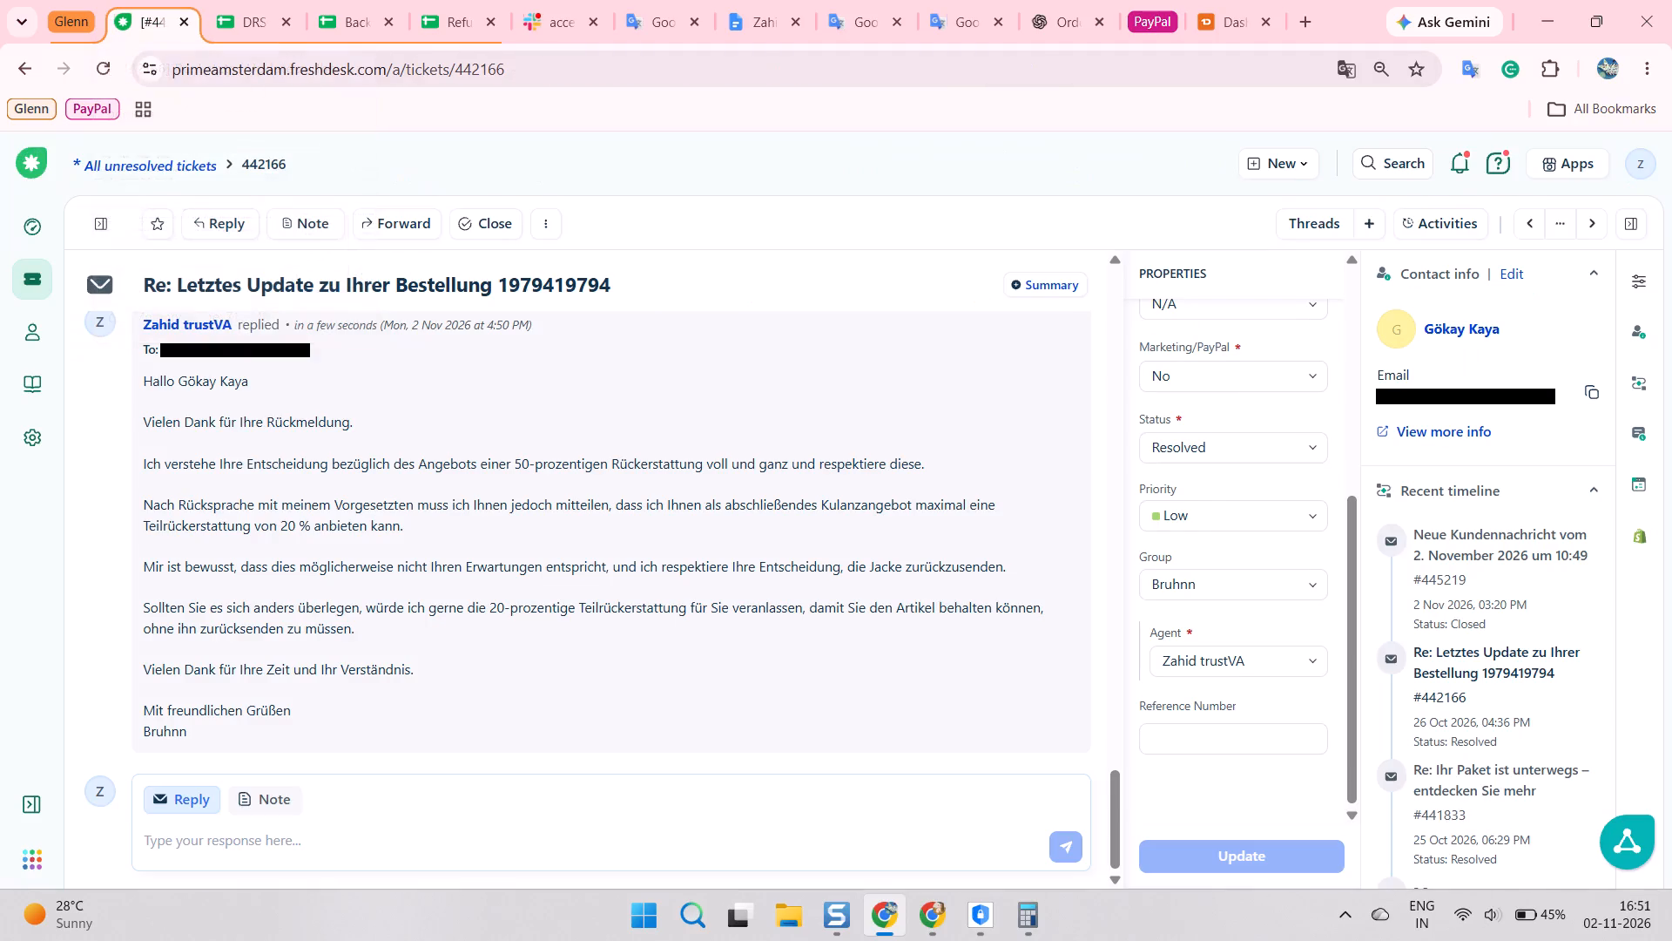
left_click(622, 462)
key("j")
scroll(656, 478, "down", 18)
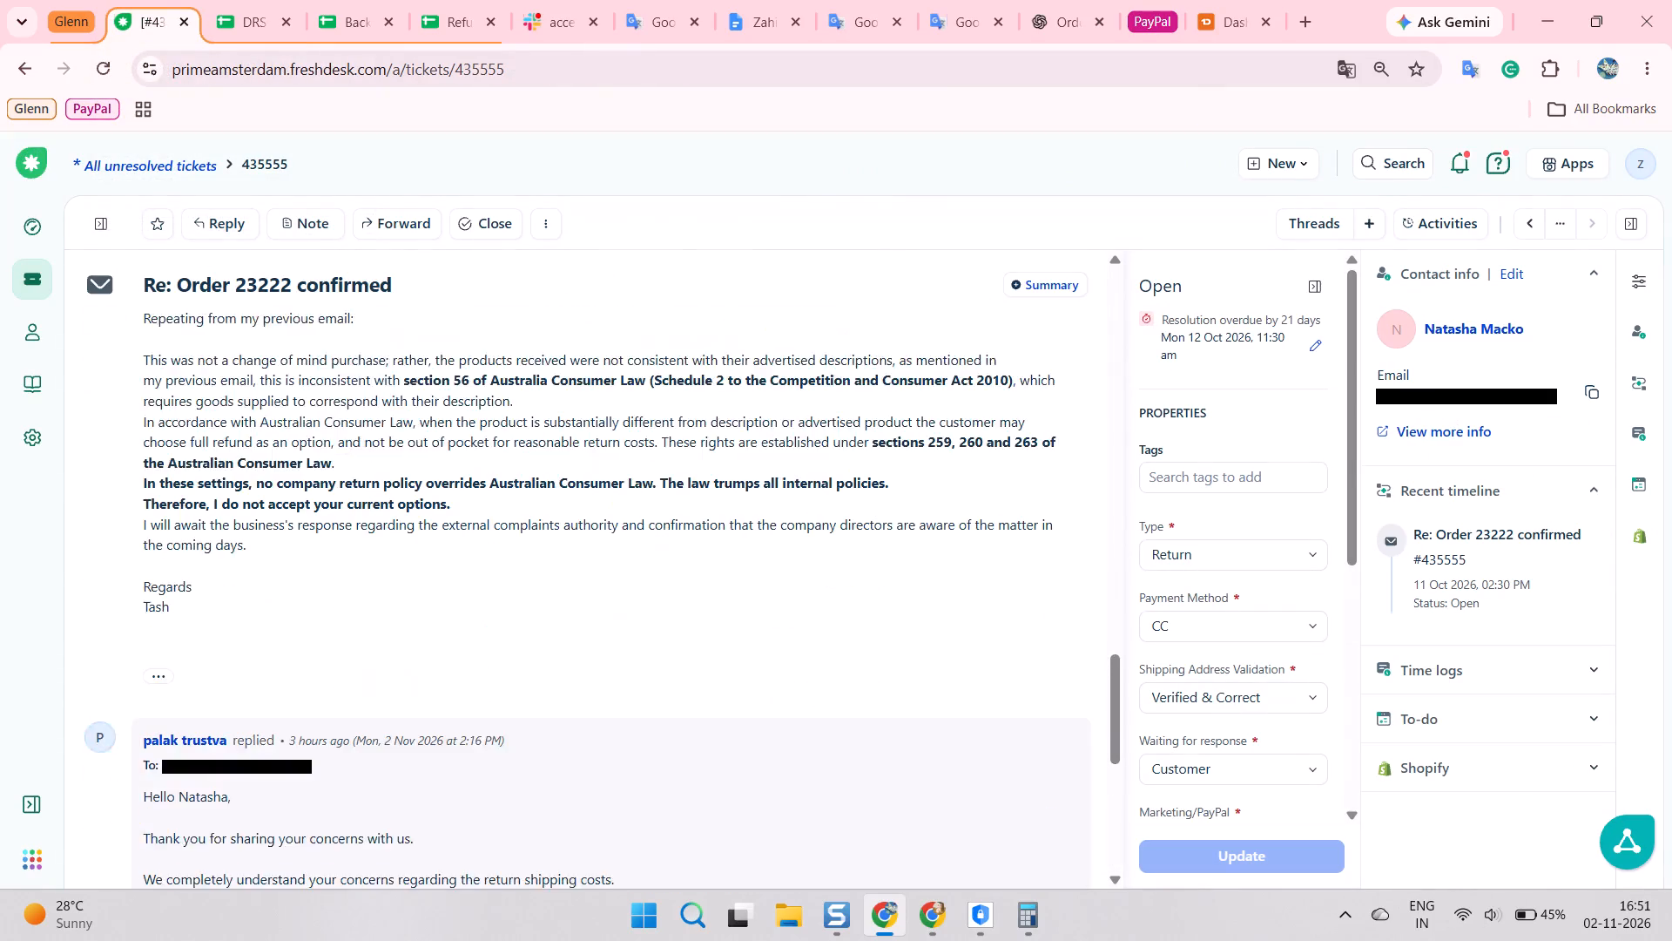
scroll(671, 505, "down", 4)
left_click(653, 504)
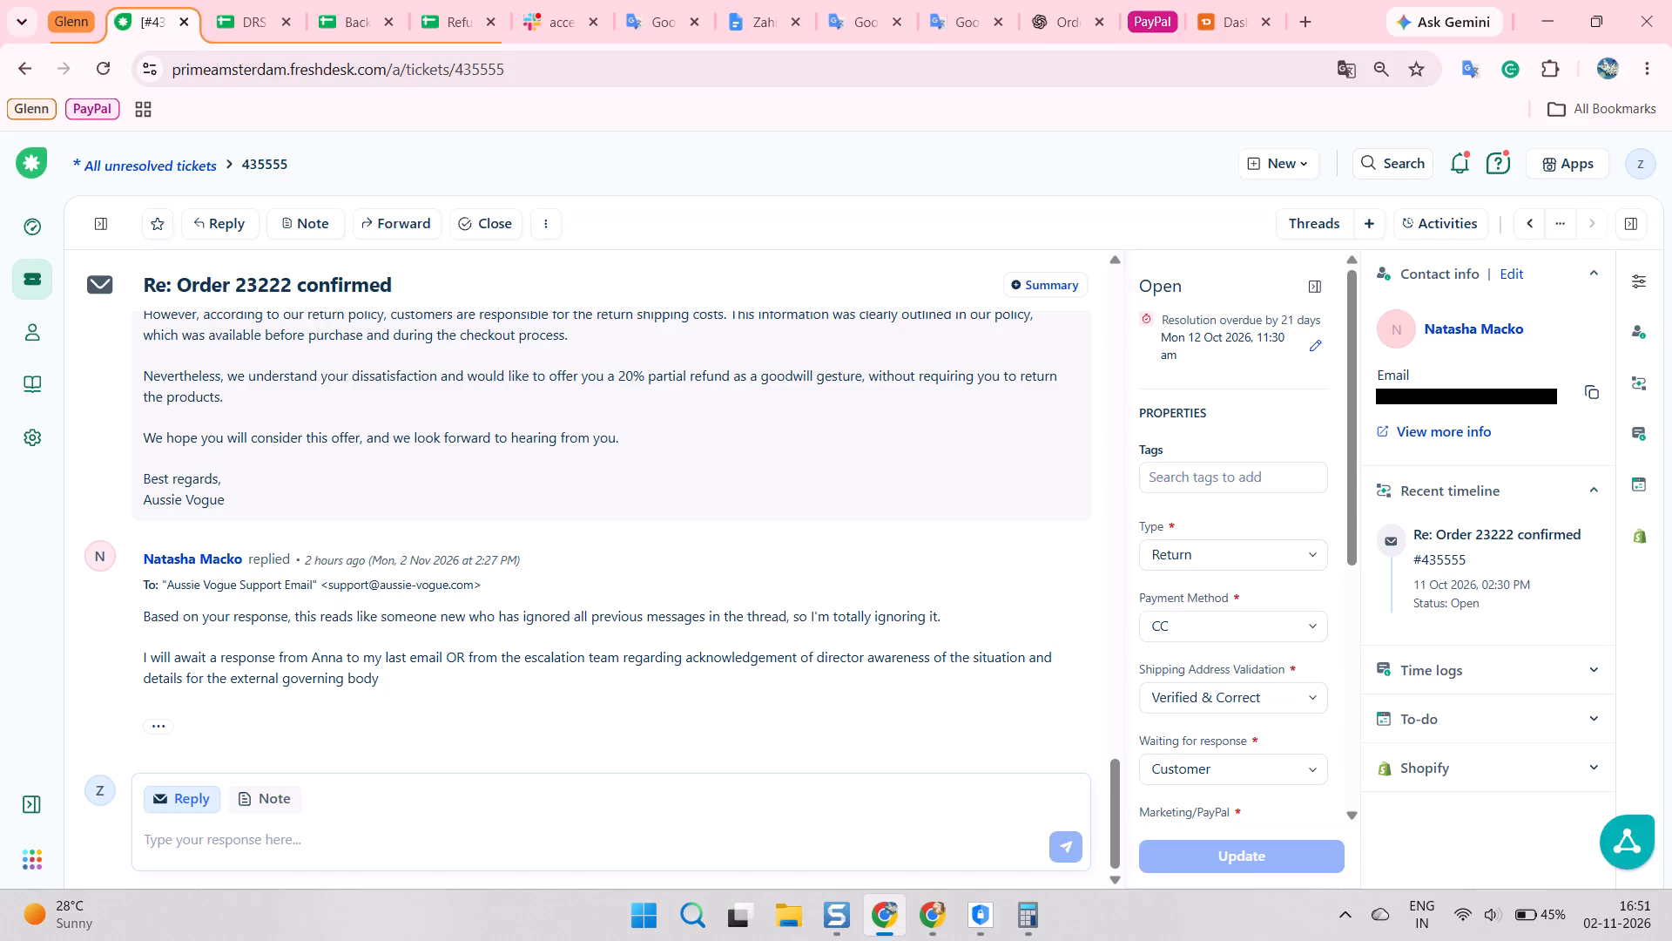
left_click(632, 497)
scroll(668, 559, "down", 2)
left_click(701, 539)
scroll(684, 536, "down", 2)
left_click(677, 534)
scroll(681, 534, "up", 3)
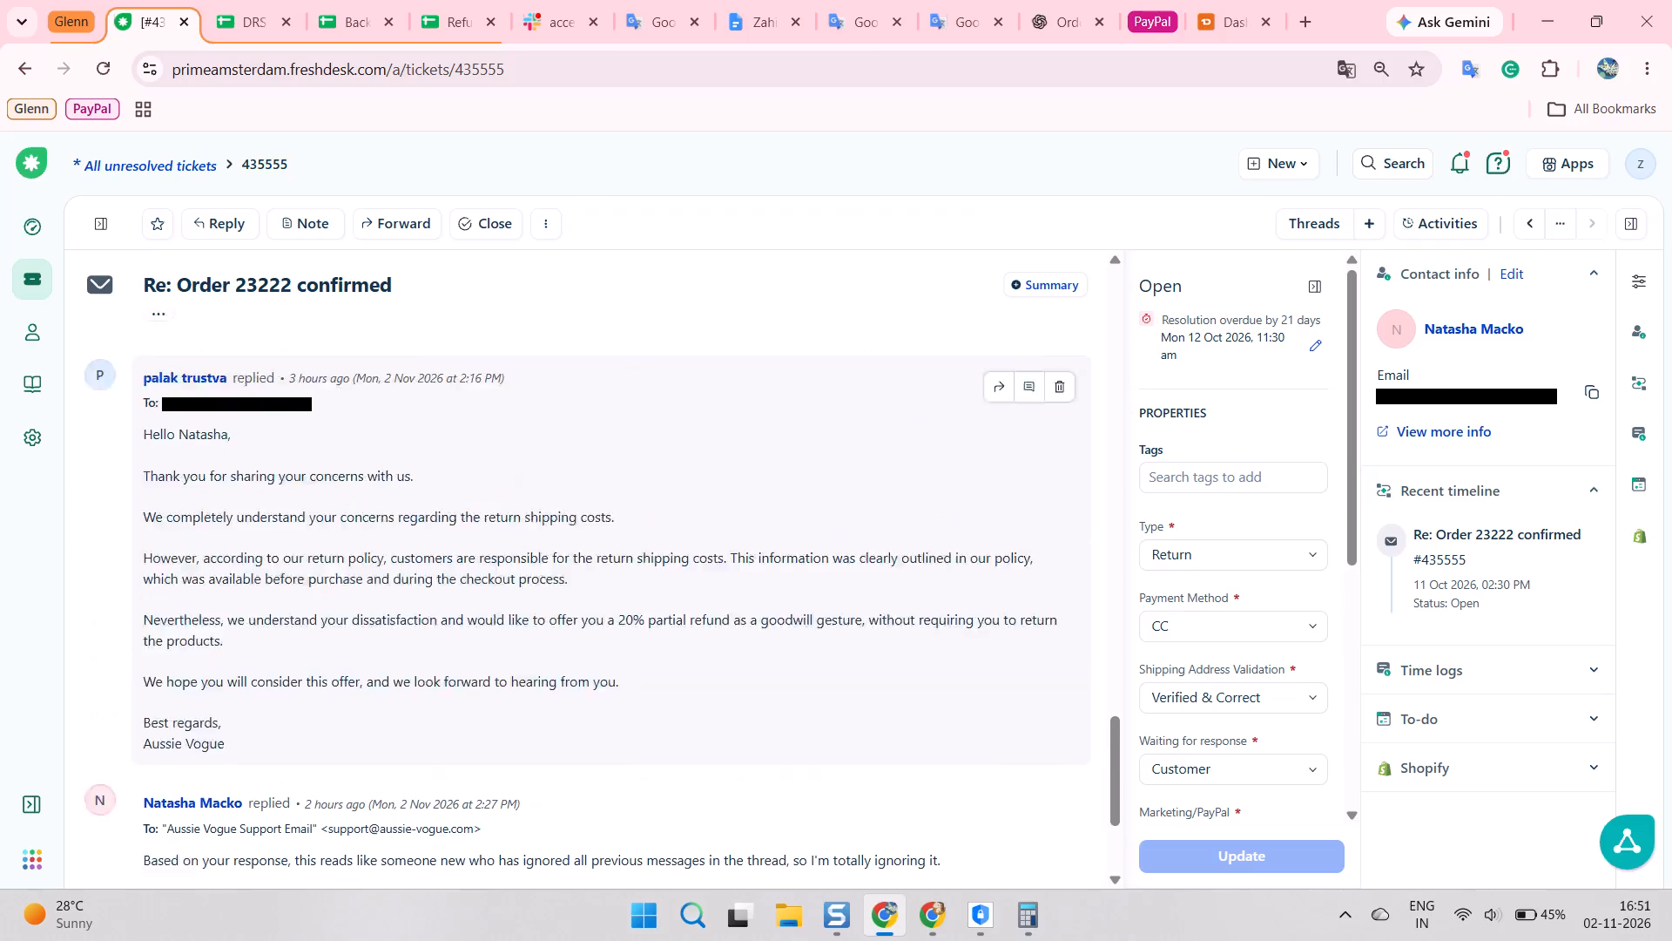
scroll(693, 524, "down", 3)
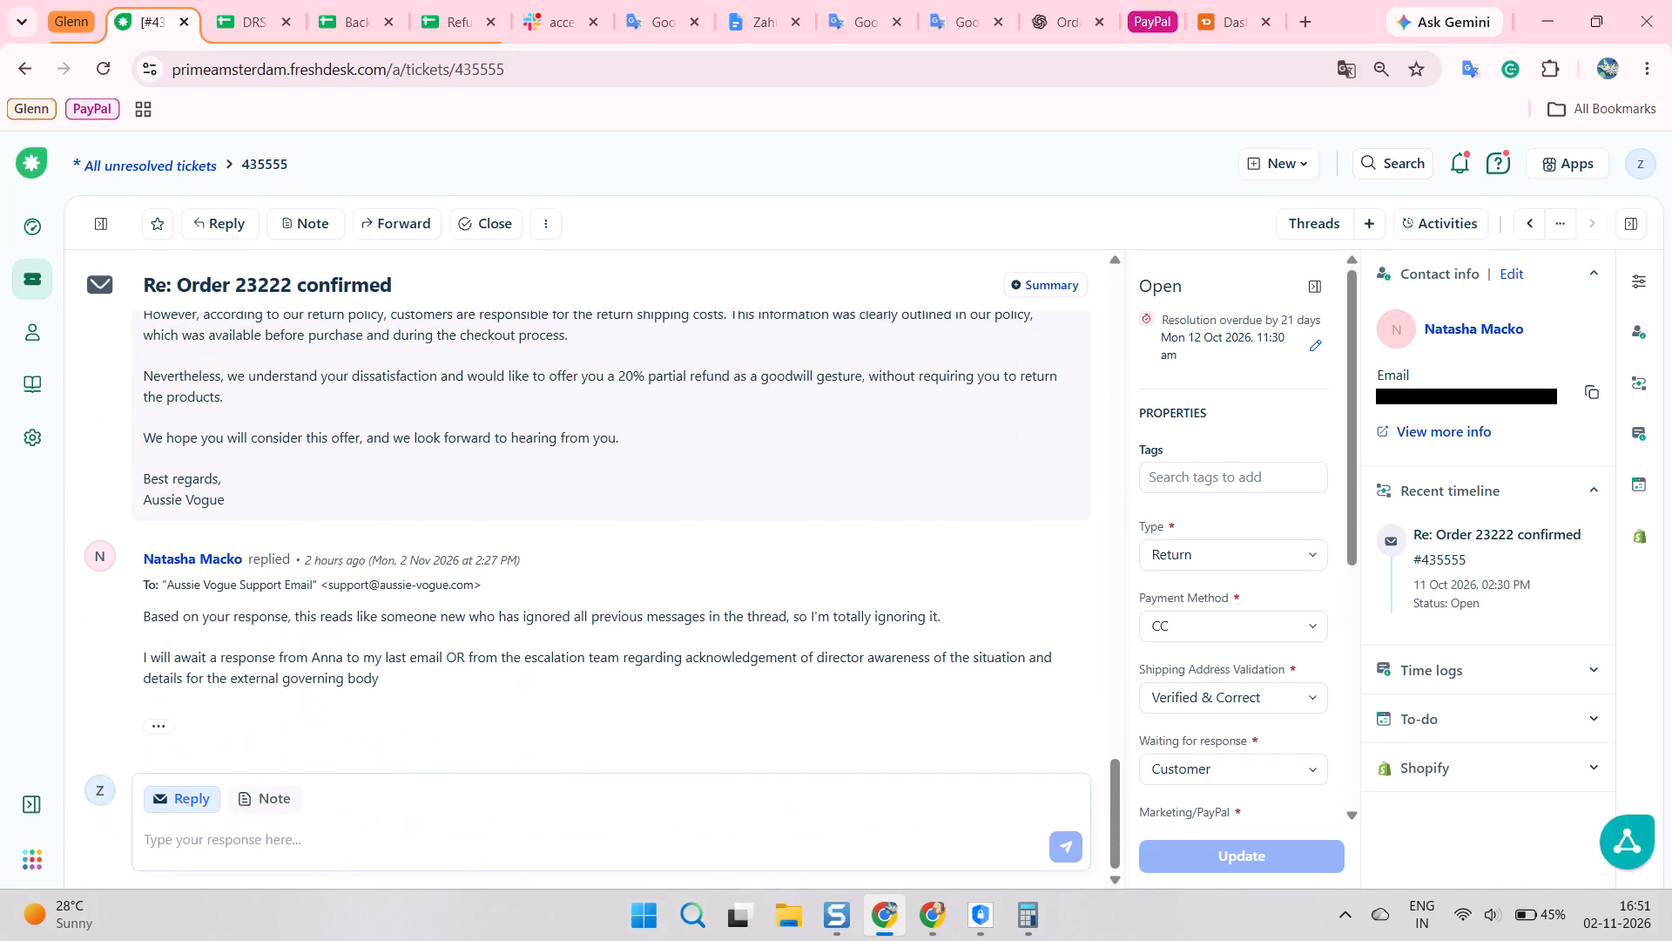
Leave ticket 435555 unanswered and return to a refreshed list of all unresolved tickets.
scroll(693, 521, "down", 1)
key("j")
scroll(693, 517, "down", 6)
left_click(724, 513)
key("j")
left_click(33, 273)
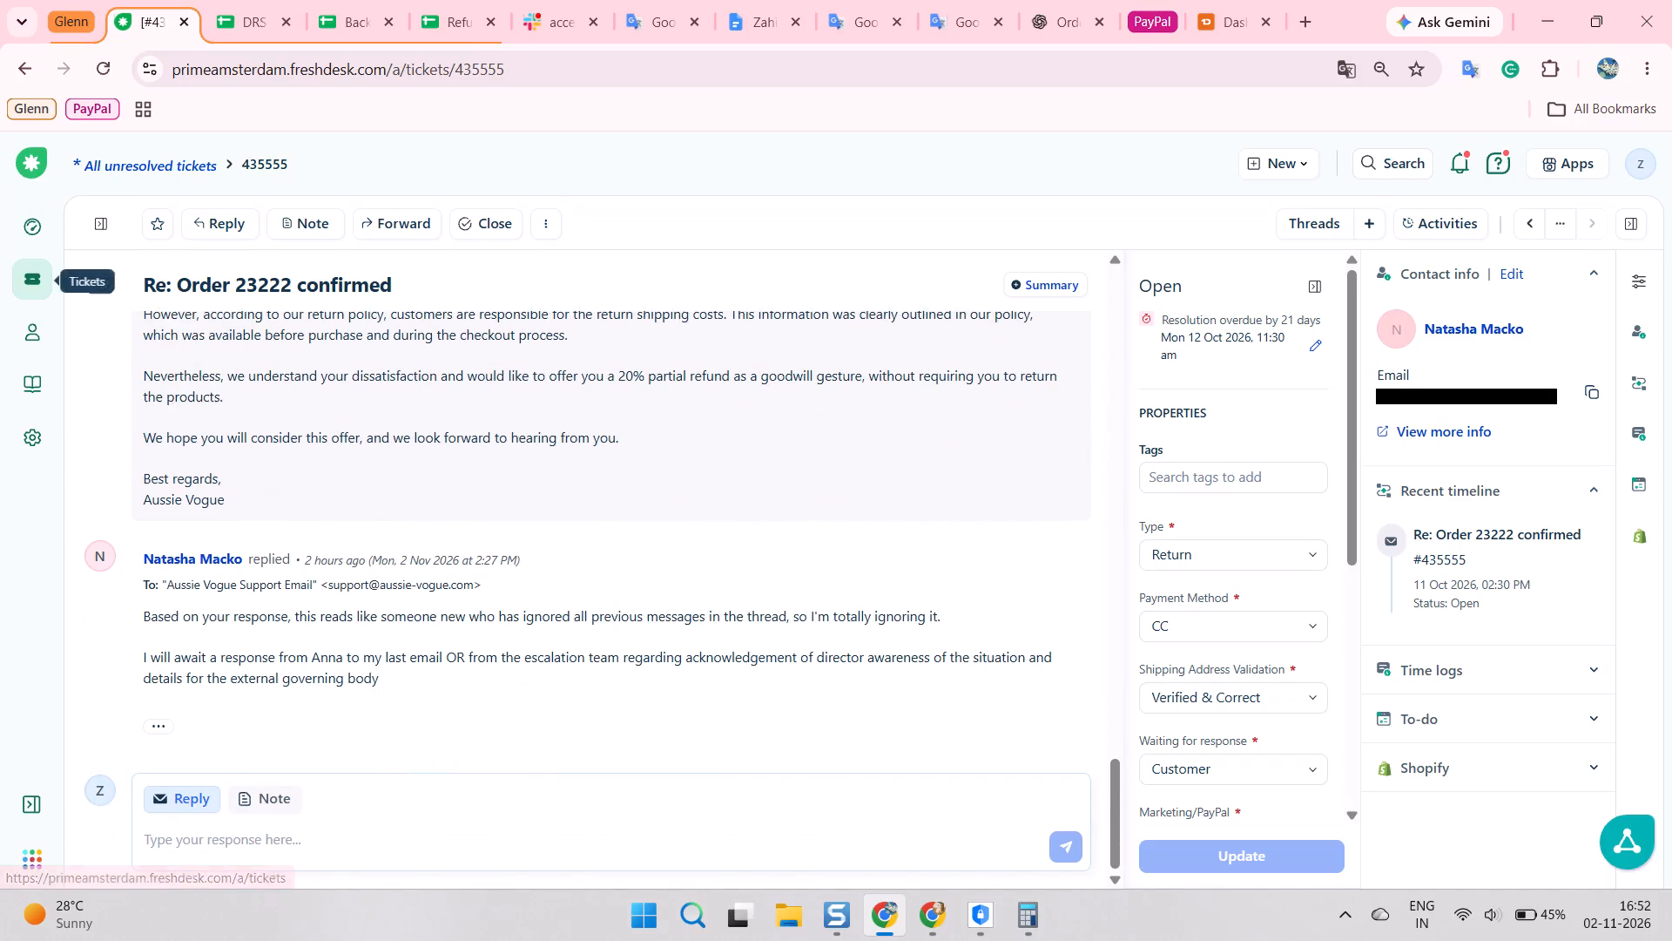
scroll(258, 318, "up", 4)
left_click(22, 218)
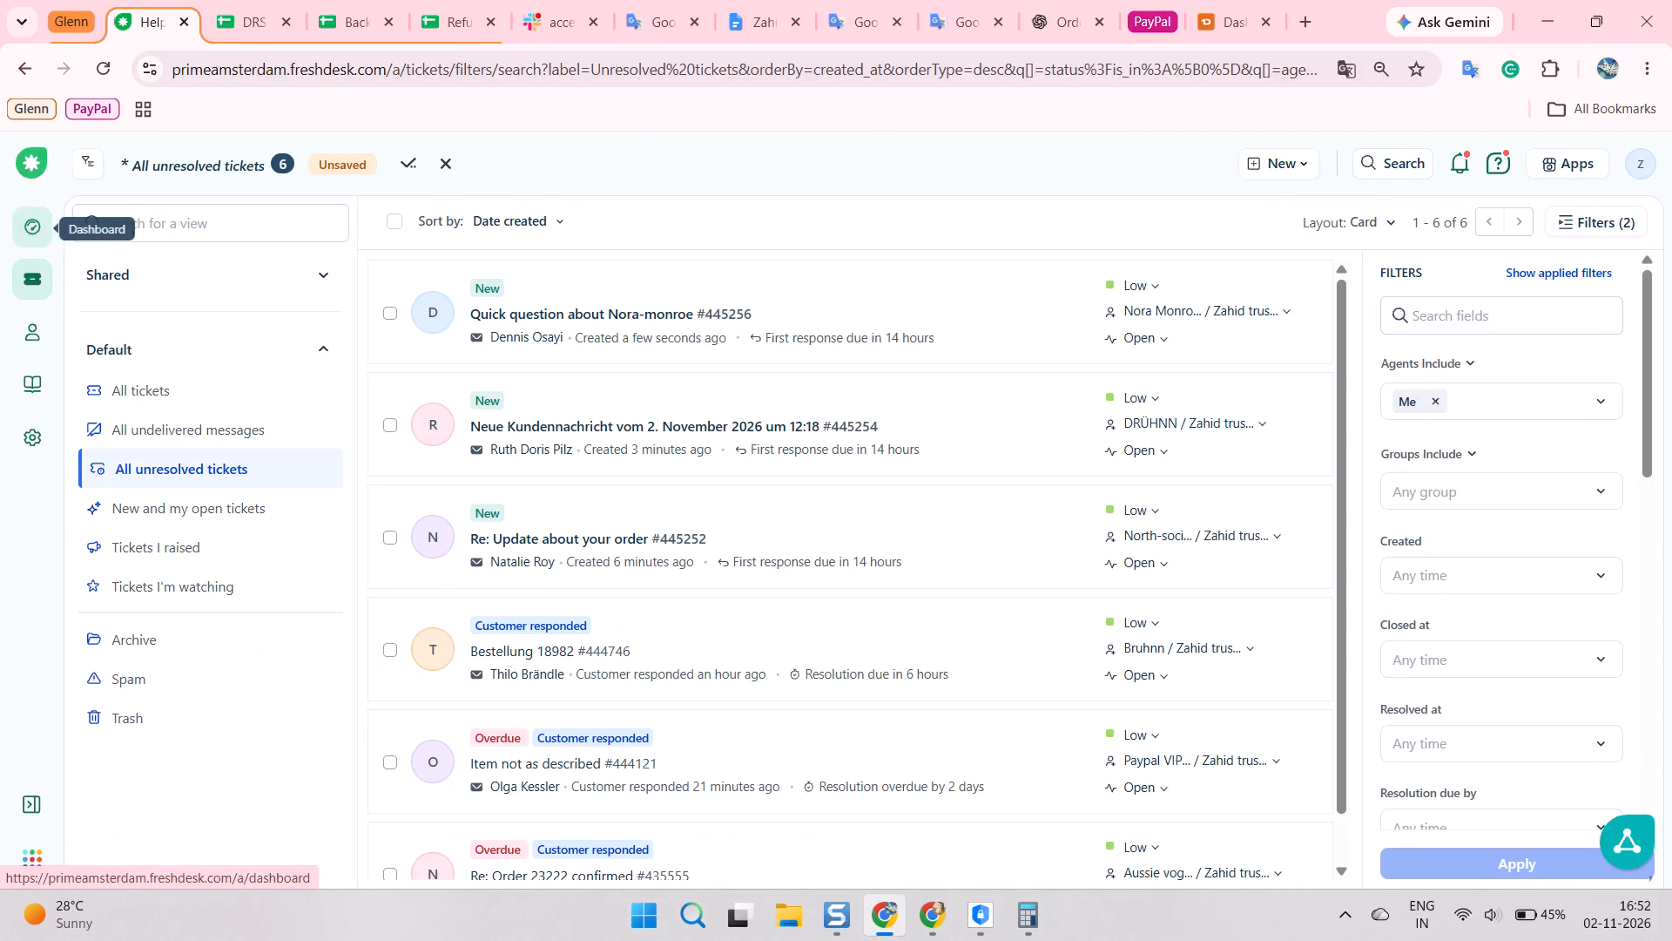
scroll(45, 217, "up", 4)
left_click(164, 267)
scroll(542, 353, "up", 7)
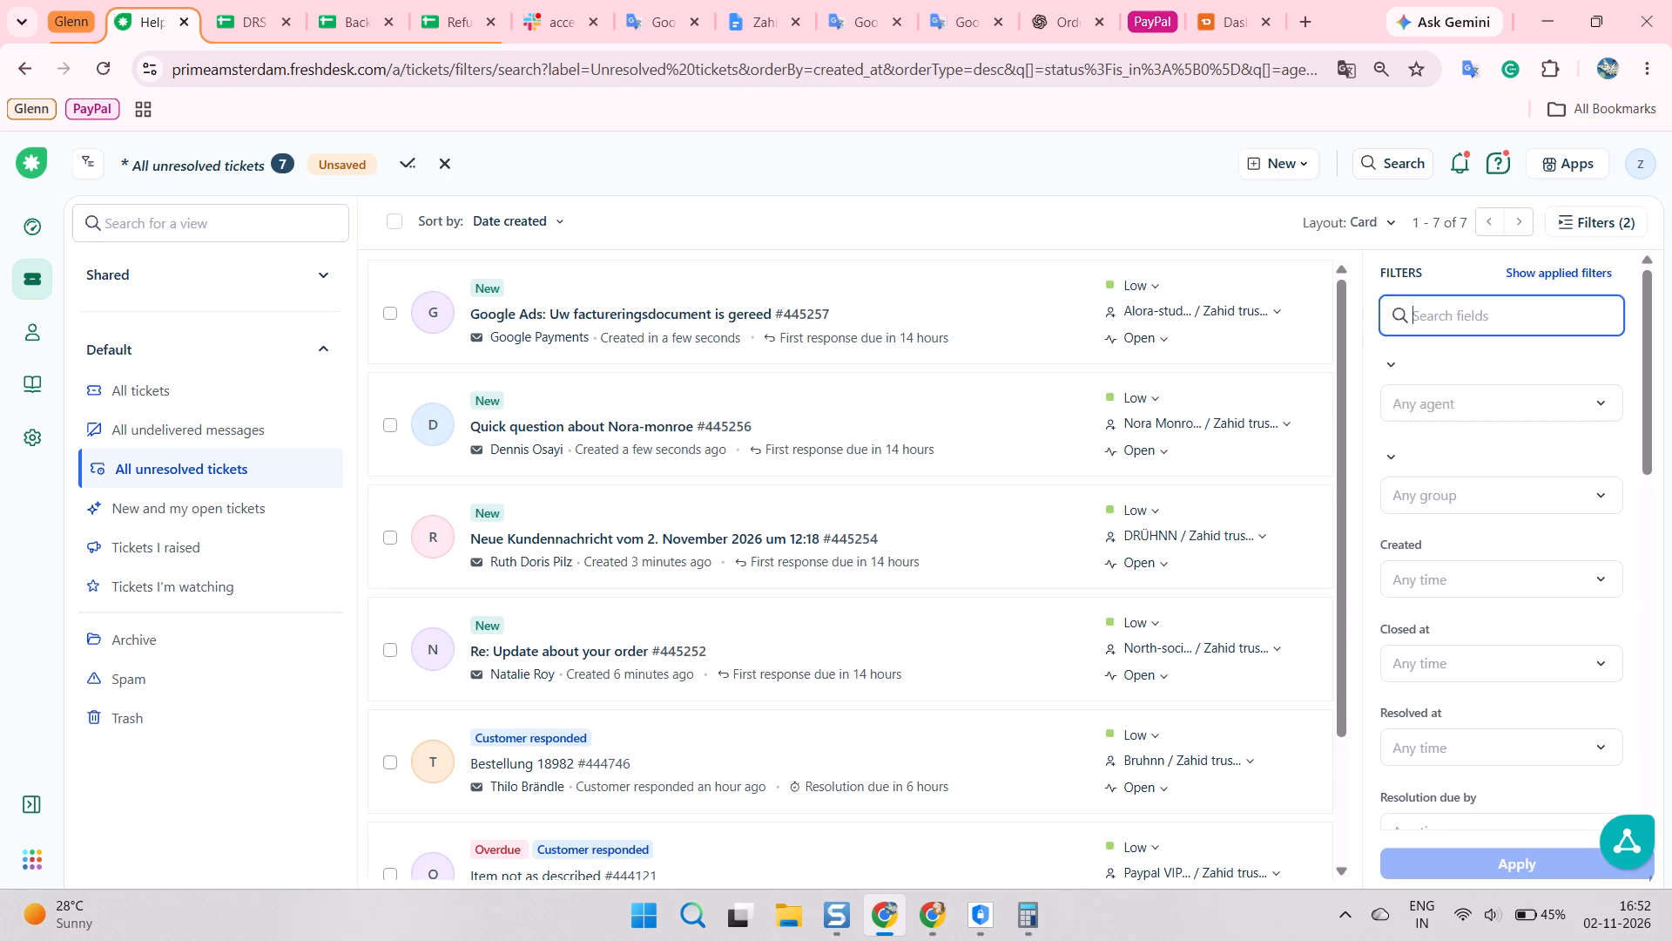
Resolve Google Ads ticket 445257 under your agent account, with type, payment, address validation and waiting fields NA, and Marketing/PayPal No.
left_click(571, 311)
scroll(555, 429, "down", 13)
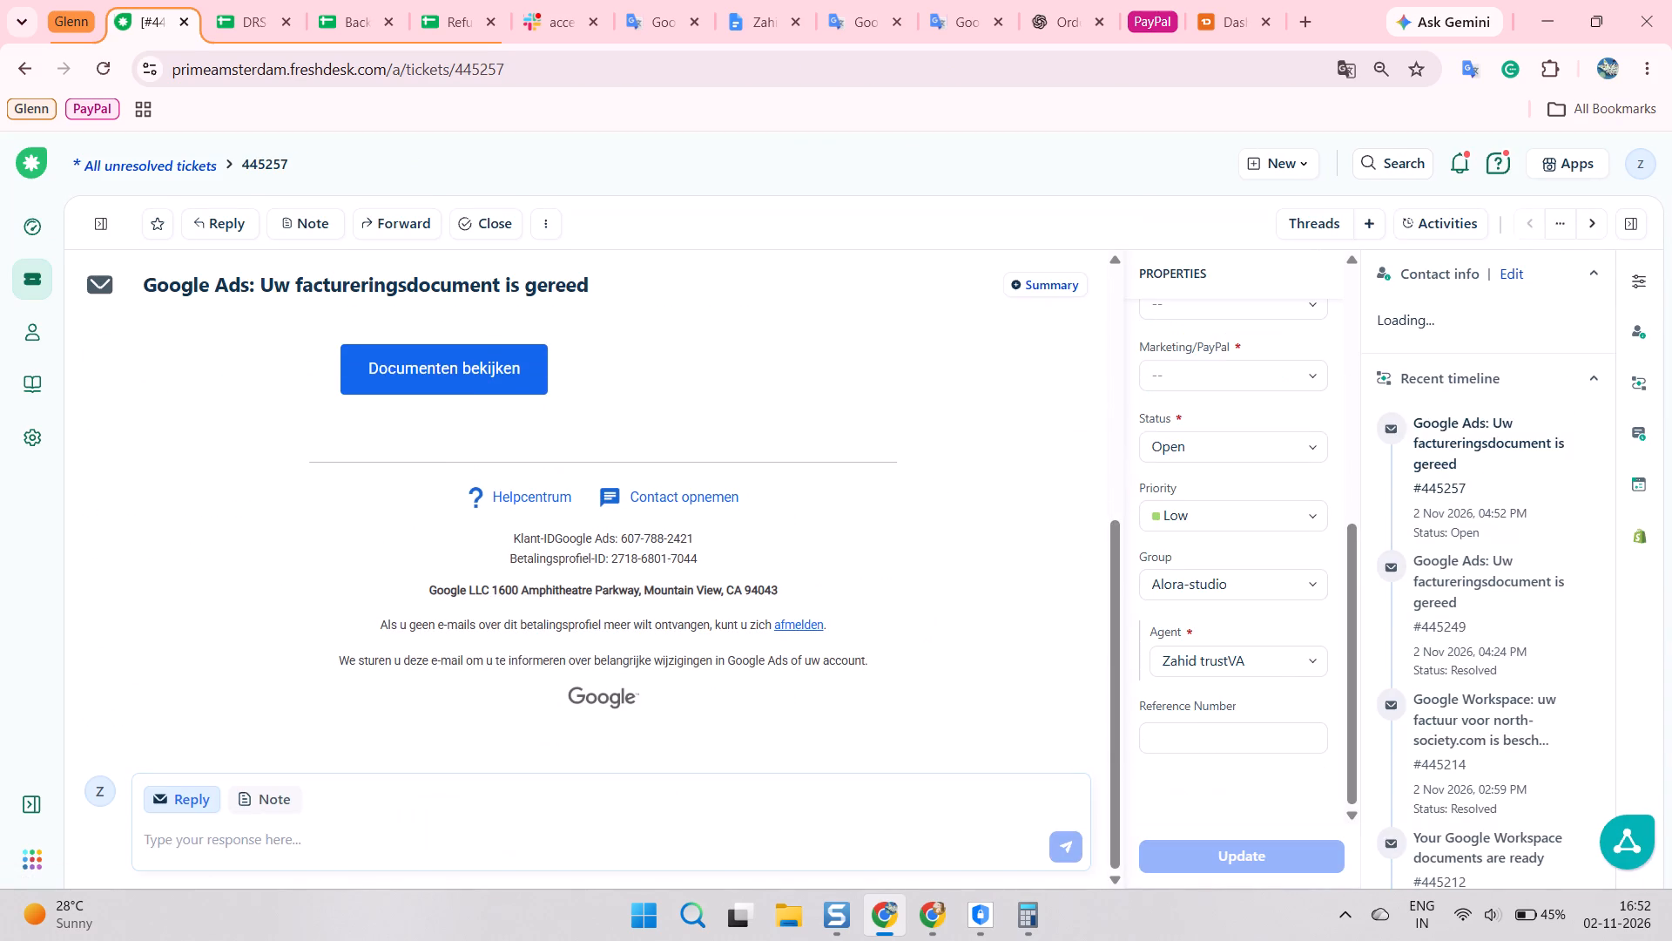
scroll(1191, 514, "up", 7)
left_click(1214, 609)
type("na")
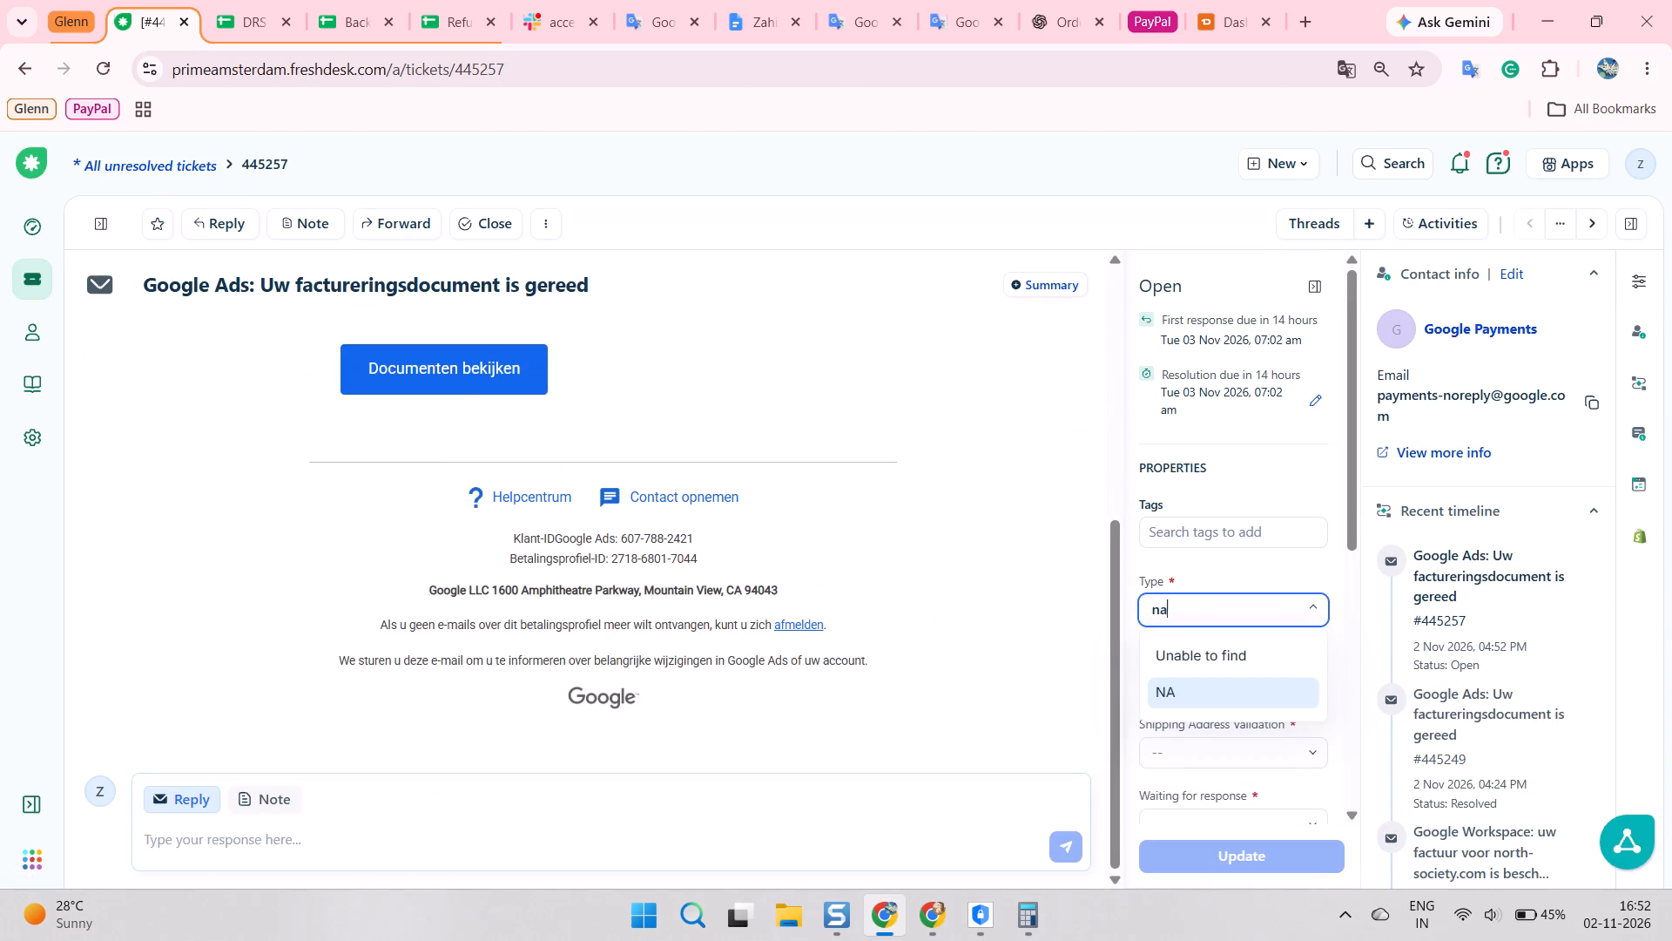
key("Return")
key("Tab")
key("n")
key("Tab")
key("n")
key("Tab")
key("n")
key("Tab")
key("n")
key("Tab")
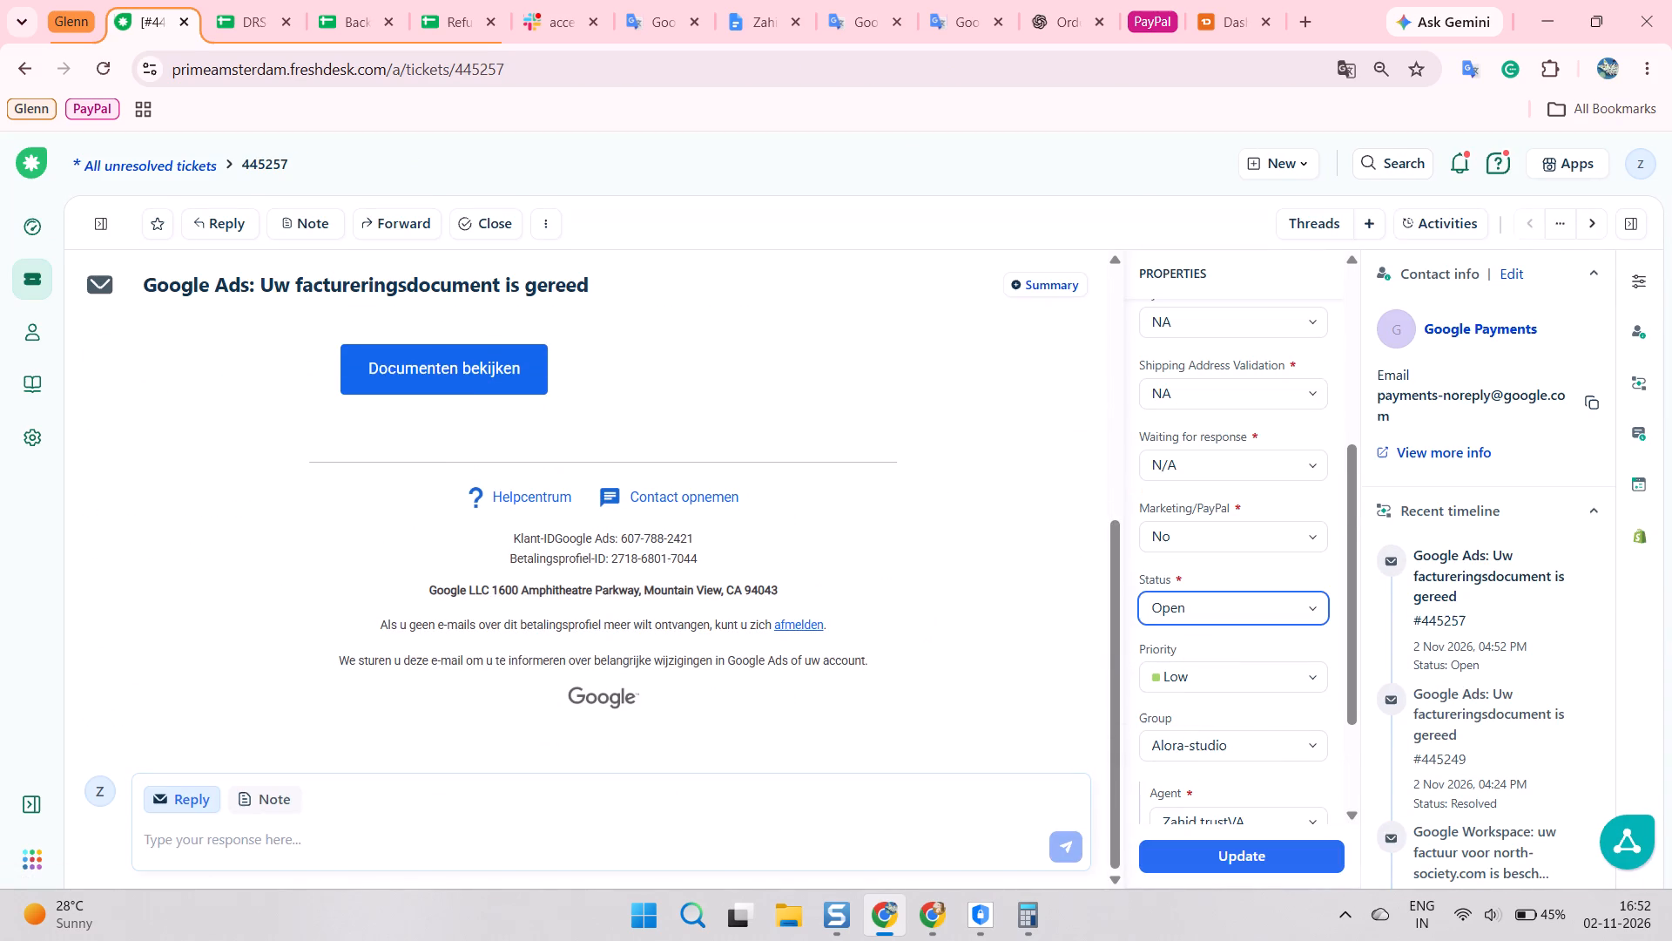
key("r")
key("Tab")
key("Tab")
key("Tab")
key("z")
scroll(1214, 646, "down", 4)
left_click(1228, 870)
scroll(949, 718, "up", 2)
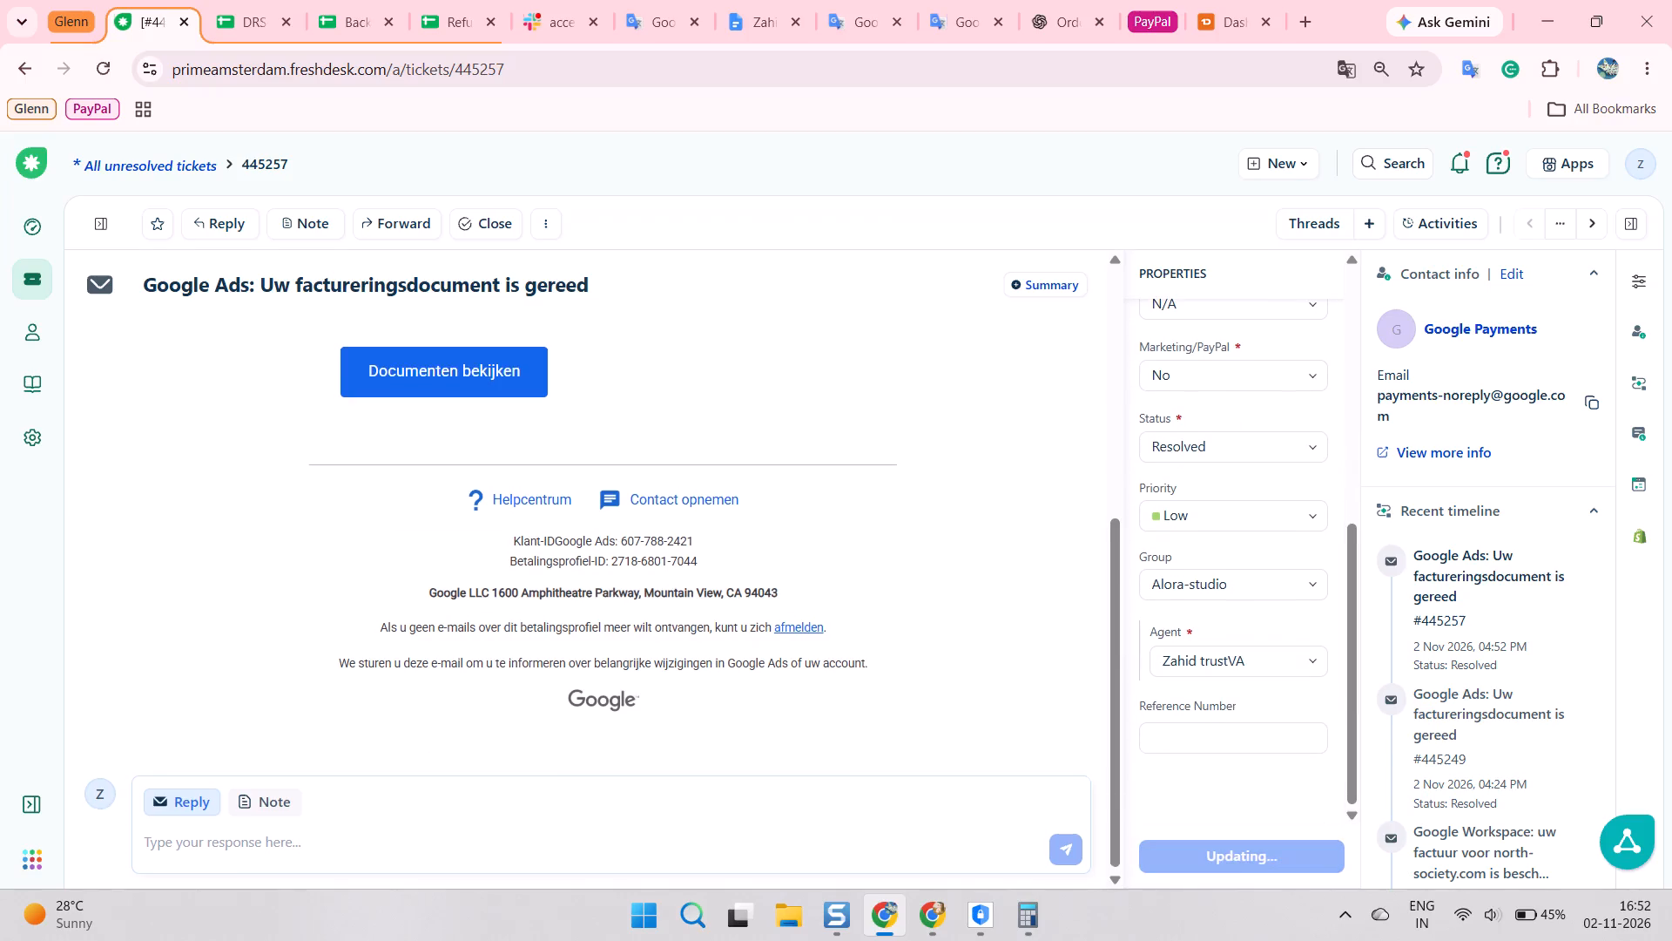
scroll(826, 663, "up", 8)
left_click(748, 340)
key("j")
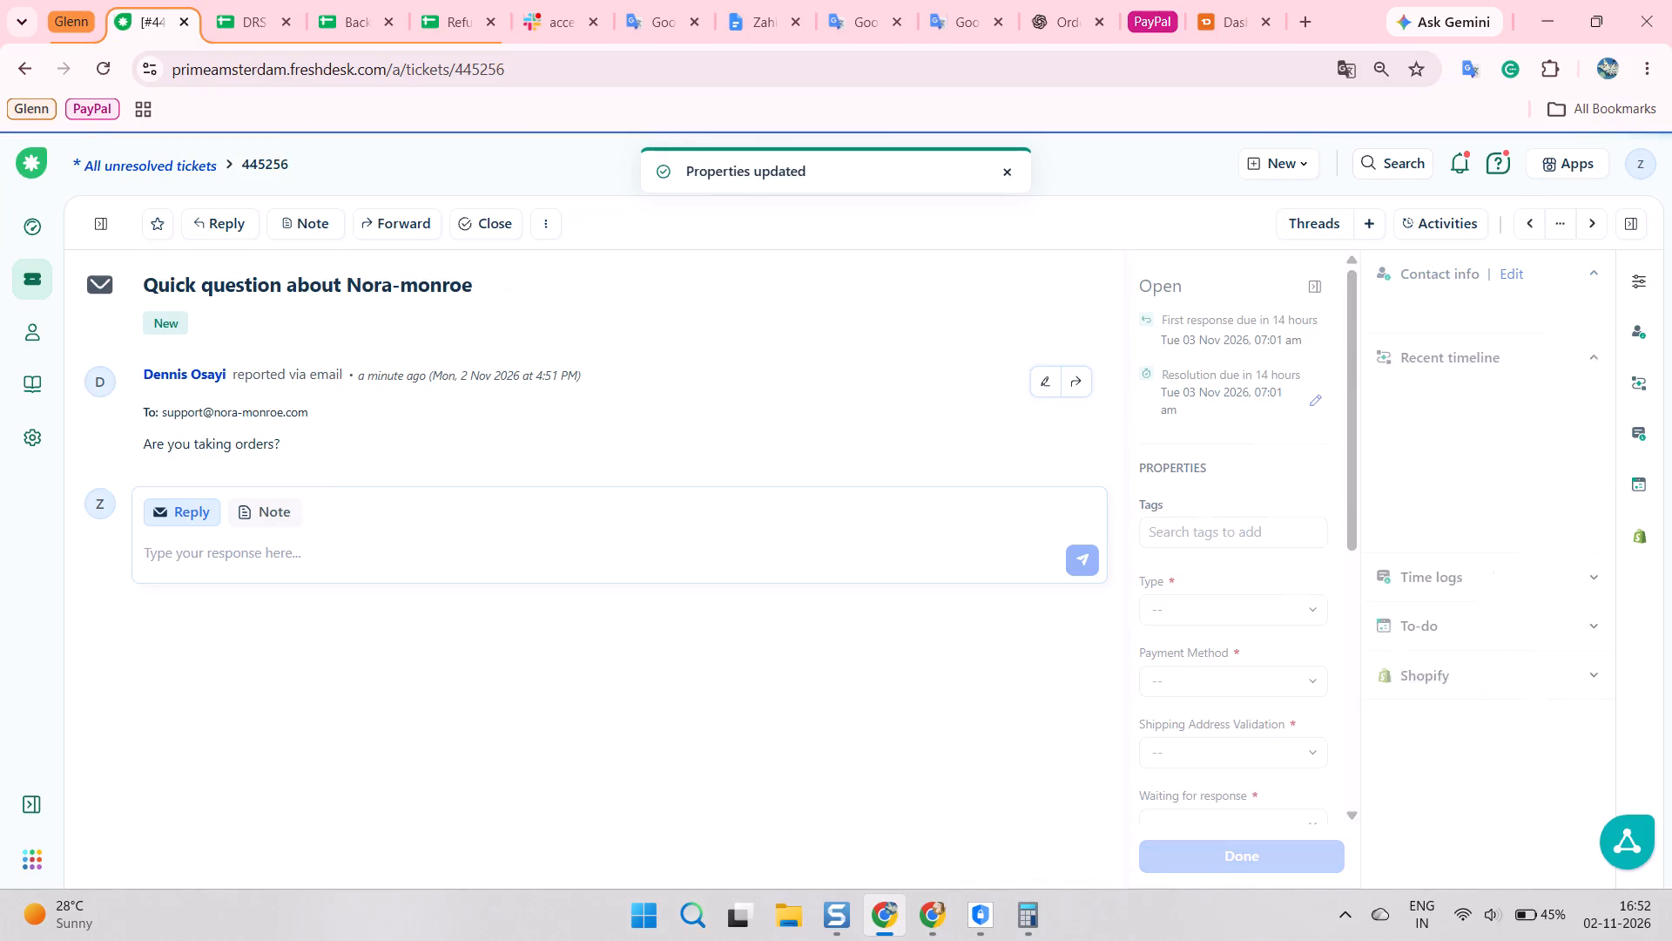
left_click(703, 444)
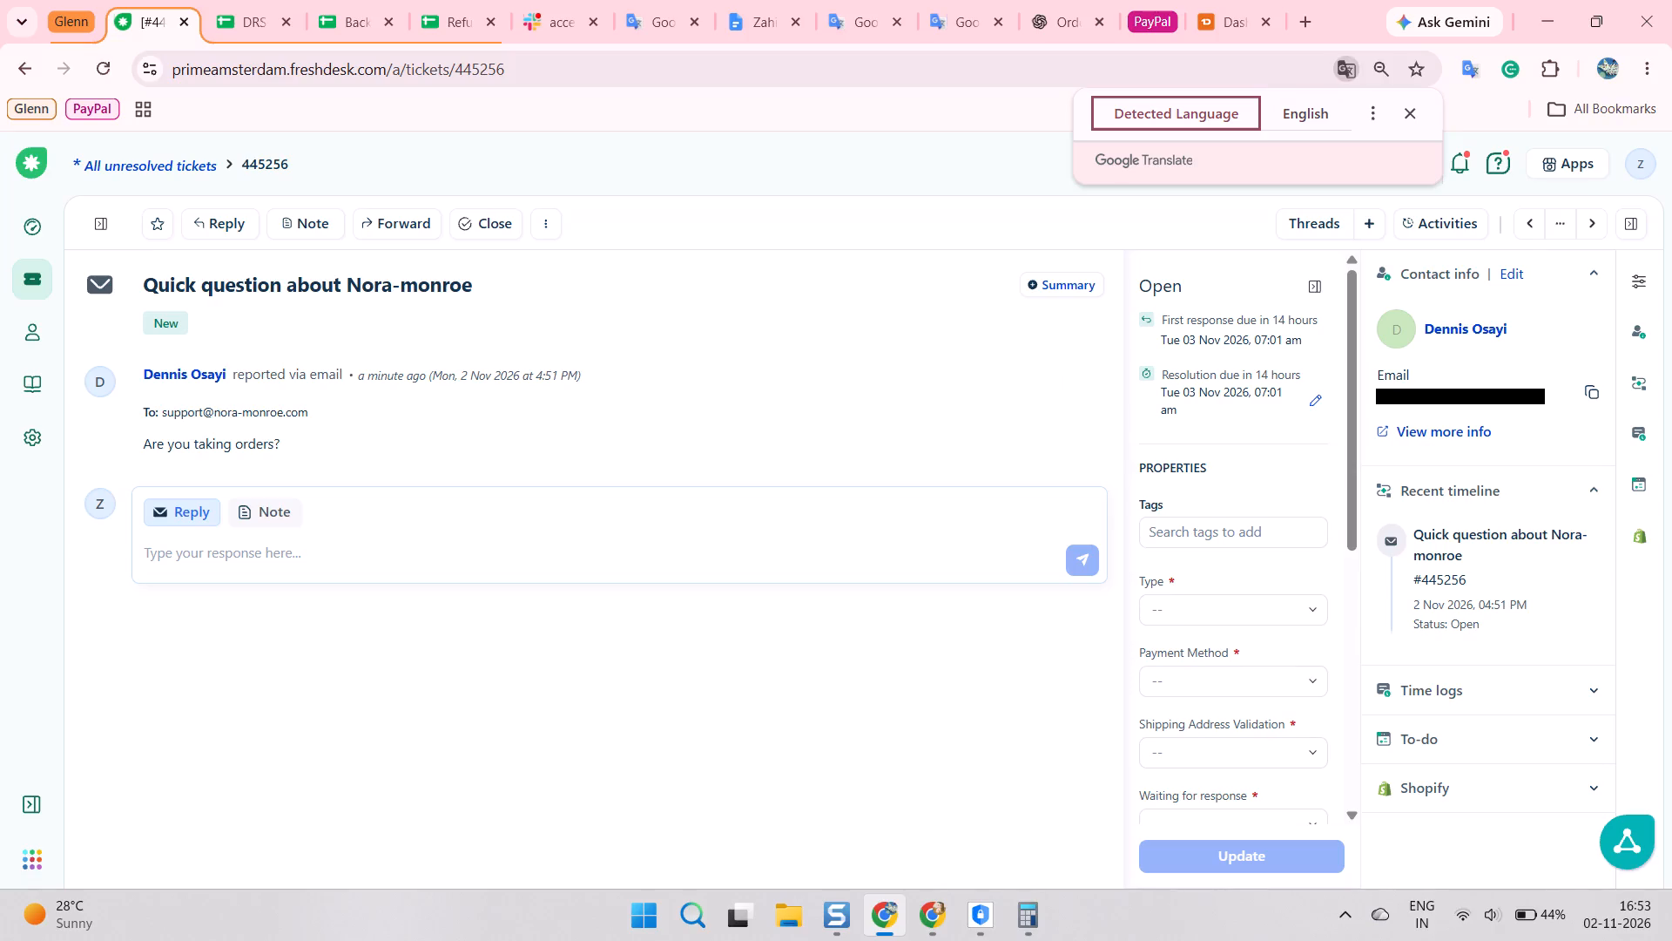
left_click(1156, 116)
left_click(703, 379)
left_click(674, 349)
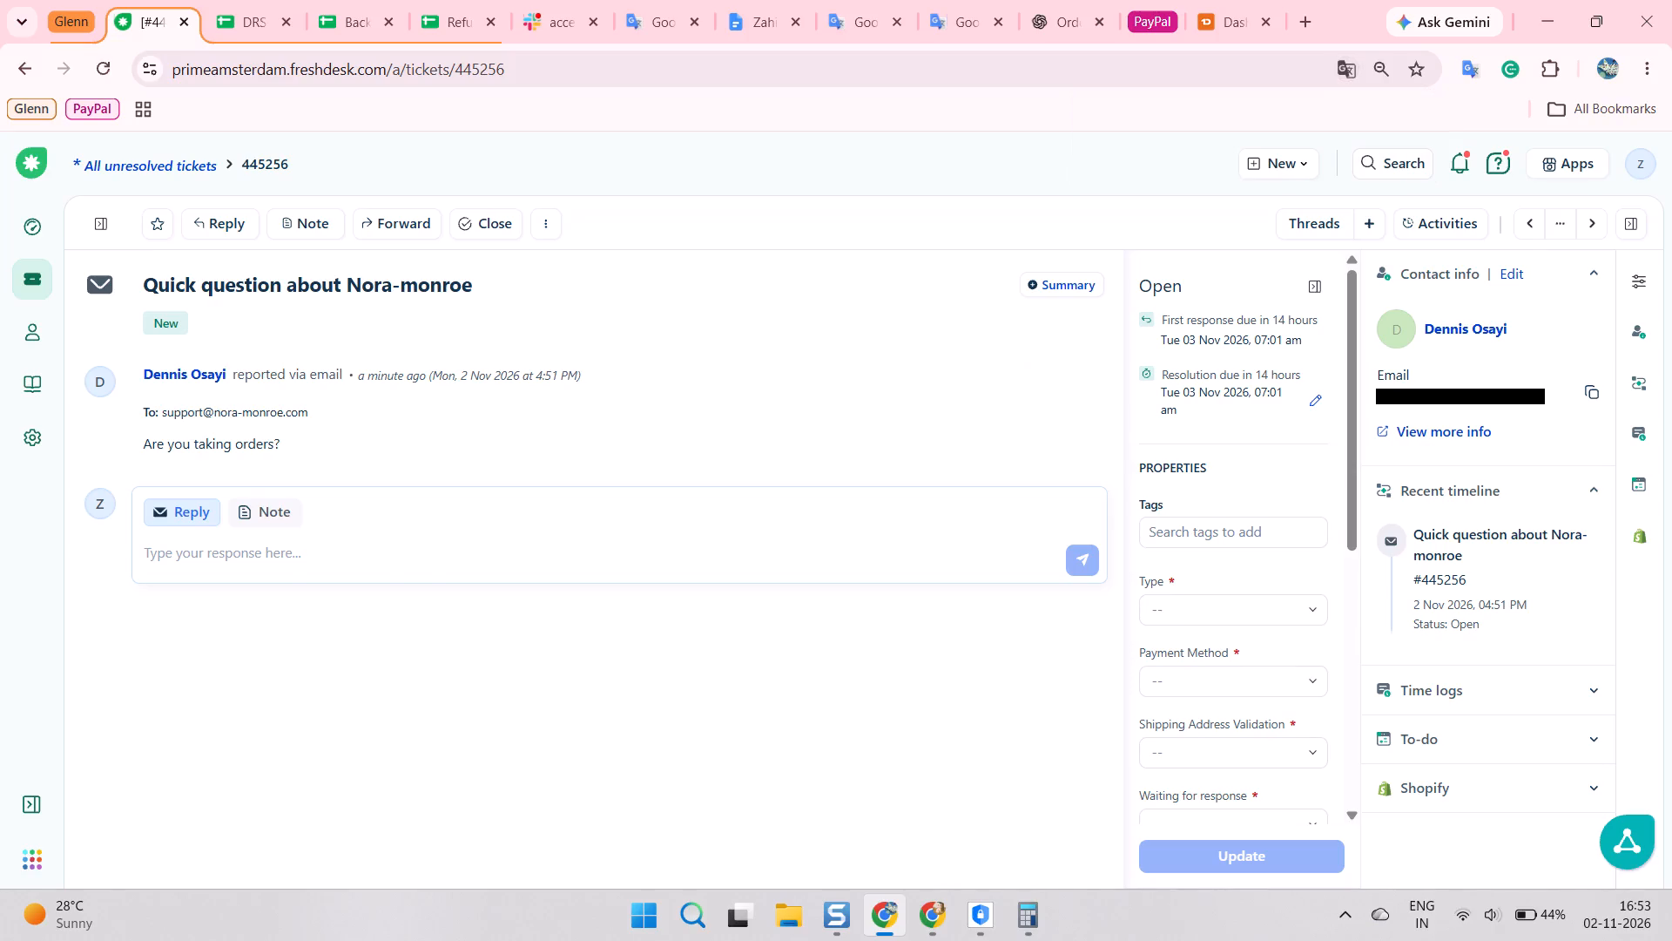
Start a reply on ticket 445256 and replace the default greeting with the canned response "aun".
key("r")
scroll(529, 506, "down", 7)
double_click(181, 748)
key("ctrl+a")
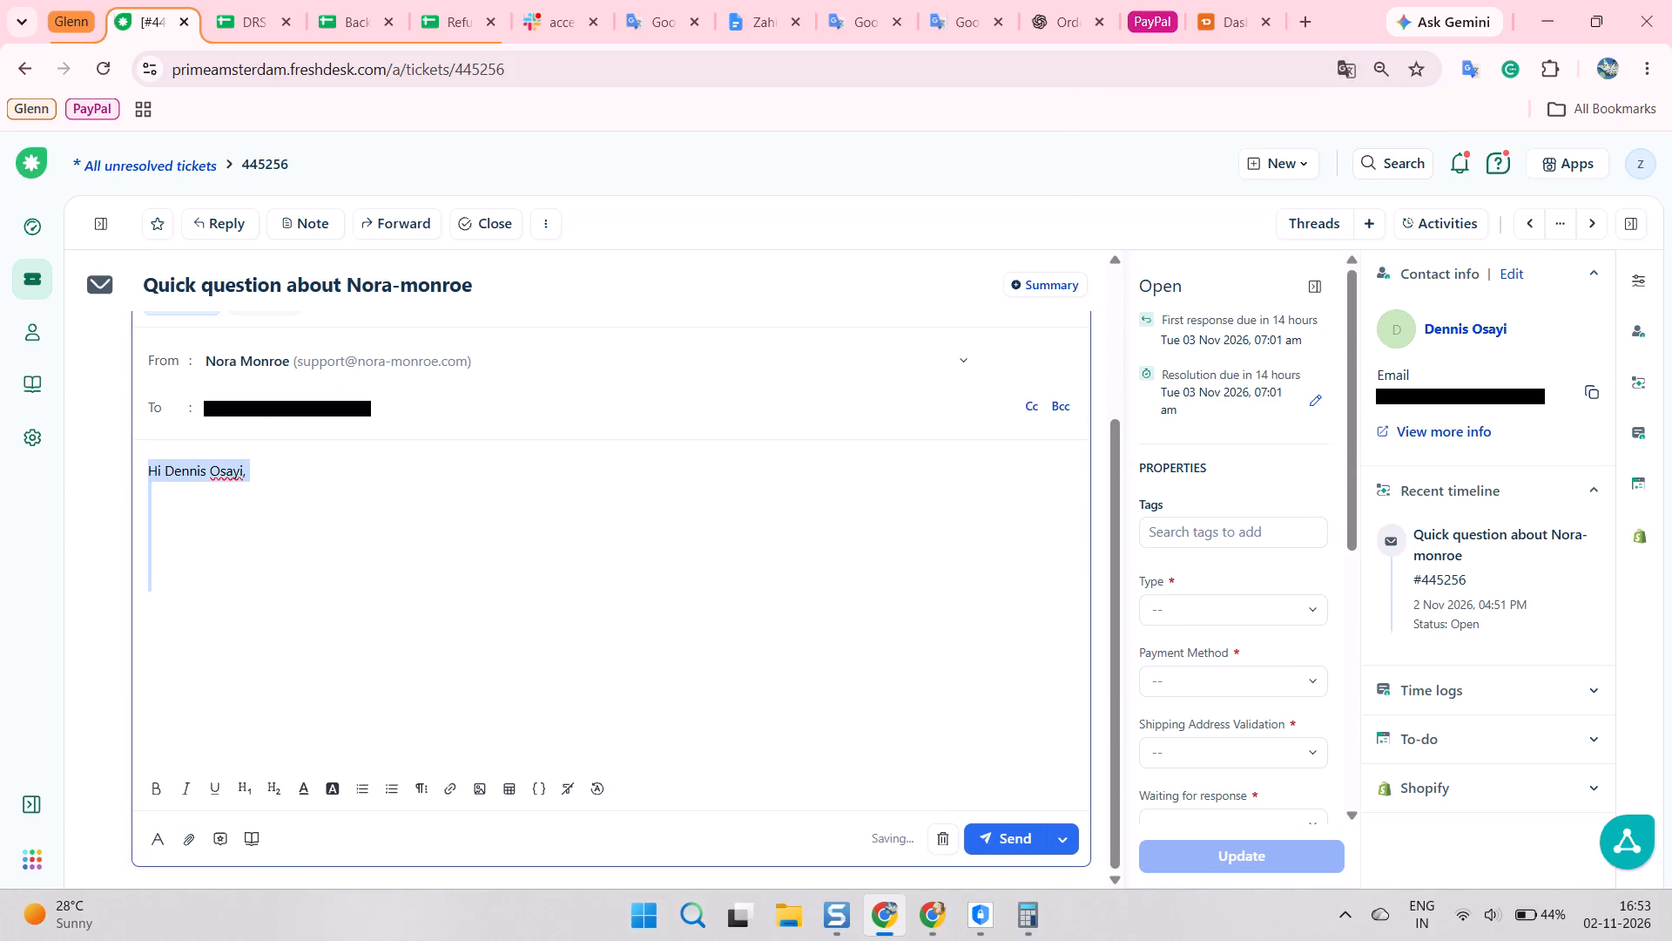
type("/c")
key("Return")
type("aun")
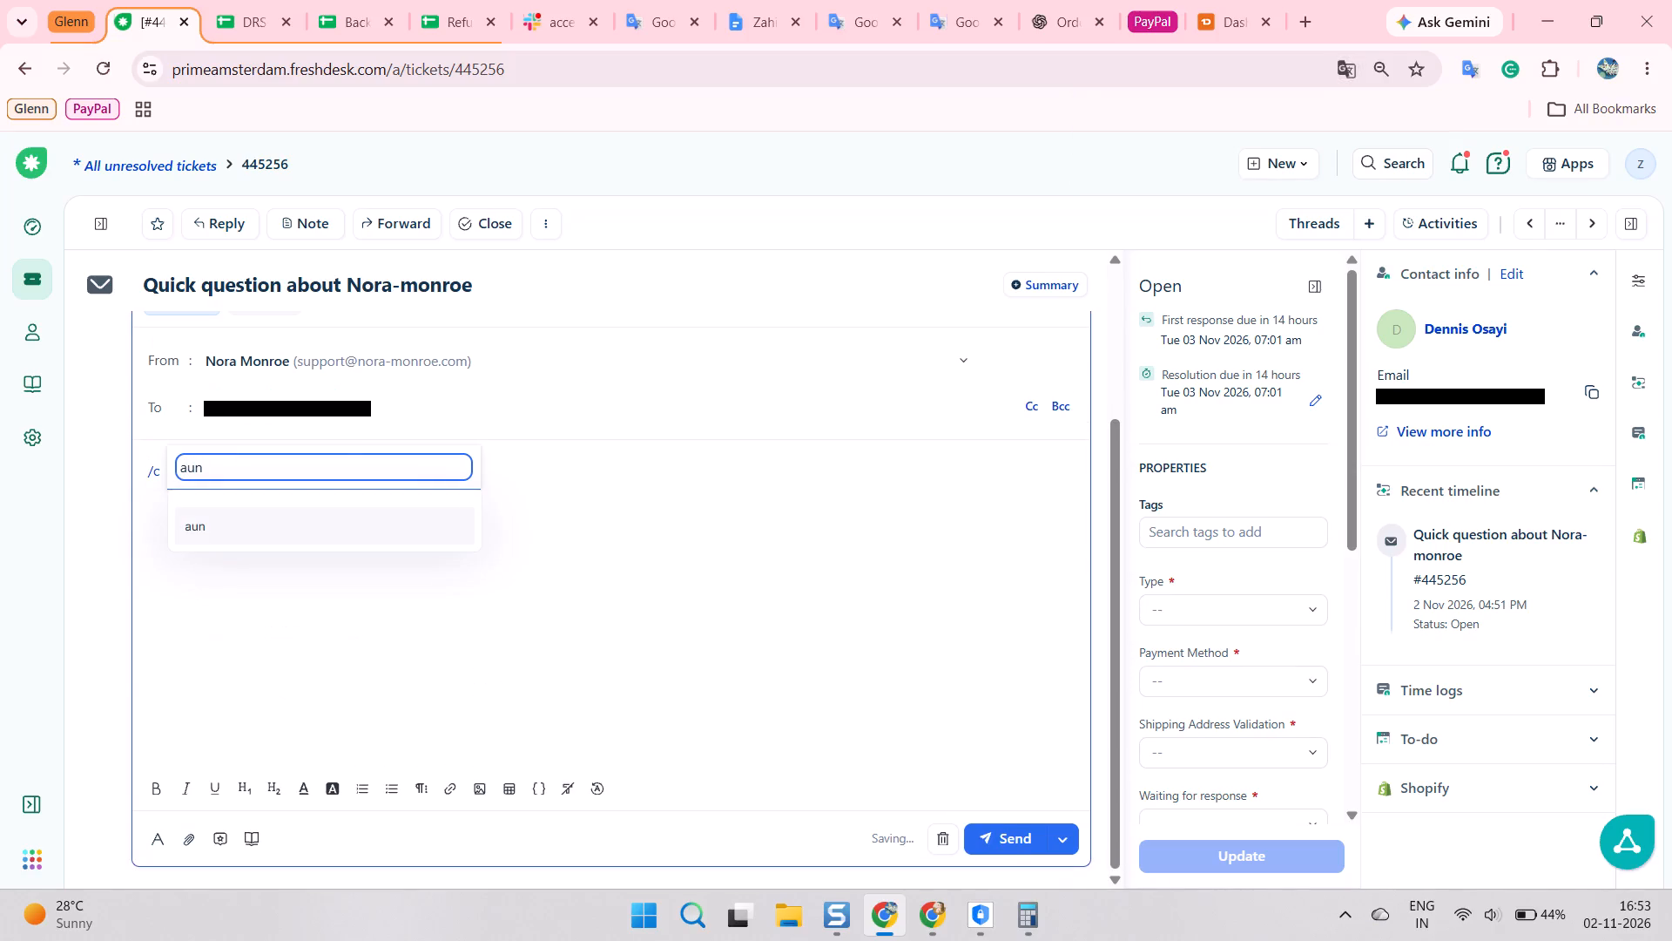
left_click(231, 537)
left_click(192, 513)
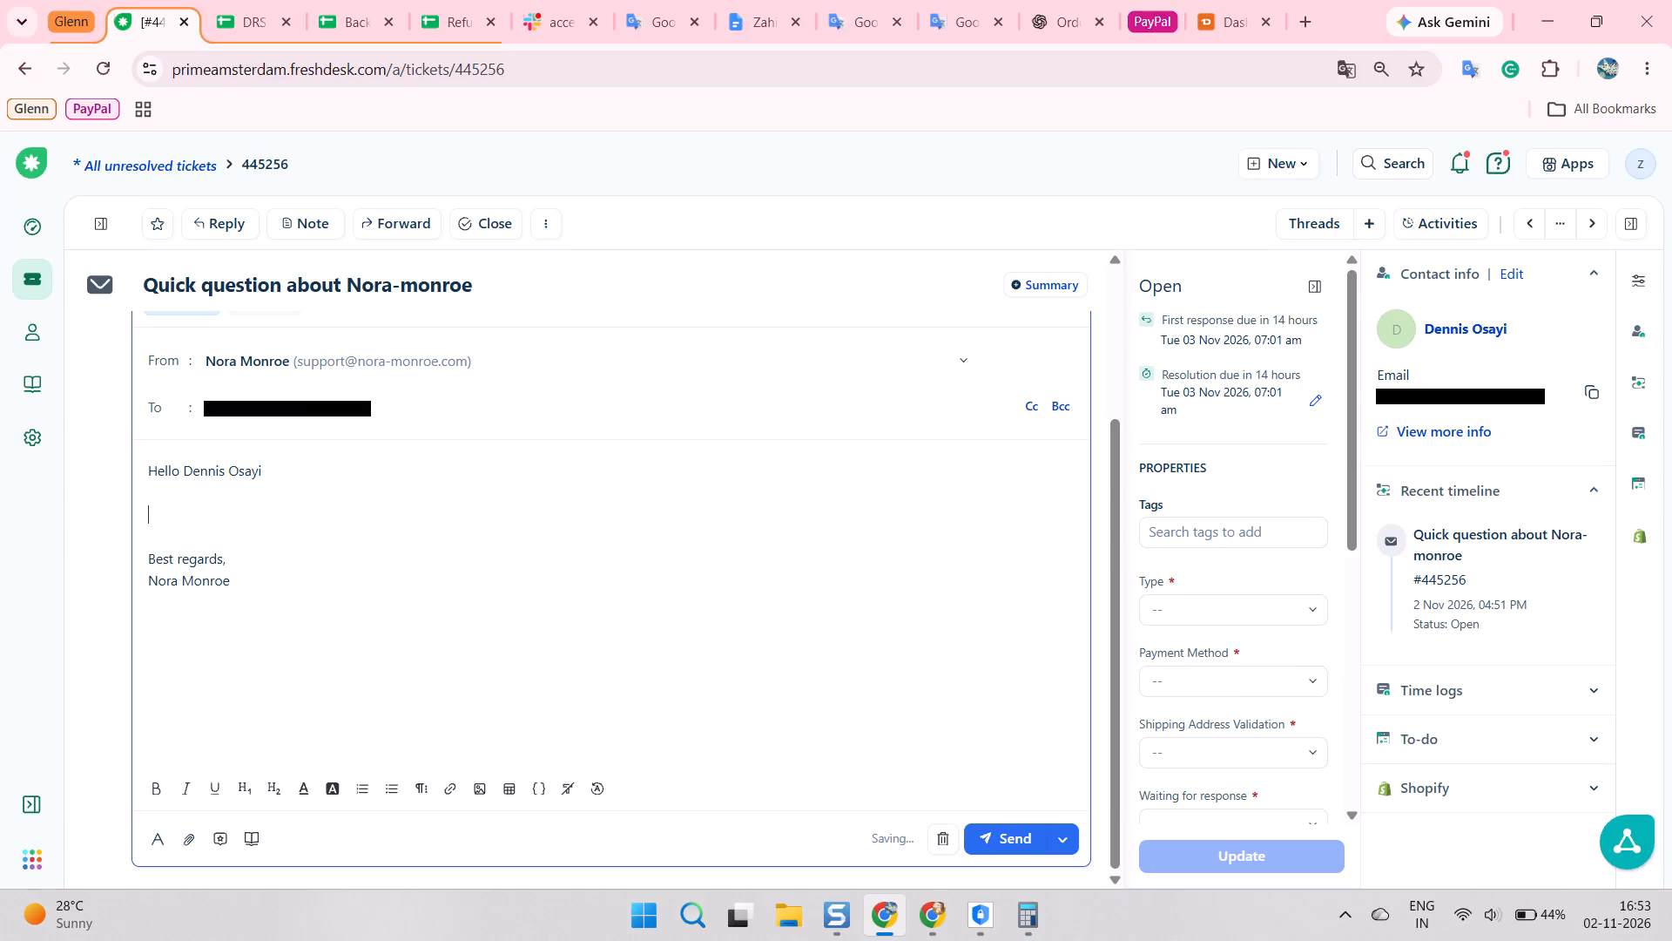
Paste the drafted text between greeting and sign-off, with blank lines between the thank-you, the order-acceptance sentence and the assistance offer.
key("ctrl+v")
scroll(192, 513, "down", 3)
left_click(200, 585)
key("BackSpace")
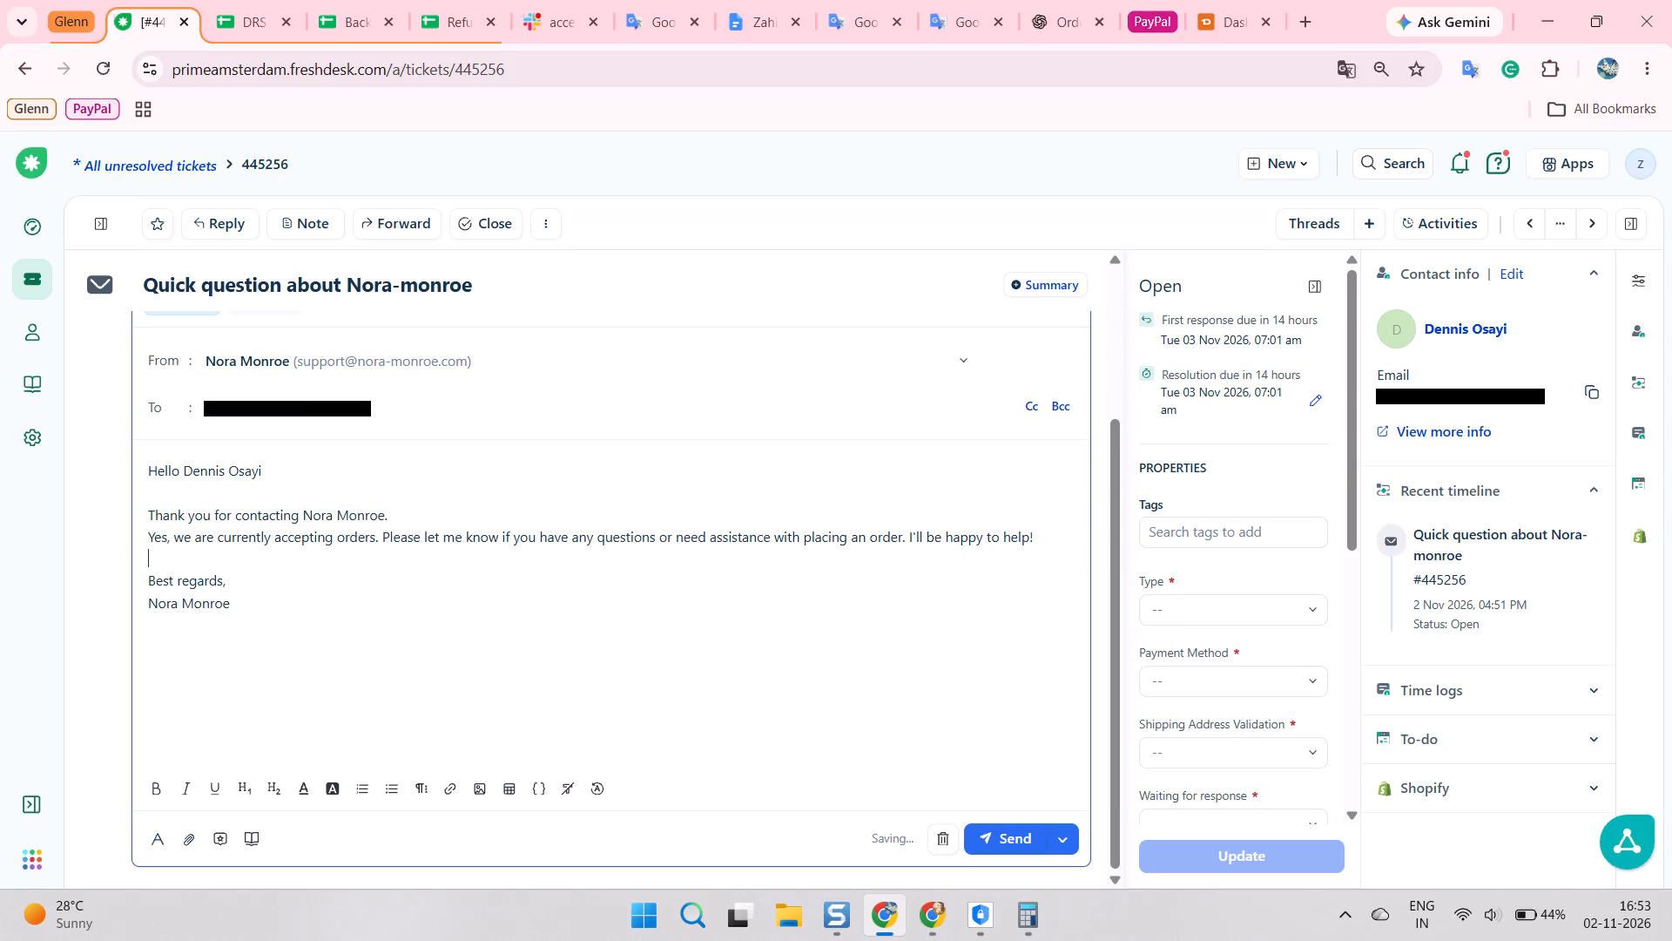
left_click(418, 514)
key("Return")
left_click(385, 560)
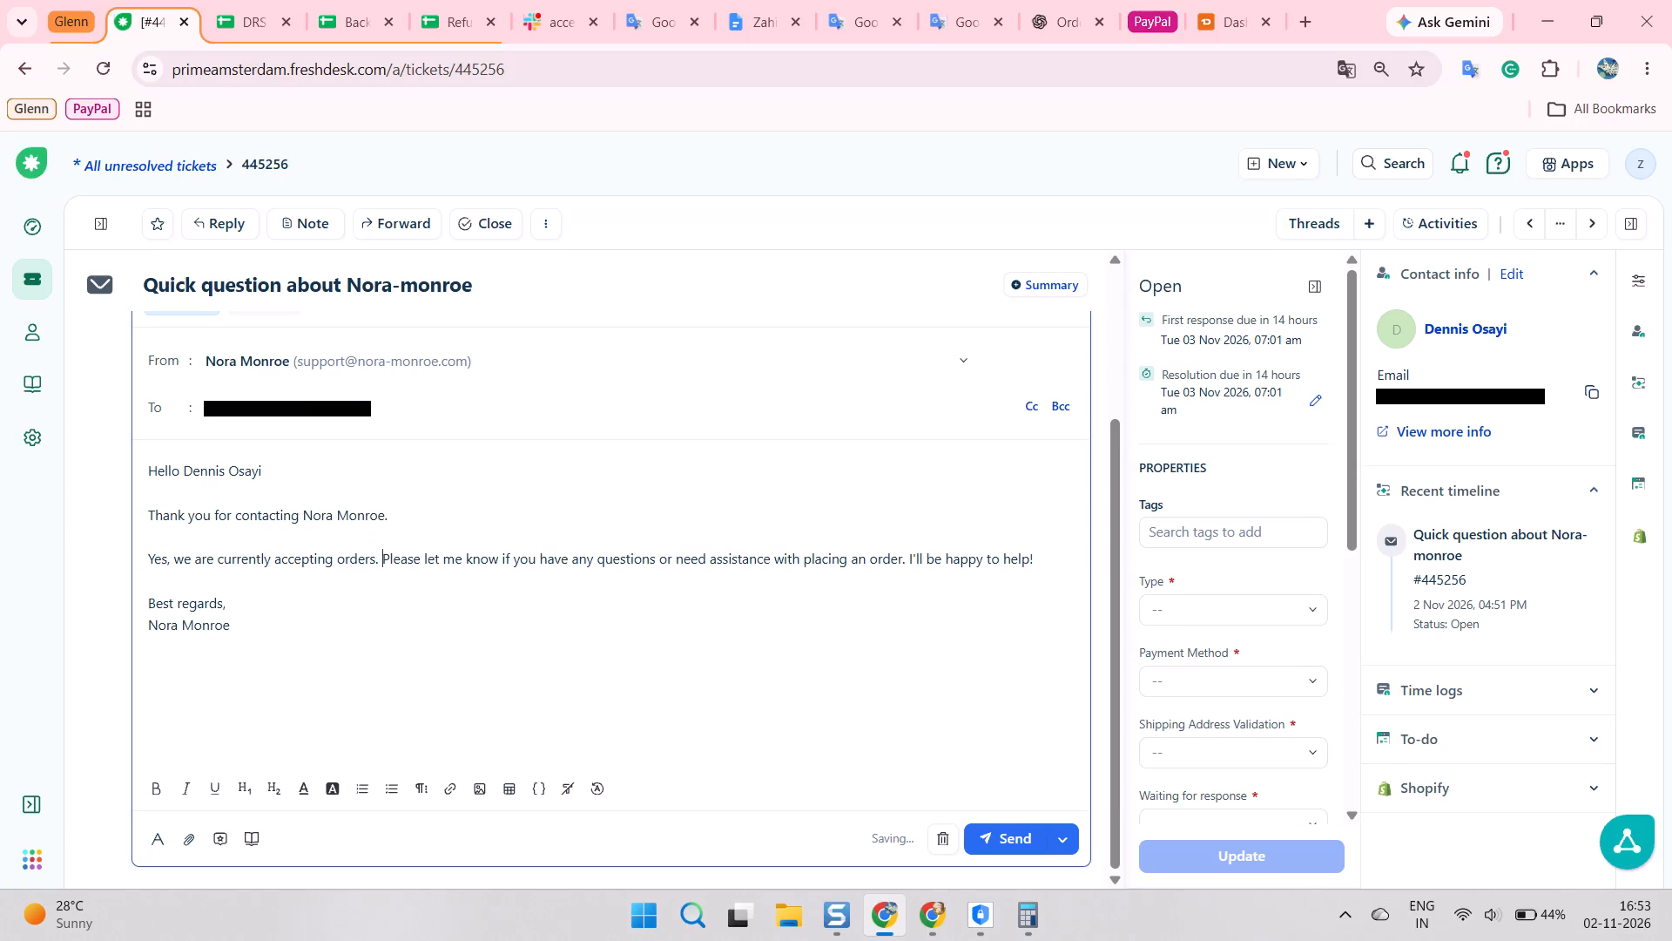
key("BackSpace")
key("Return")
key("Return")
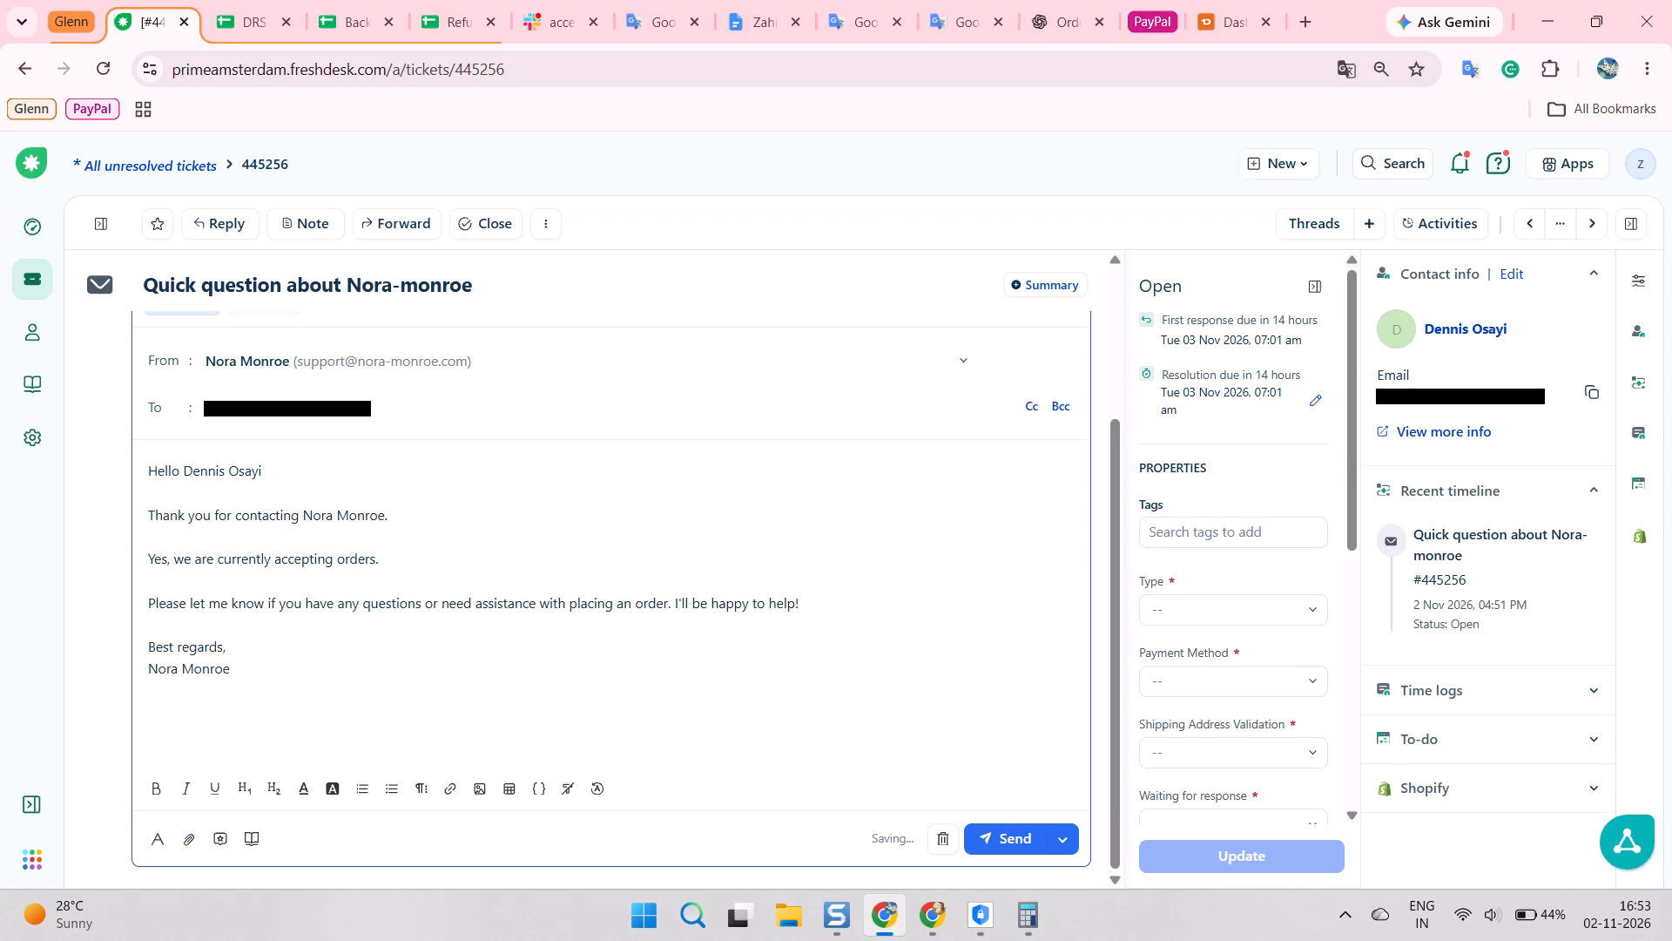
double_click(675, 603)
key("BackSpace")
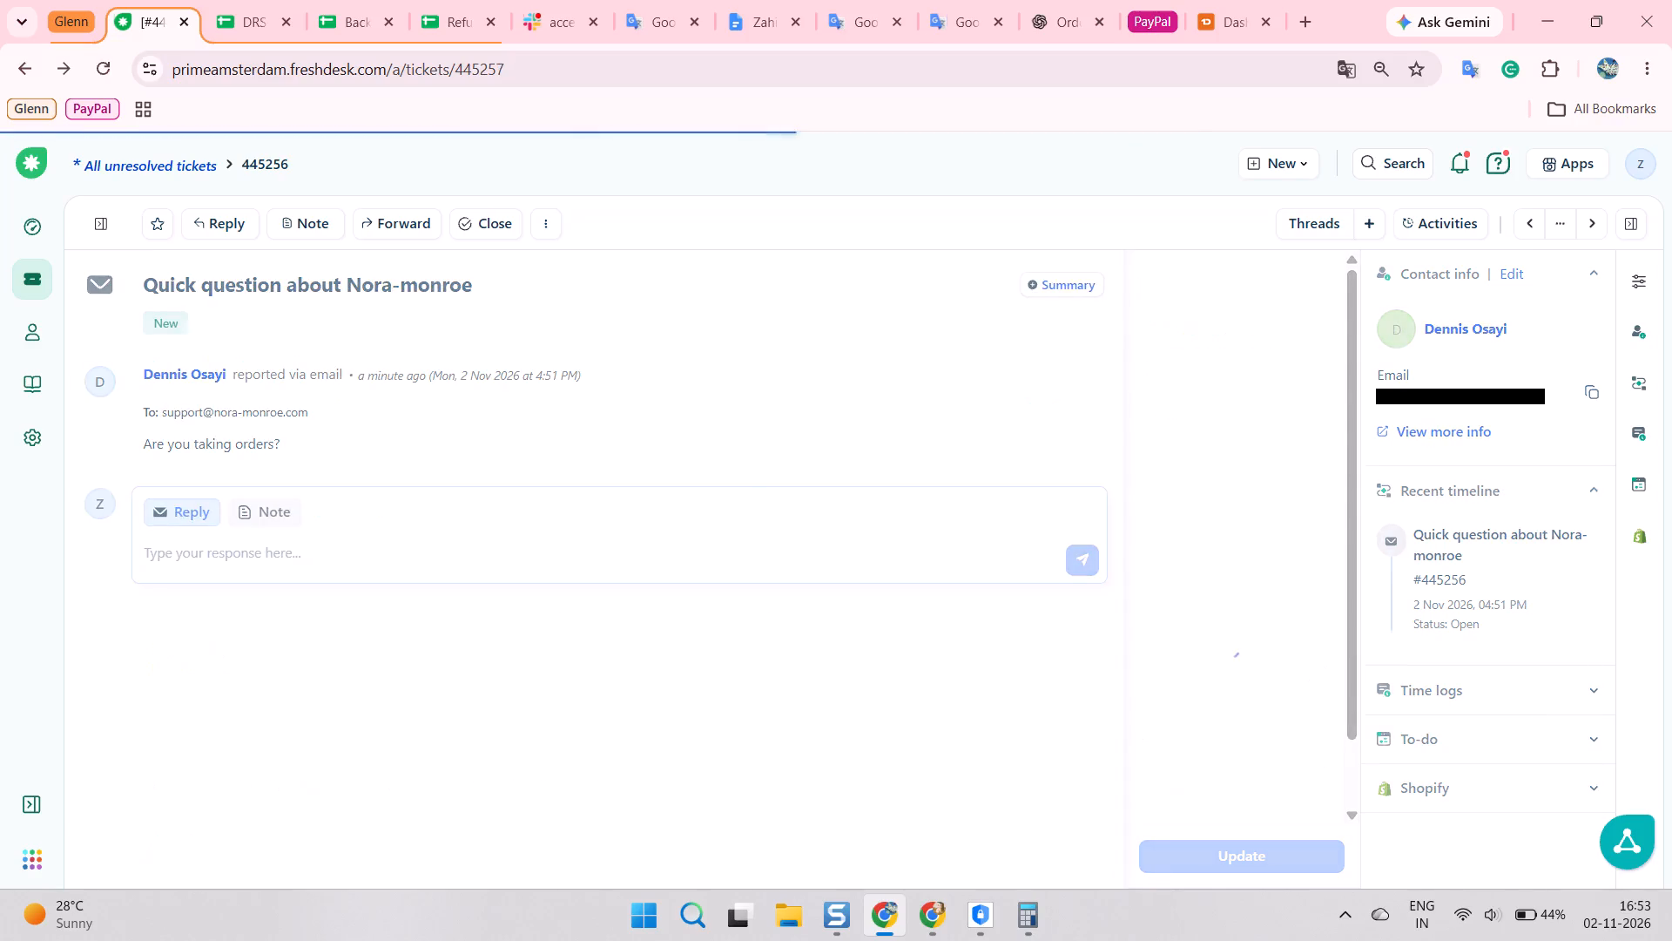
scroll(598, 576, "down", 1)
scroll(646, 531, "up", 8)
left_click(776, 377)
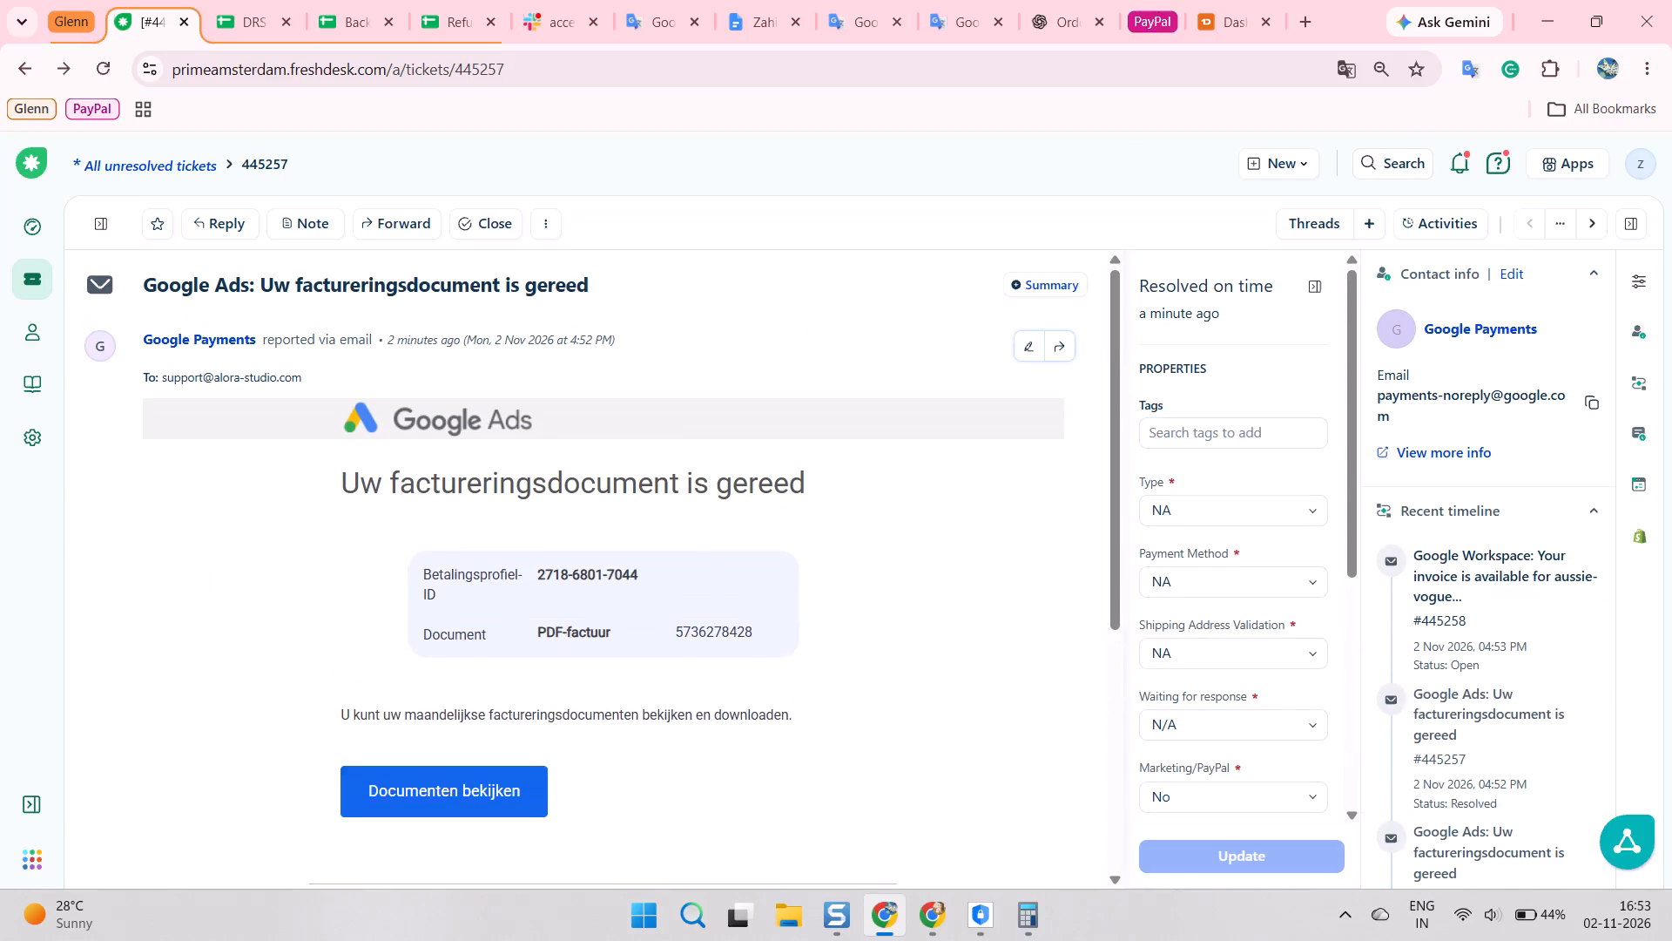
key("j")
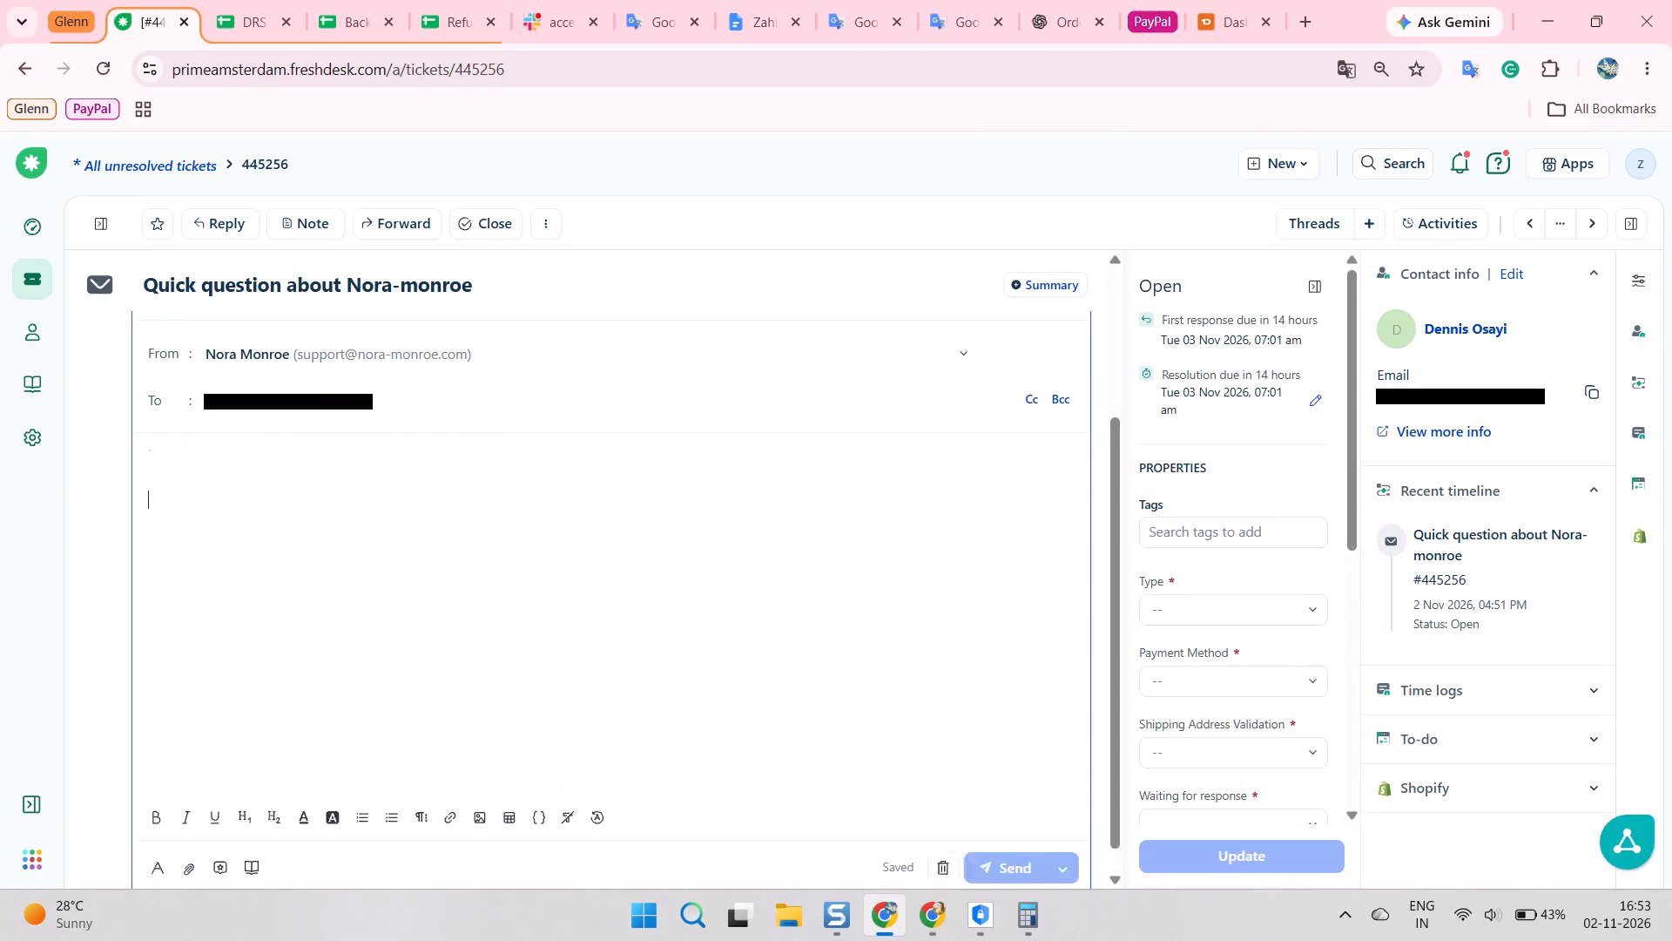
Move "I'll be happy to help!" in the reply to ticket 445256 into its own paragraph above the sign-off.
scroll(596, 555, "down", 1)
left_click(675, 603)
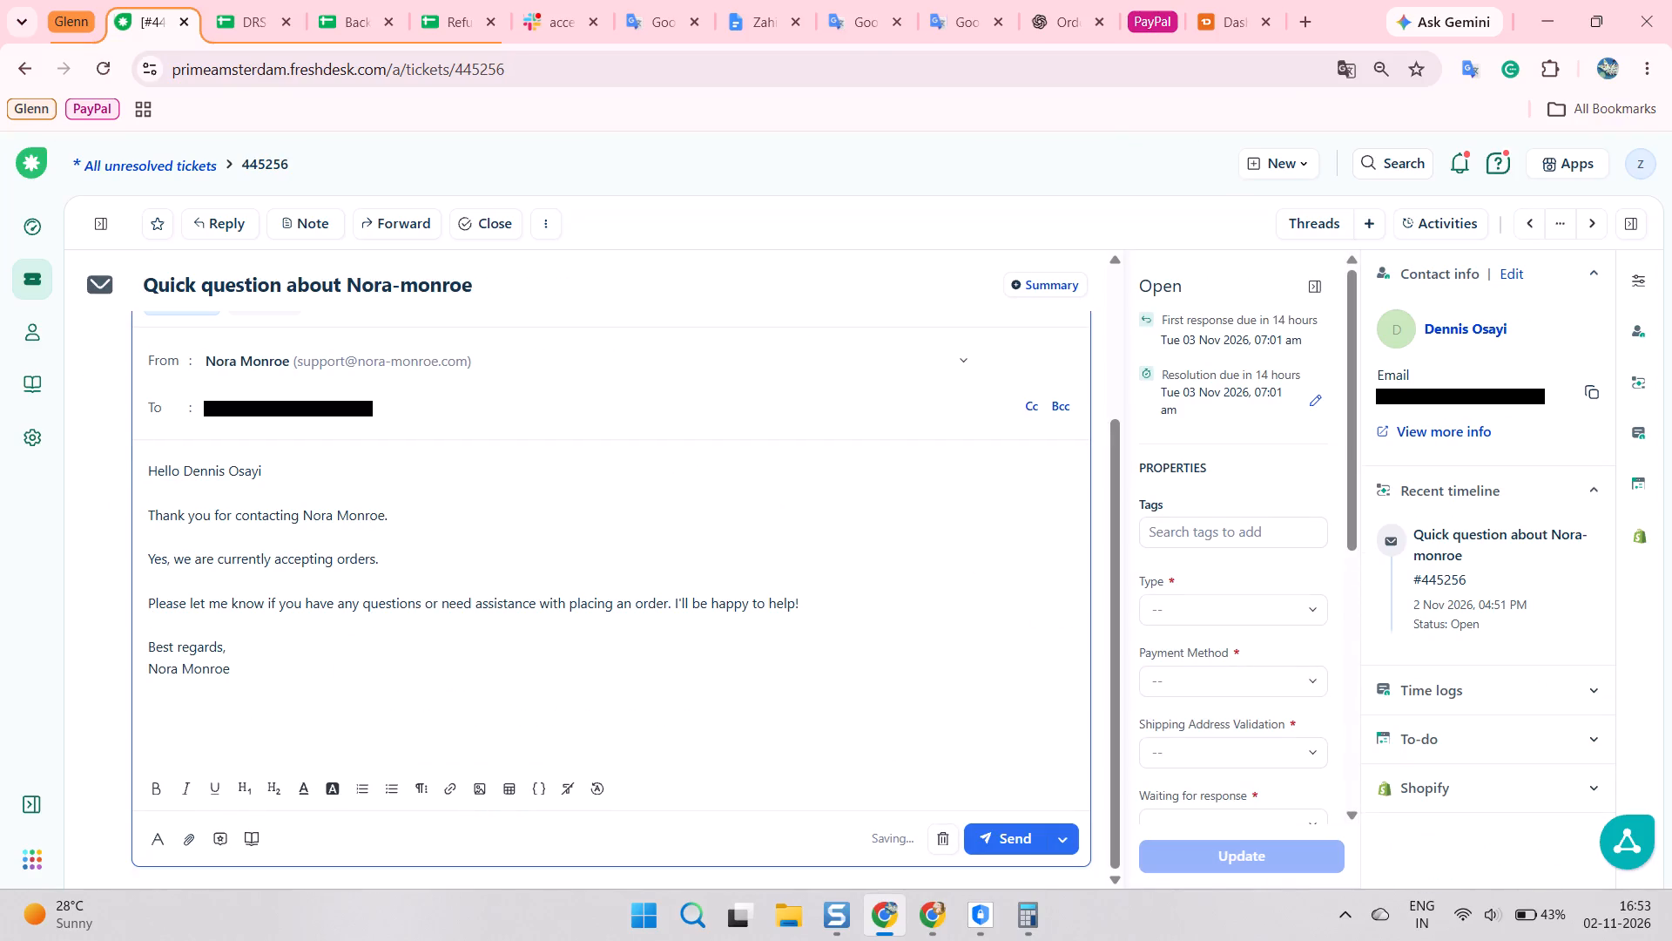
key("BackSpace")
key("Return")
key("Return")
scroll(709, 636, "down", 5)
scroll(356, 651, "down", 2)
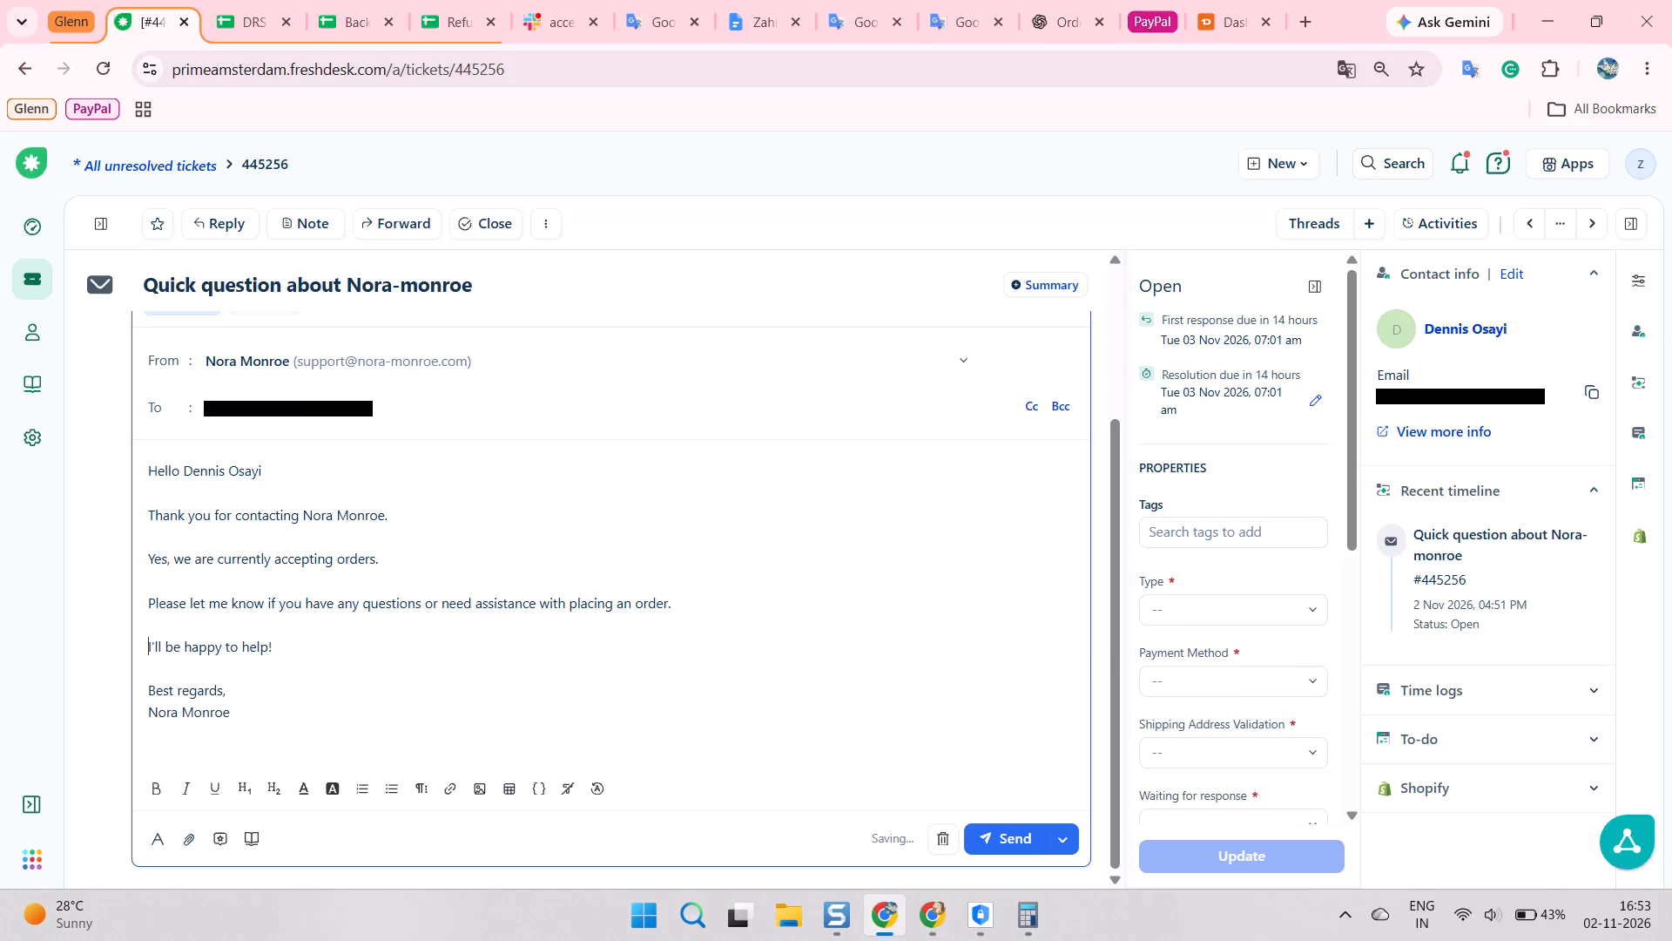
Send the prepared reply on ticket 445256.
scroll(390, 638, "down", 11)
left_click(985, 833)
scroll(915, 723, "down", 4)
scroll(707, 595, "down", 3)
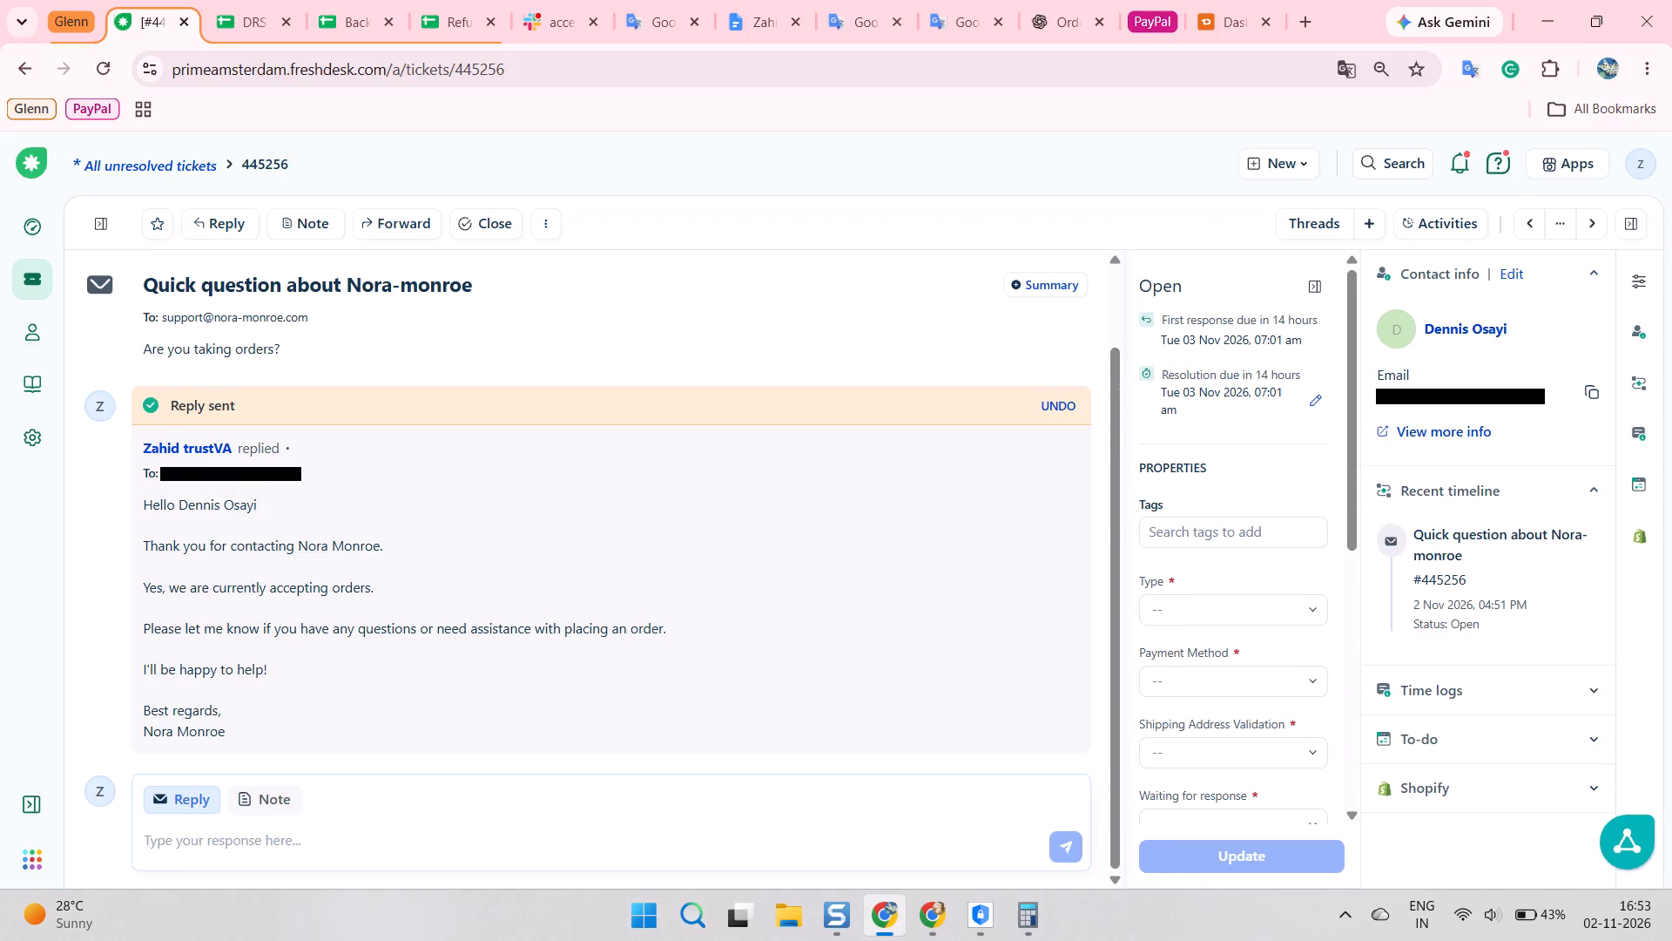
Set ticket 445256's type, payment method and shipping address validation to NA, waiting for response to N/A, and Marketing/PayPal to No.
scroll(699, 571, "down", 2)
scroll(854, 529, "down", 4)
scroll(1138, 556, "up", 6)
left_click(1196, 623)
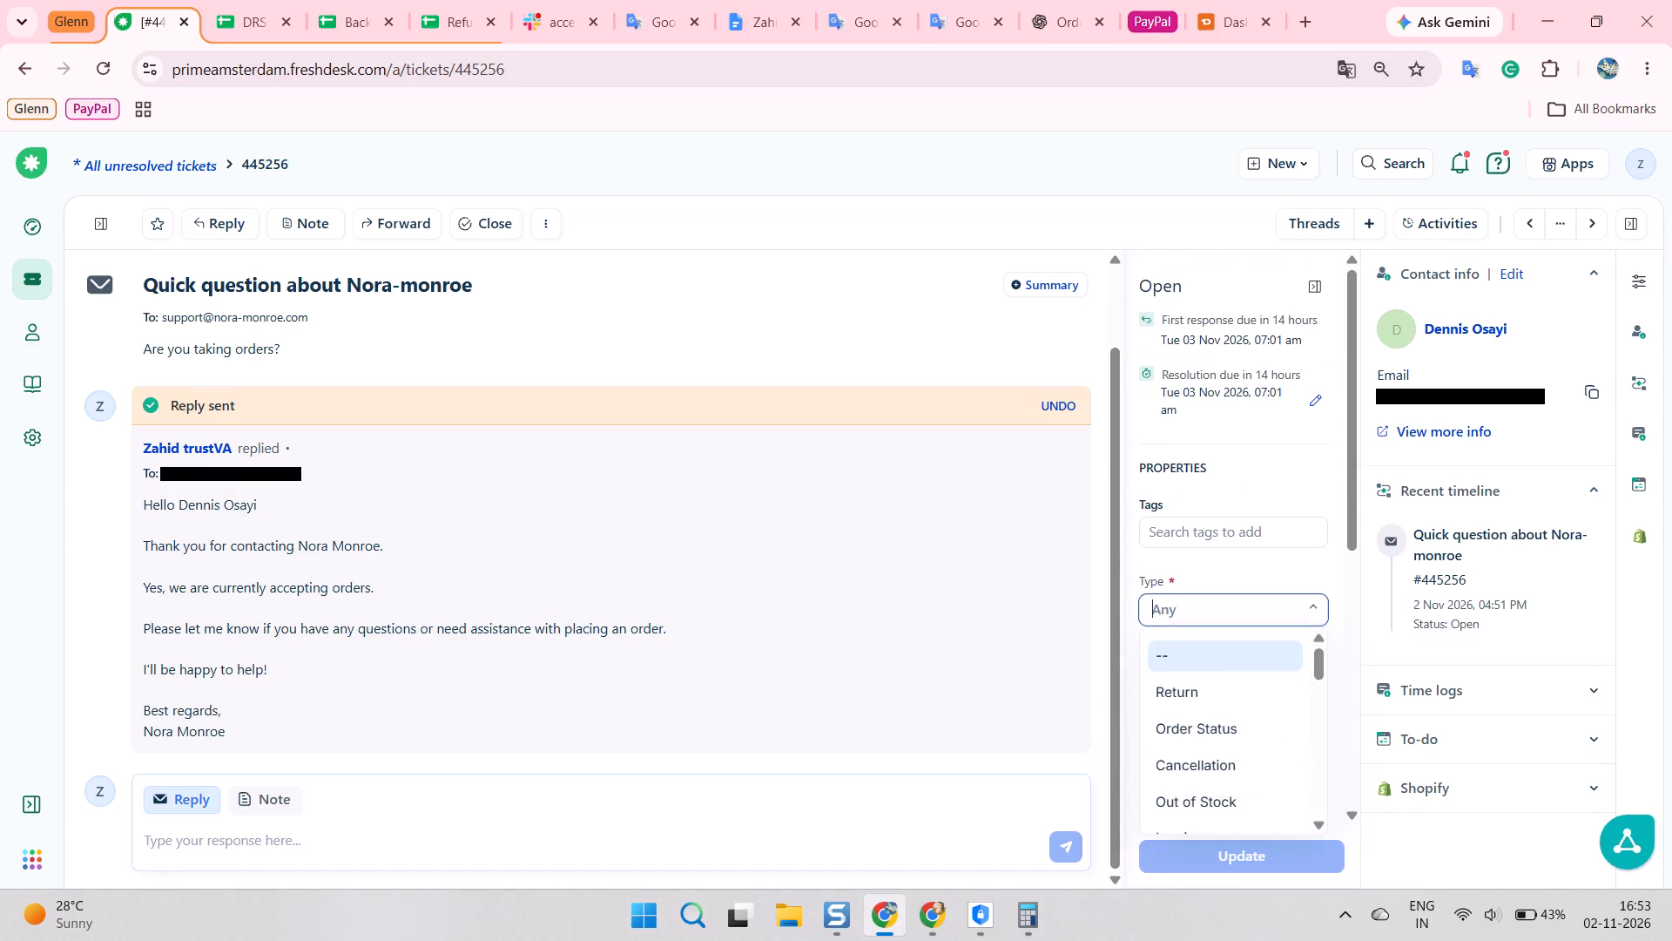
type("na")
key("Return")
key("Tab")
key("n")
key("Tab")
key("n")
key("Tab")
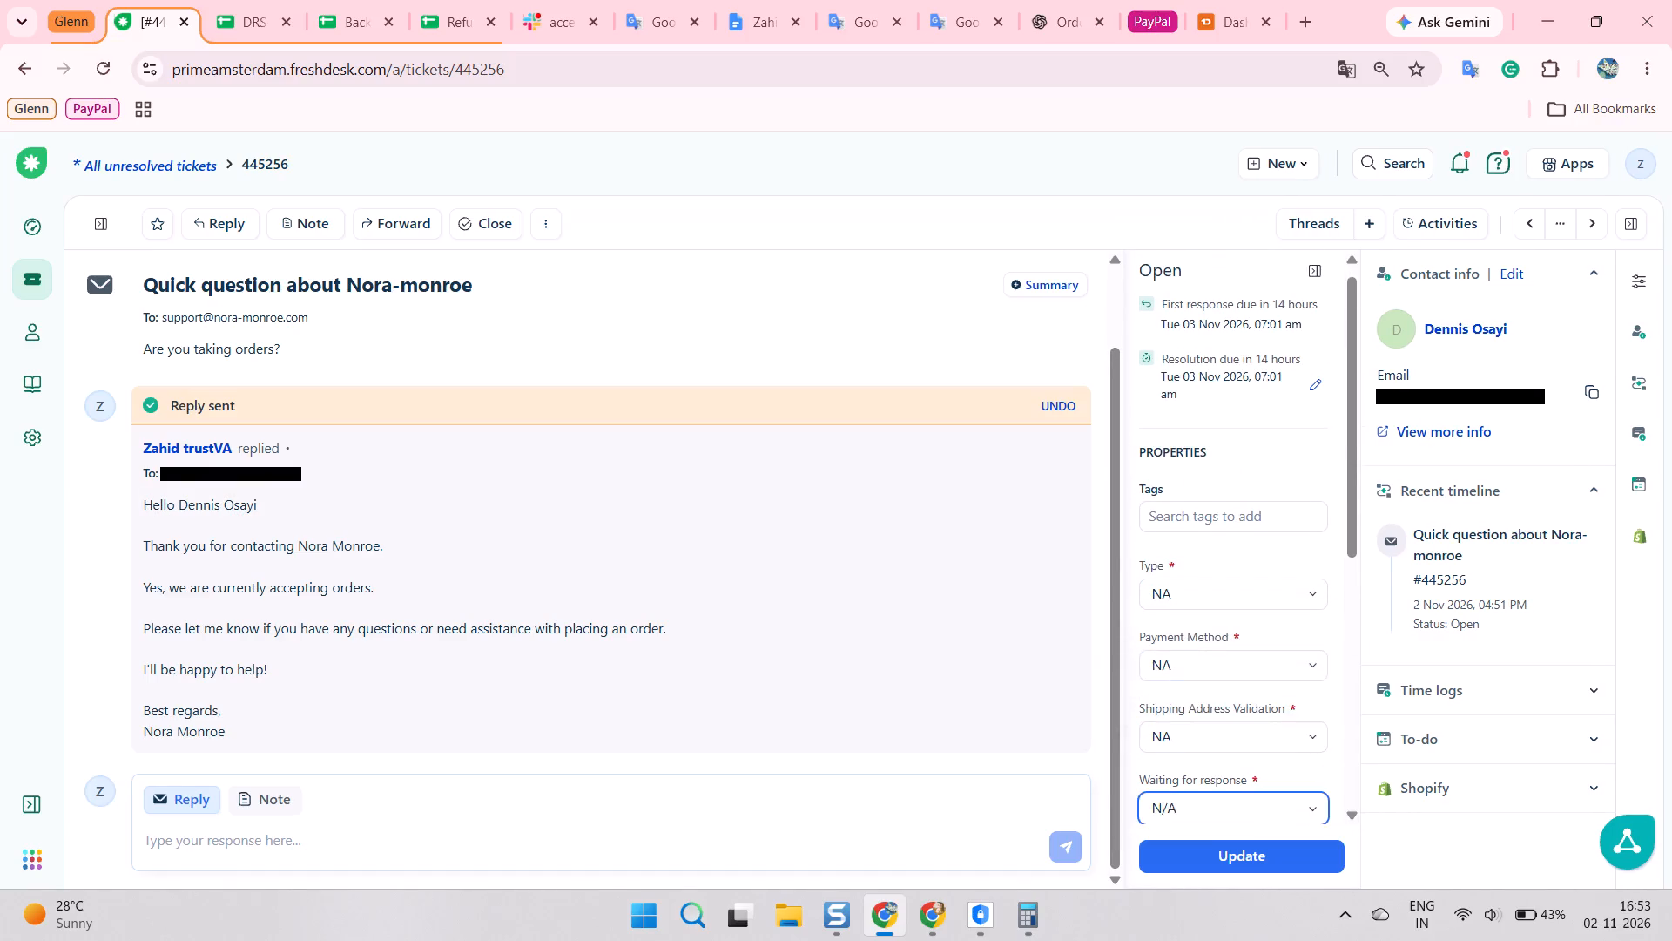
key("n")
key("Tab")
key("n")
Set ticket 445256's status to Resolved, assign it to agent Zahid, and save the properties.
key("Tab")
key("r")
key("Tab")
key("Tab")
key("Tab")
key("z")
scroll(1206, 732, "down", 2)
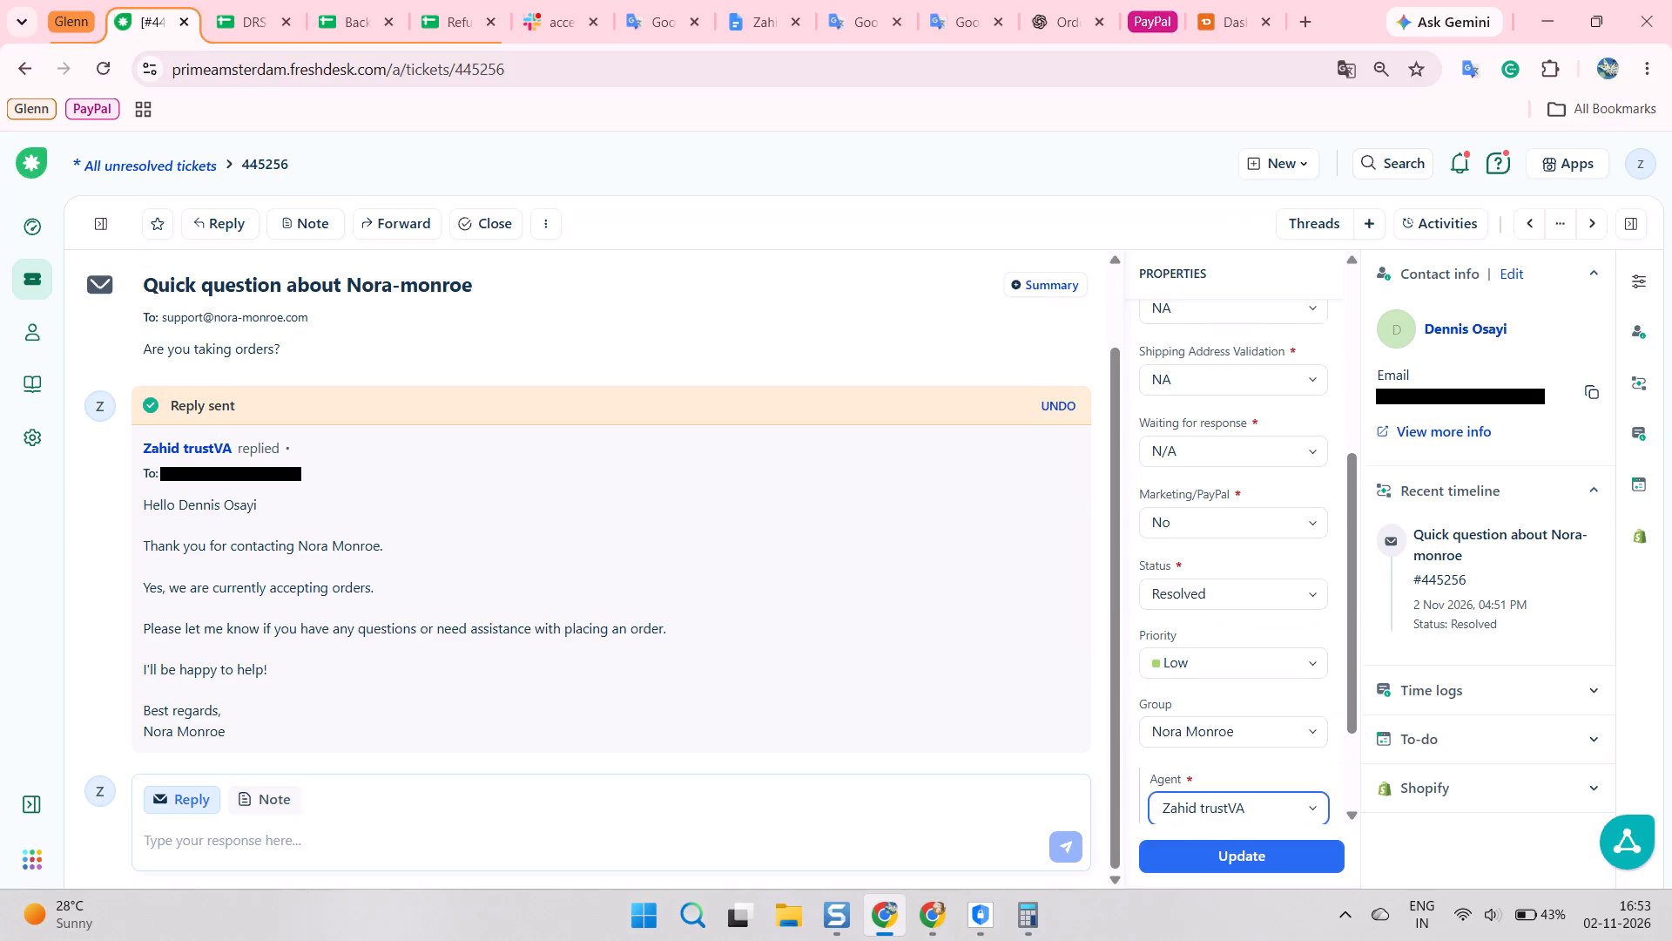
scroll(1214, 755, "down", 2)
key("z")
left_click(1235, 862)
scroll(990, 731, "down", 4)
left_click(262, 166)
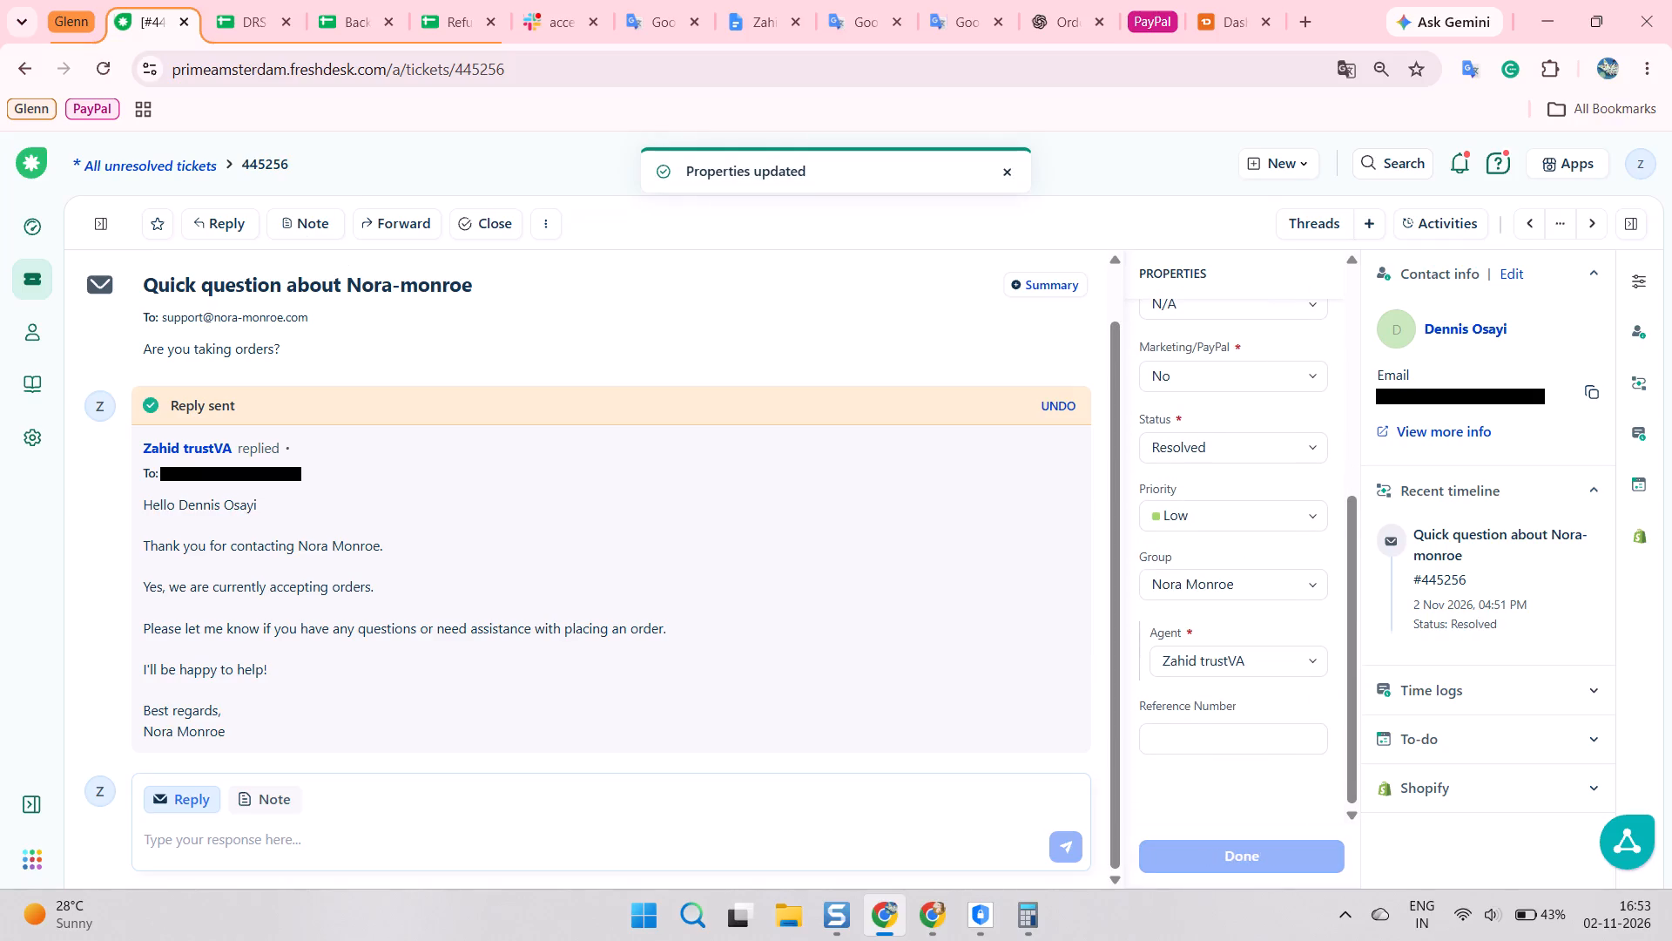
key("ctrl+c")
left_click(262, 166, "ctrl")
key("ctrl+c")
key("ctrl+c")
left_click(249, 31)
key("ctrl+v")
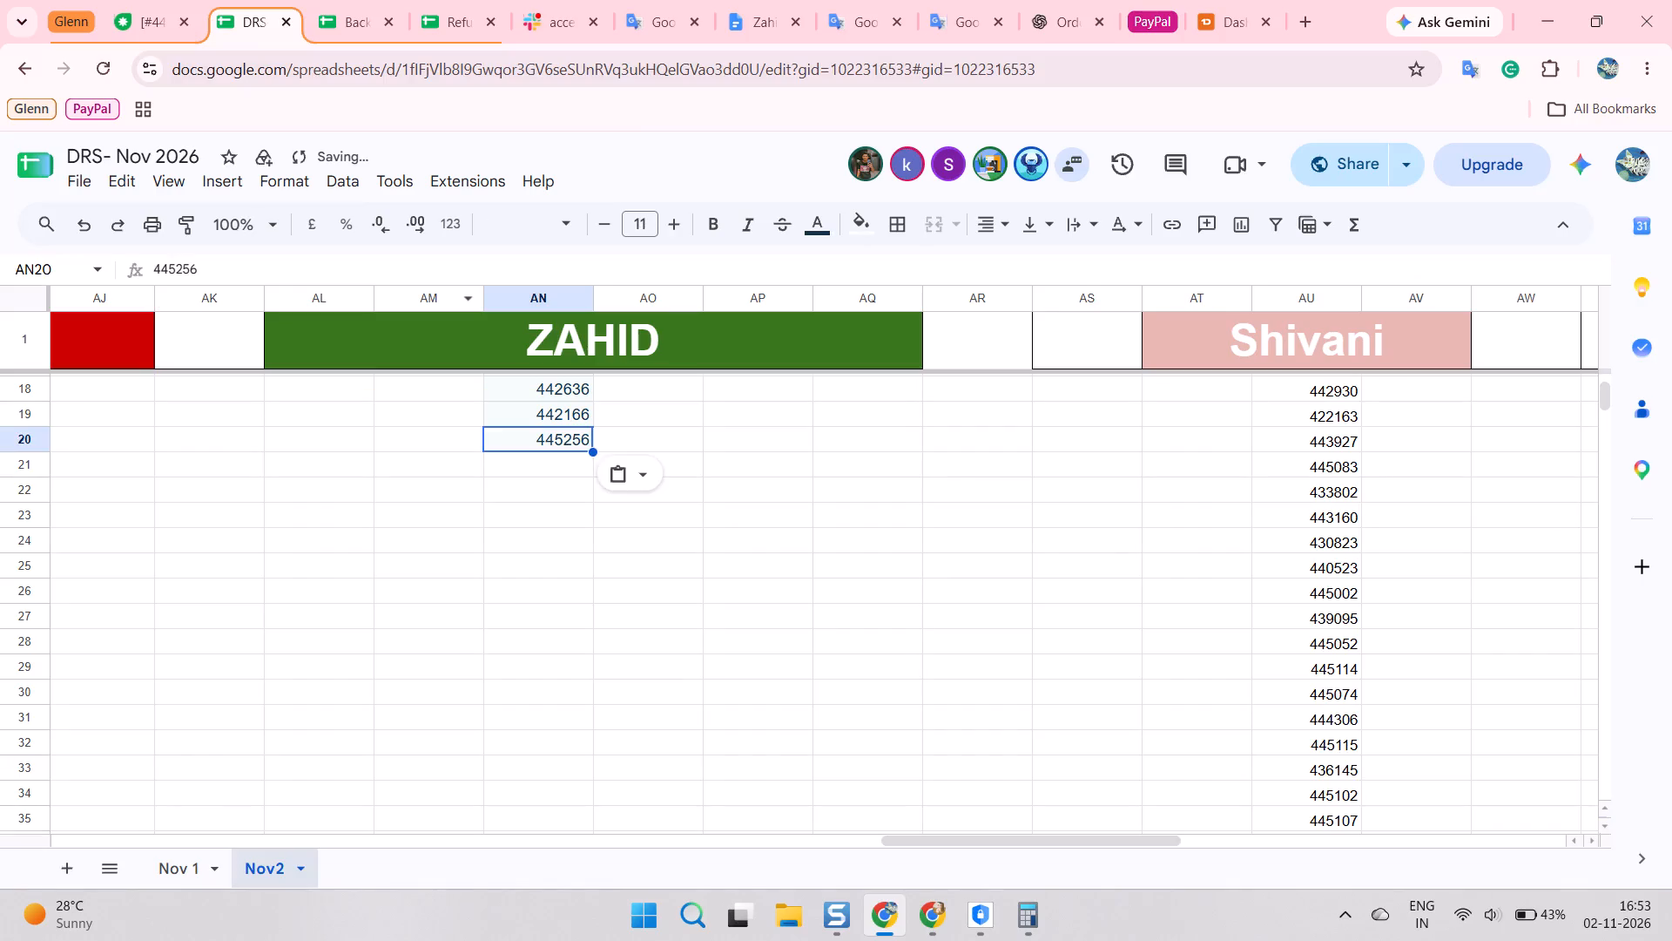
left_click(548, 457)
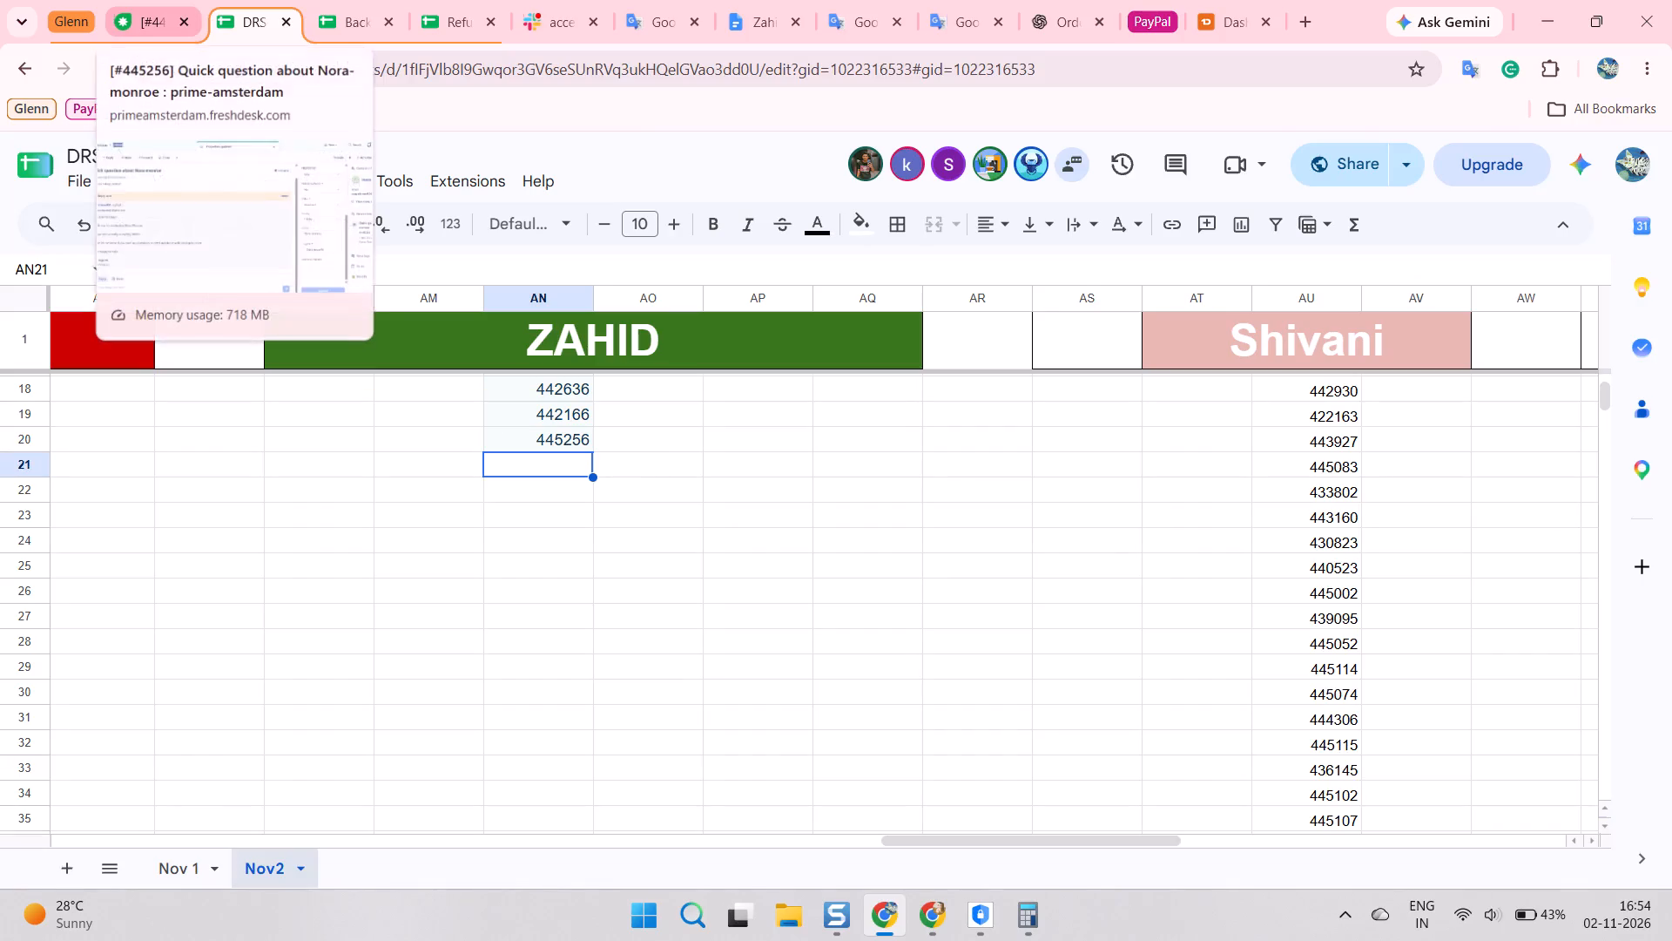
Go back to ticket 445256 and advance from it to ticket 445254.
left_click(162, 0)
scroll(703, 532, "down", 2)
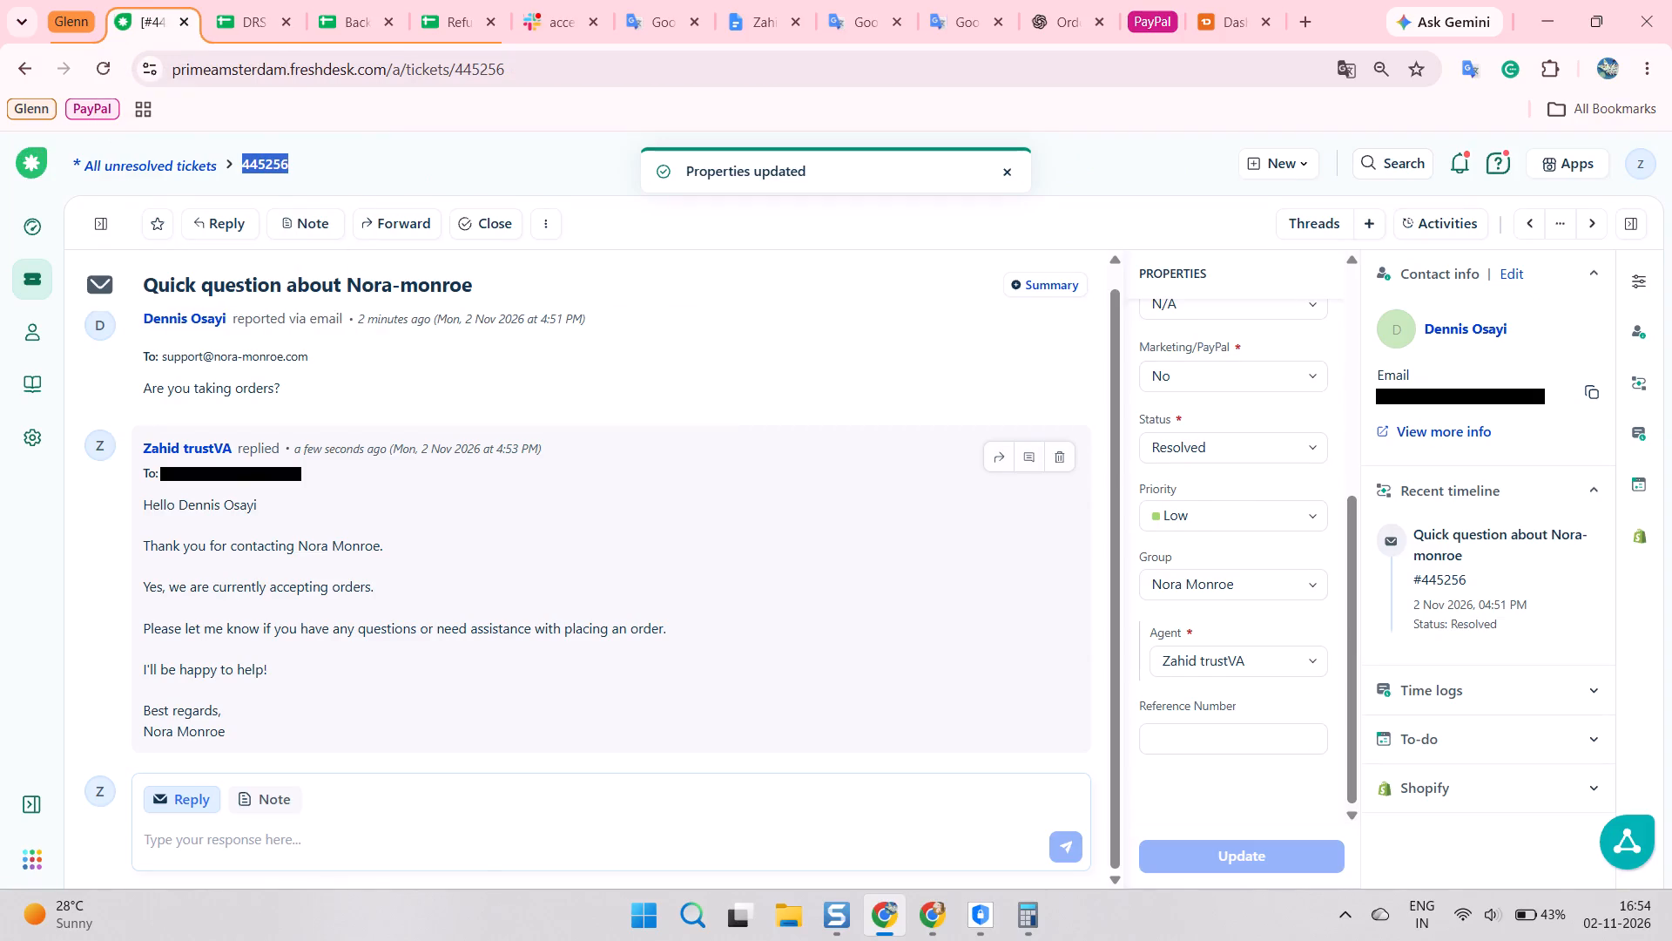
left_click(713, 531)
left_click(702, 526)
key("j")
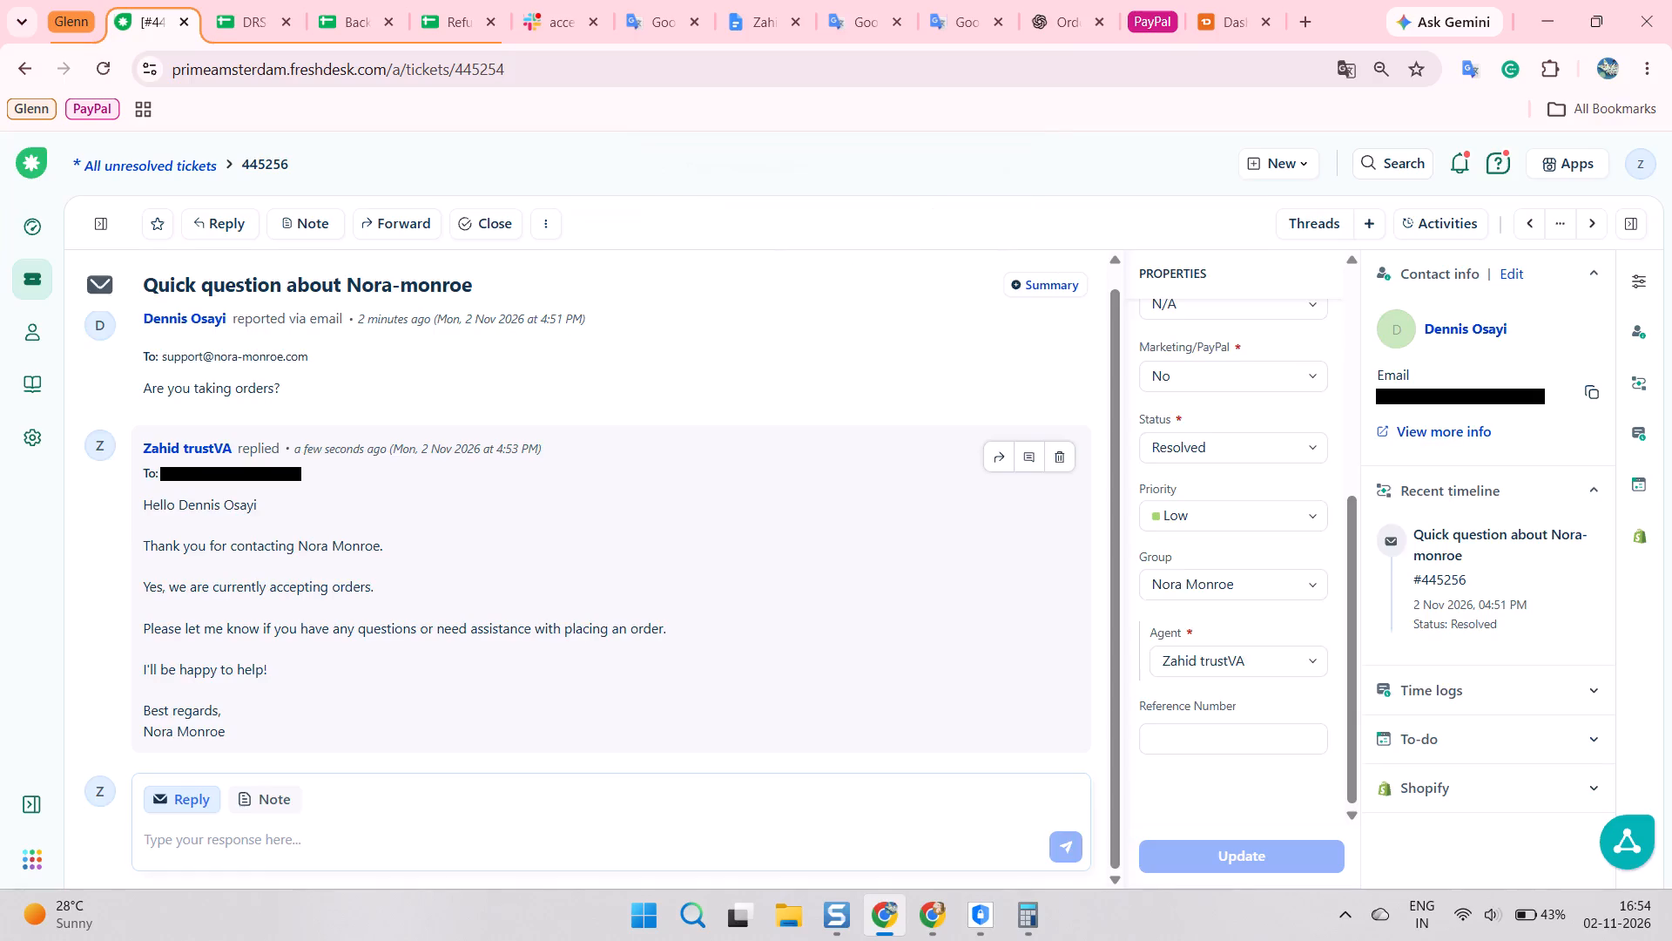
scroll(637, 504, "down", 10)
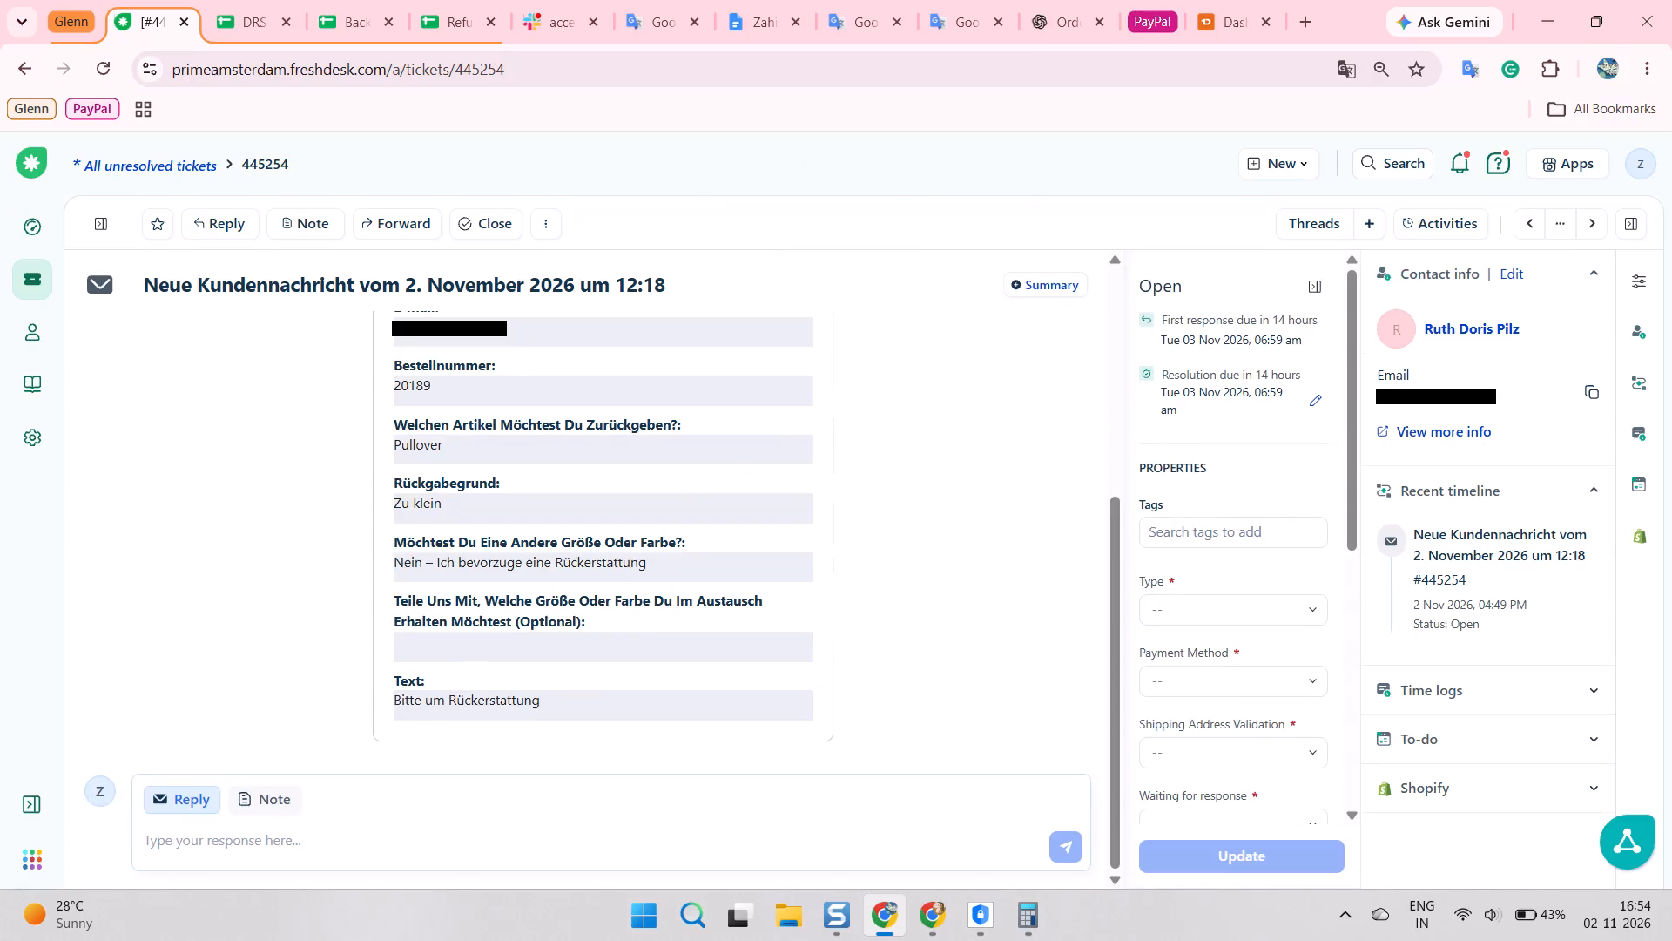
Translate ticket 445254 into English to read the return request, and restore the detected original language.
right_click_drag(738, 442, 701, 459)
scroll(725, 592, "down", 5)
left_click(832, 782)
scroll(721, 701, "up", 1)
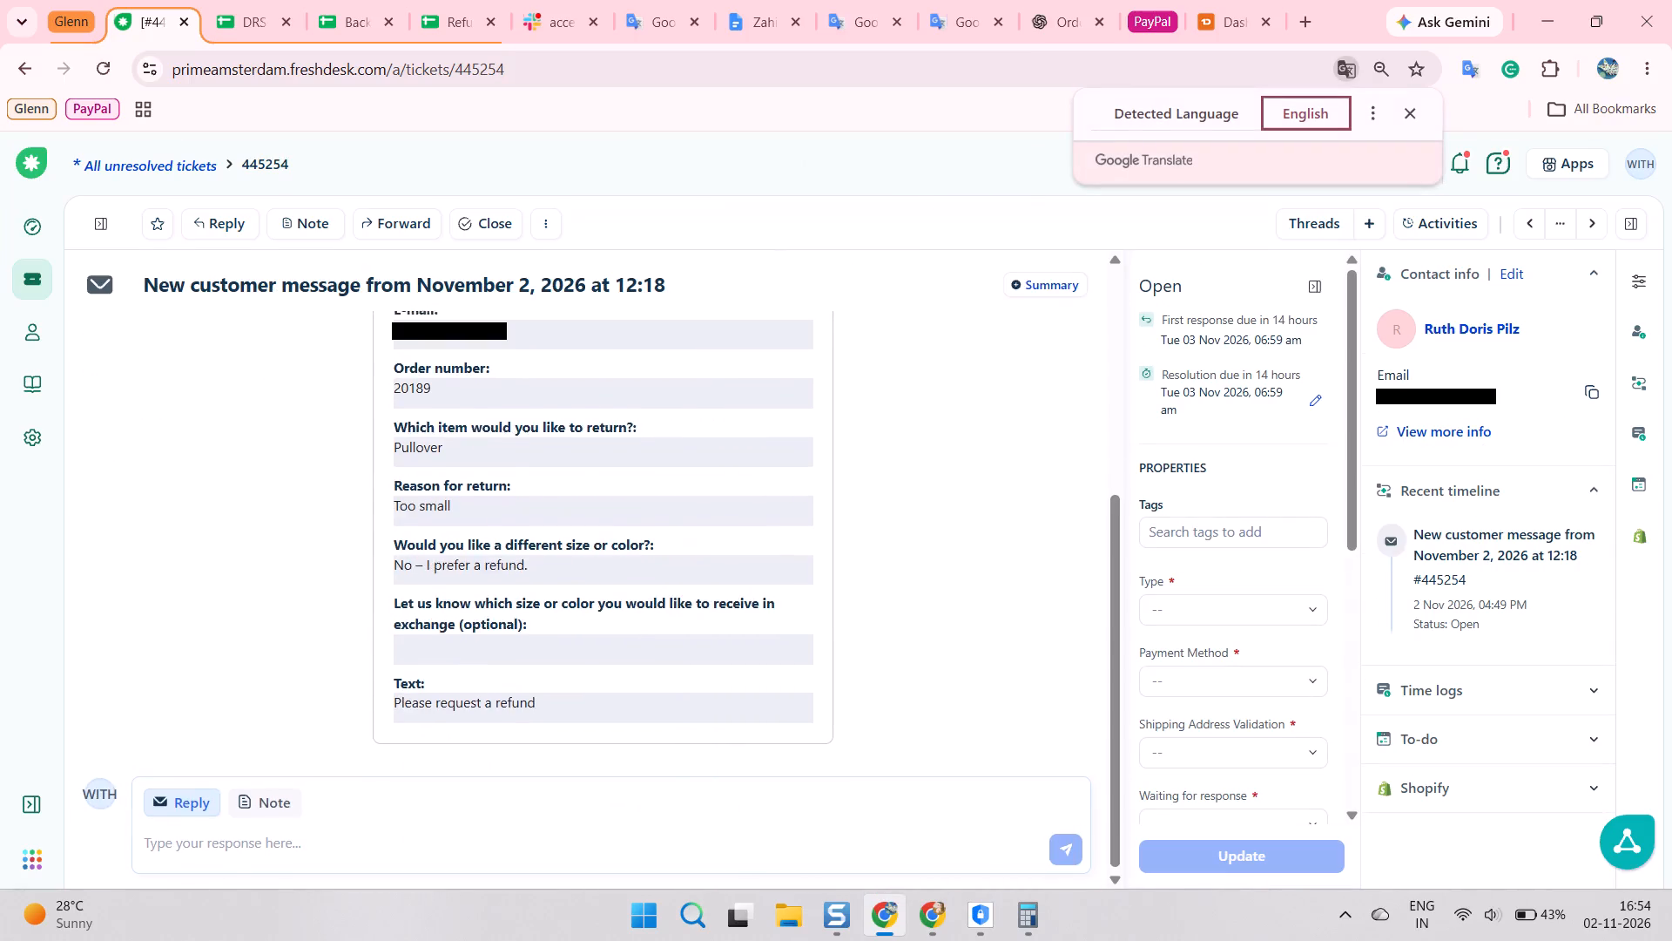
scroll(580, 529, "down", 1)
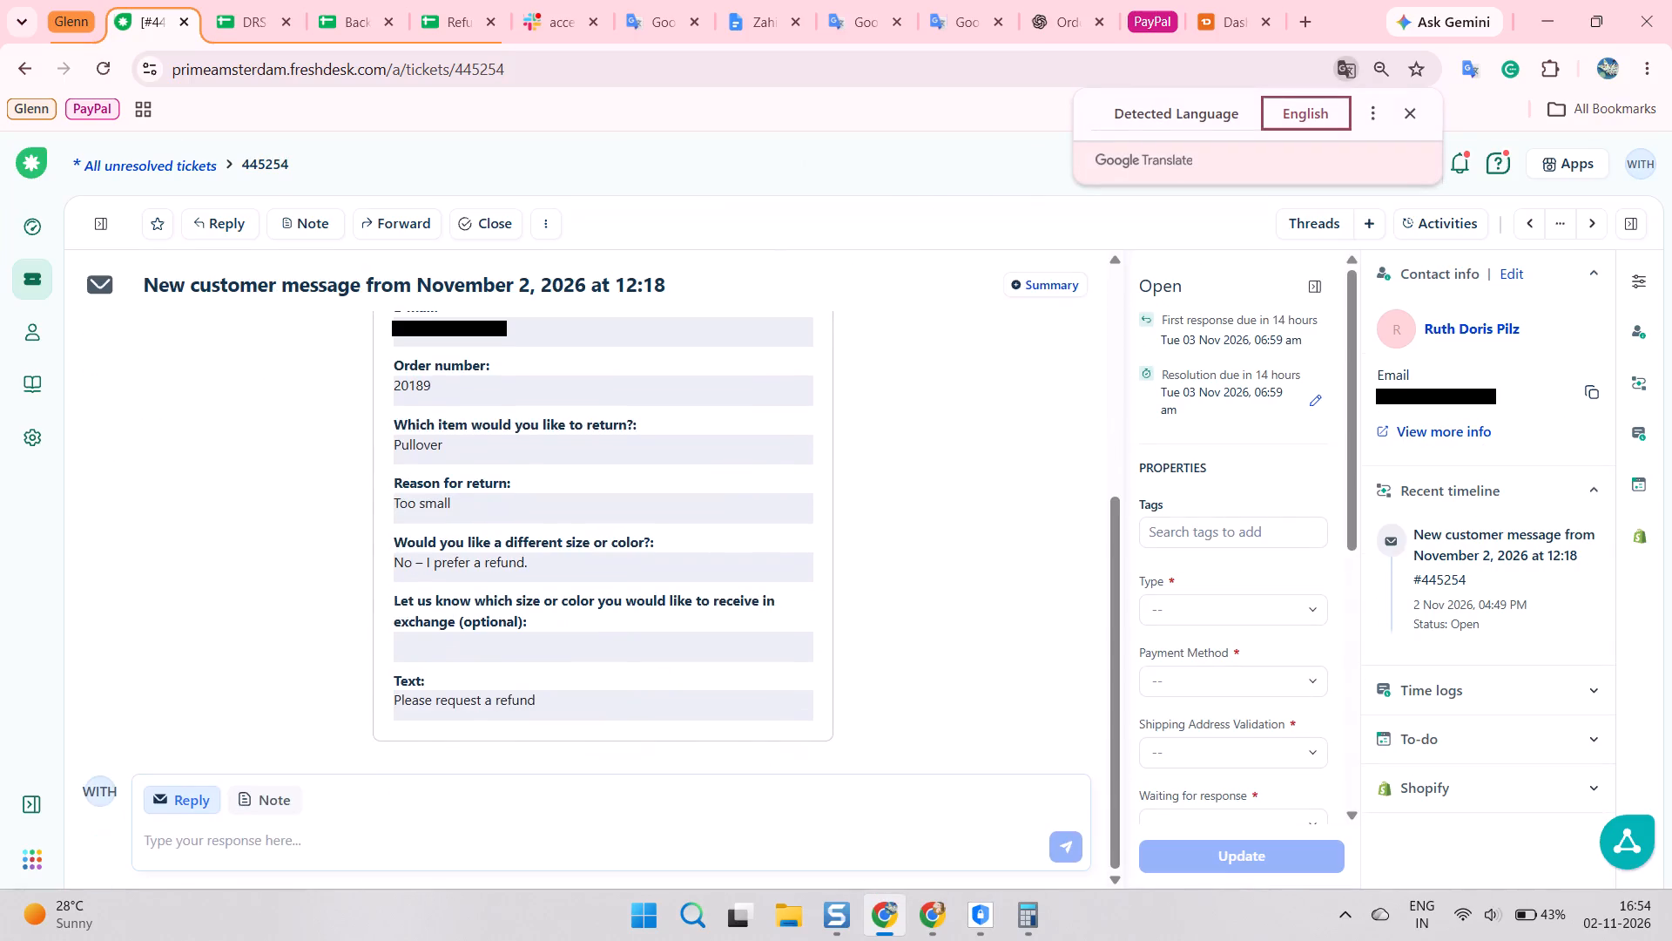
left_click(1153, 99)
scroll(1541, 364, "up", 3)
left_click(1591, 392)
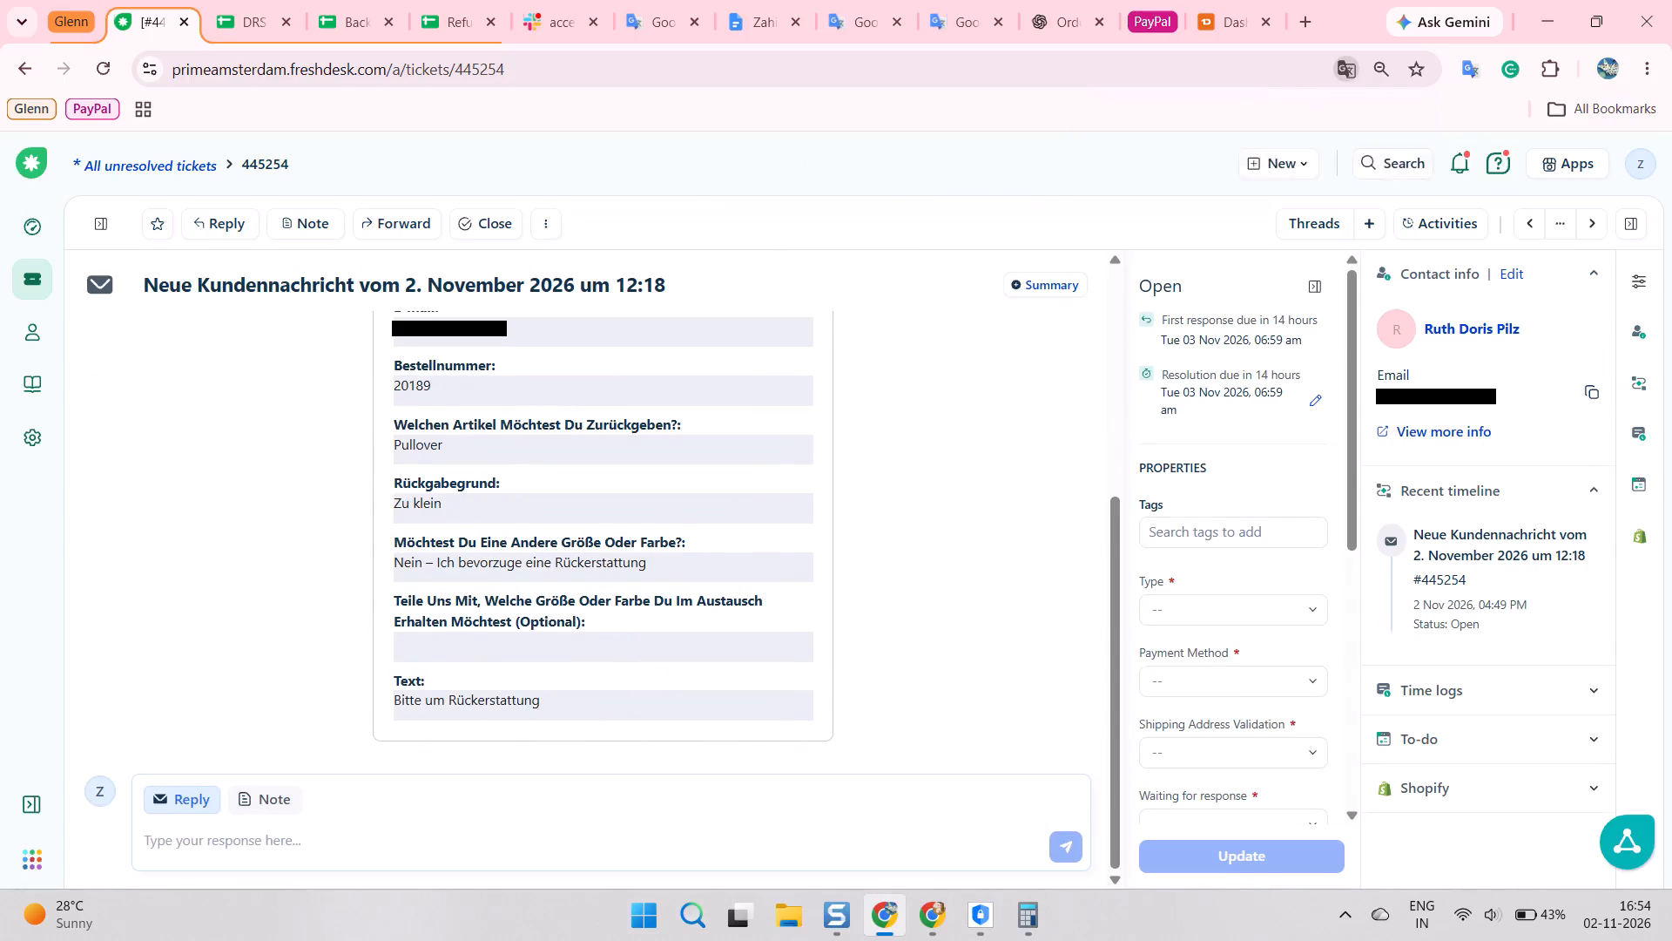
scroll(1308, 446, "up", 9)
key("alt+Tab")
left_click(198, 0)
scroll(116, 126, "up", 3)
left_click(28, 177)
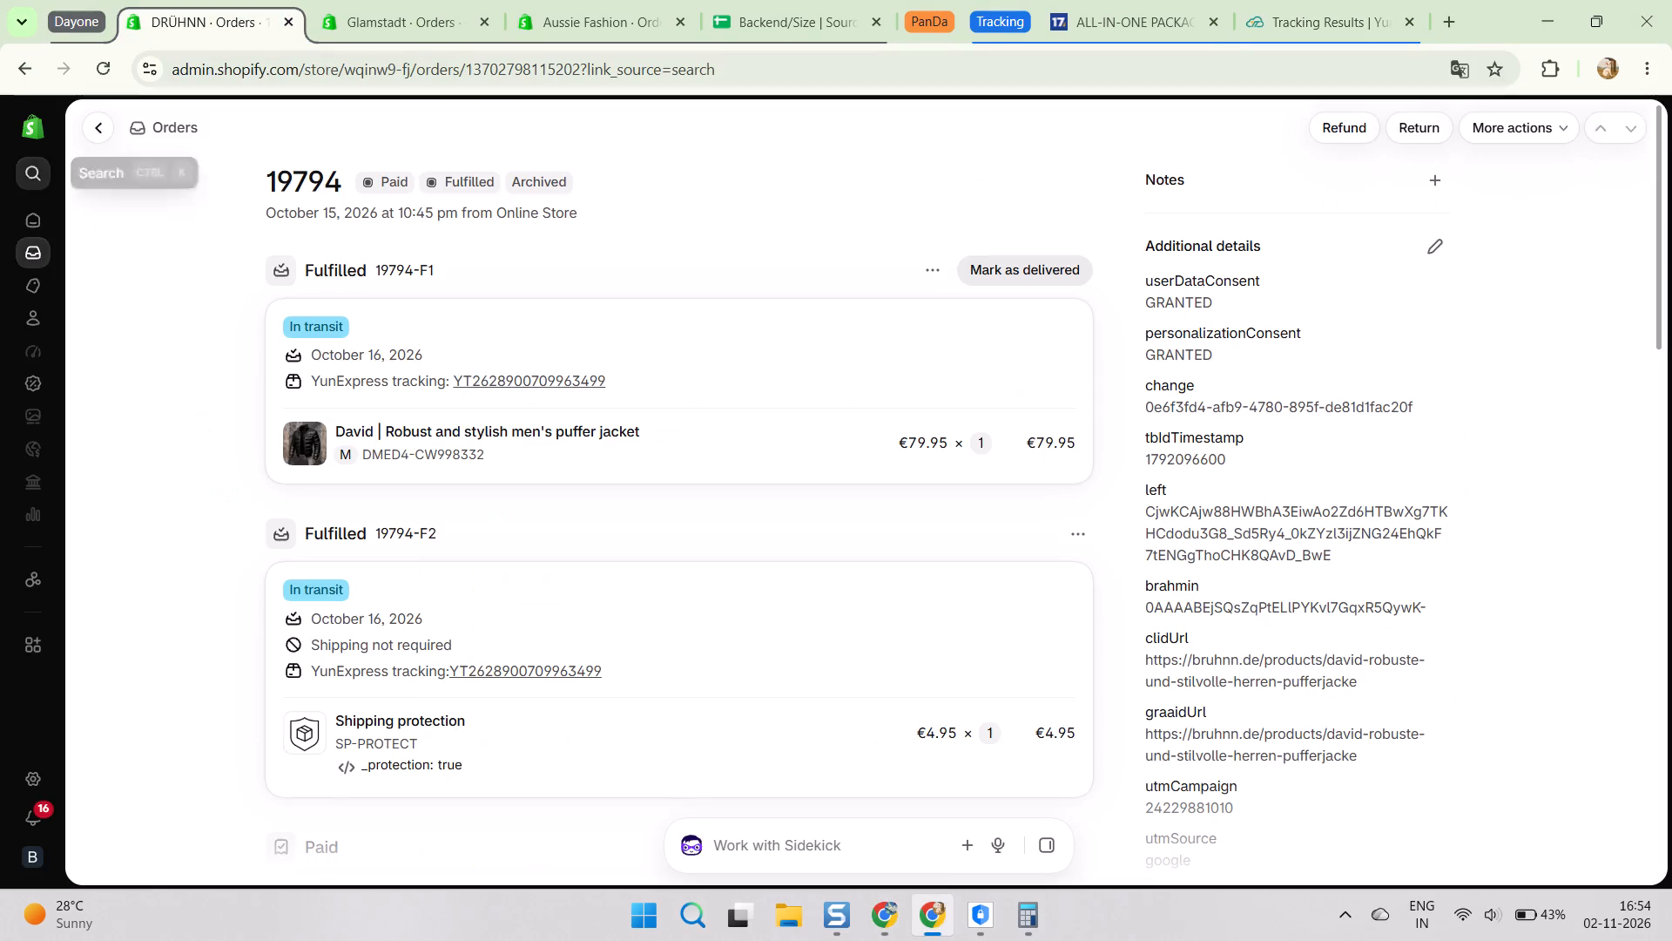
key("ctrl+v")
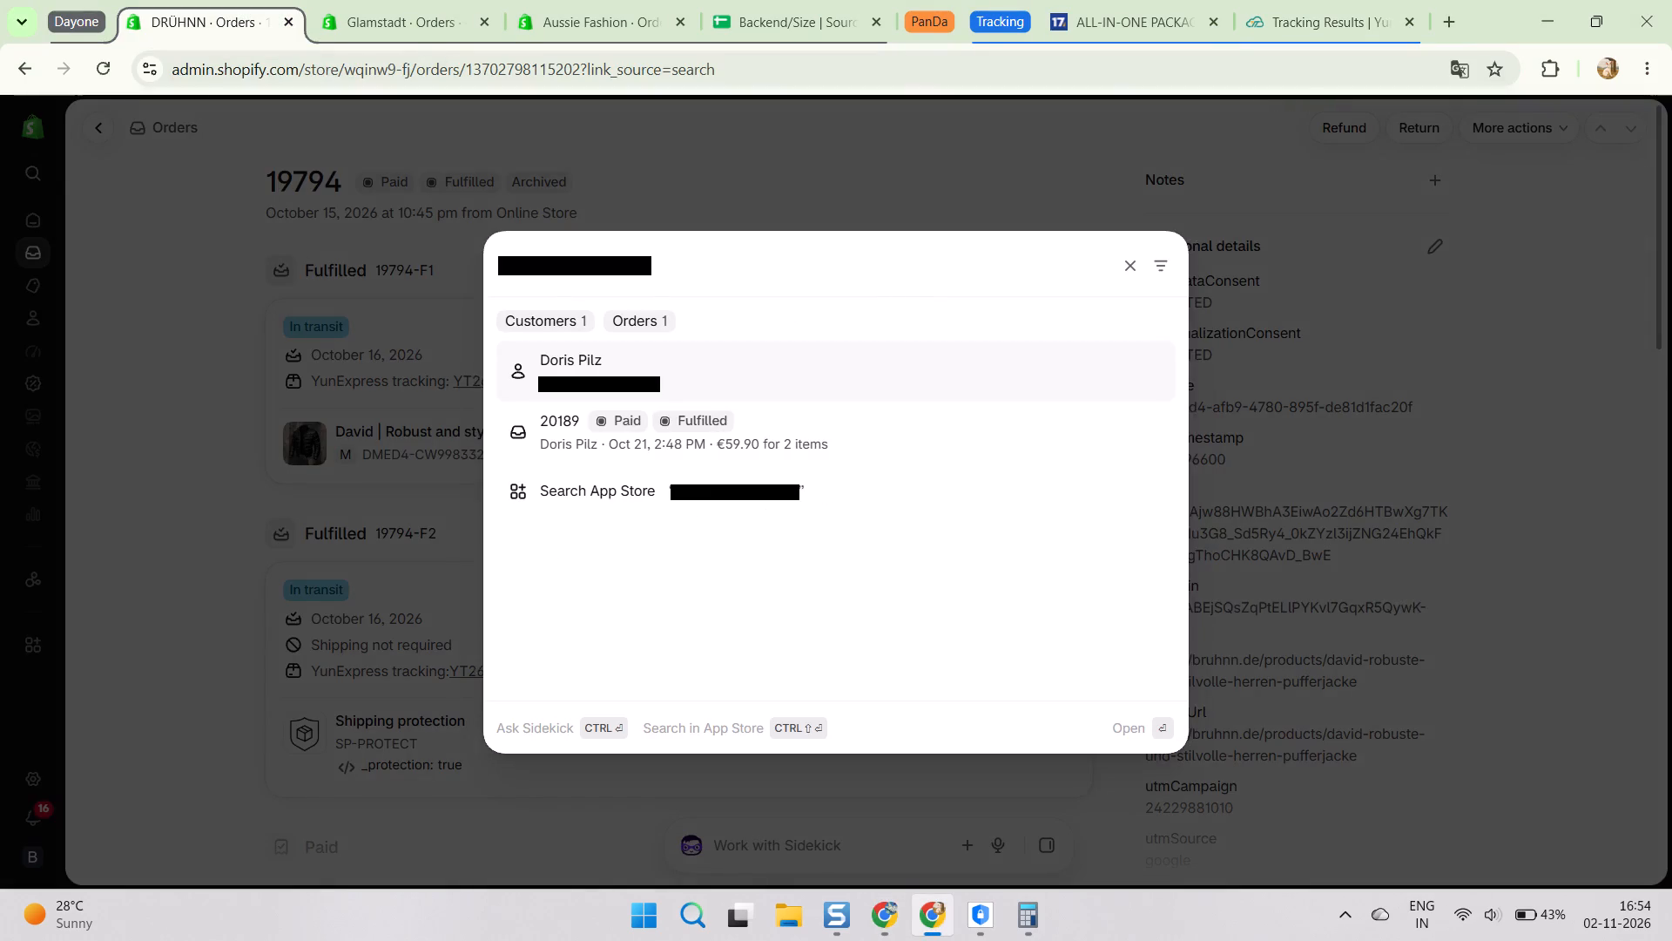
left_click(561, 423)
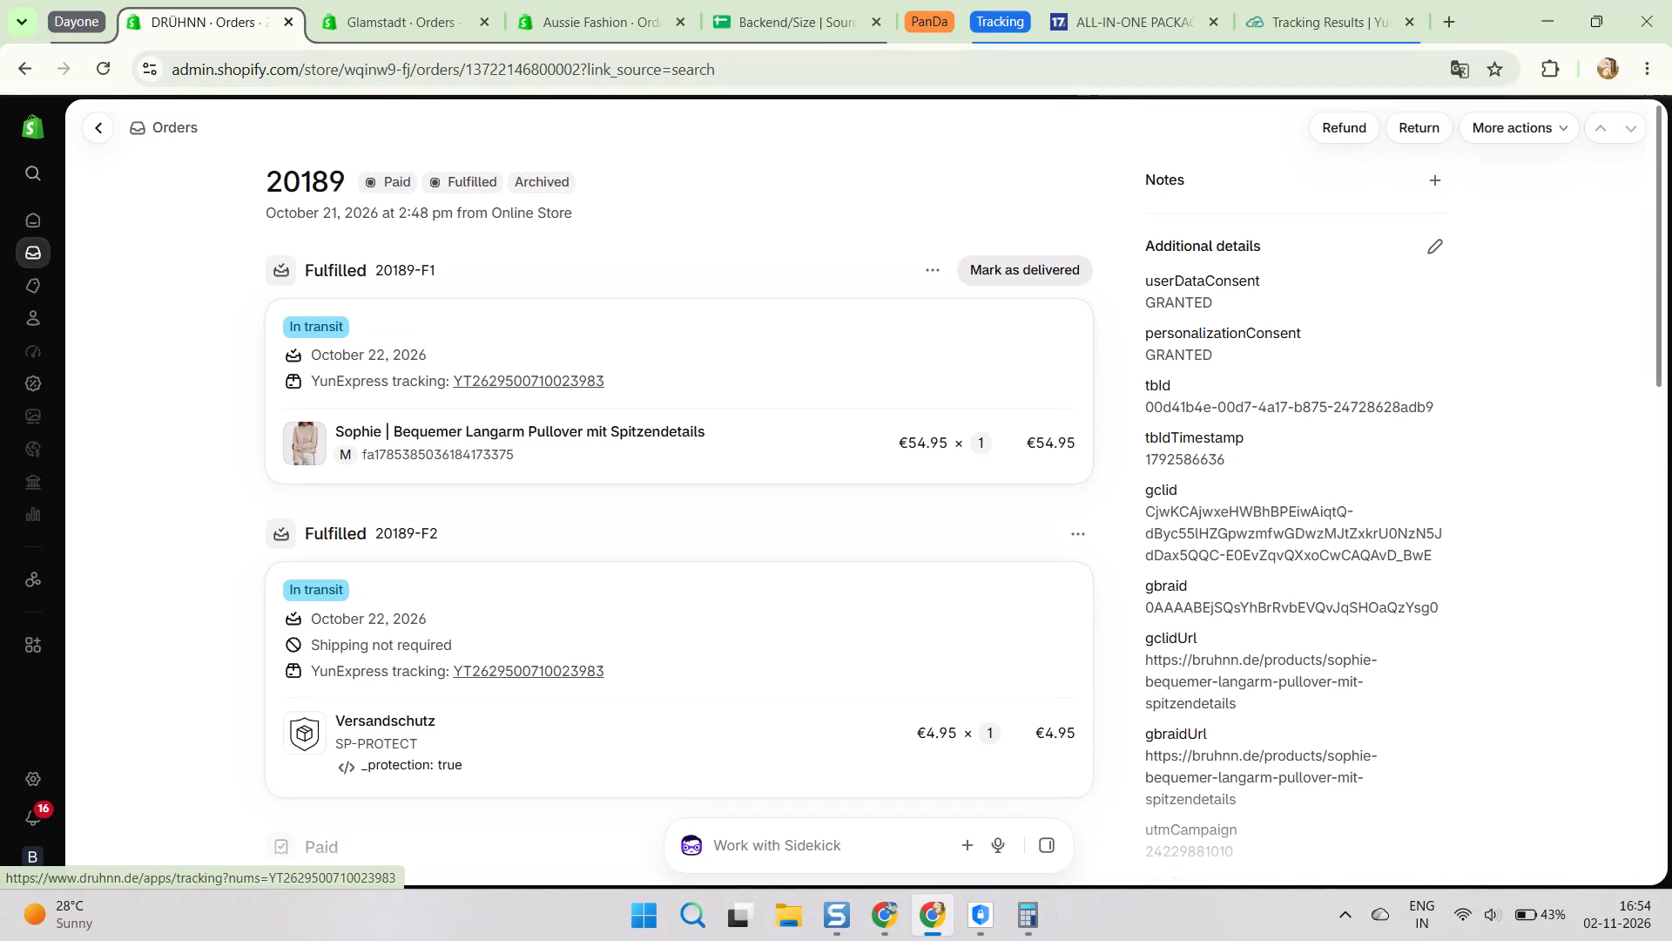
double_click(539, 391)
key("ctrl+c")
key("ctrl+c")
key("ctrl+c")
left_click(1295, 0)
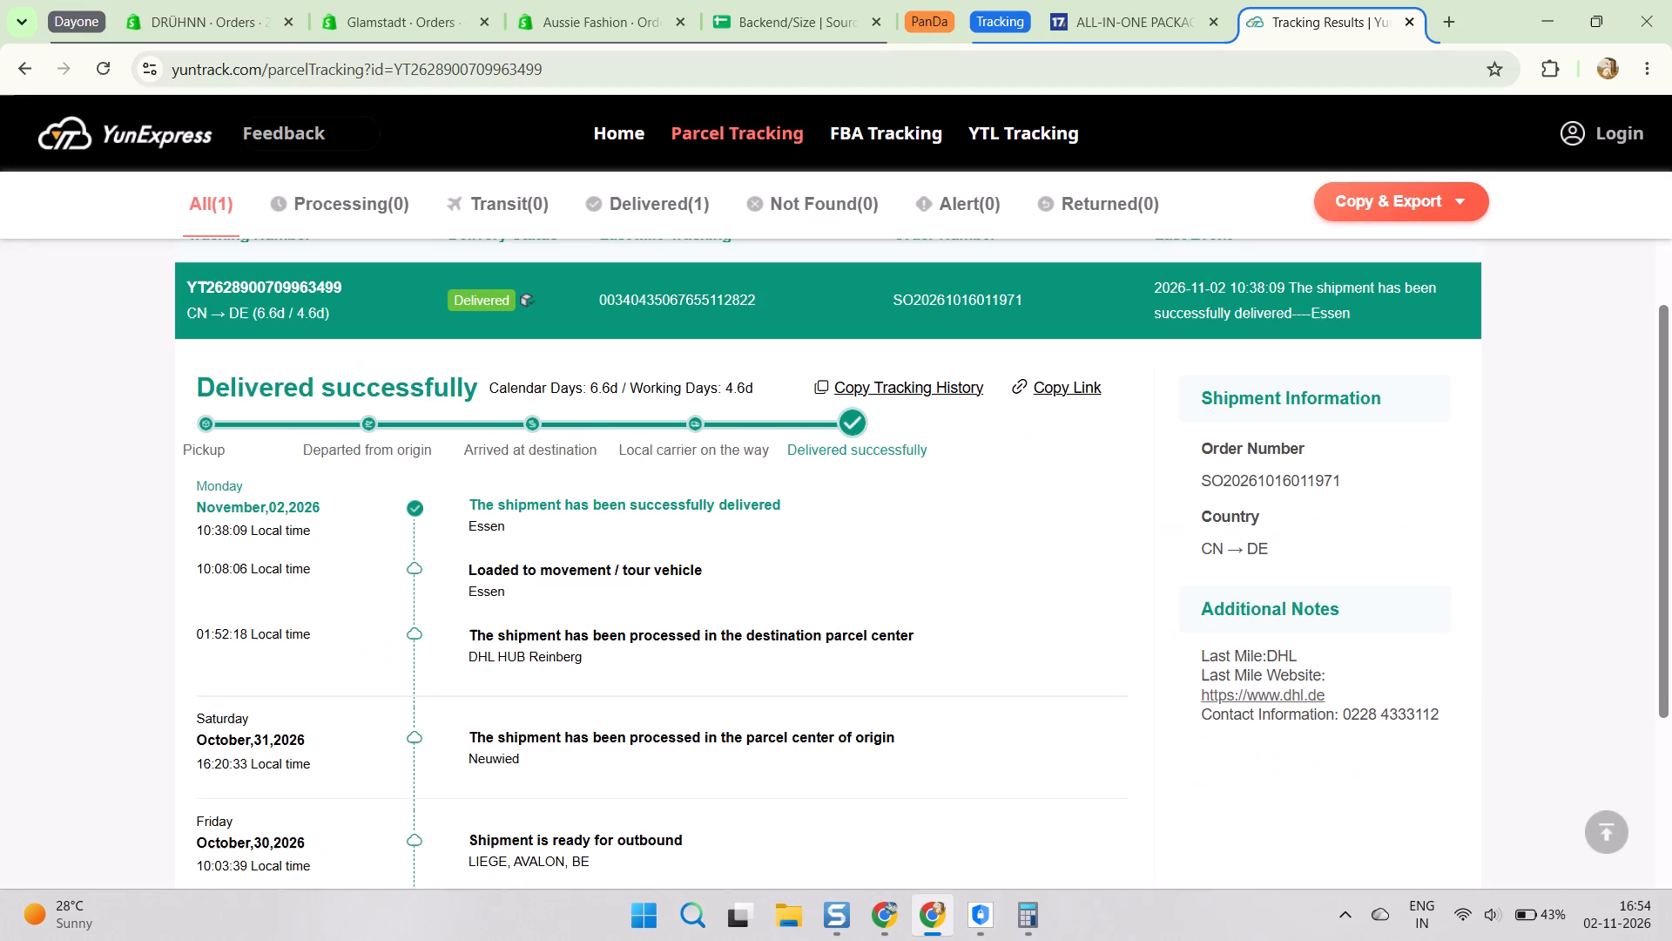
scroll(928, 269, "up", 9)
left_click(748, 302)
scroll(914, 302, "up", 4)
left_click(999, 281)
key("ctrl+v")
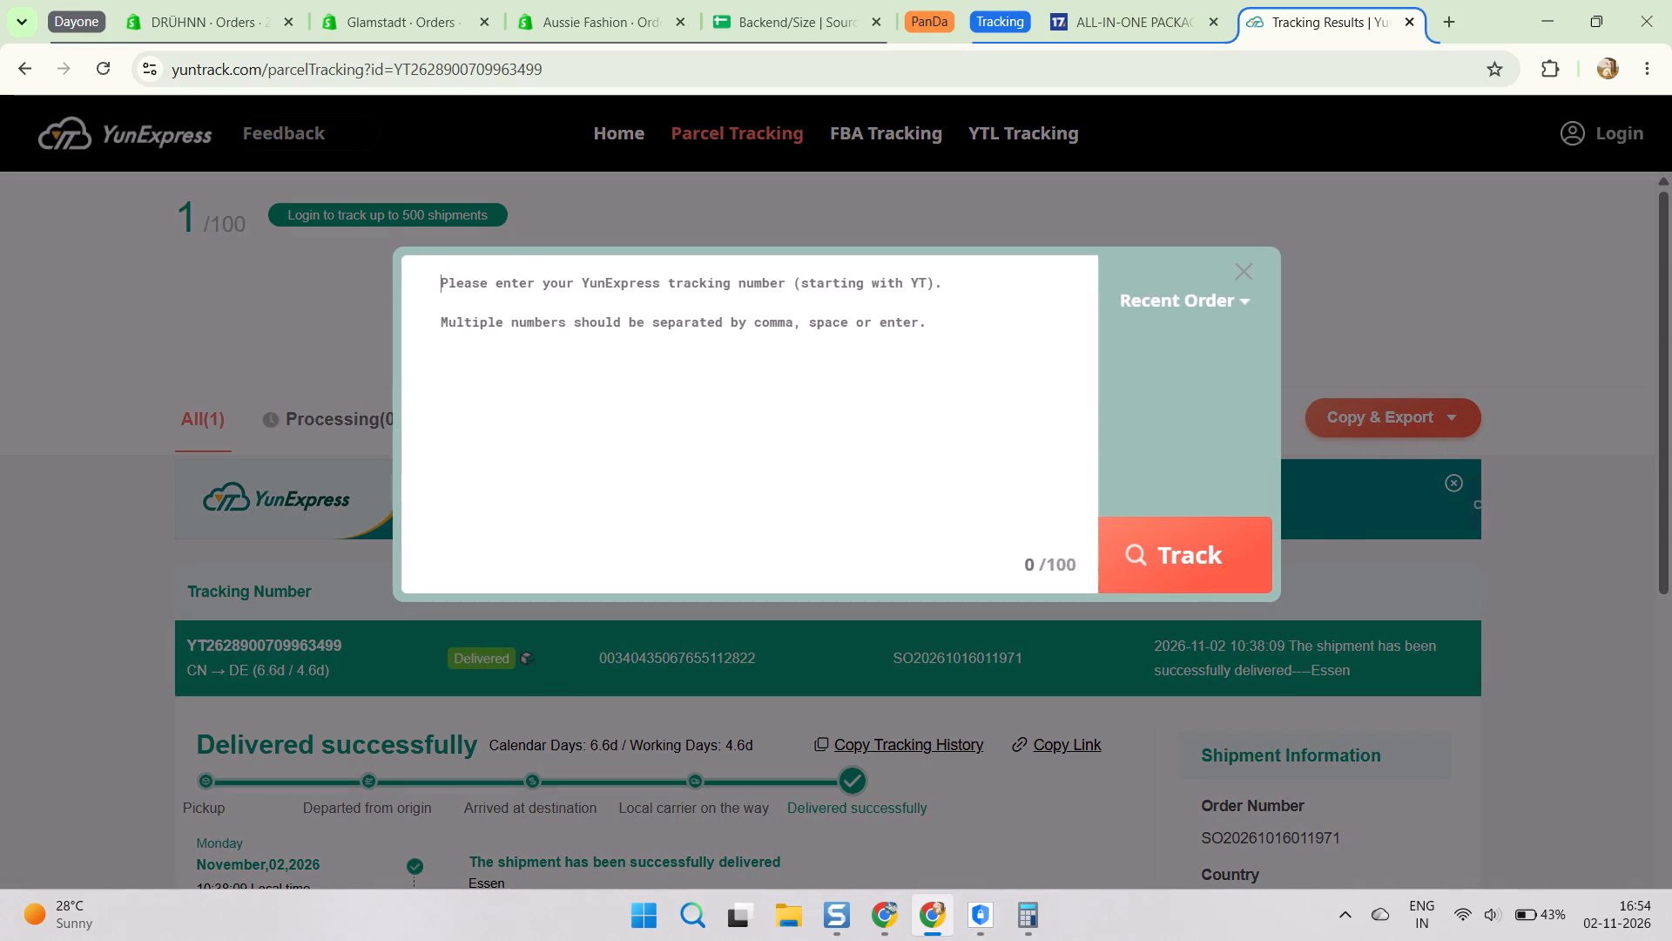
left_click(1178, 553)
scroll(871, 461, "down", 2)
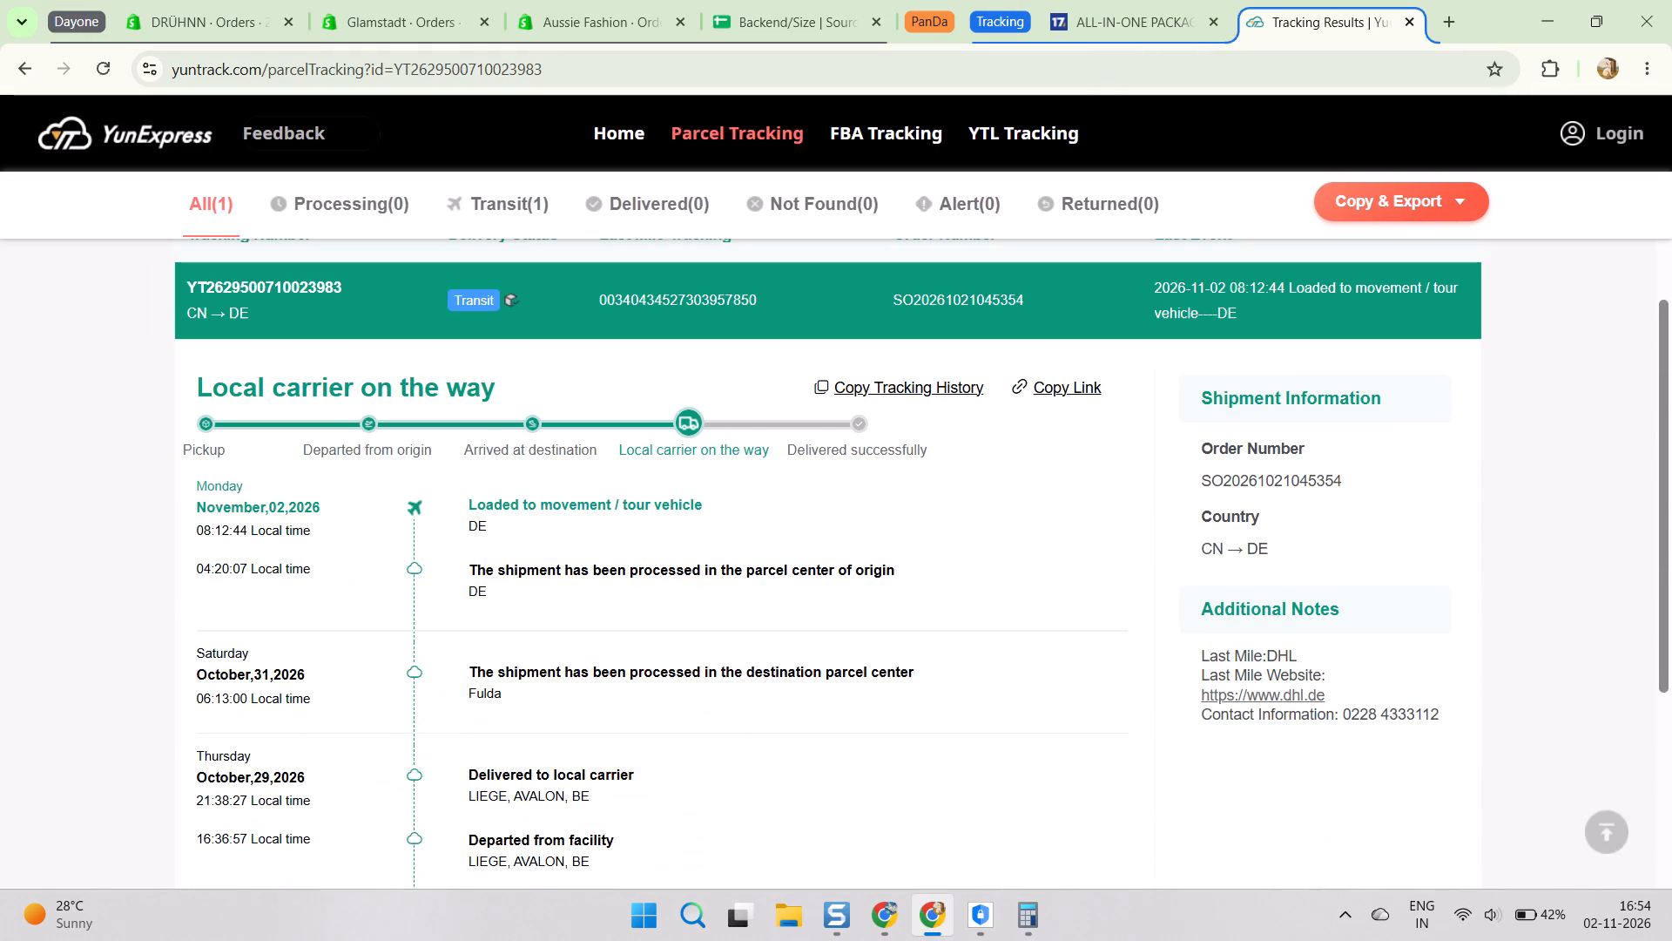
Check the shipment's last-mile status on the DHL website and close that tracking page.
left_click(1271, 692)
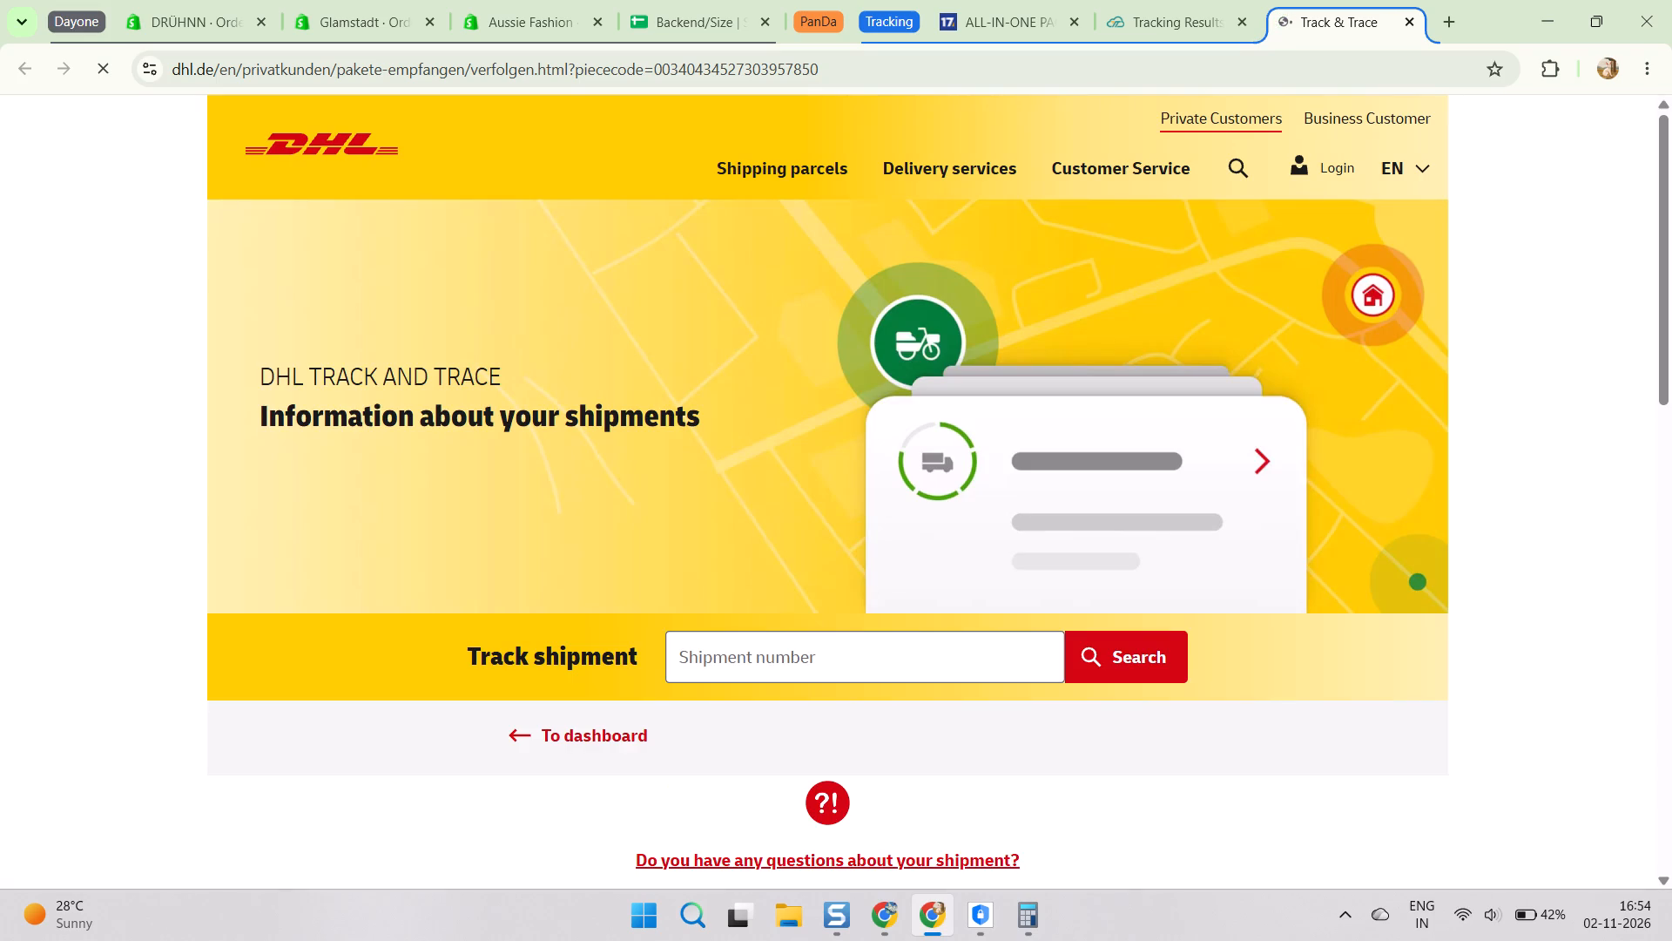
scroll(779, 384, "down", 3)
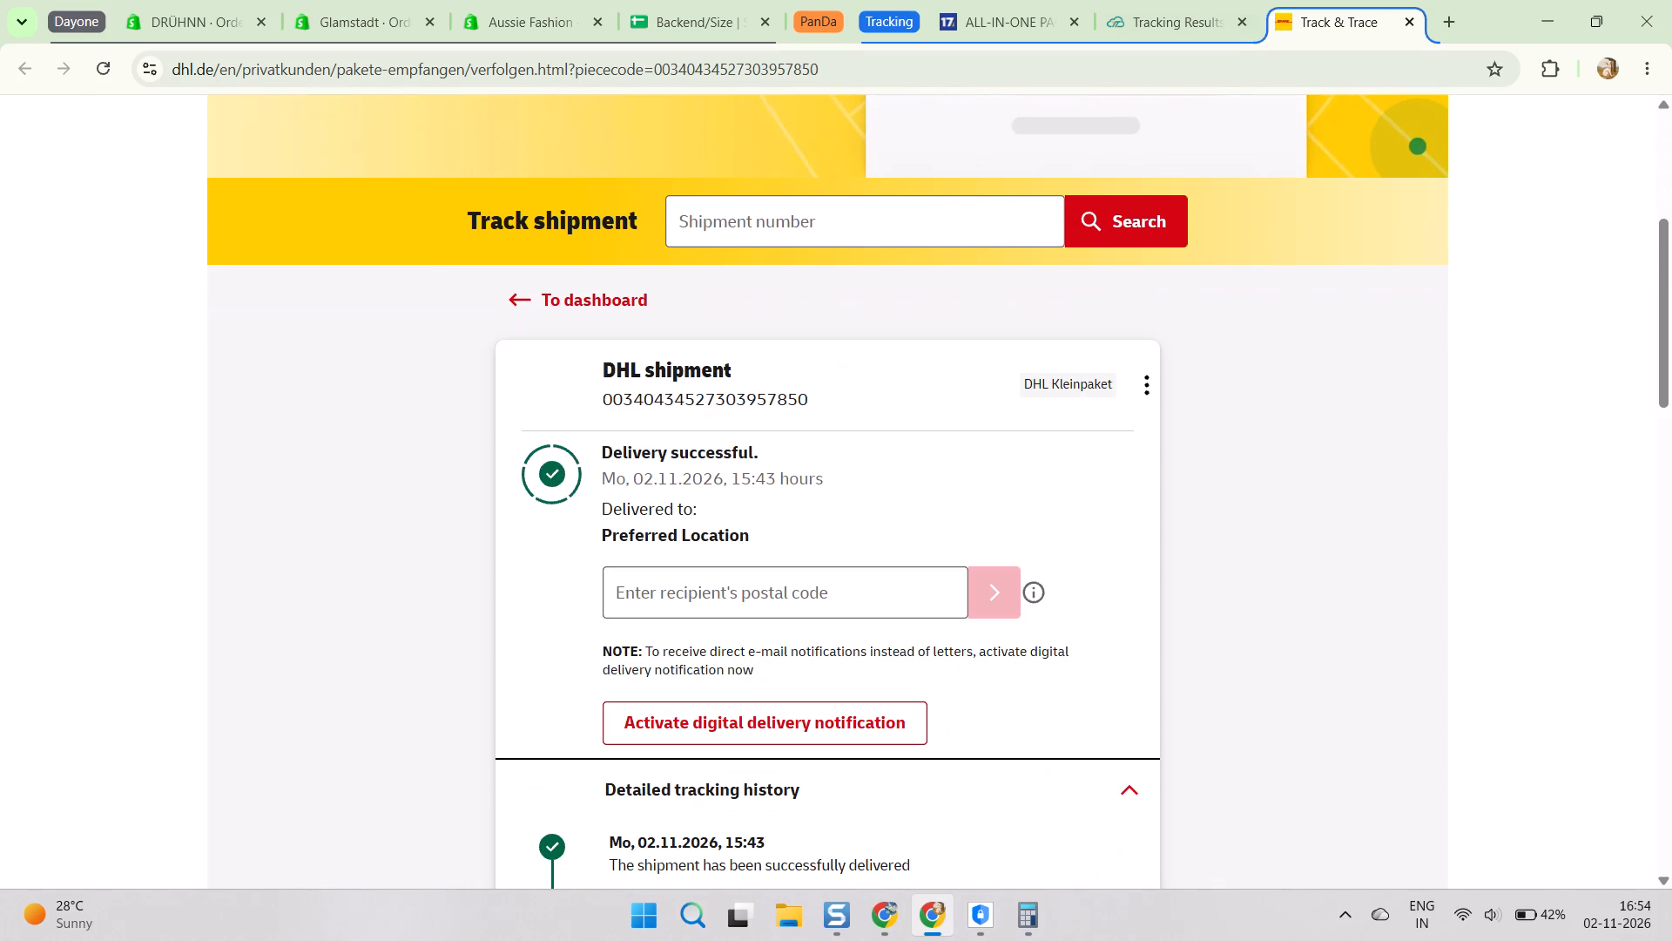
left_click(1406, 26)
key("alt+Tab")
key("alt+Tab")
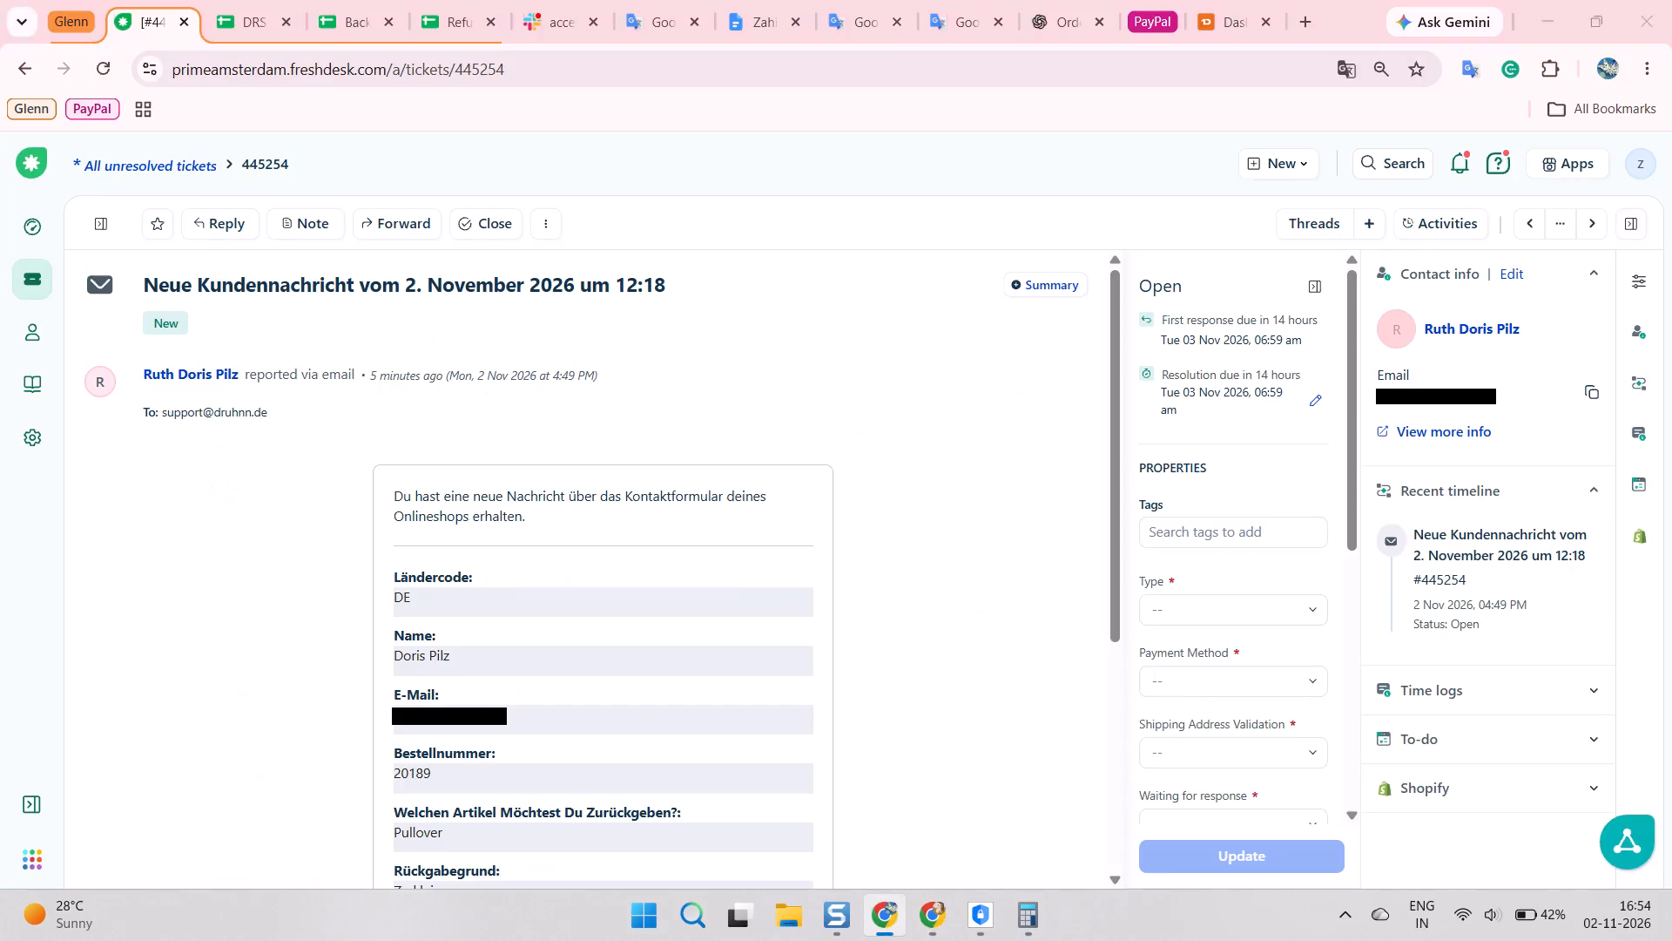
left_click(216, 0)
key("alt+Tab")
left_click(515, 442)
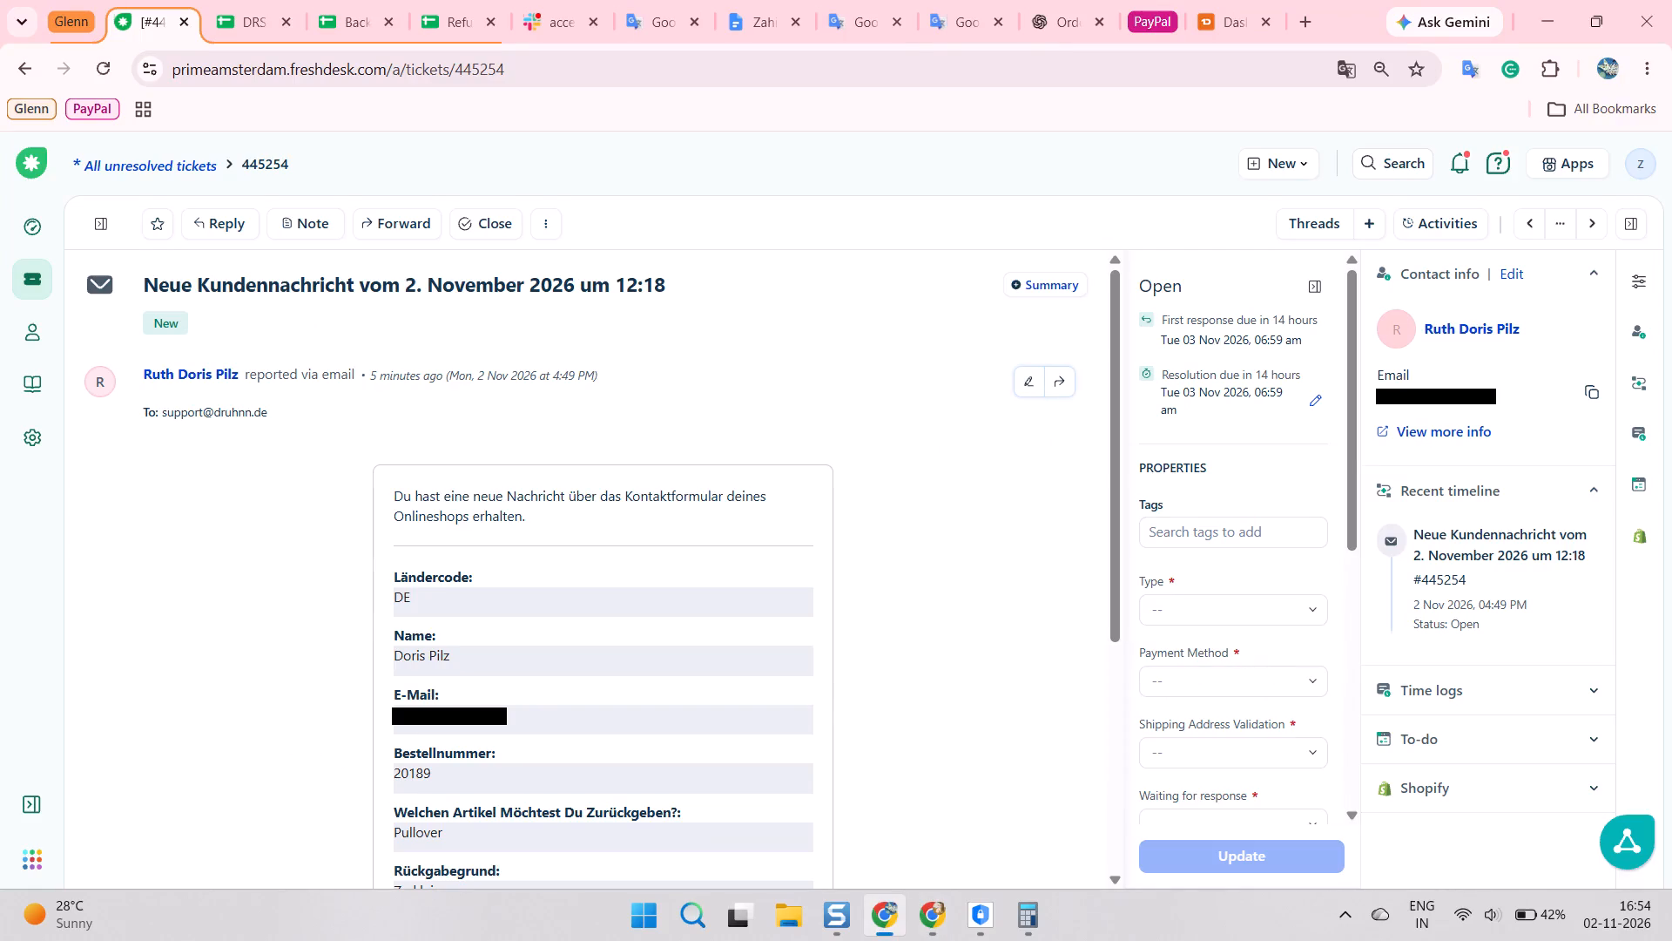
key("alt+Tab")
left_click(658, 315)
right_click(660, 241)
scroll(753, 547, "down", 3)
left_click(797, 688)
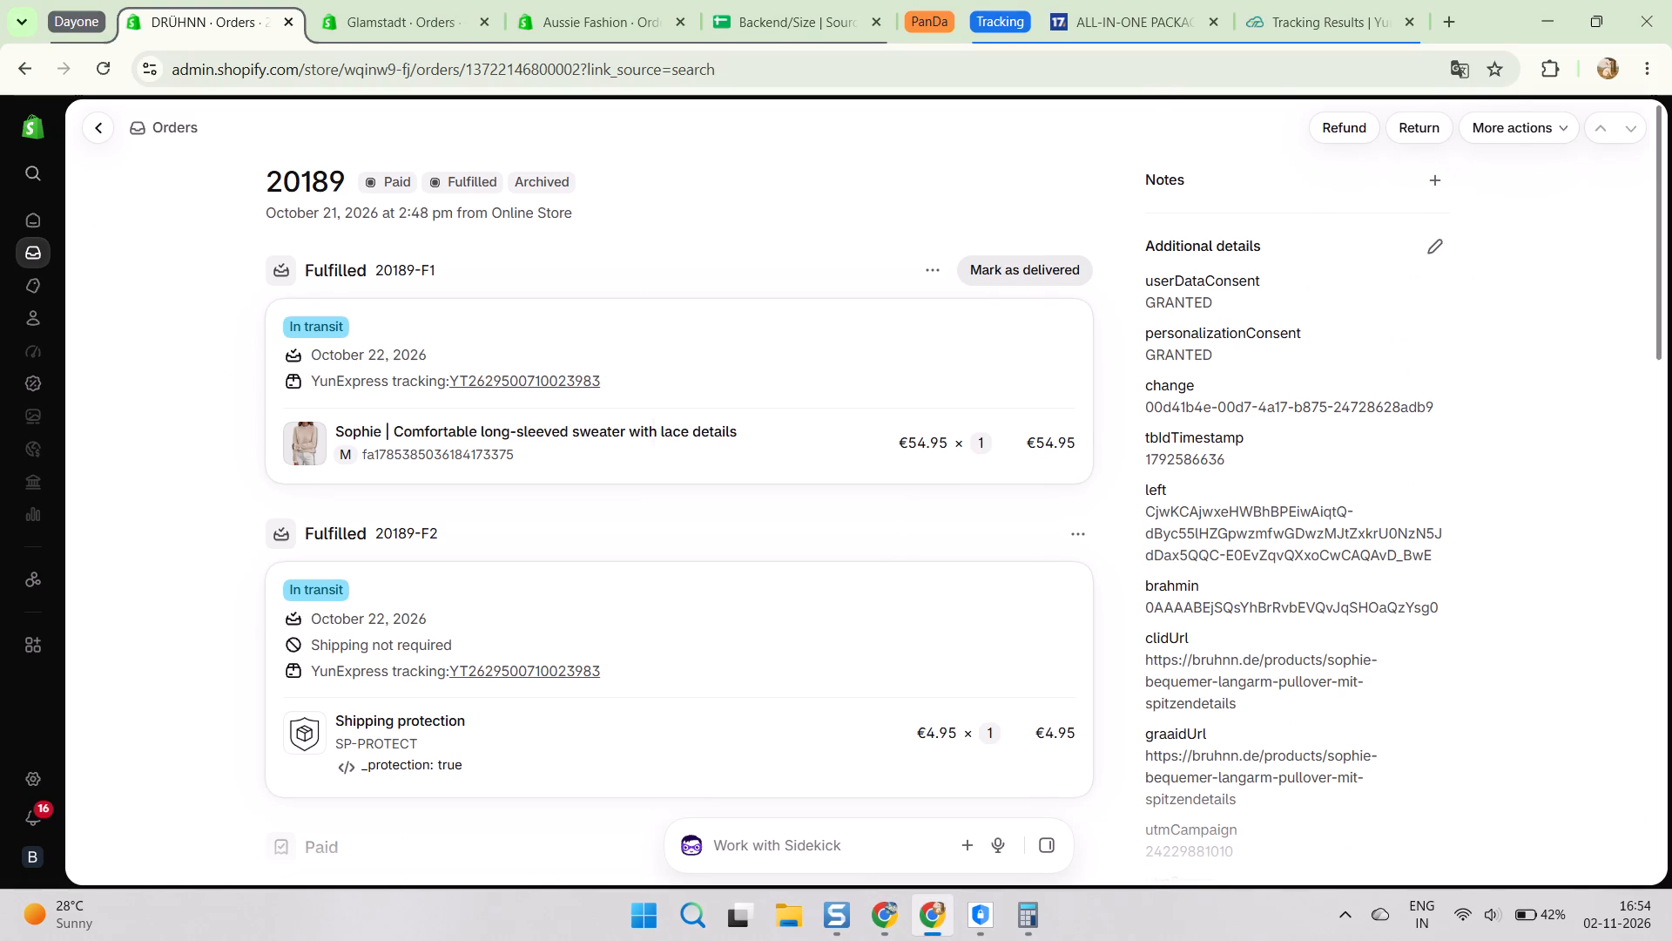
triple_click(1206, 121)
left_click(570, 282)
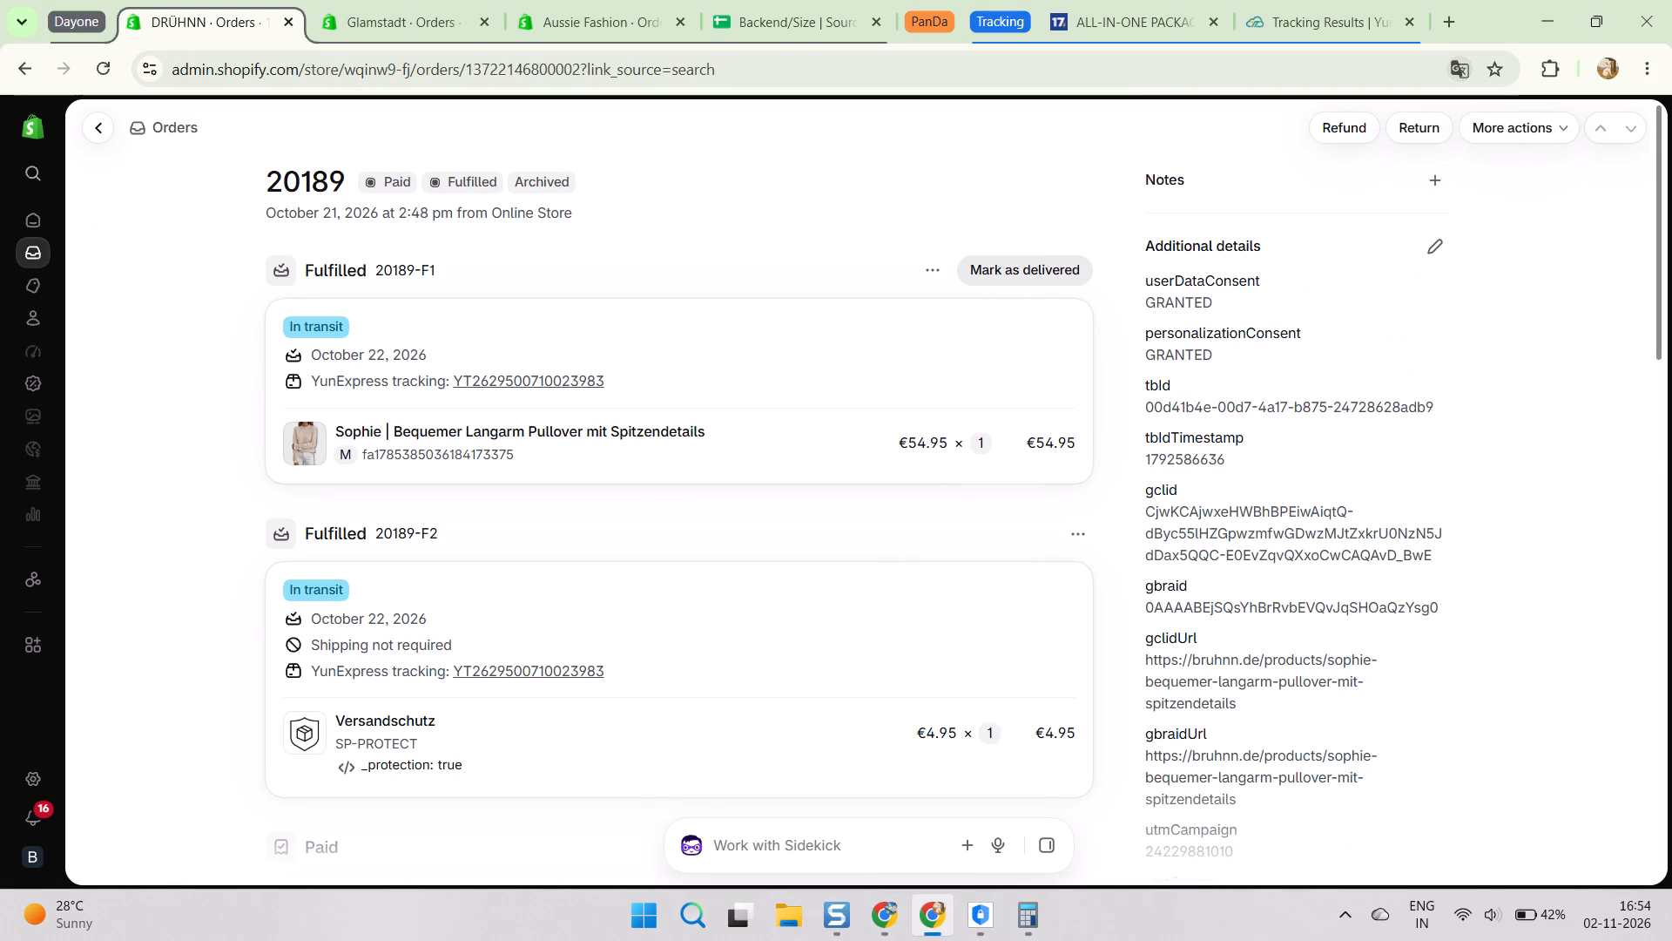
left_click(593, 298)
key("alt+Tab")
left_click(737, 450)
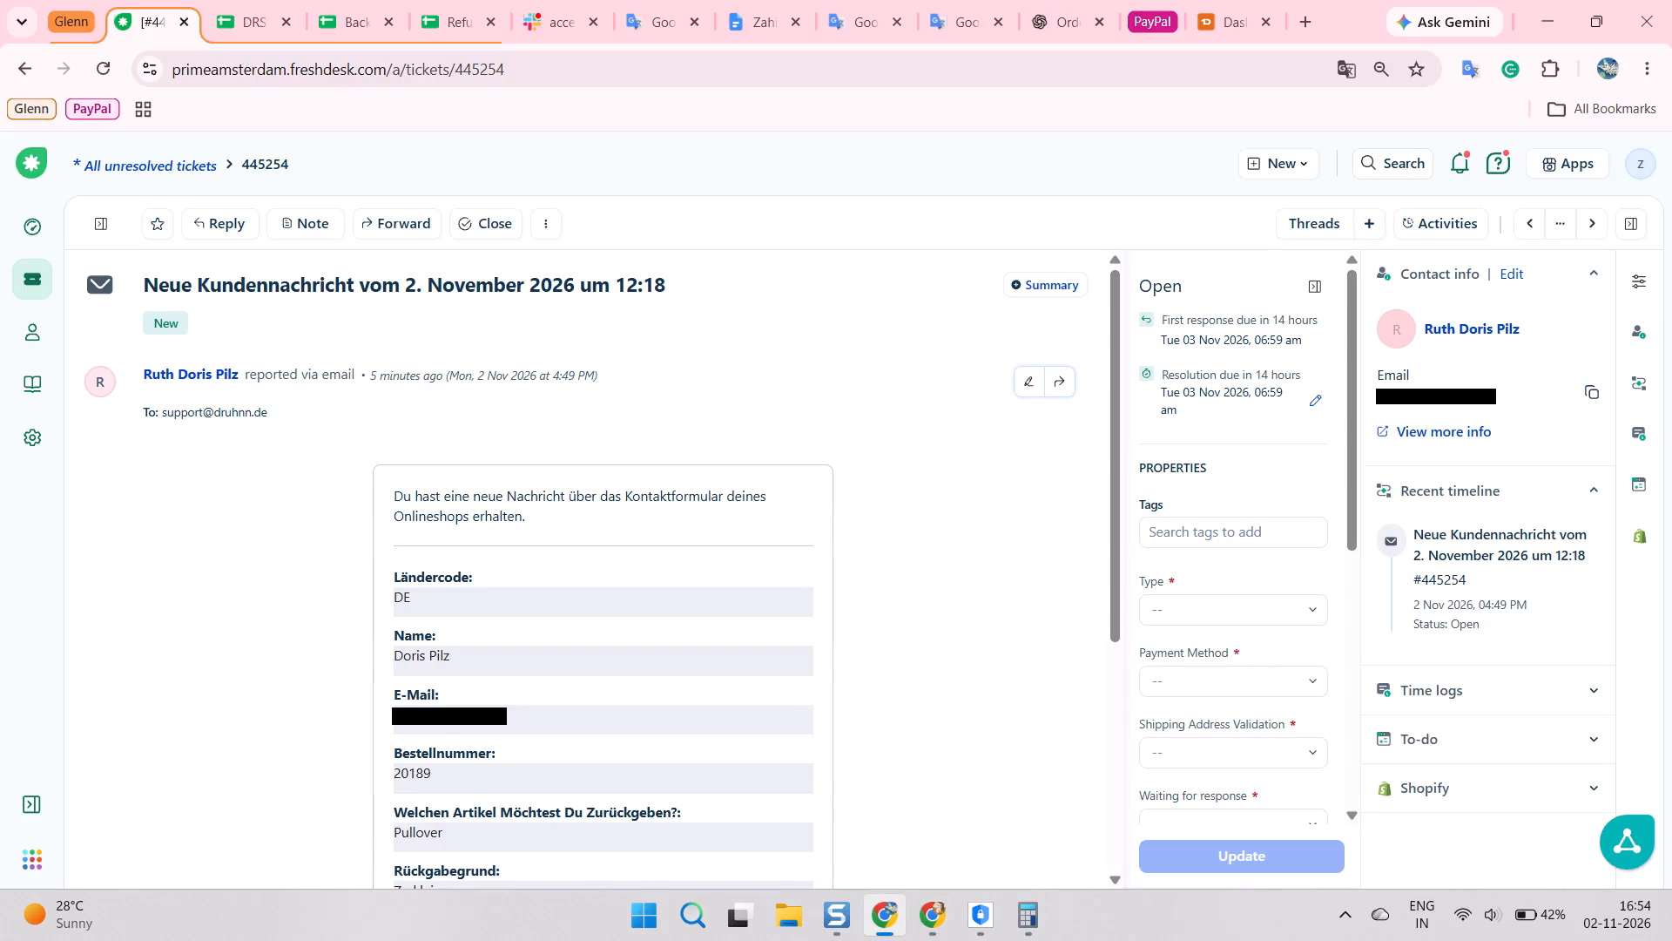
scroll(635, 415, "down", 2)
key("alt+Tab")
scroll(502, 396, "up", 2)
triple_click(714, 429)
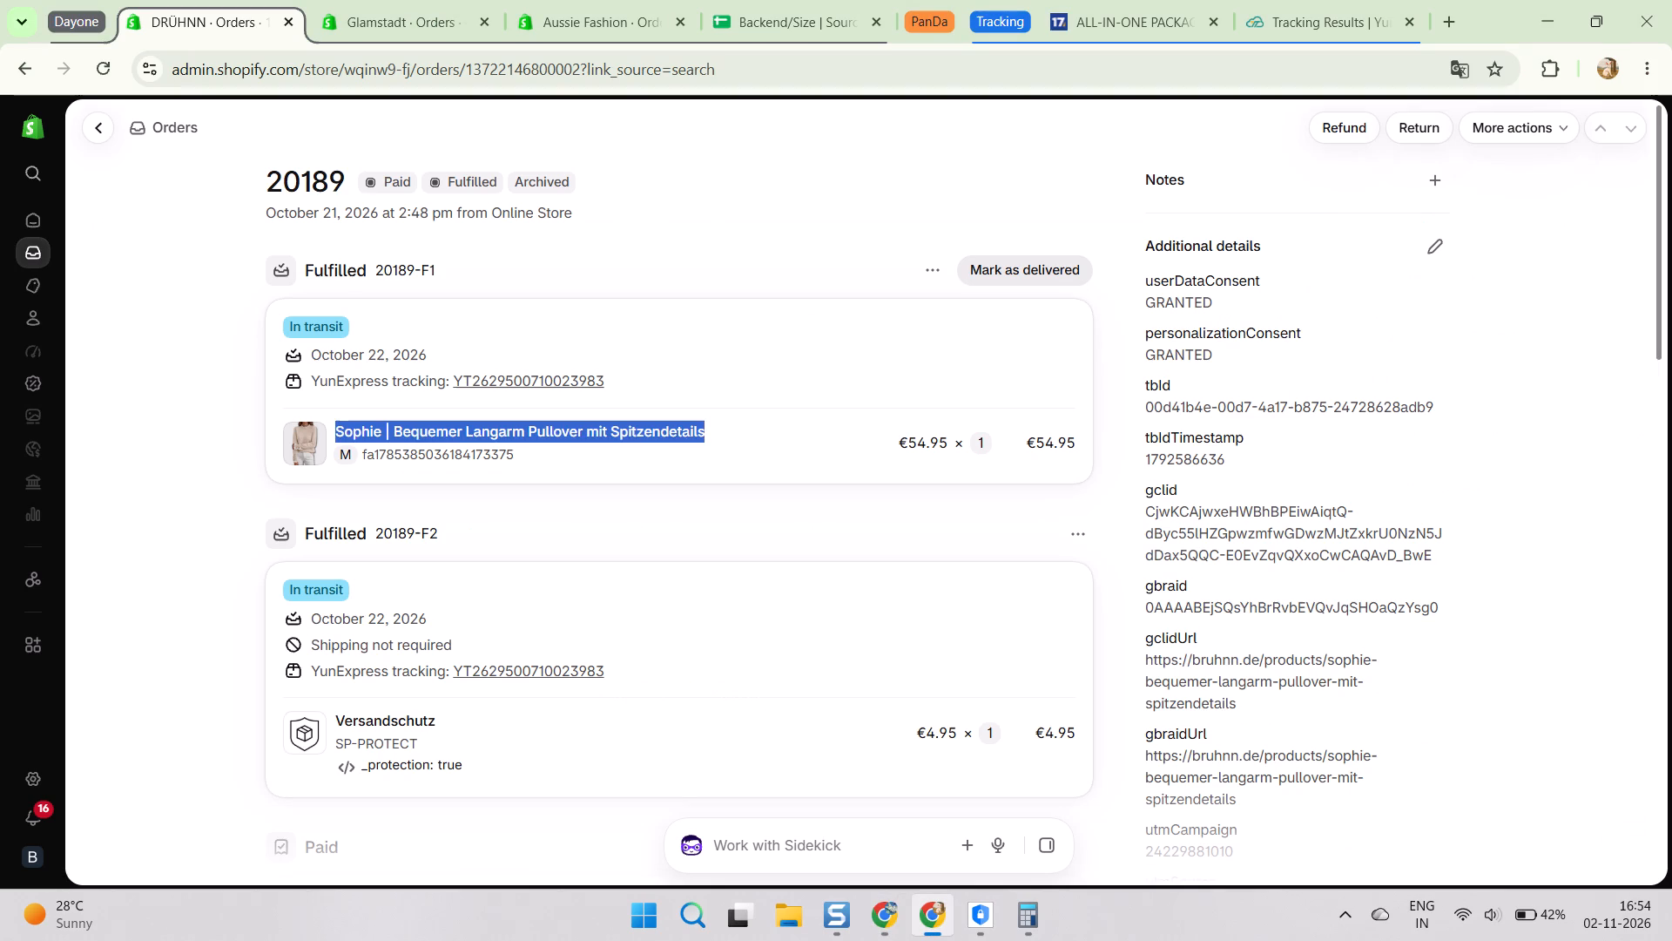
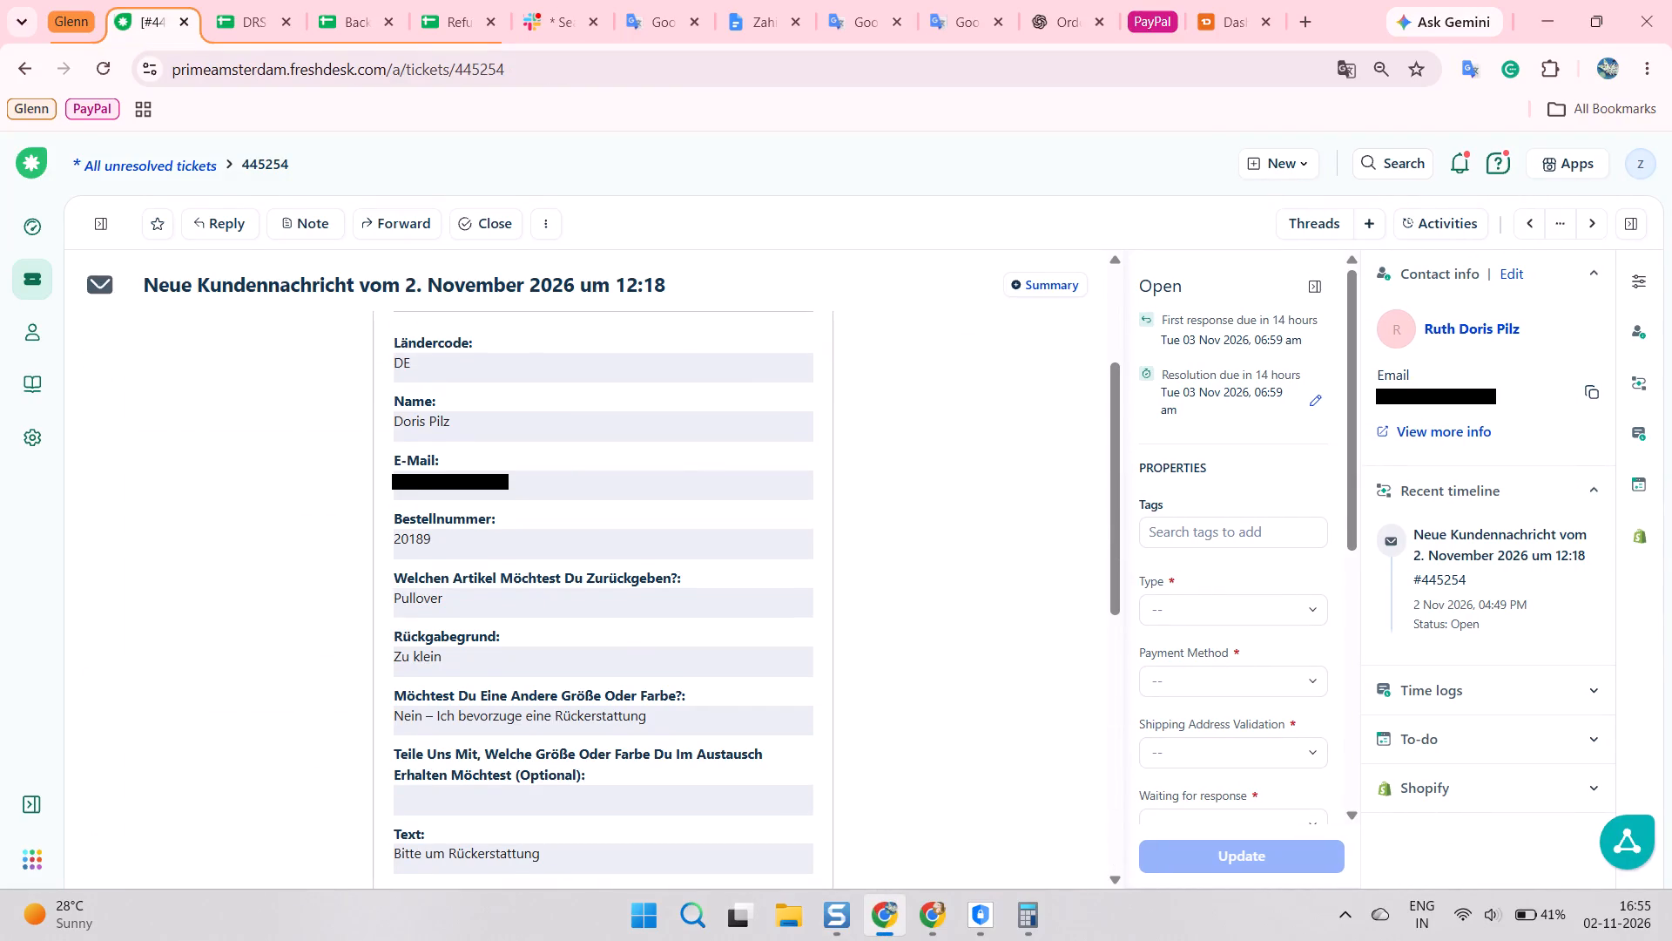
scroll(650, 522, "down", 1)
scroll(540, 492, "up", 4)
key("alt+Tab")
scroll(355, 172, "up", 2)
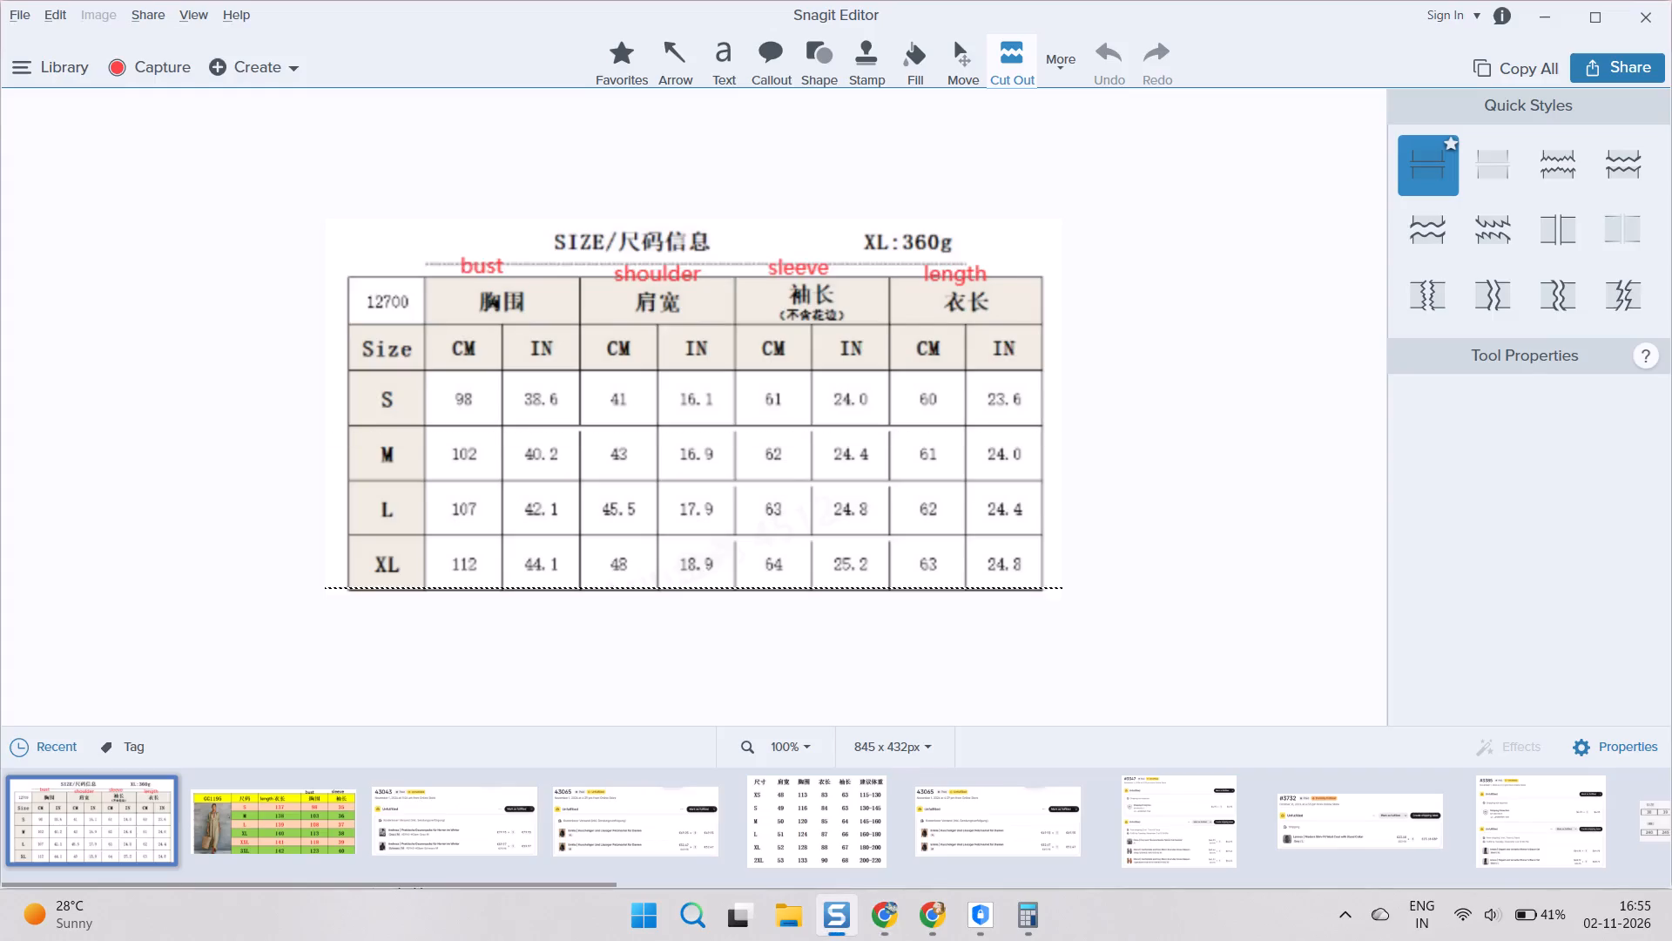
key("alt+Tab")
left_click(930, 911)
scroll(561, 389, "up", 3)
left_click(671, 265)
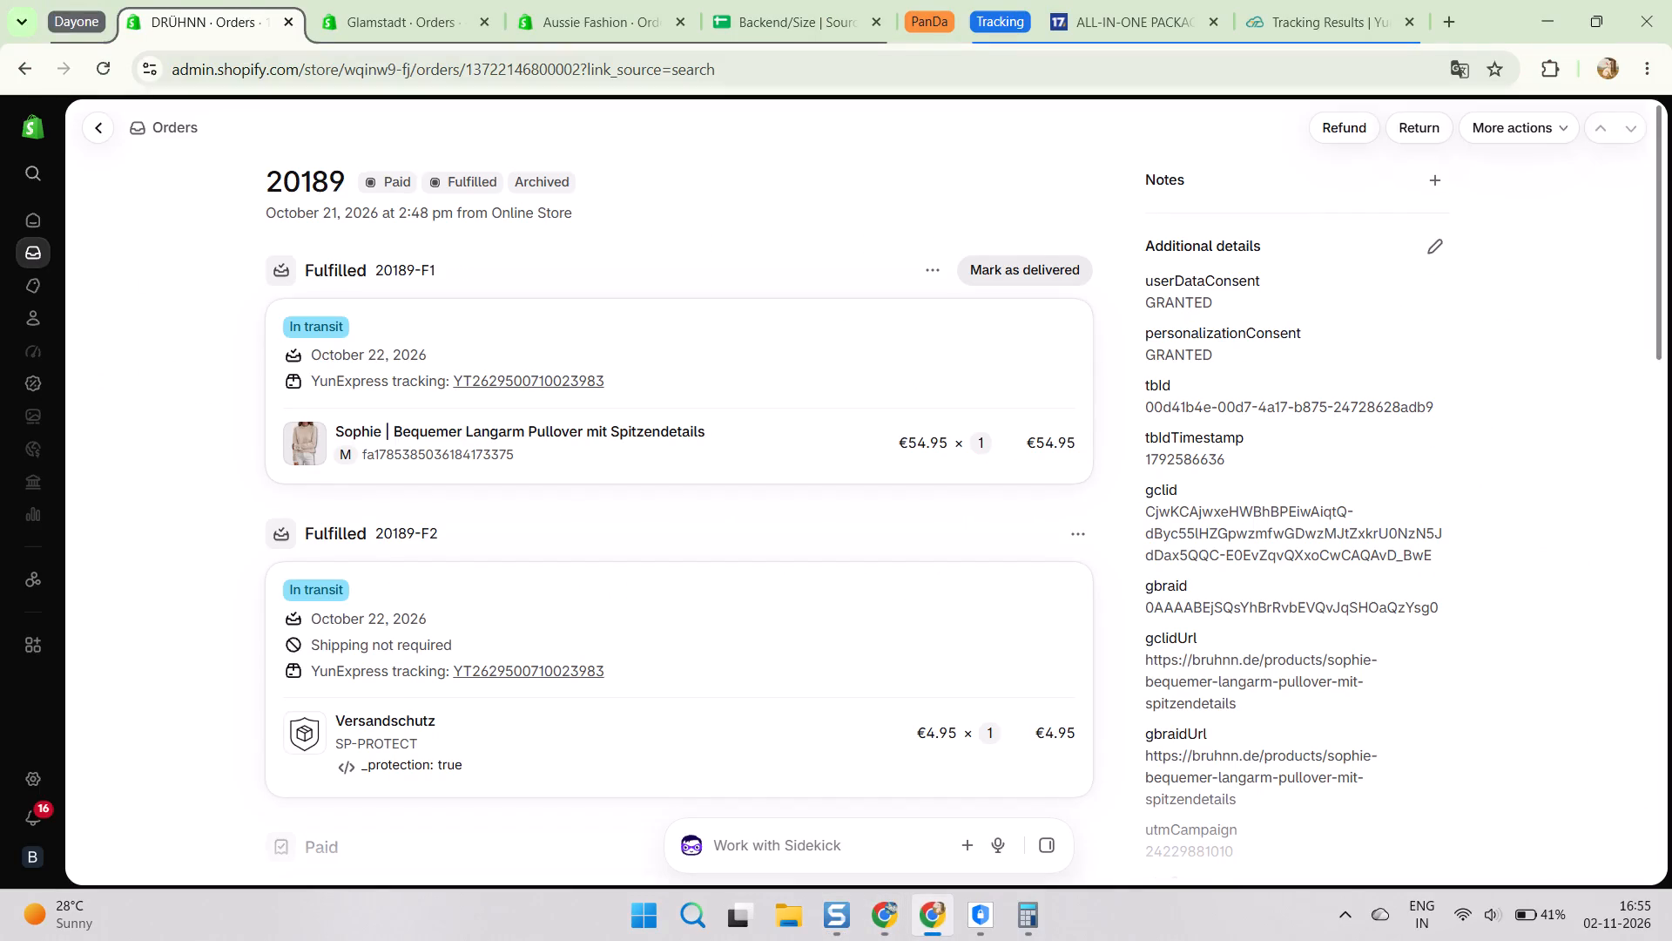
key("alt+Tab")
left_click(625, 477)
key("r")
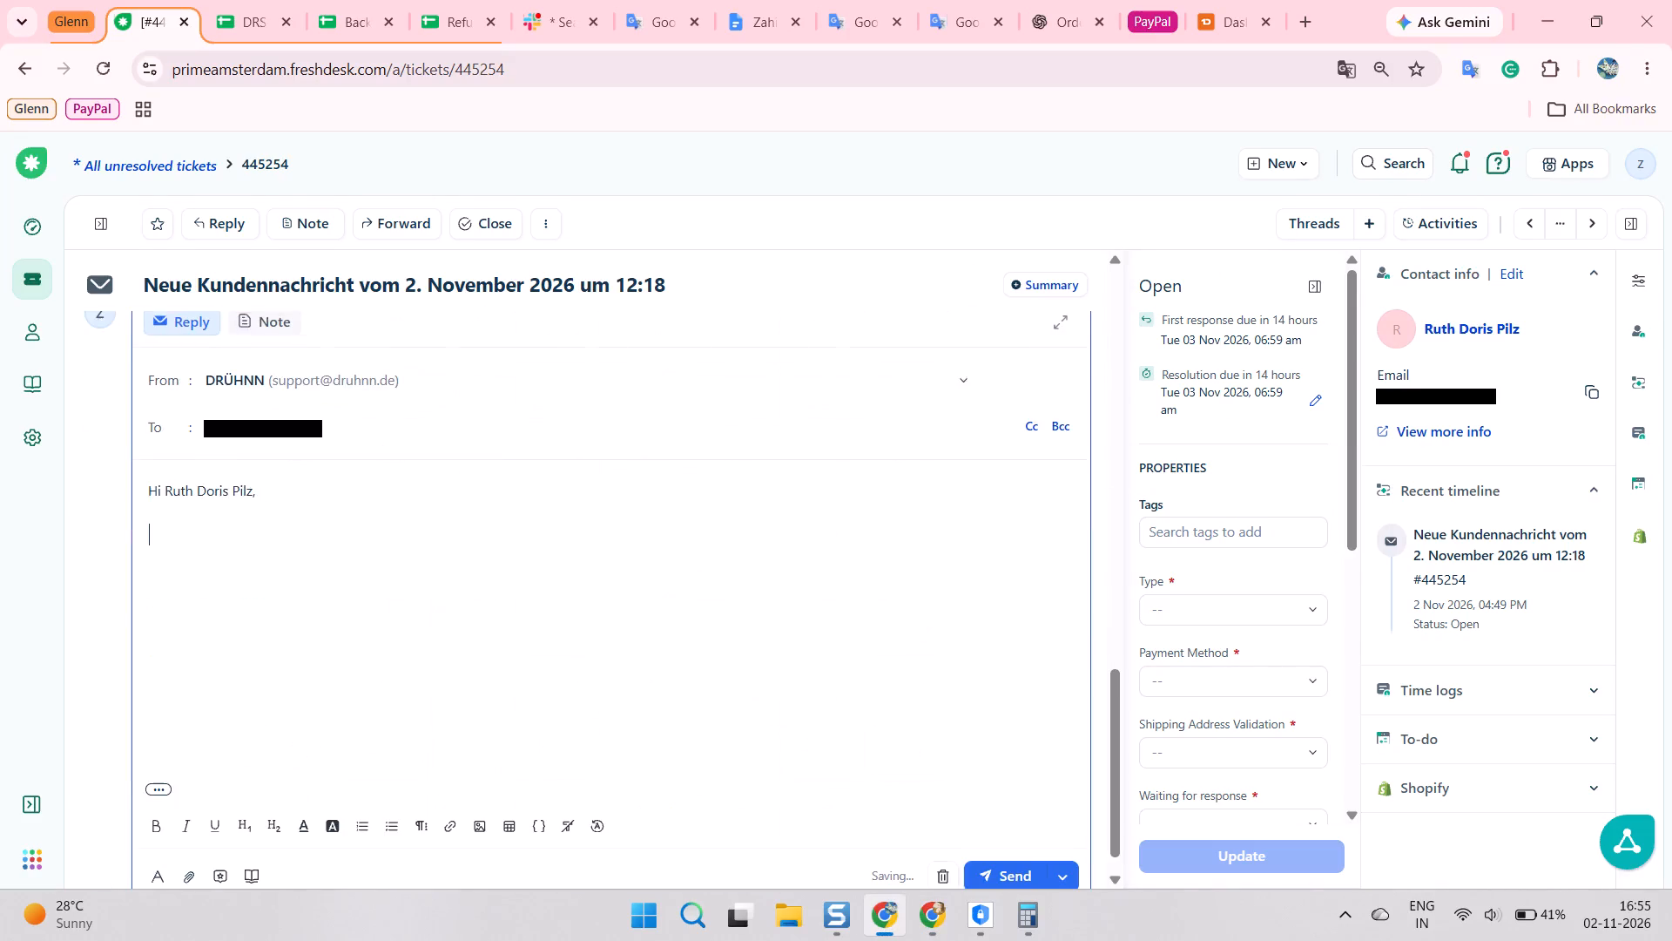
scroll(281, 518, "down", 7)
left_click(183, 748)
left_click(188, 741, "ctrl")
key("ctrl+a")
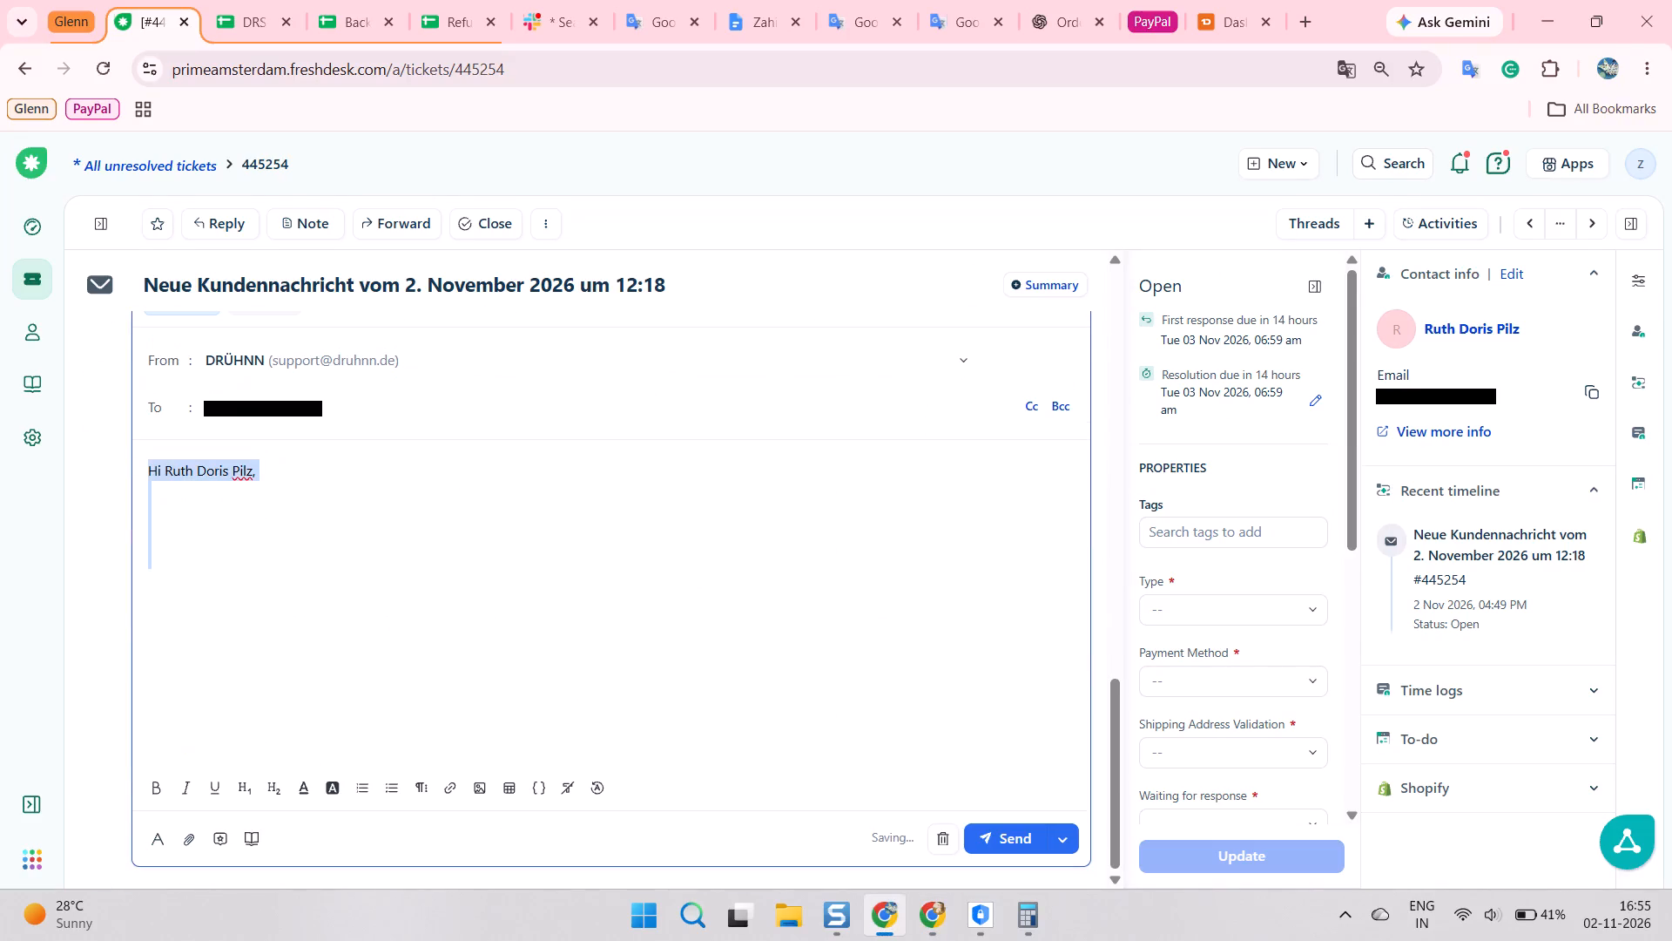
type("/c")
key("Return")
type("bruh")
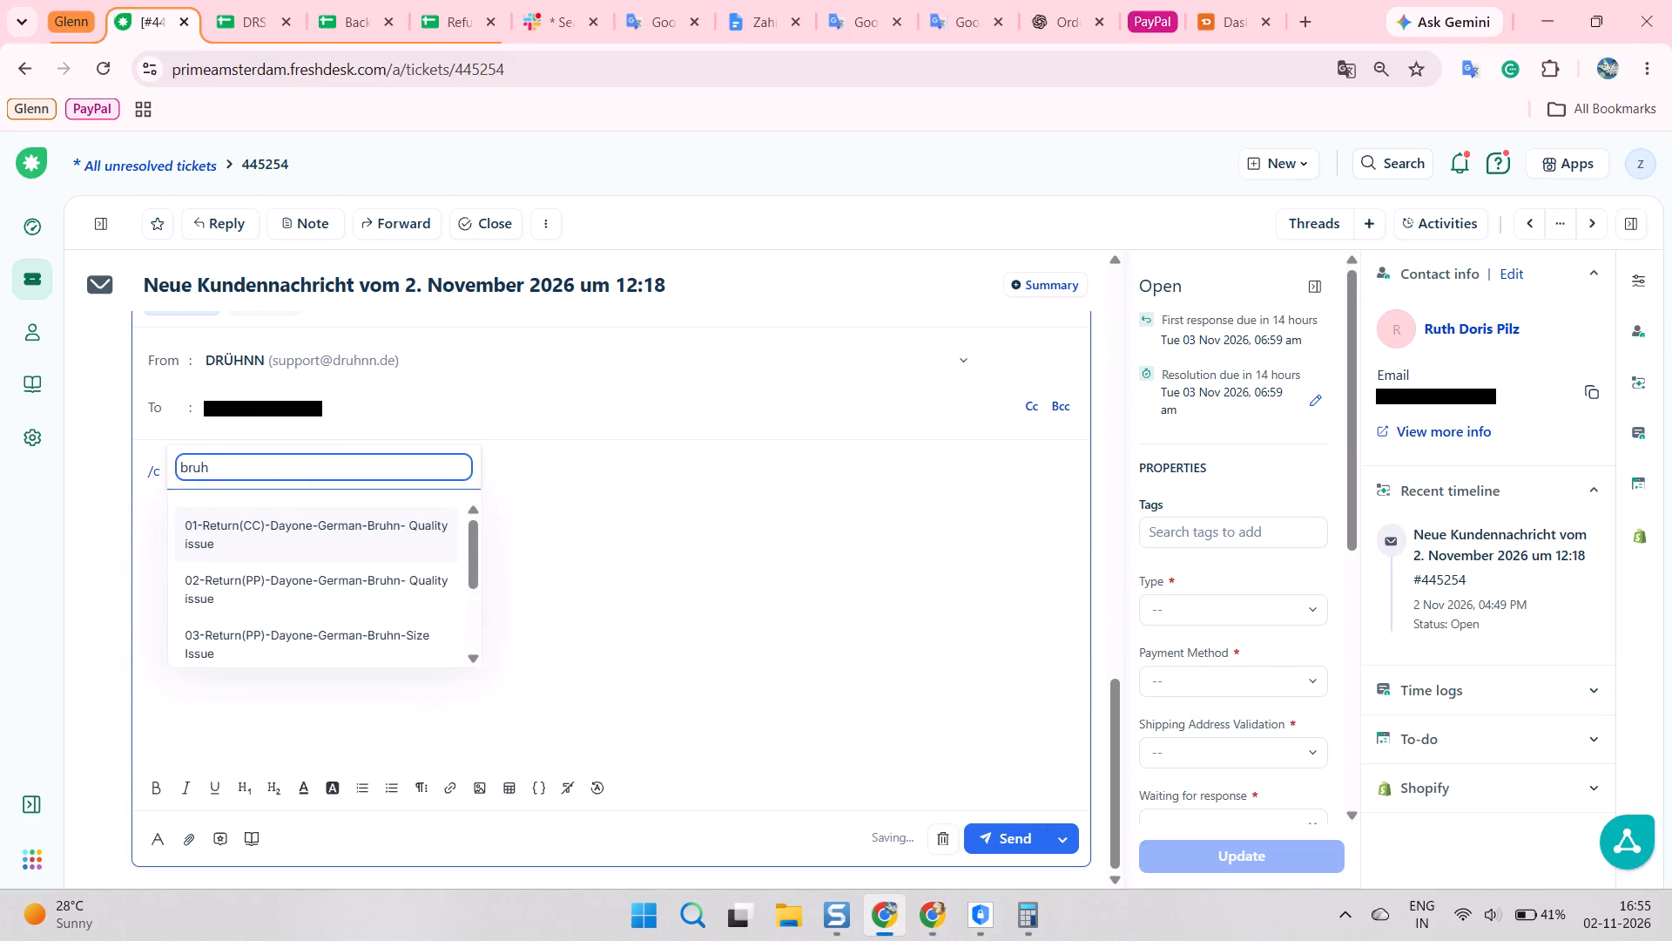
left_click(269, 523)
left_click(250, 544)
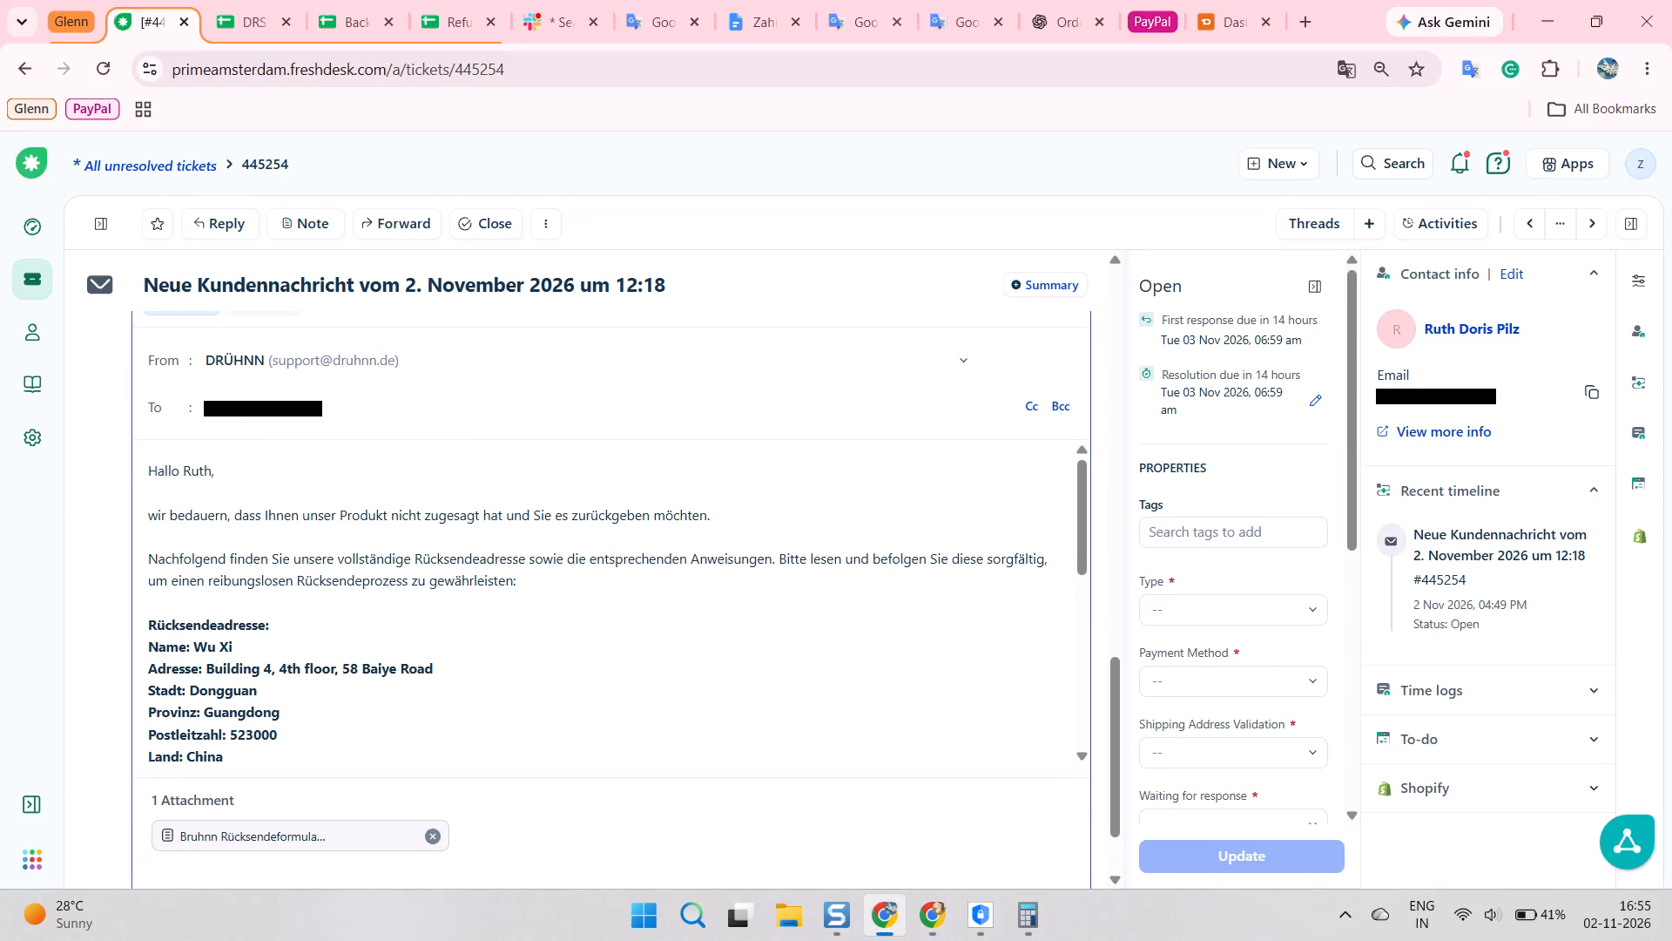
Replace the reply text with the German size-issue canned response, searching for gs and keeping the return form attached.
key("ctrl+a")
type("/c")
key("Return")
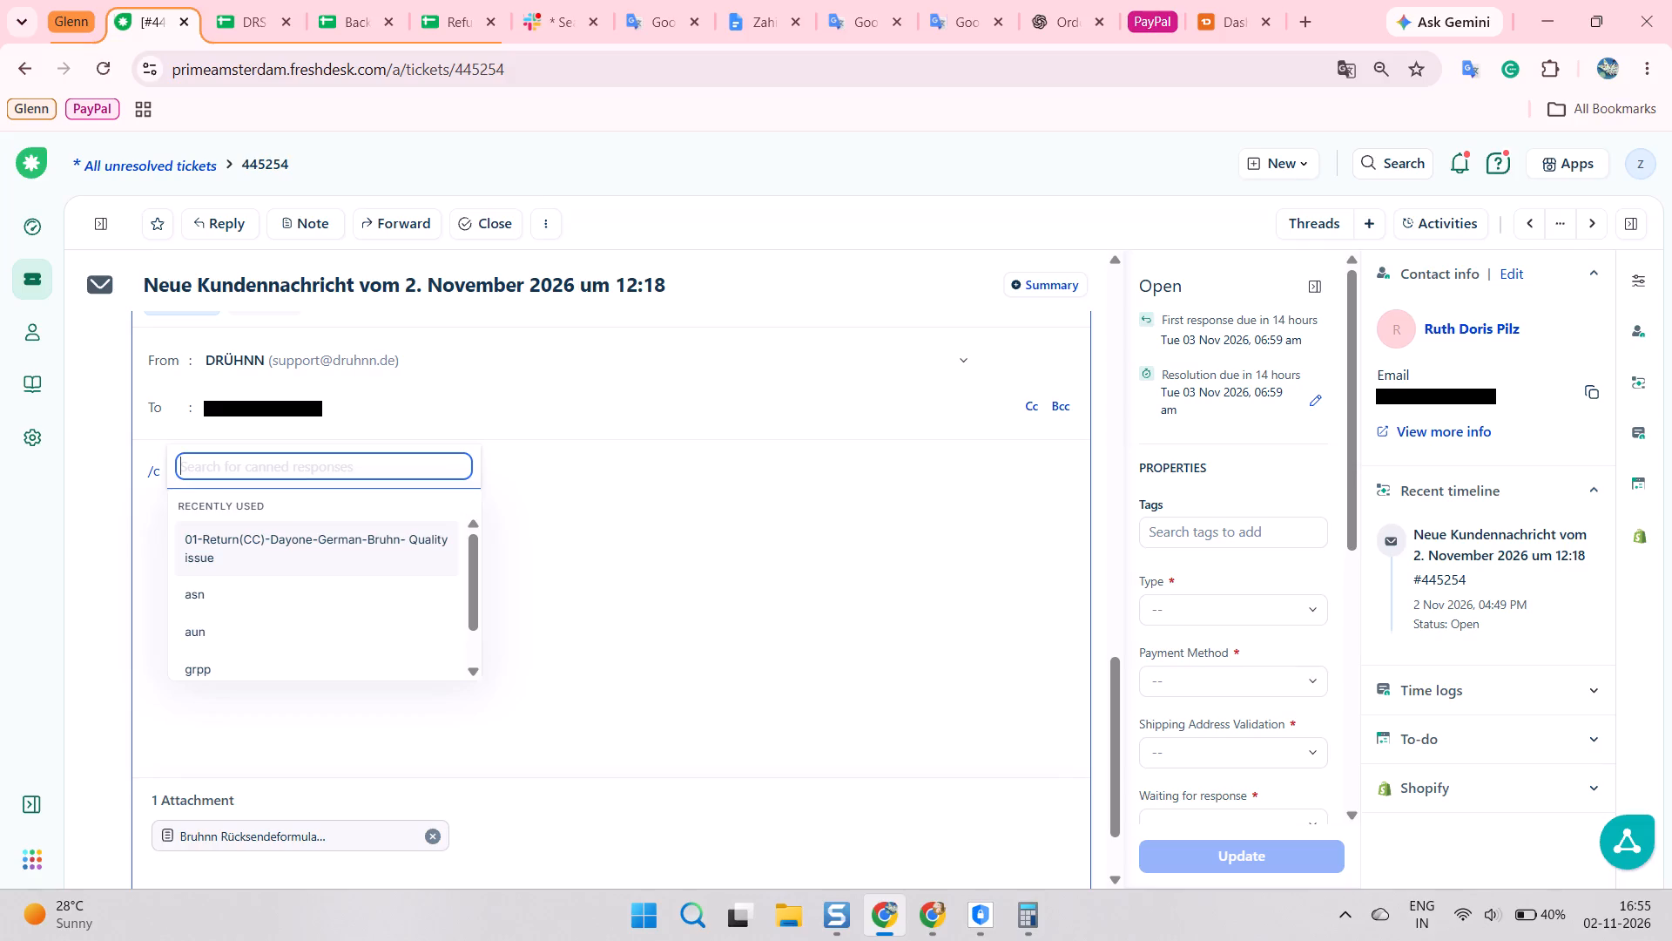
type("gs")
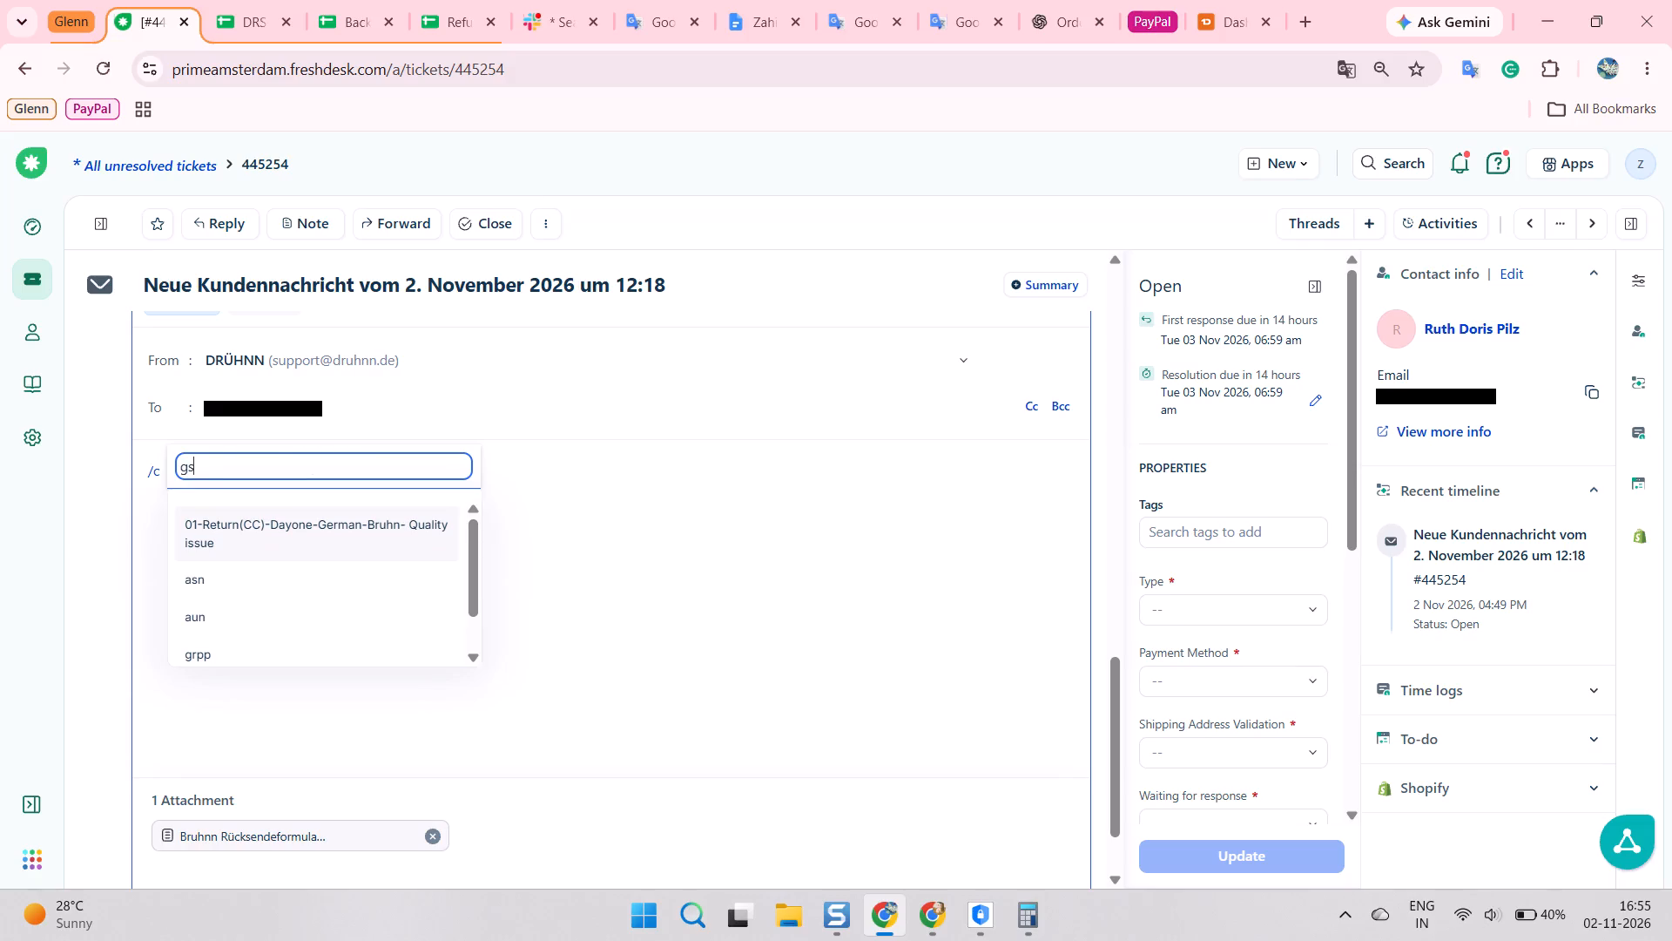
left_click(238, 567)
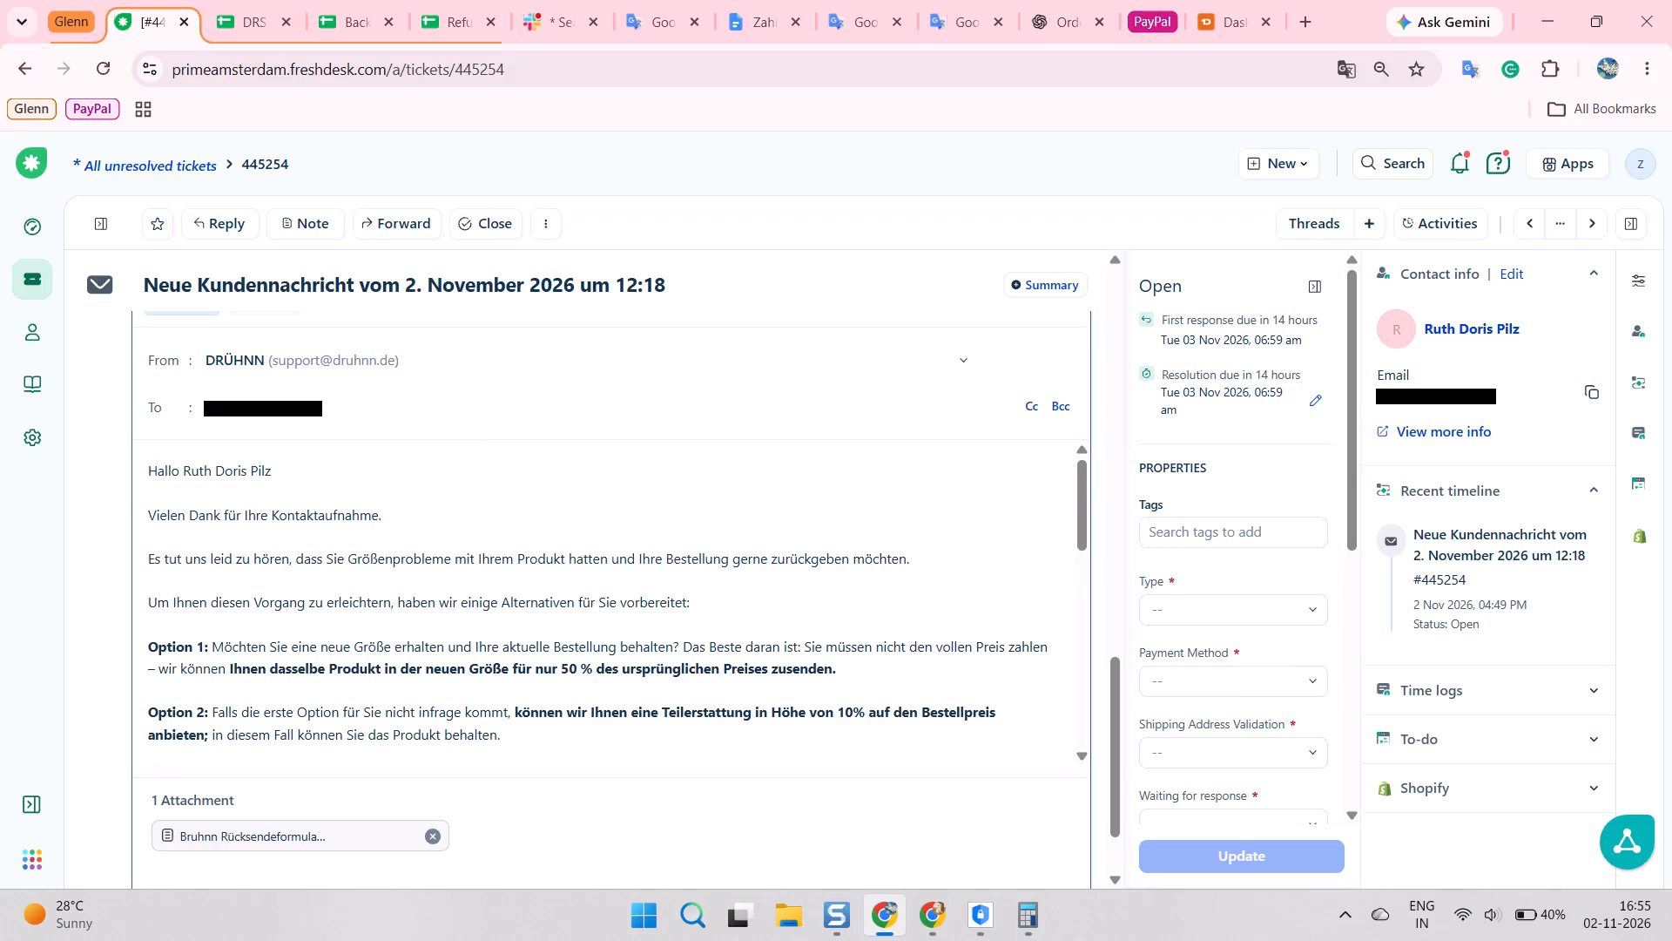
Check the customer's name in order 20189 and remove the extra first name from the reply's greeting.
key("alt+Tab")
scroll(873, 401, "down", 3)
scroll(1060, 446, "down", 2)
key("alt+Tab")
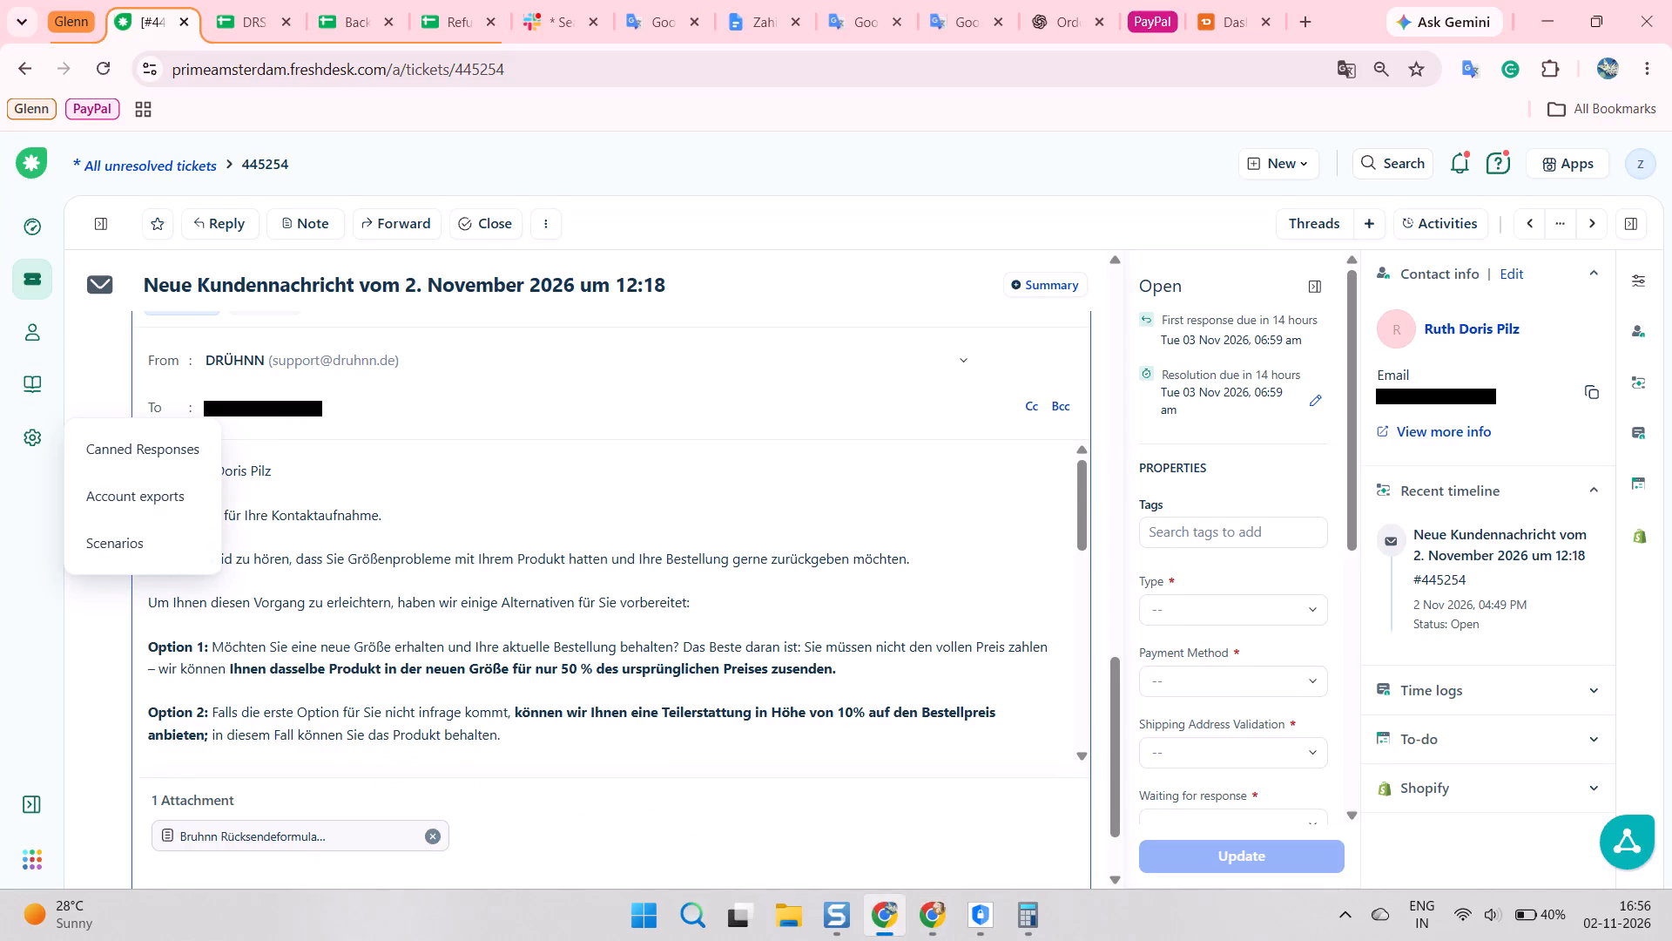
double_click(186, 468)
key("BackSpace")
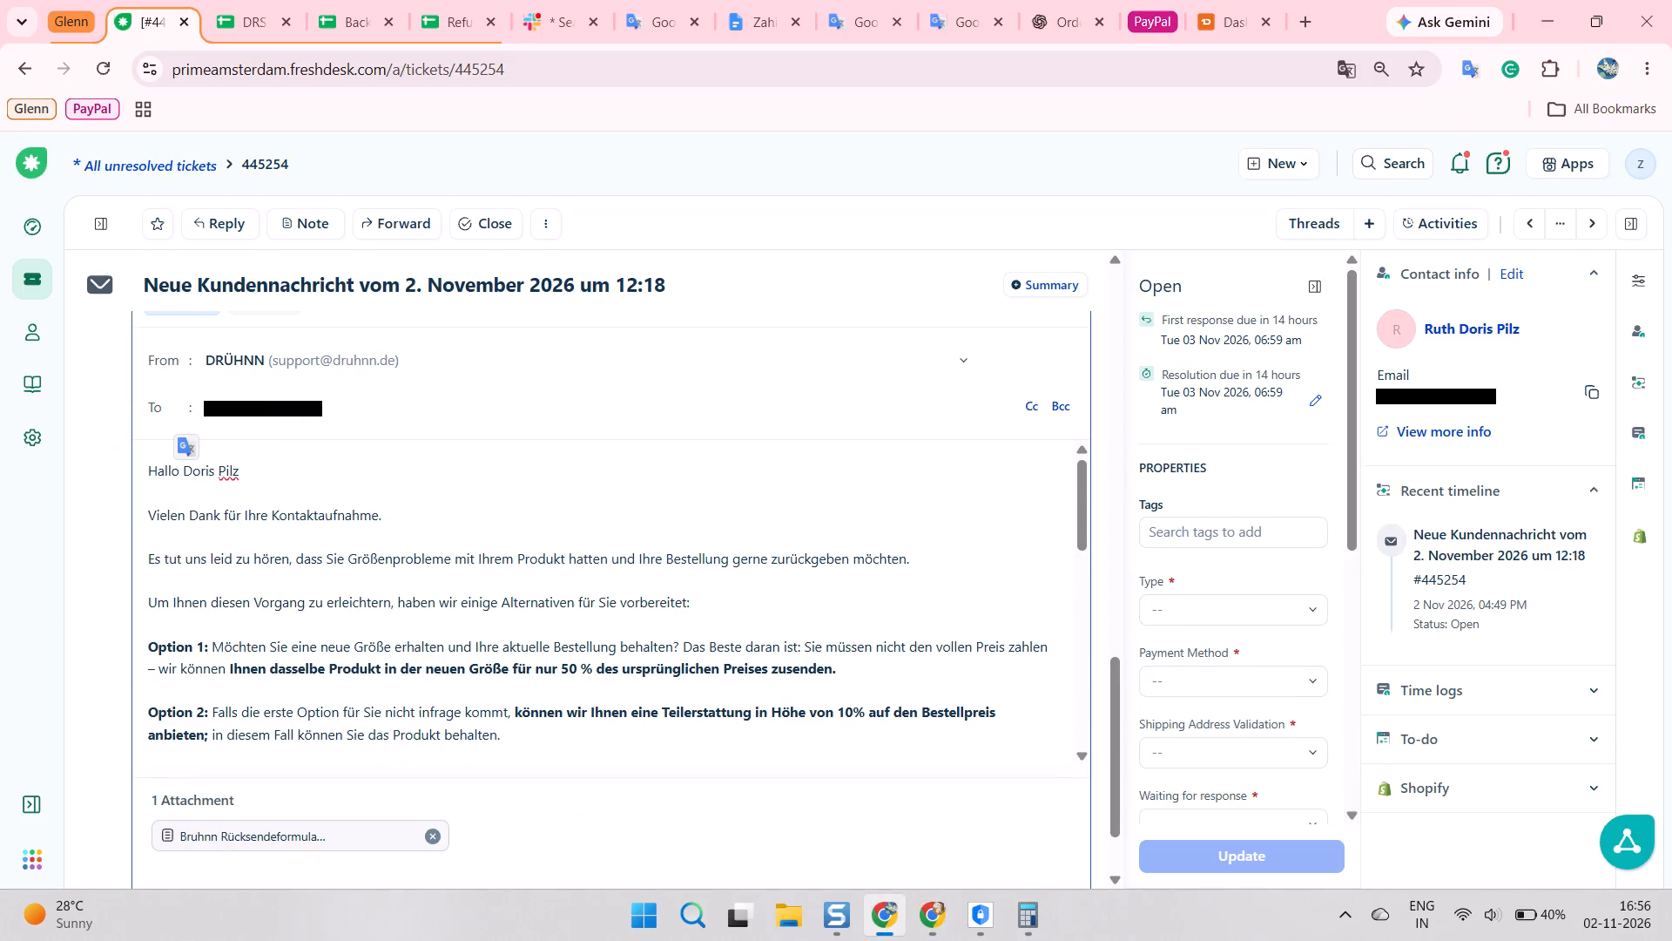
key("alt+Tab")
key("alt+Tab")
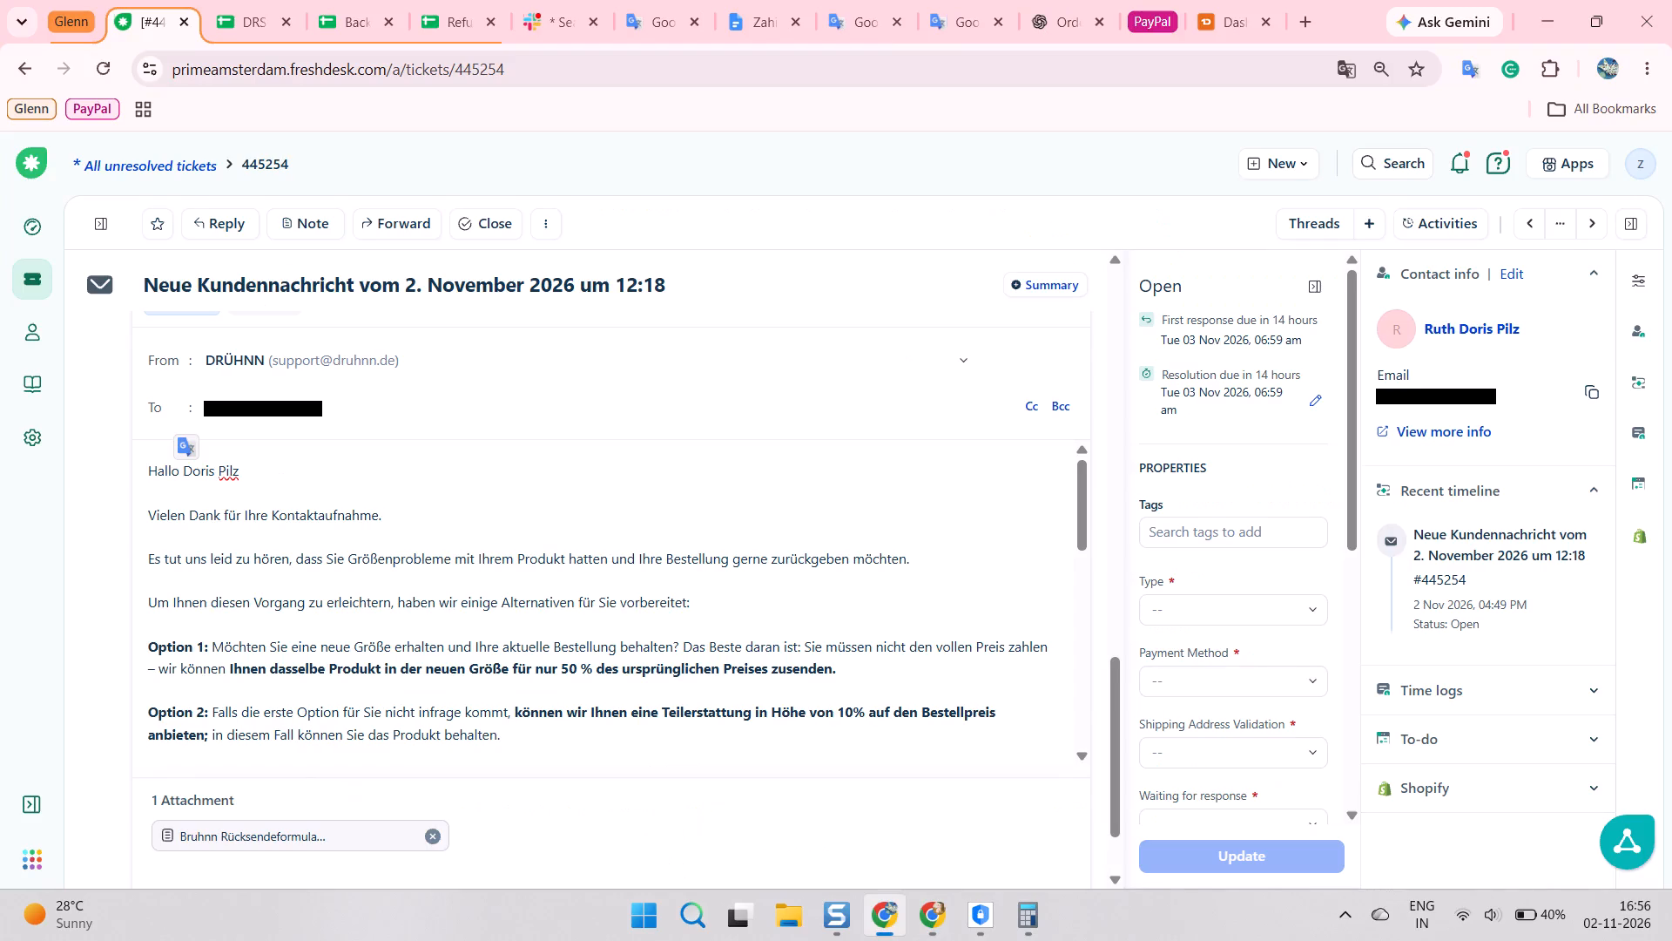
Review the German return reply through to its closing and send it to the customer.
scroll(529, 491, "down", 6)
scroll(573, 559, "down", 7)
scroll(690, 535, "down", 4)
scroll(599, 488, "down", 5)
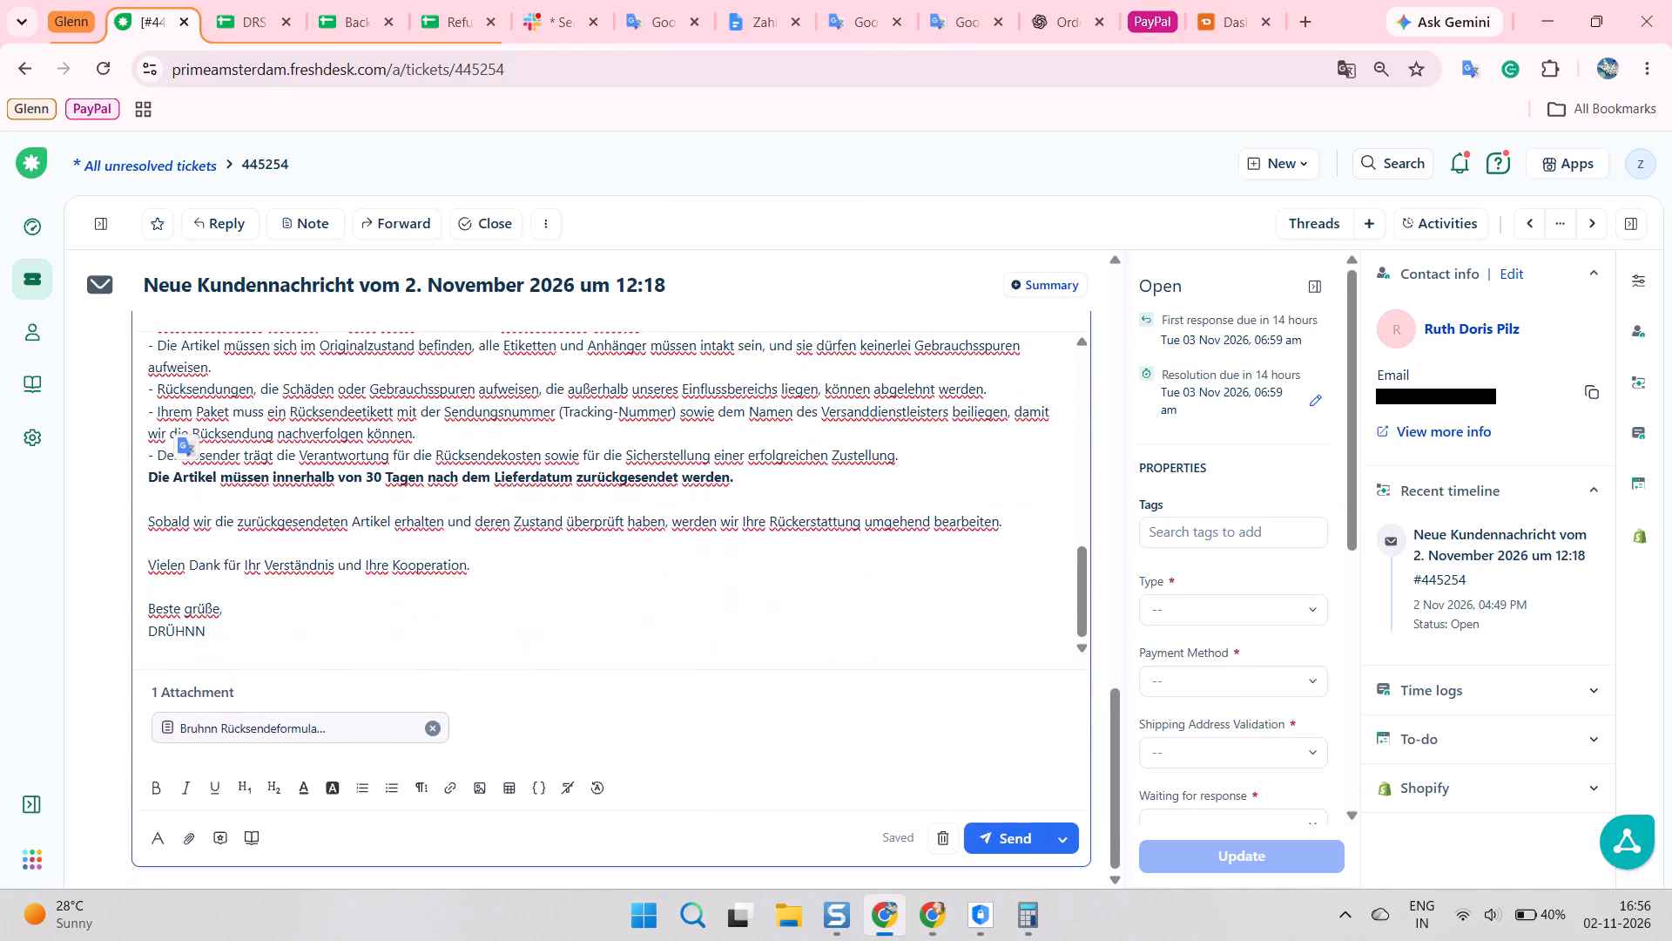
scroll(637, 488, "down", 11)
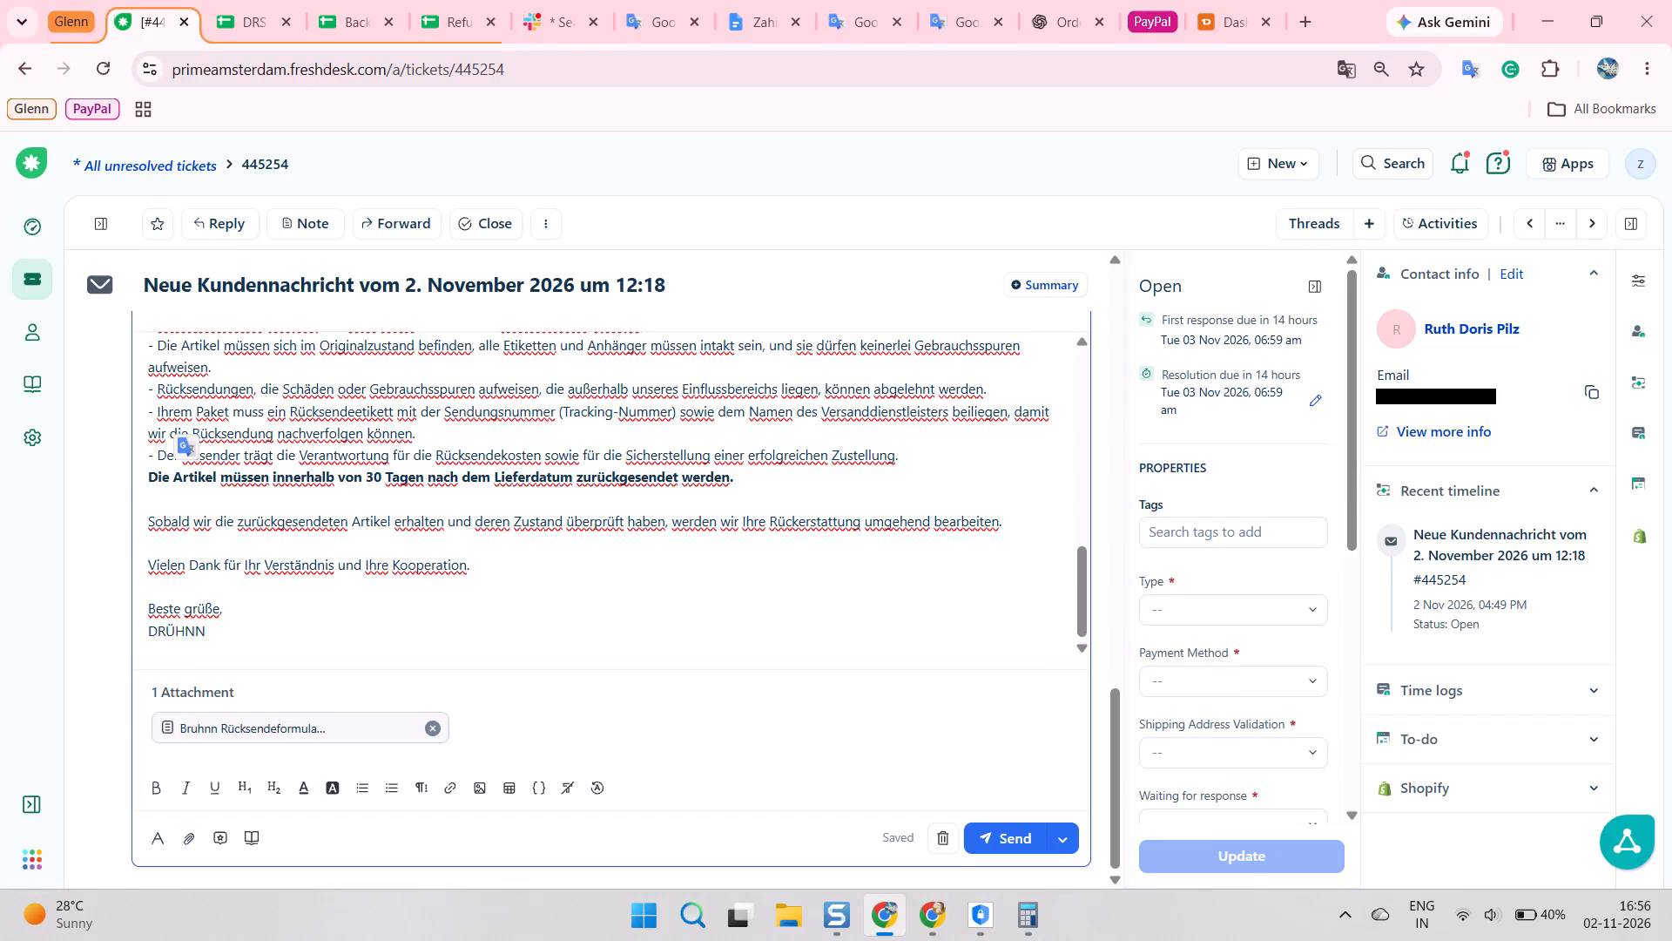
scroll(605, 510, "down", 17)
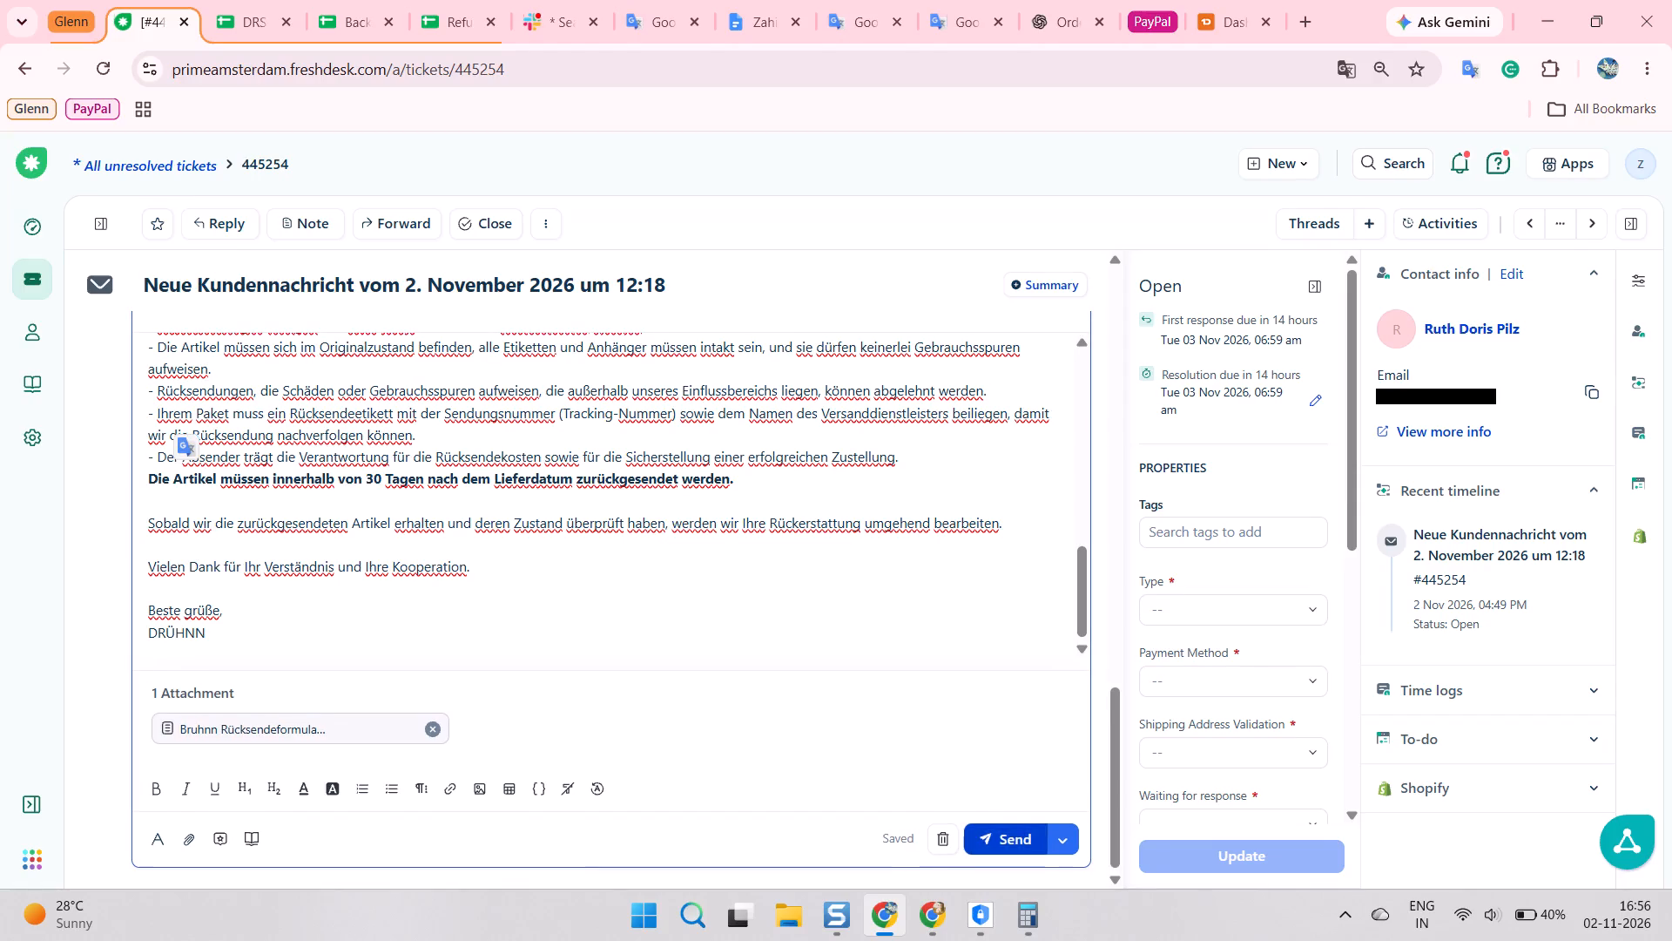
left_click(993, 842)
scroll(691, 584, "down", 1)
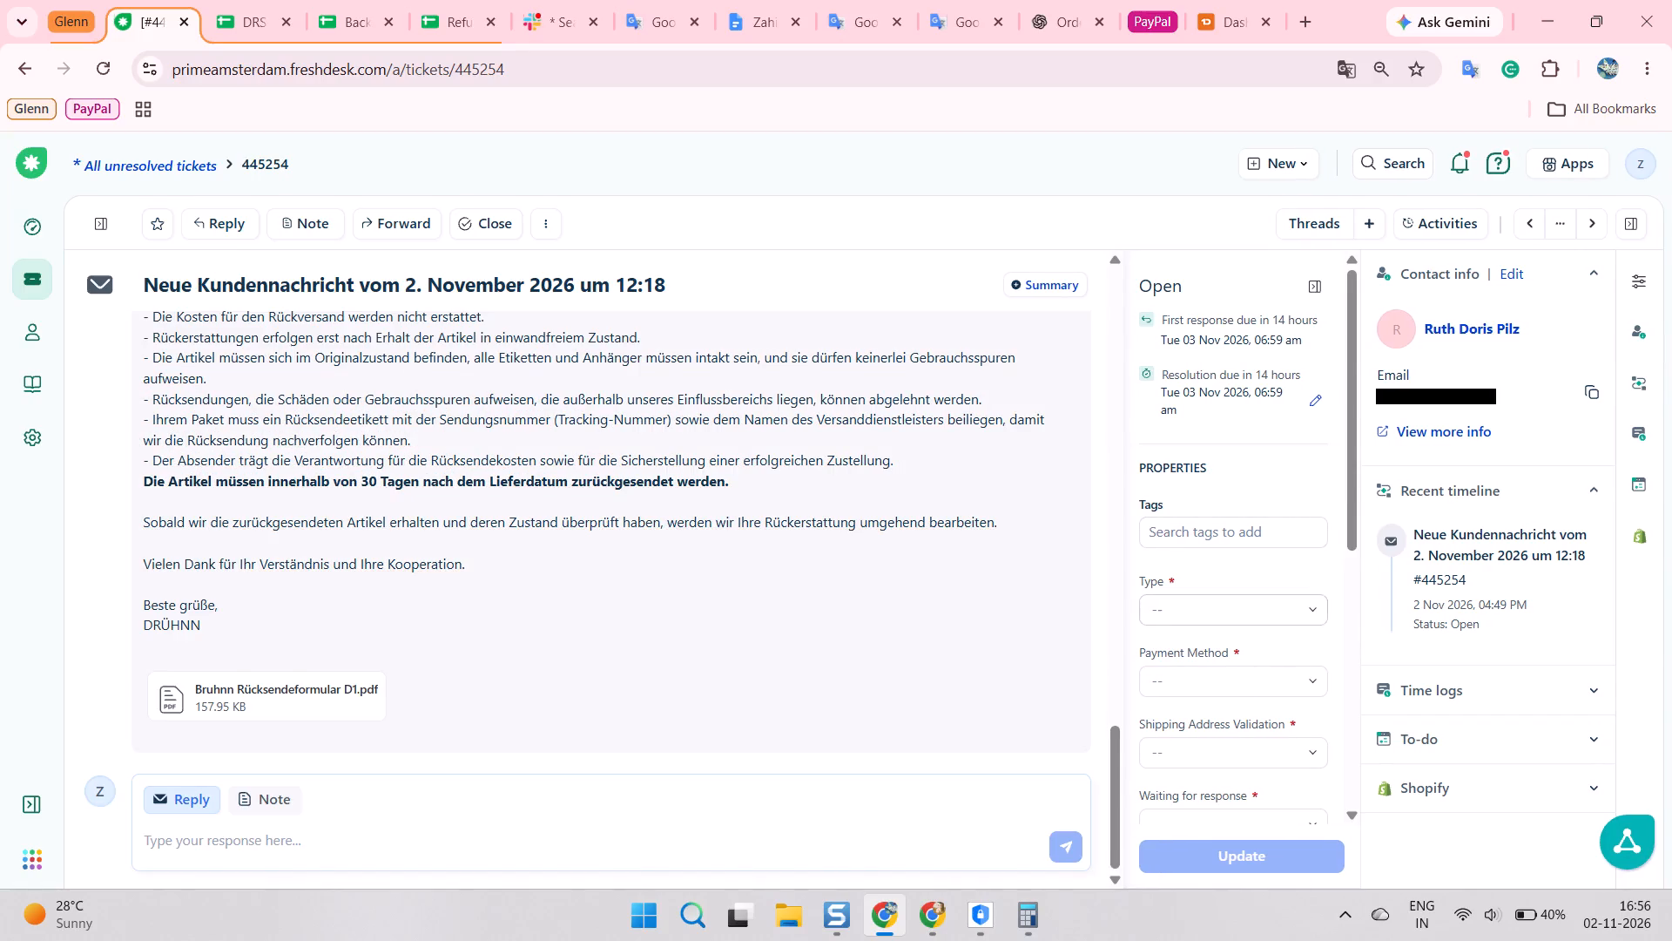
left_click(1192, 605)
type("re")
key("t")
left_click(1224, 747)
key("Tab")
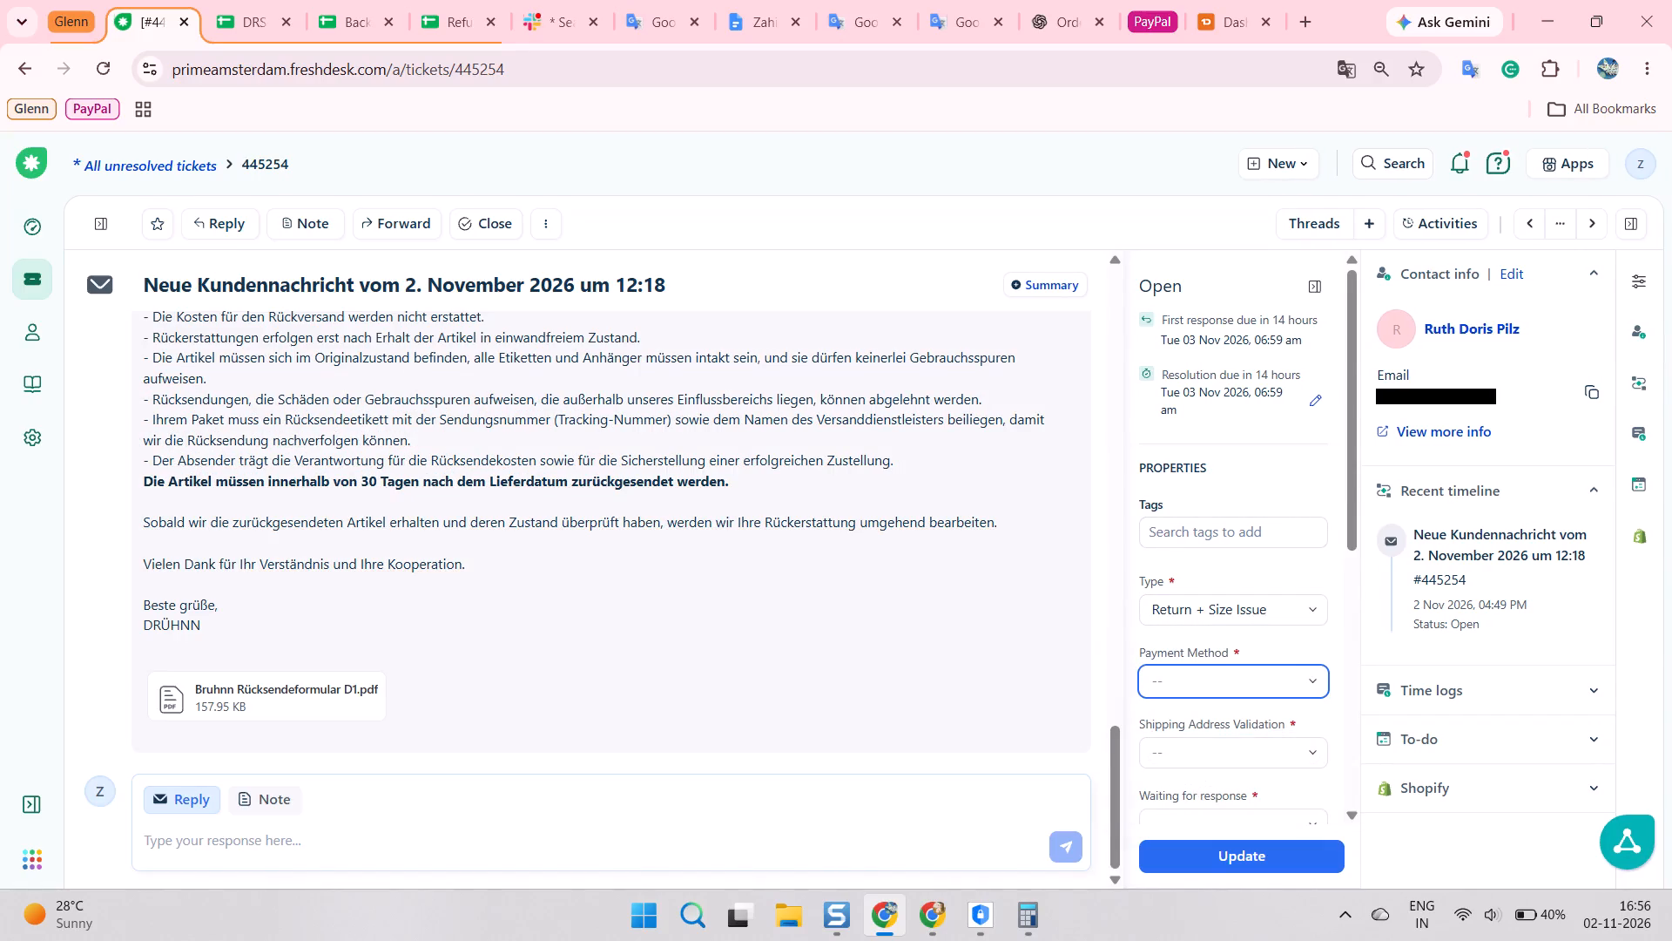
scroll(1230, 458, "down", 1)
key("alt+Tab")
scroll(1077, 451, "down", 6)
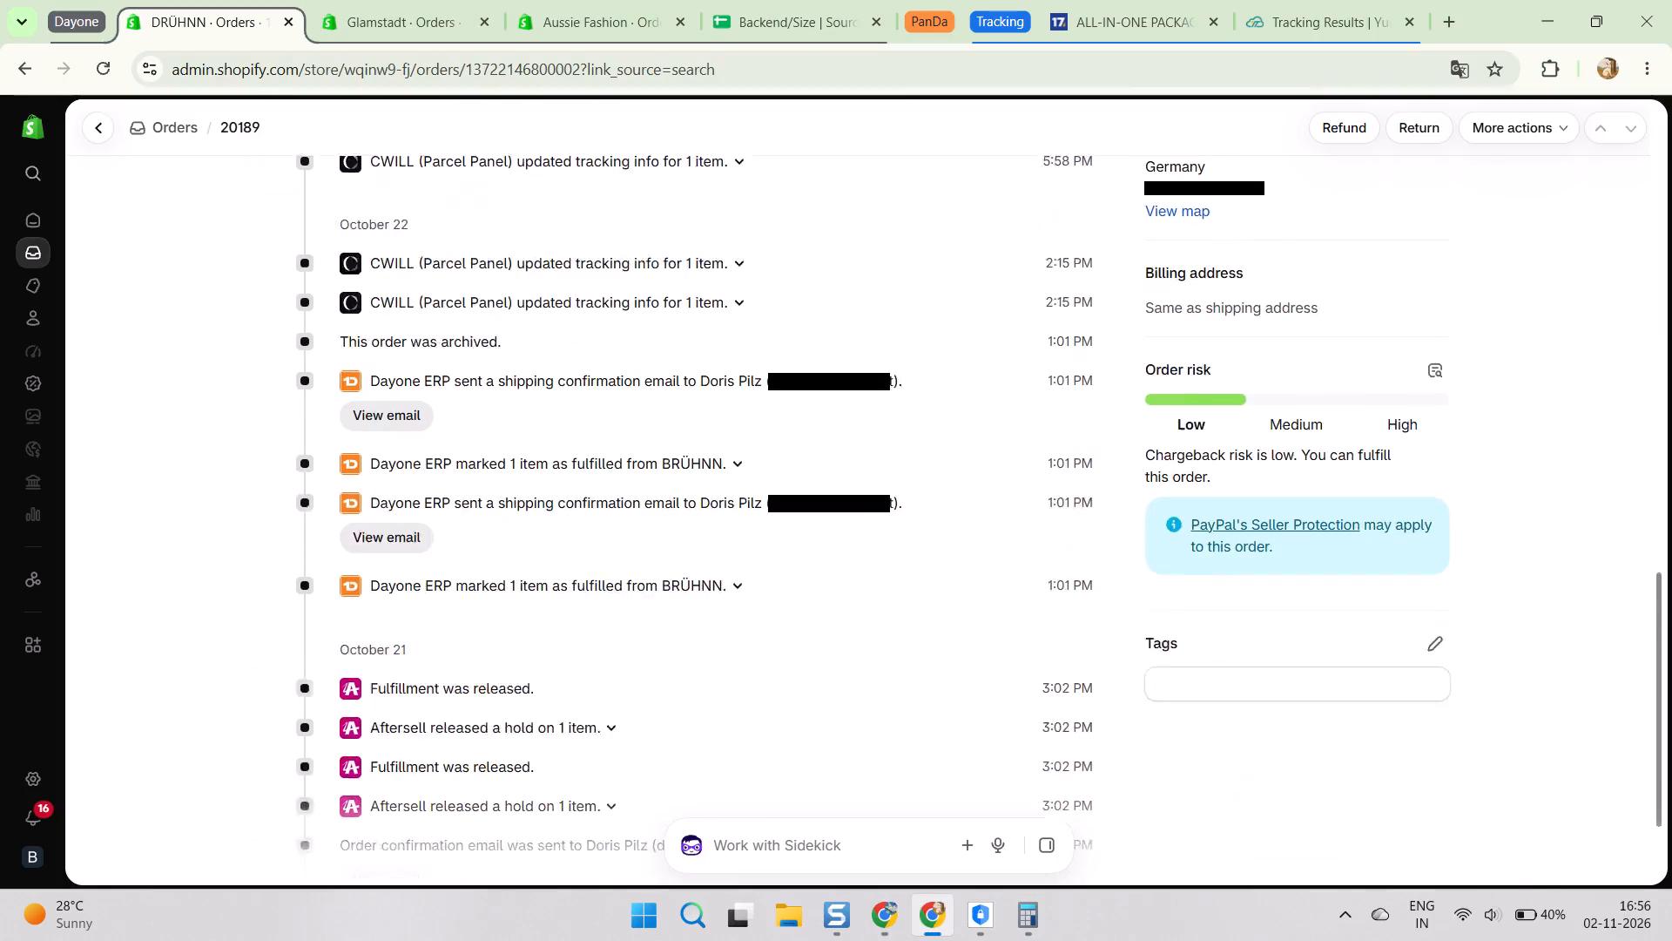
key("alt+Tab")
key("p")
key("Tab")
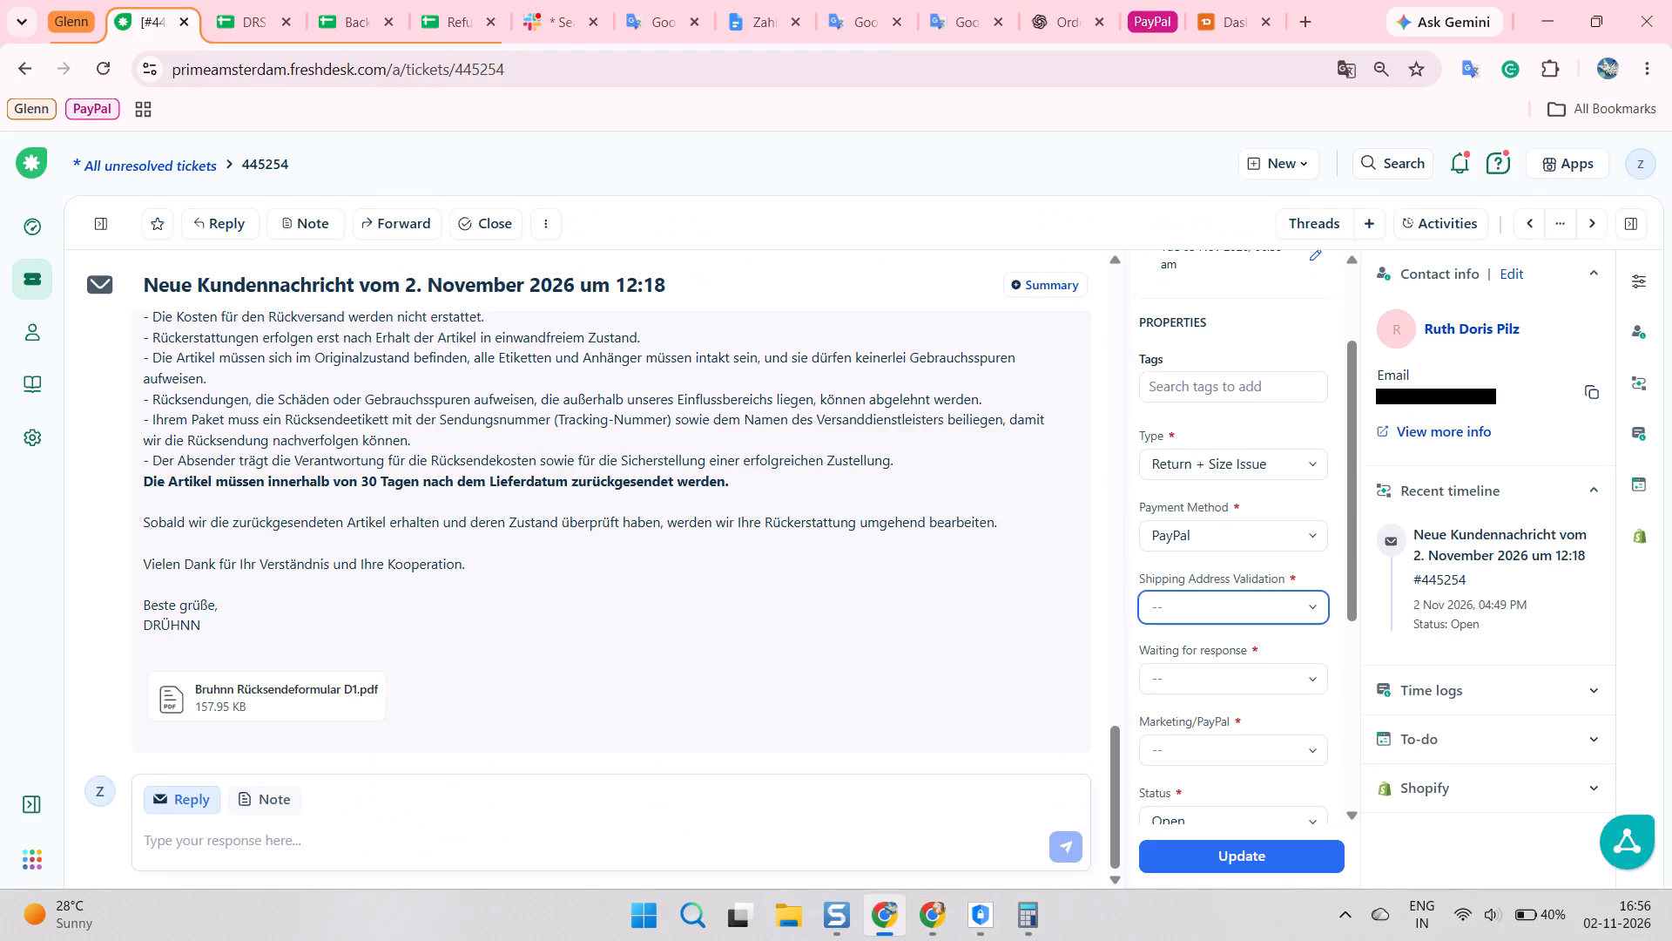
Set address validation to Verified & Correct, waiting for response N/A, Marketing/PayPal No, status Resolved and agent Zahid trustVA, and update the ticket.
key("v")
key("Tab")
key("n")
key("Tab")
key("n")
key("Tab")
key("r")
key("Tab")
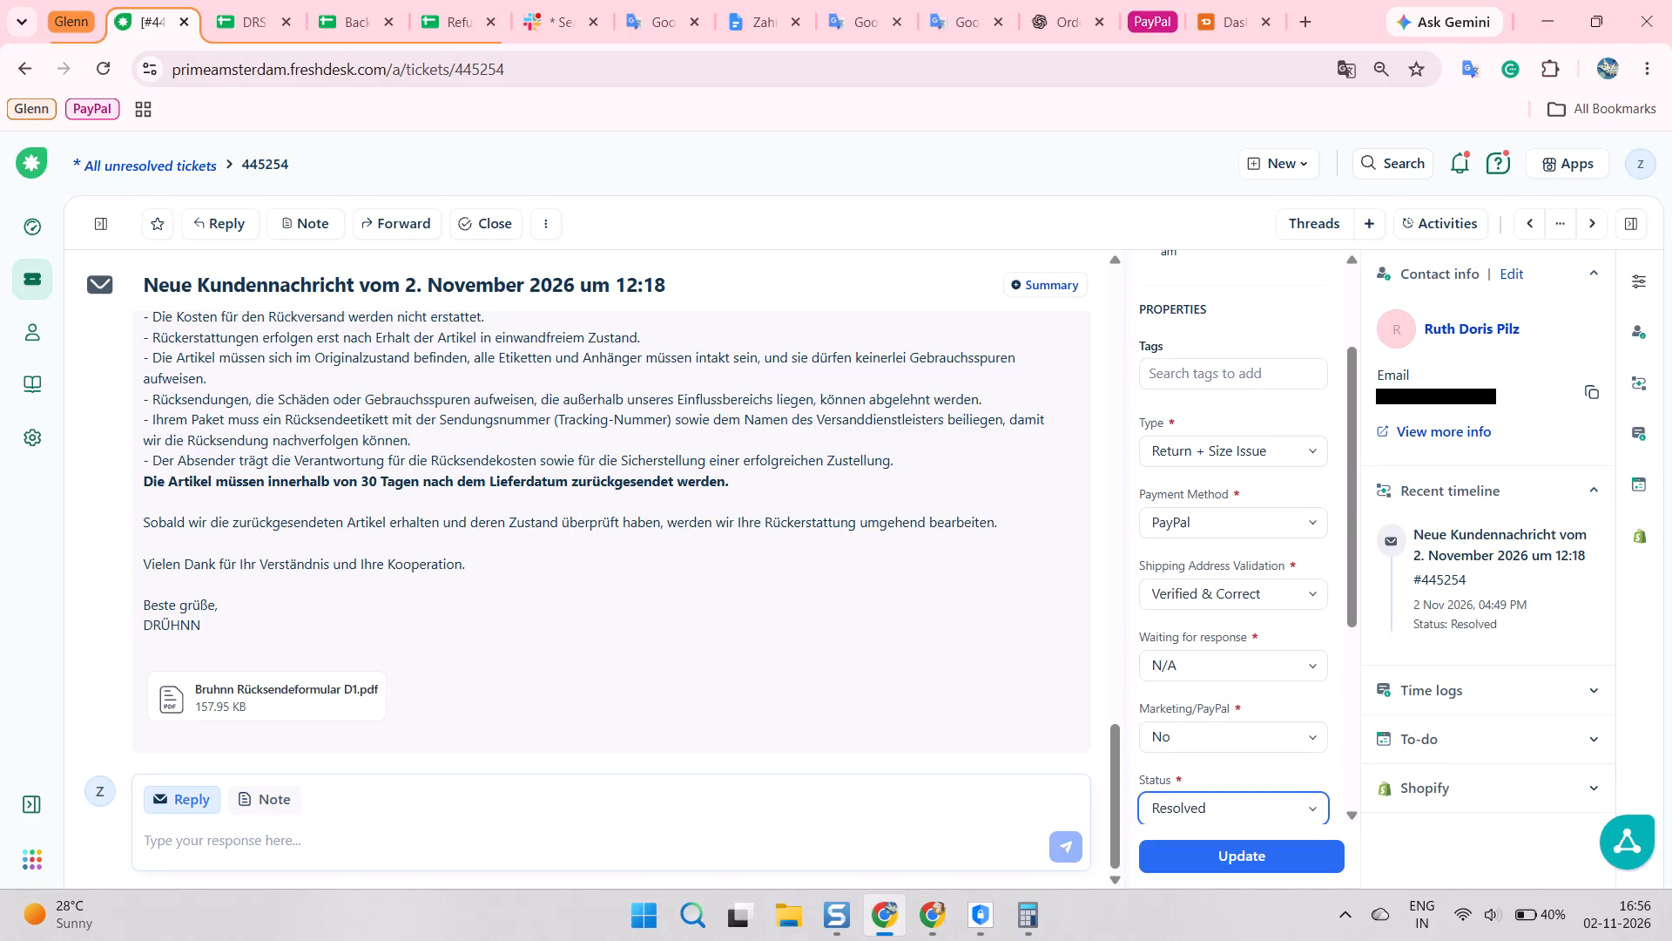
key("Tab")
key("Tab")
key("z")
scroll(1126, 755, "down", 4)
left_click(1248, 863)
scroll(590, 547, "down", 3)
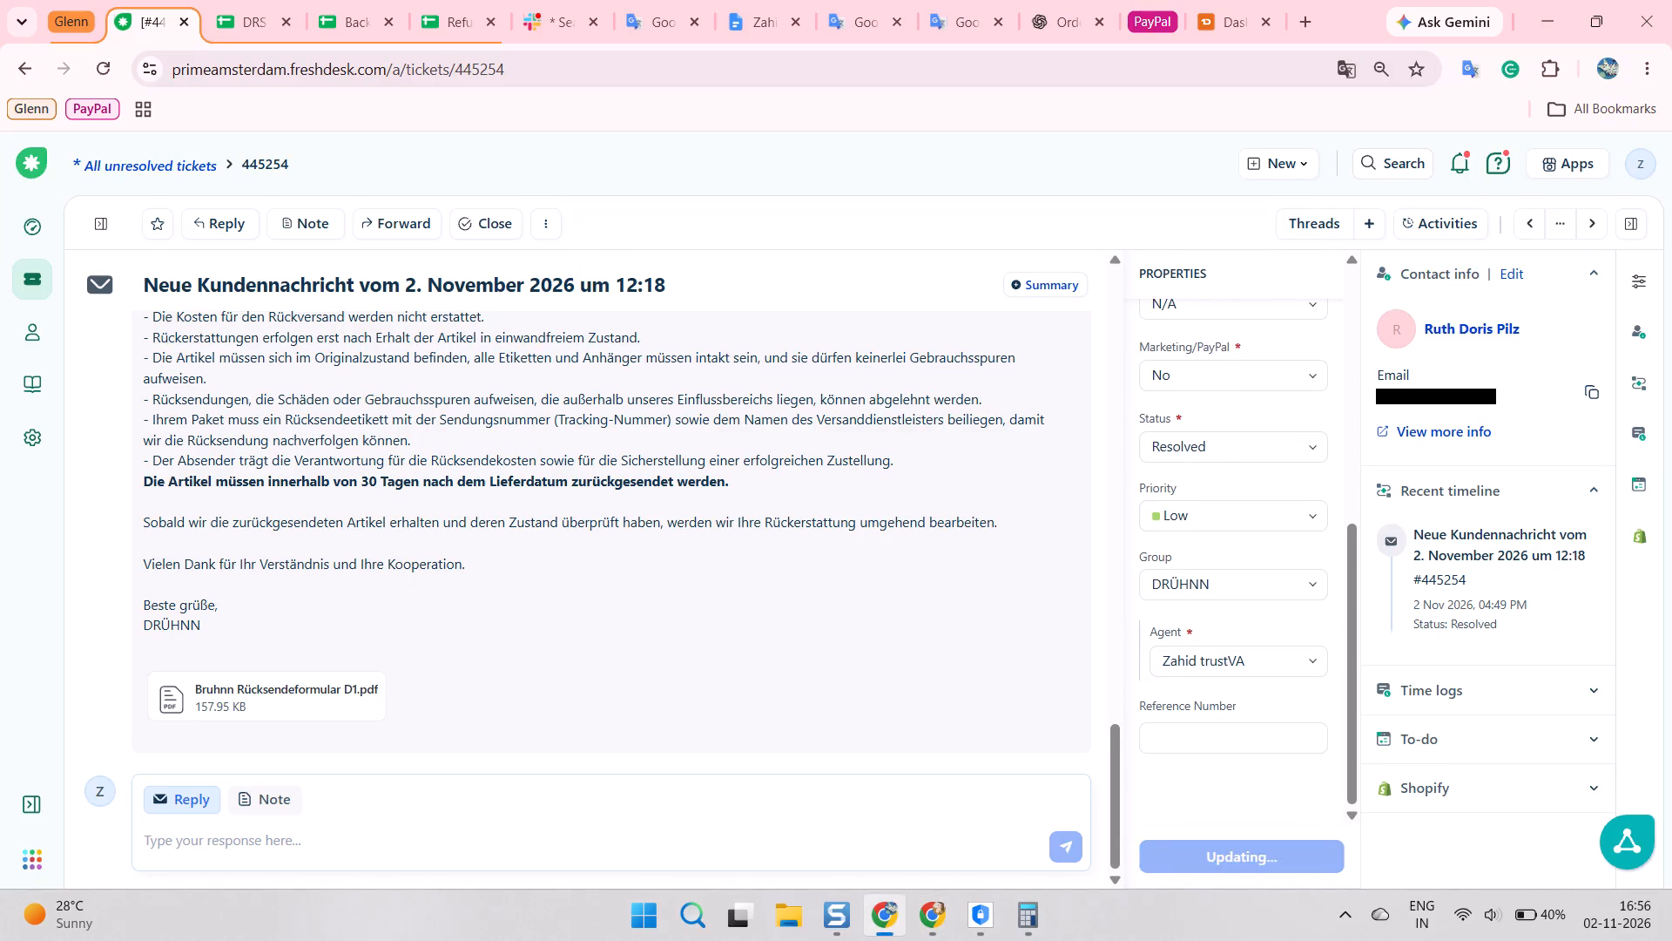
scroll(482, 419, "down", 2)
double_click(259, 166)
key("ctrl+c")
key("ctrl+c")
left_click(245, 9)
key("ctrl+v")
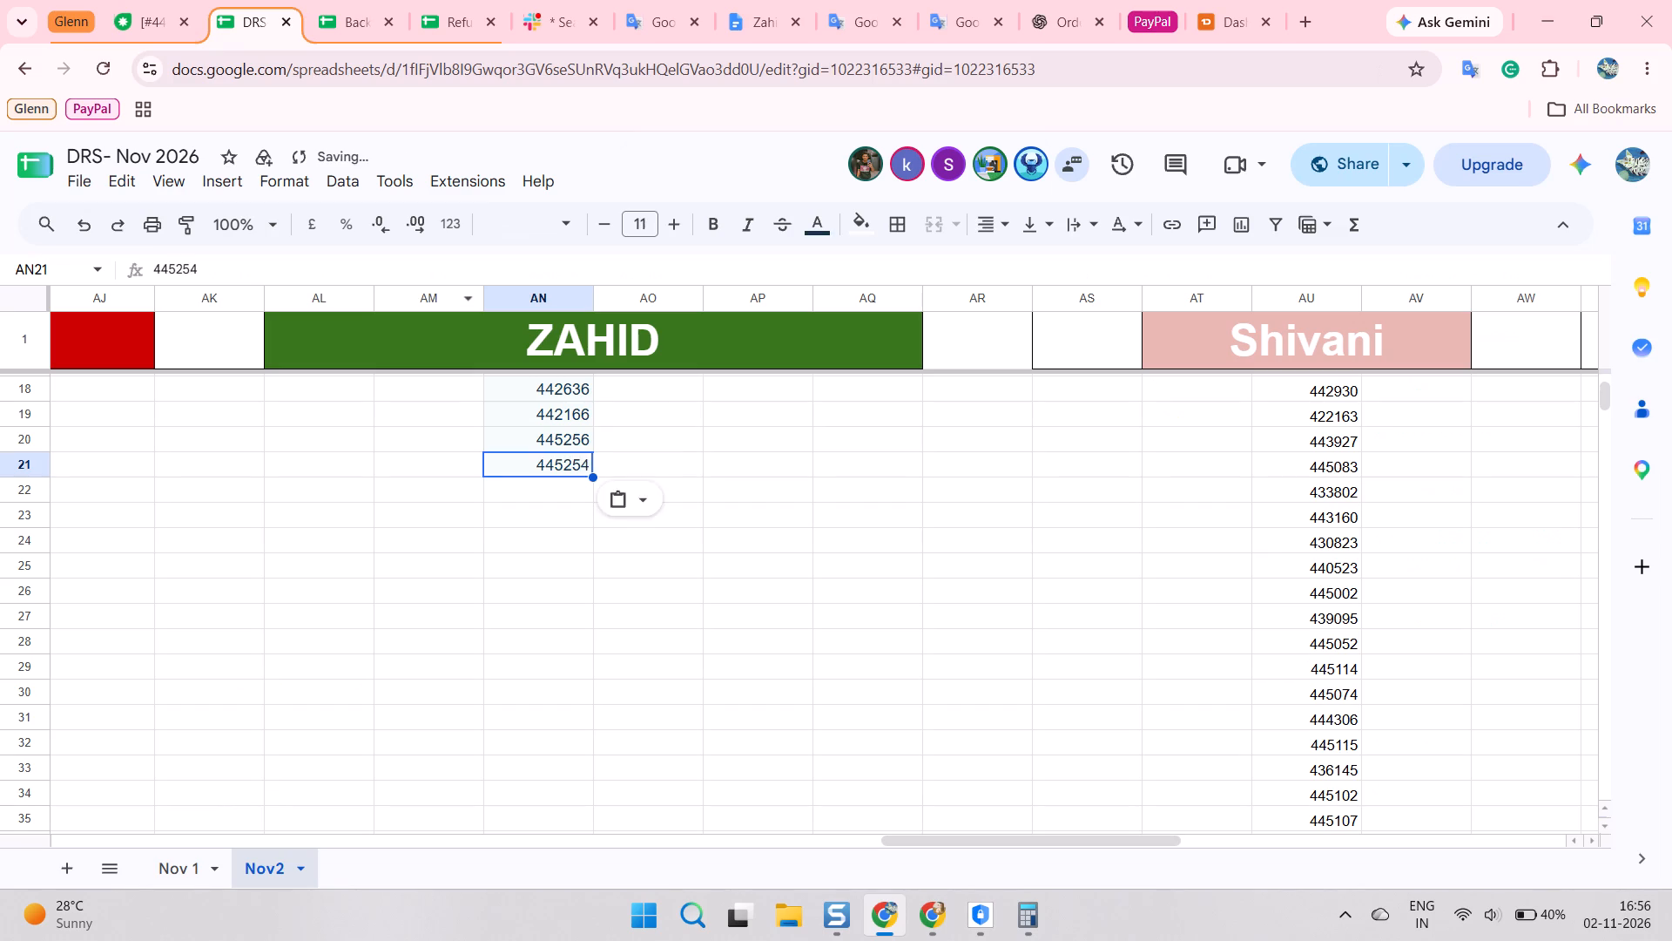
left_click(543, 494)
scroll(544, 494, "down", 1)
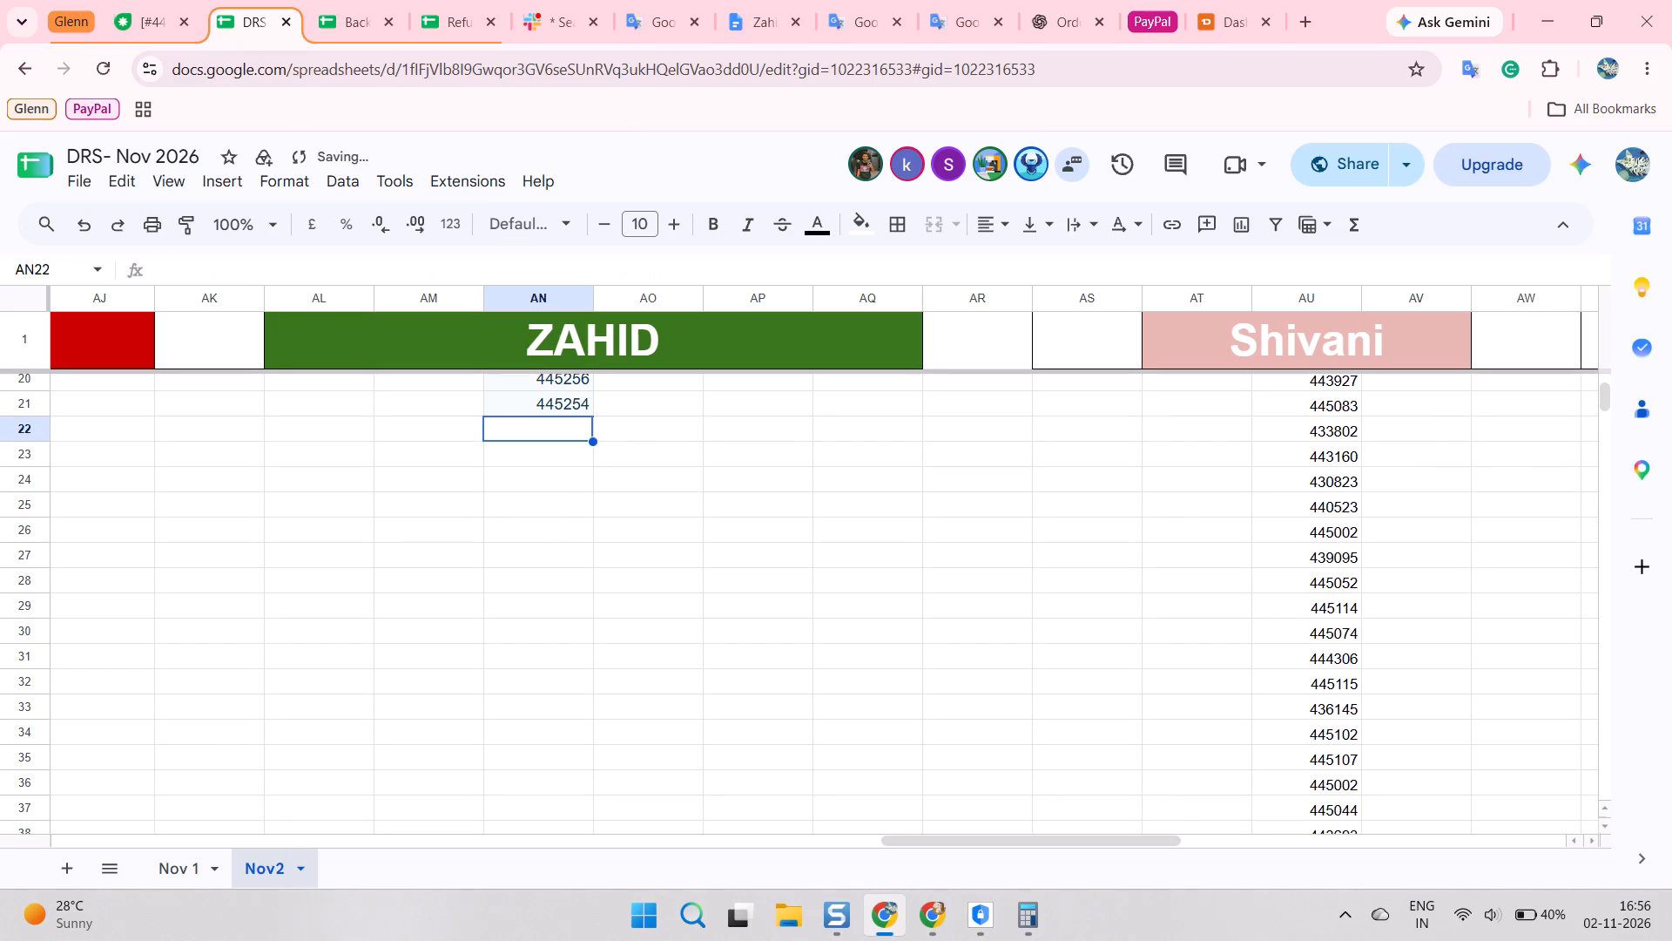
Return to the resolved ticket and open the next unresolved ticket, 445252.
left_click(145, 0)
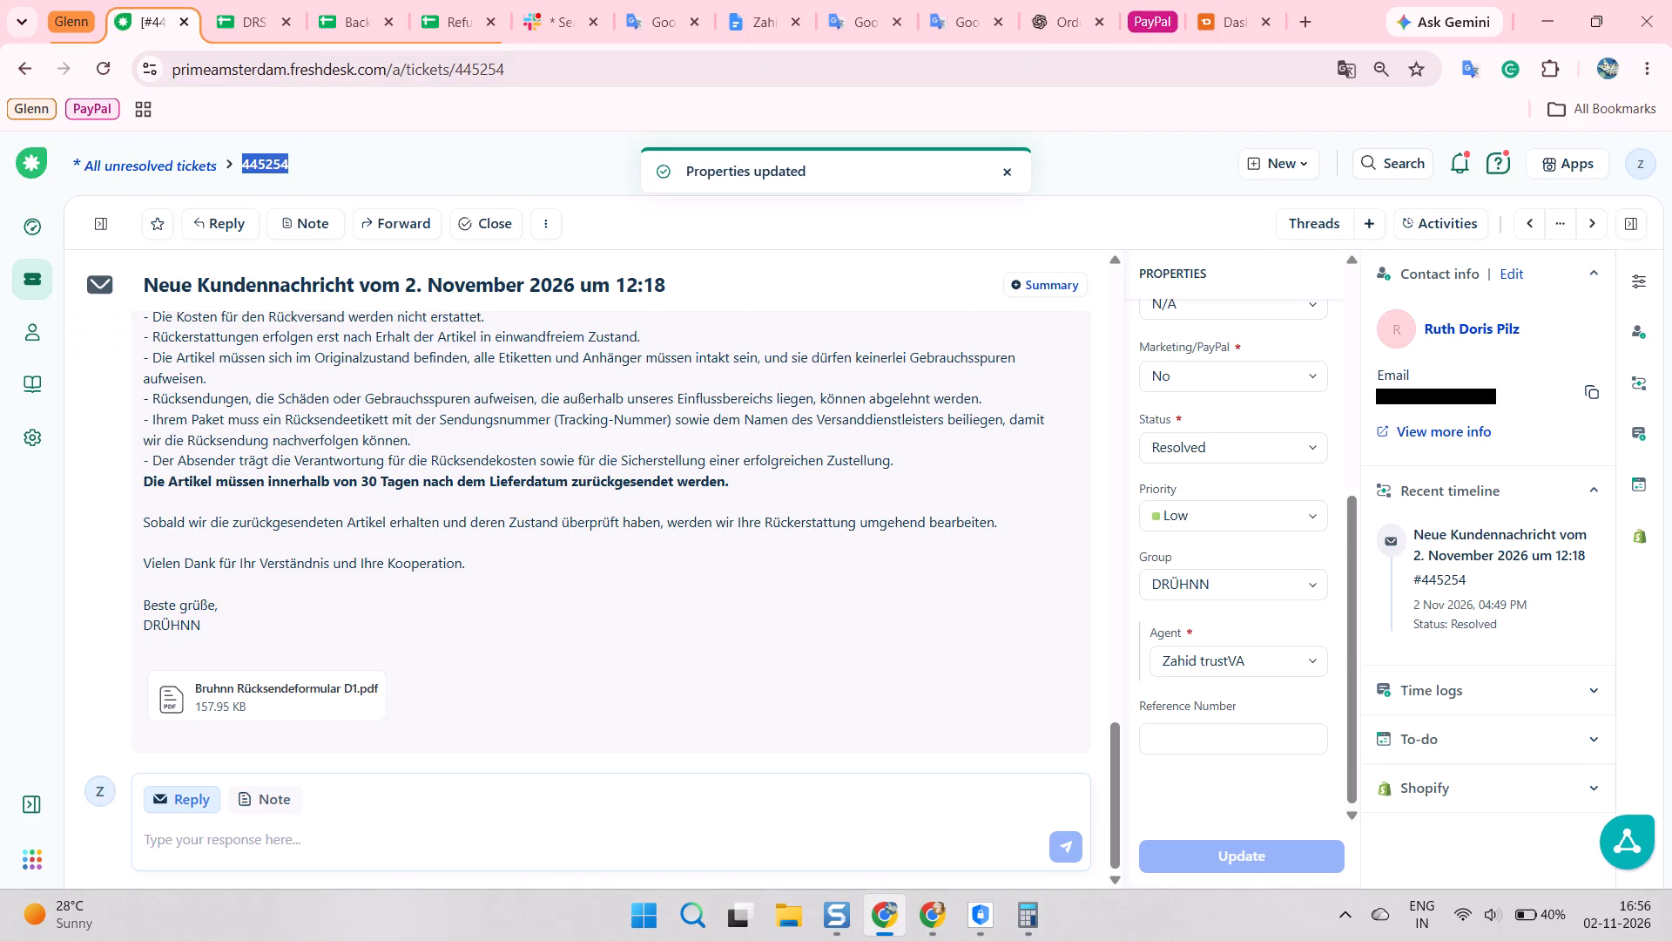
left_click(642, 390)
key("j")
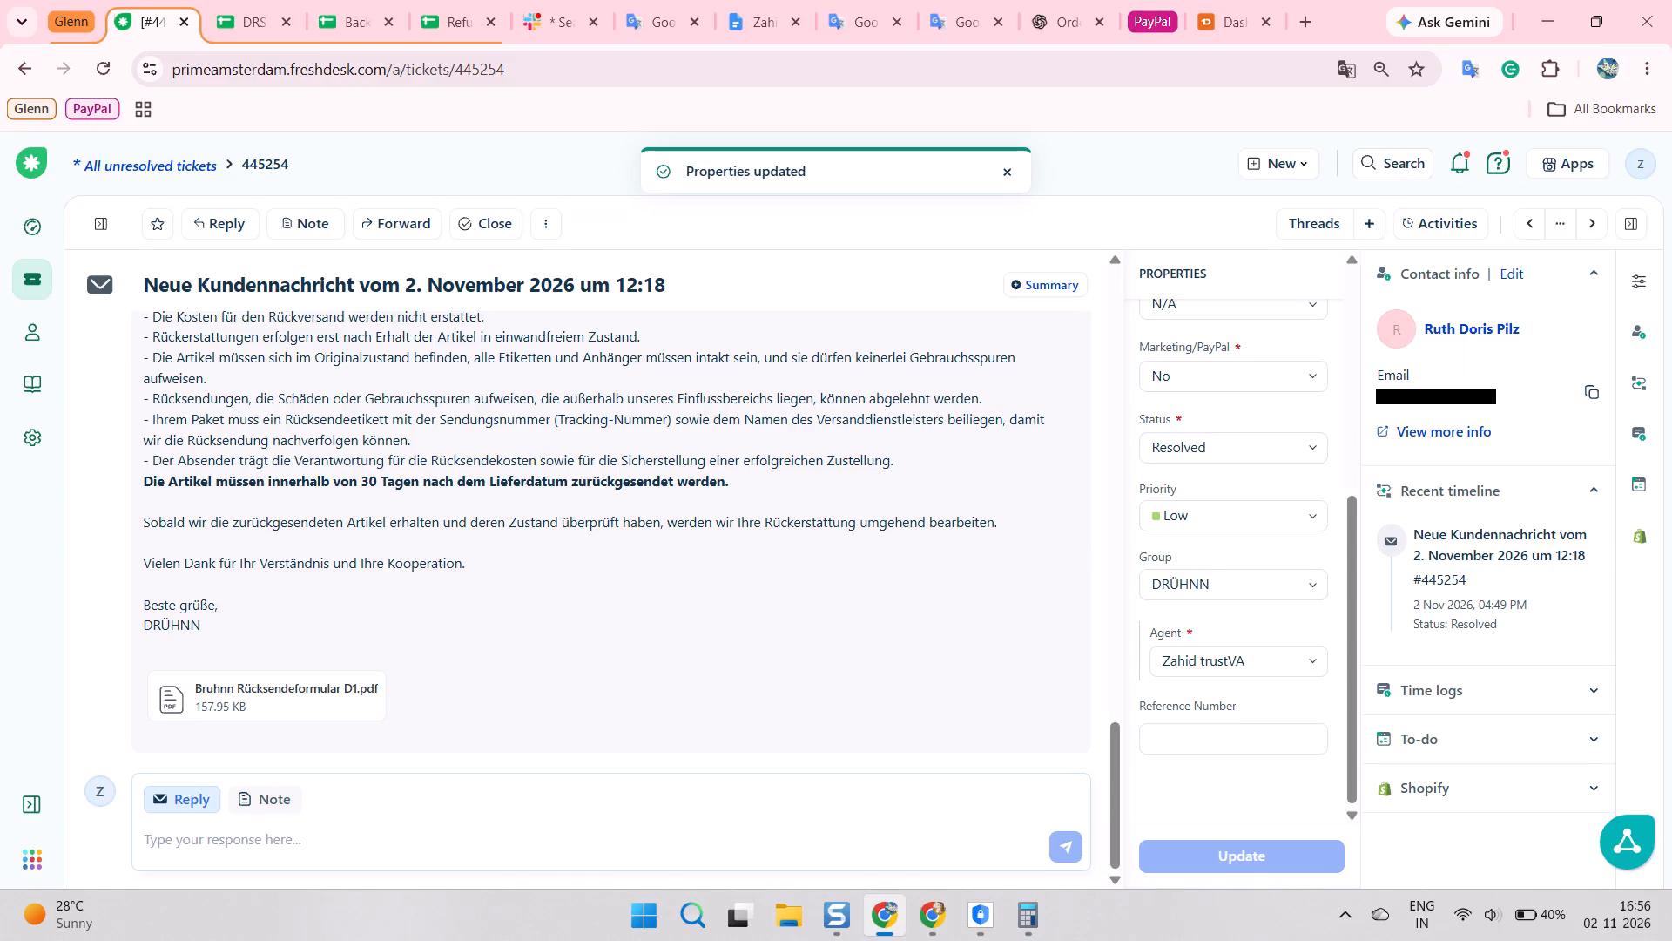
scroll(759, 437, "down", 17)
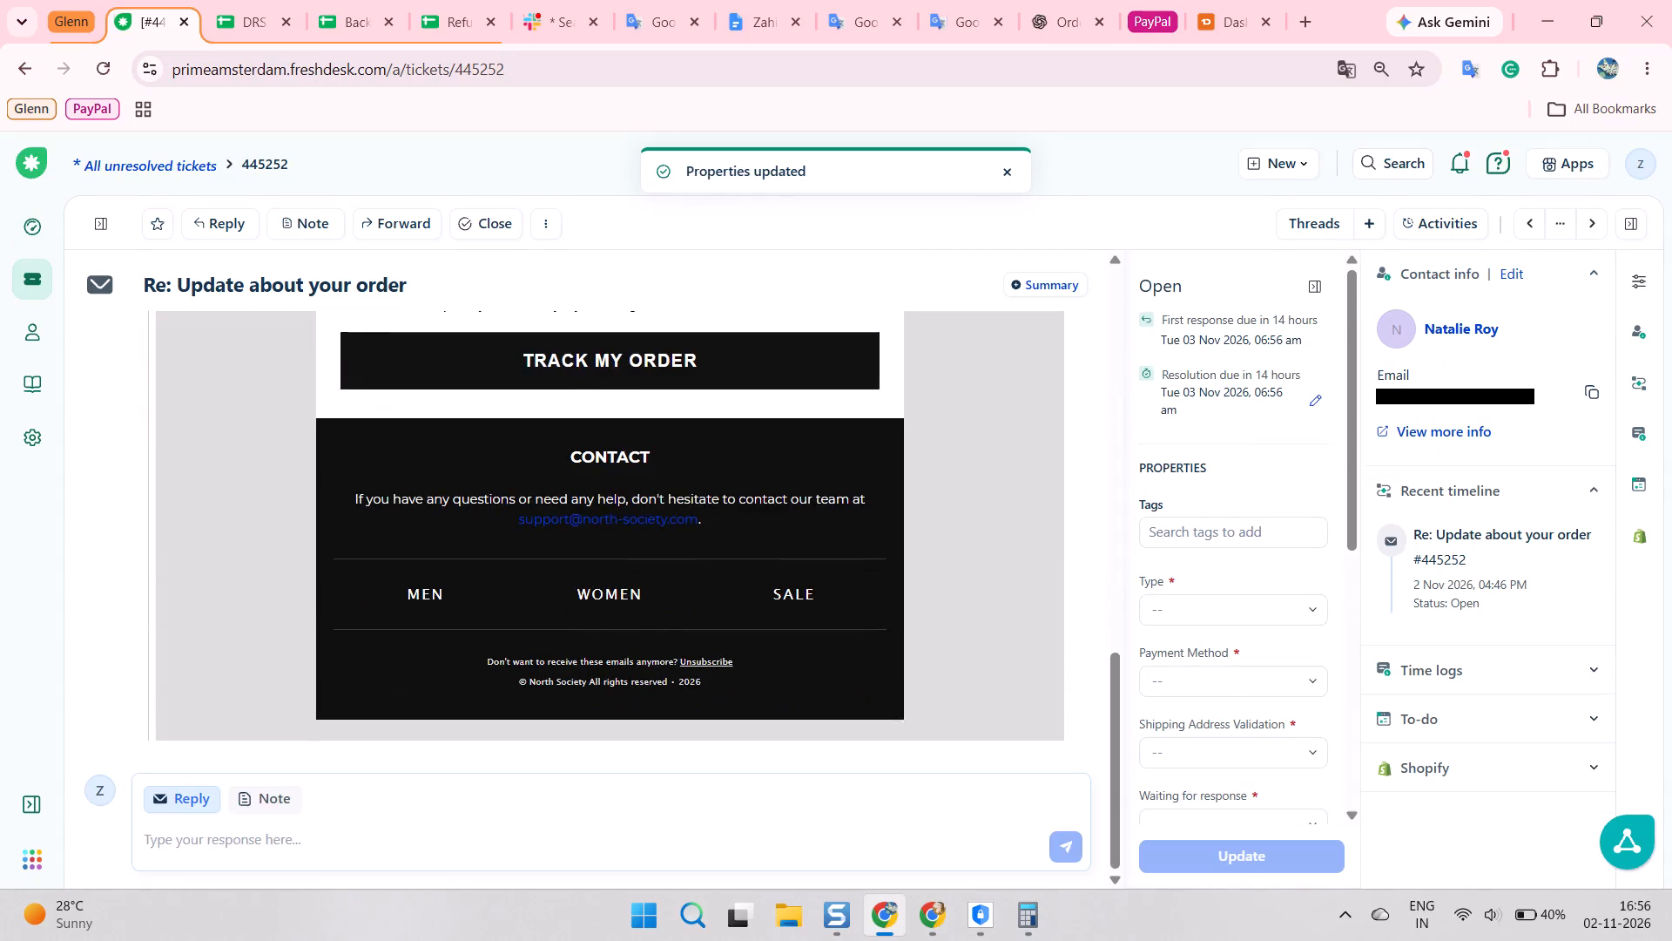
scroll(639, 436, "up", 9)
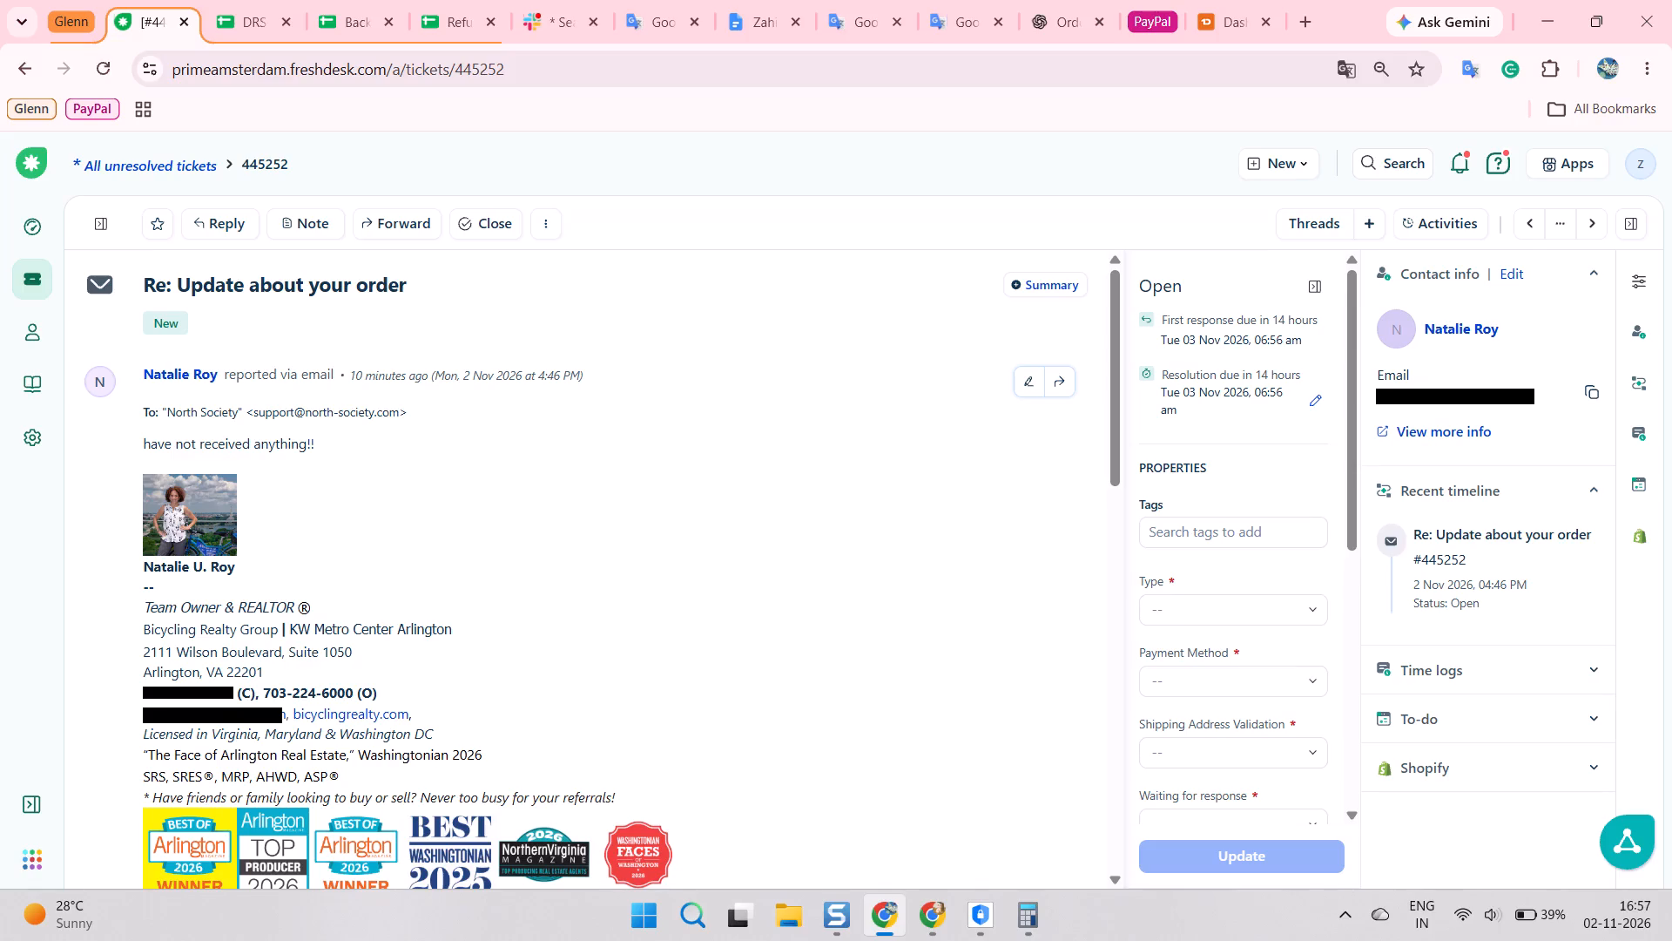
left_click(428, 431)
left_click(448, 407)
left_click(582, 443)
left_click(614, 470)
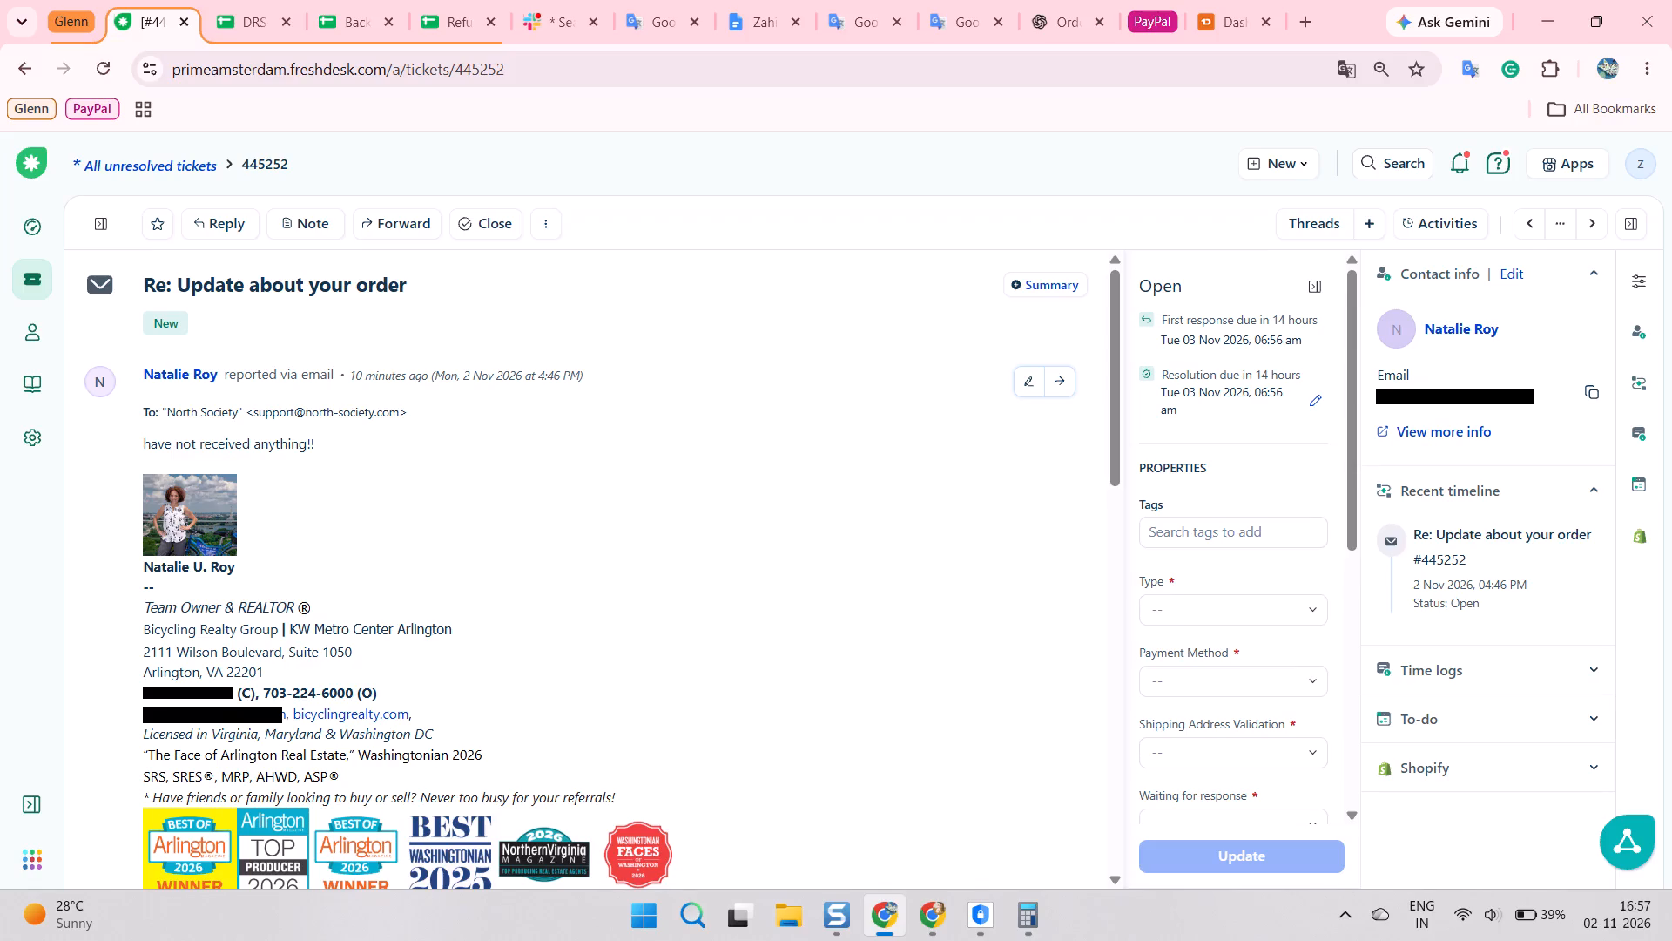
left_click(549, 494)
scroll(548, 484, "down", 11)
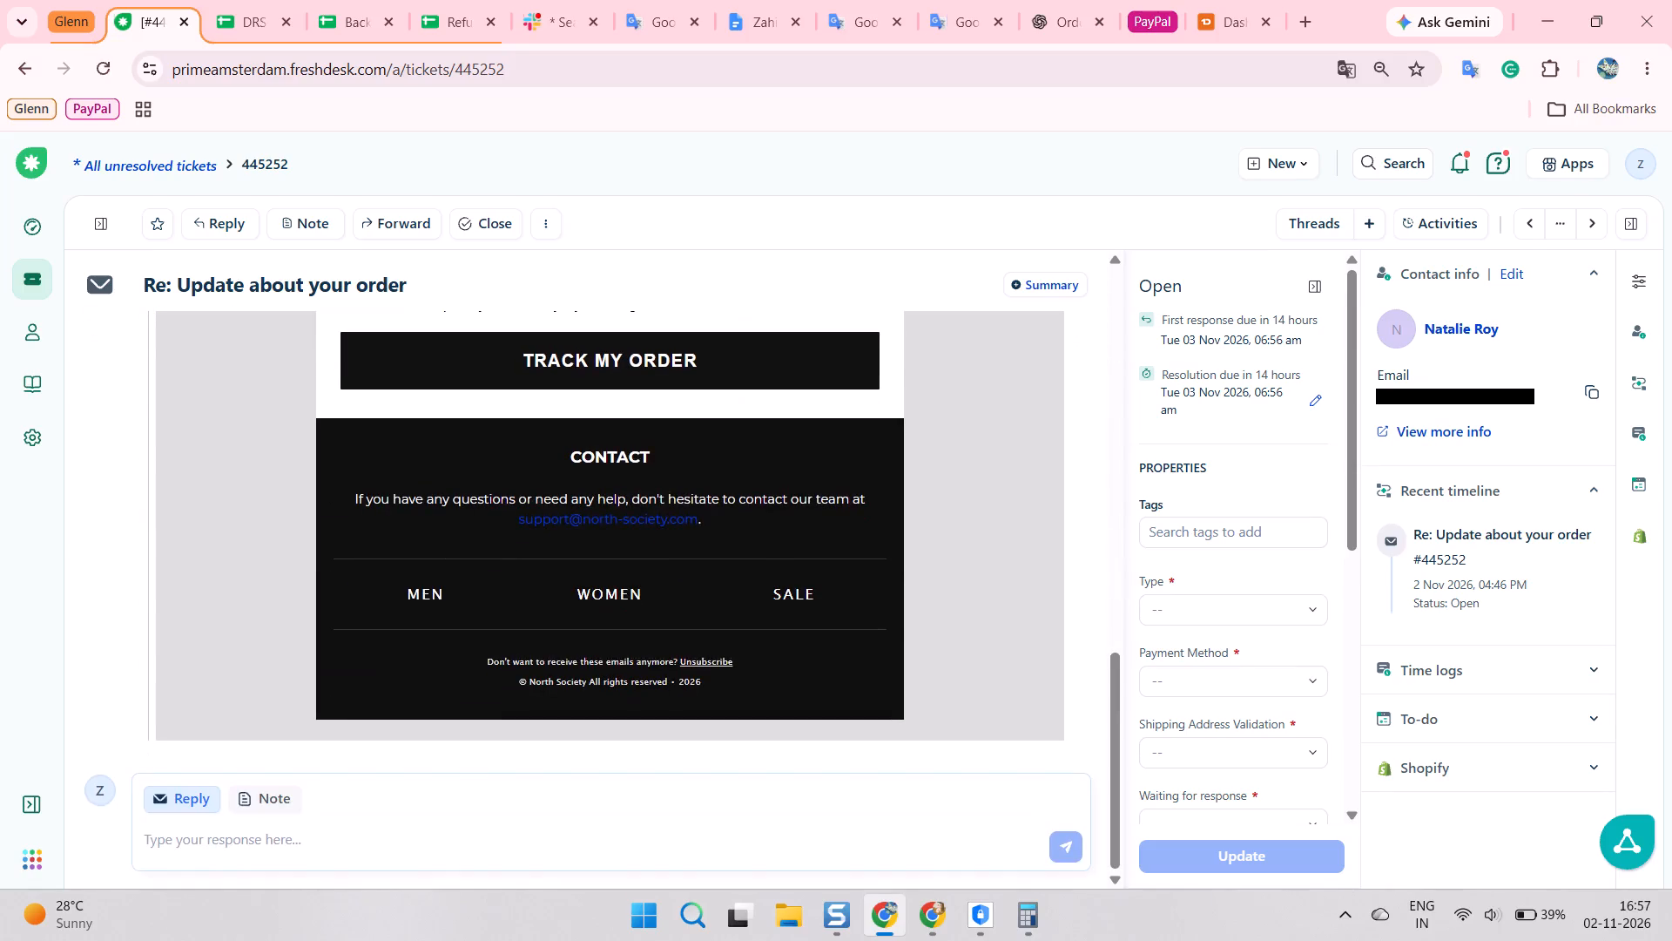
scroll(600, 511, "down", 5)
scroll(610, 511, "up", 13)
left_click(629, 457)
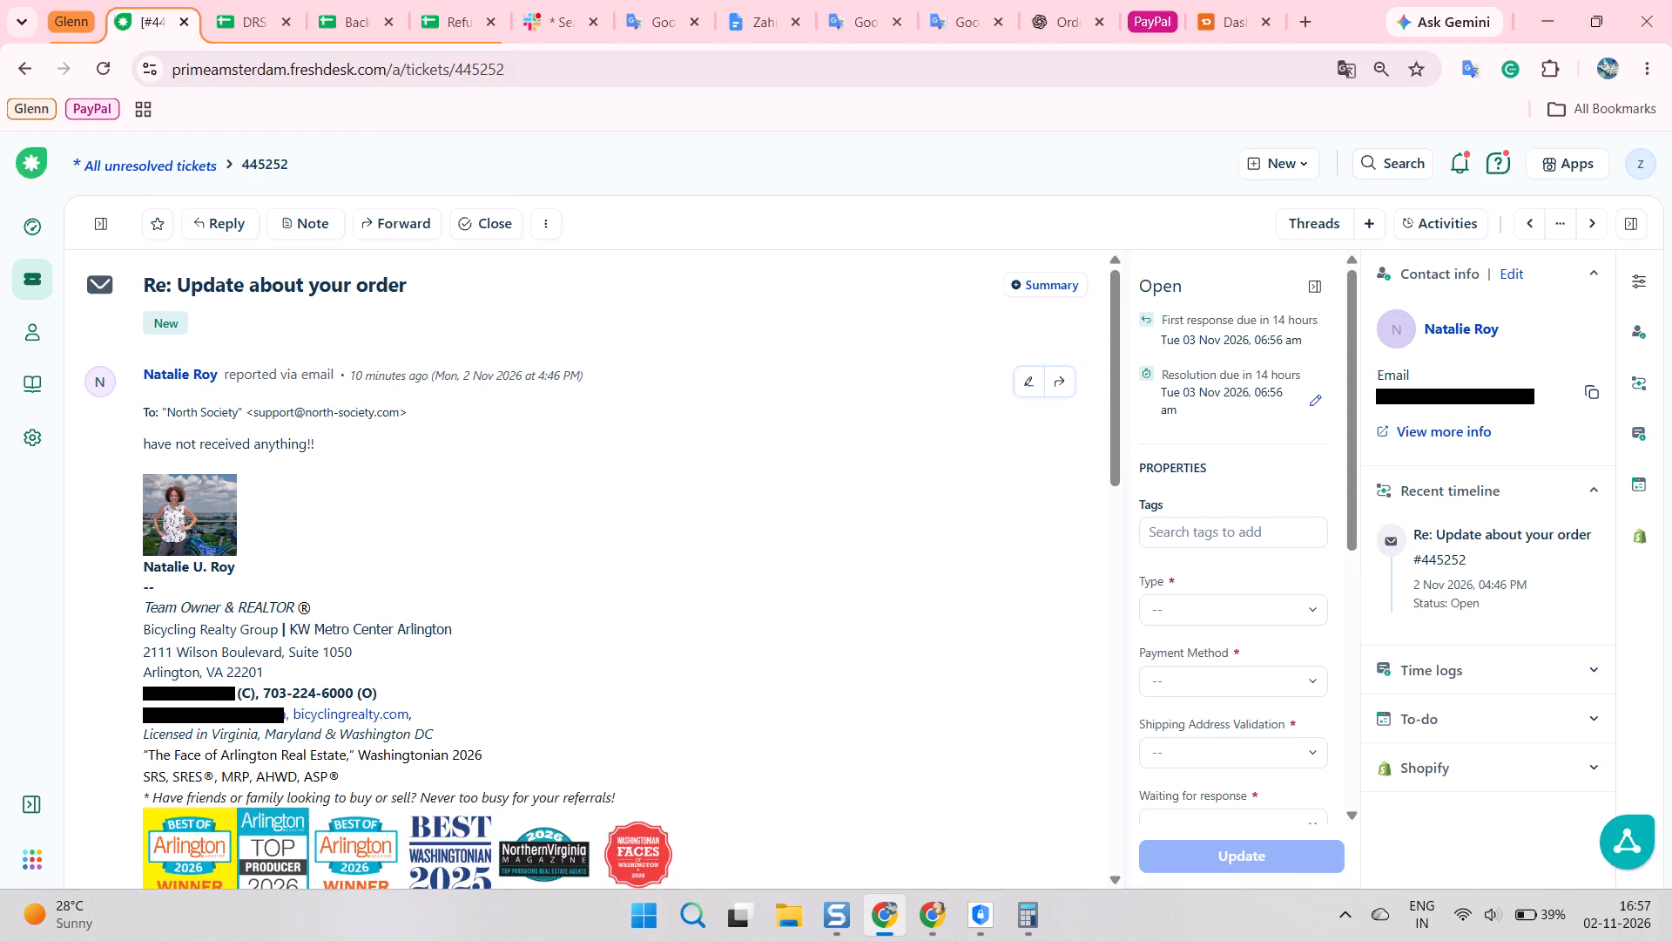
left_click(680, 493)
scroll(1338, 495, "up", 3)
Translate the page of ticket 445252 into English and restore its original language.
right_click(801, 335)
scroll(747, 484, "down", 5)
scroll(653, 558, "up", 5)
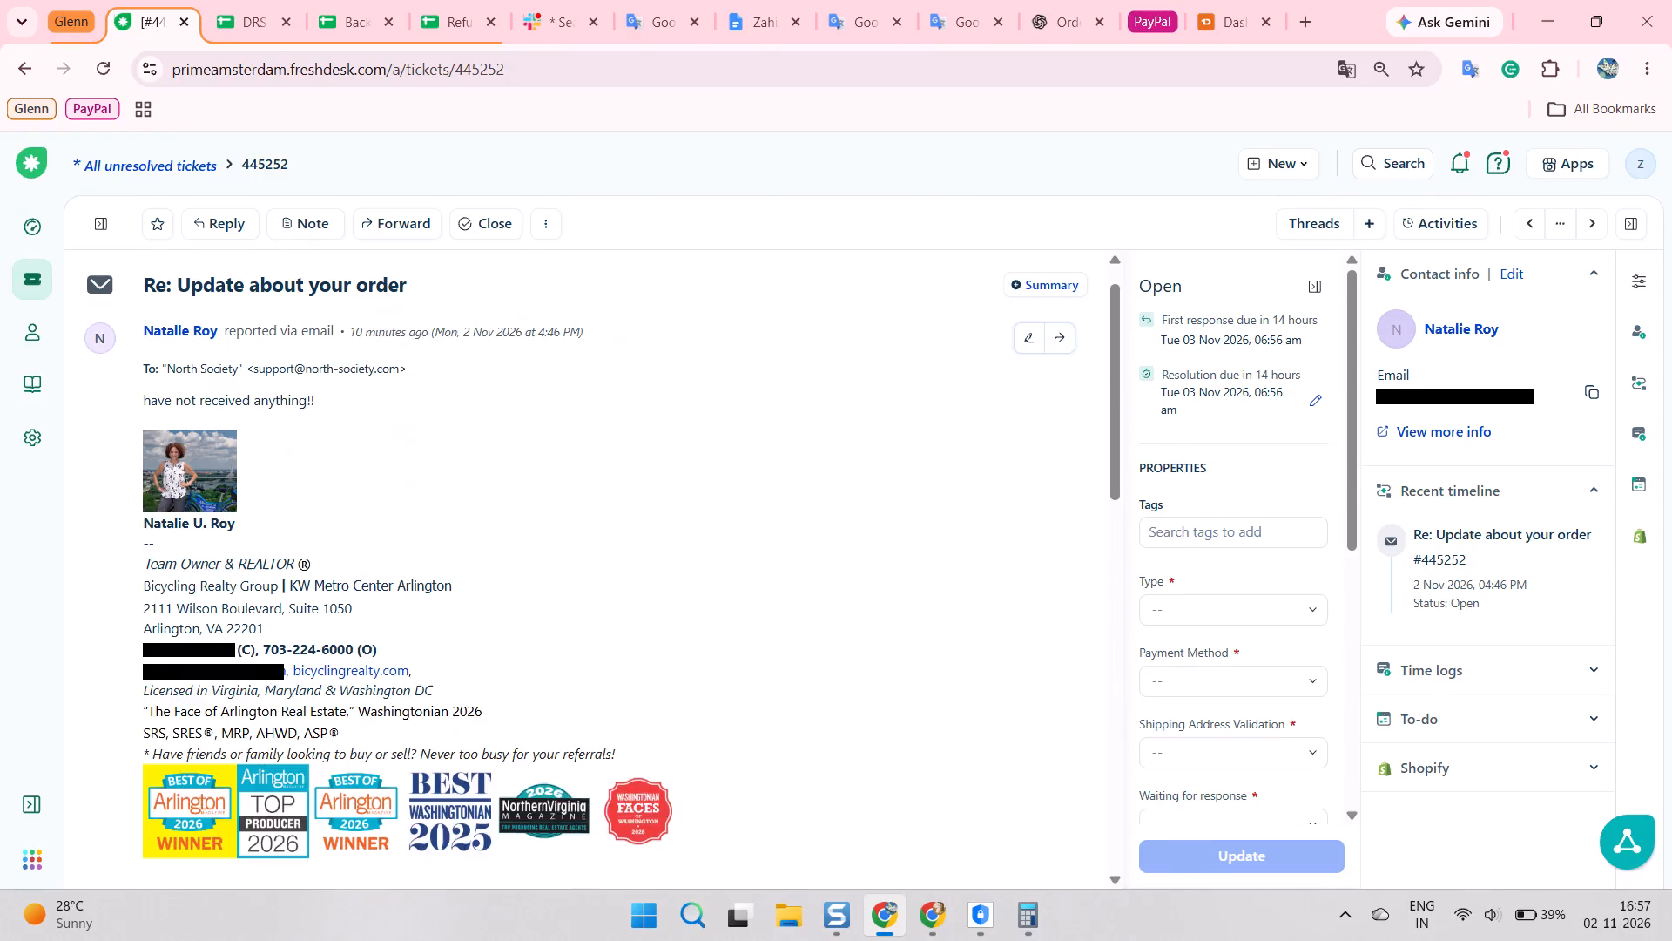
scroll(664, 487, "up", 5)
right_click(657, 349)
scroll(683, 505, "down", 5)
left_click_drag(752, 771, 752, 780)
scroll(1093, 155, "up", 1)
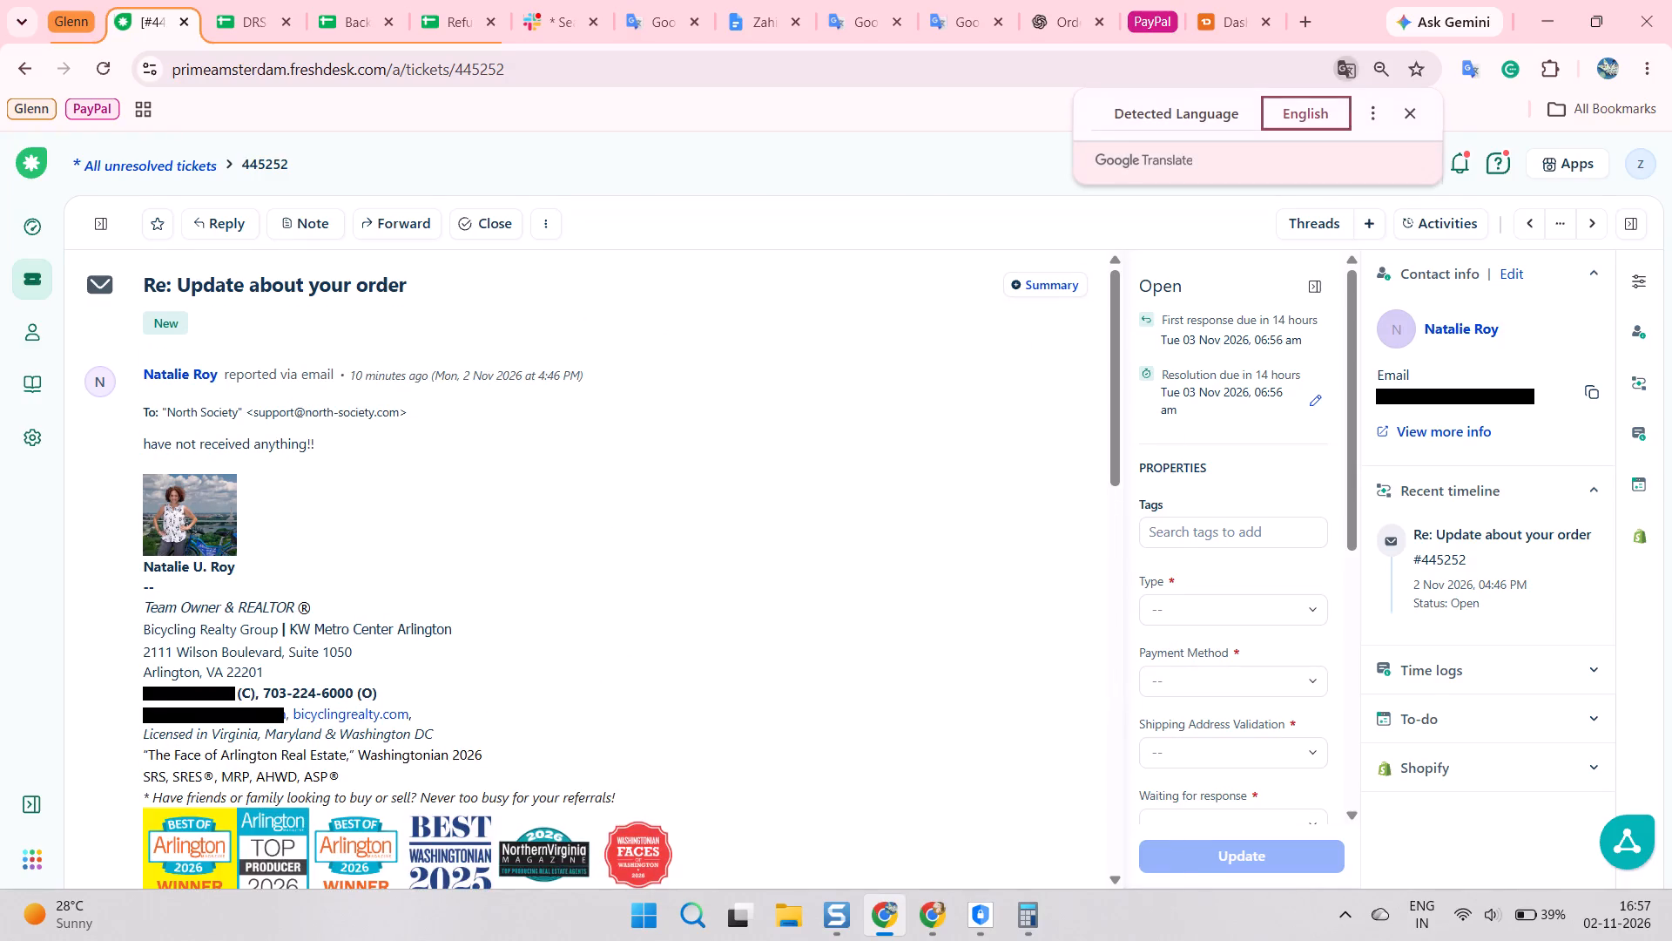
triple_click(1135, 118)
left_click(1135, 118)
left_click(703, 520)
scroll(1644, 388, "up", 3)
Copy the customer's email address from the contact details of ticket 445252.
left_click(1591, 391)
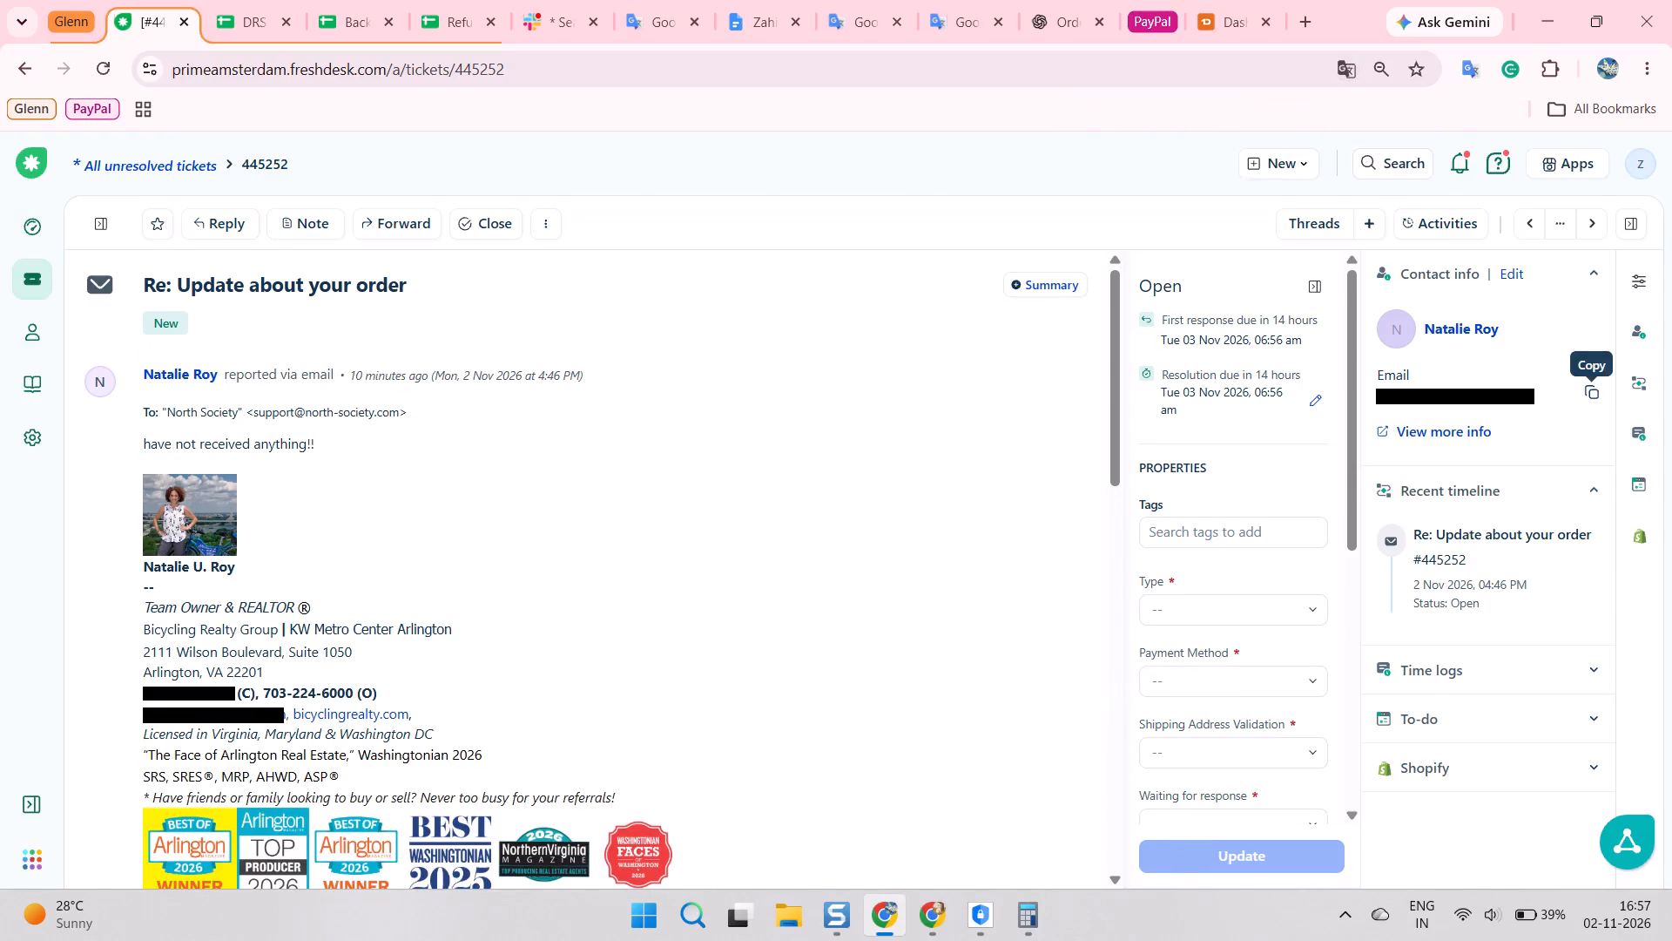
Switch to the Shopify window and open the North Society store admin in place of the Aussie Fashion orders page.
left_click(893, 363)
key("alt+Tab")
scroll(322, 65, "up", 1)
left_click(389, 0)
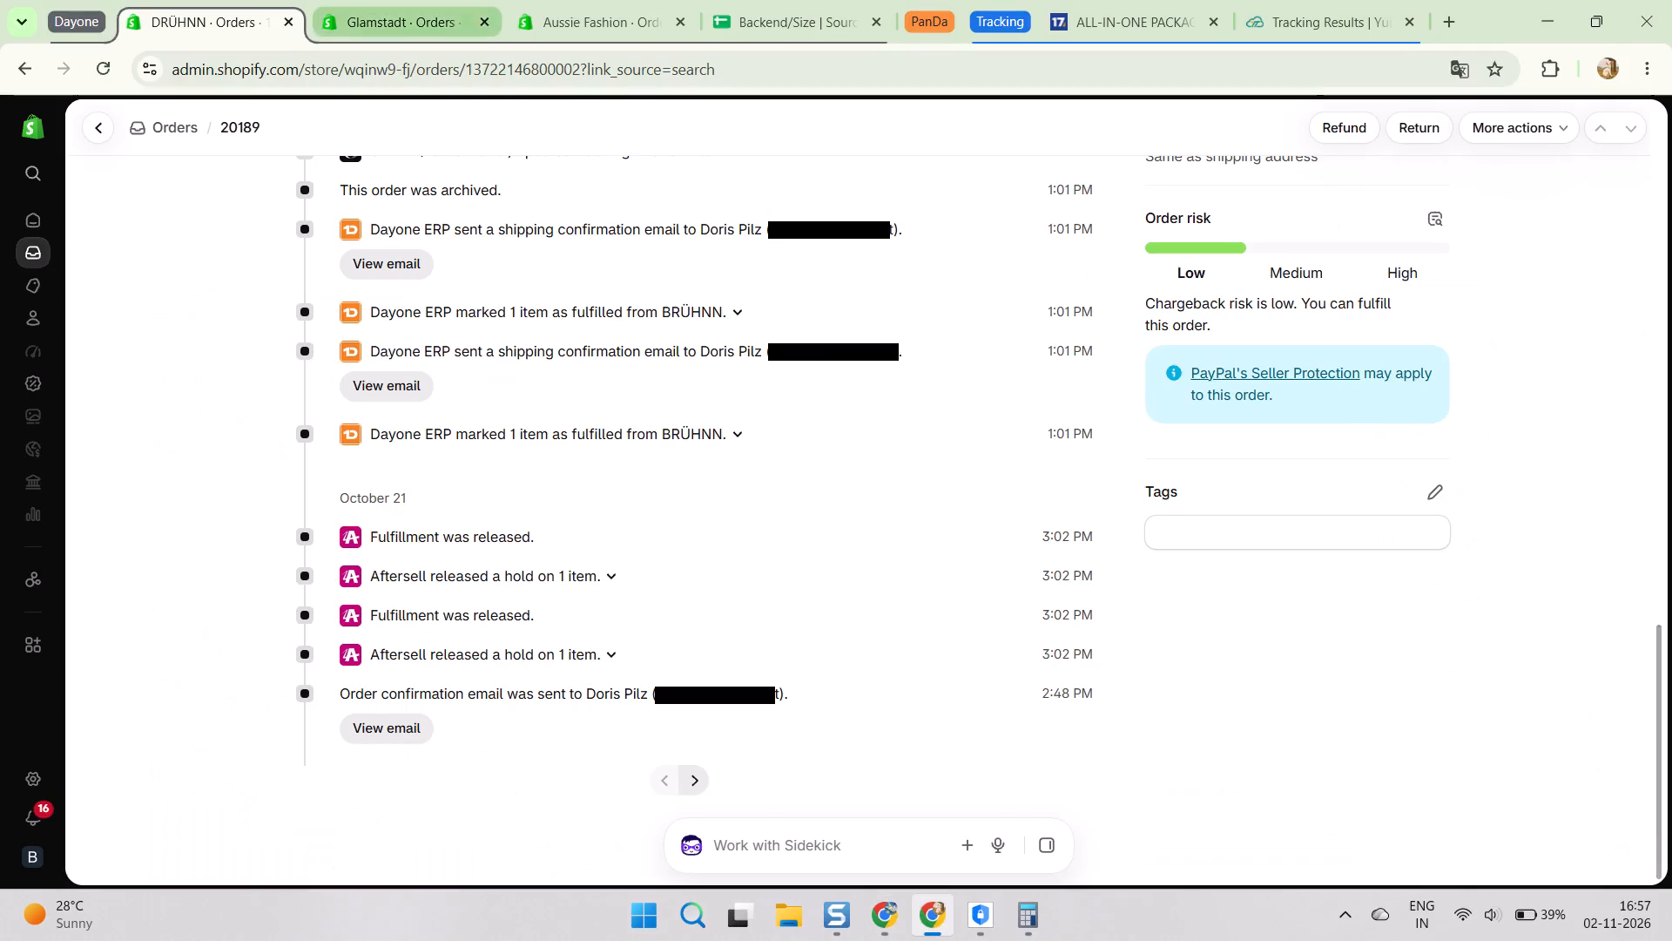
left_click(551, 0)
scroll(517, 85, "up", 4)
left_click(461, 70)
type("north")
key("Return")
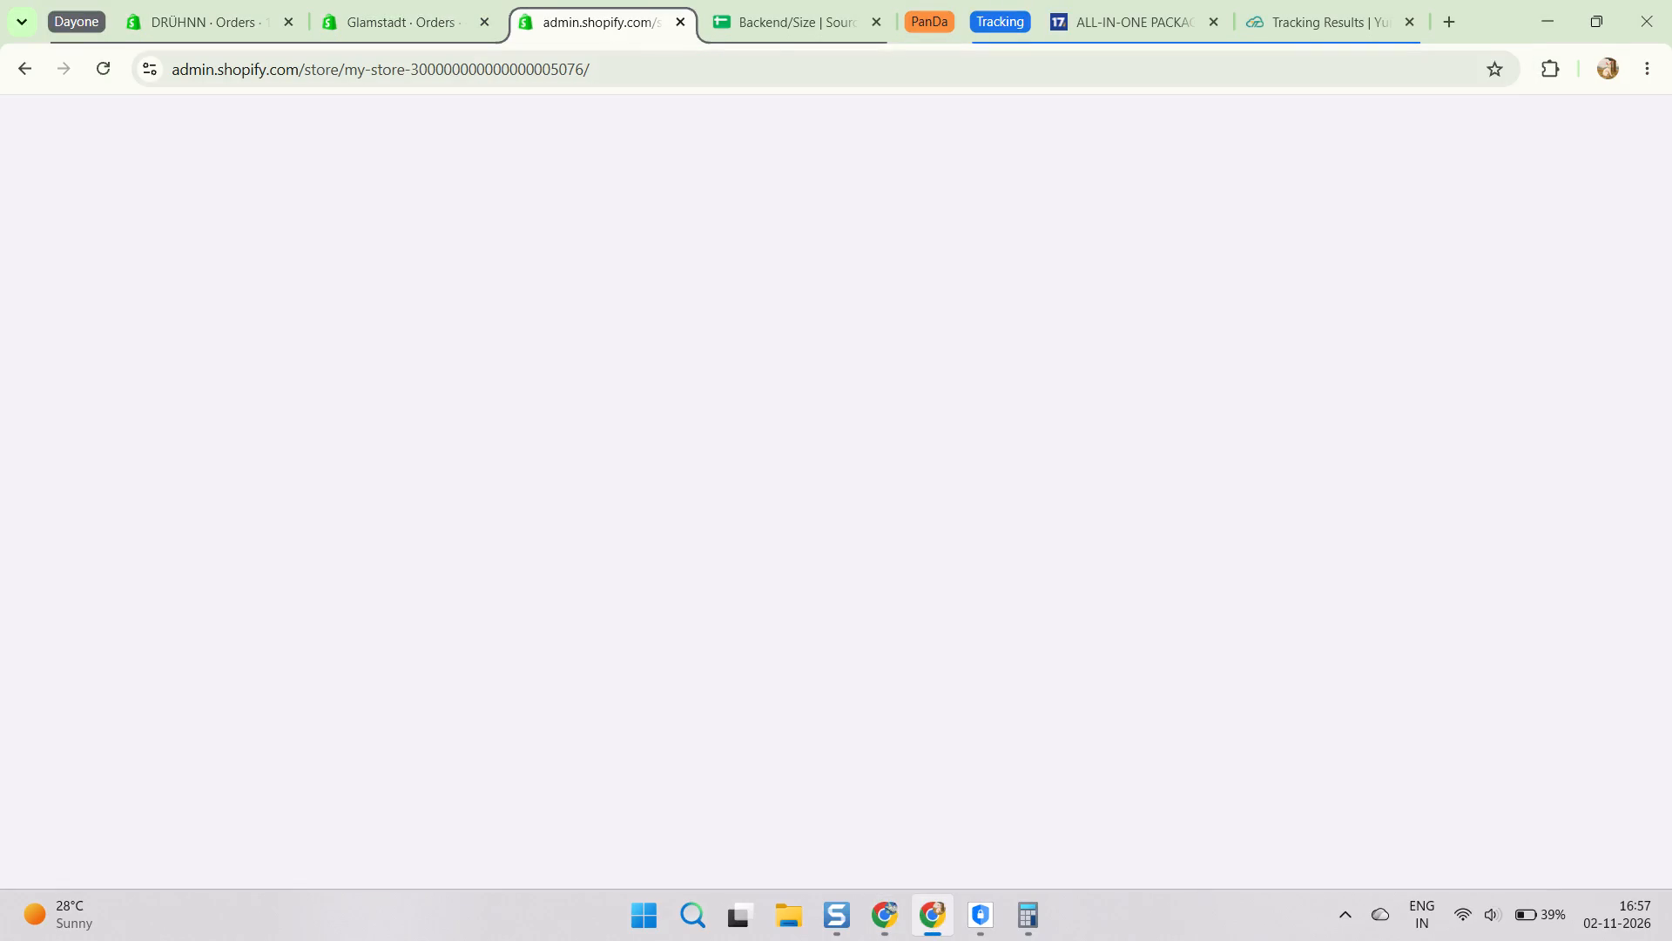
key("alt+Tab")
left_click(1589, 390)
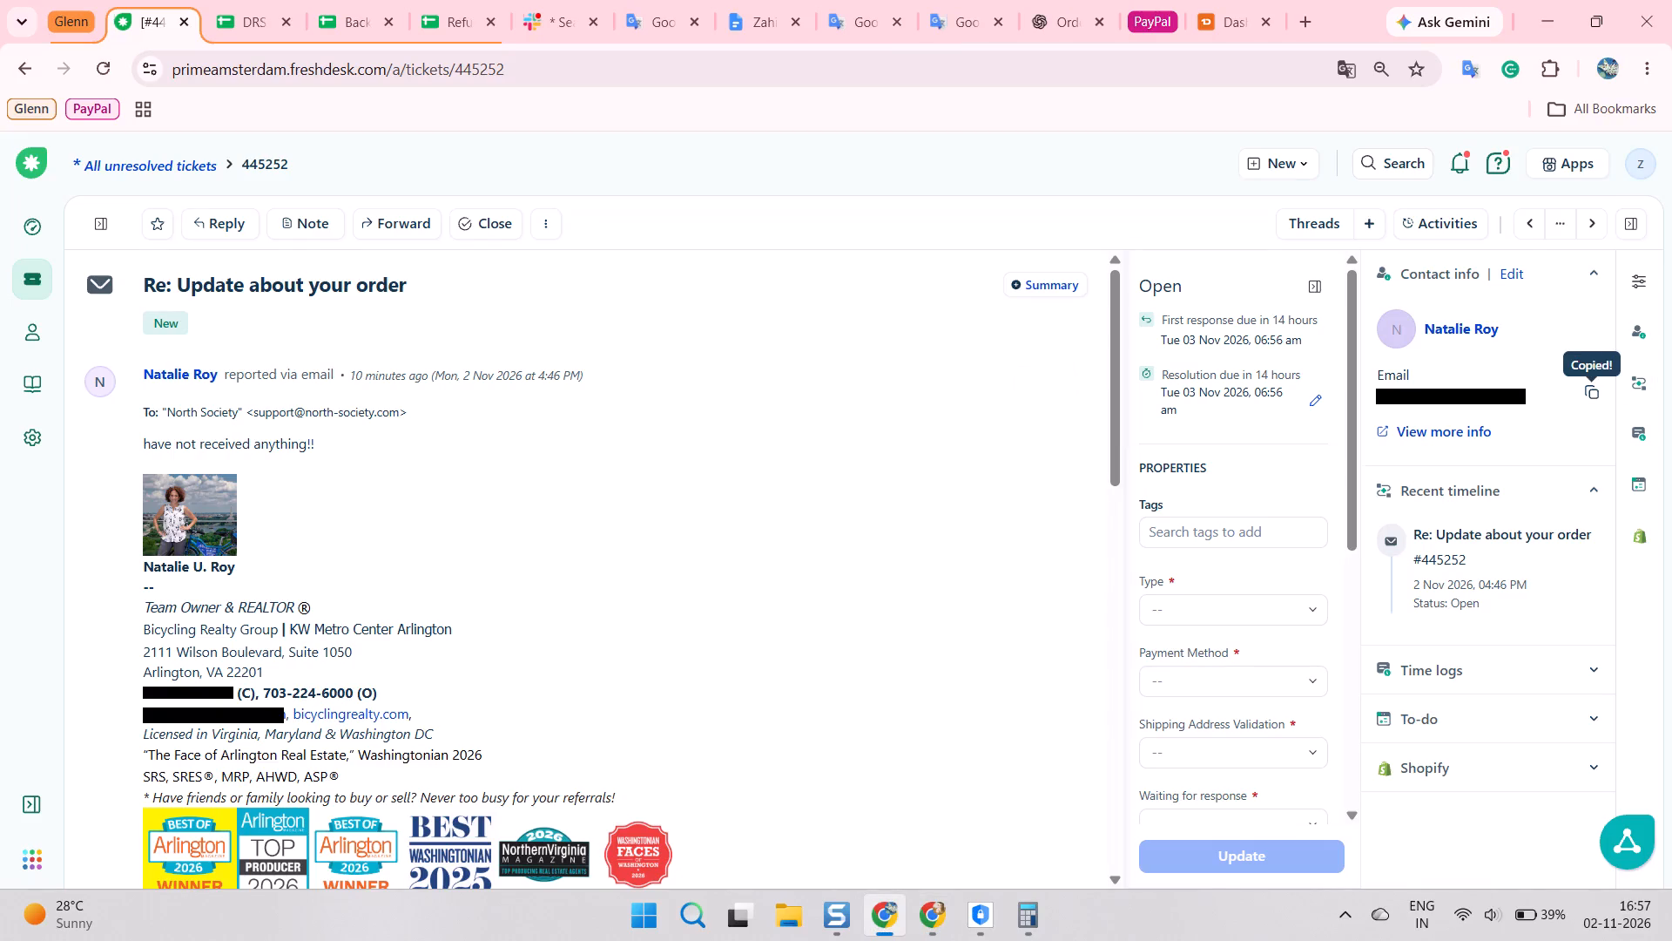
key("alt+Tab")
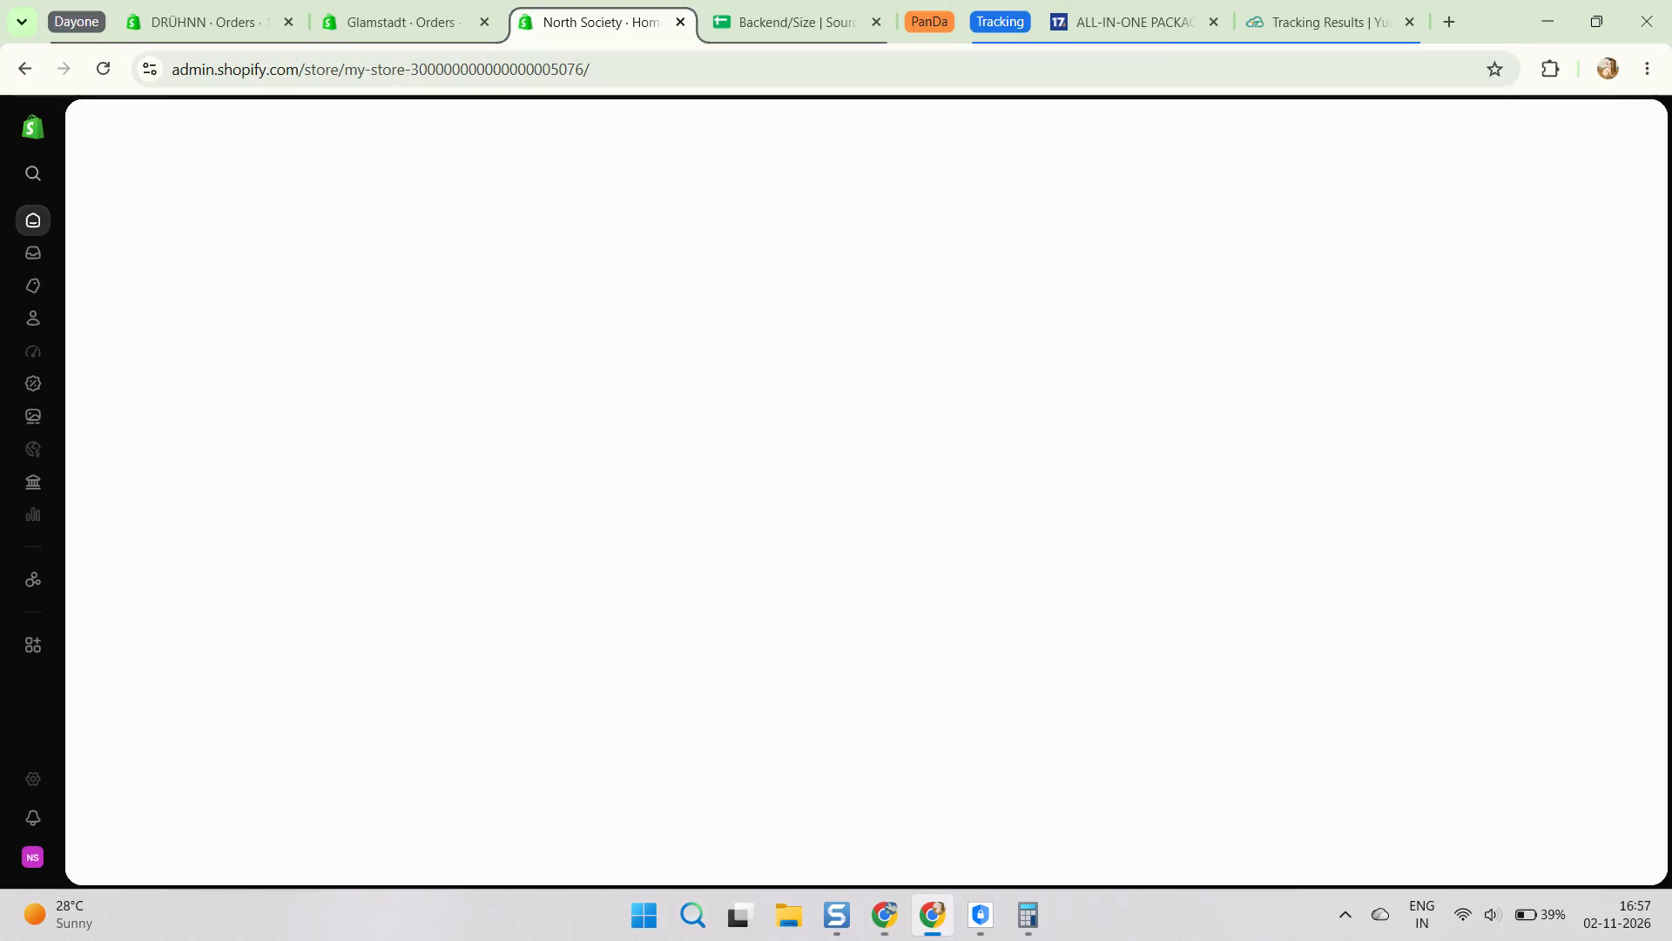
key("alt+Tab")
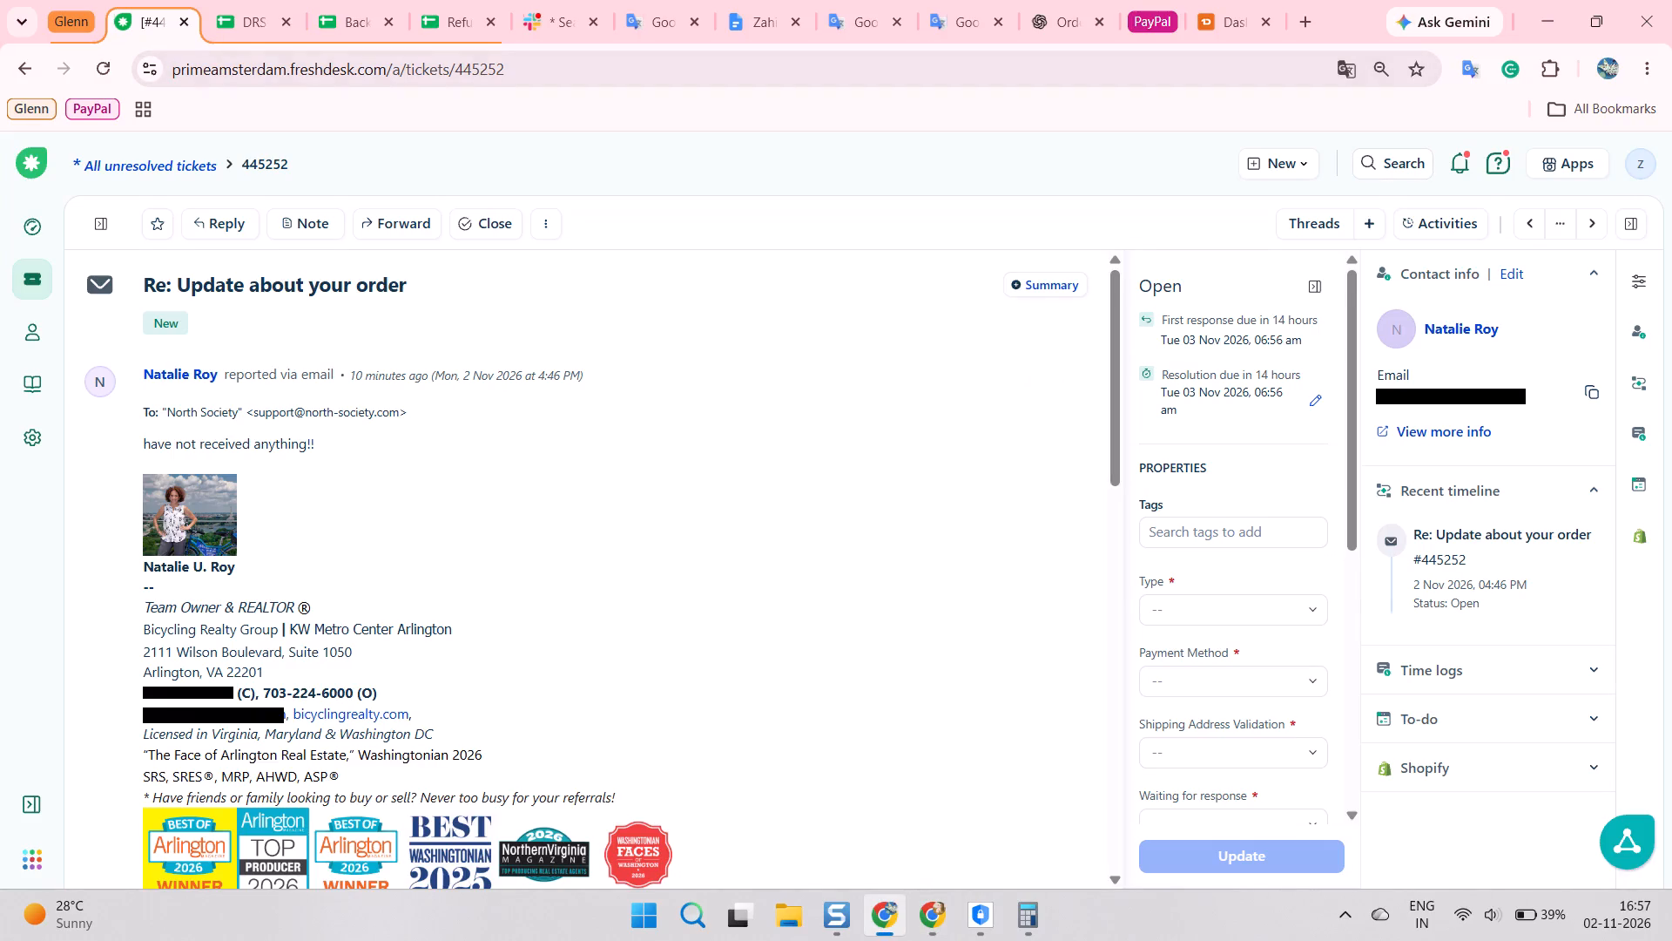
left_click(981, 446)
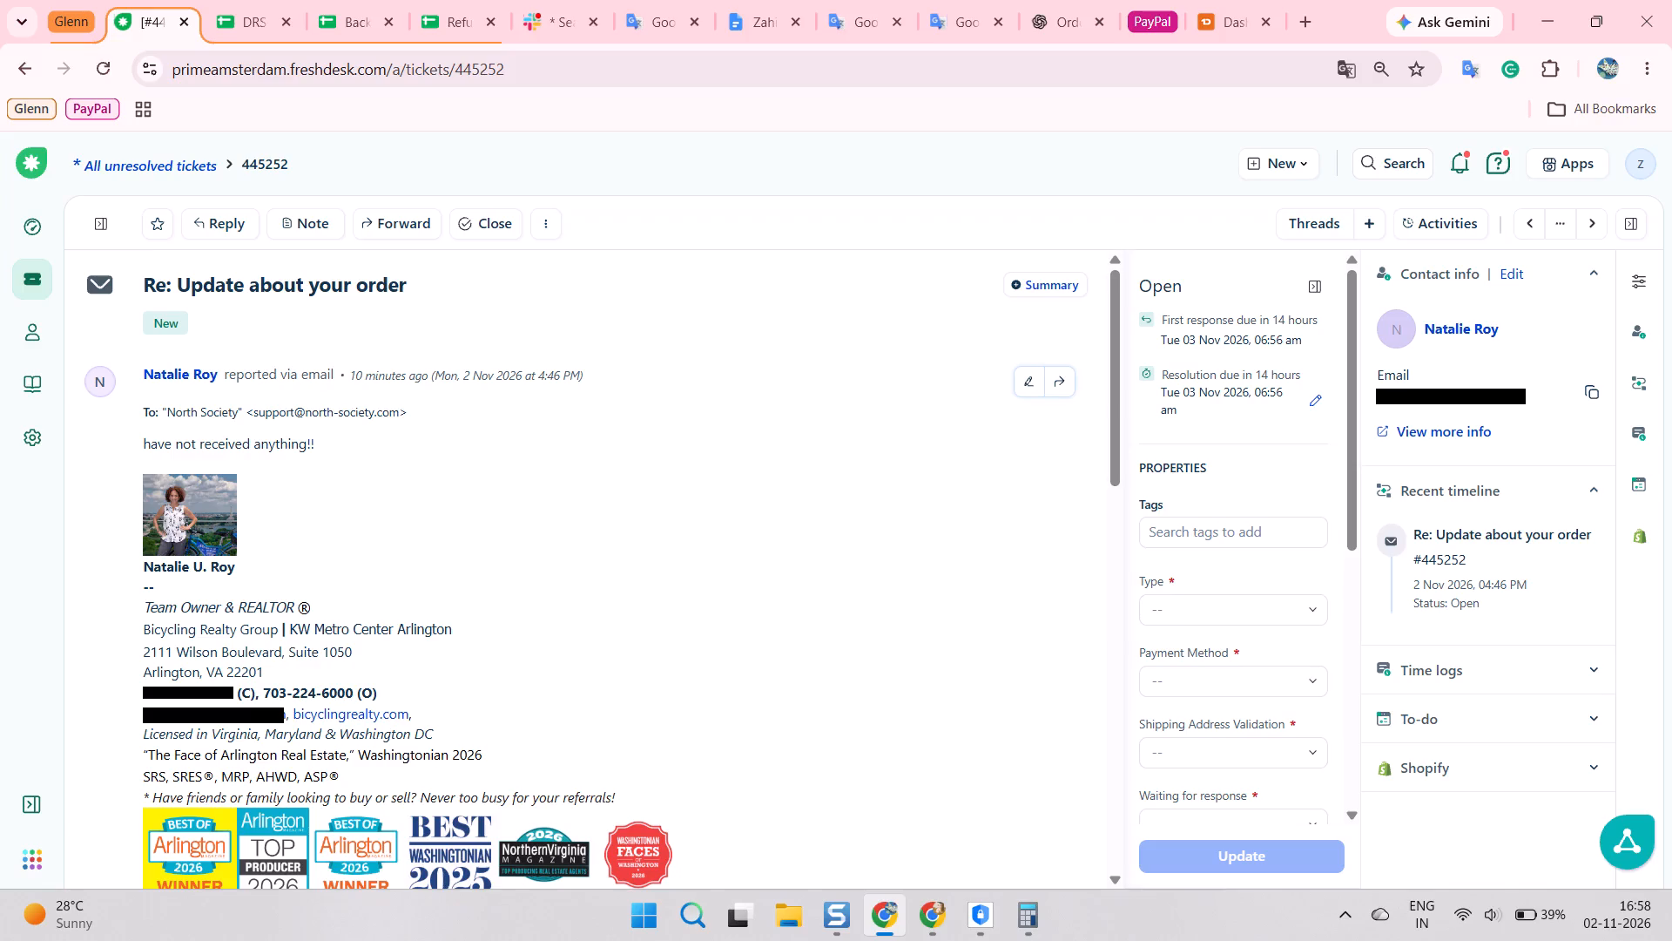
left_click(1590, 395)
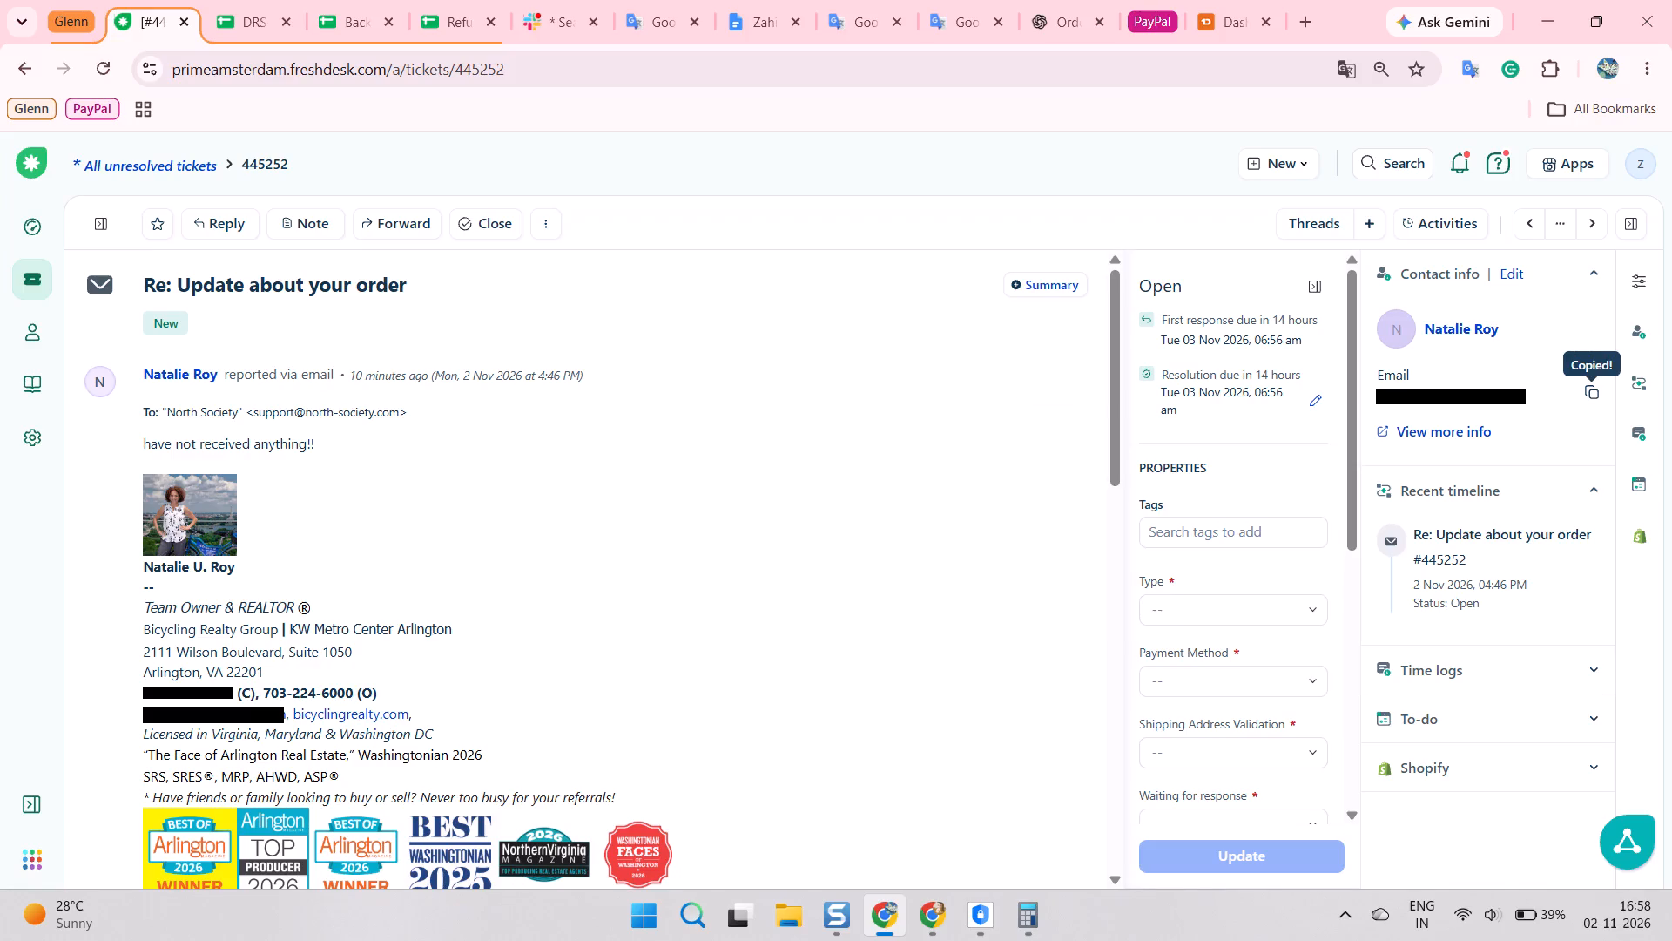
key("alt+Tab")
scroll(513, 227, "up", 5)
left_click(25, 173)
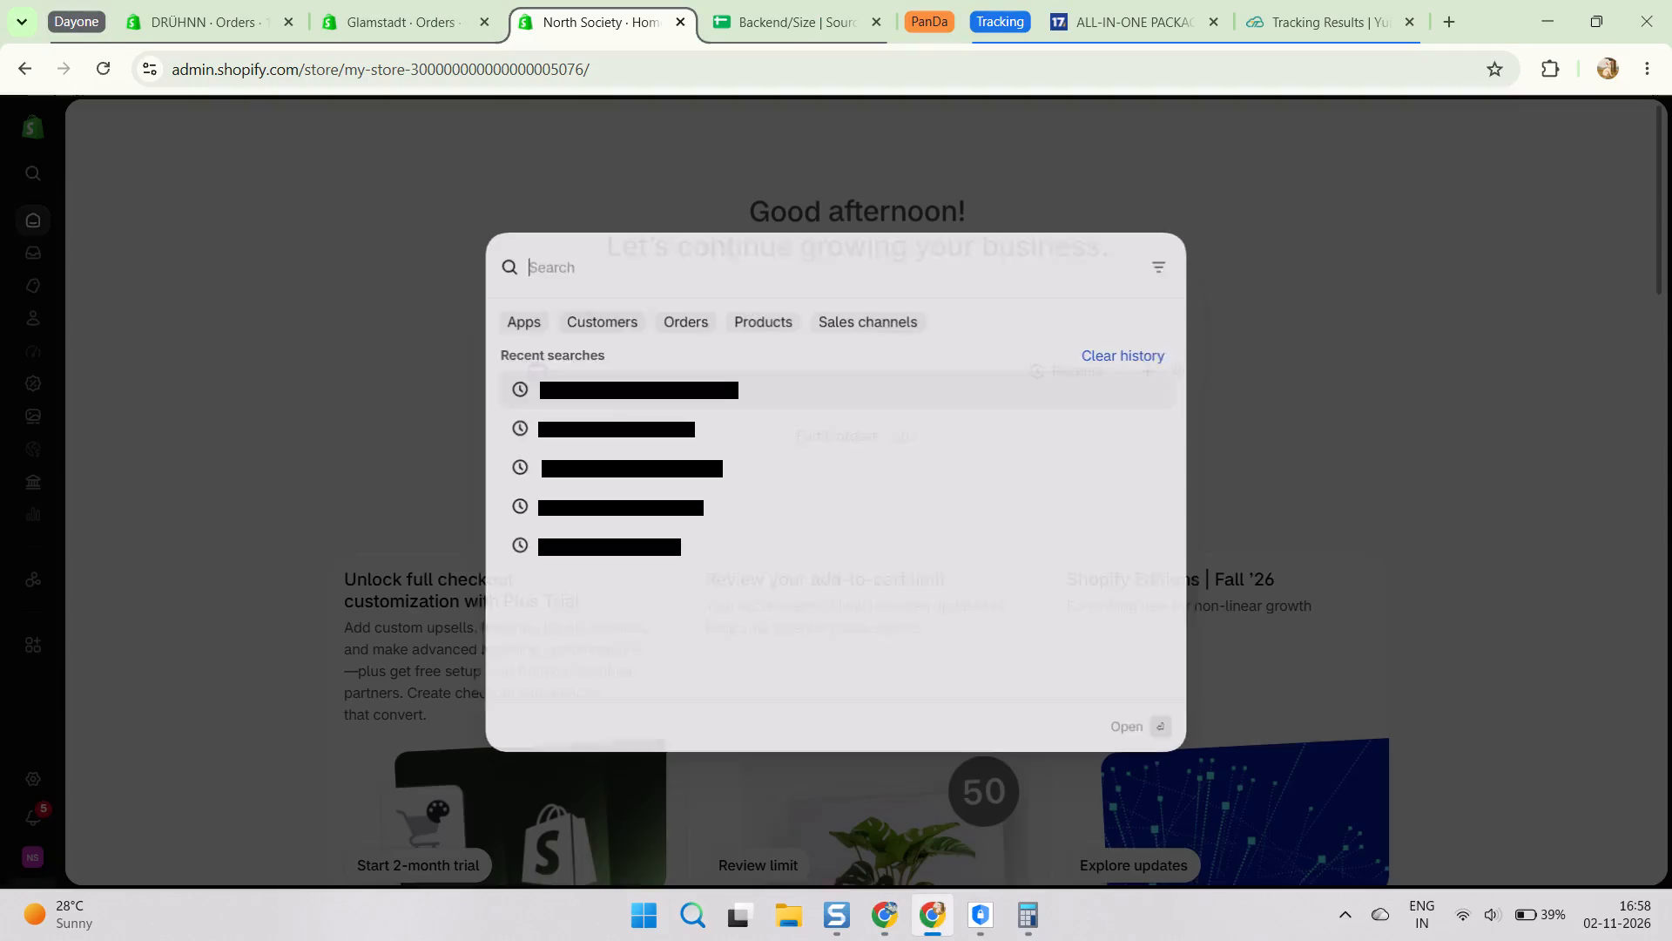
key("ctrl+v")
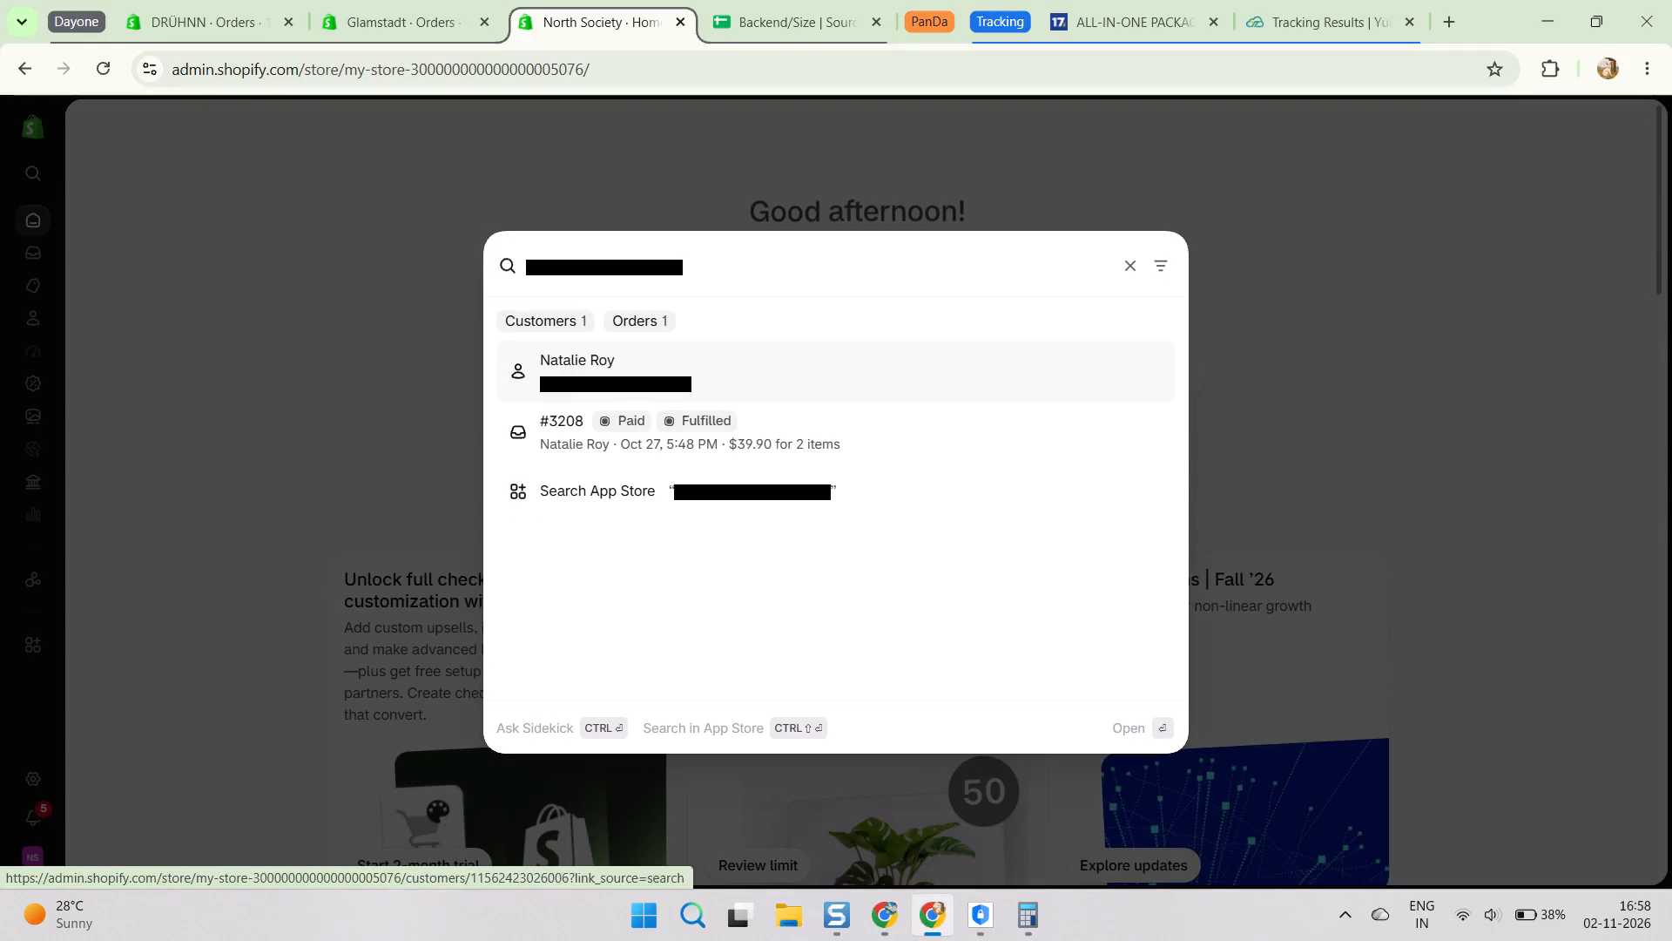
scroll(702, 407, "up", 3)
left_click(552, 419)
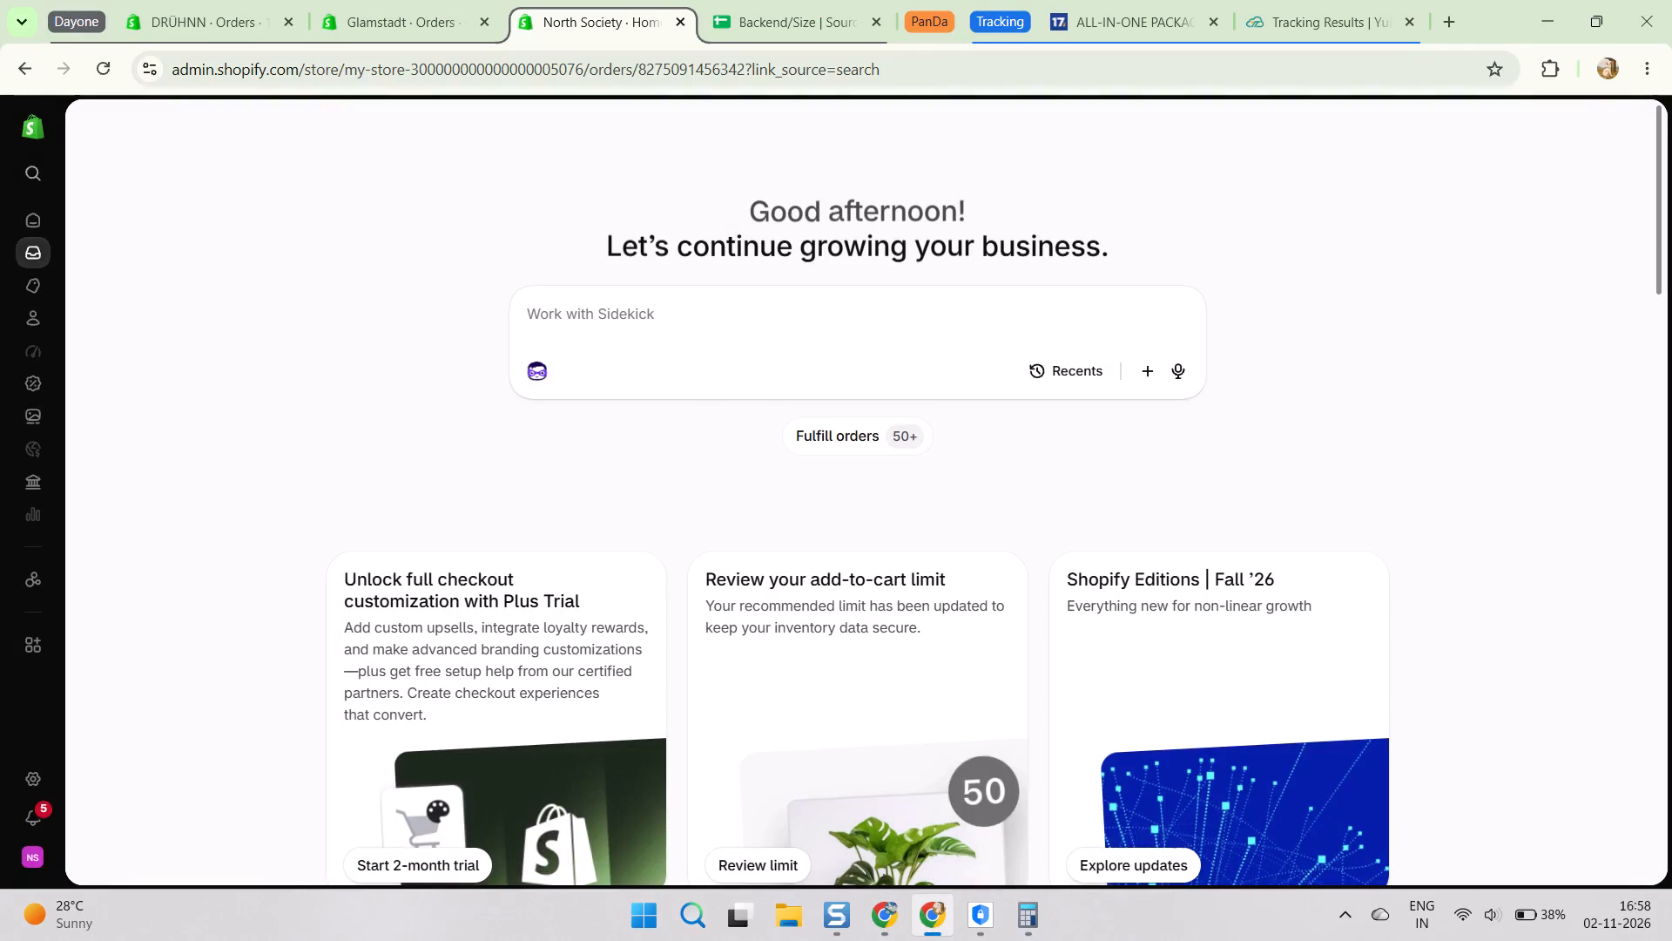
scroll(706, 465, "up", 2)
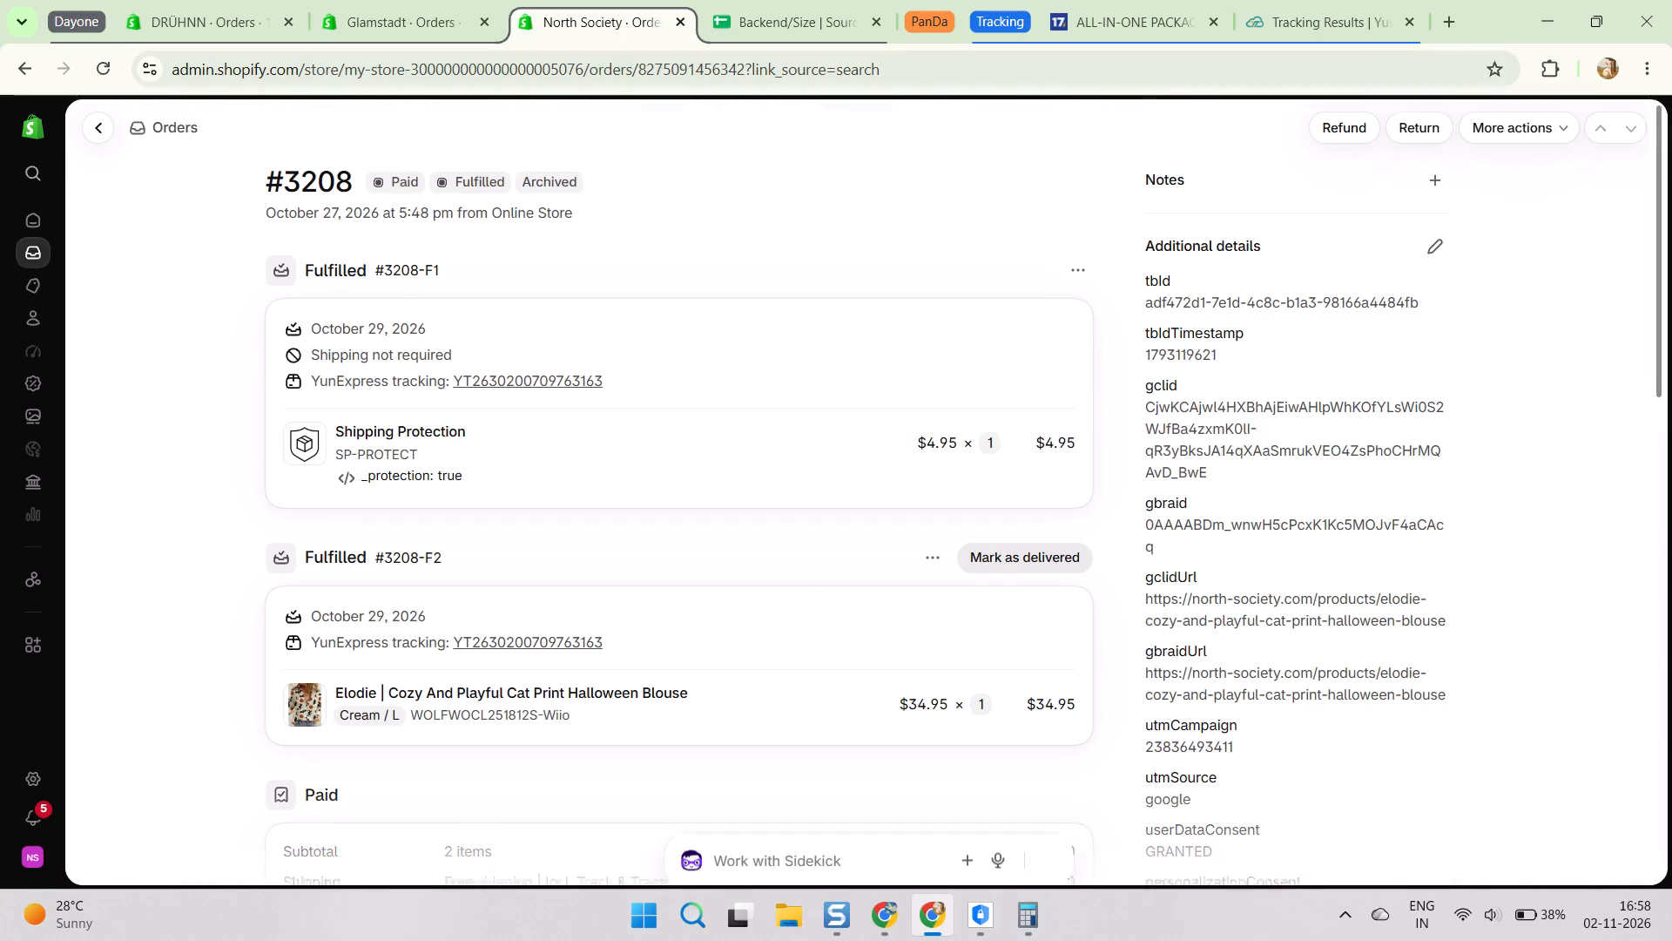
left_click(685, 353)
key("ctrl+f")
key("ctrl+v")
scroll(819, 322, "up", 11)
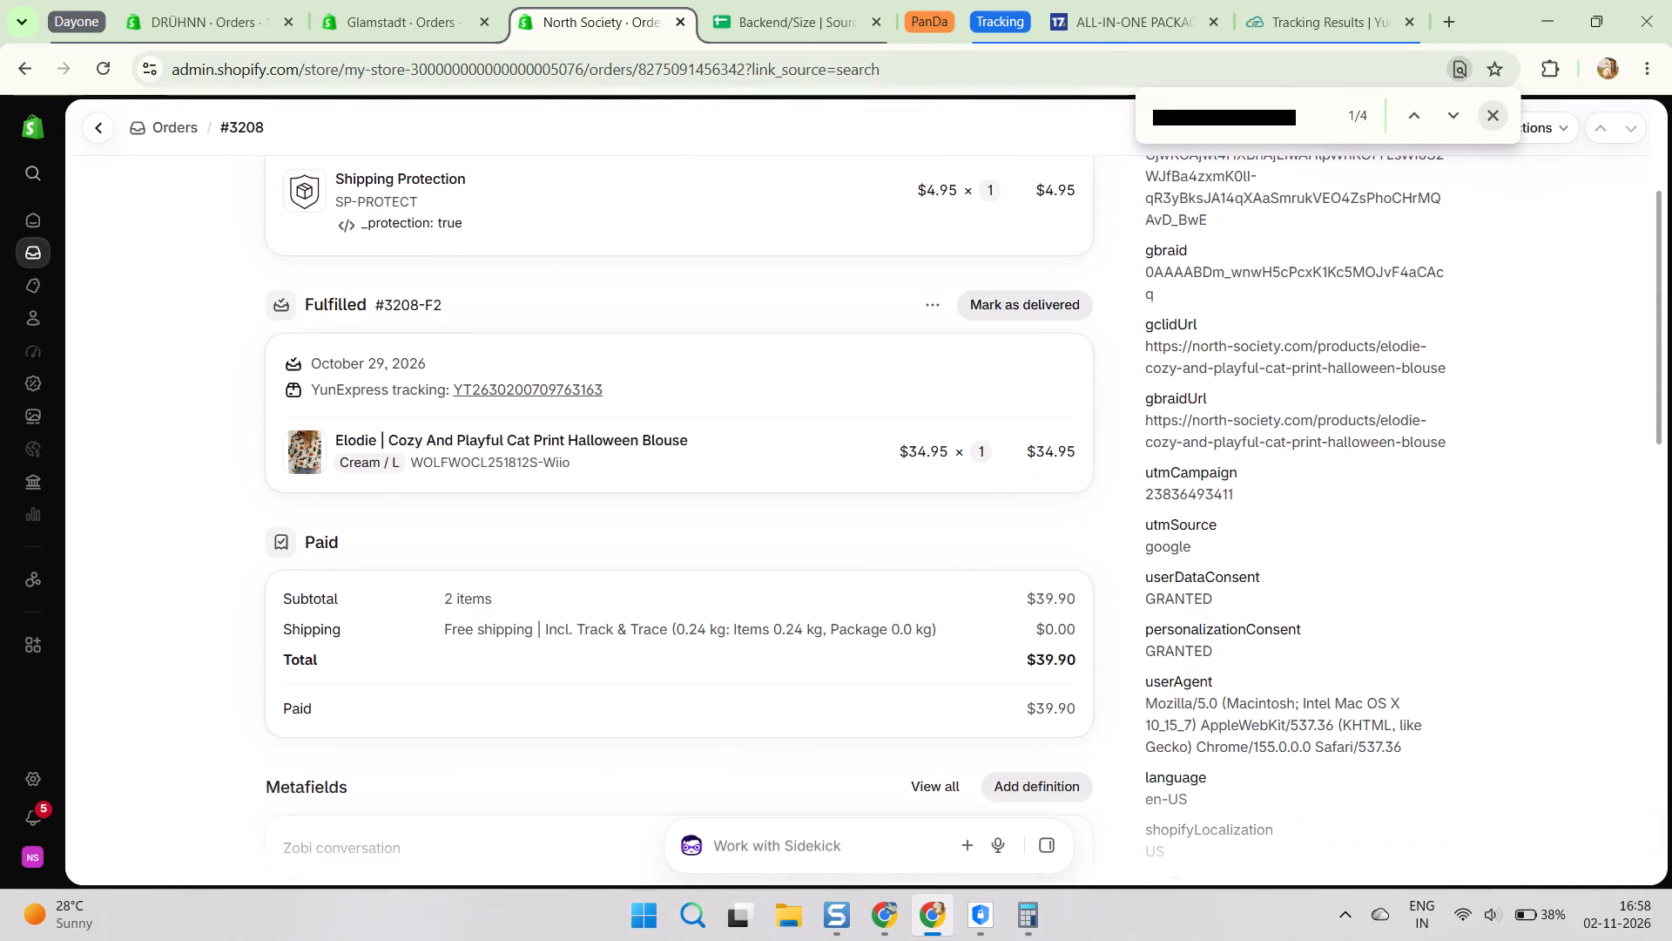
left_click(1490, 119)
Examine the order date, fulfilment, tracking and payment details of order #3208.
scroll(956, 241, "up", 7)
left_click(728, 245)
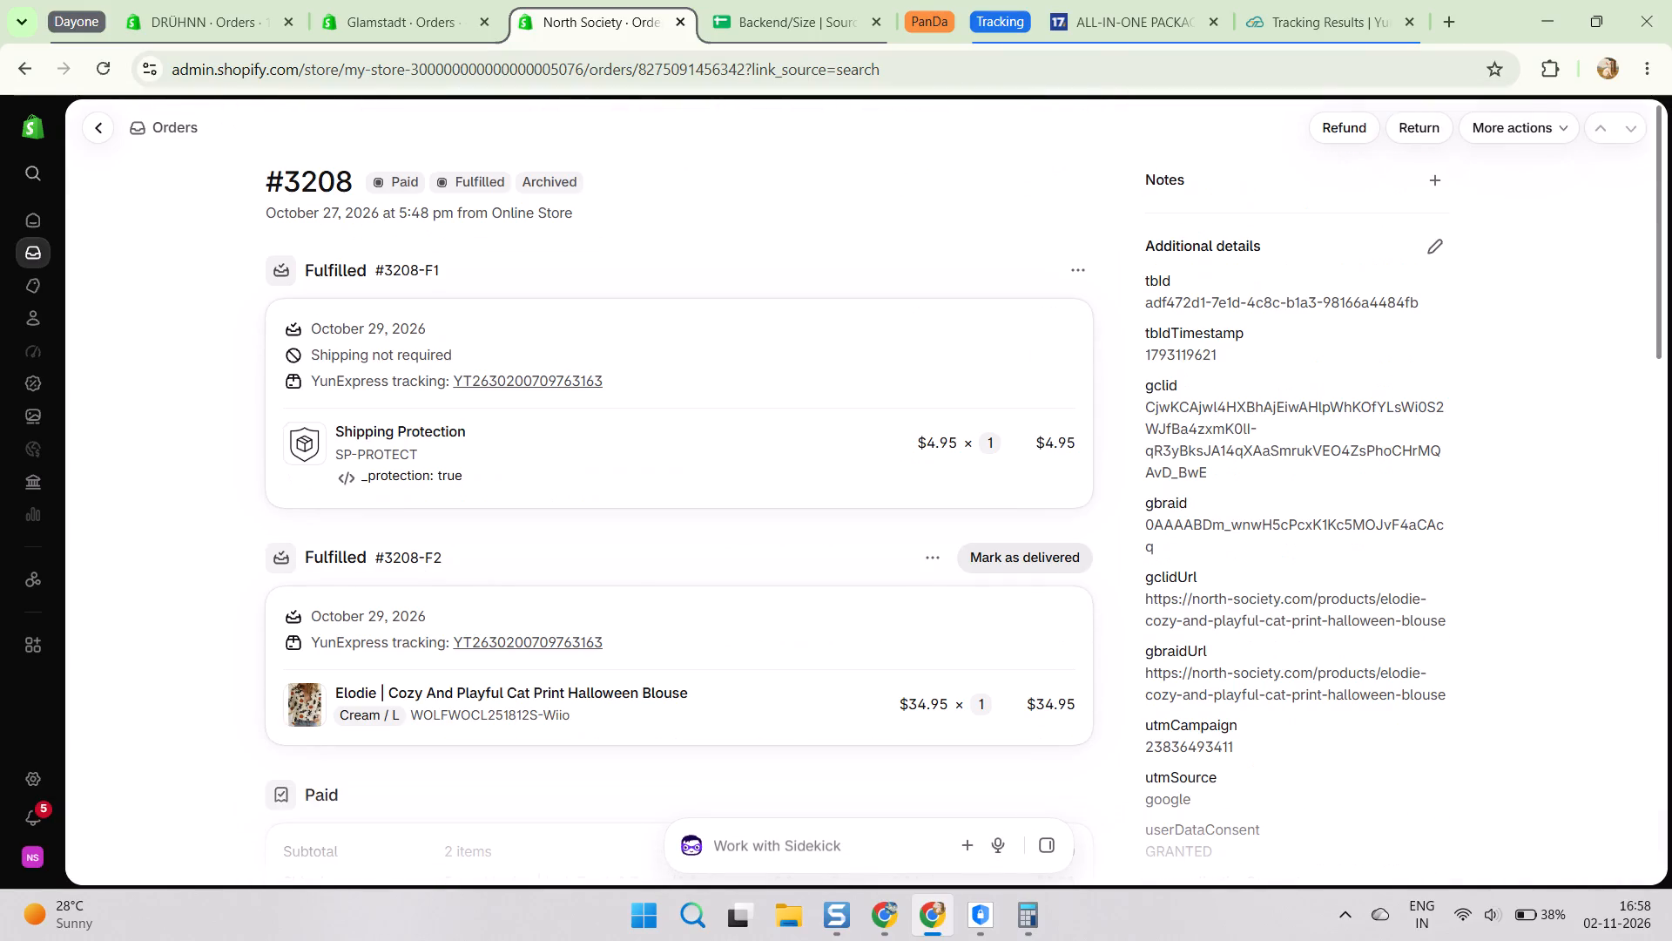
scroll(728, 249, "up", 2)
left_click(732, 305)
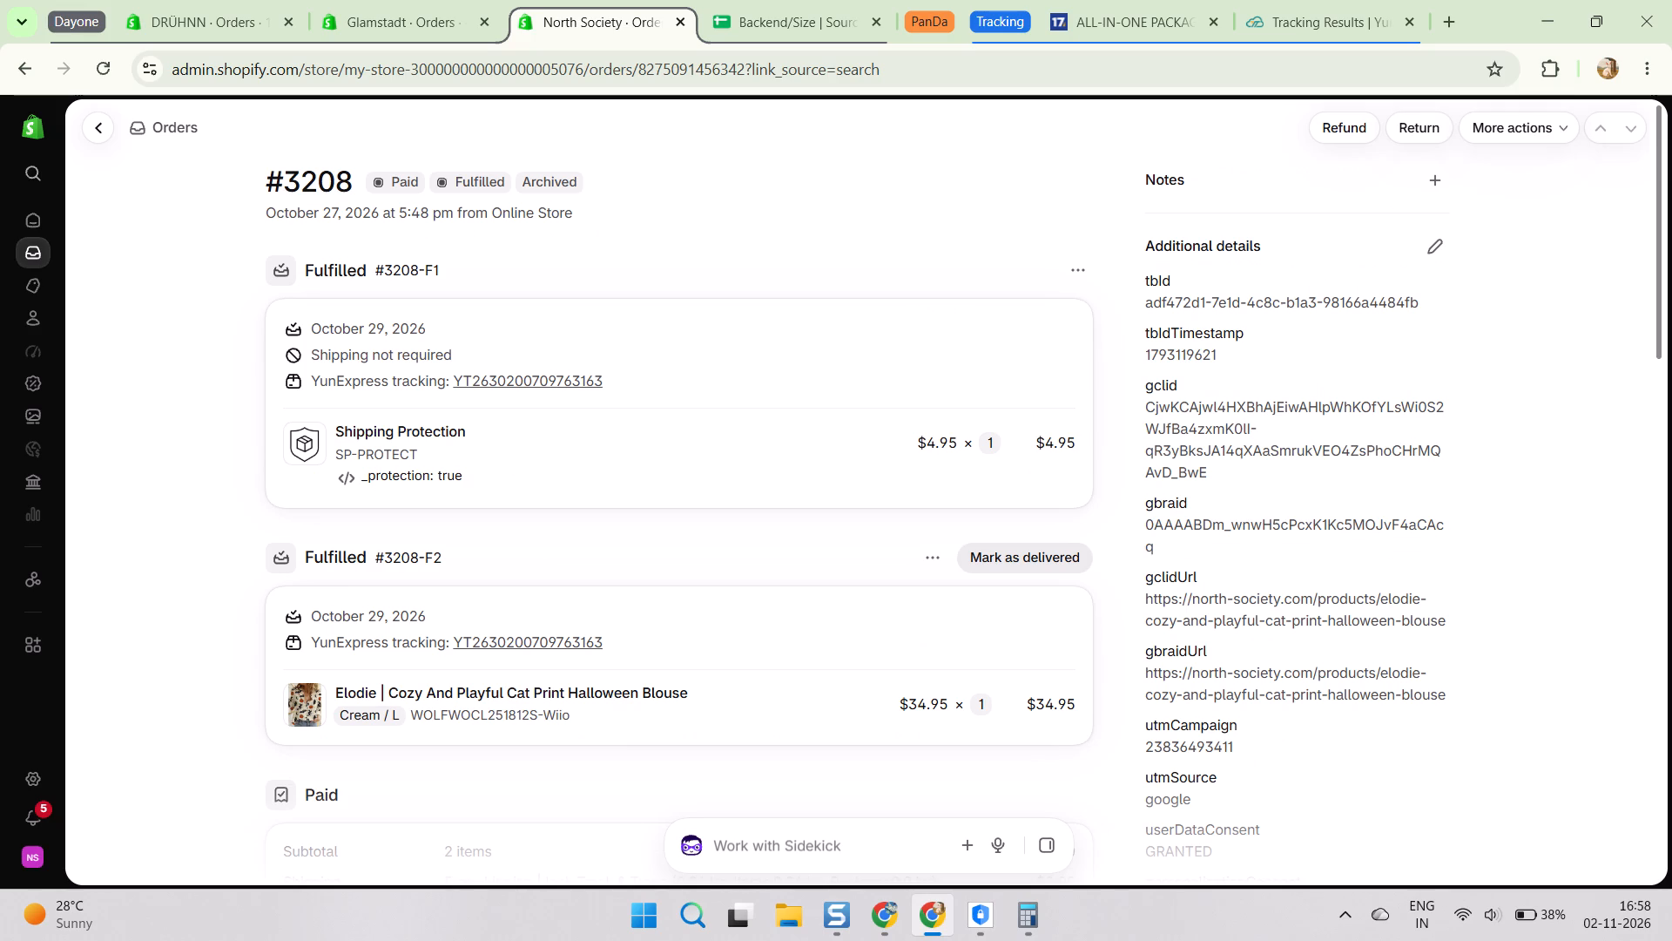
left_click(715, 301)
scroll(716, 302, "down", 1)
scroll(717, 298, "up", 2)
scroll(792, 314, "down", 4)
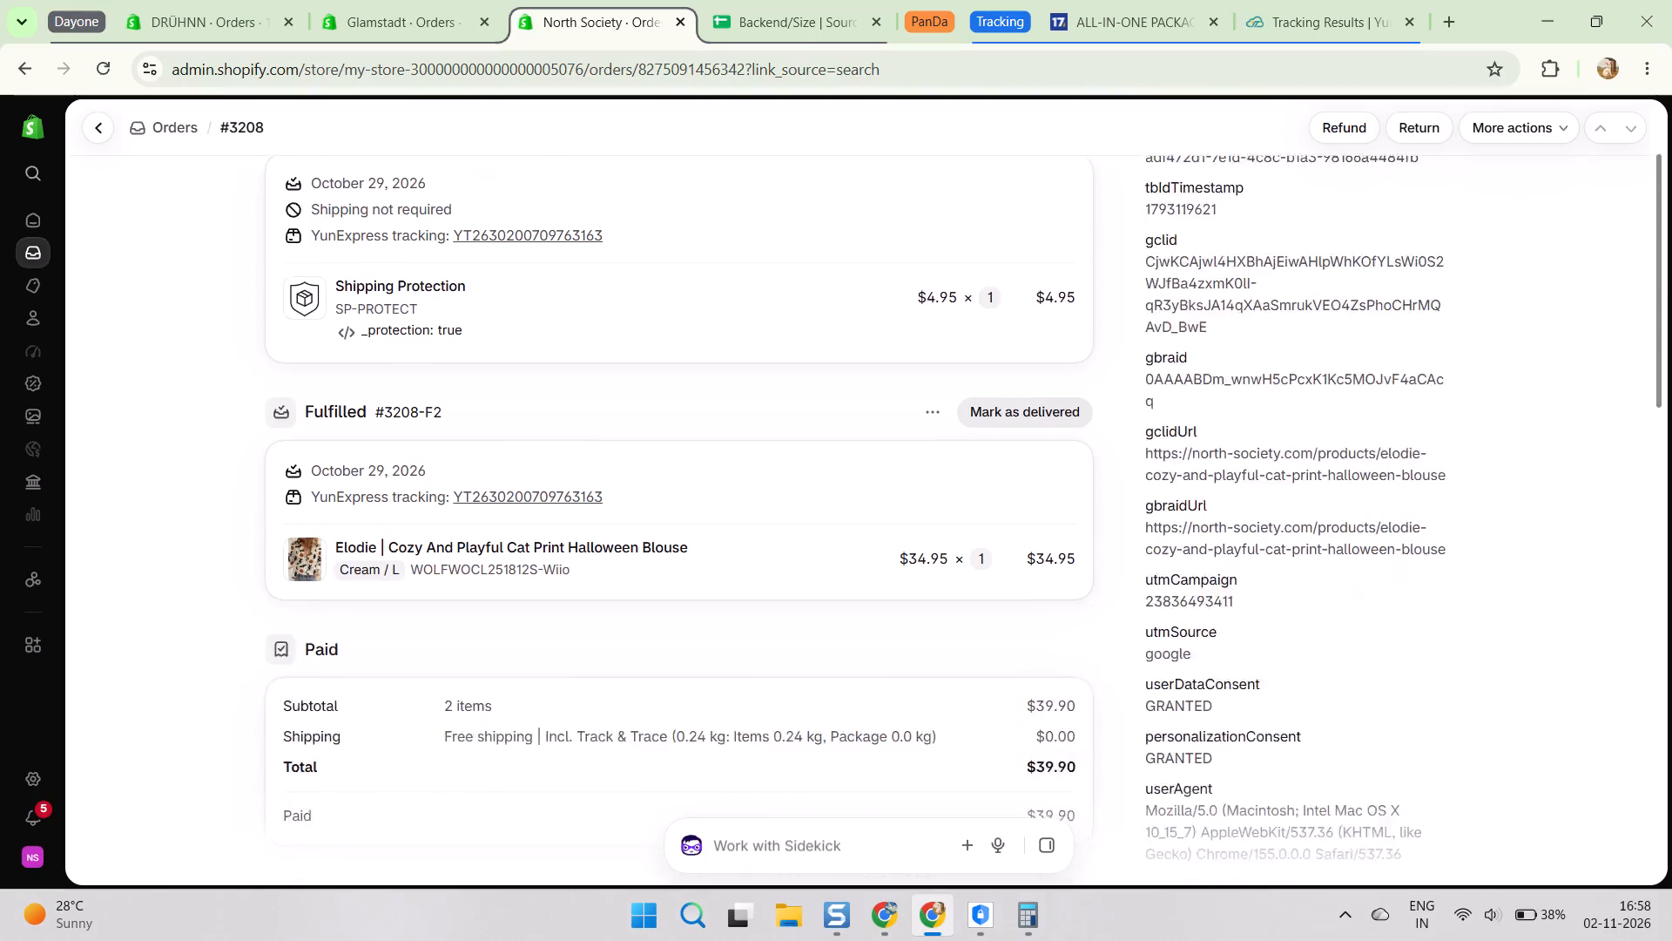
scroll(826, 334, "down", 5)
scroll(882, 356, "up", 14)
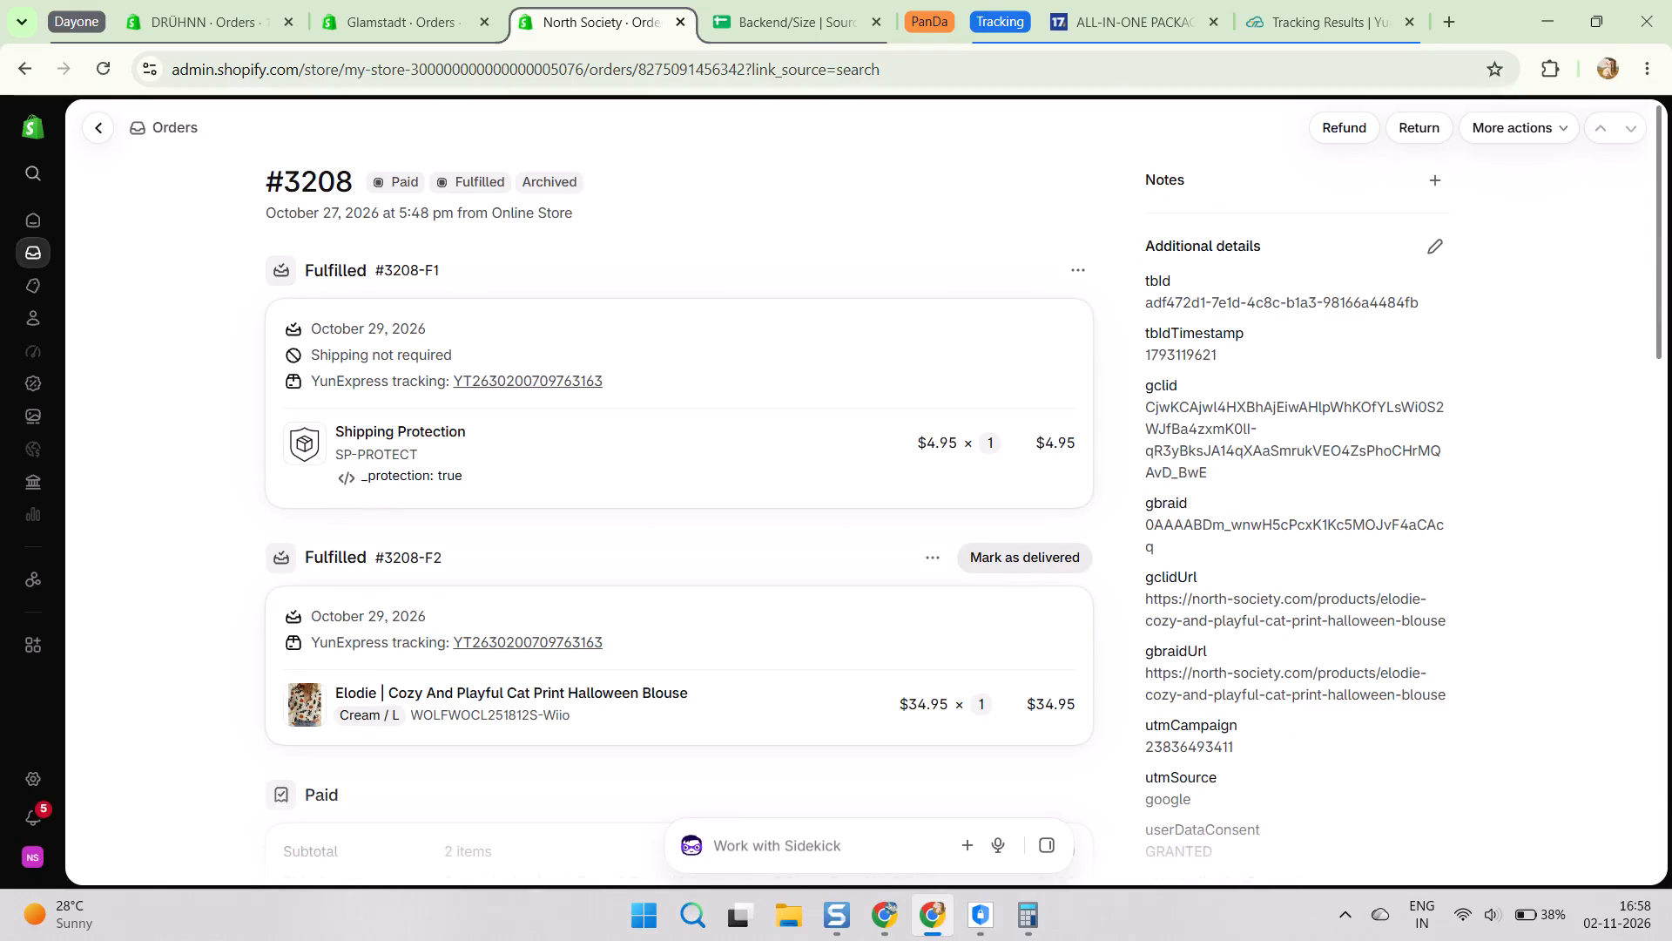
left_click(687, 290)
key("alt+Tab")
left_click(663, 361)
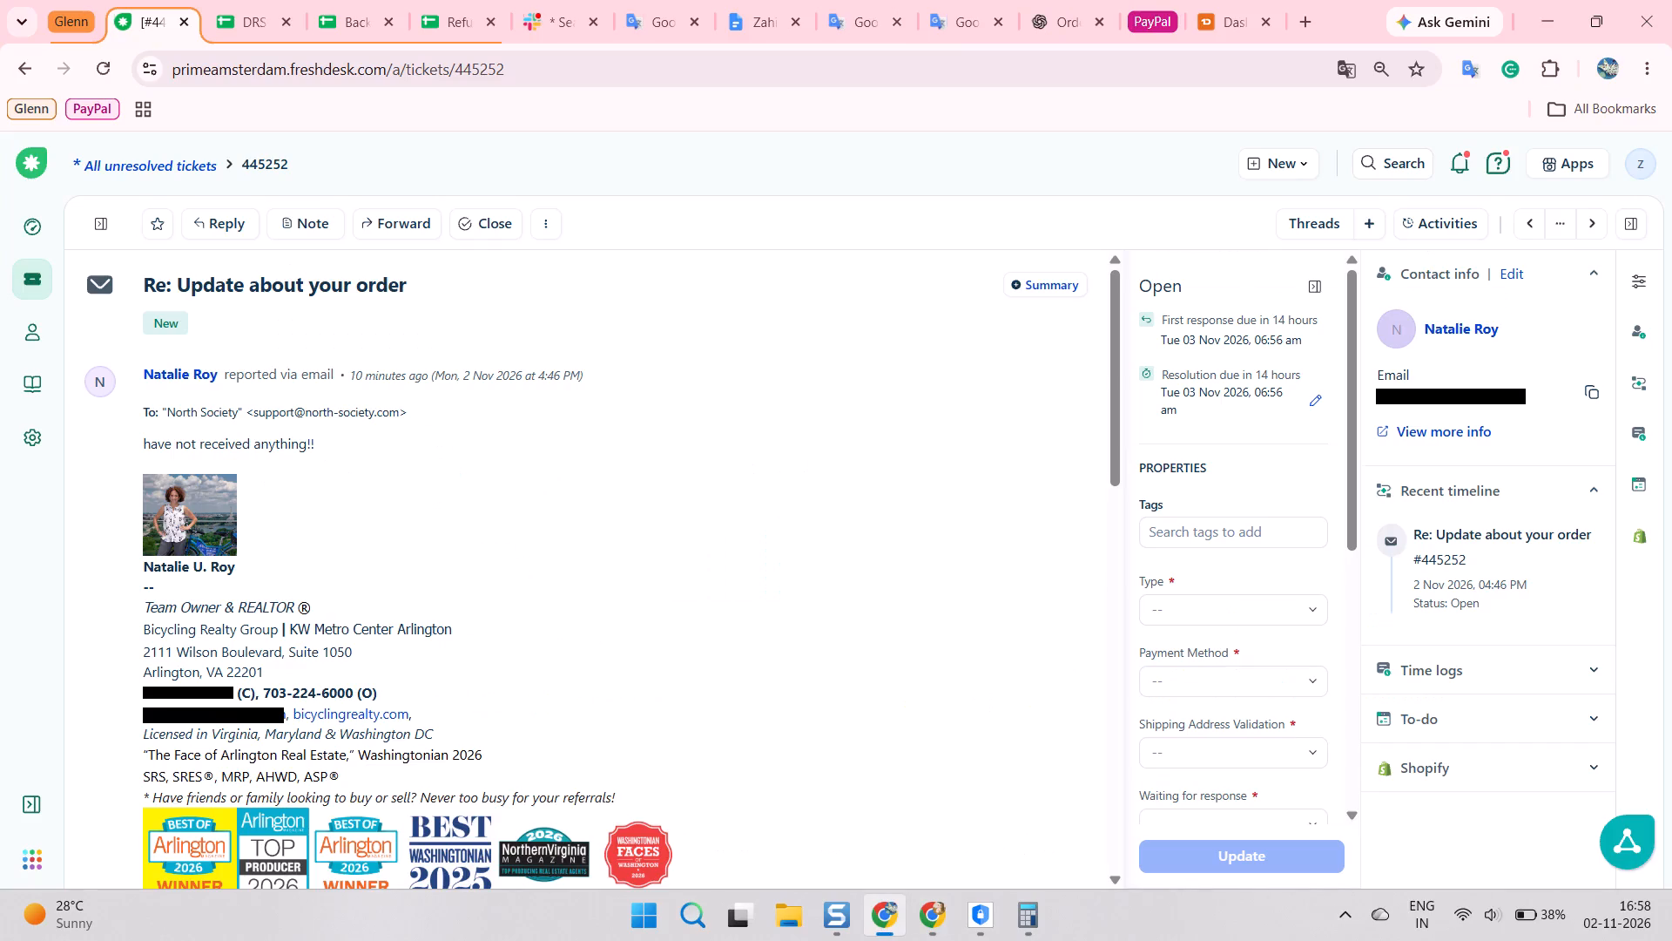
left_click(646, 377)
key("alt+Tab")
scroll(663, 397, "up", 3)
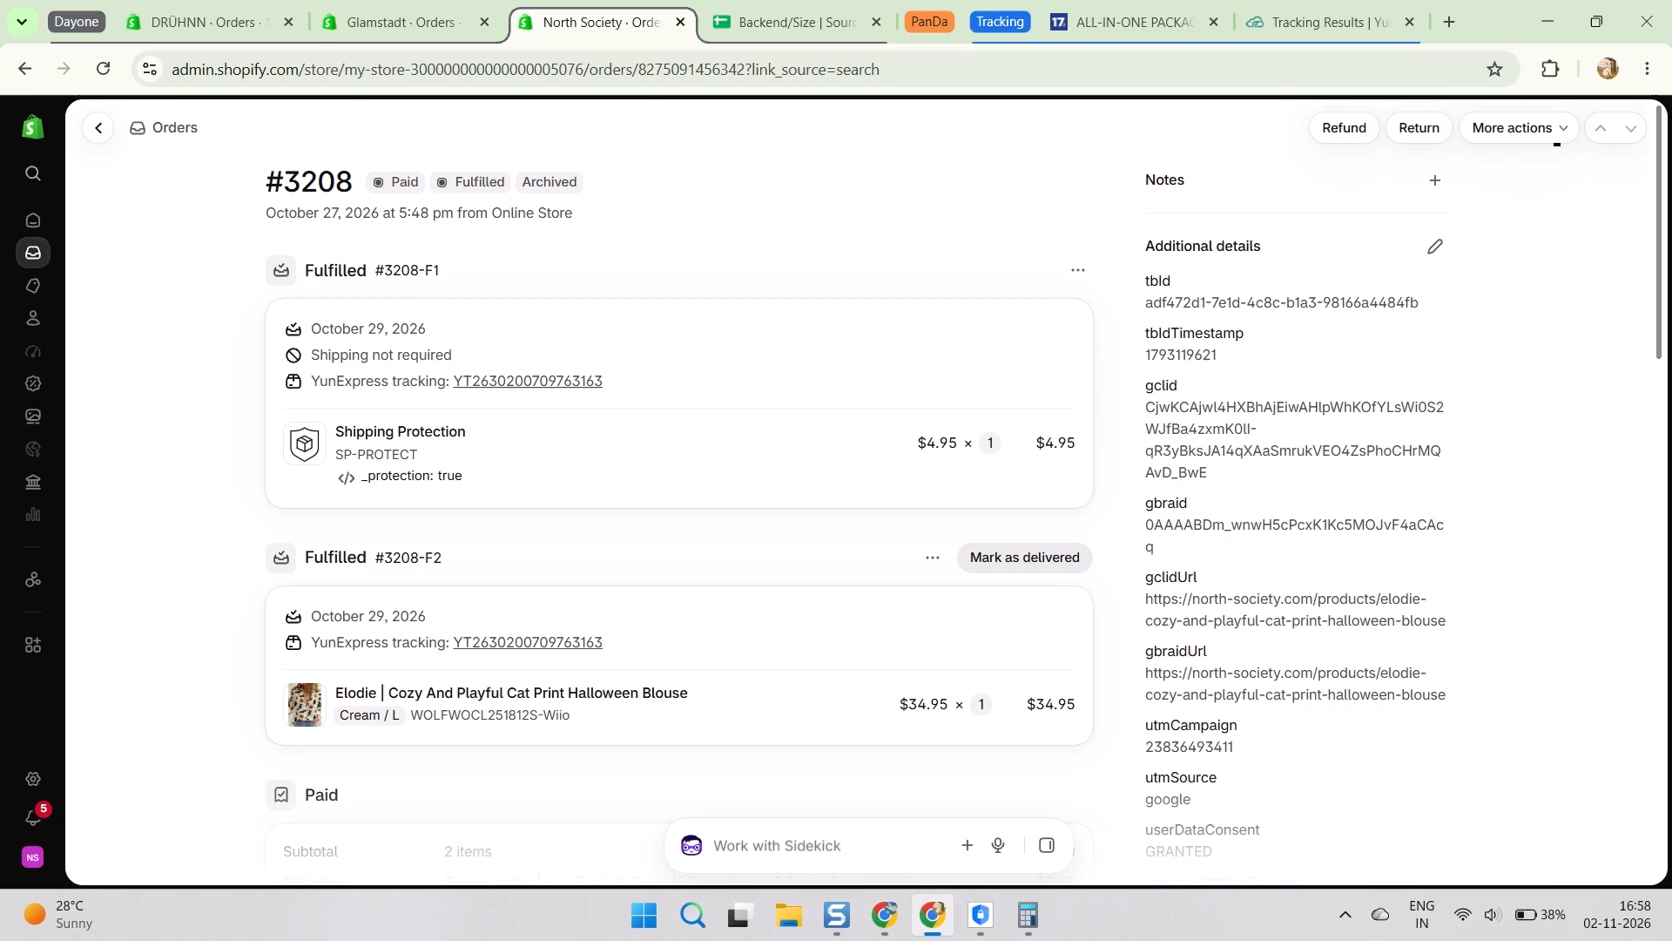
left_click(705, 391)
left_click(664, 341)
left_click(688, 321)
left_click(696, 340)
left_click(725, 333)
left_click(745, 327)
left_click(783, 308)
left_click(765, 303)
scroll(594, 482, "down", 1)
scroll(627, 420, "up", 4)
left_click(725, 378)
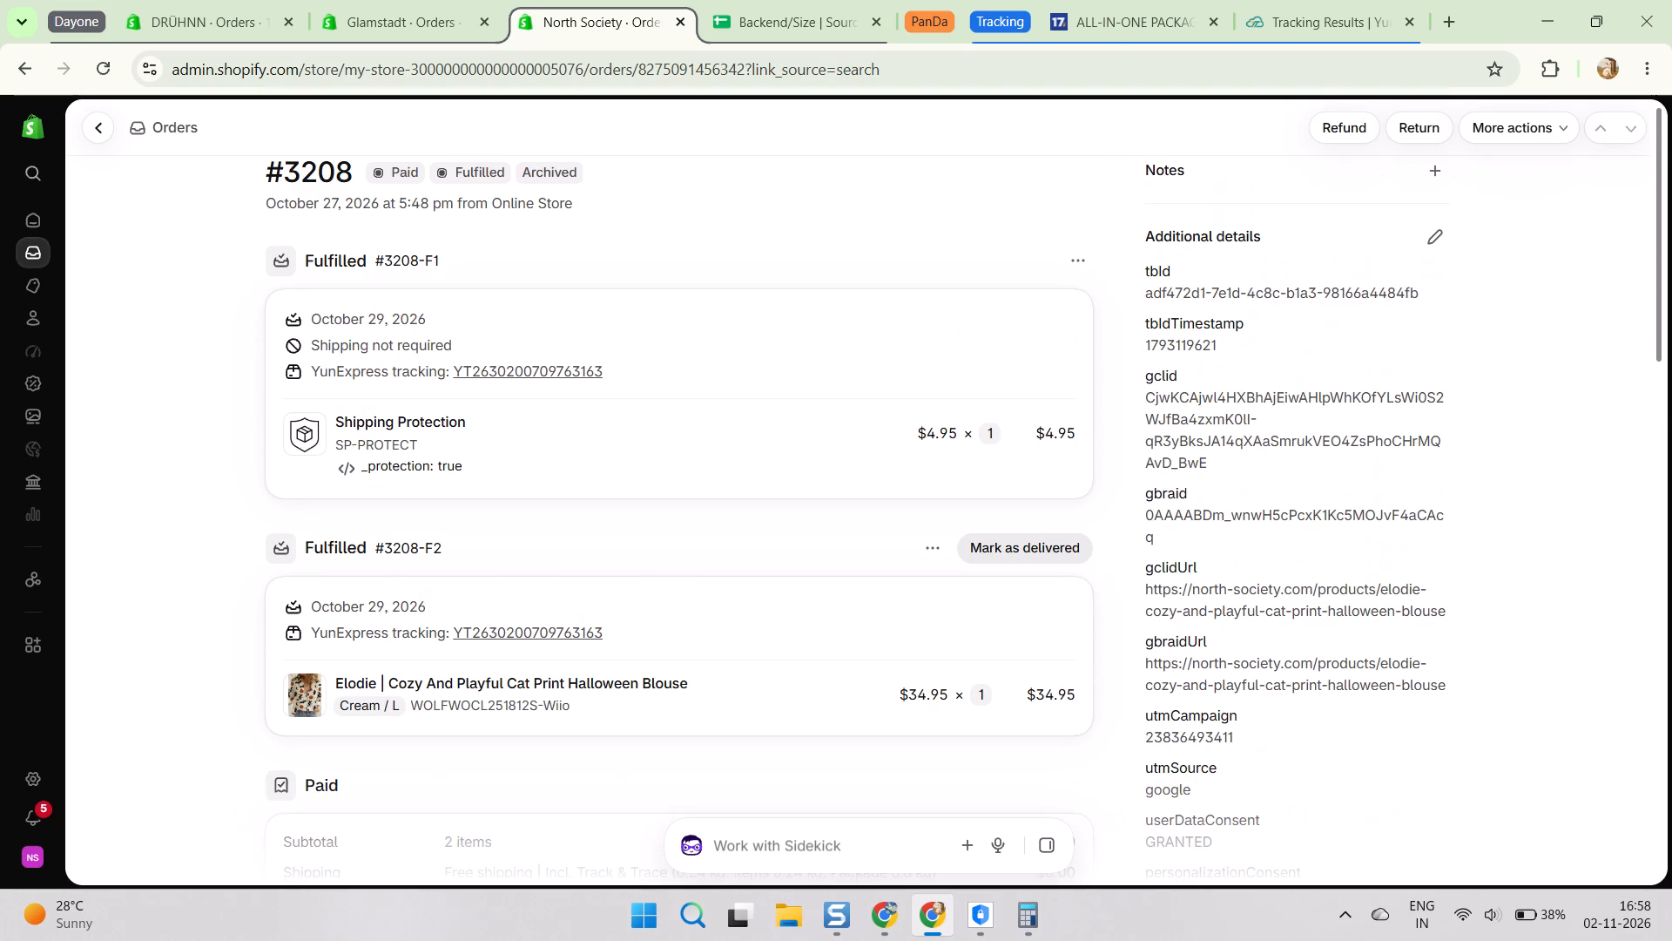
left_click(743, 370)
scroll(682, 365, "up", 4)
left_click(680, 345)
key("alt+Tab")
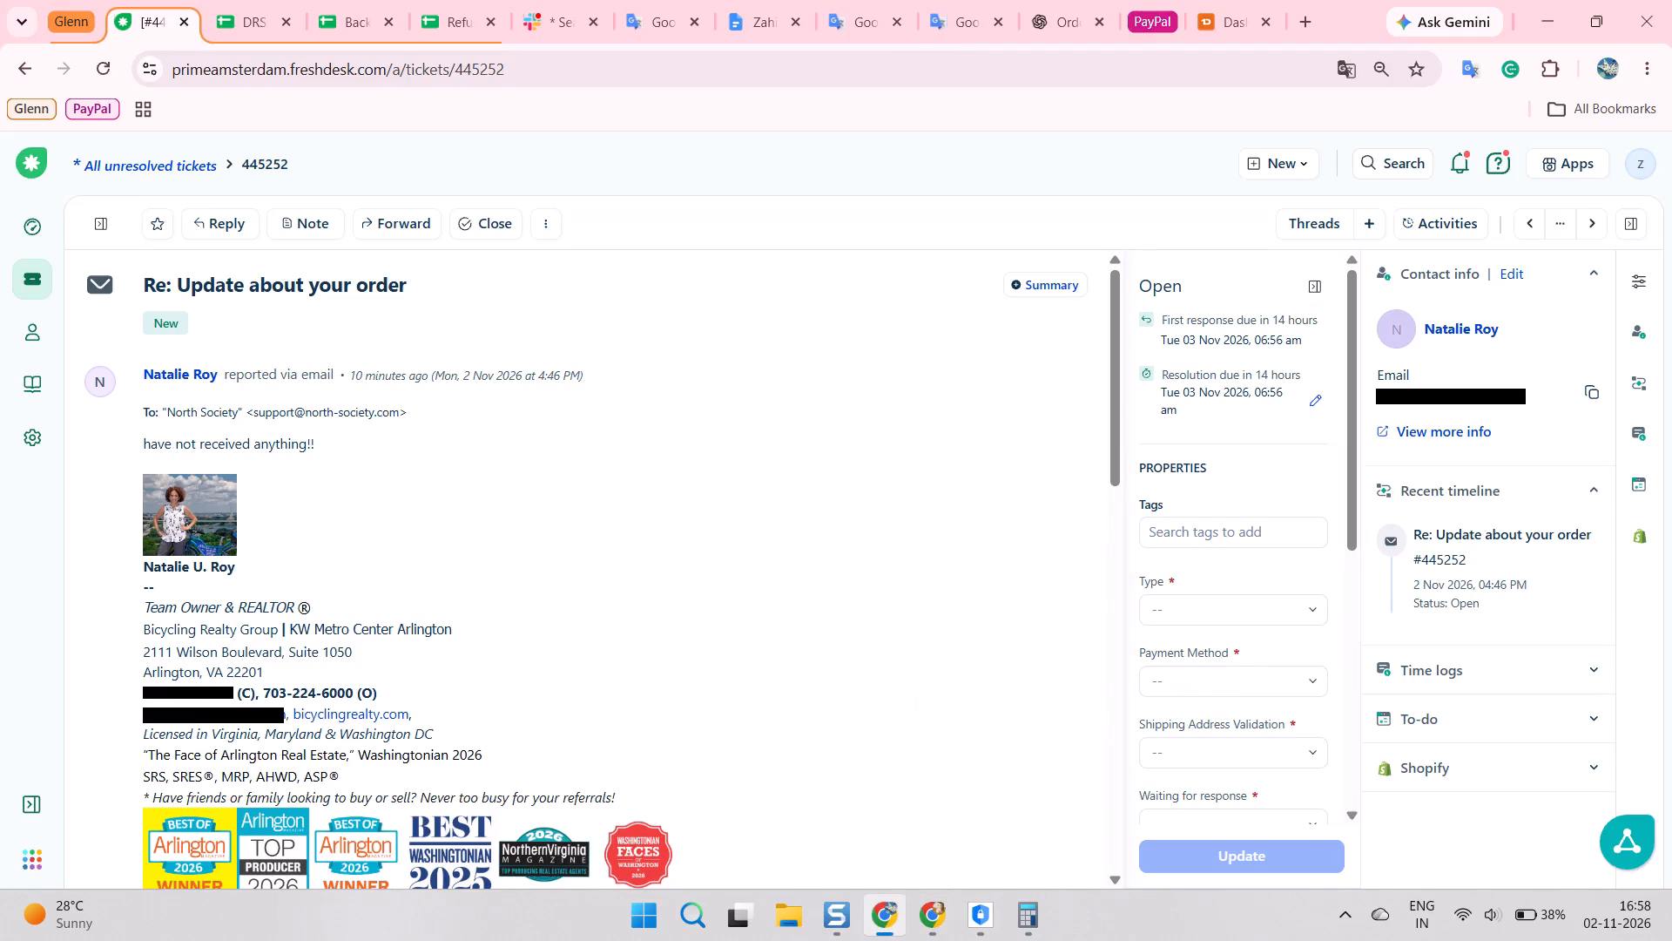
scroll(525, 478, "down", 2)
scroll(448, 452, "up", 3)
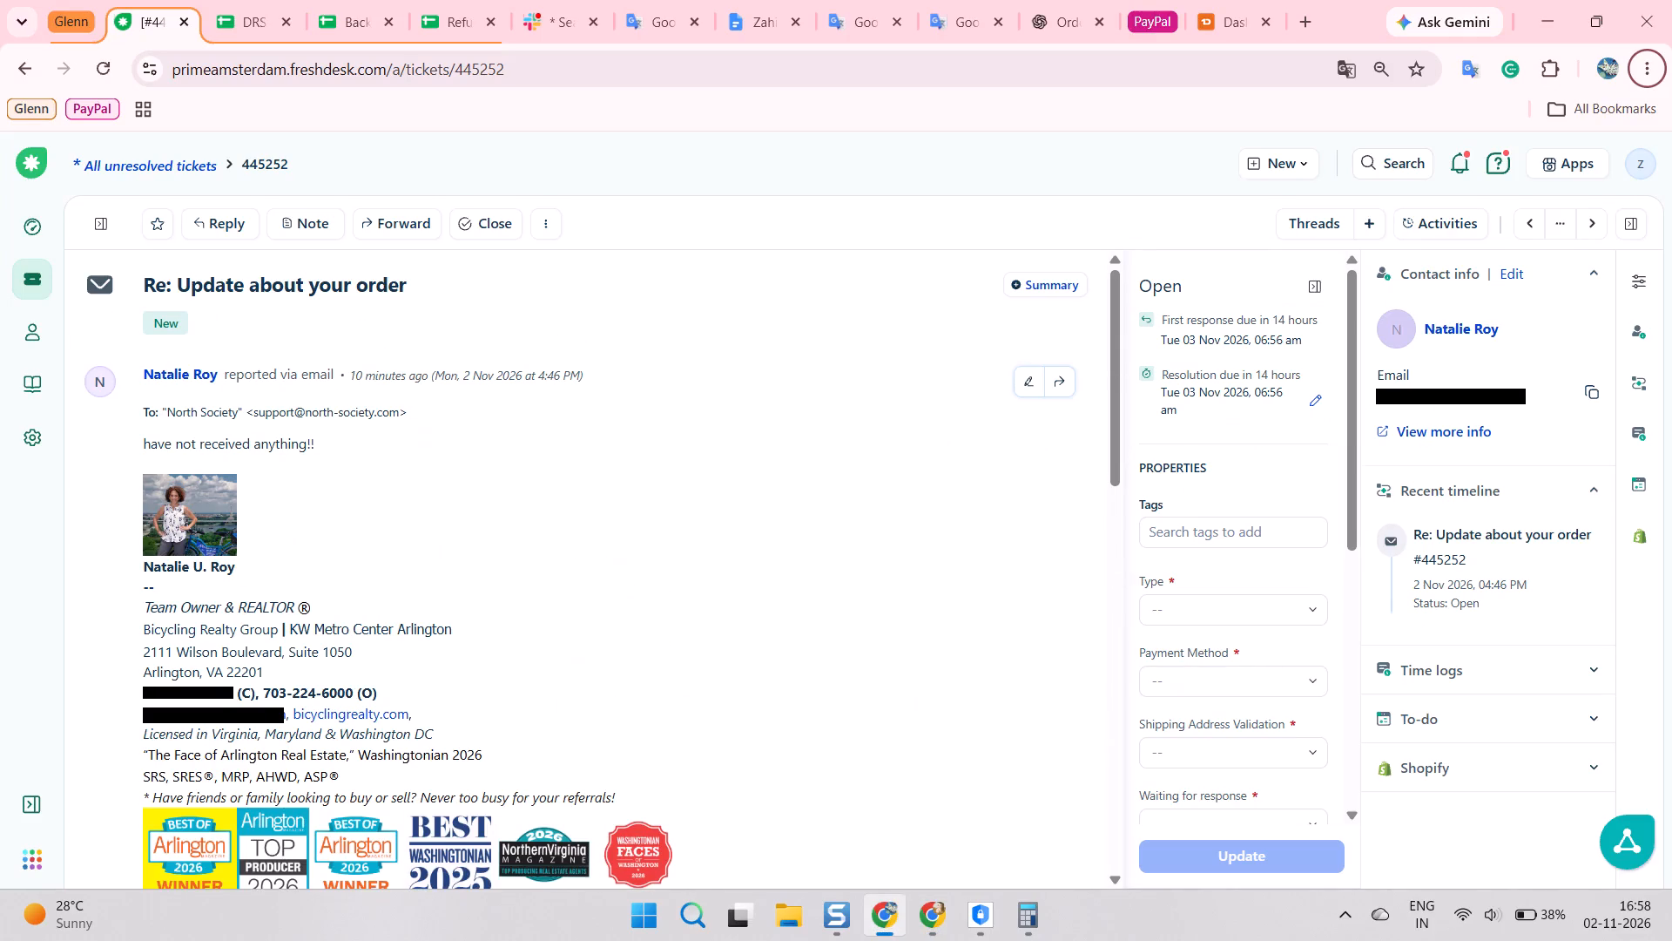
key("alt+Tab")
scroll(566, 427, "up", 8)
double_click(313, 180)
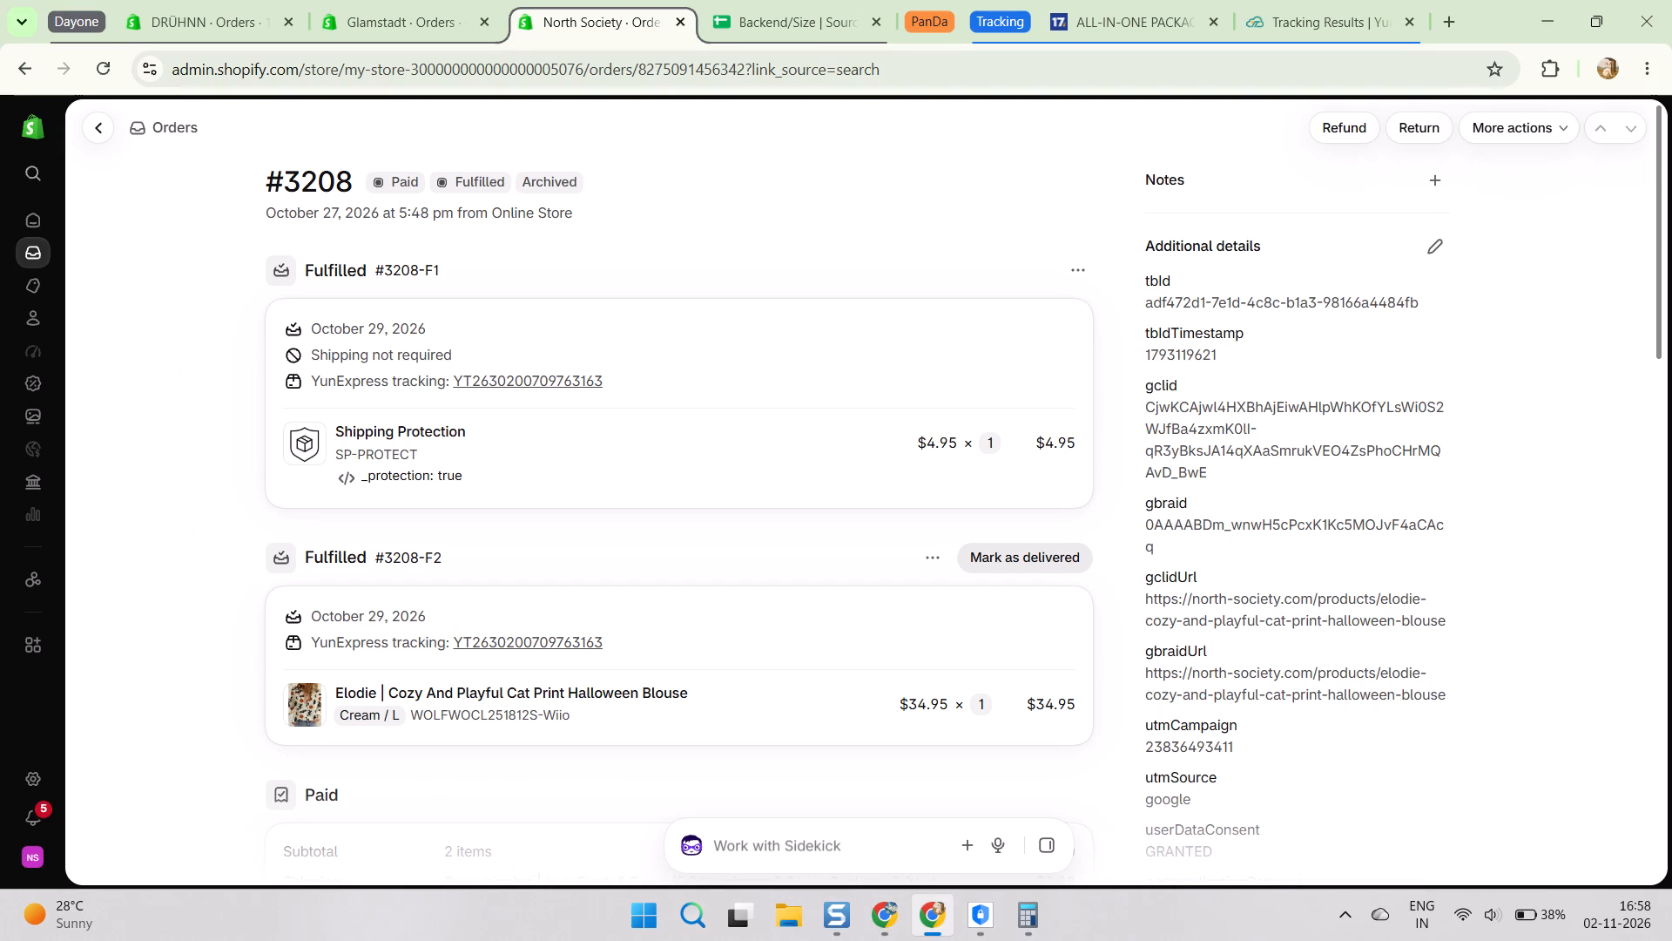
key("ctrl+c")
key("ctrl+c")
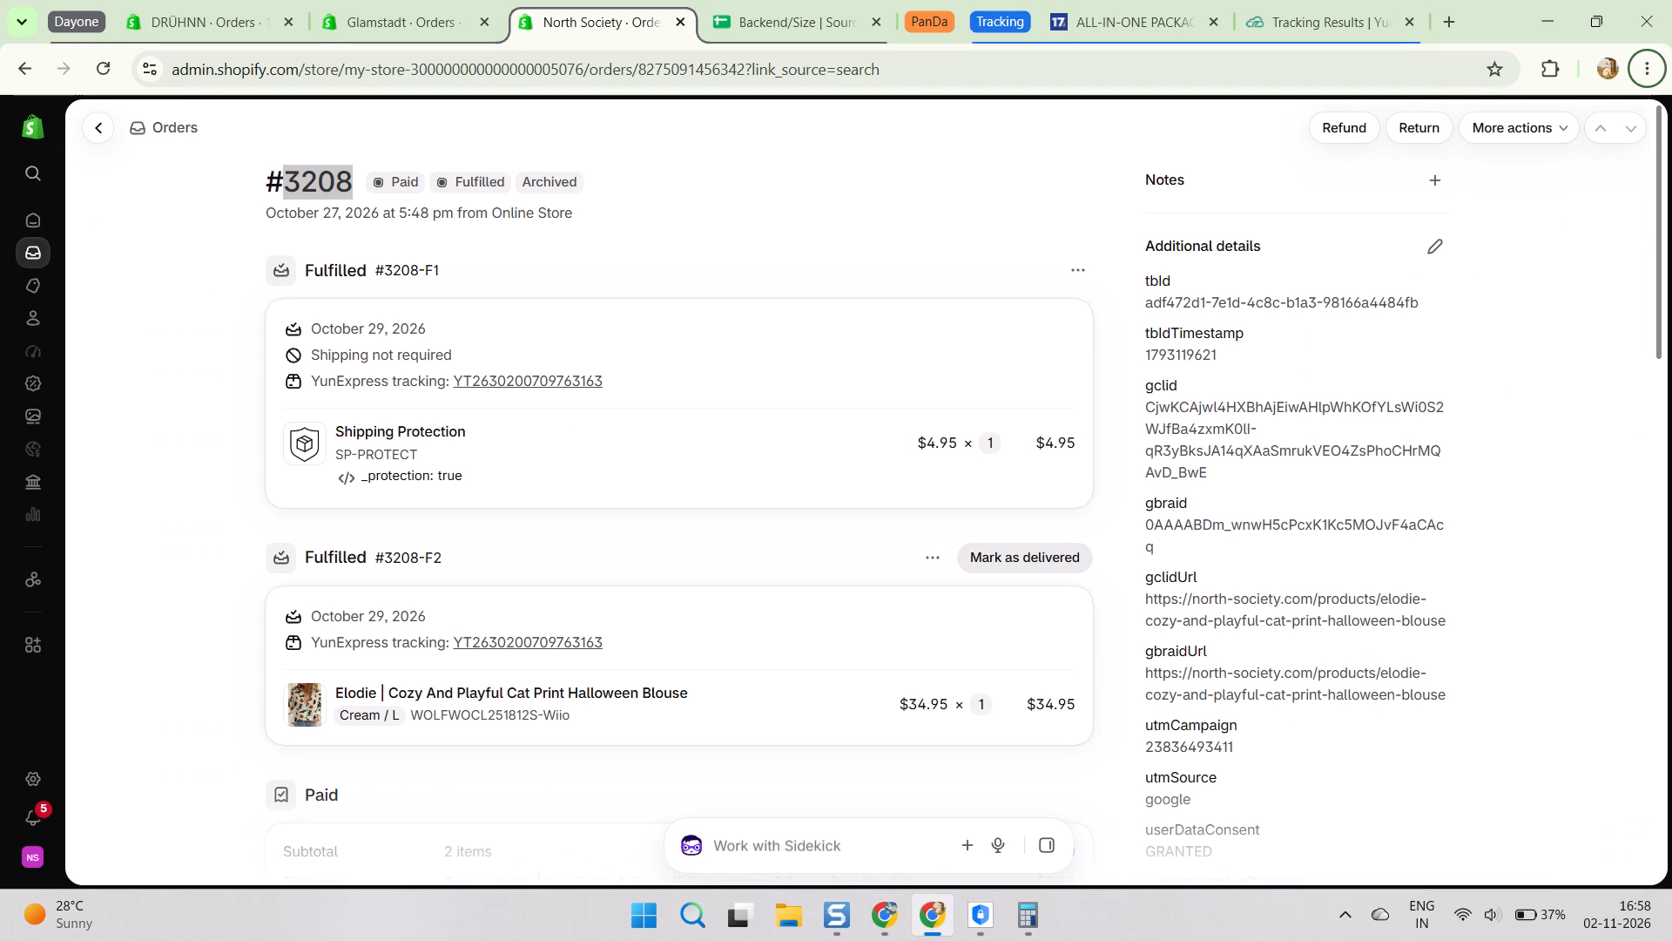
left_click(667, 290)
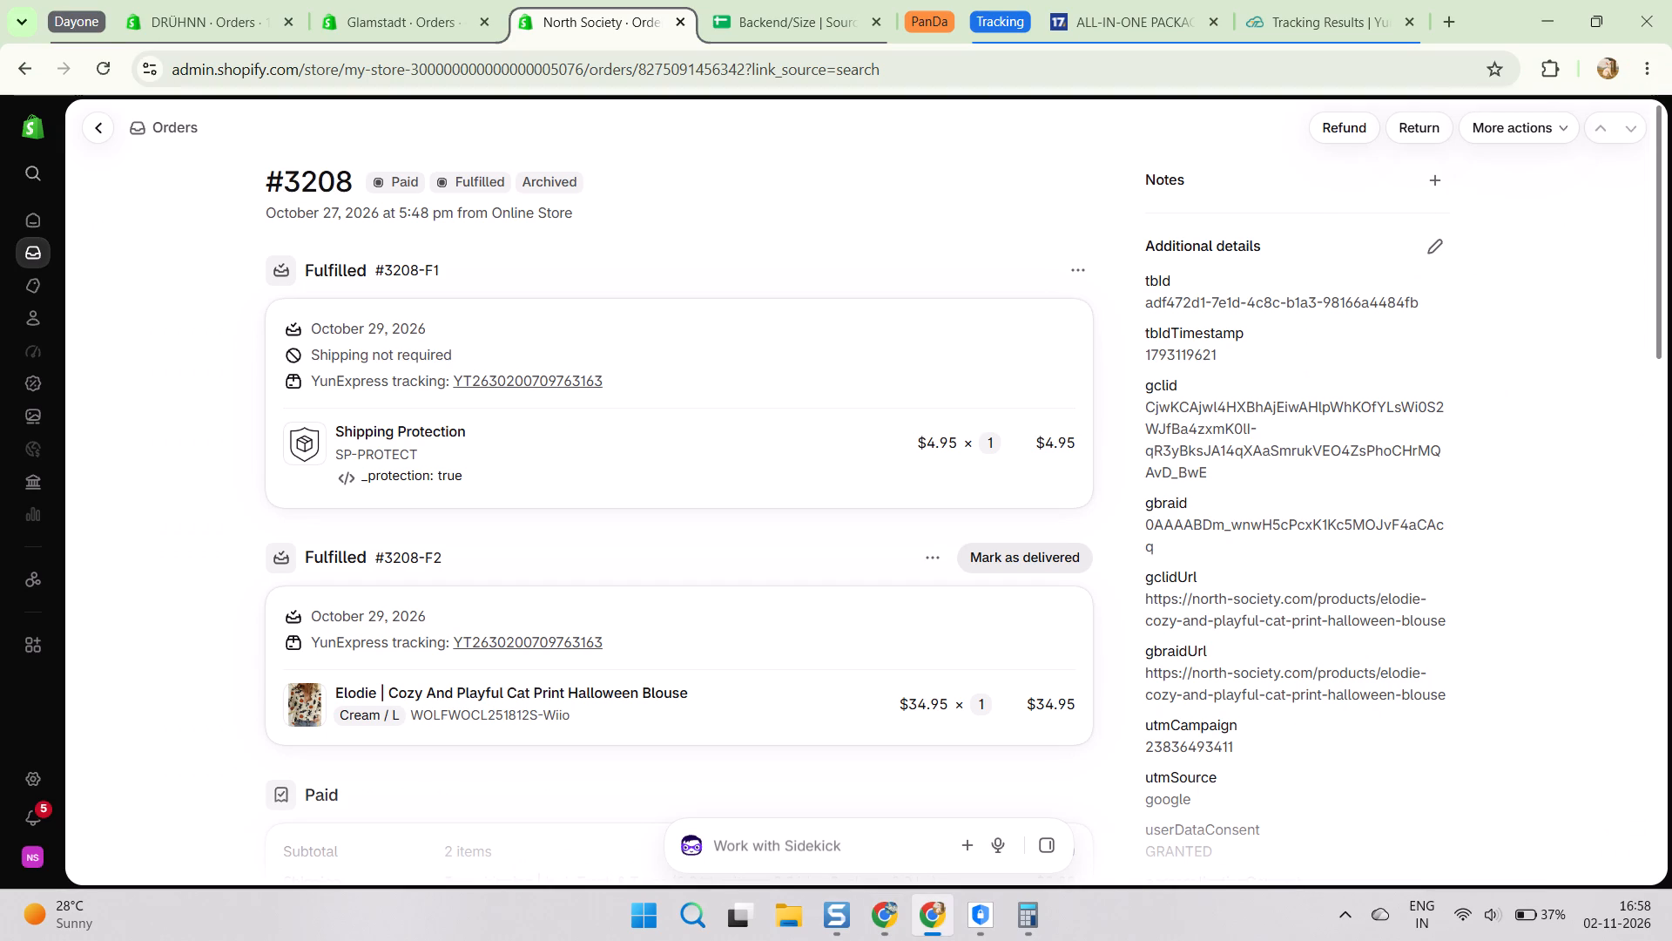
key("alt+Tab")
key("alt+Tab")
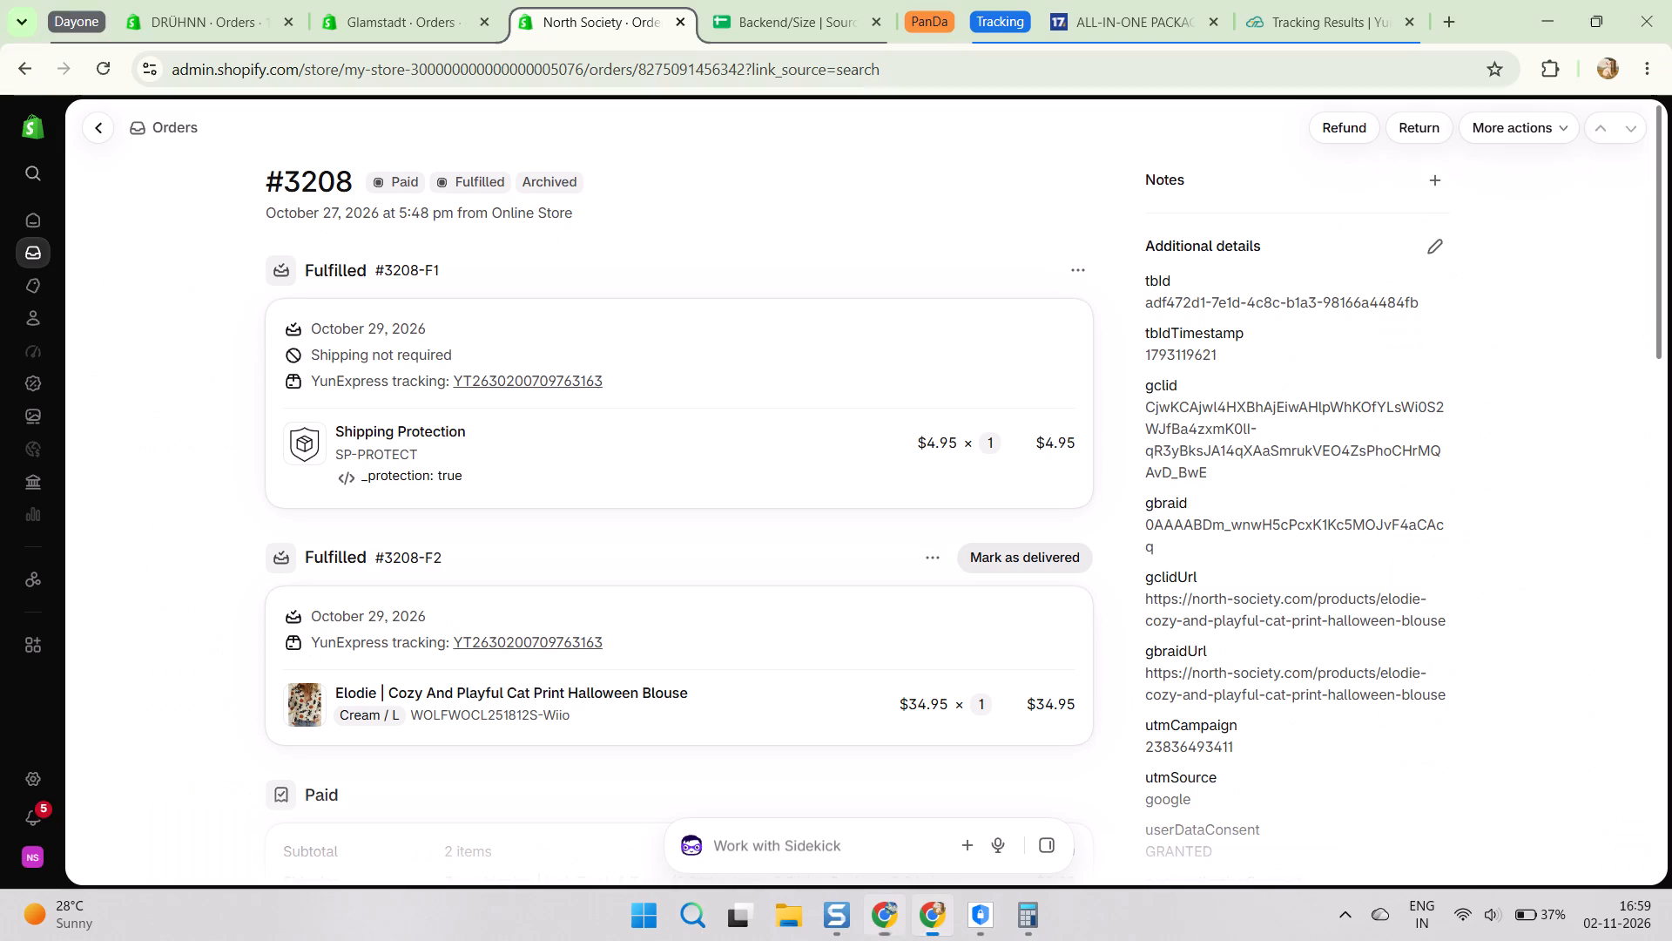
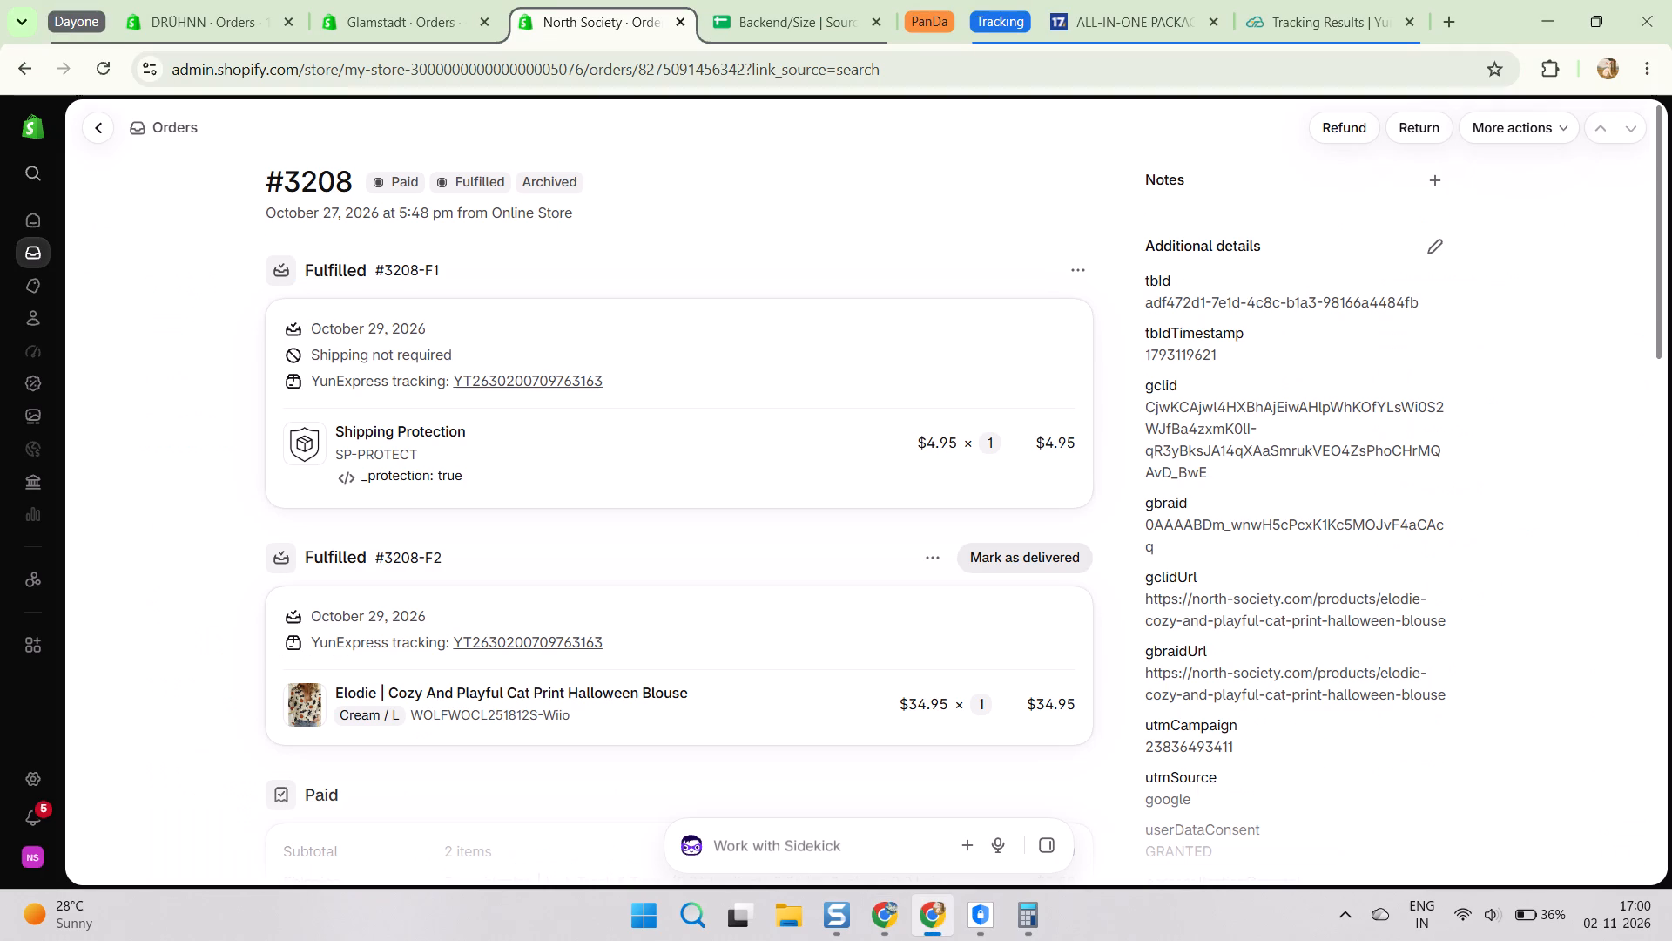
left_click(681, 301)
left_click(681, 301)
left_click(523, 379)
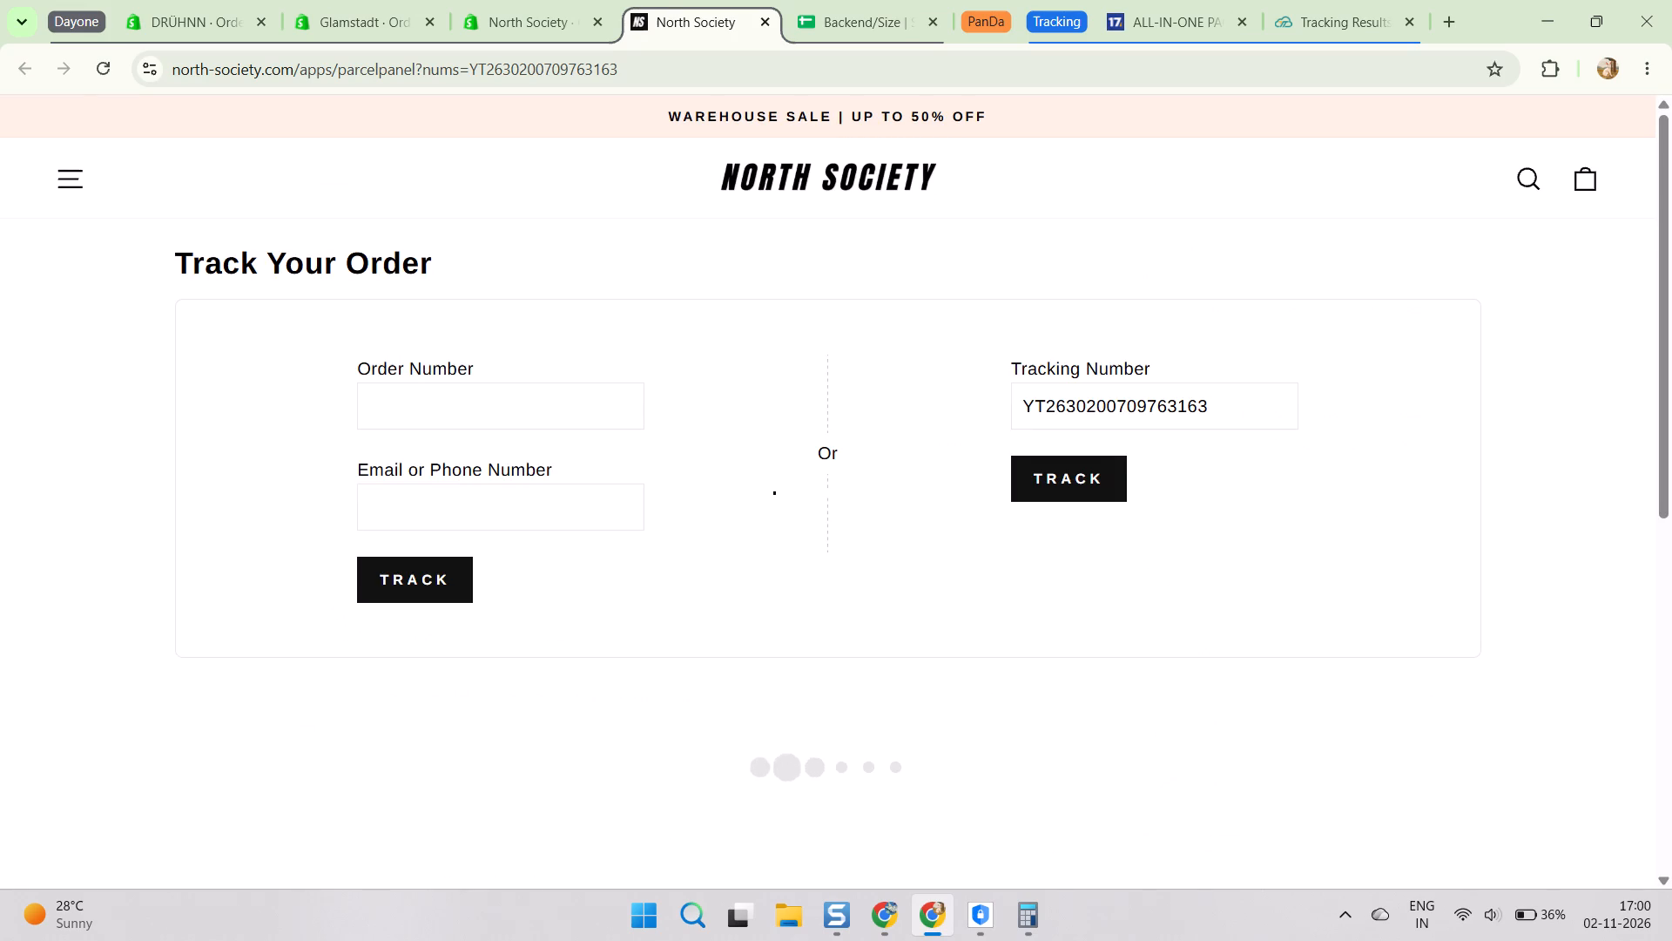
Switch to ticket 445252 in the other browser window and translate the ticket page to English.
key("alt+Tab")
key("alt+Tab")
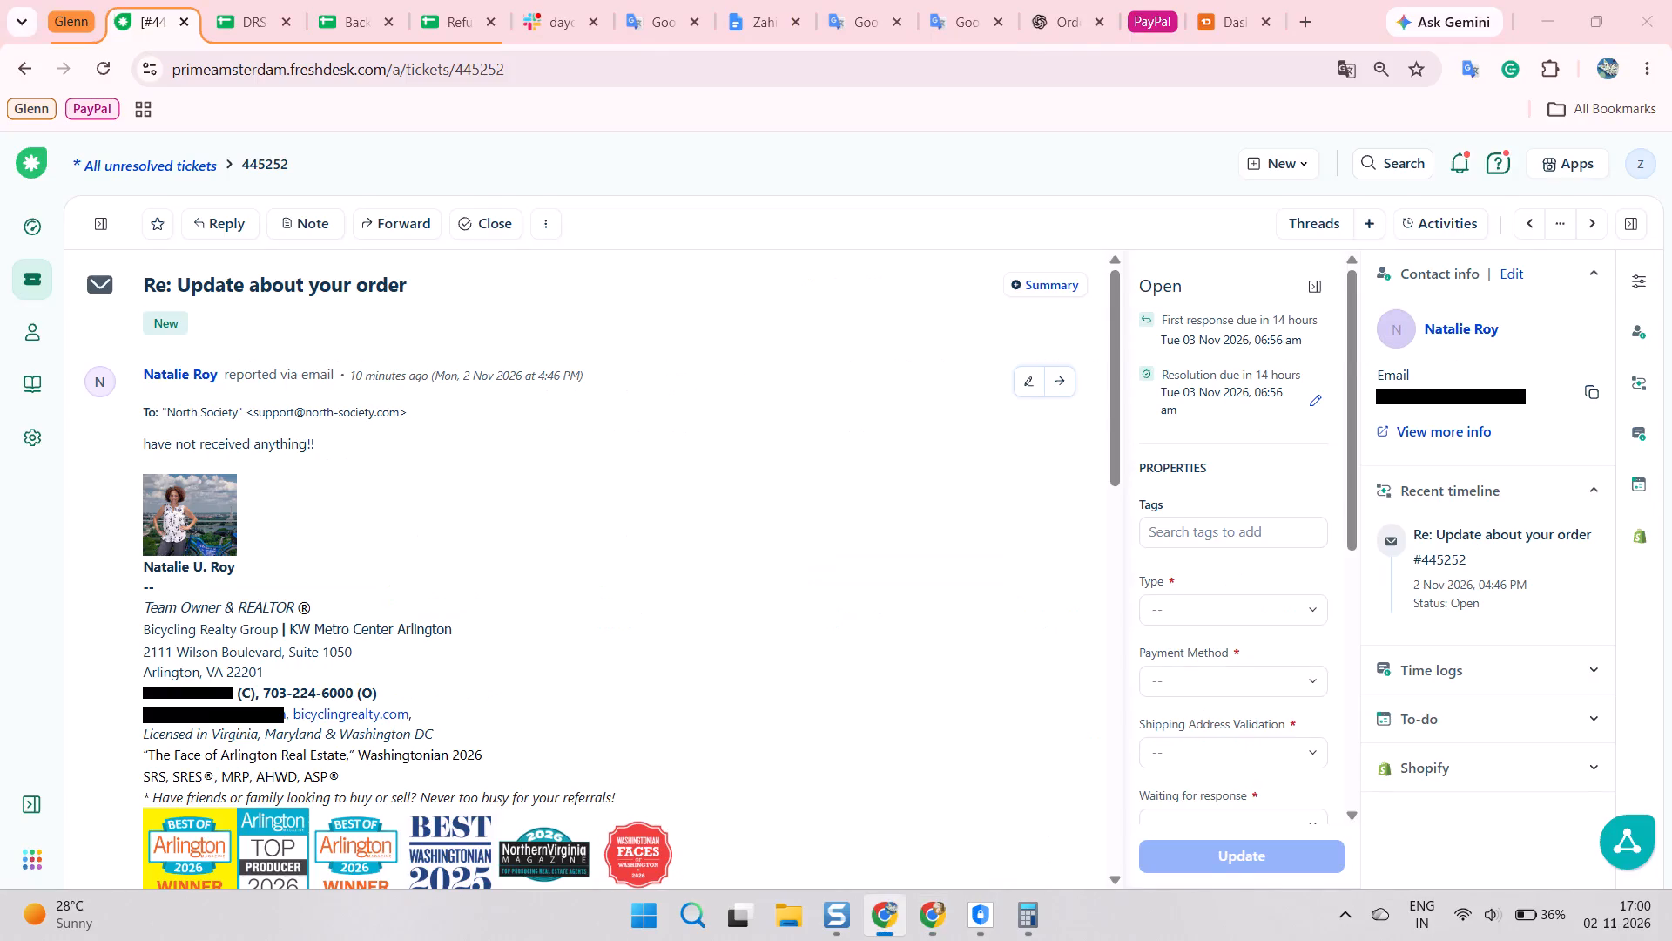
key("alt+Tab")
left_click(644, 456)
right_click(673, 384)
scroll(726, 613, "down", 3)
left_click(781, 775)
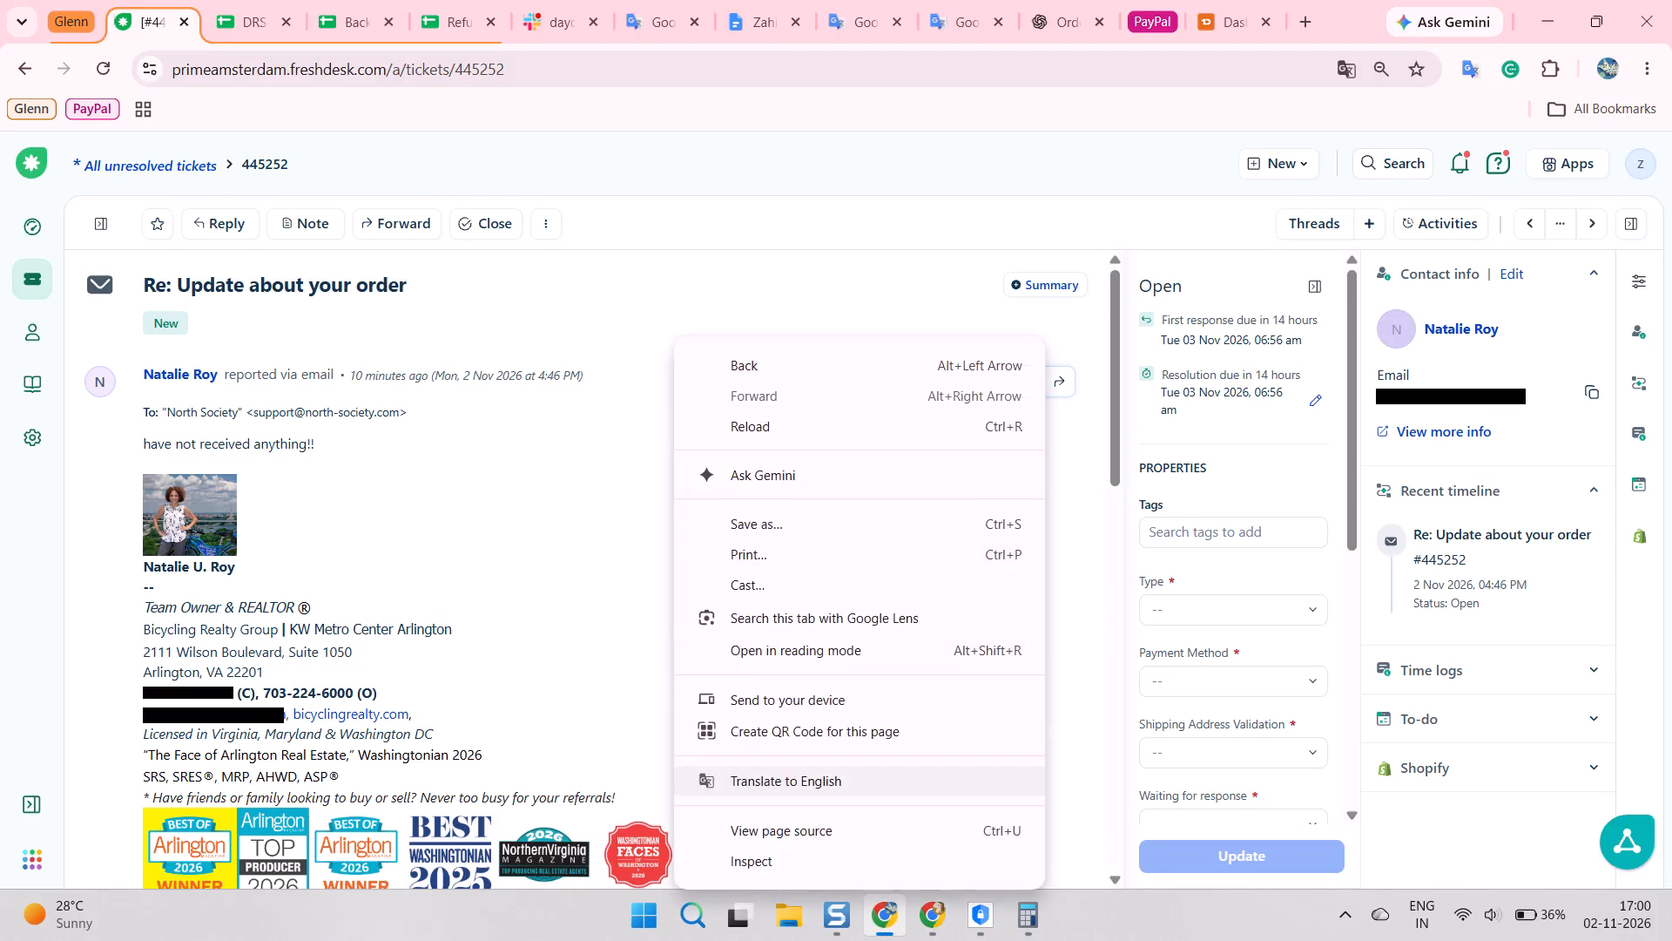
scroll(1071, 226, "up", 2)
left_click(1147, 127)
triple_click(1157, 116)
left_click(678, 525)
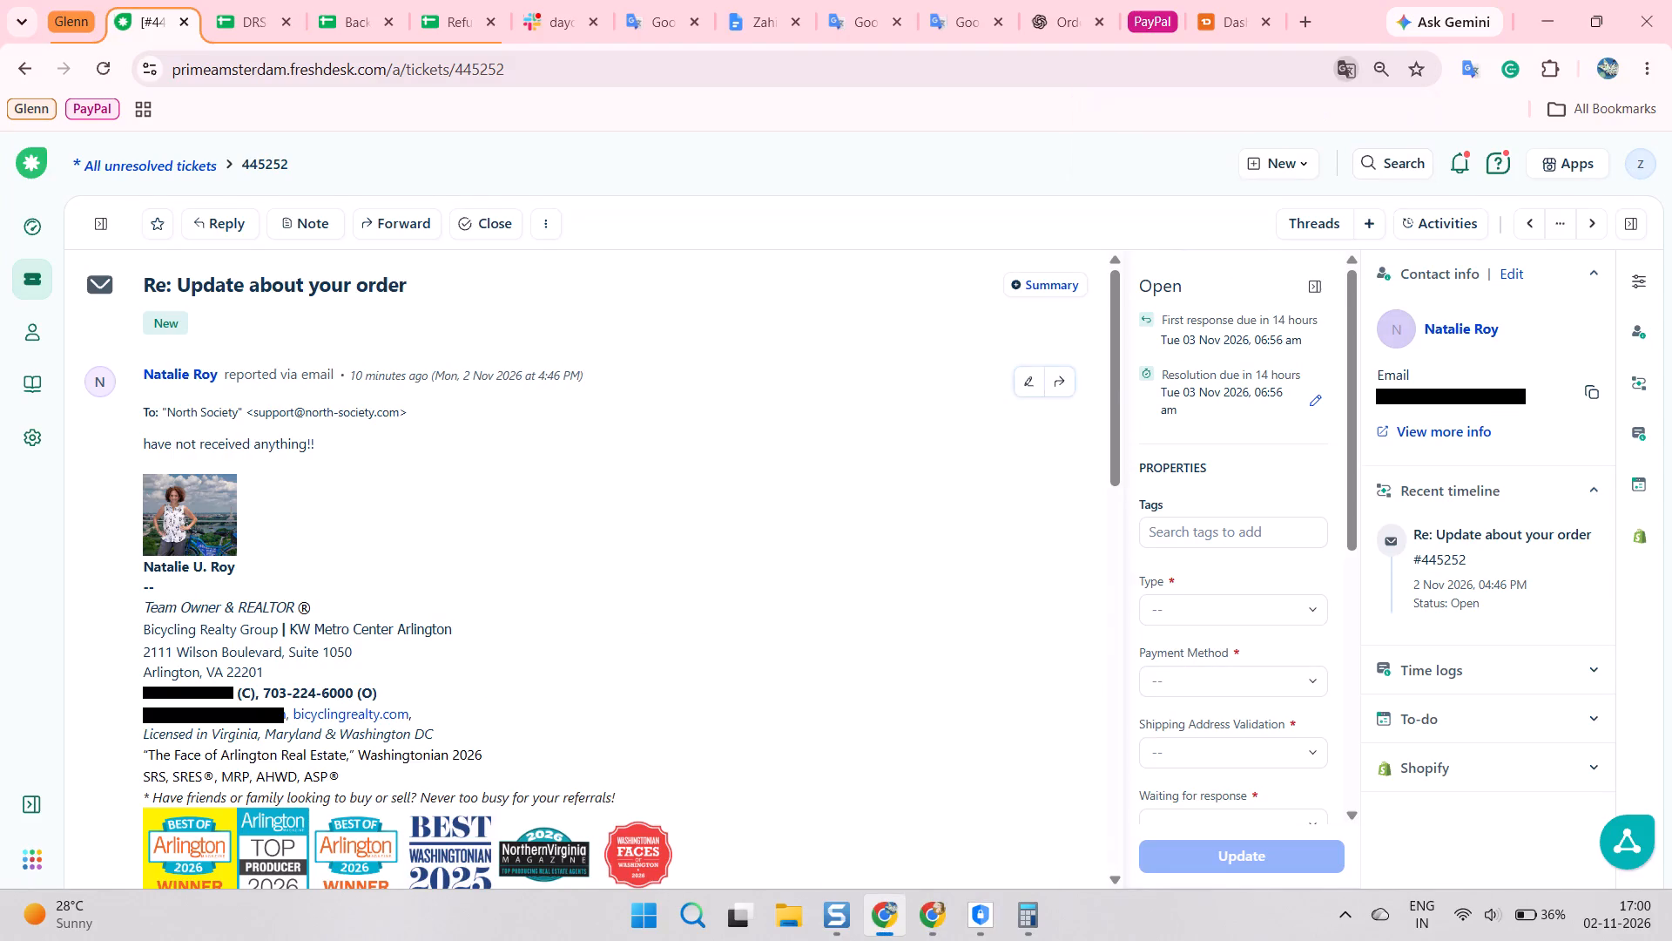
Start a reply to ticket 445252 and replace its default greeting with the canned delivery-delay response found by searching for os3.
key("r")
scroll(354, 479, "down", 6)
left_click(188, 755)
left_click(188, 748)
left_click(274, 685, "ctrl")
key("ctrl+a")
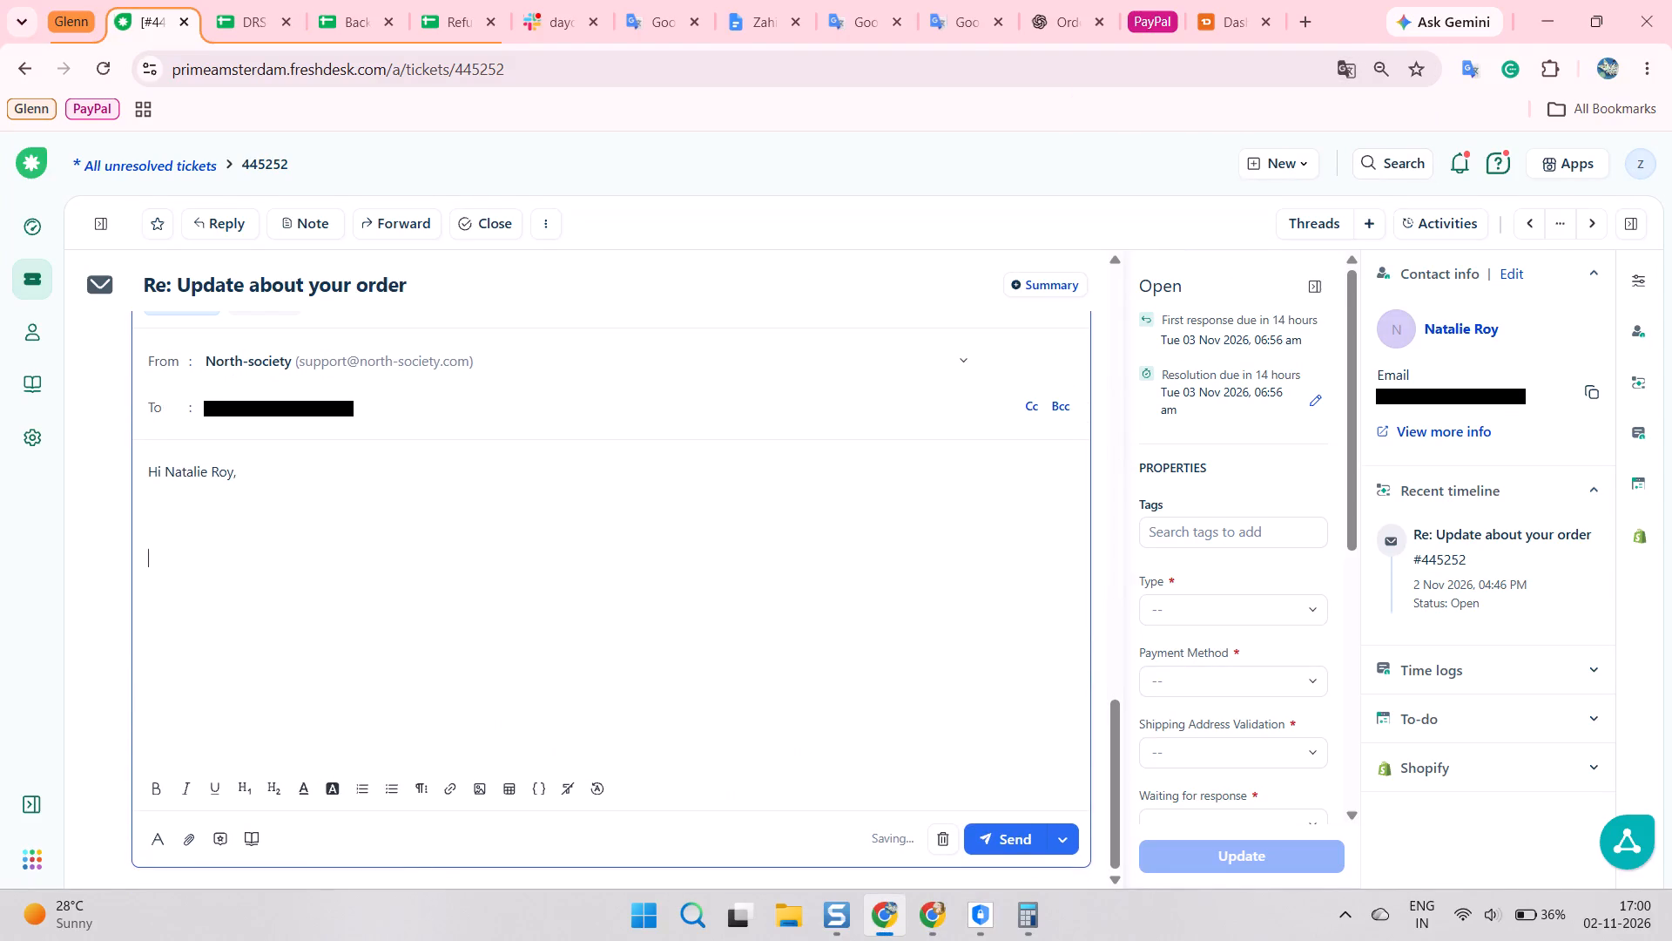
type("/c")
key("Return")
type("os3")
left_click(219, 606)
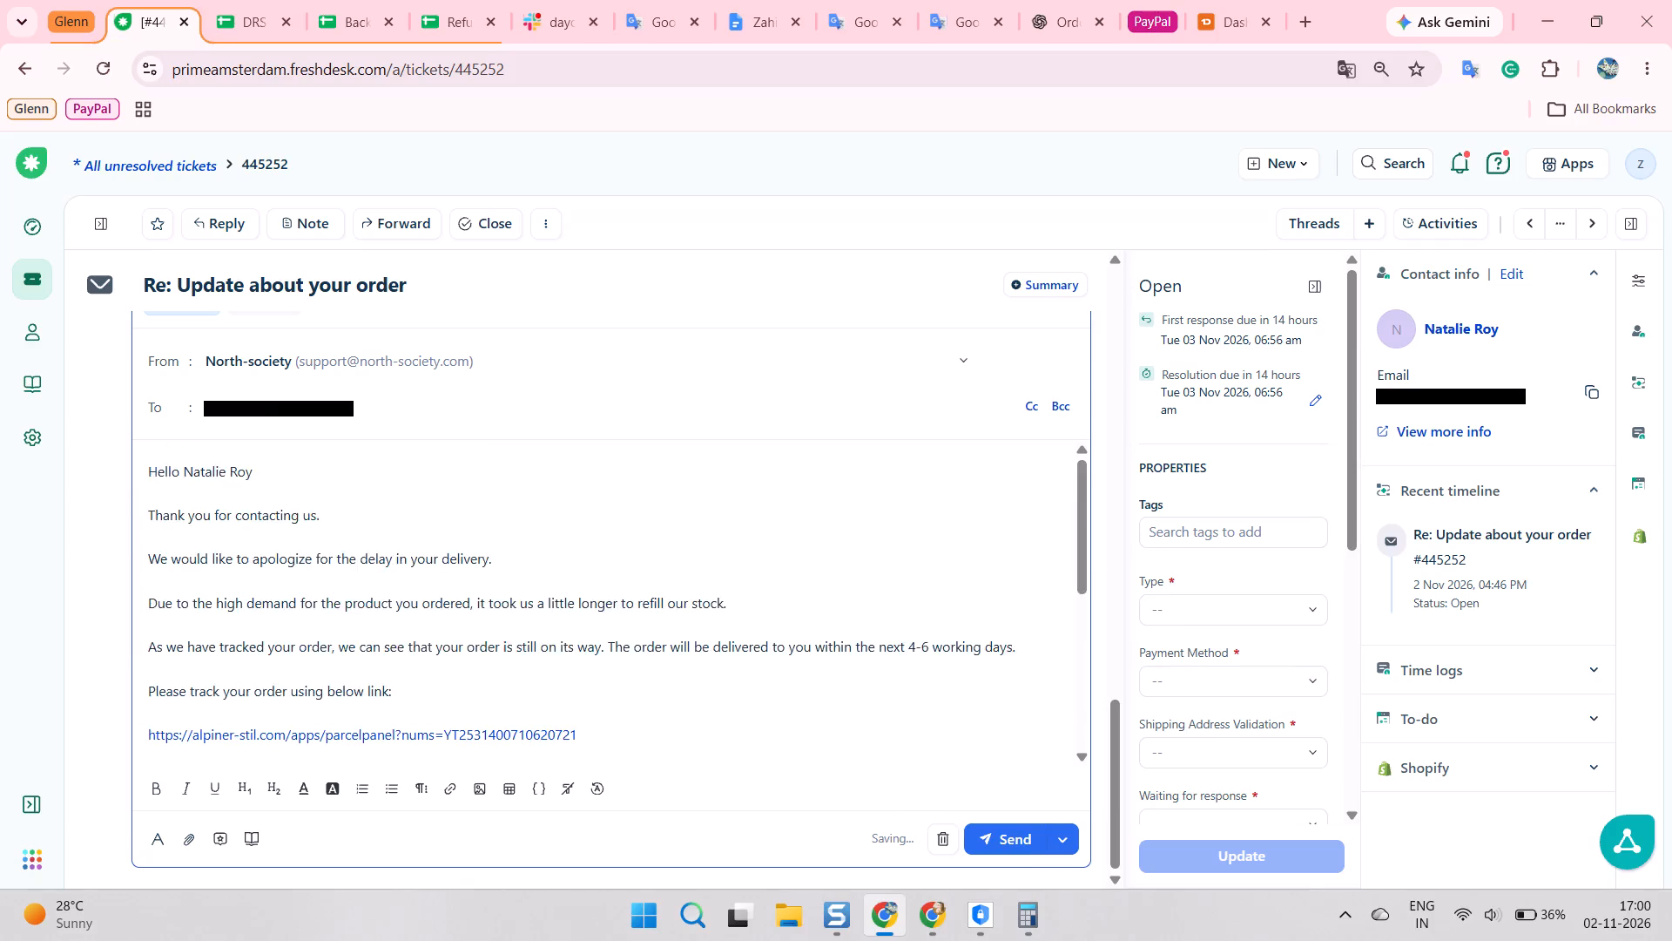
Remove the surplus blank lines below the North-society signature in the reply.
scroll(248, 587, "down", 10)
key("BackSpace")
key("BackSpace")
key("BackSpace")
key("BackSpace")
key("BackSpace")
key("BackSpace")
key("BackSpace")
key("BackSpace")
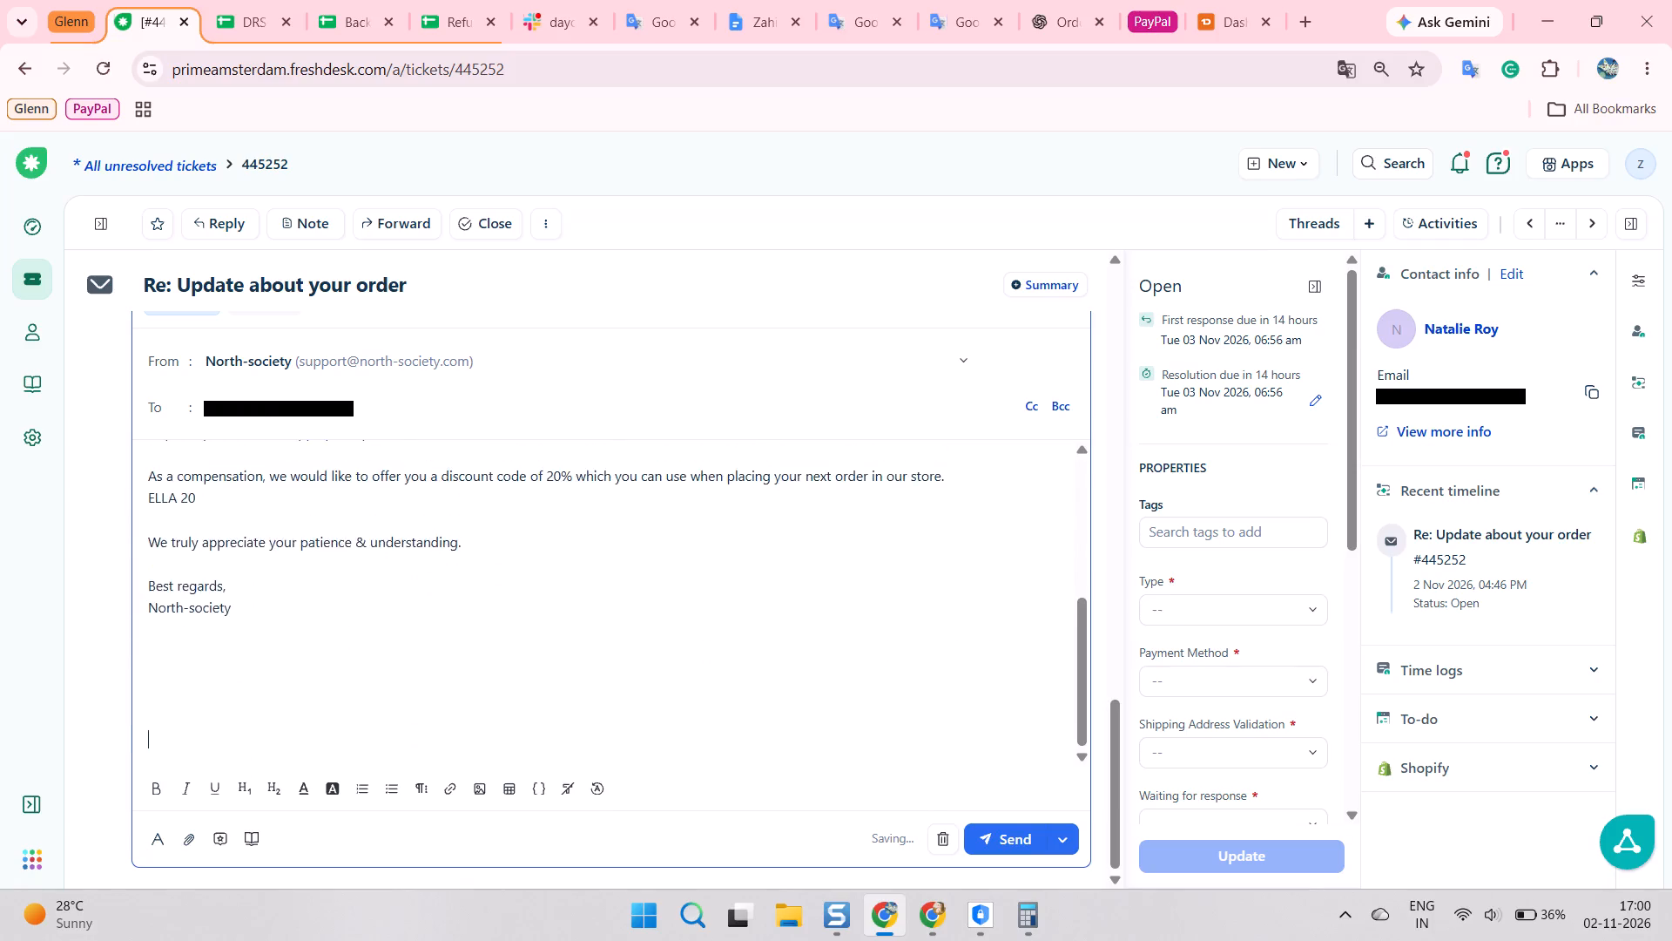
key("BackSpace")
key("BackSpace")
key("BackSpace")
key("BackSpace")
key("BackSpace")
key("BackSpace")
key("BackSpace")
key("BackSpace")
key("BackSpace")
key("ctrl+a")
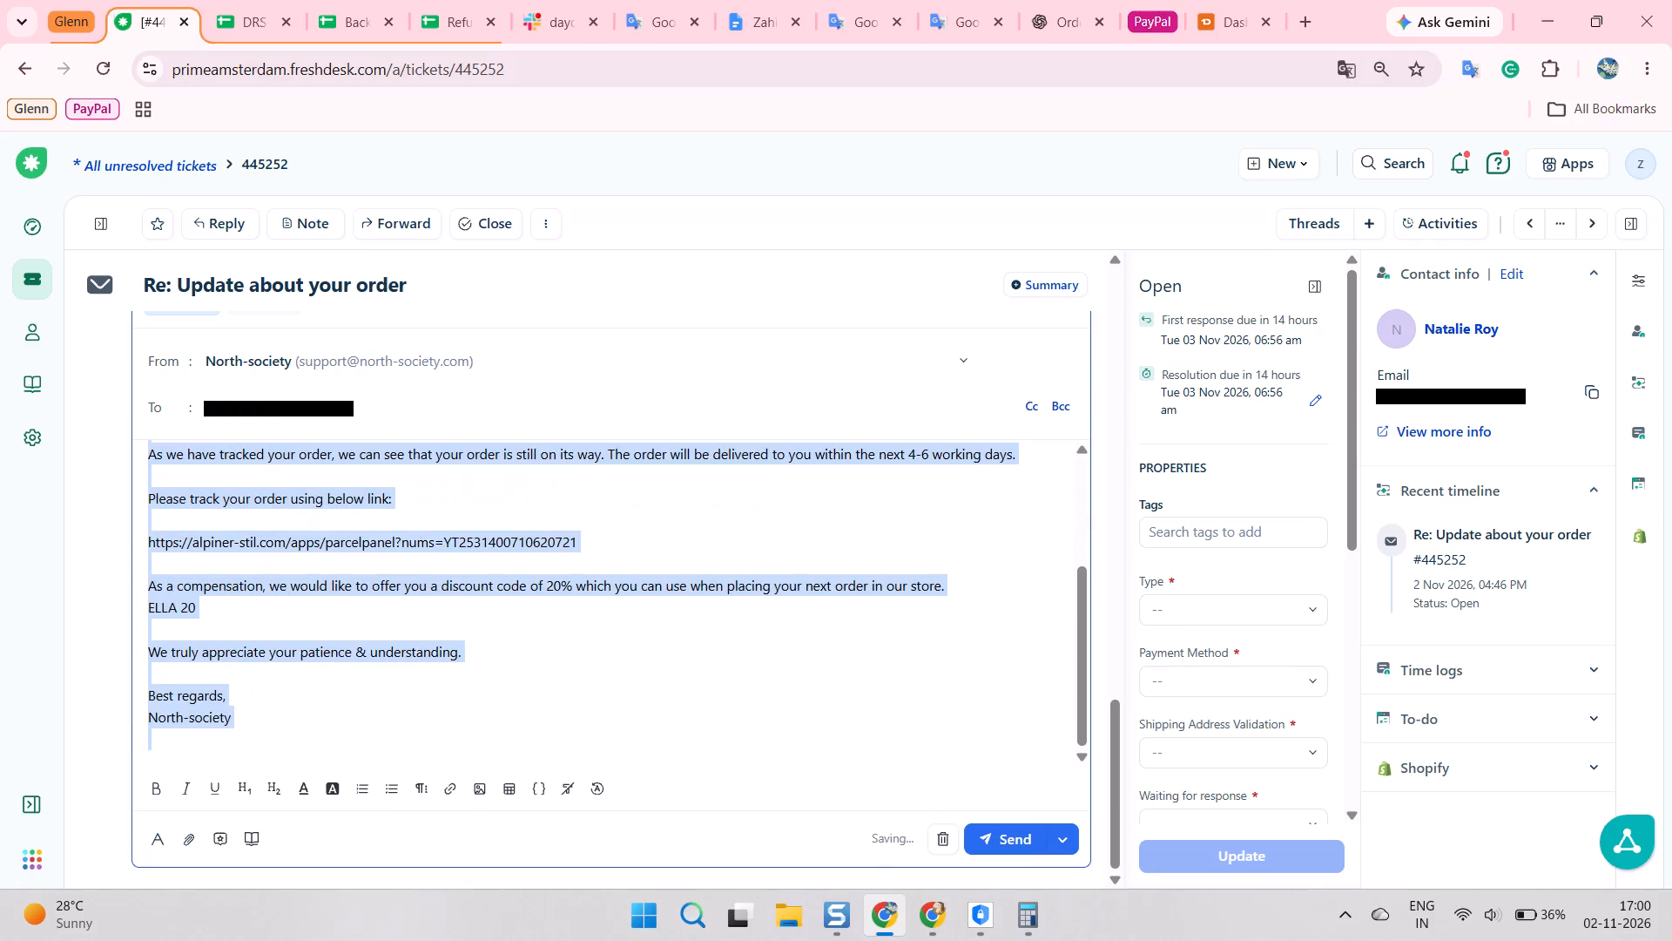
scroll(423, 708, "down", 3)
left_click(205, 745)
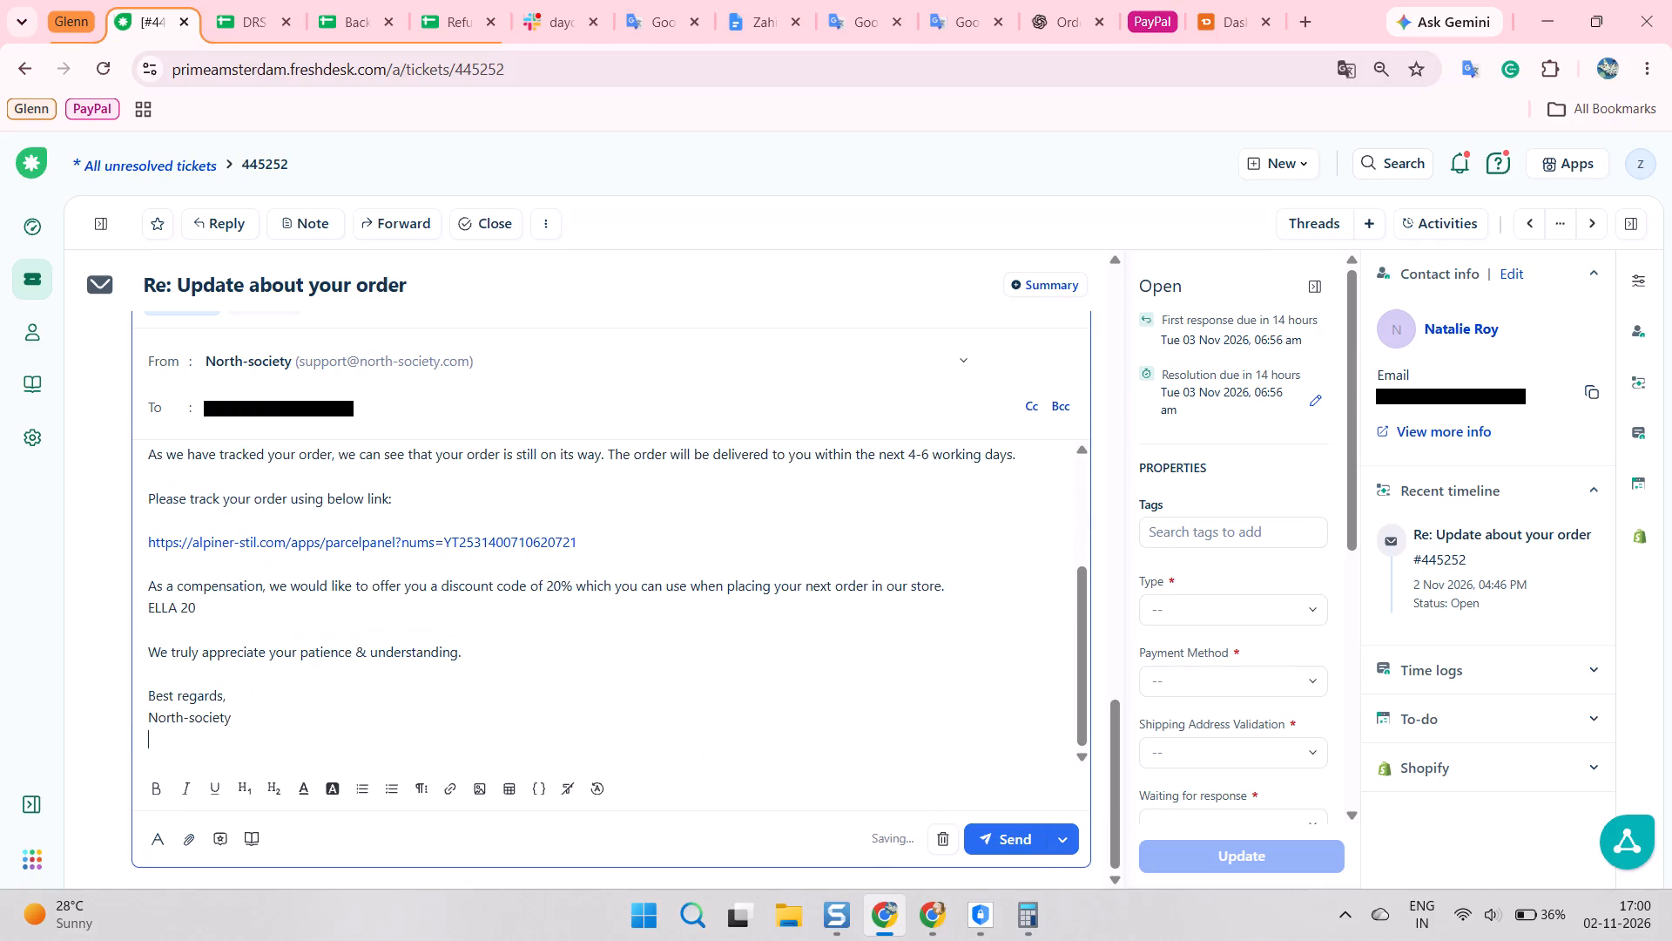
key("BackSpace")
Cut the entire reply text and paste it into Google Translate in place of the existing source text.
key("ctrl+a")
key("ctrl+x")
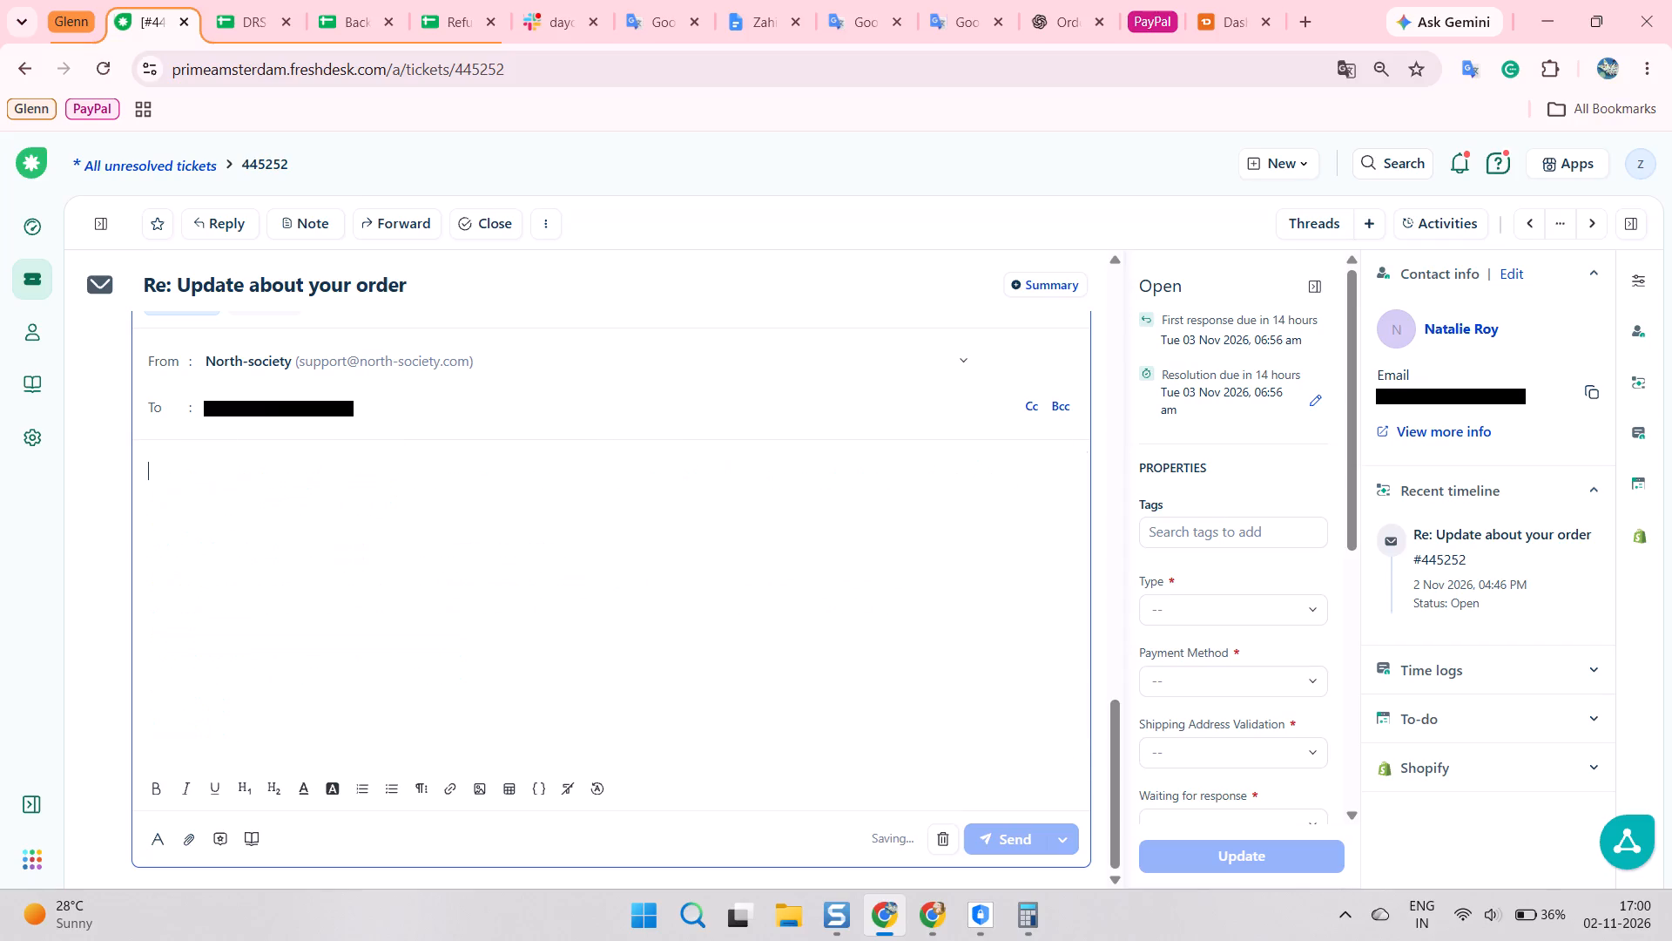
left_click(994, 0)
scroll(718, 355, "up", 9)
left_click(793, 336)
key("ctrl+v")
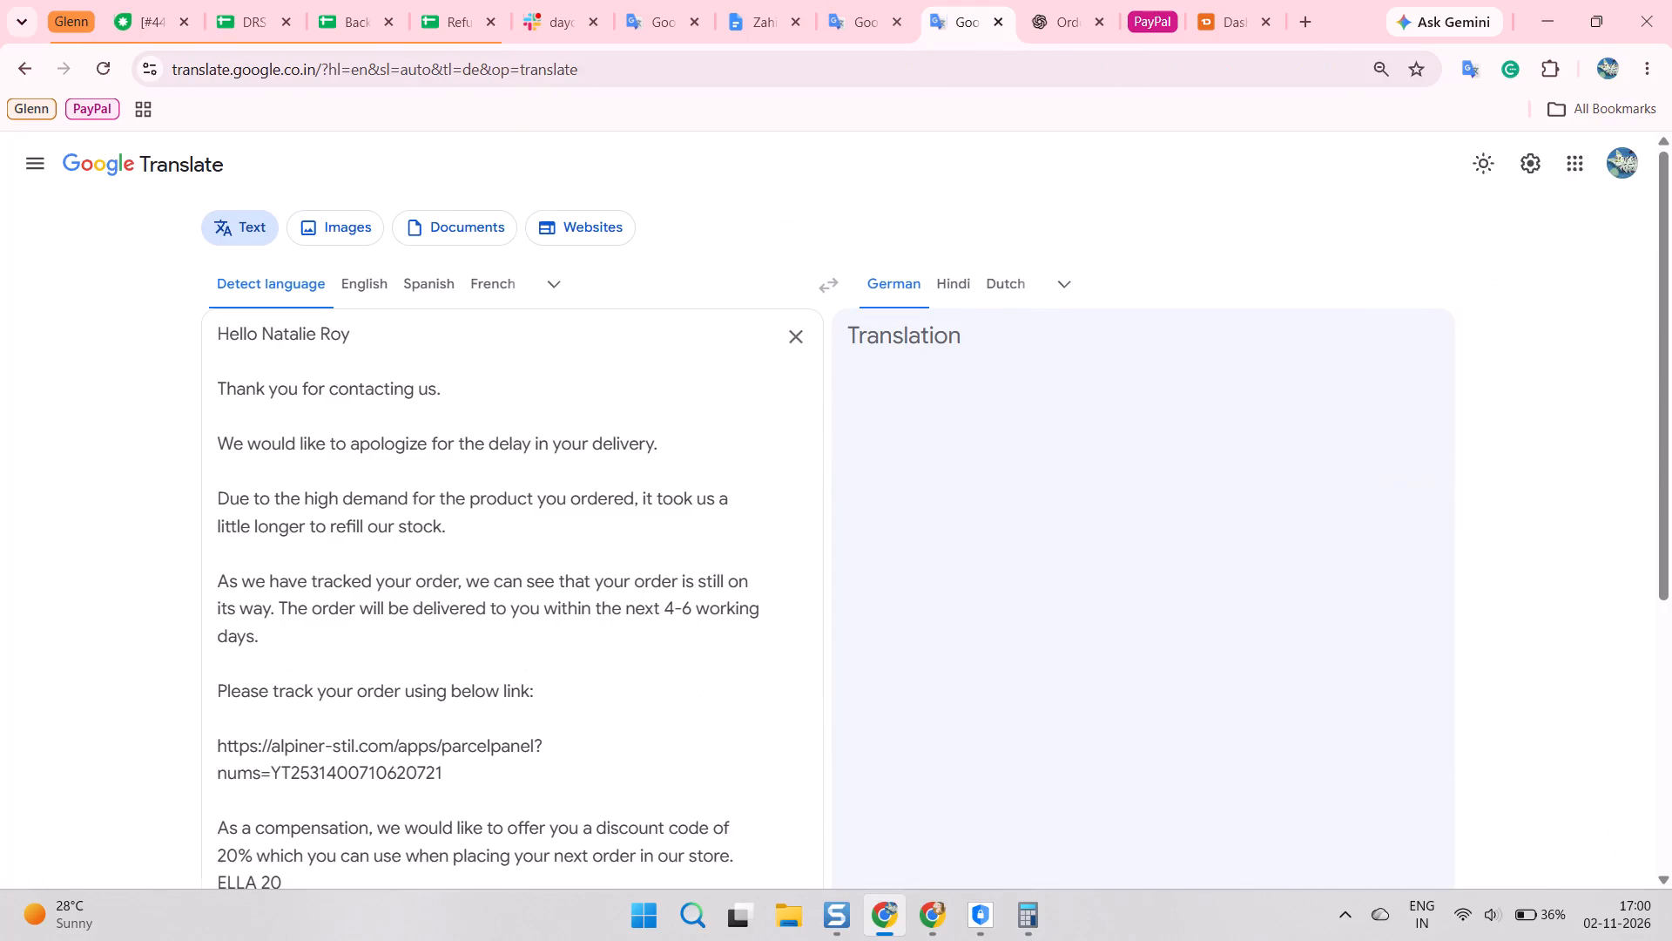
key("alt+Tab")
scroll(1005, 440, "down", 2)
left_click(510, 0)
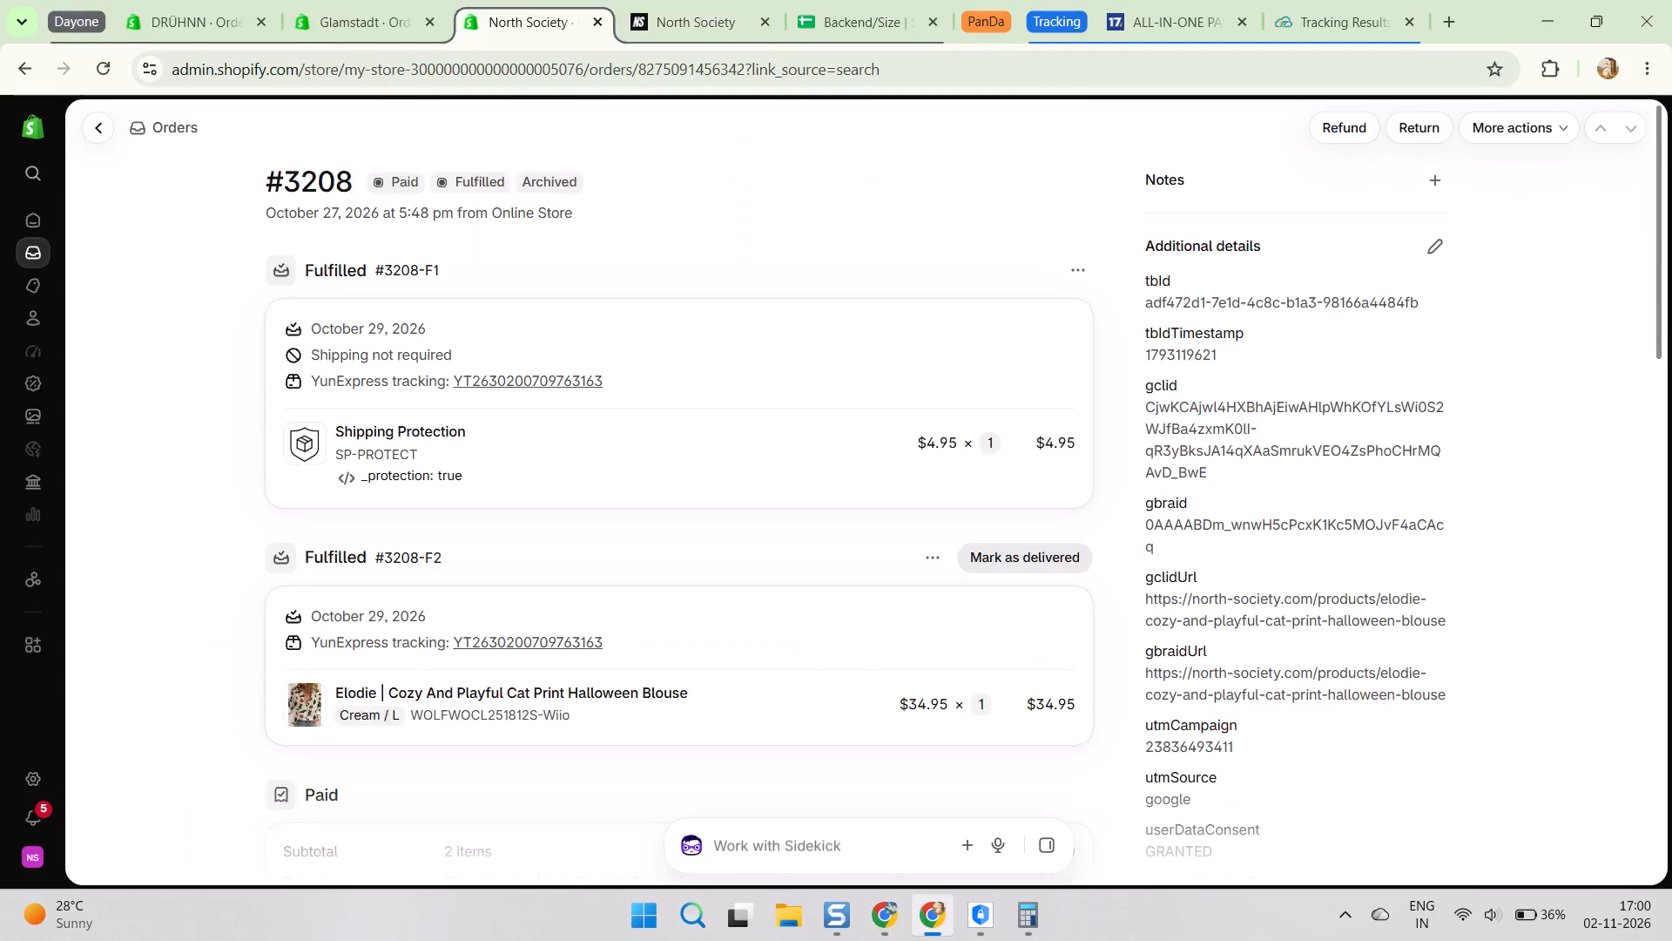
scroll(1250, 426, "down", 3)
scroll(1180, 477, "down", 2)
key("alt+Tab")
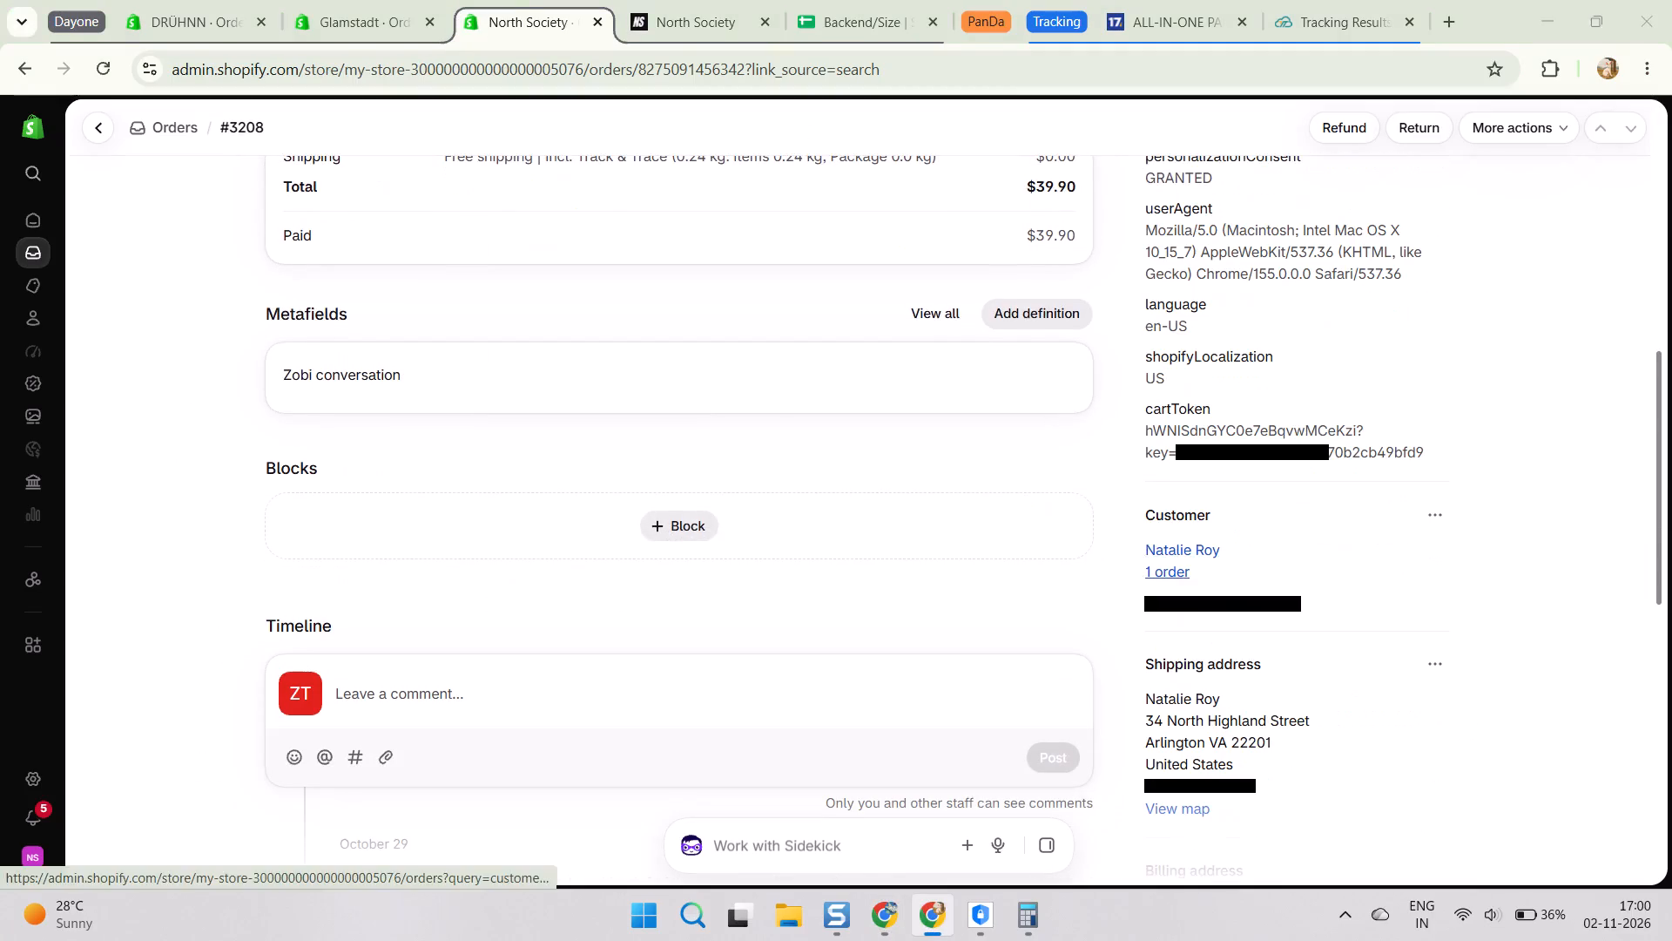
left_click(401, 349)
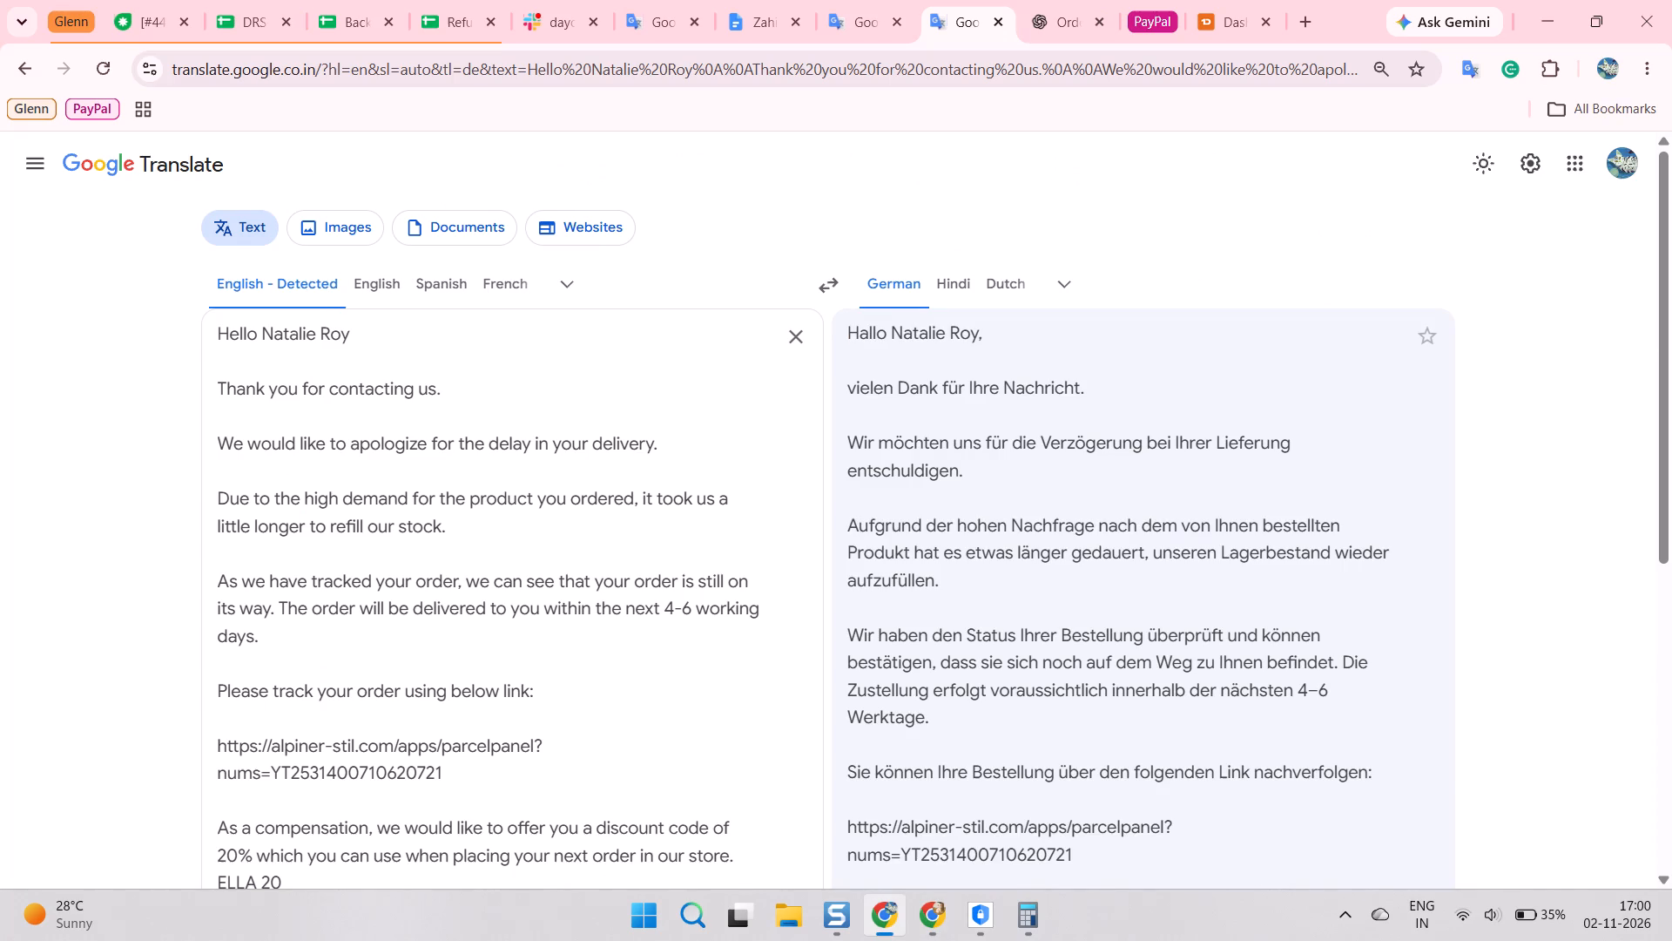
left_click(388, 341)
key("Return")
key("Return")
key("alt+Tab")
scroll(520, 255, "up", 1)
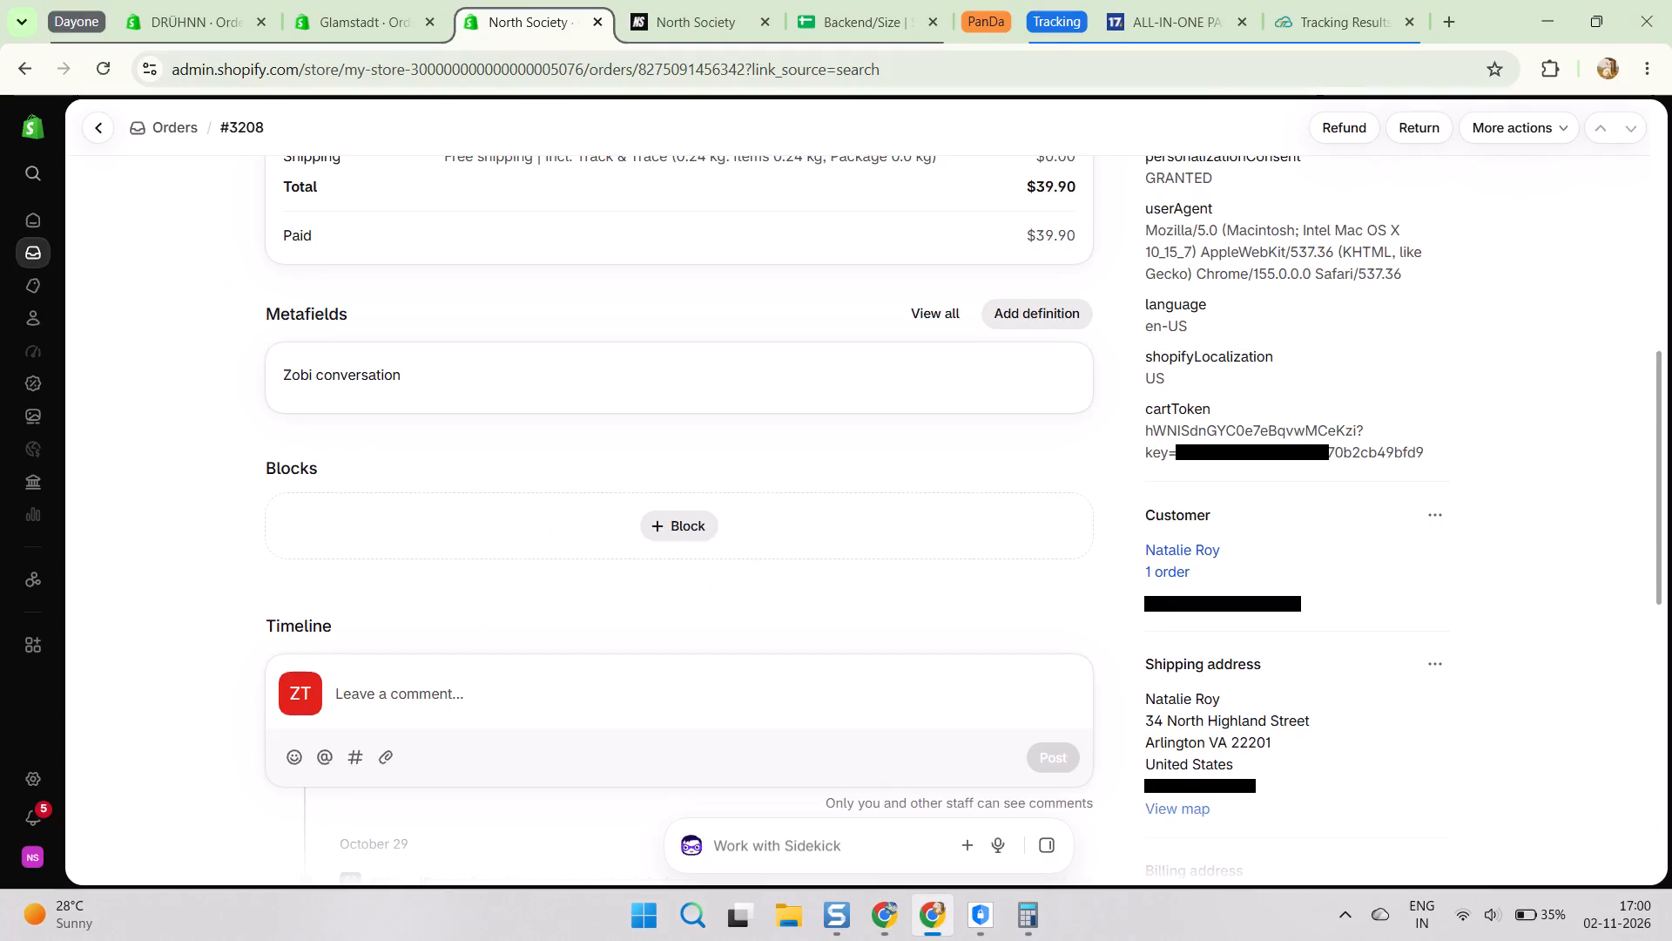
scroll(518, 255, "up", 13)
triple_click(309, 183)
key("ctrl+c")
key("ctrl+c")
key("alt+Tab")
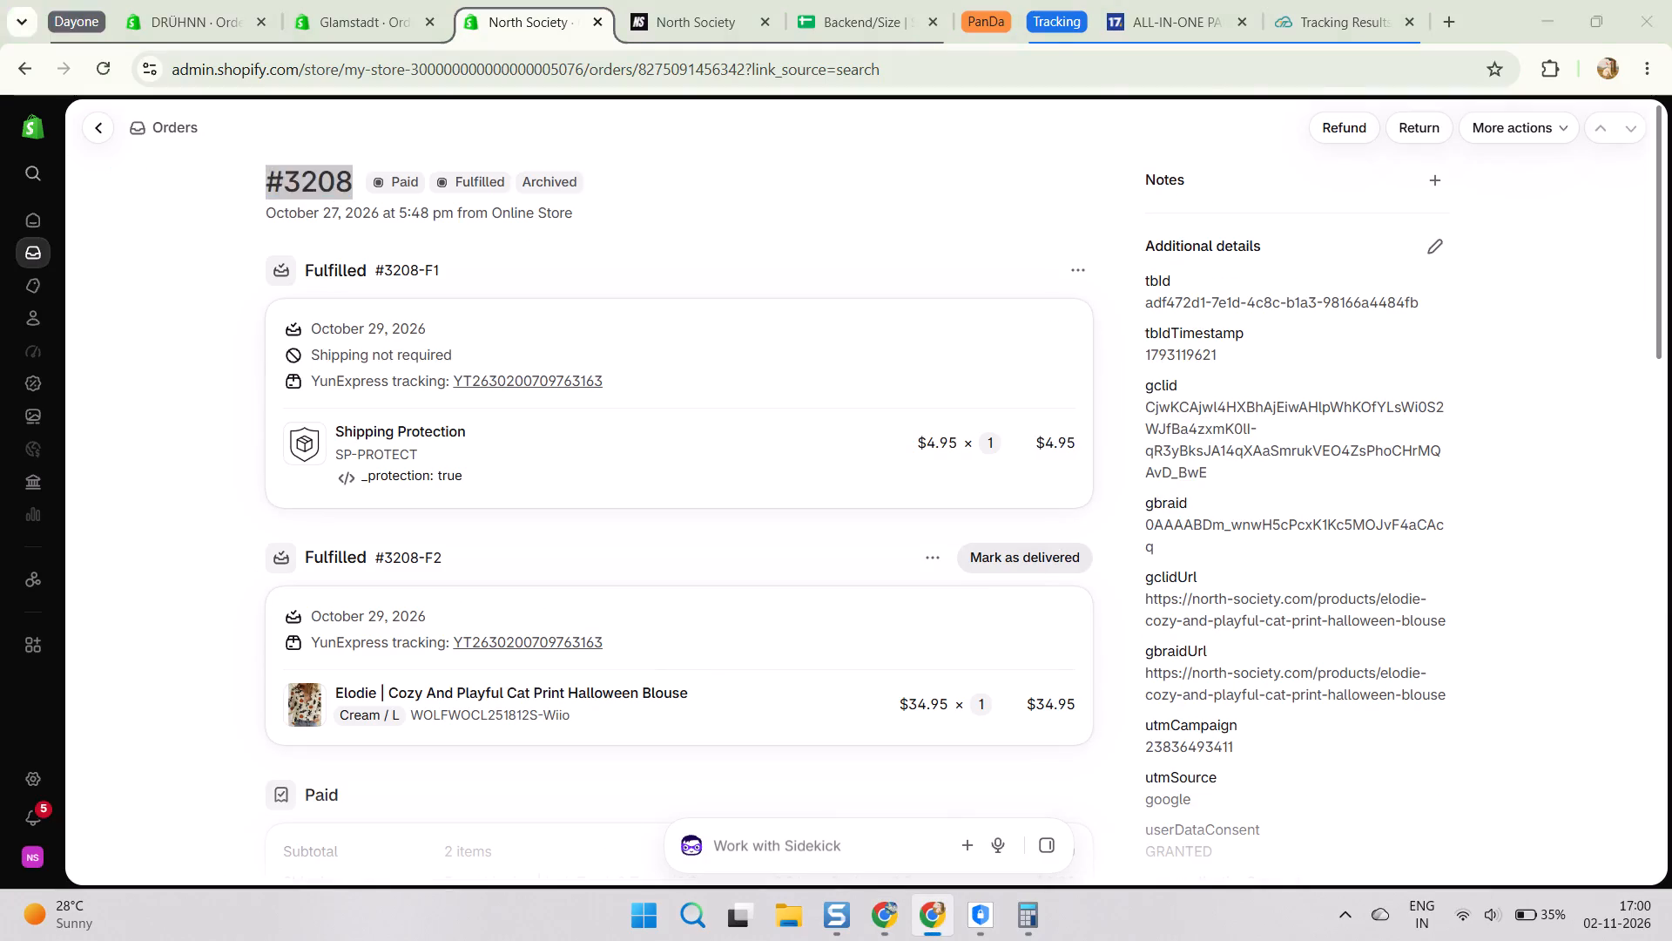
key("ctrl+v")
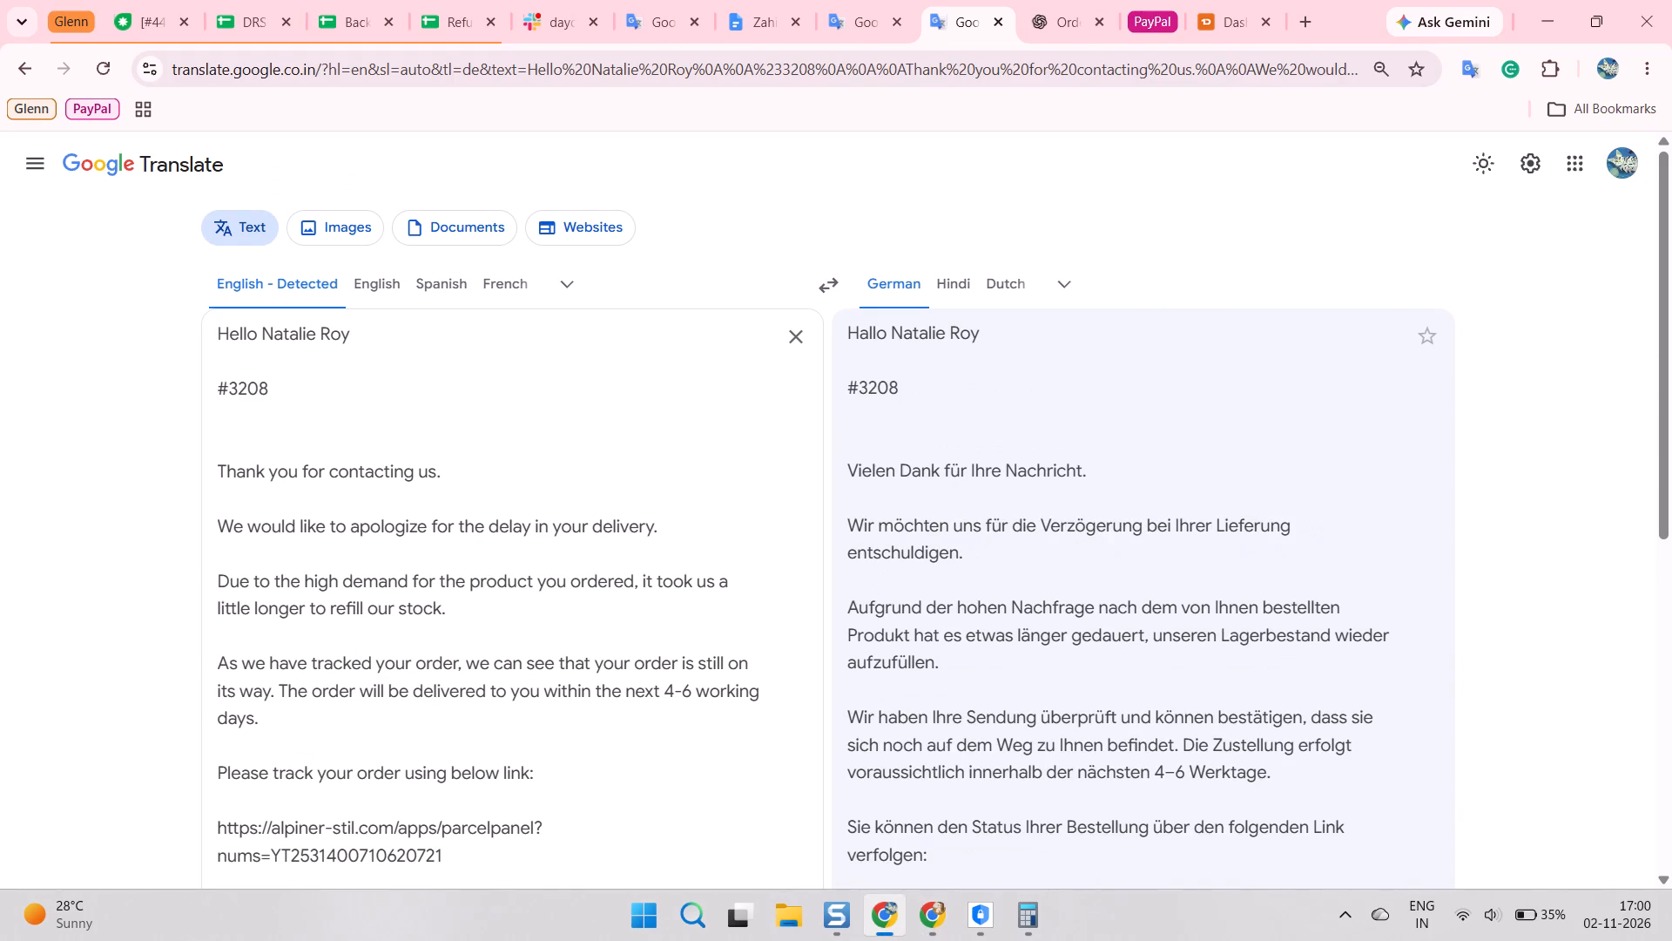
key("Return")
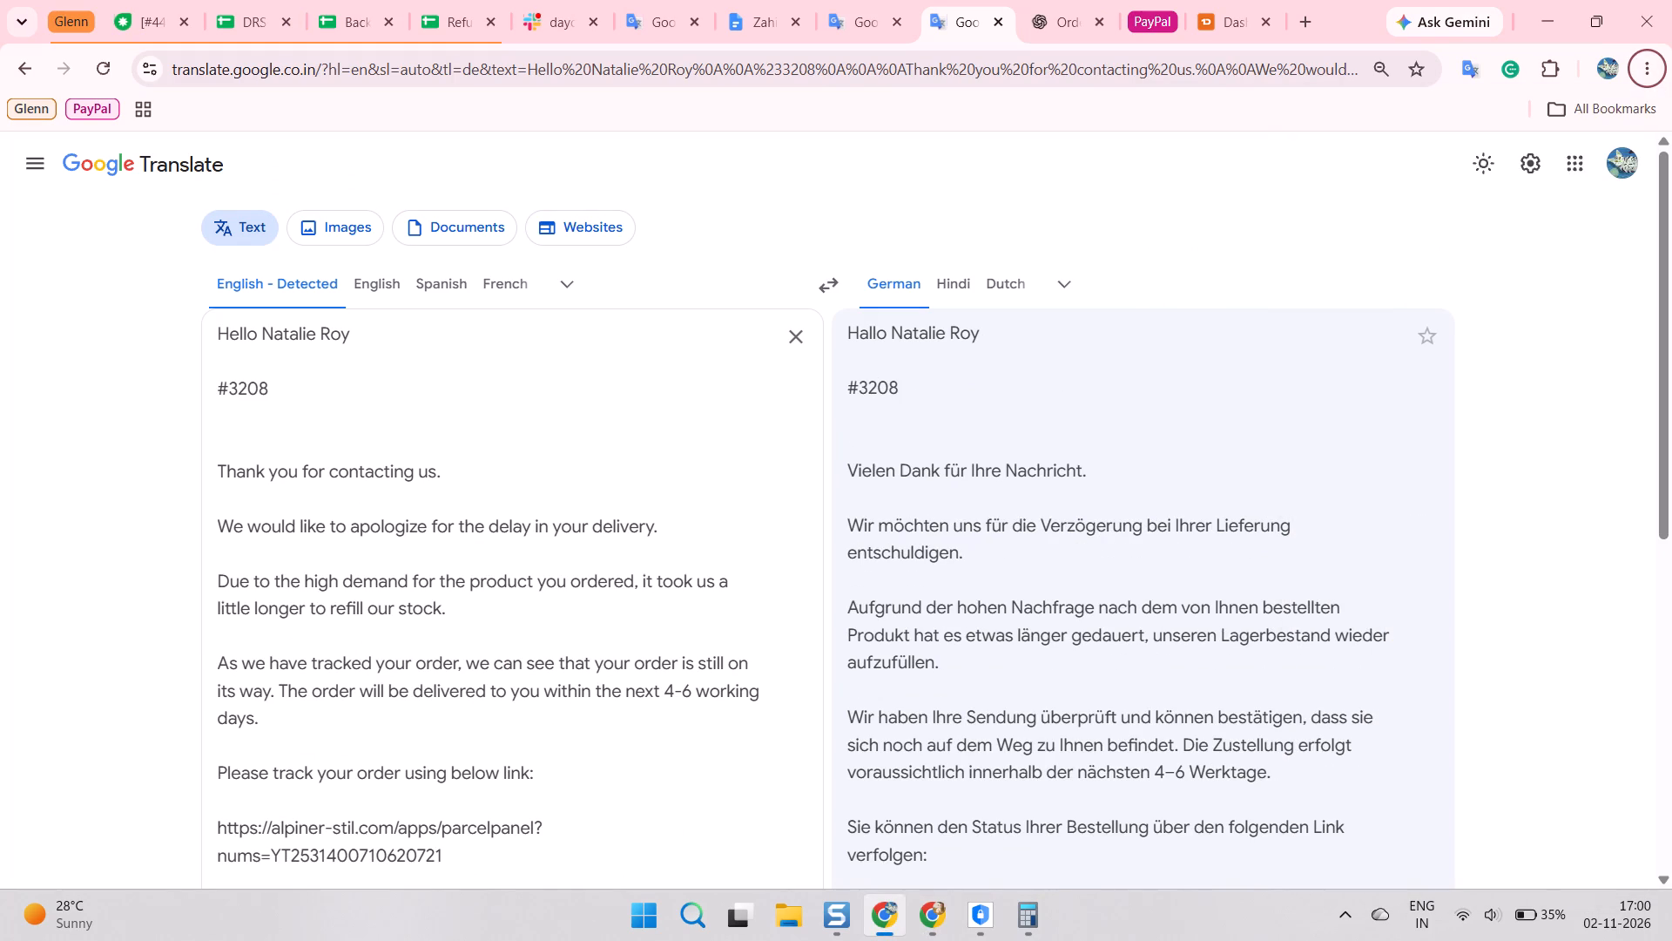
left_click(227, 427)
key("Return")
key("alt+Tab")
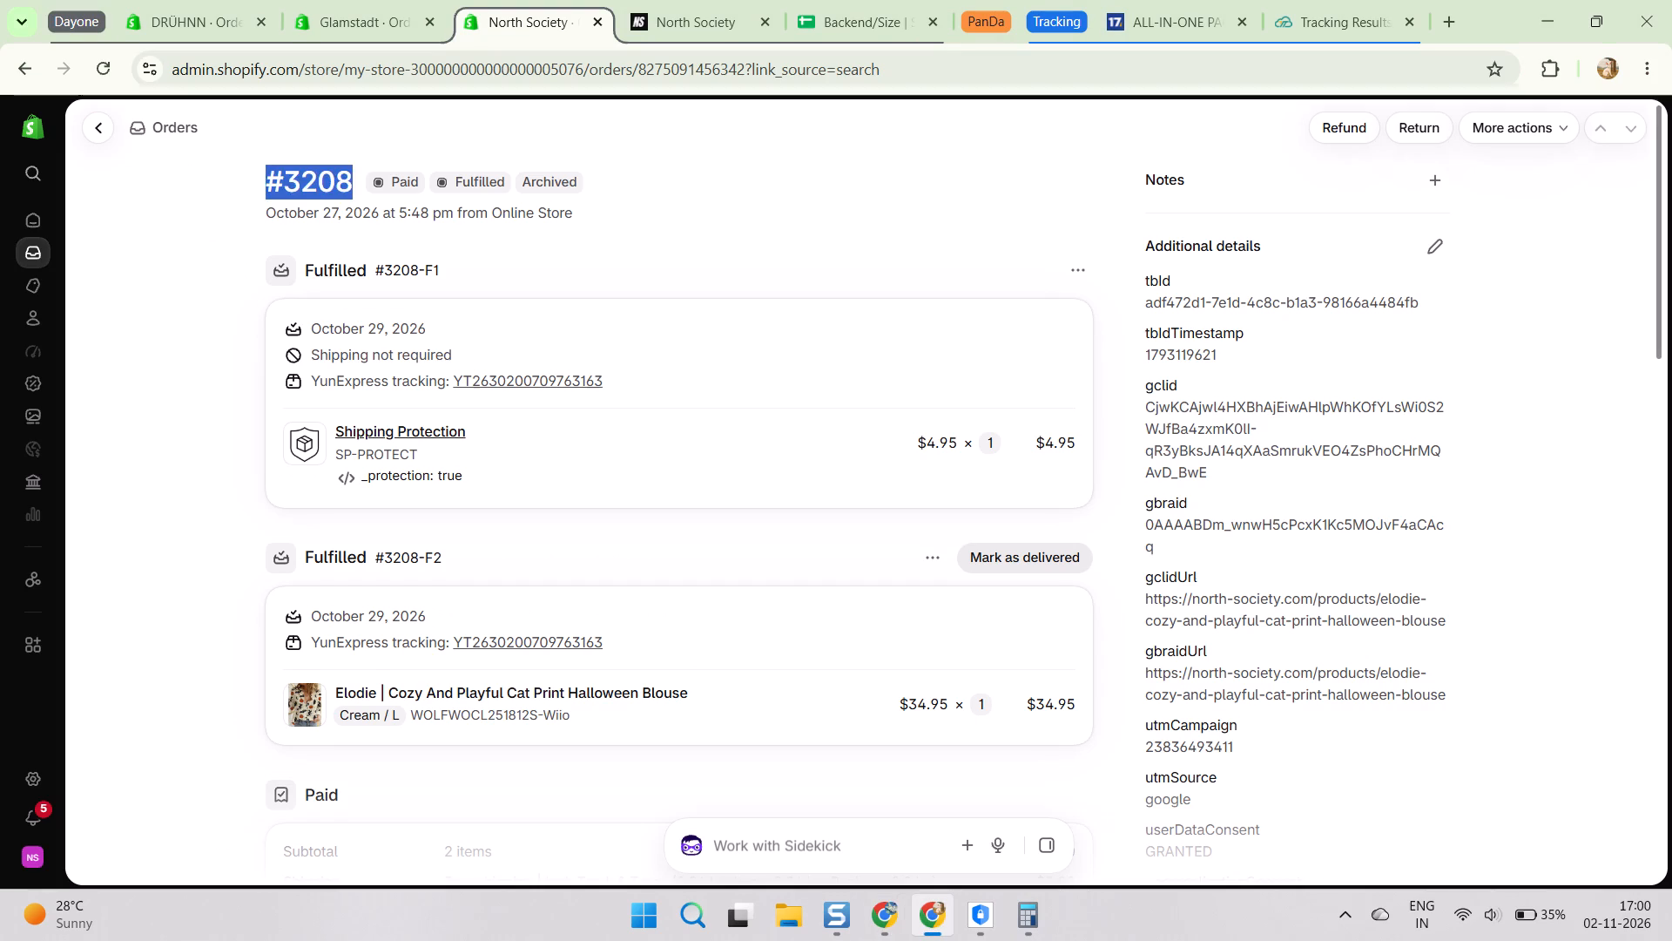
scroll(440, 592, "down", 1)
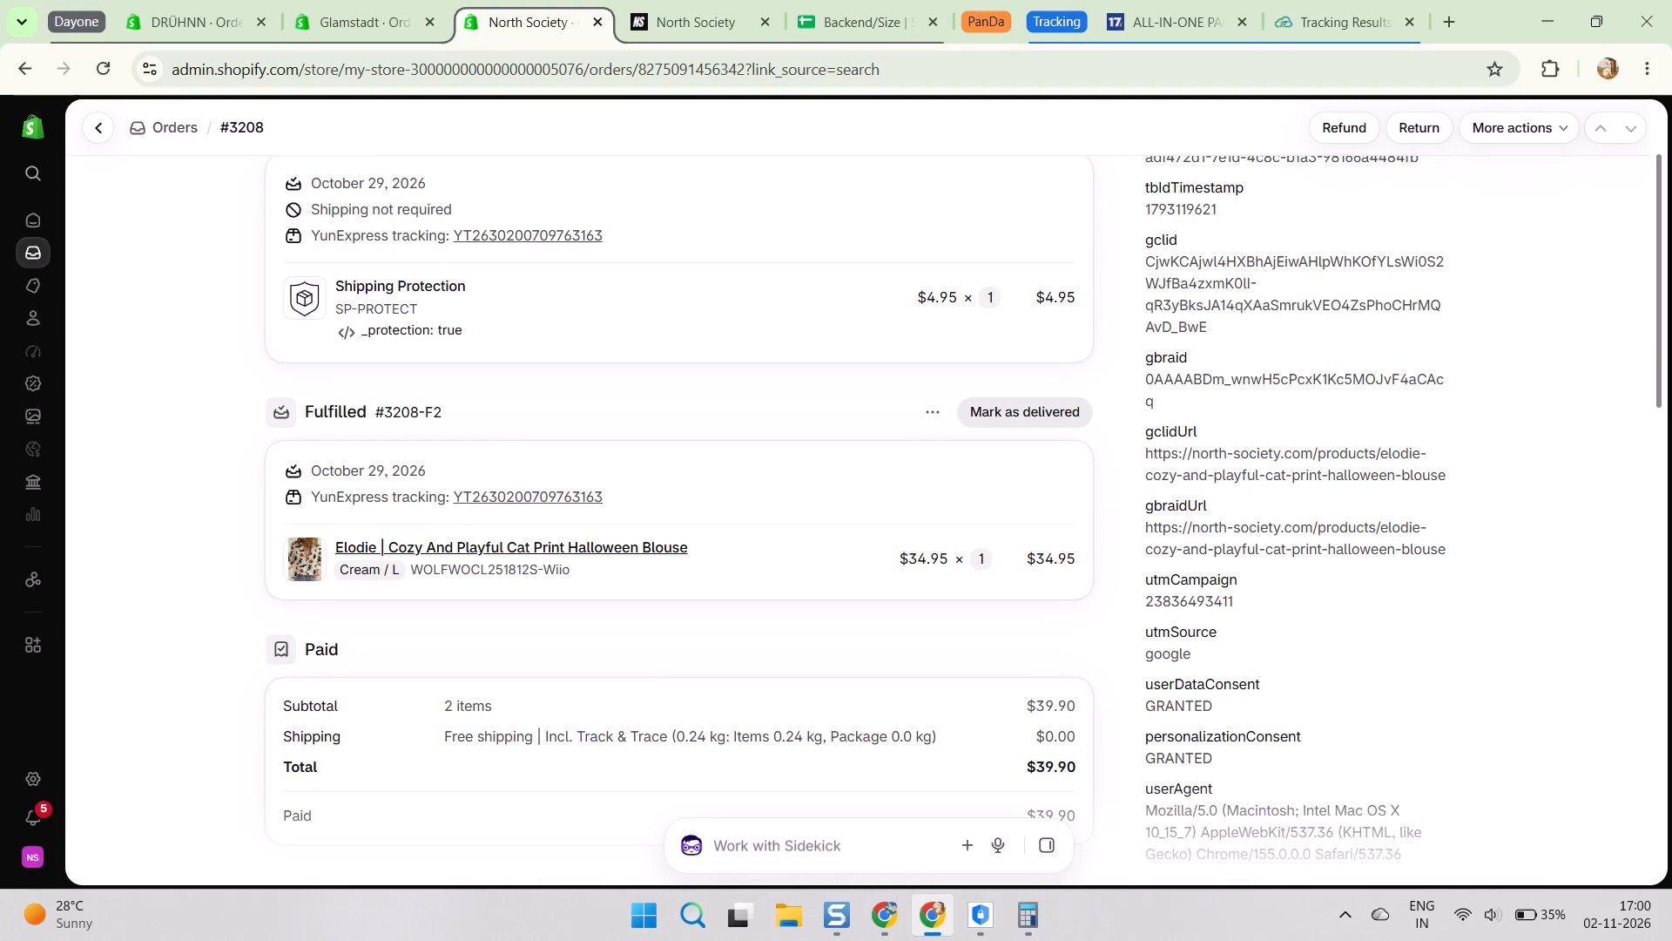
left_click(394, 585)
left_click_drag(408, 579, 292, 537)
key("ctrl+c")
key("ctrl+c")
key("ctrl+c")
key("alt+Tab")
key("ctrl+v")
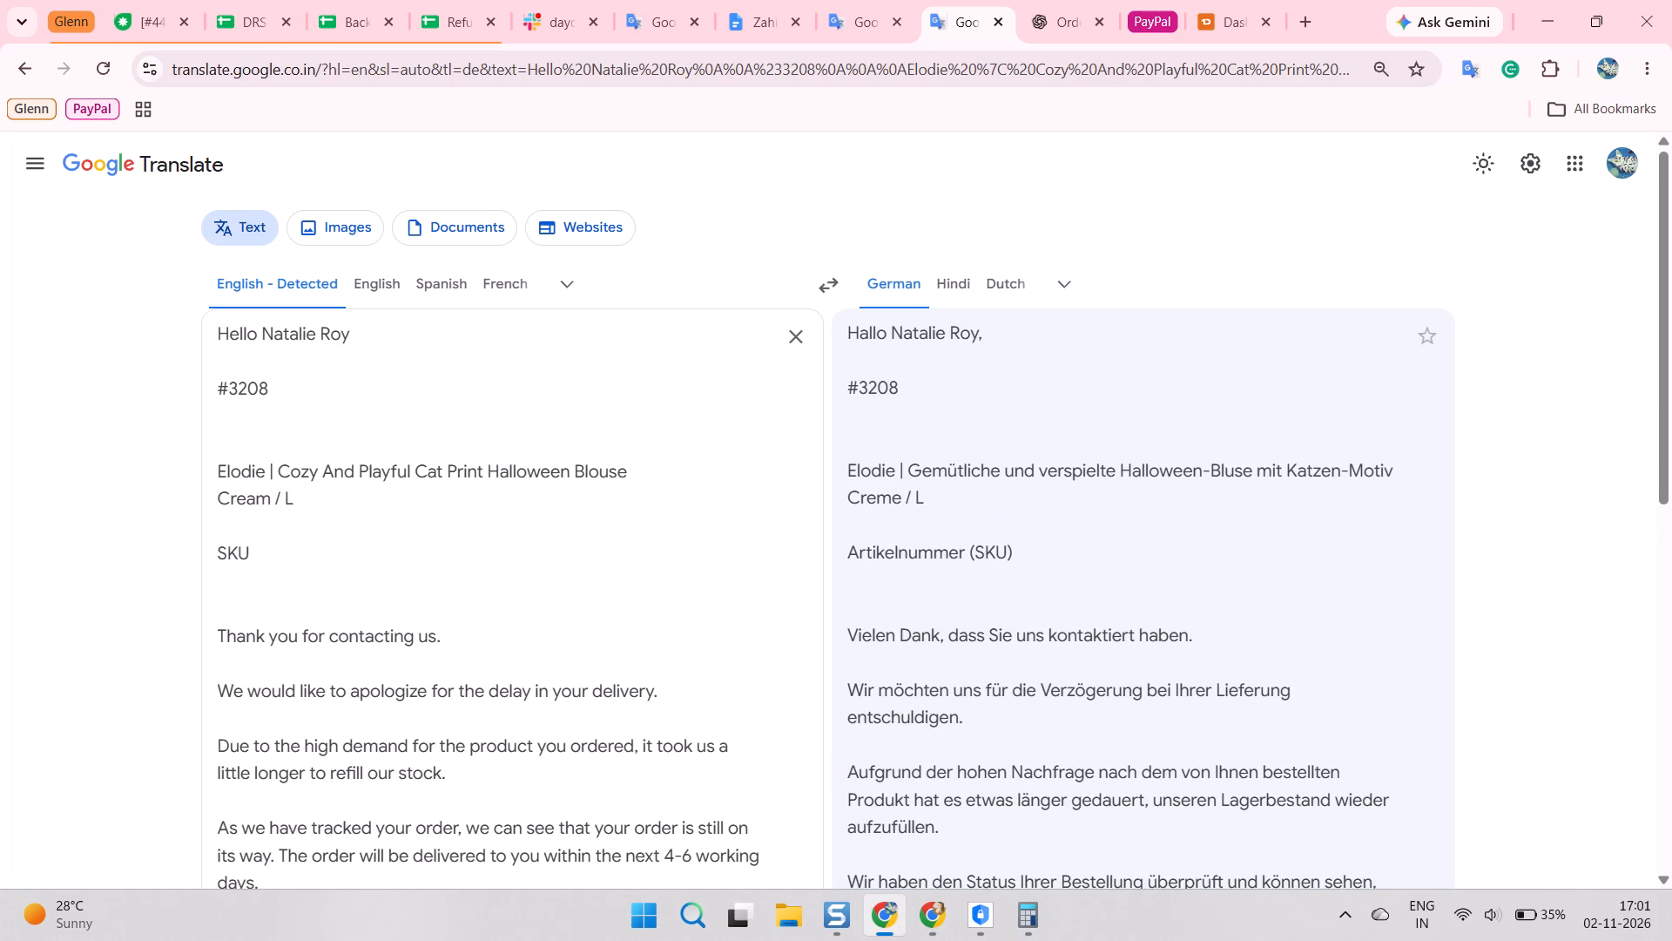
Delete the stray SKU label from the pasted product details and the extra blank line below #3208.
key("BackSpace")
key("BackSpace")
key("BackSpace")
key("BackSpace")
key("BackSpace")
key("BackSpace")
key("Return")
key("Return")
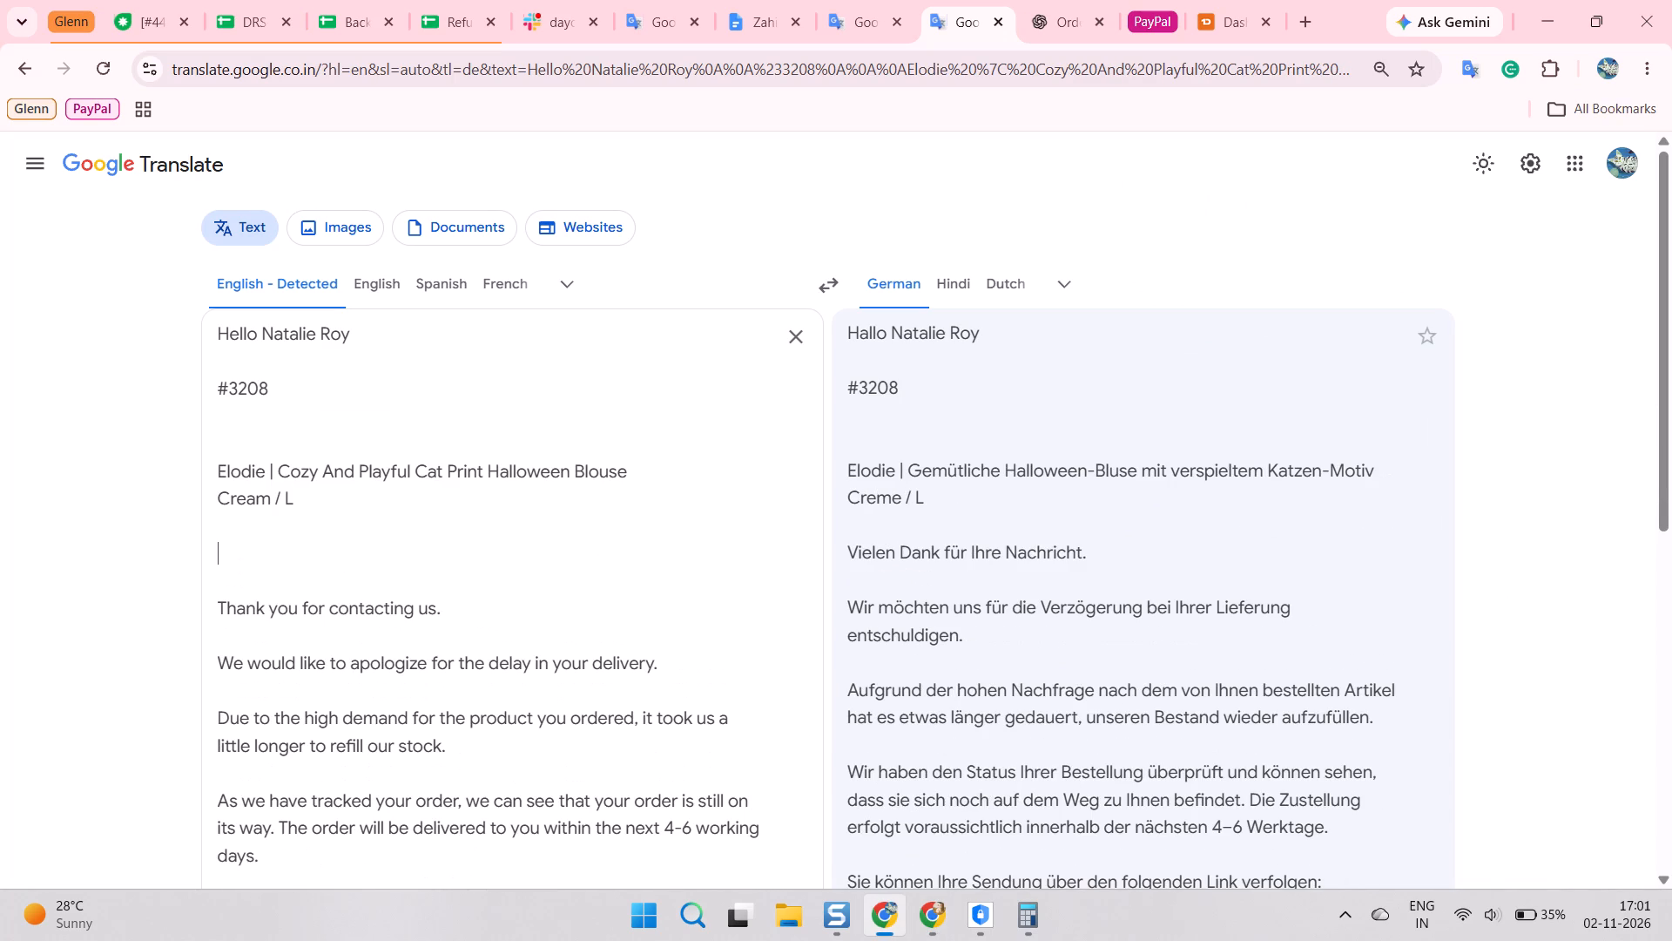
left_click(253, 432)
key("BackSpace")
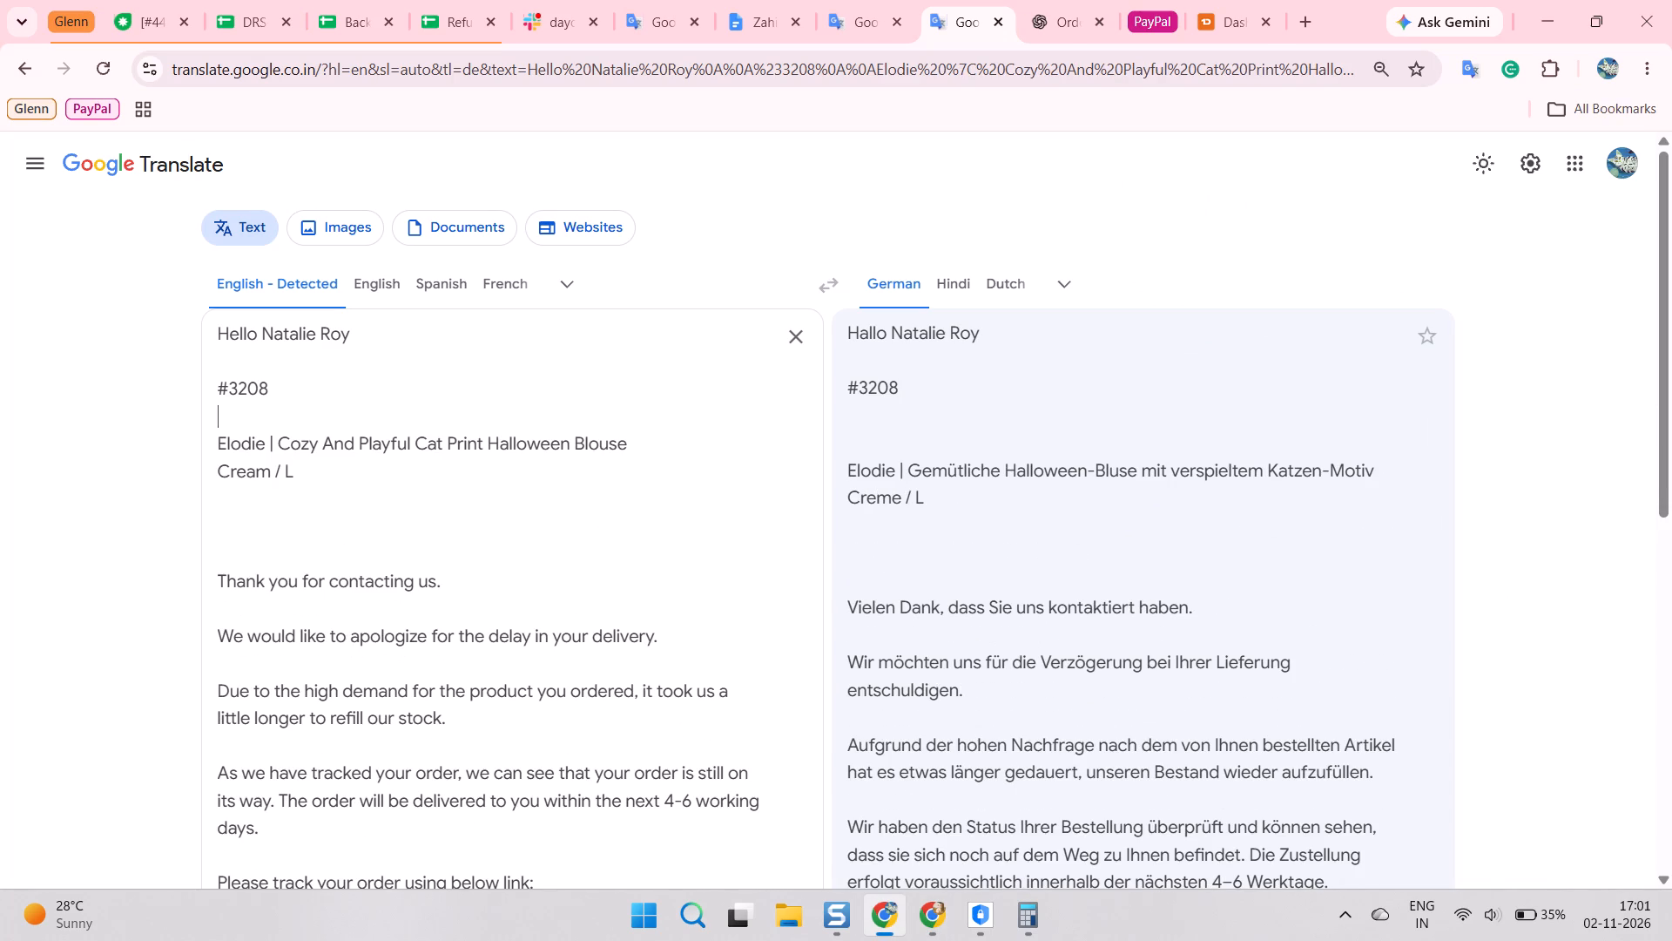
Join the Cream / L variant to the blouse name on one line, separated by a spaced hyphen.
left_click(219, 468)
key("BackSpace")
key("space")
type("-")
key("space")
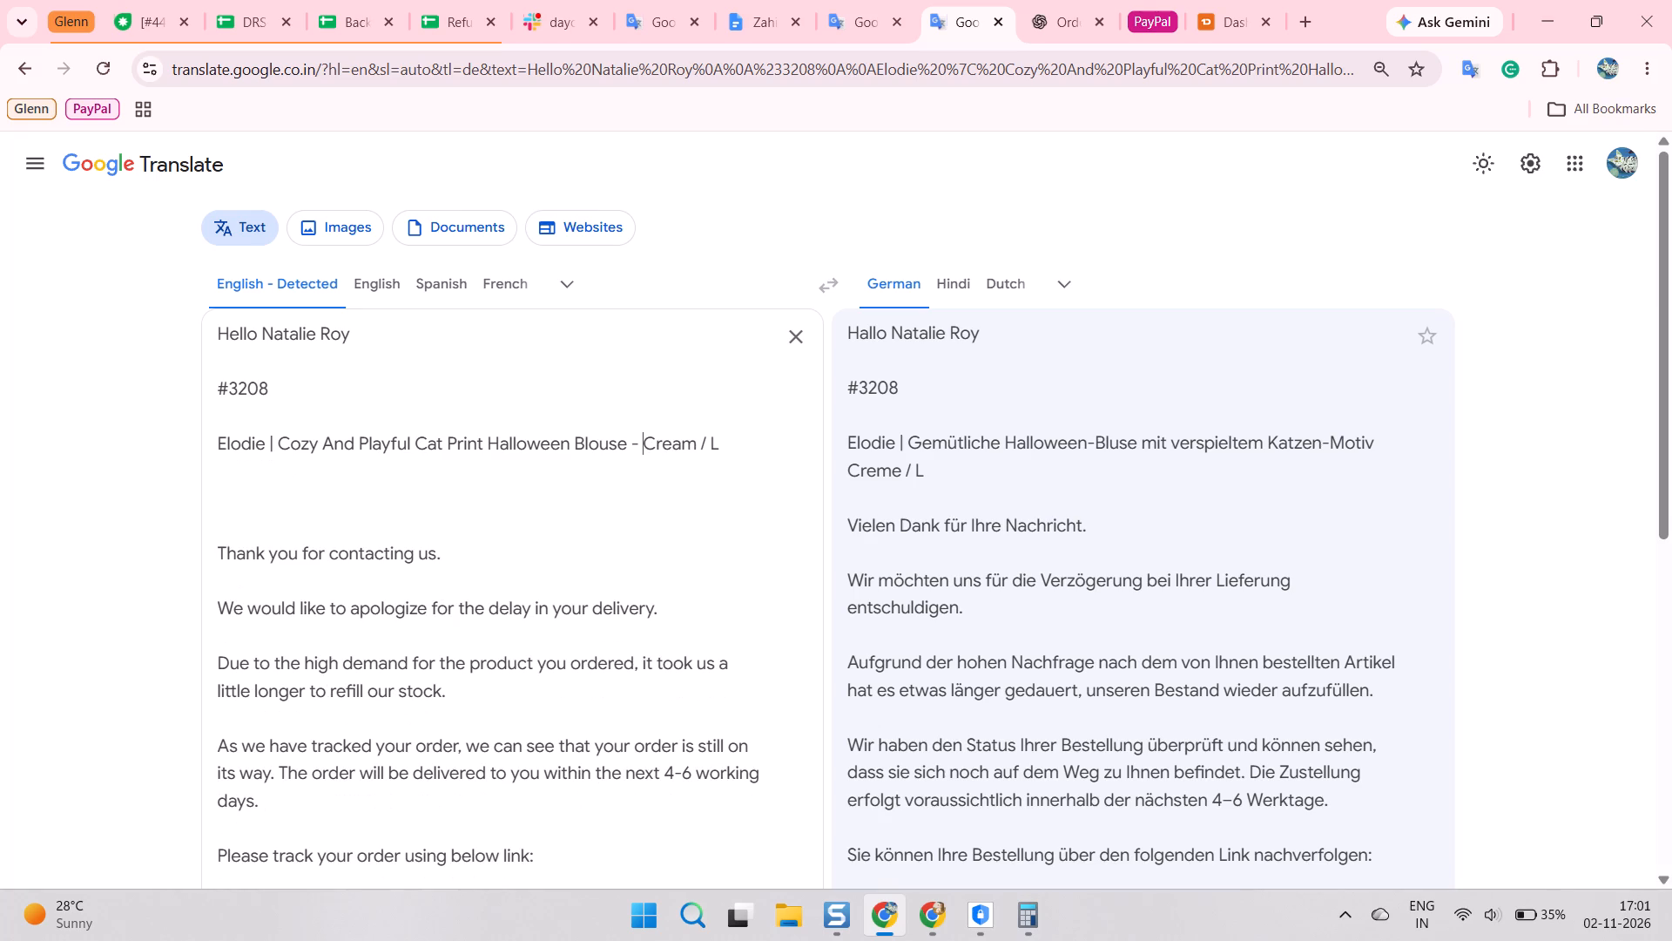
left_click(265, 501)
key("alt+Tab")
scroll(810, 400, "down", 5)
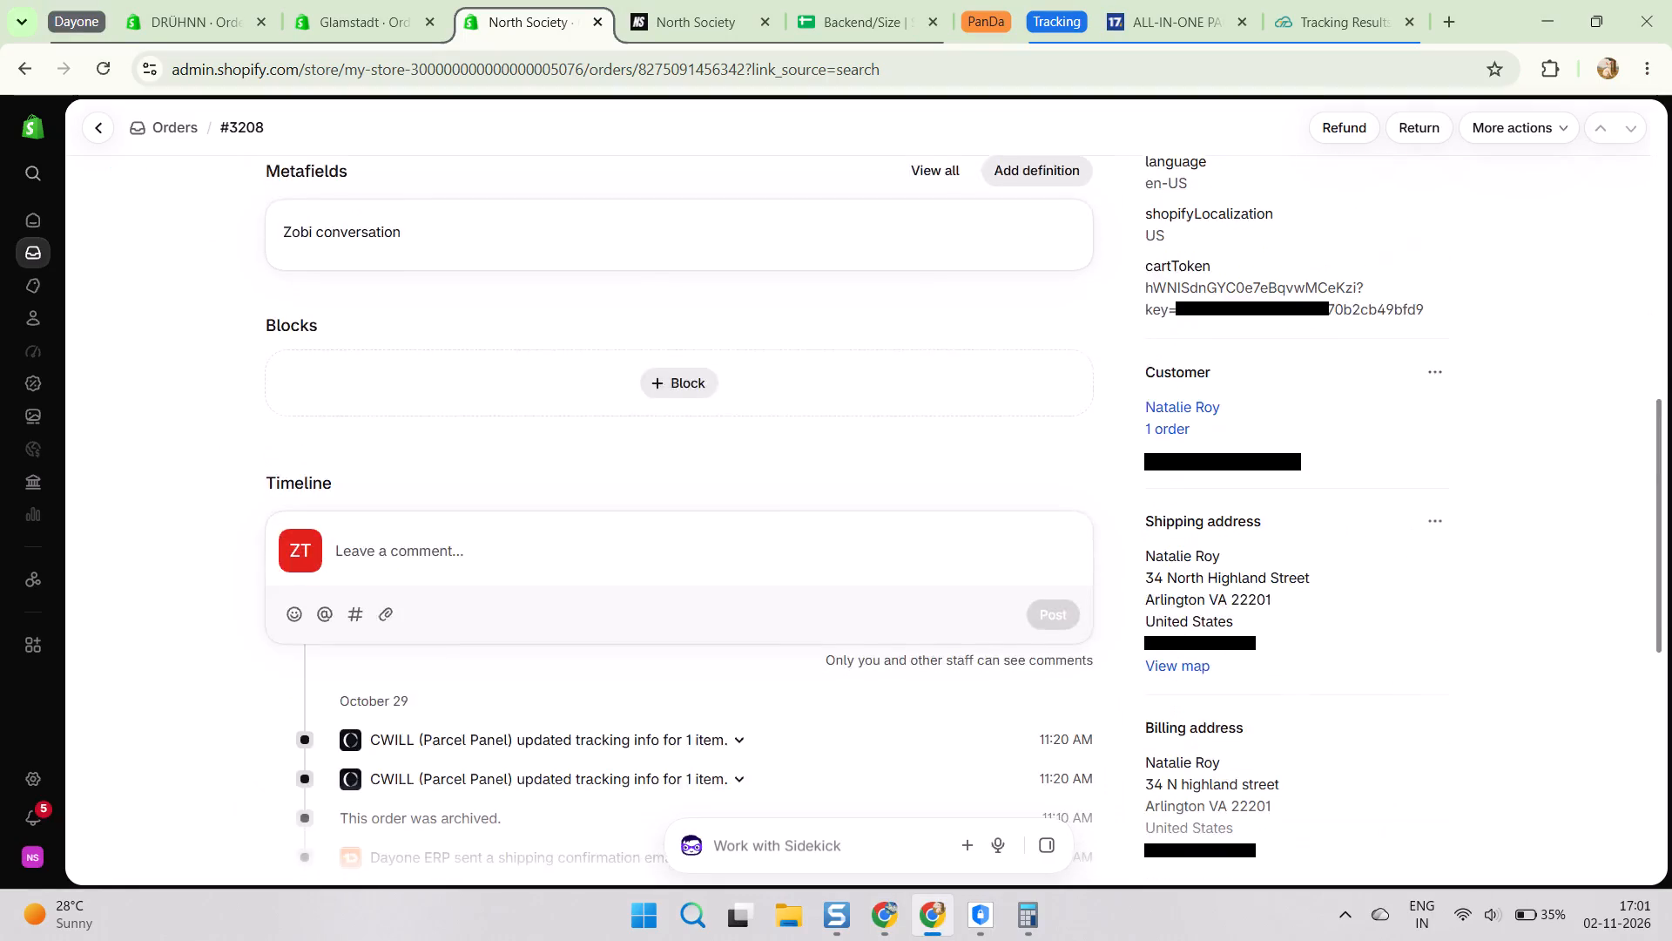
scroll(1159, 393, "down", 2)
left_click_drag(1142, 226, 1298, 355)
key("ctrl+c")
key("ctrl+c")
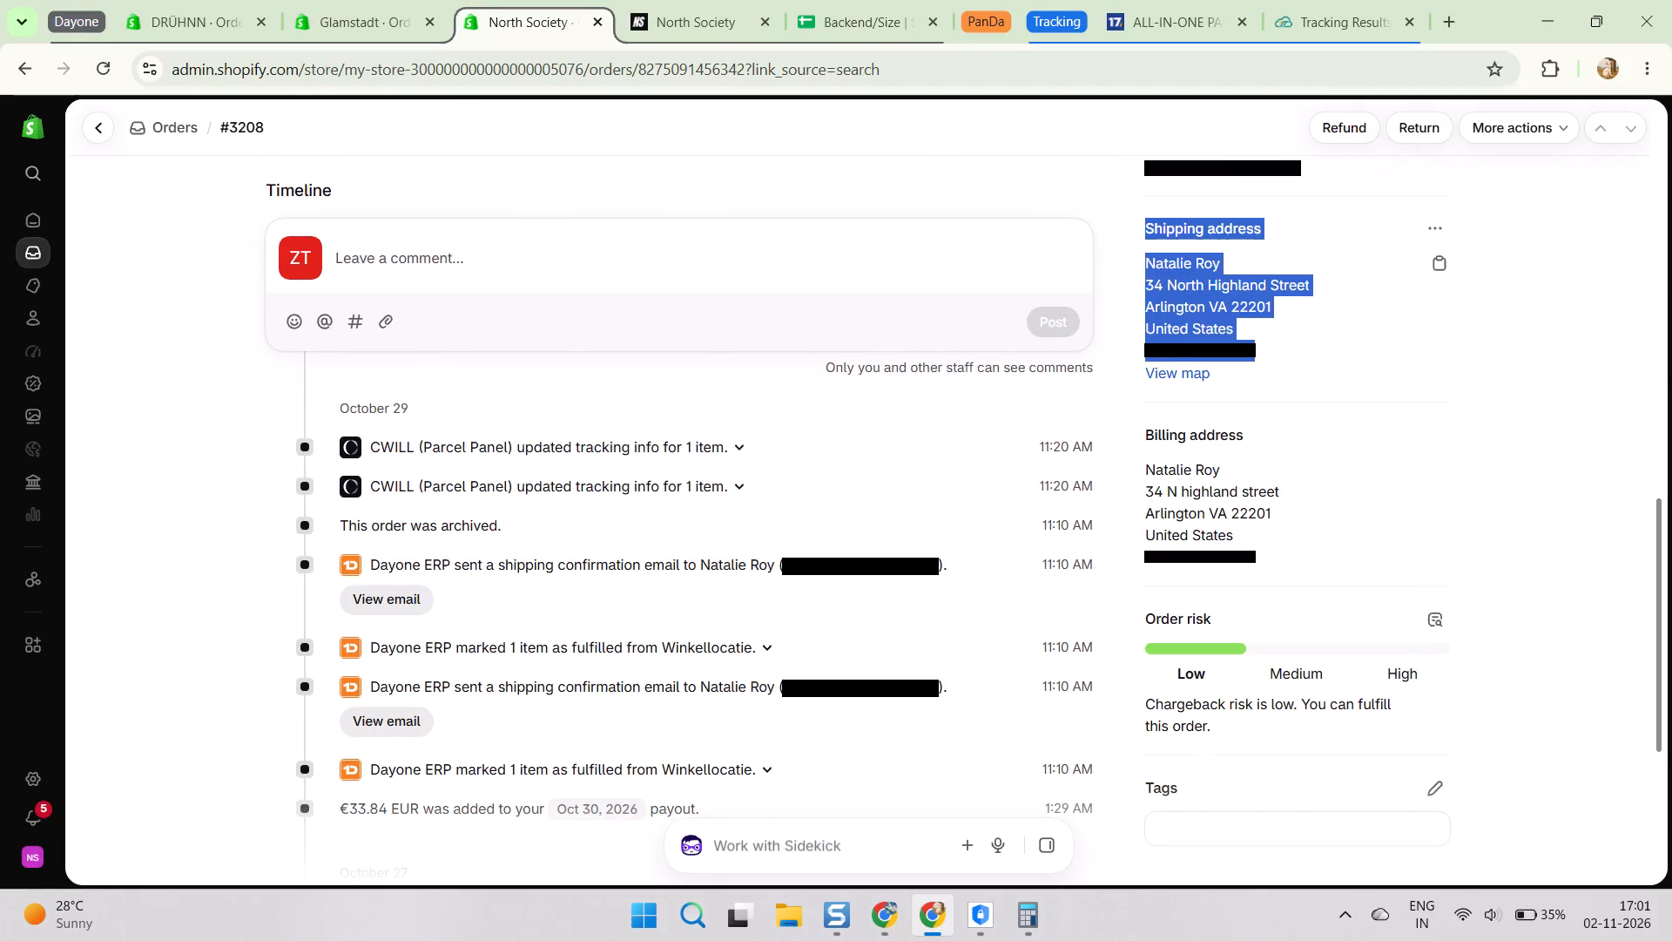
key("alt+Tab")
key("ctrl+v")
scroll(421, 502, "down", 1)
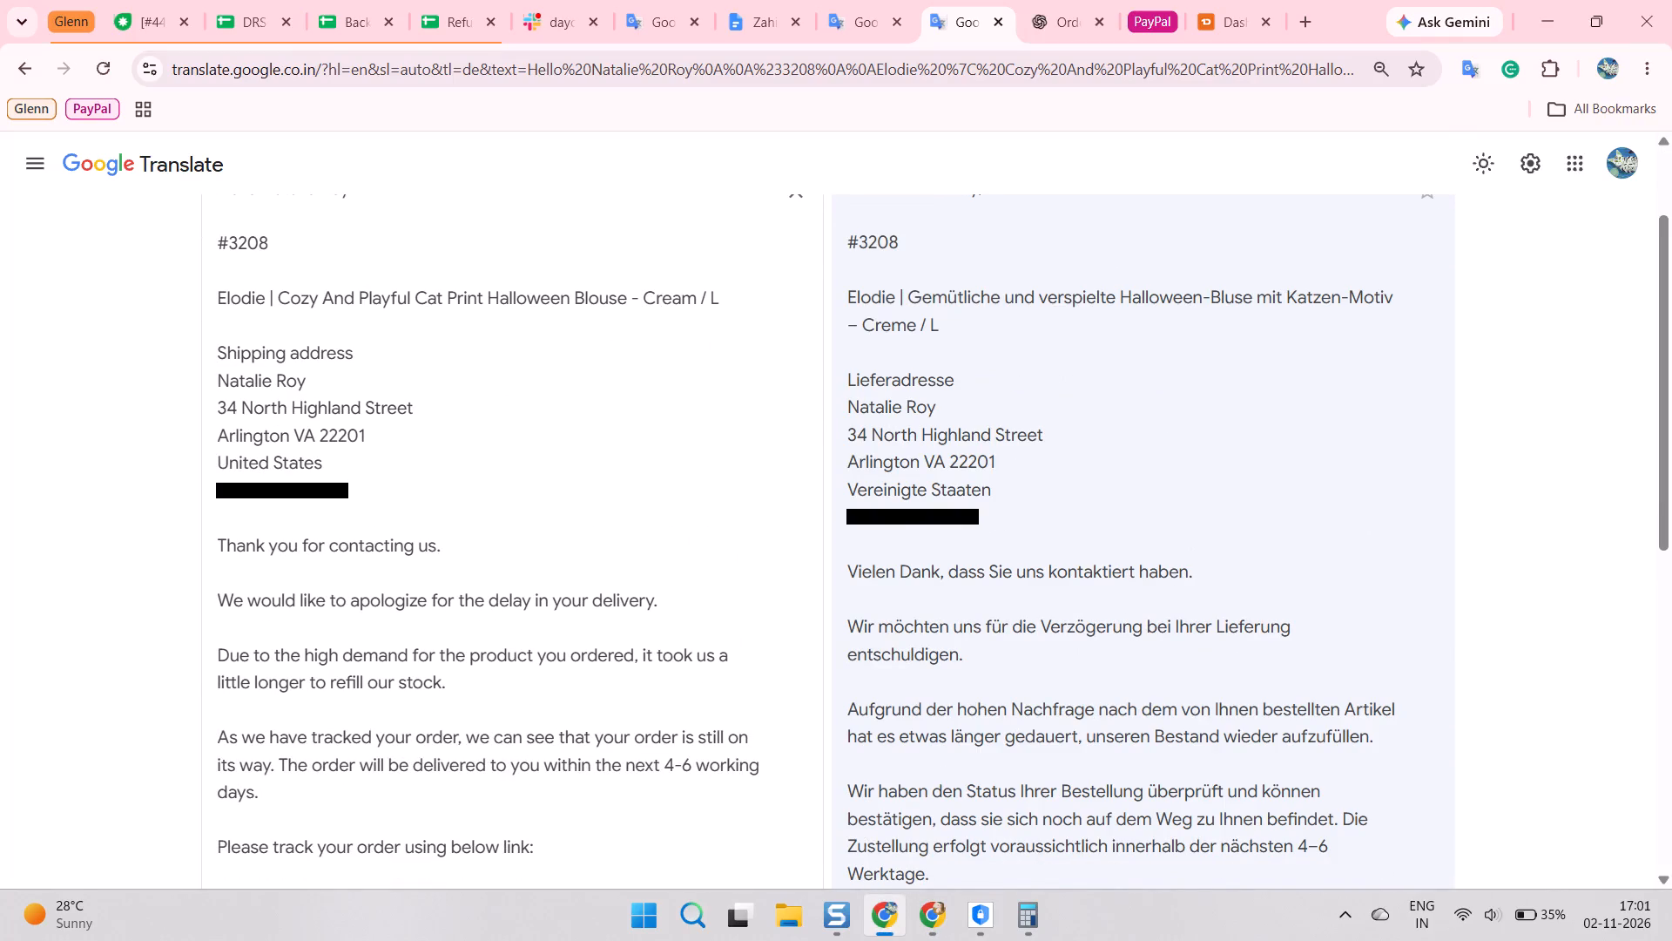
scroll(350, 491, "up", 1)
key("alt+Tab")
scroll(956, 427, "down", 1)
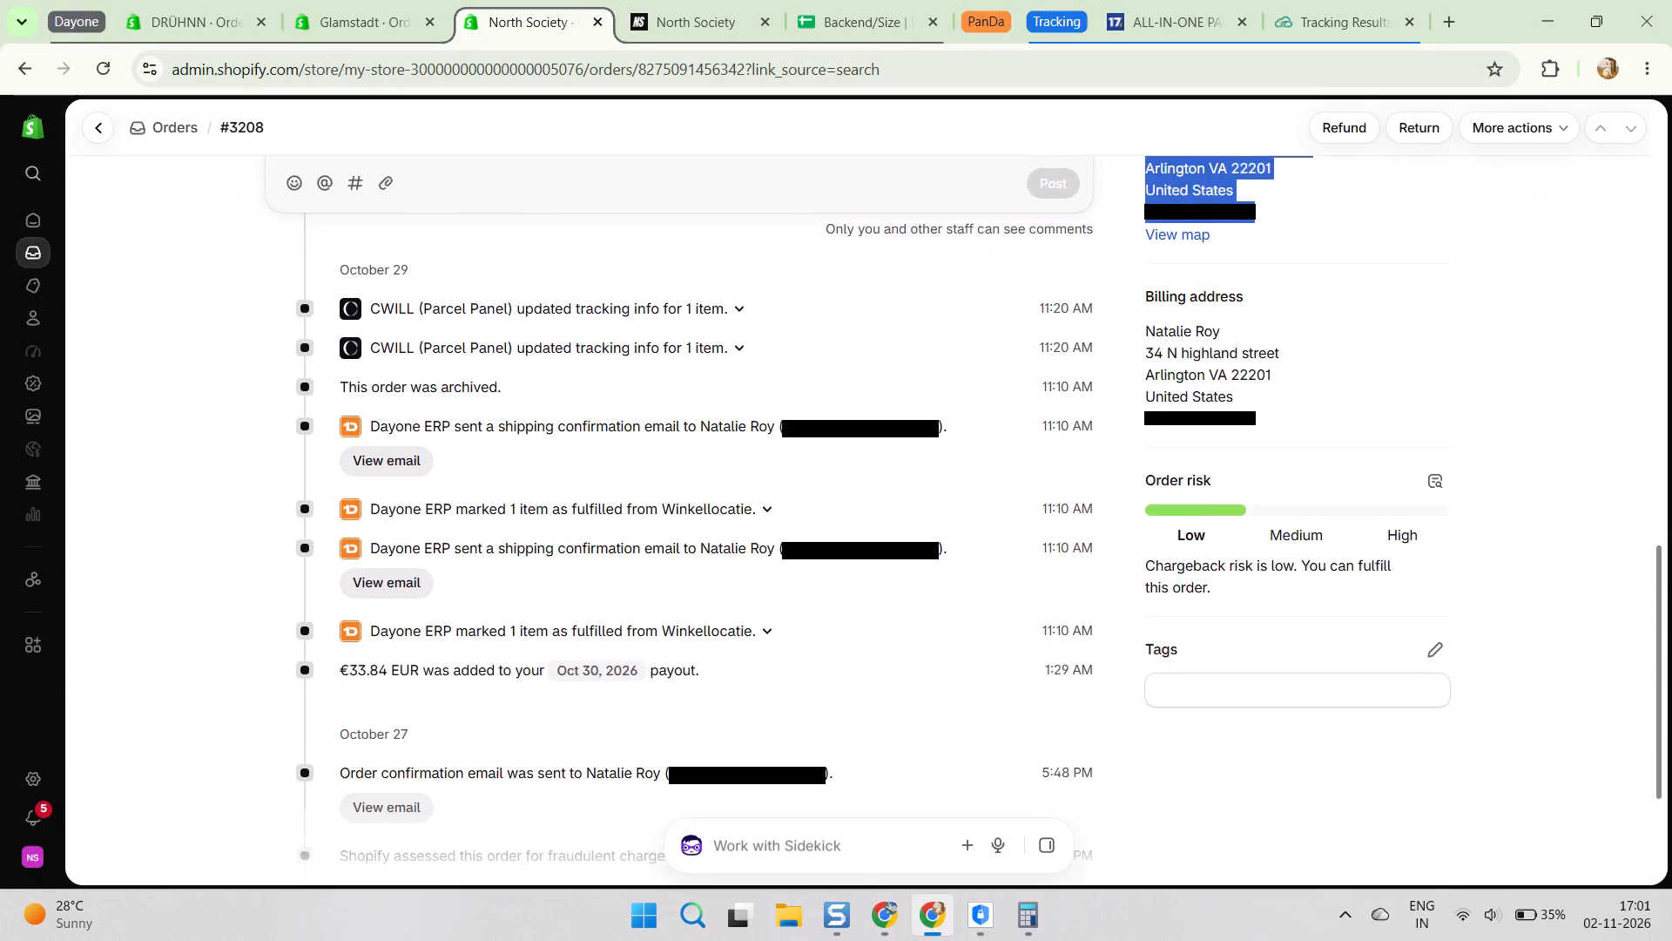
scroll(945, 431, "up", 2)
Delete the 20% discount compensation paragraph with its code from the draft, closing the gap above the appreciation line.
key("alt+Tab")
scroll(463, 514, "down", 4)
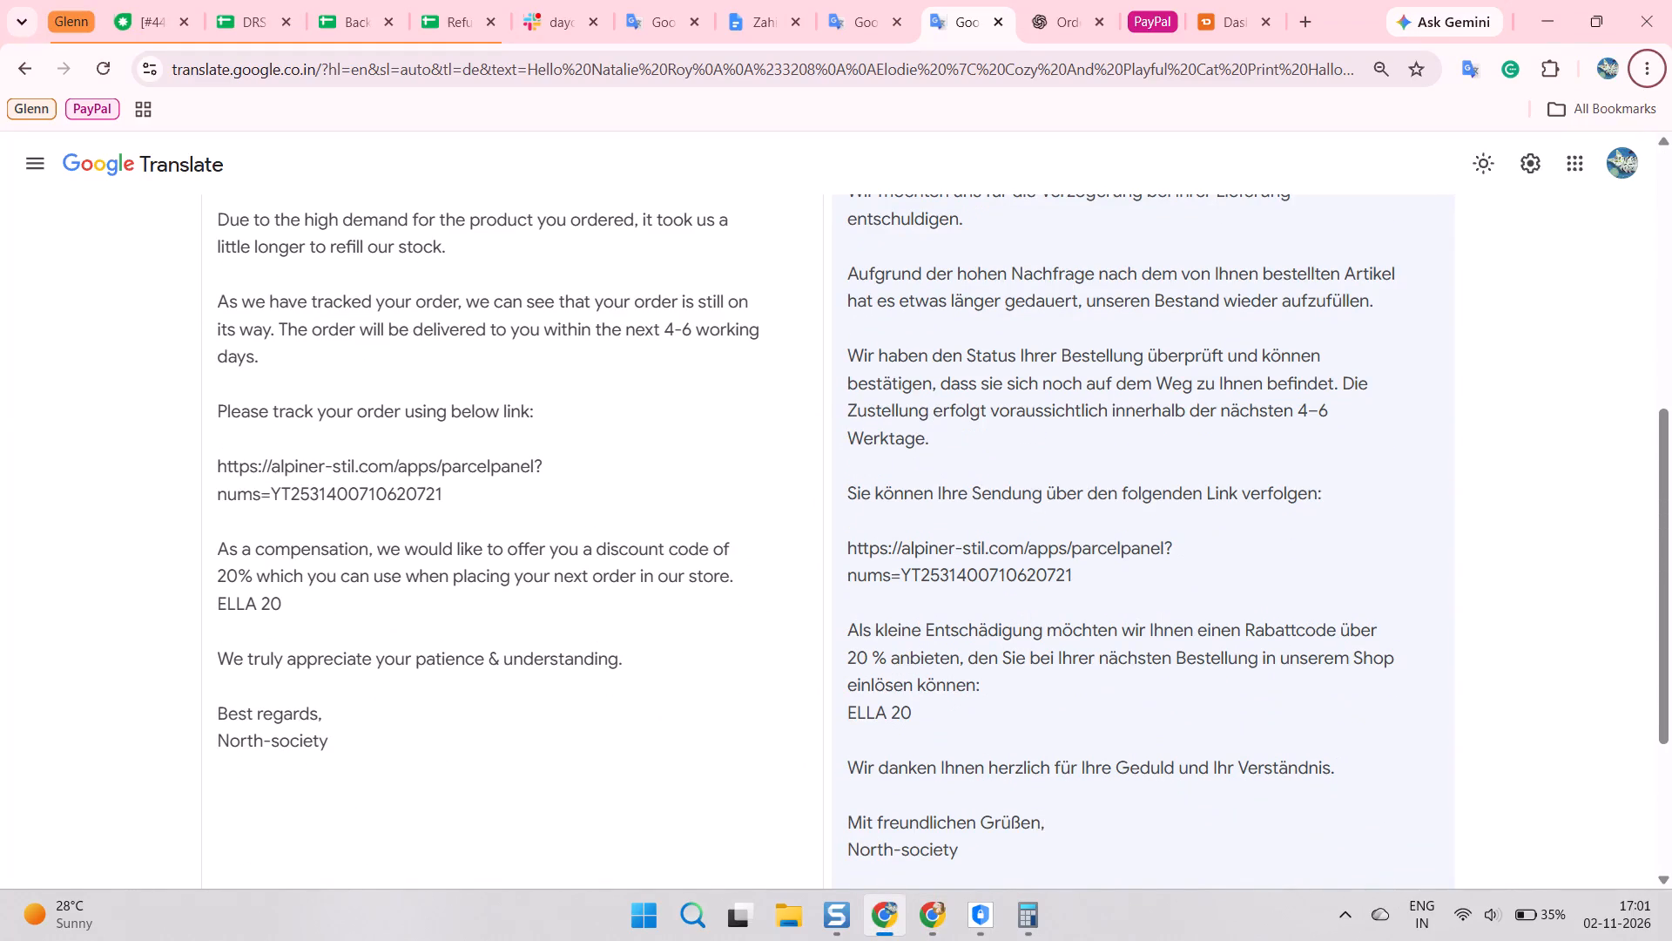
left_click(407, 568)
left_click(282, 603)
left_click_drag(297, 599, 199, 550)
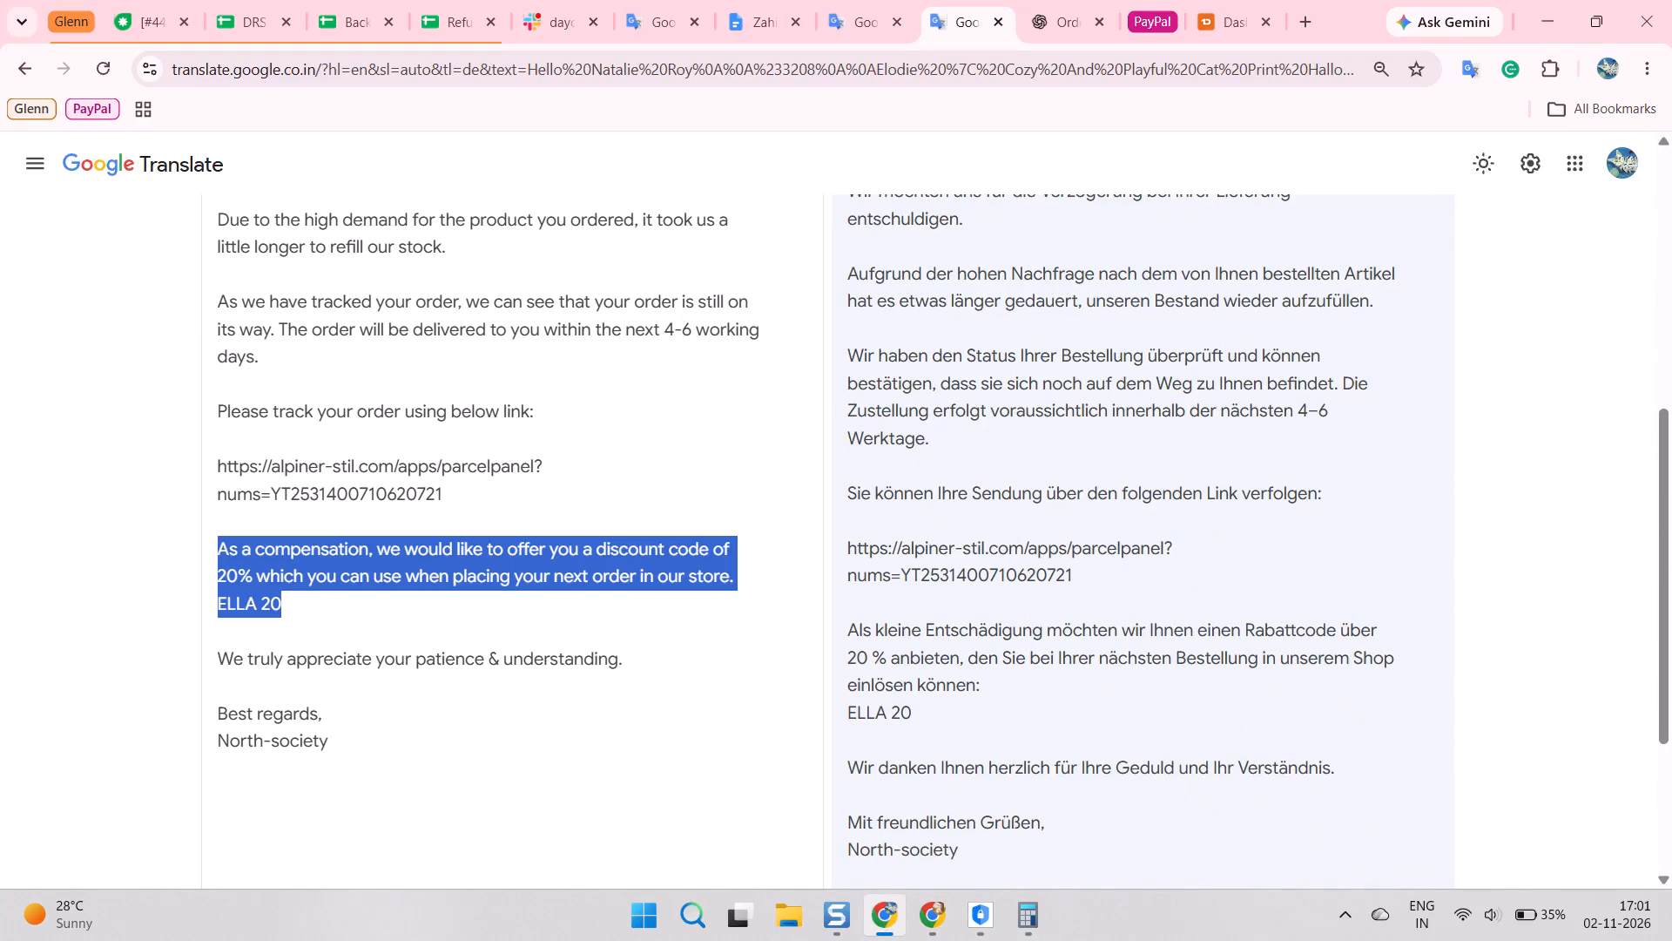
key("BackSpace")
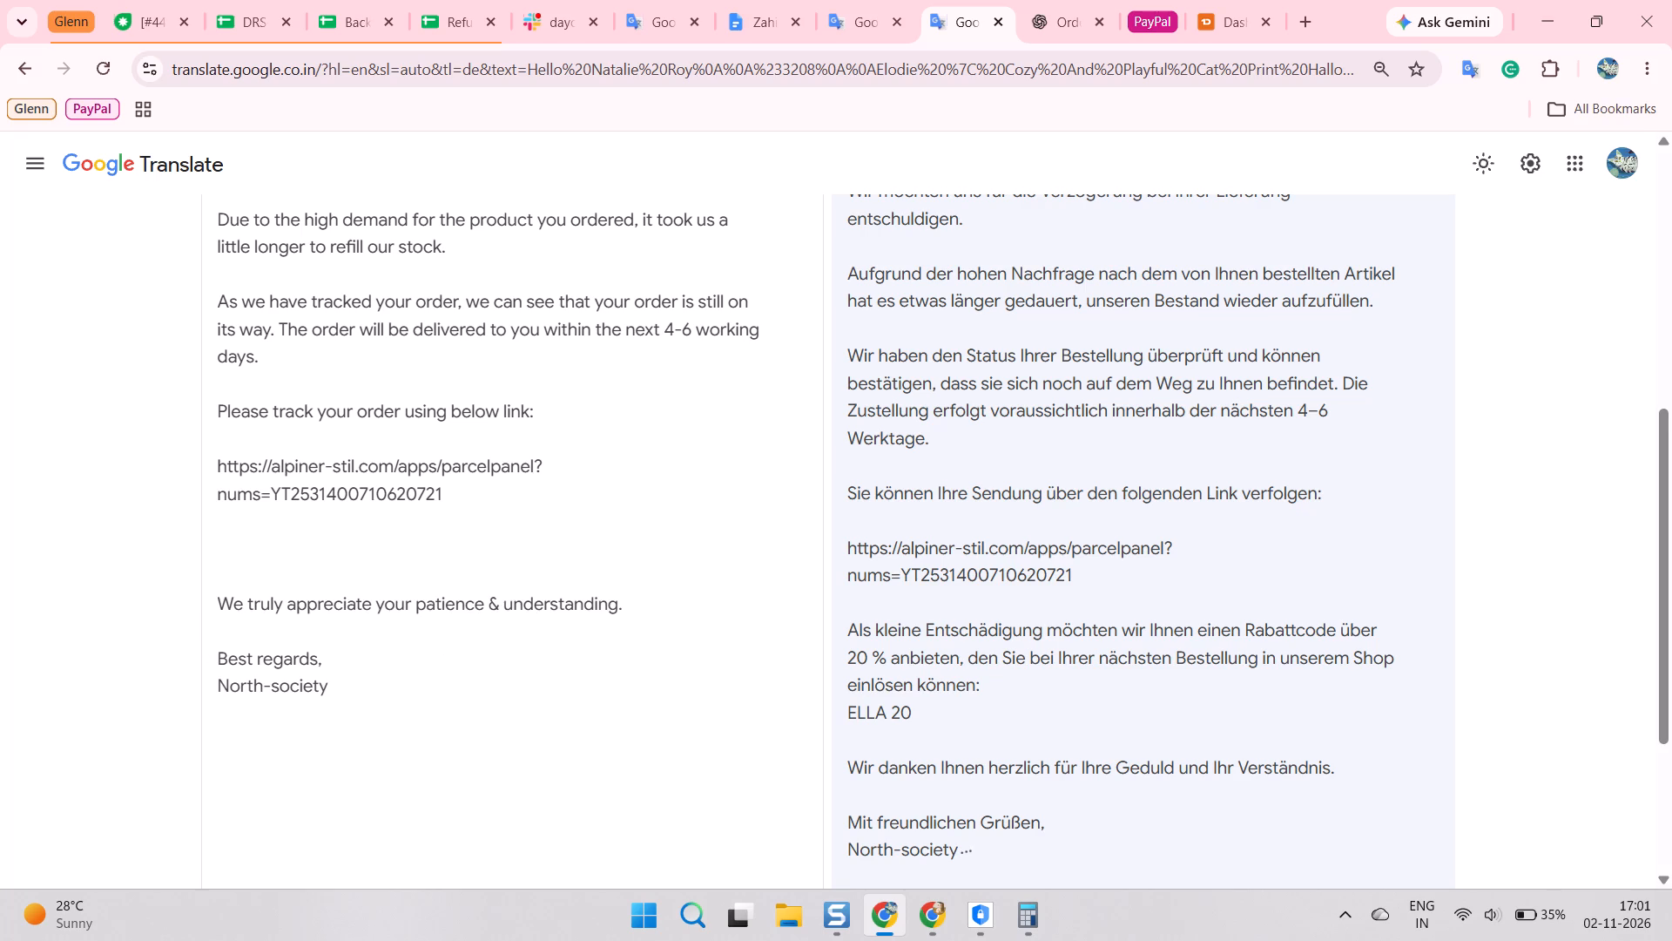
key("BackSpace")
key("BackSpace")
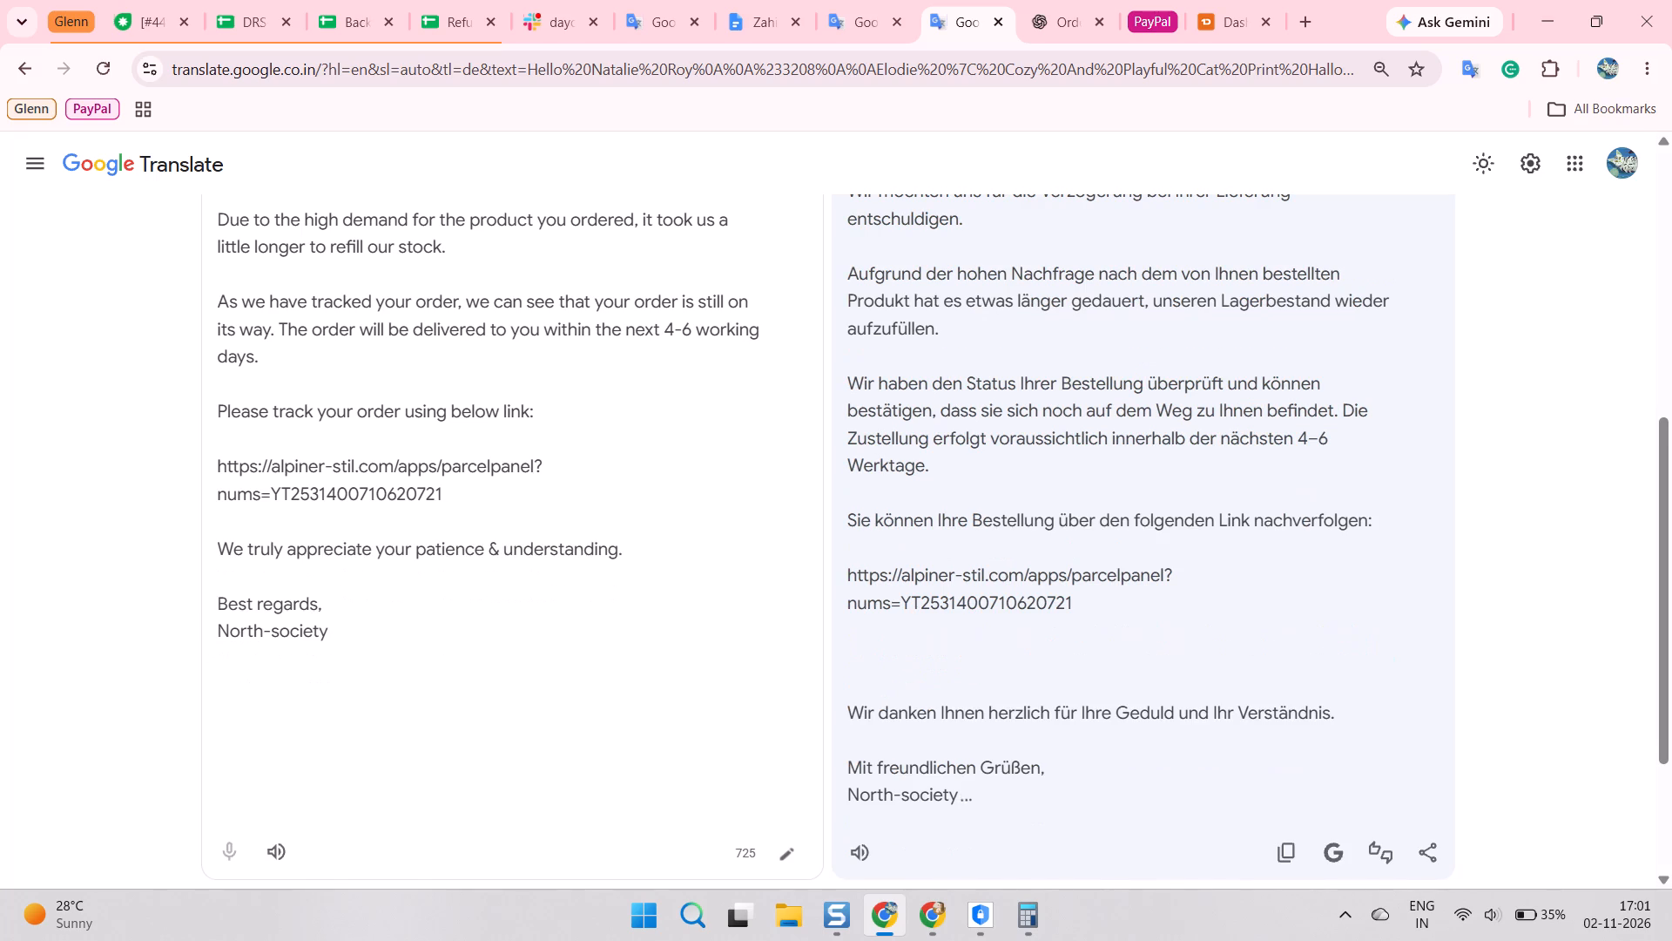
key("alt+Tab")
scroll(373, 367, "up", 11)
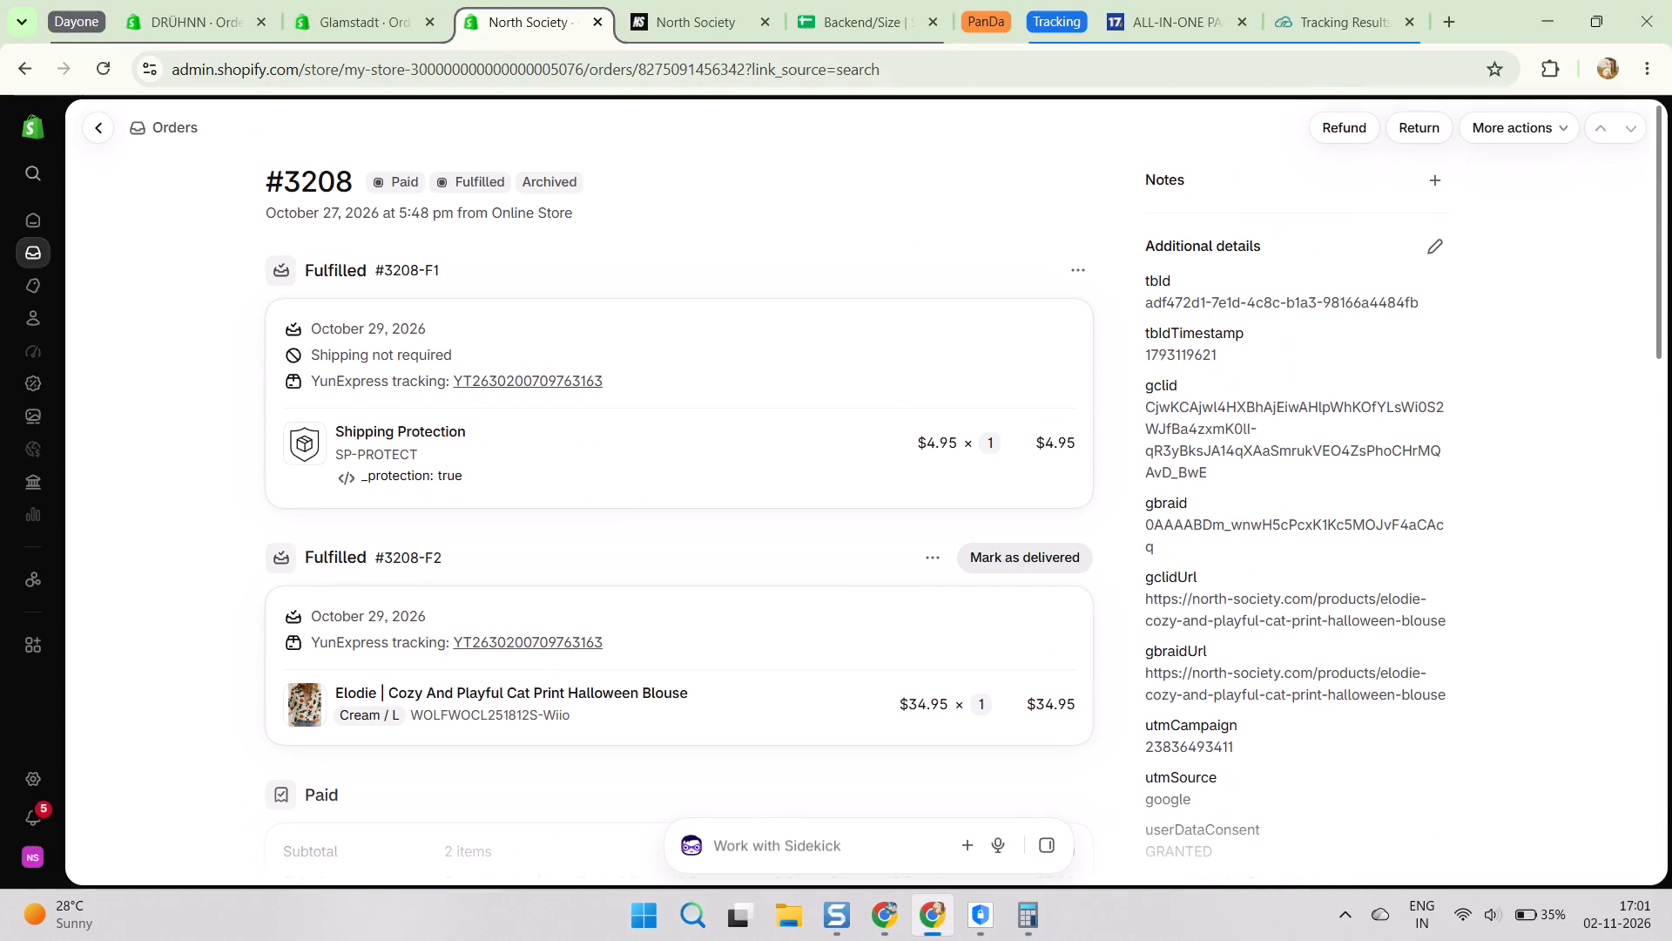
left_click(693, 0)
left_click(535, 53)
key("ctrl+c")
key("ctrl+c")
key("alt+Tab")
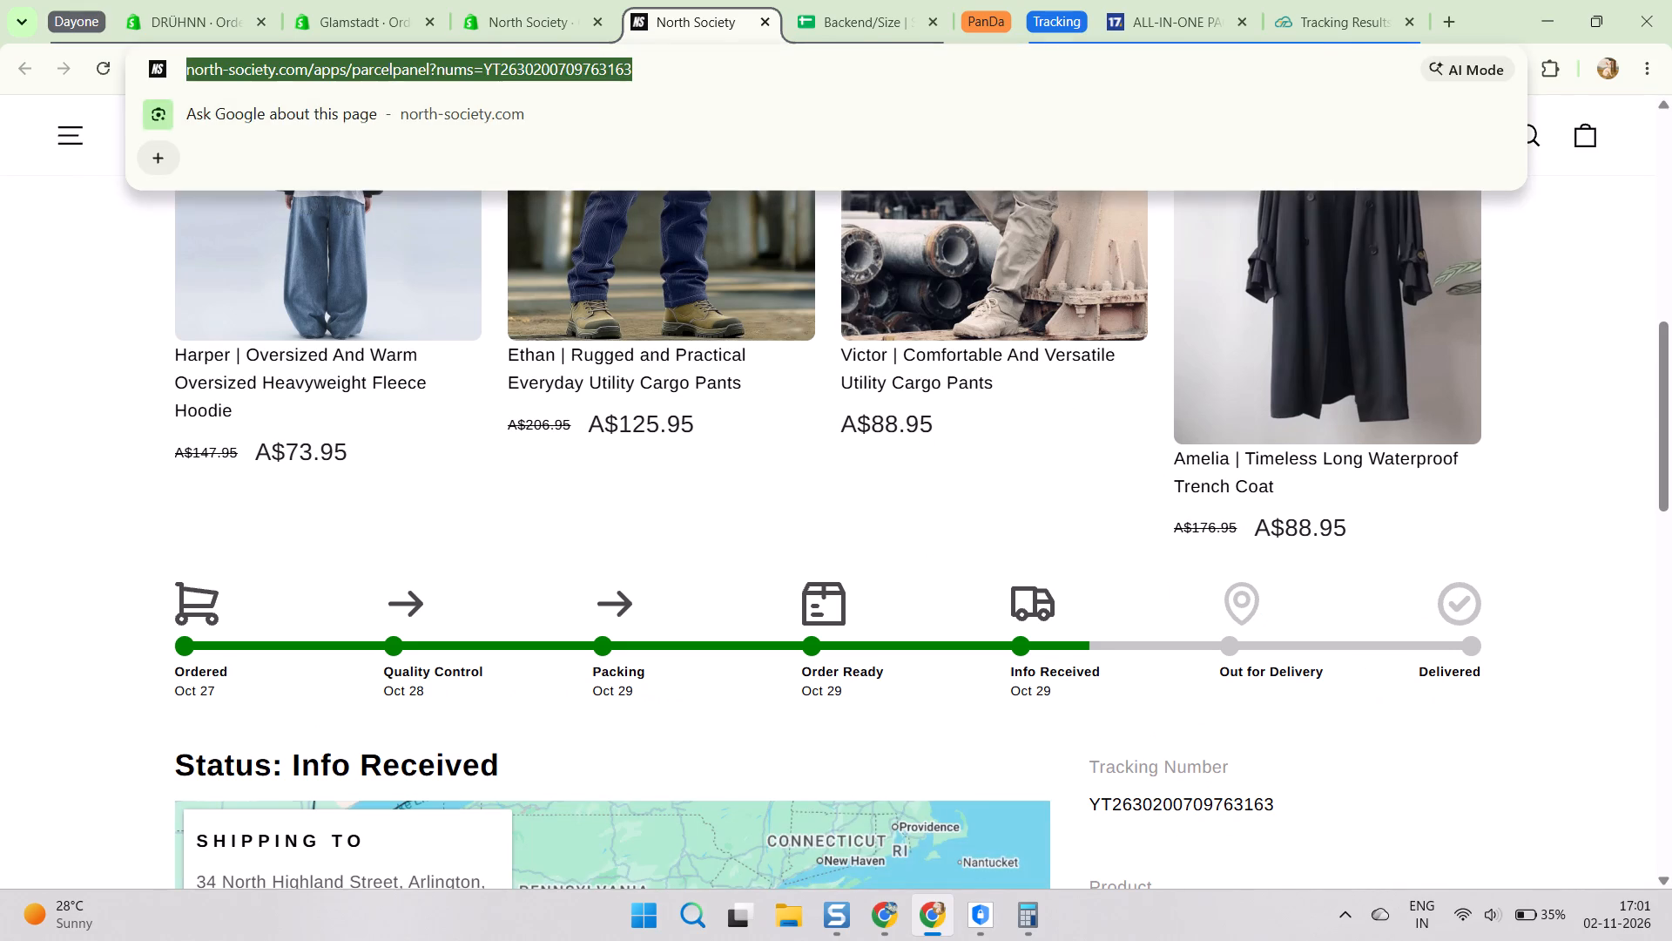
triple_click(374, 497)
key("ctrl+v")
triple_click(354, 485)
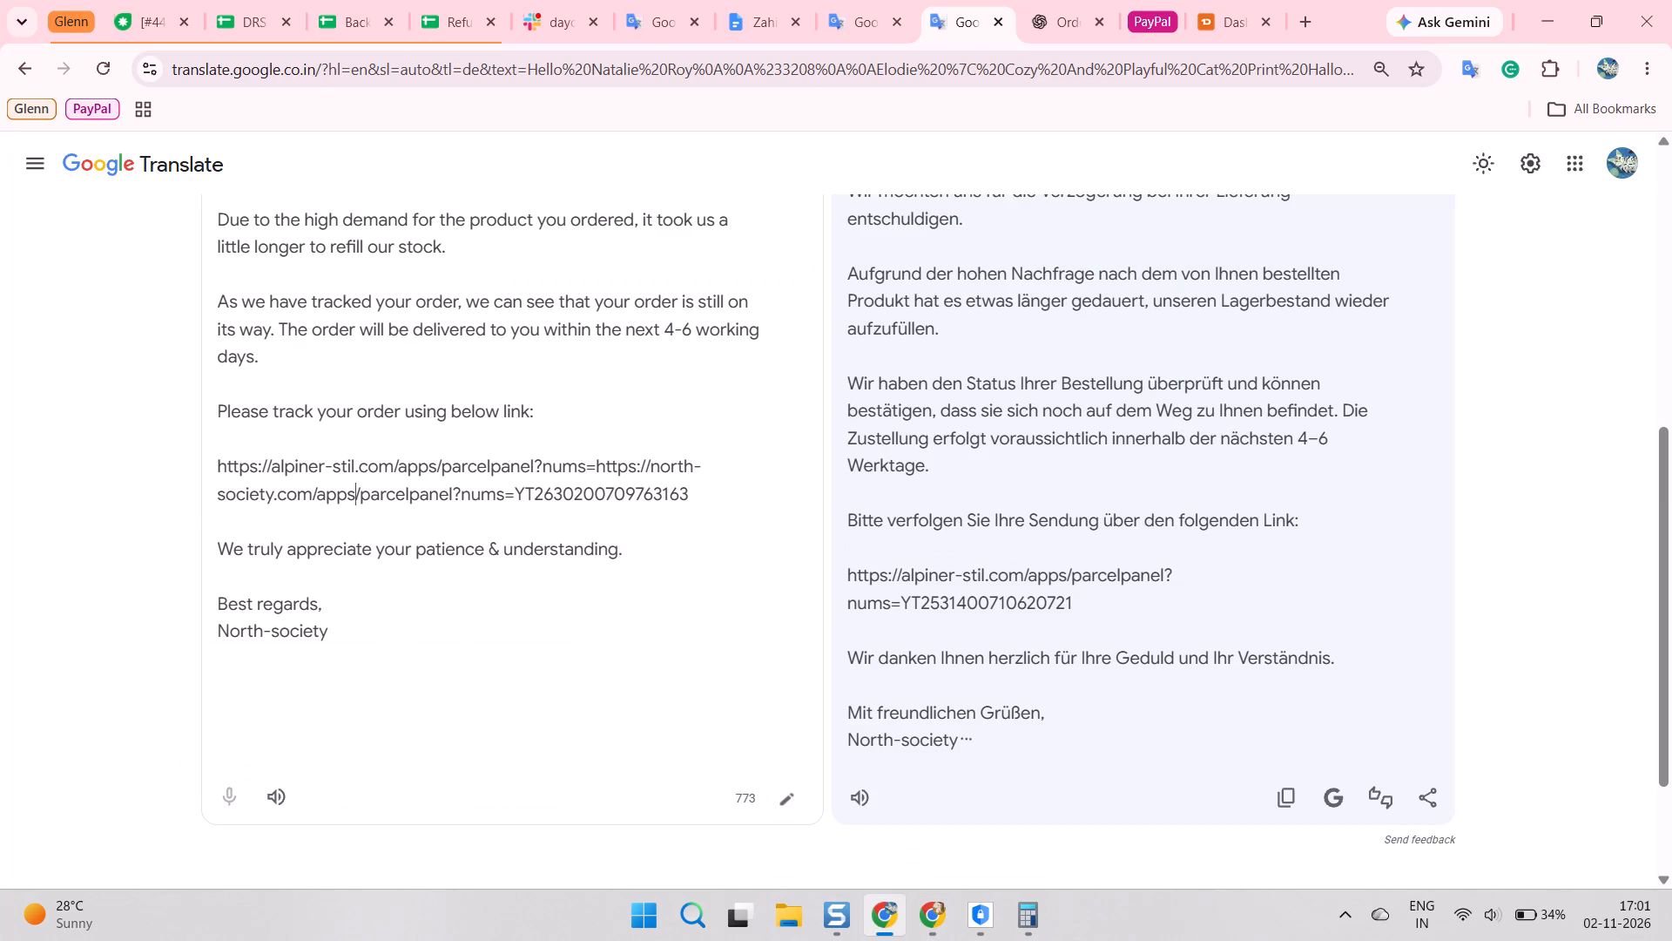
key("ctrl+v")
key("Return")
left_click(352, 448)
key("BackSpace")
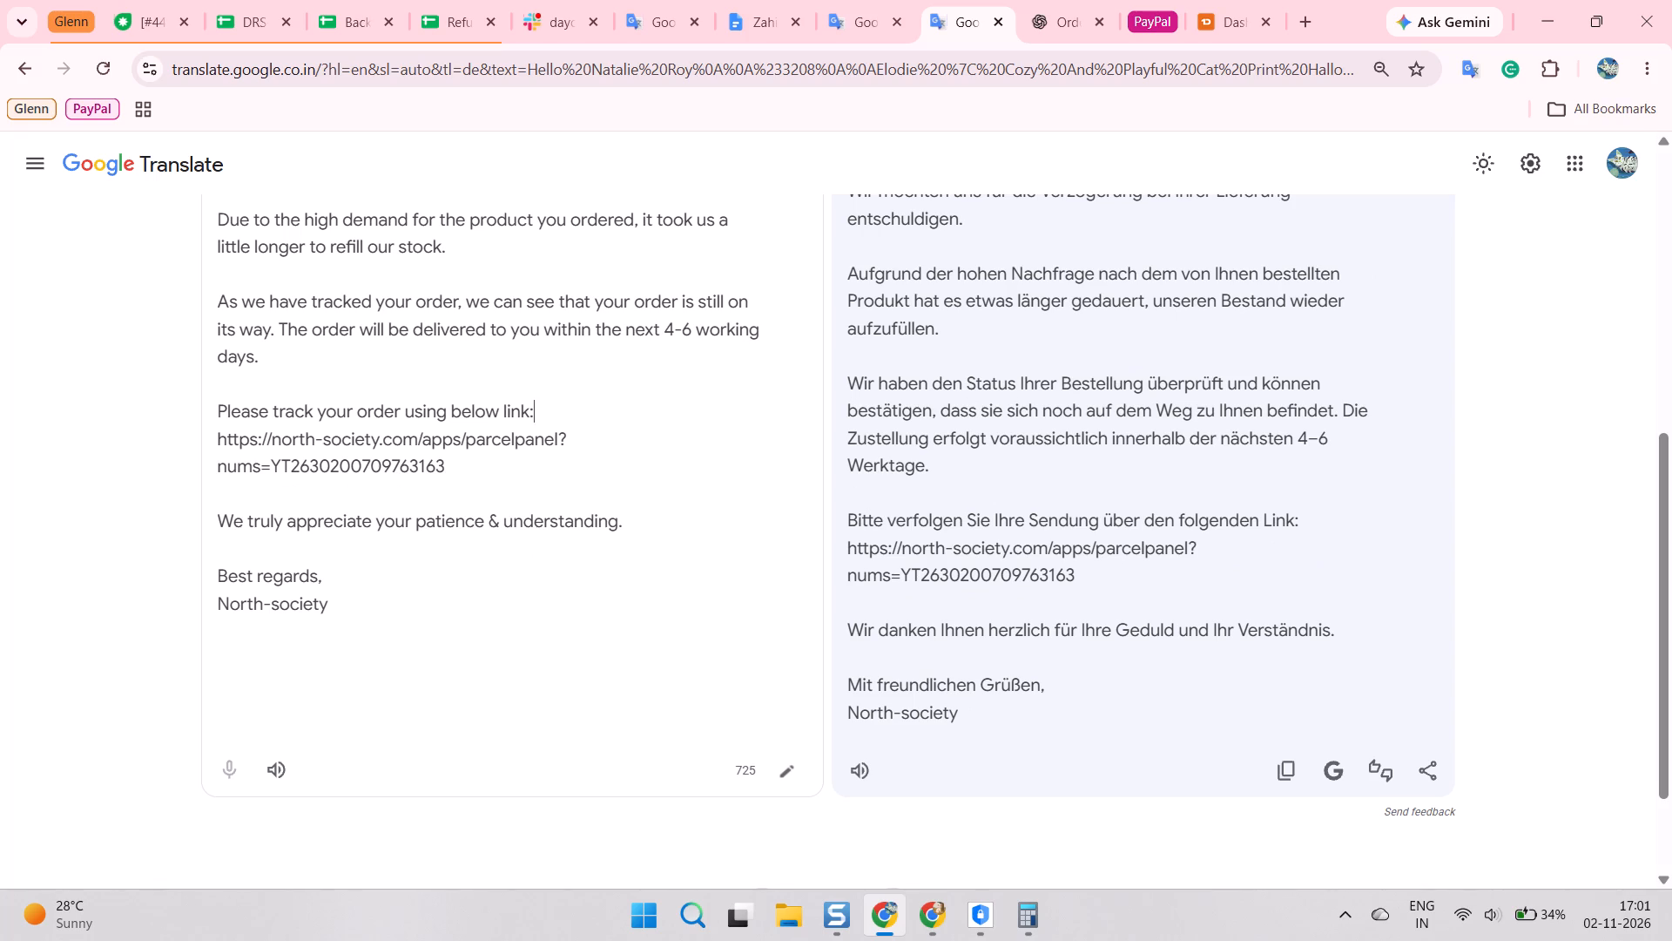
key("alt+Tab")
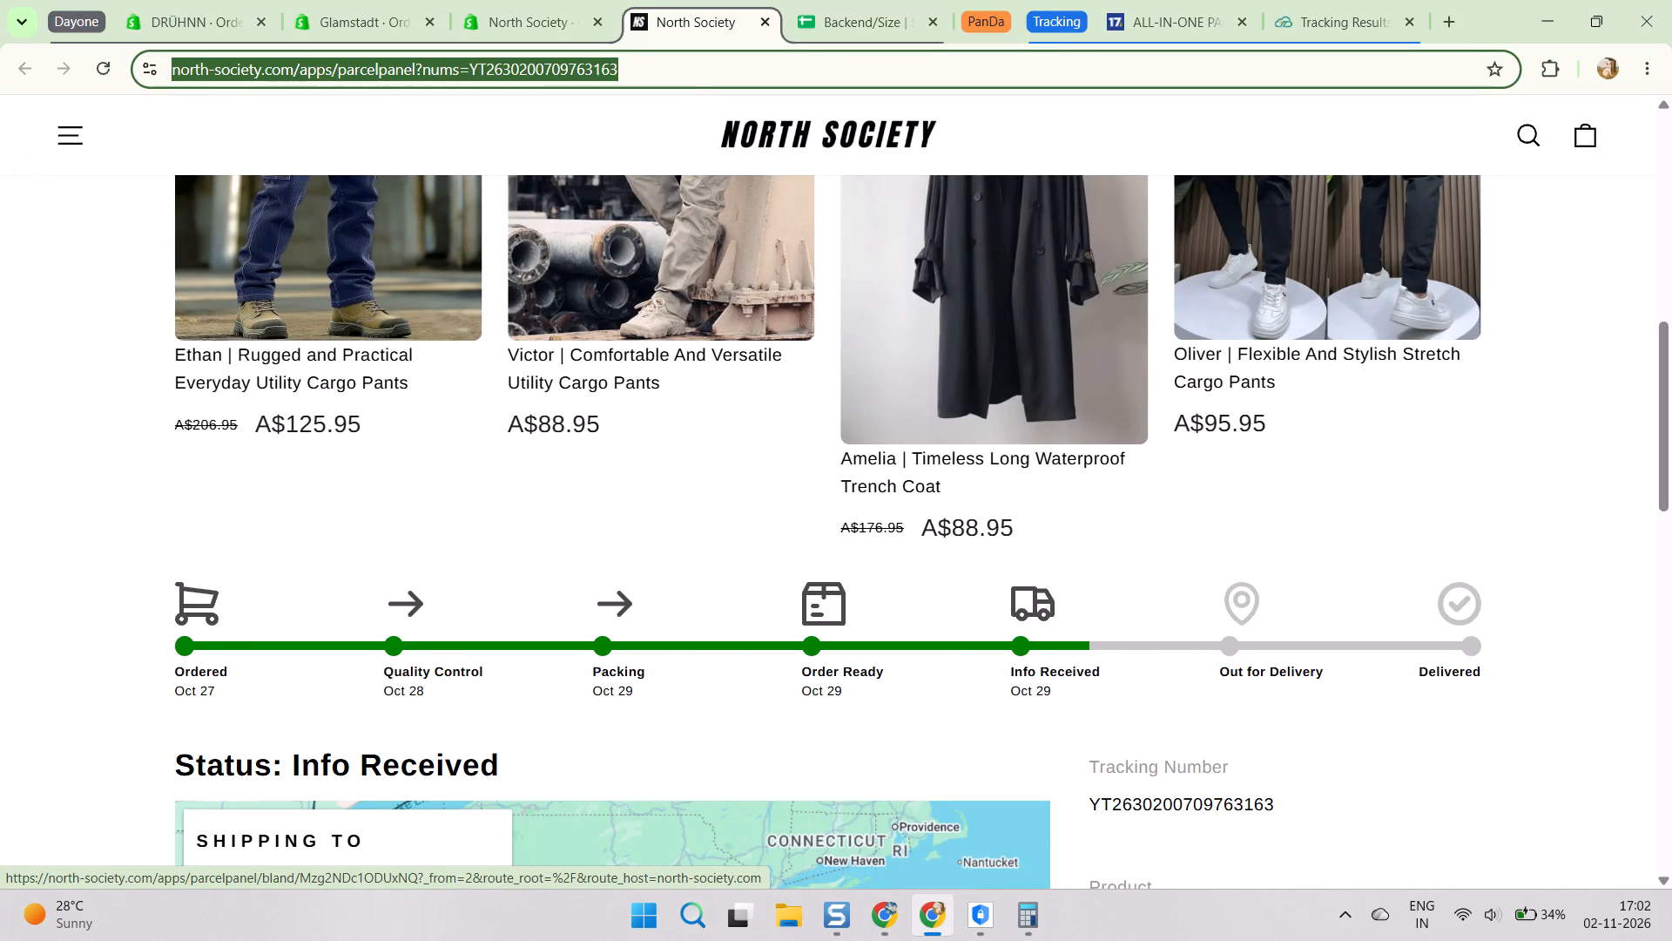
key("alt+Tab")
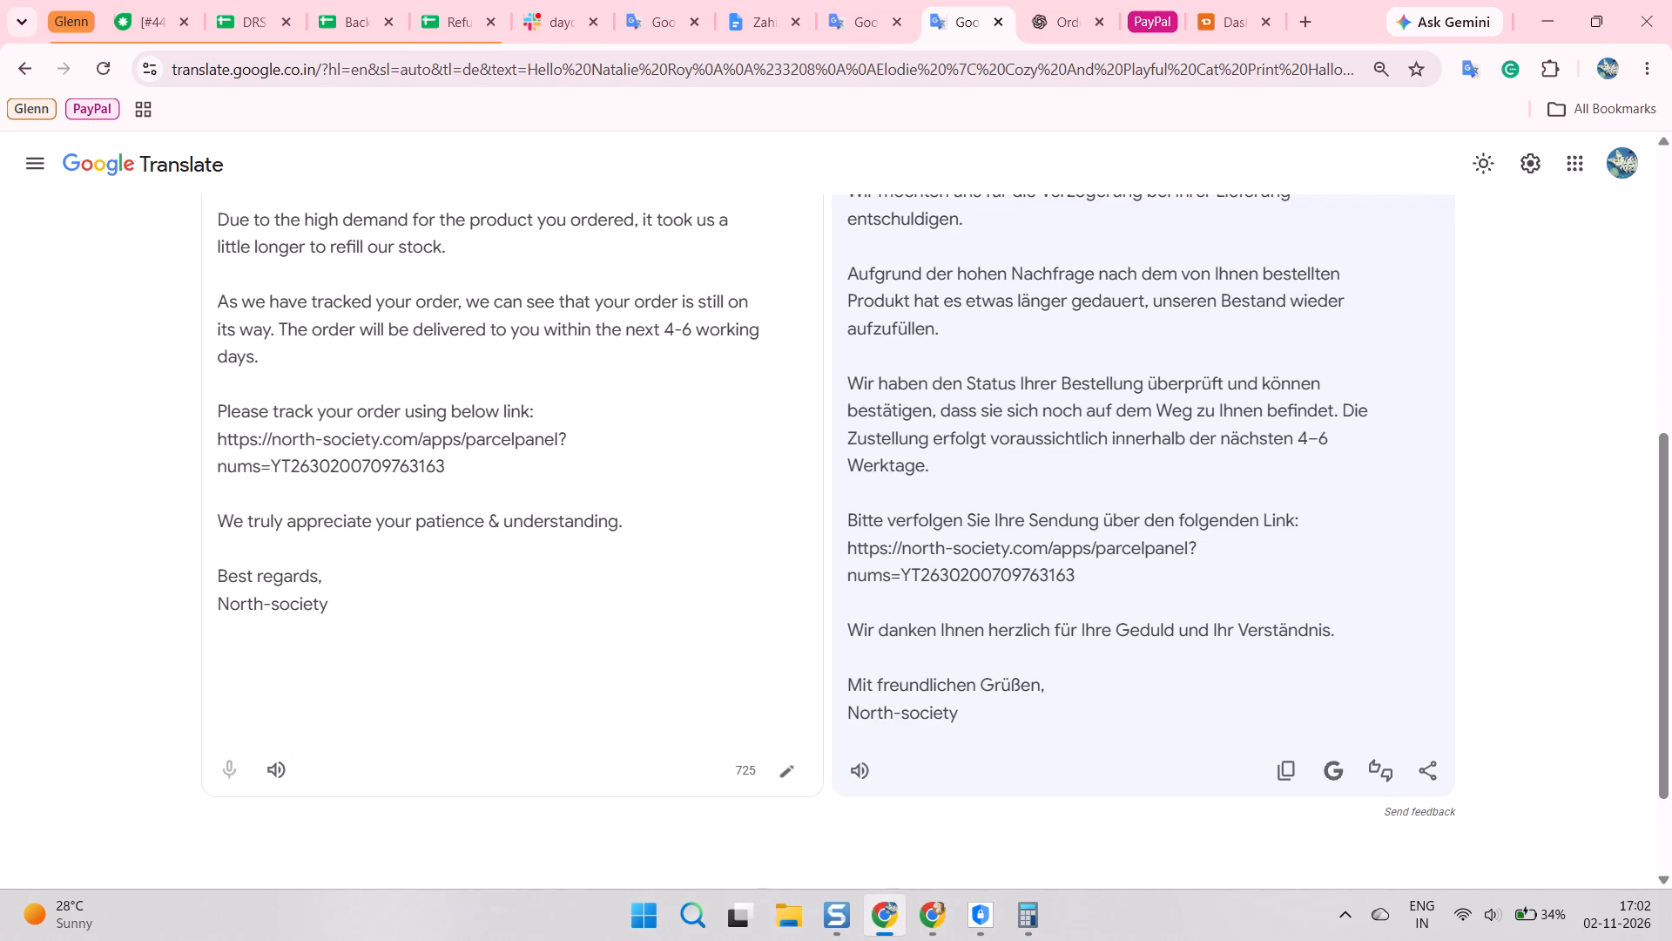
key("alt+Tab")
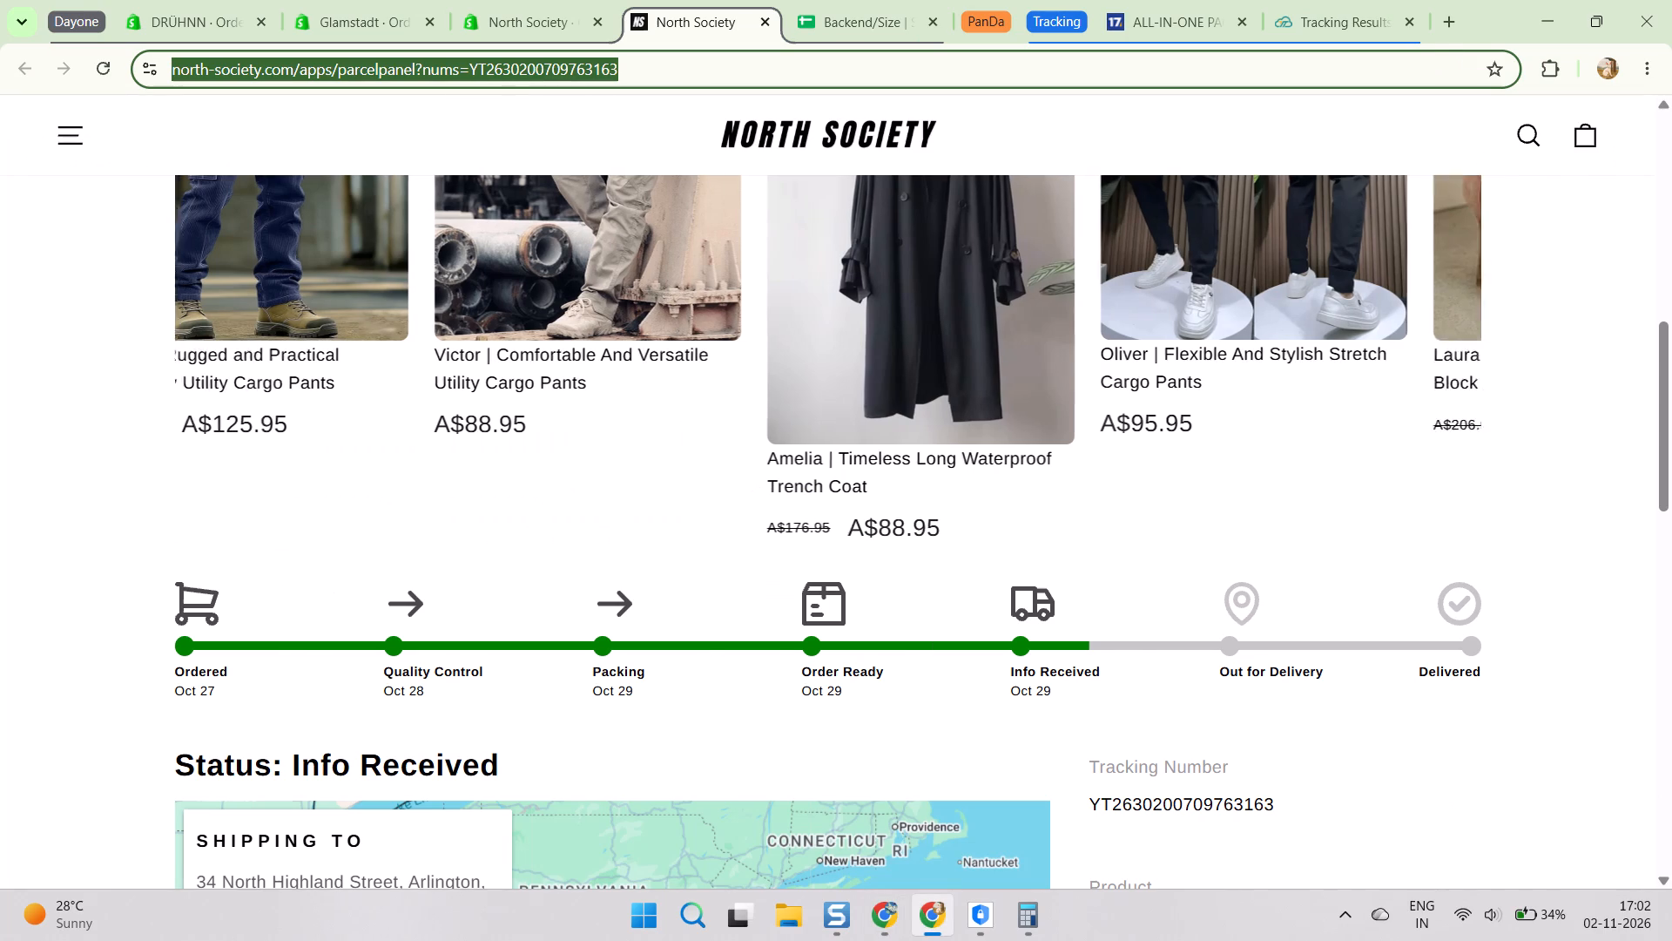
key("alt+Tab")
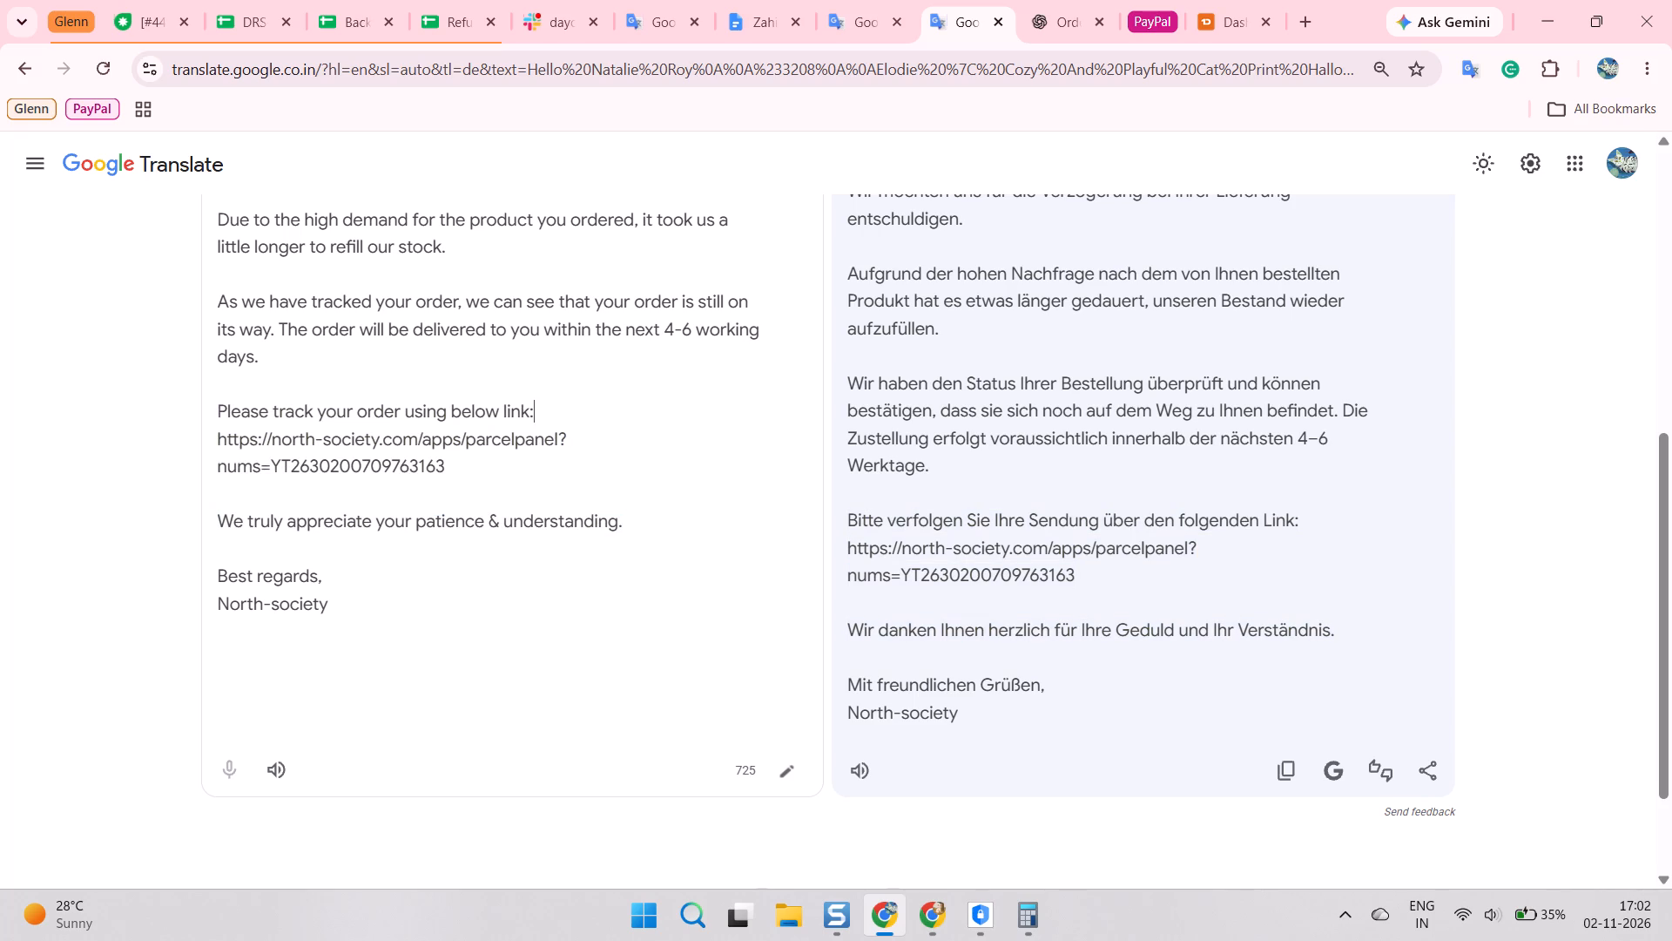
key("alt+Tab")
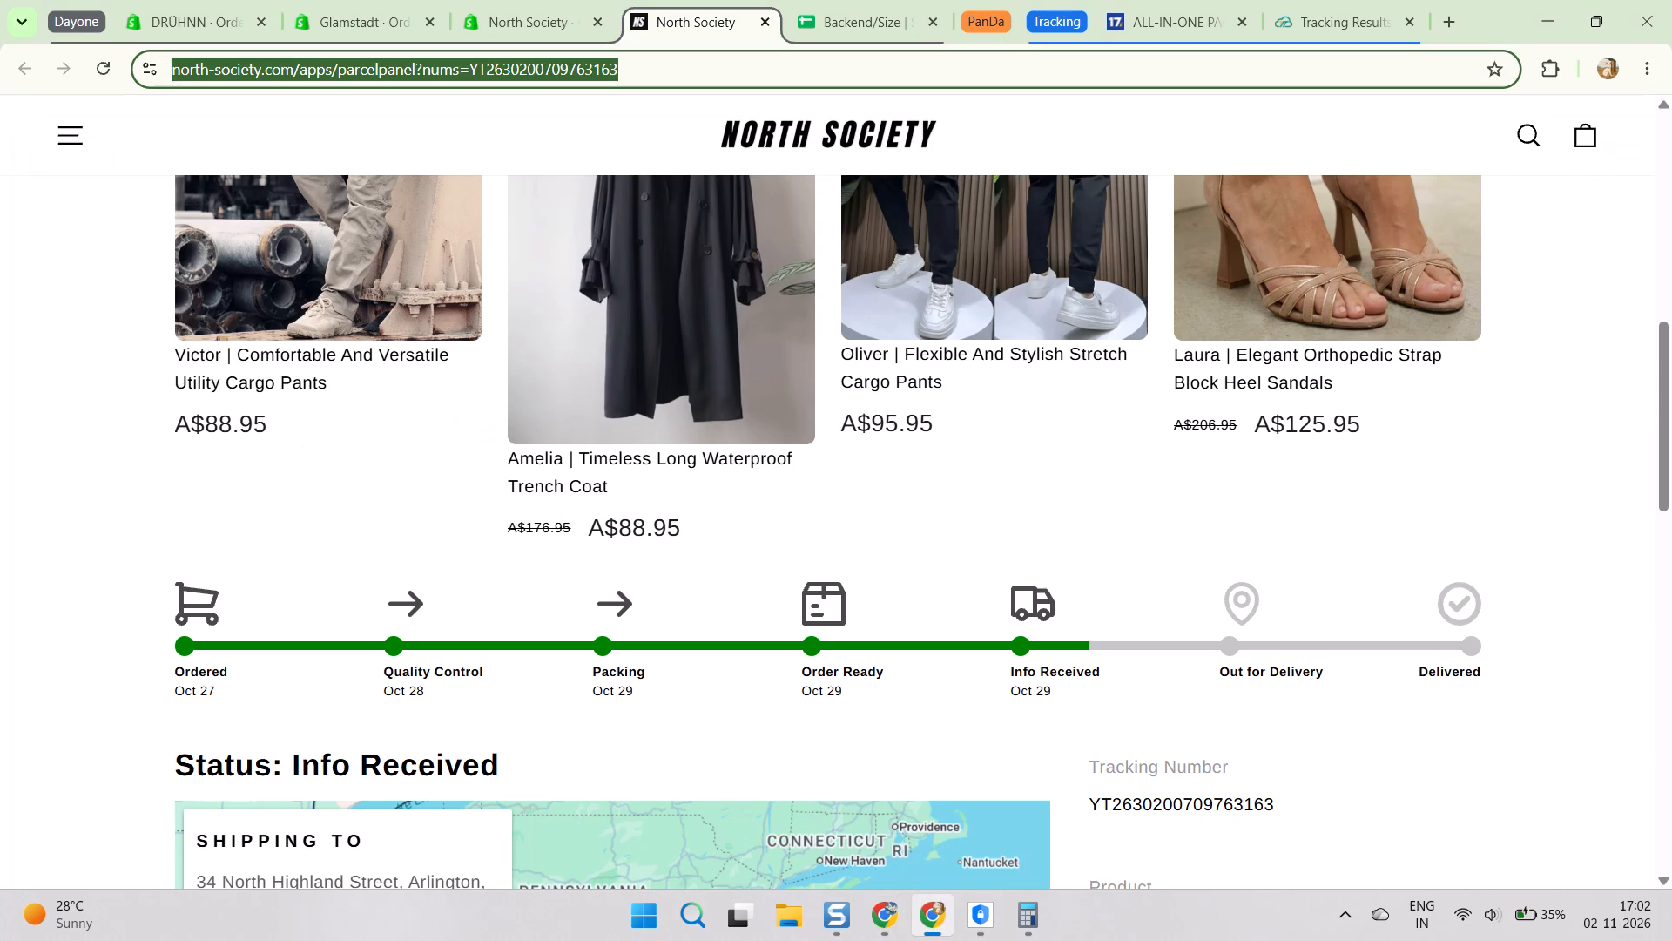
left_click(970, 502)
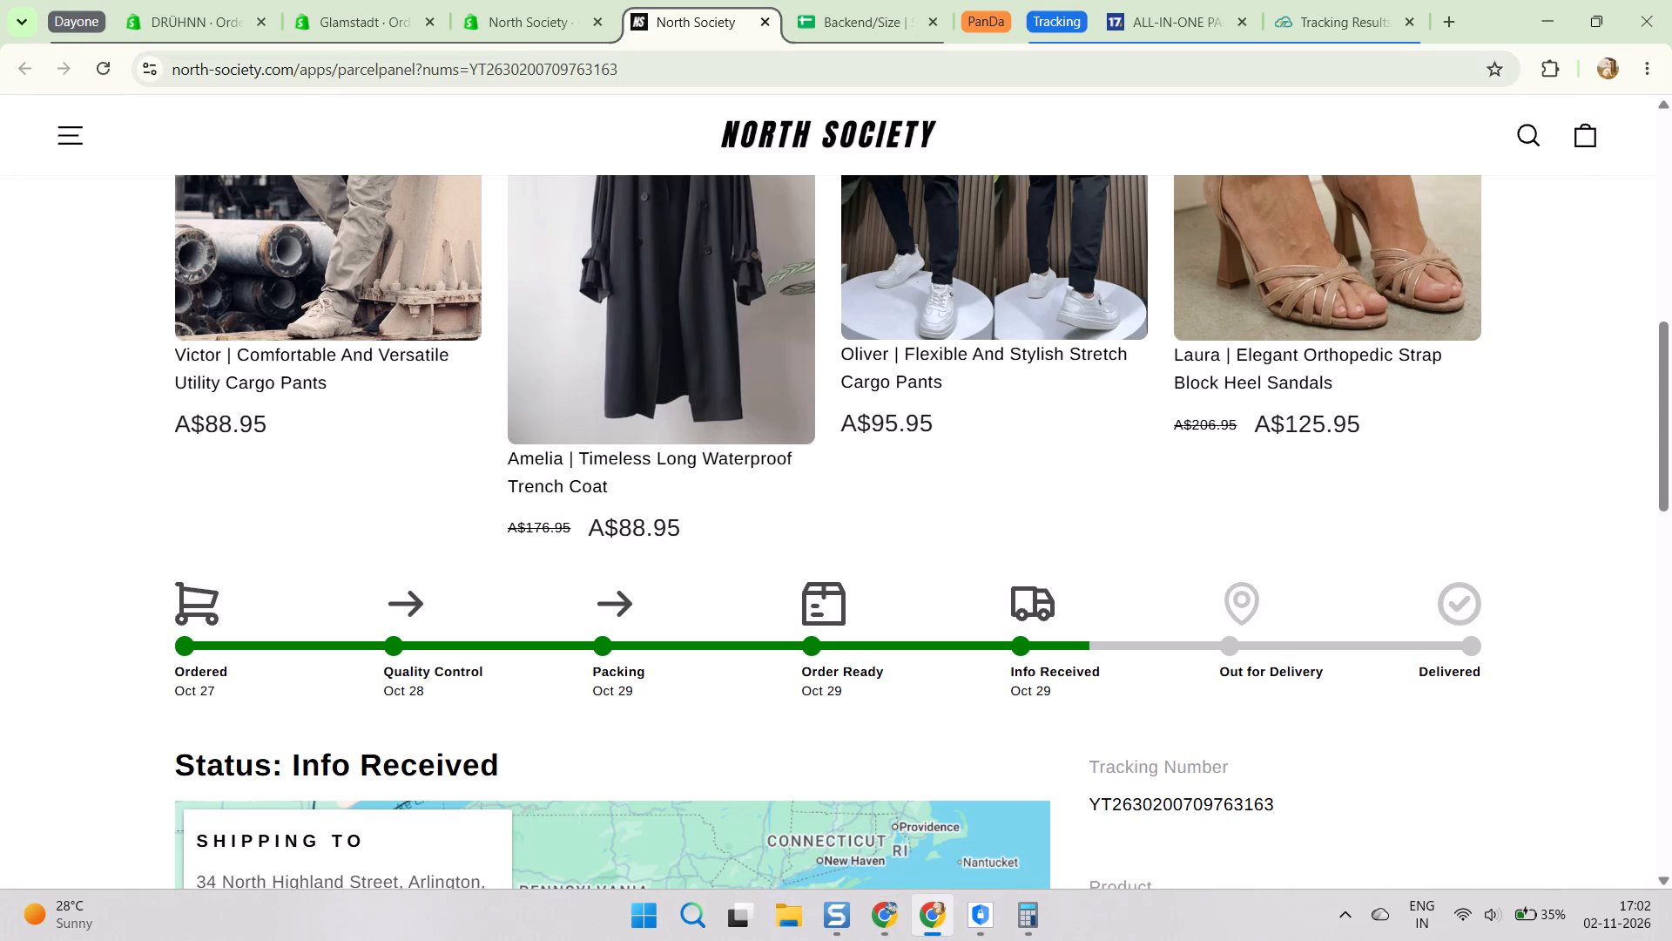
key("alt+Tab")
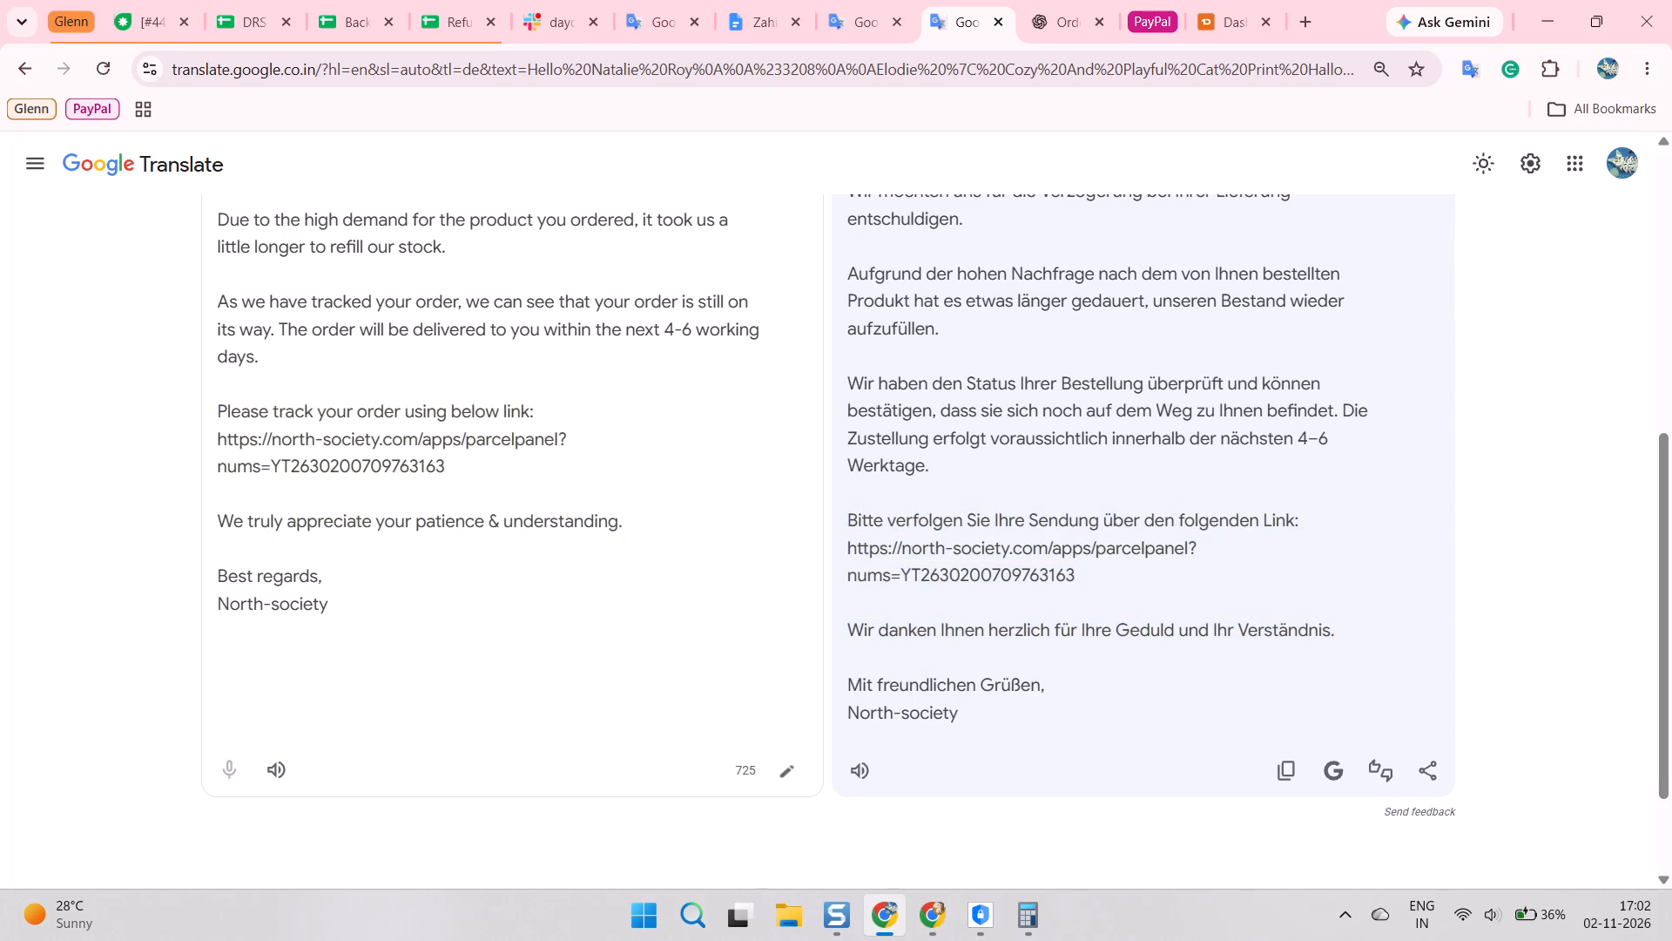
key("alt+Tab")
key("alt+Tab")
scroll(537, 409, "up", 1)
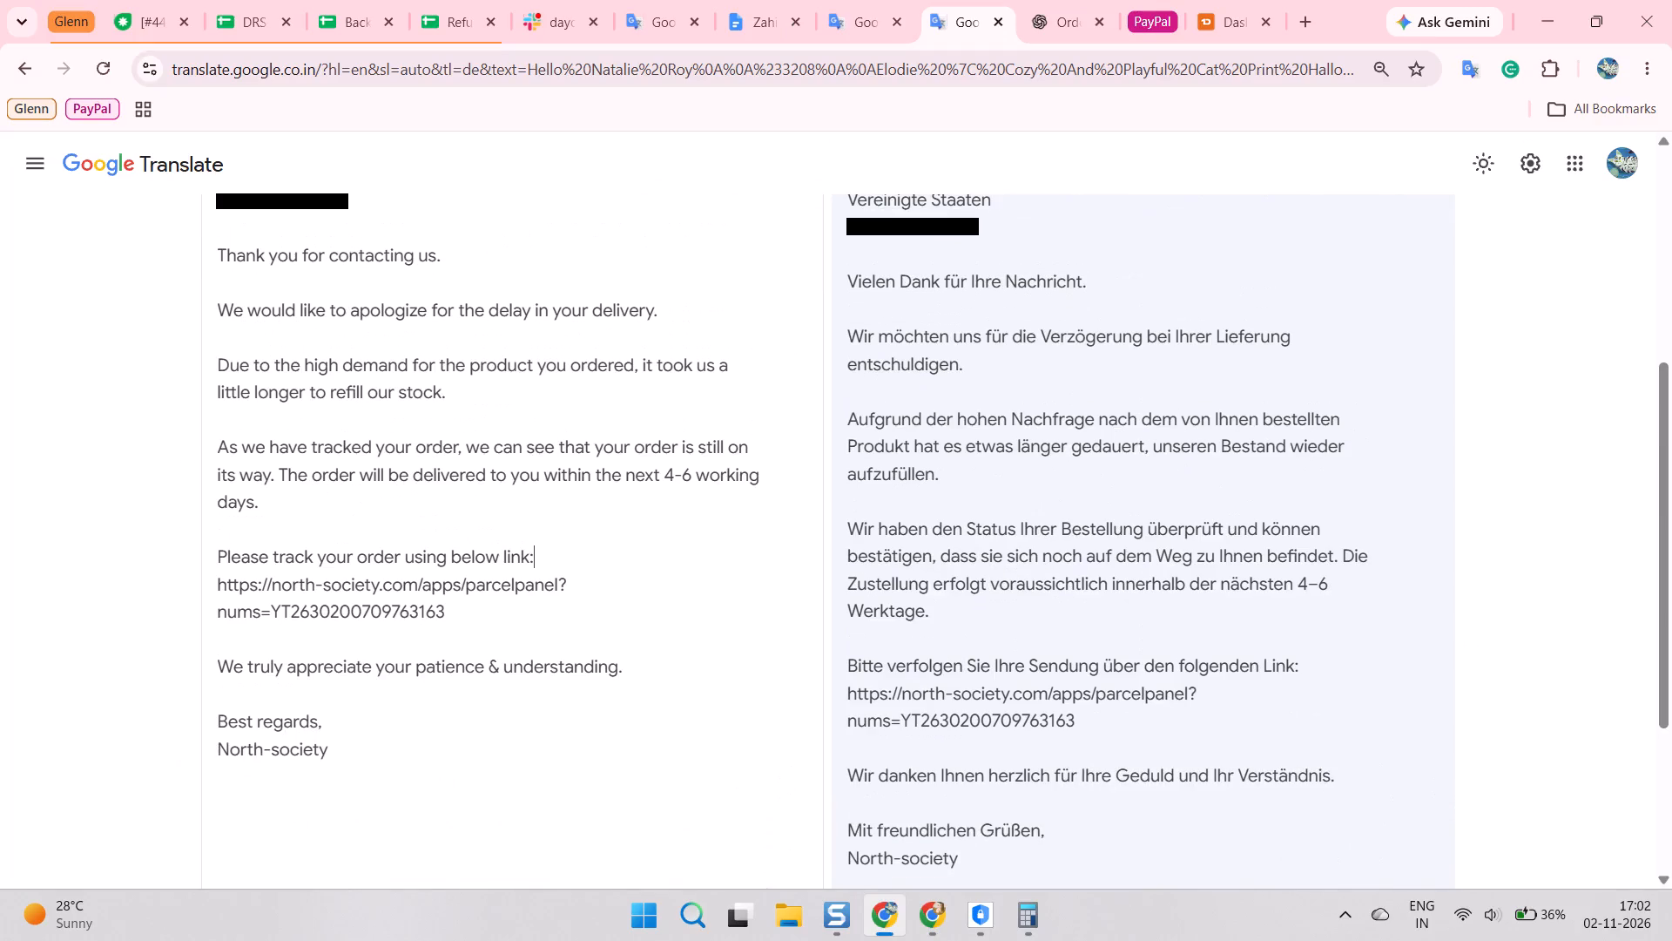
scroll(617, 475, "up", 4)
key("alt+Tab")
scroll(578, 21, "up", 1)
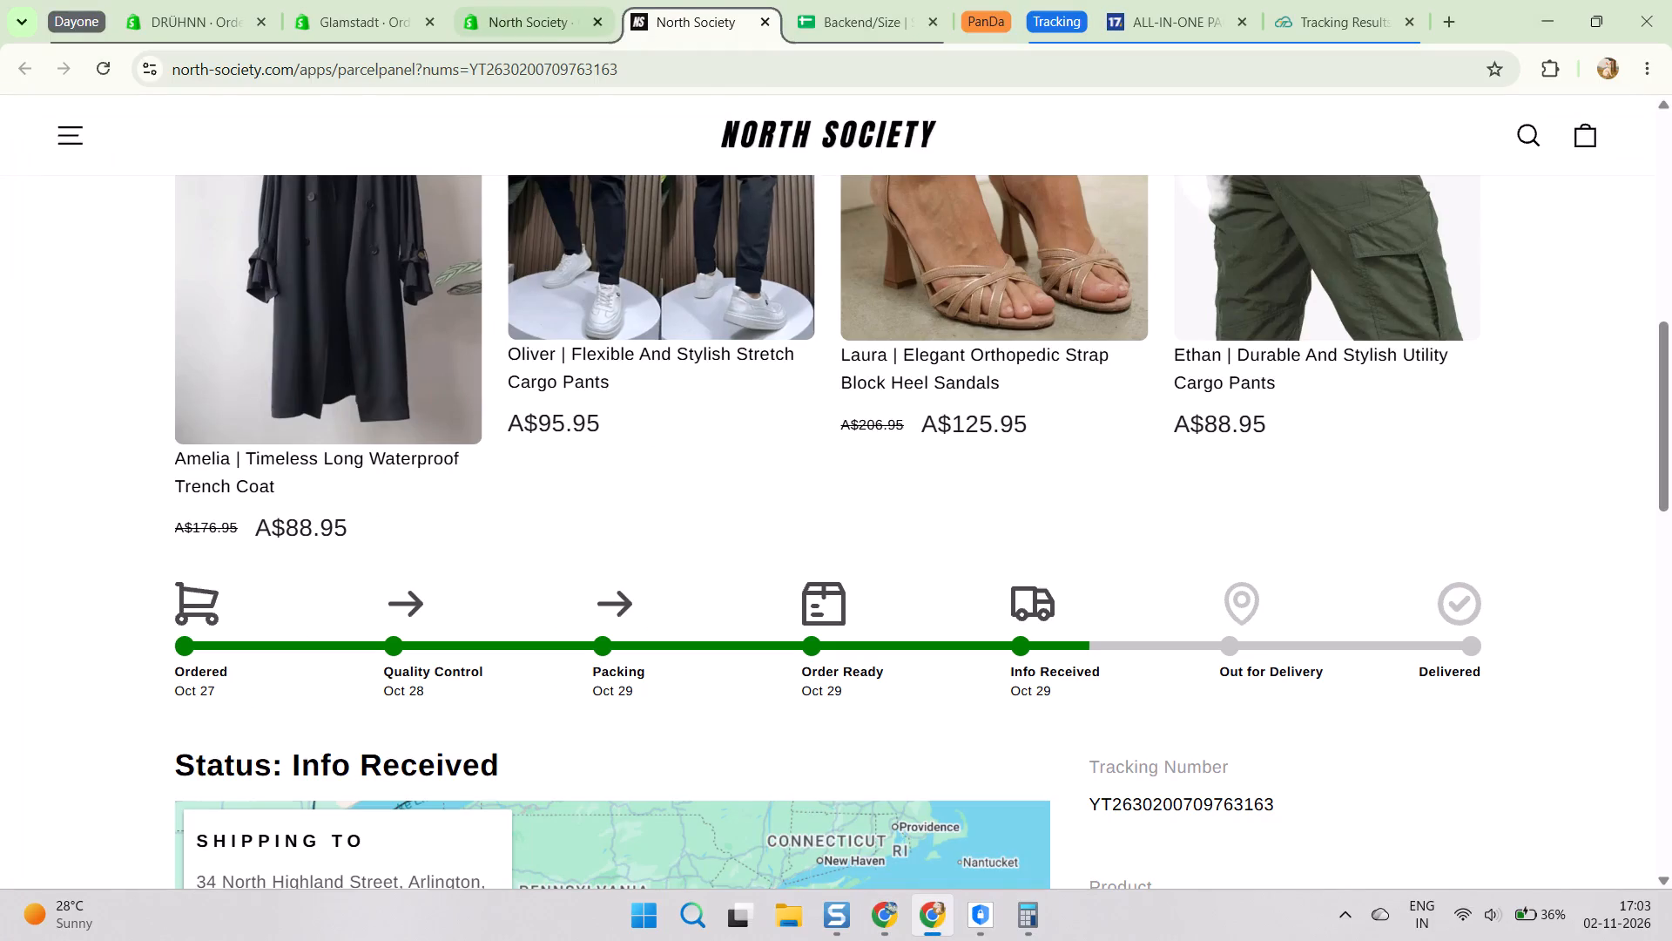
left_click(558, 0)
scroll(1032, 413, "down", 4)
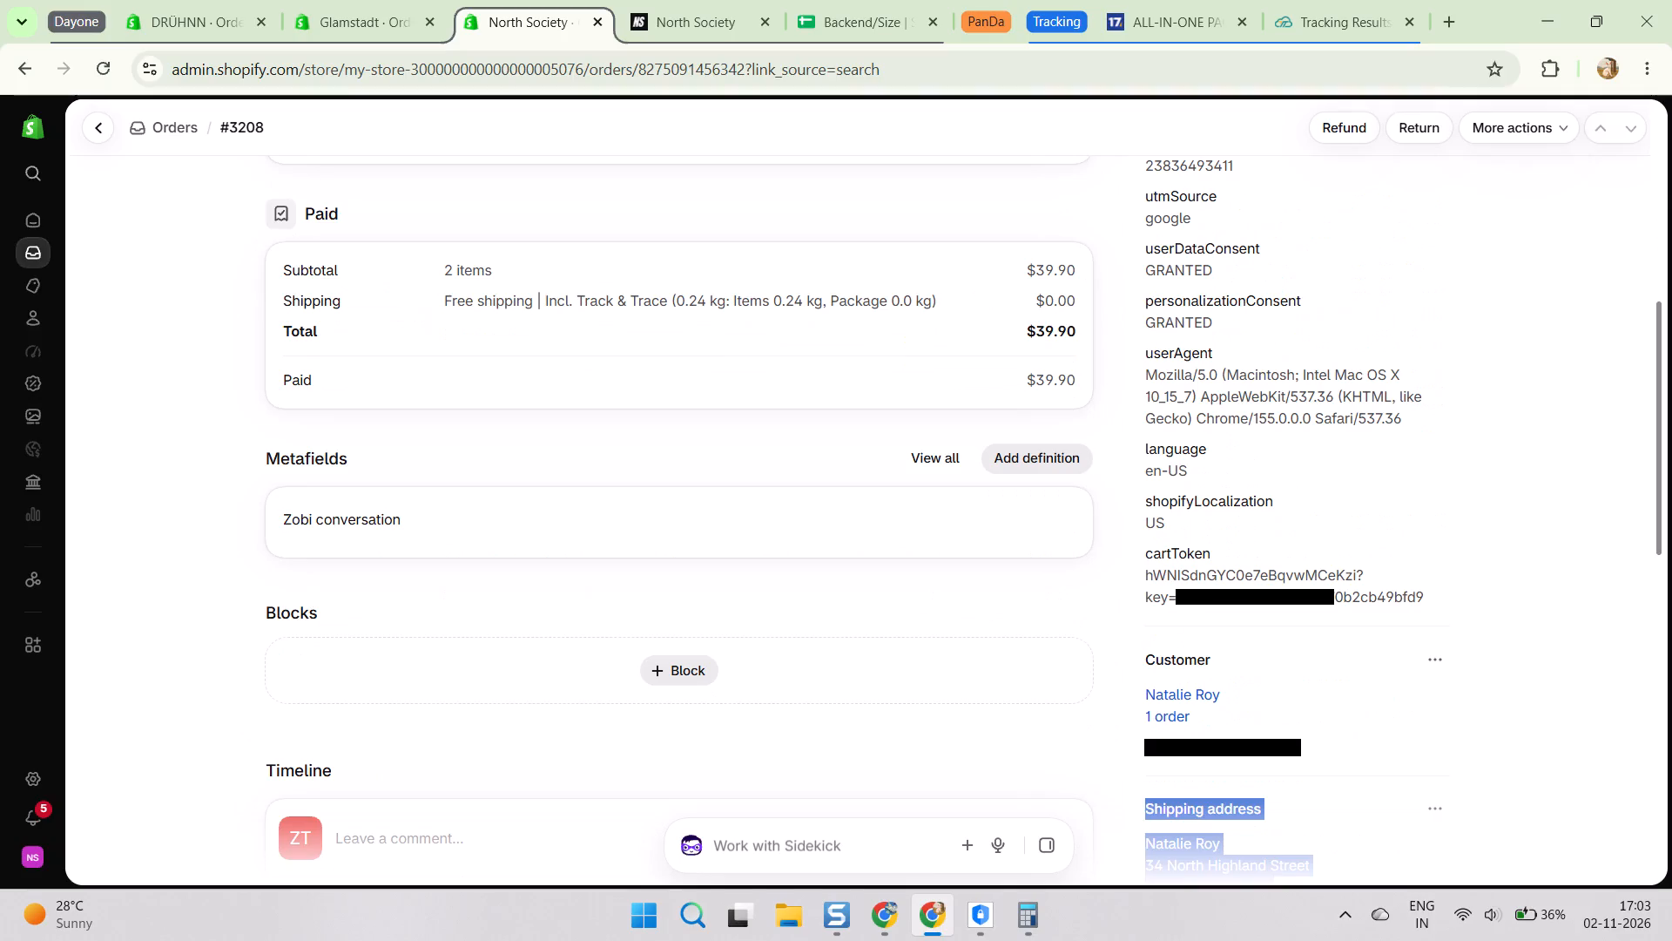
key("alt+Tab")
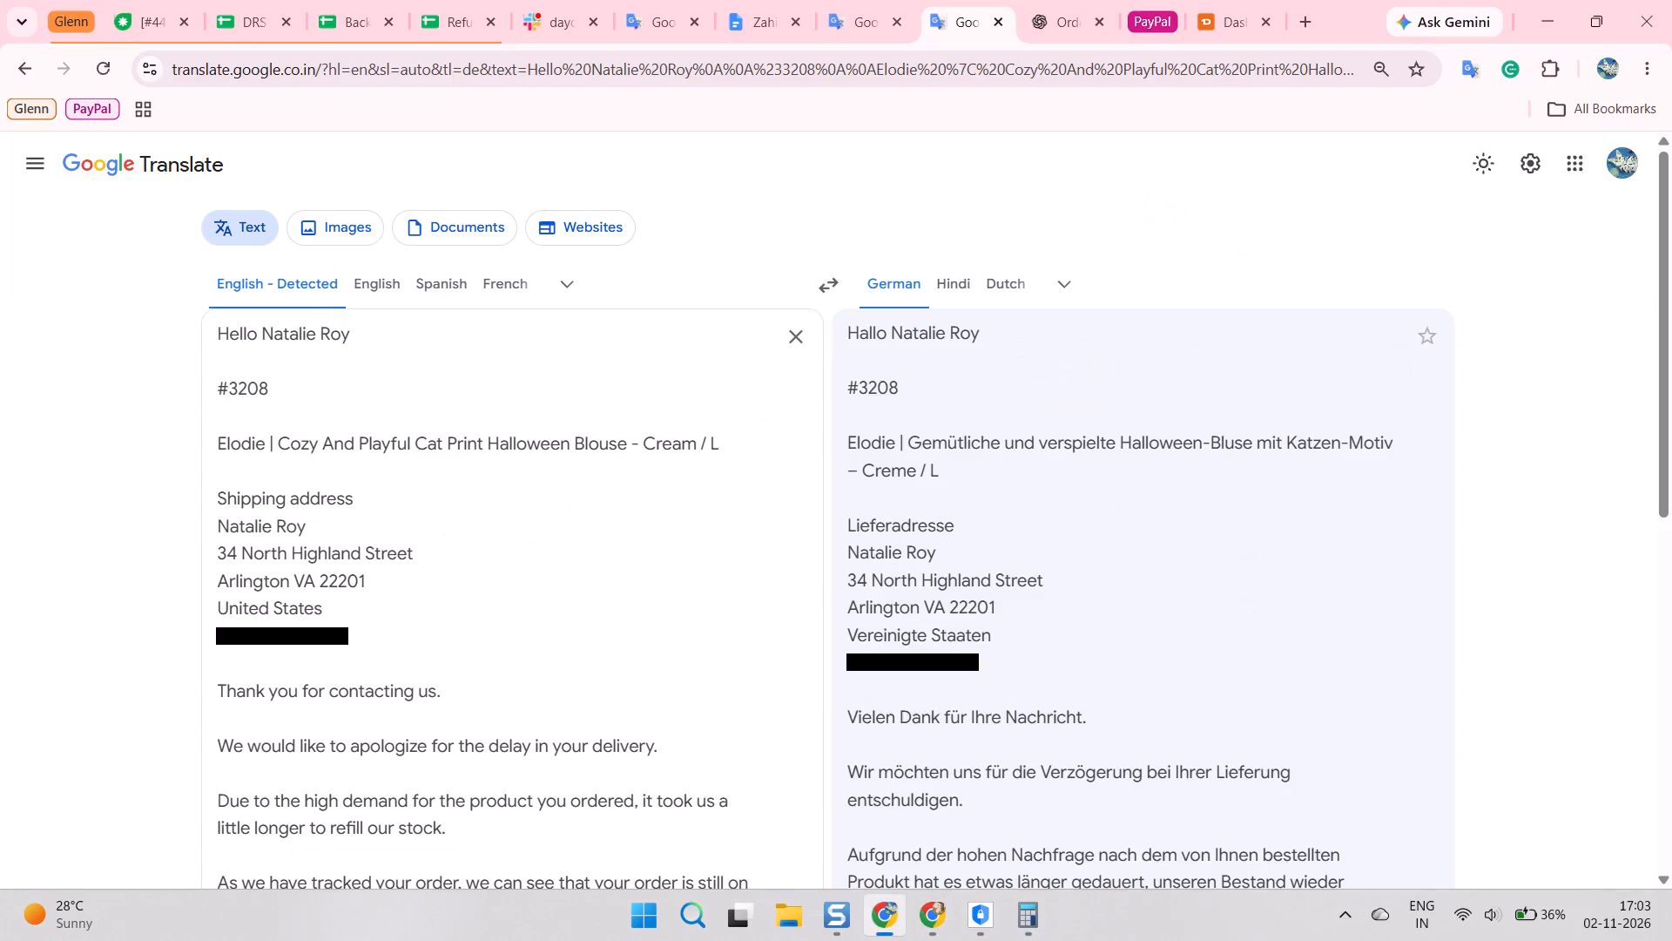
key("alt+Tab")
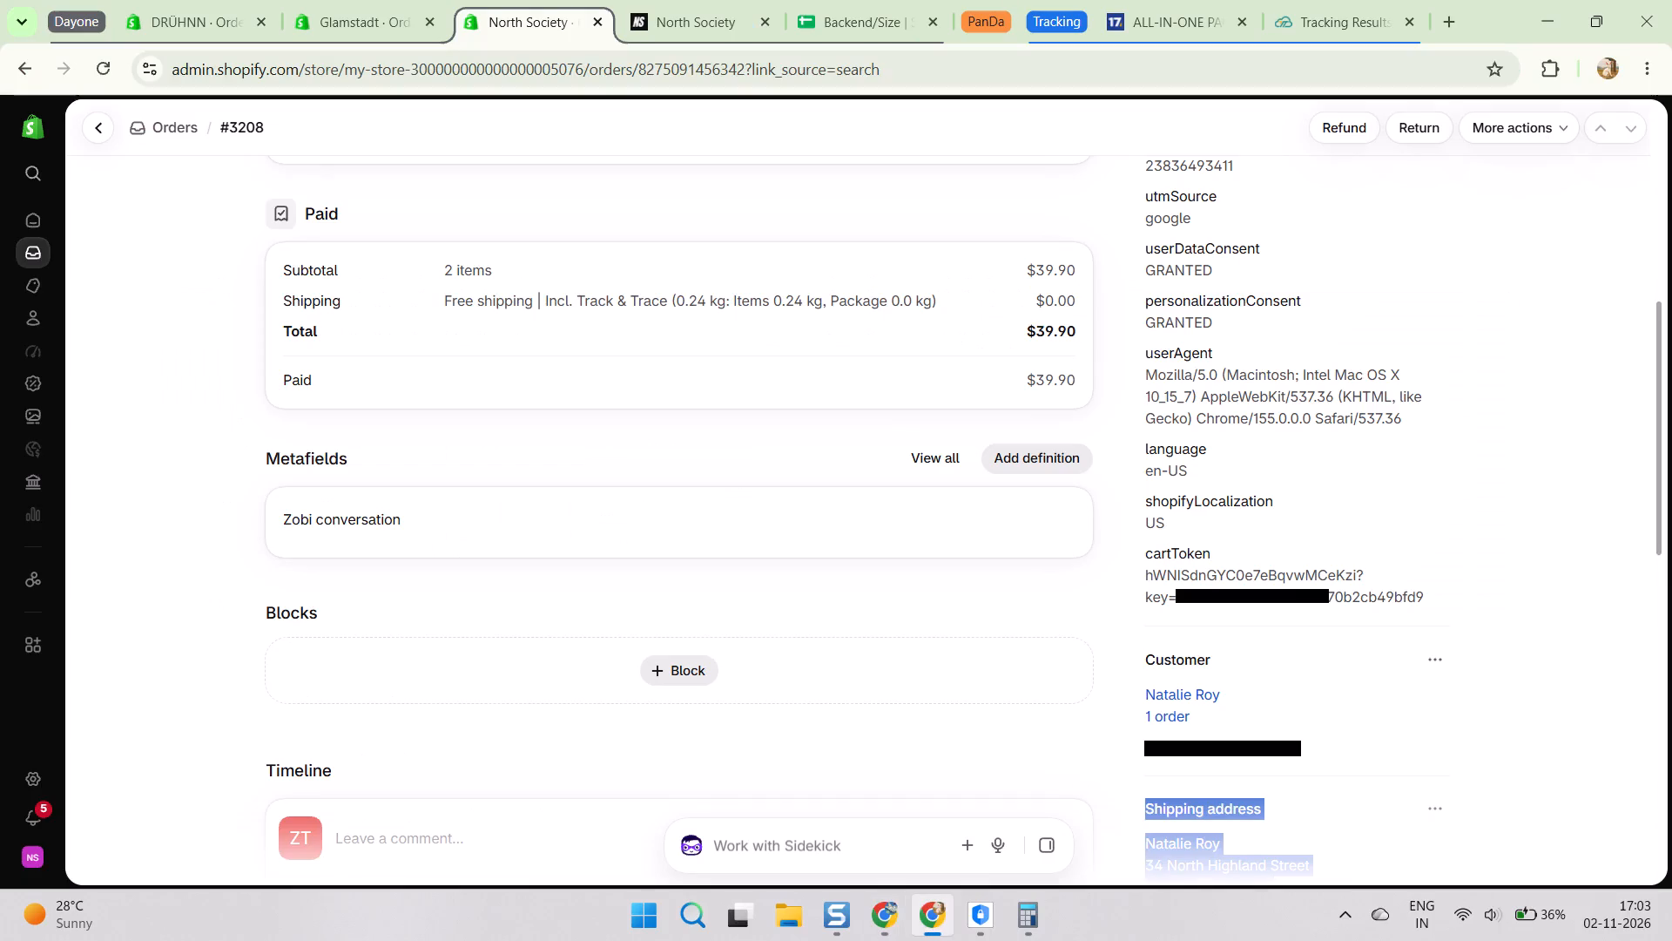
key("alt+Tab")
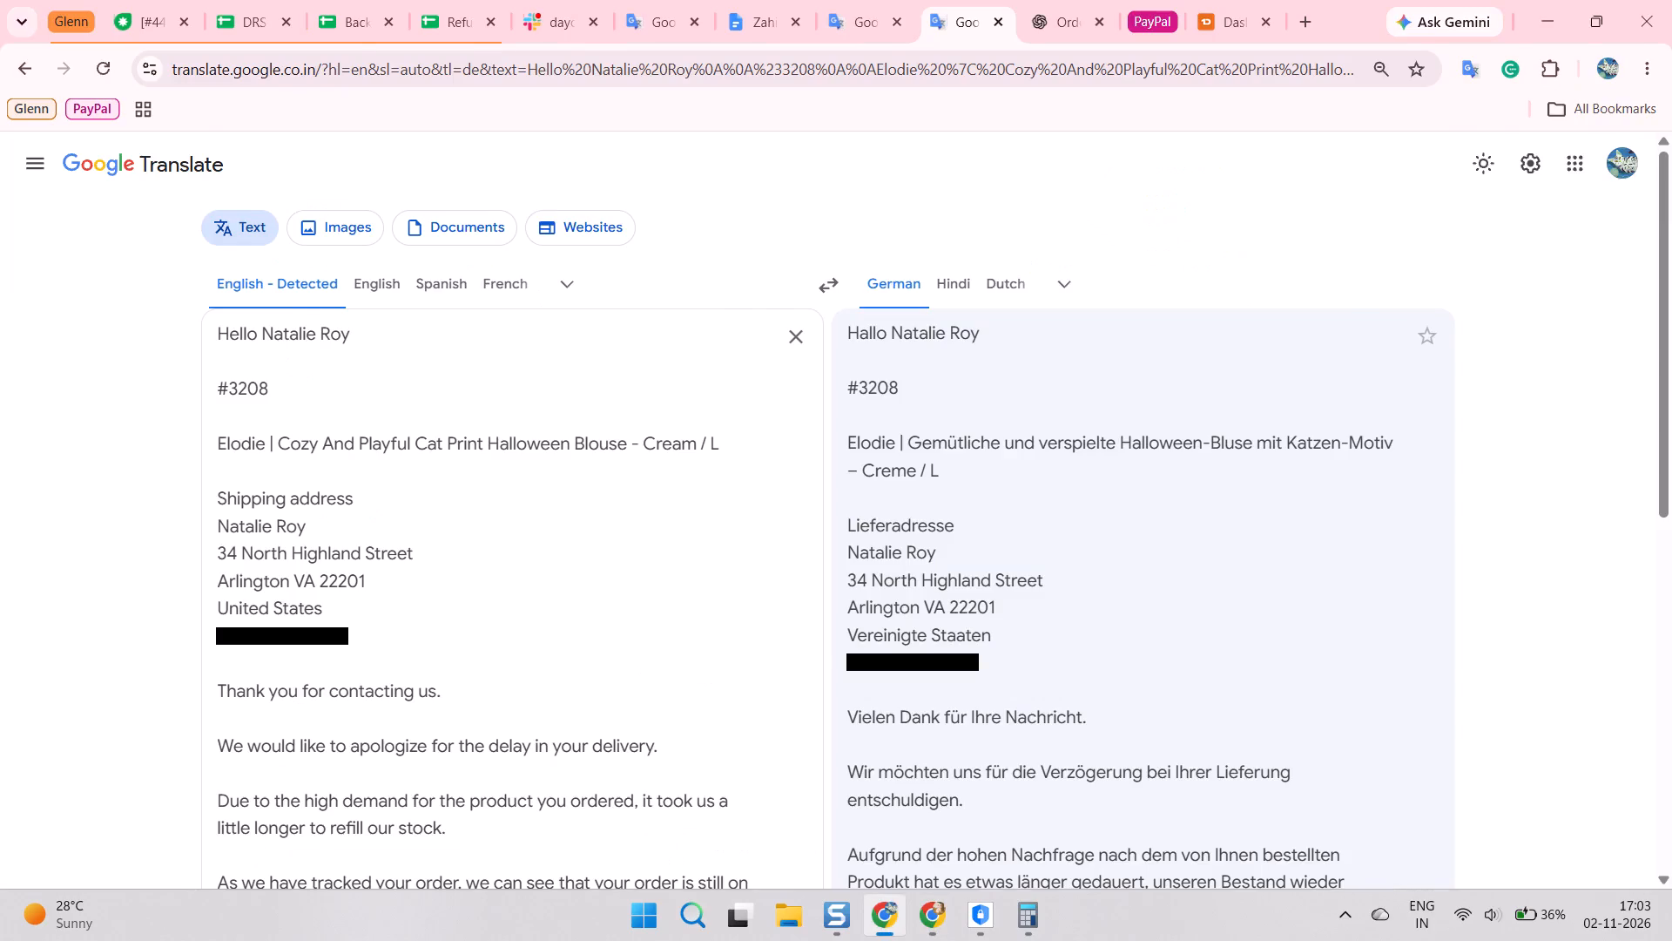
key("alt+Tab")
scroll(1231, 567, "up", 9)
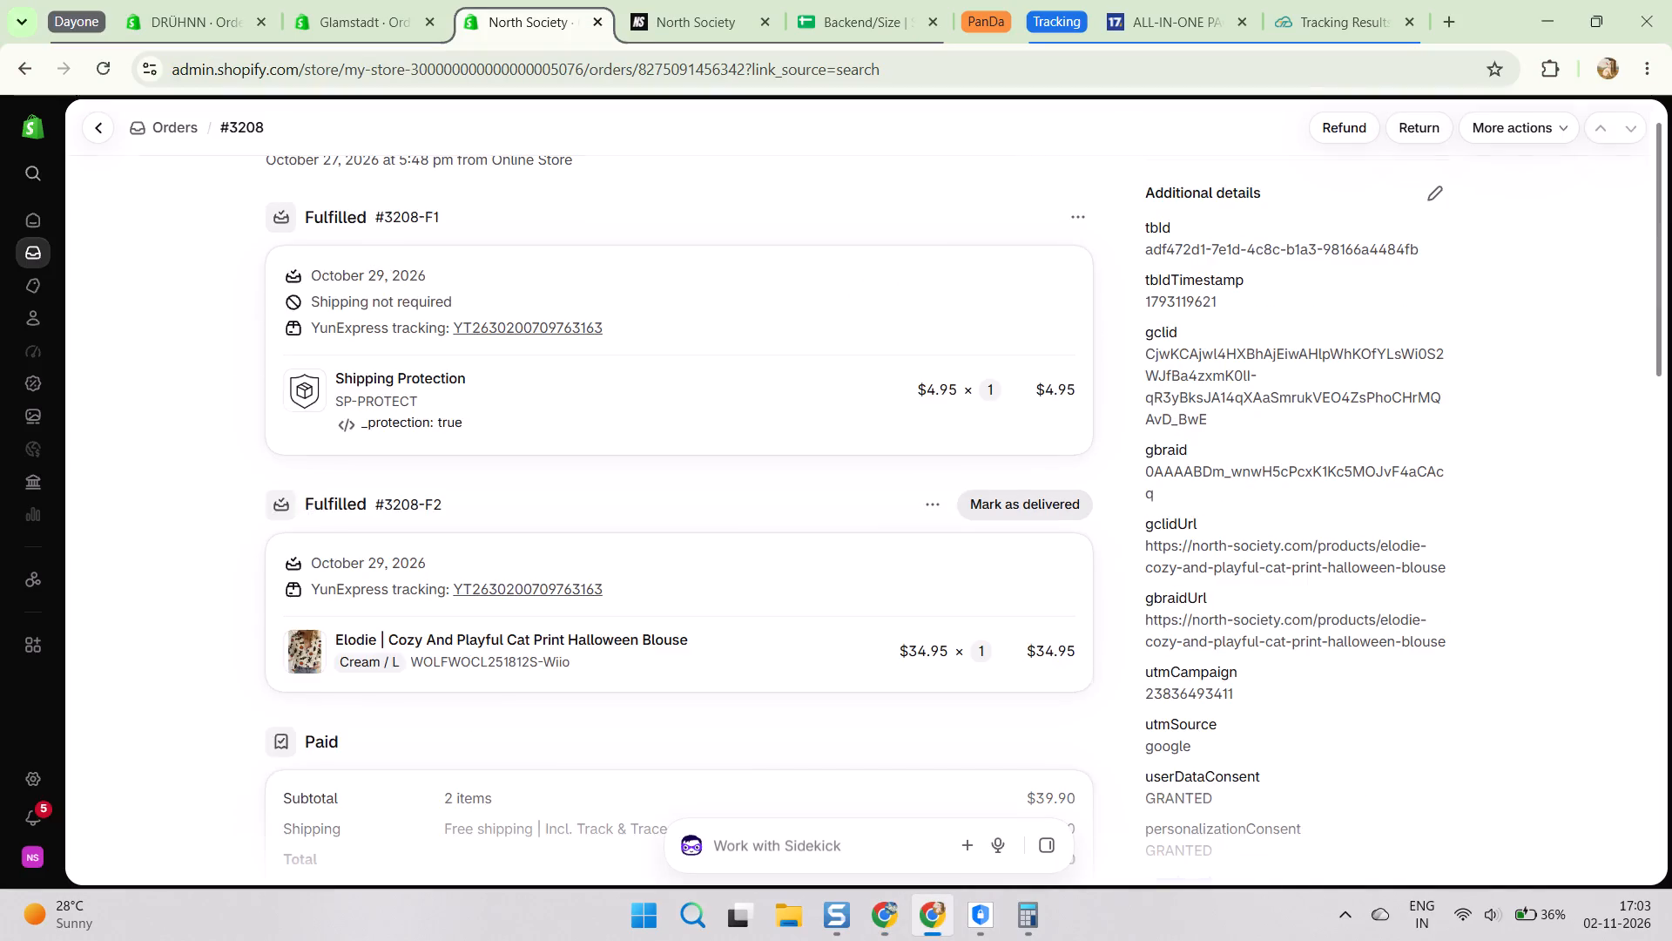
Change the delivery estimate in the draft from a 4-6 range to "few" working days.
key("alt+Tab")
scroll(425, 437, "down", 3)
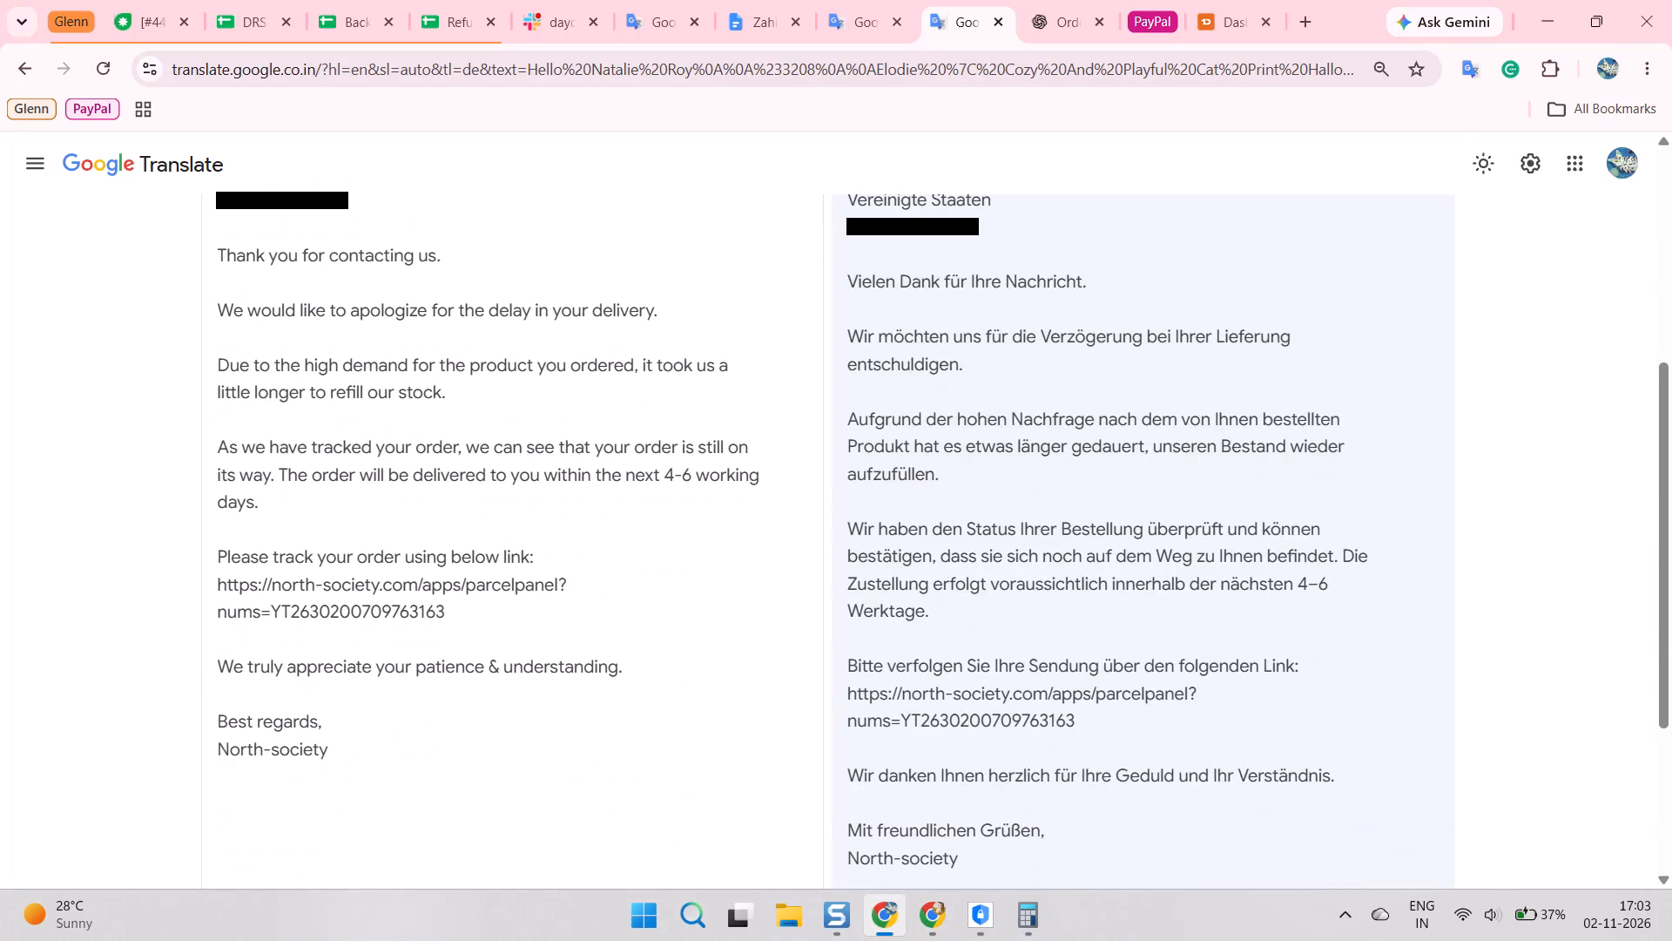
left_click(687, 470)
key("BackSpace")
key("BackSpace")
key("BackSpace")
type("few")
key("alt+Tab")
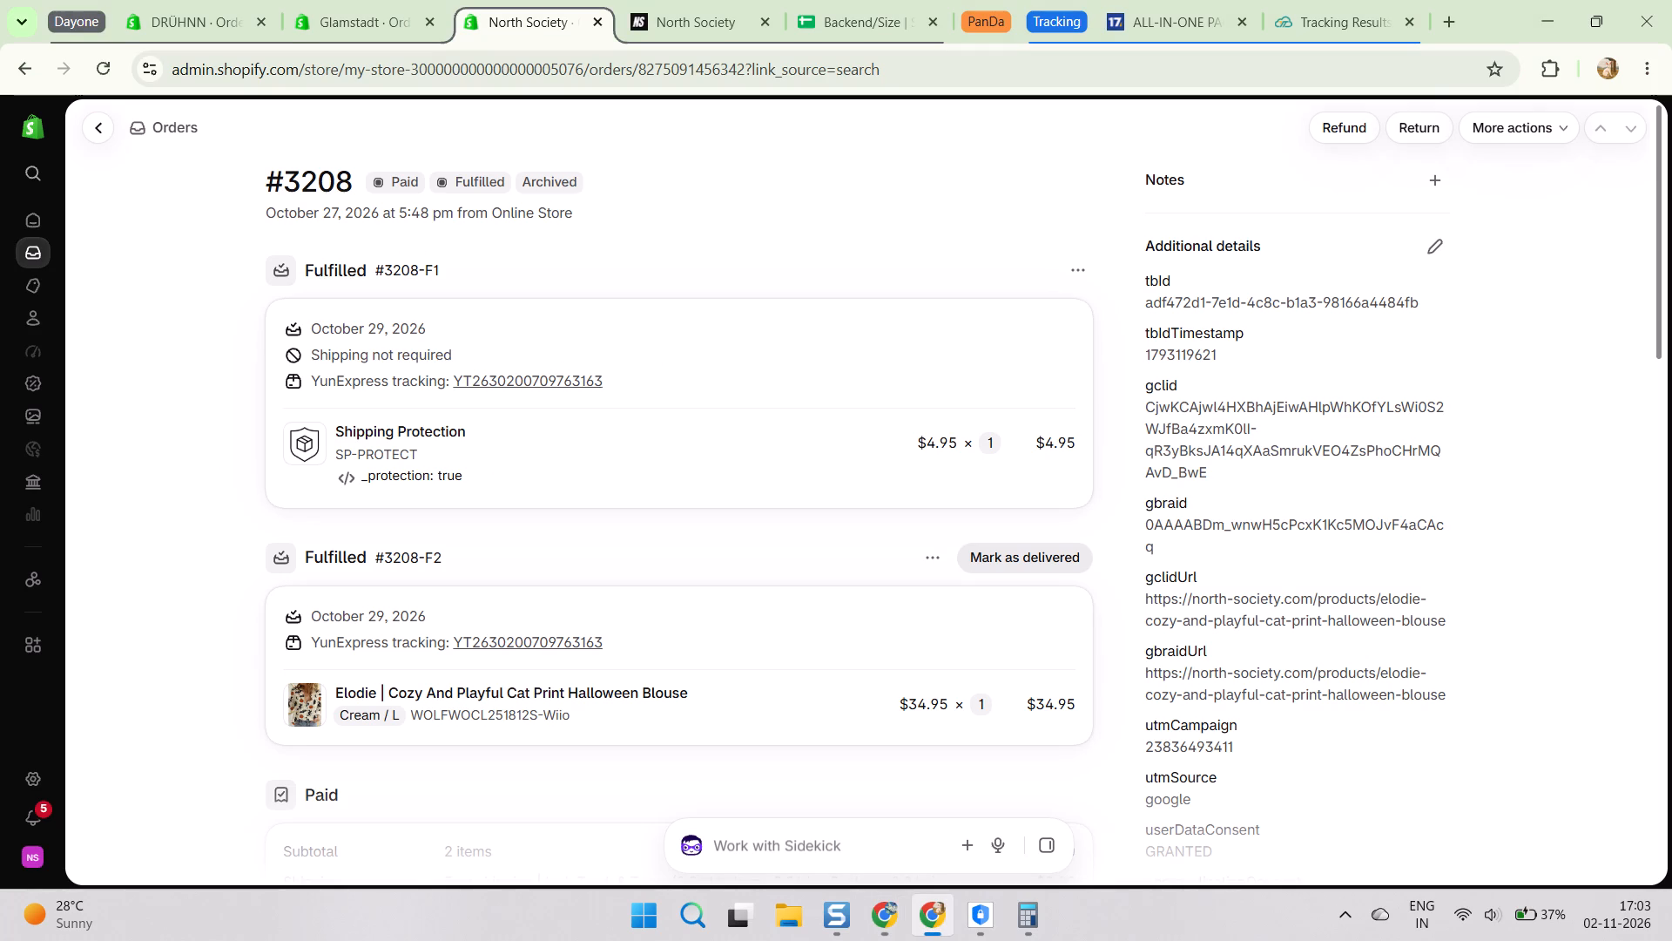
scroll(644, 437, "up", 7)
key("alt+Tab")
key("alt+Tab")
scroll(1124, 414, "down", 1)
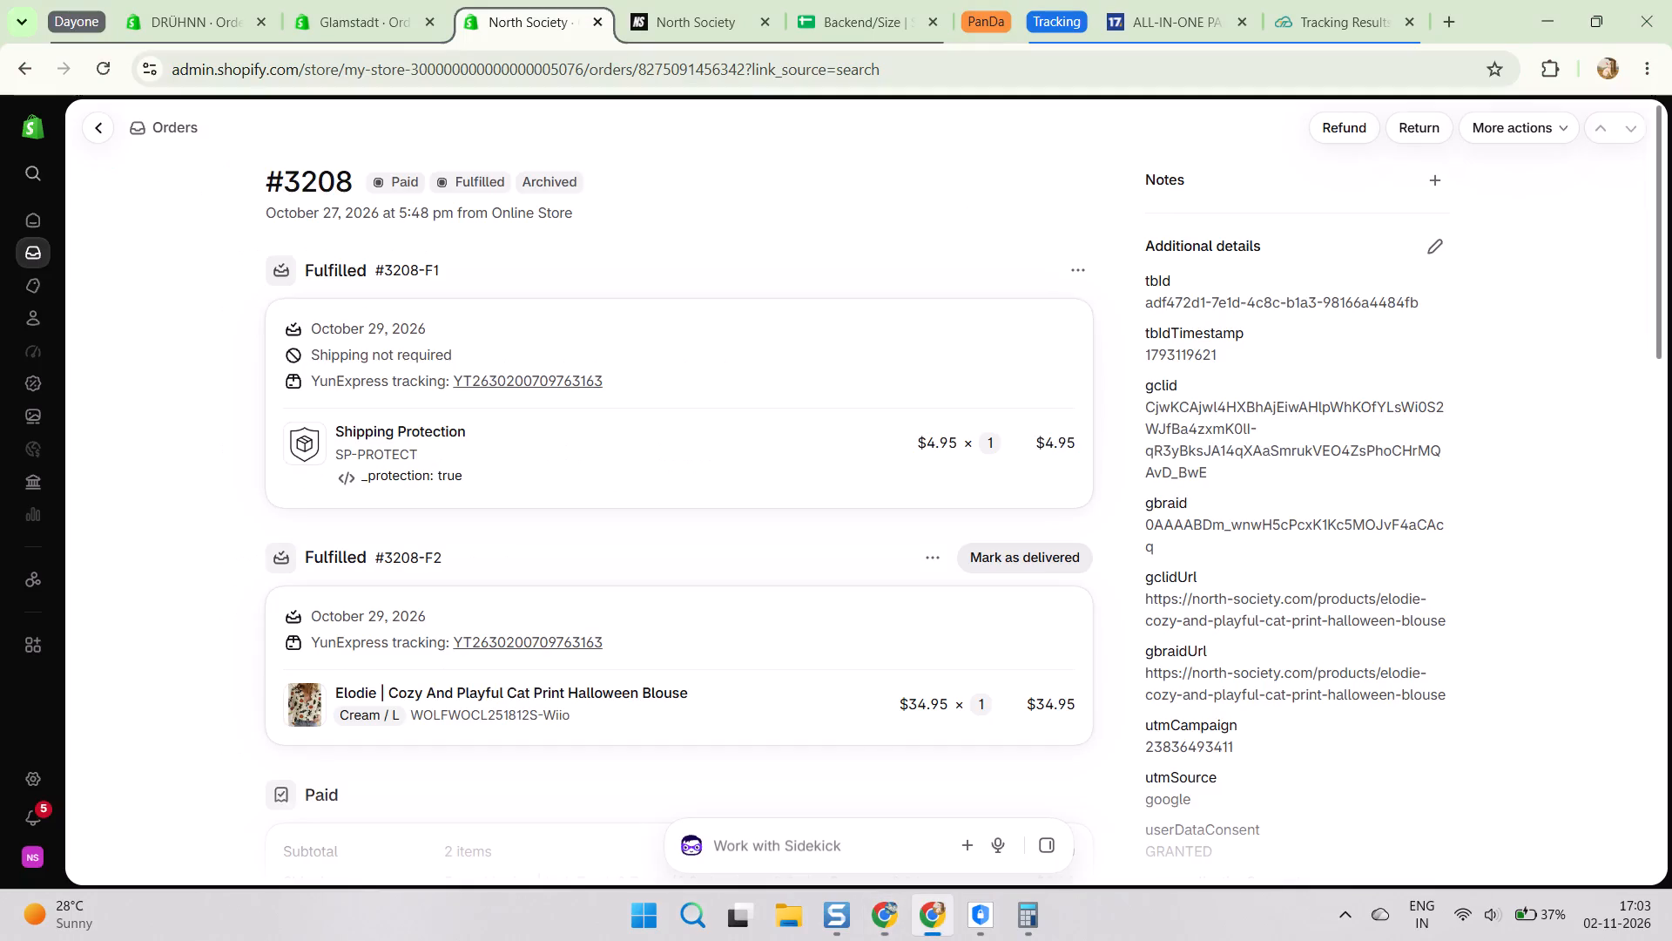
scroll(1125, 415, "down", 4)
key("alt+Tab")
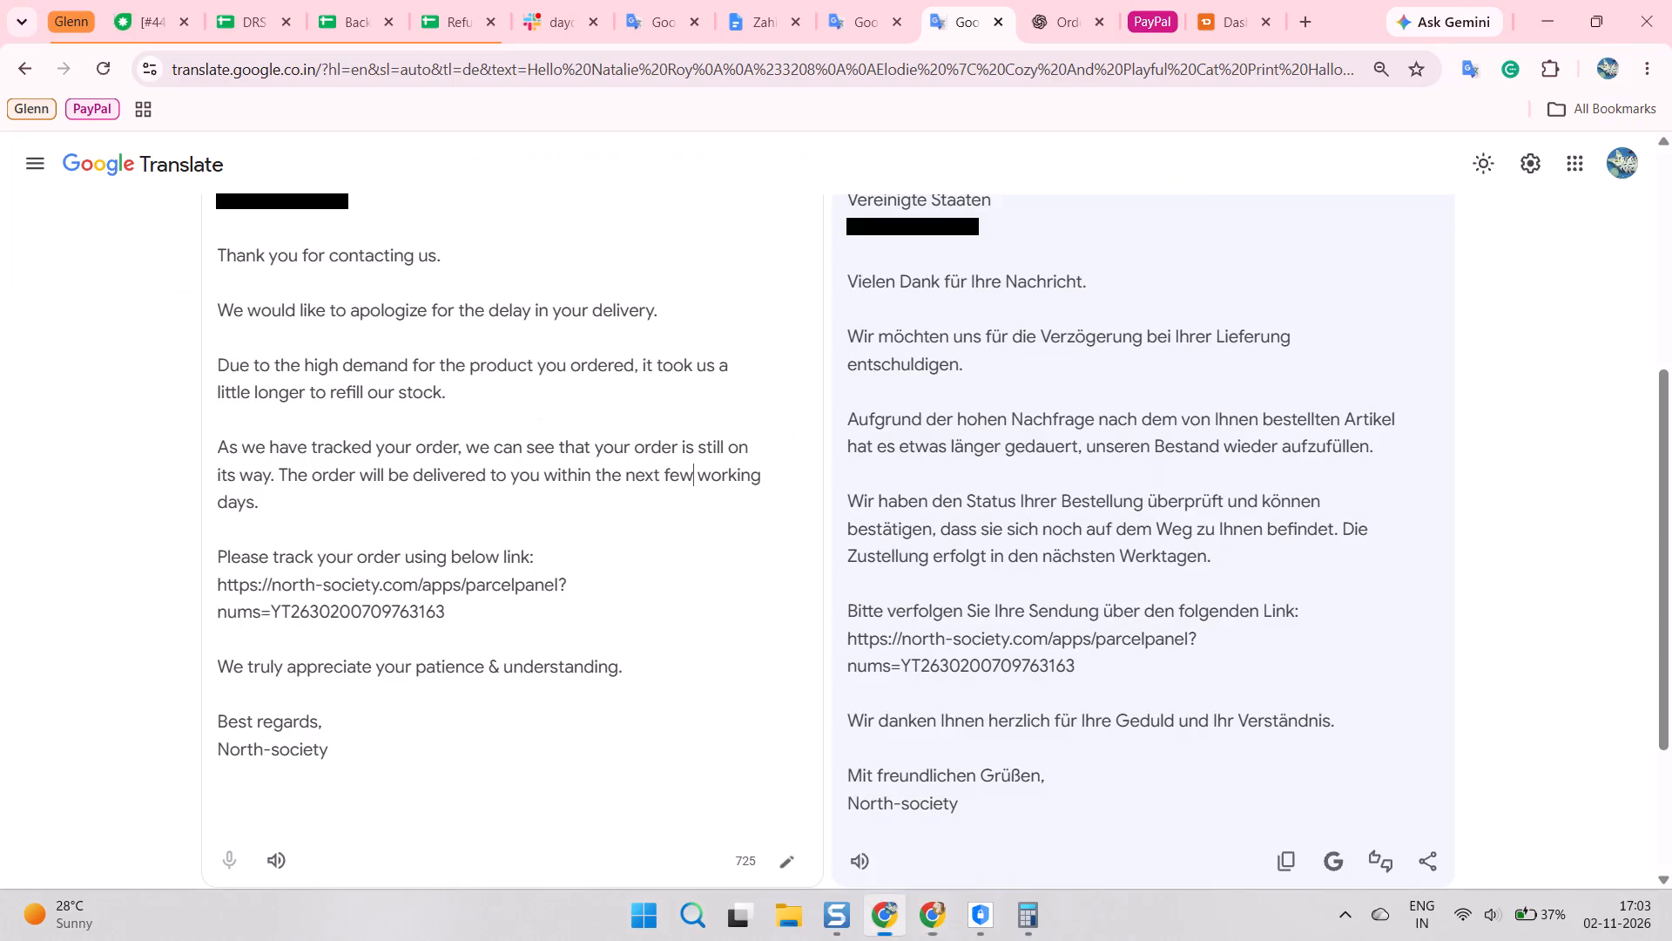
left_click(550, 456)
key("ctrl+a")
key("ctrl+c")
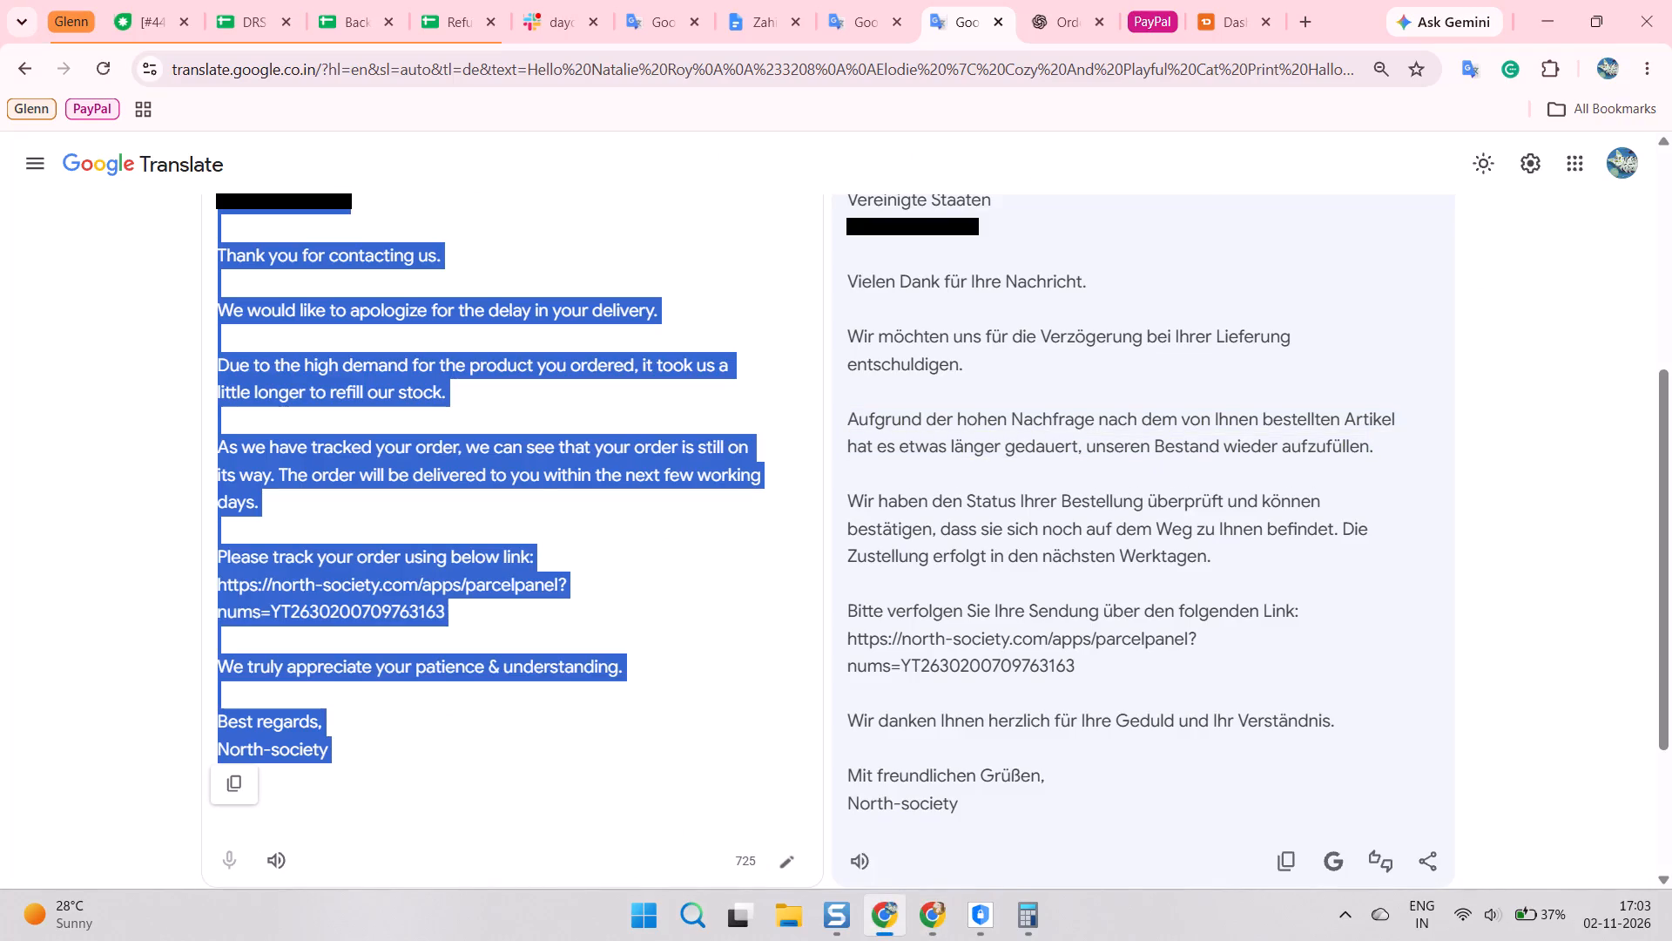
key("ctrl+c")
key("ctrl+c")
key("ctrl+c")
key("ctrl+c")
left_click(142, 0)
key("ctrl+v")
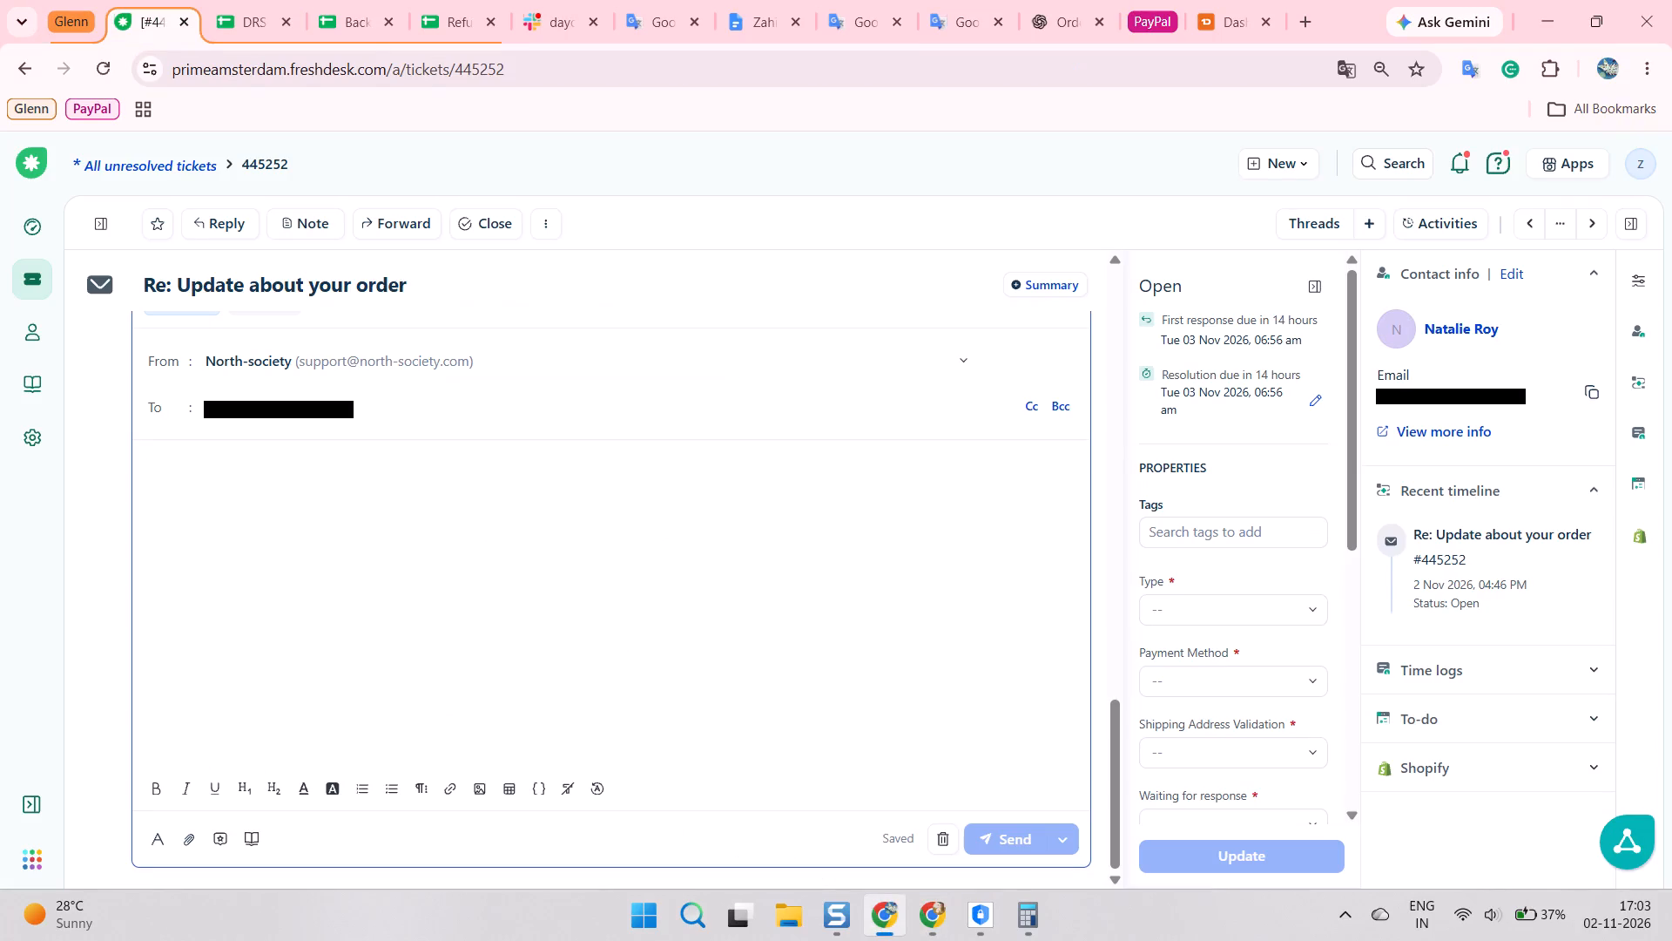
scroll(514, 516, "down", 11)
scroll(240, 522, "up", 4)
left_click_drag(272, 604, 210, 573)
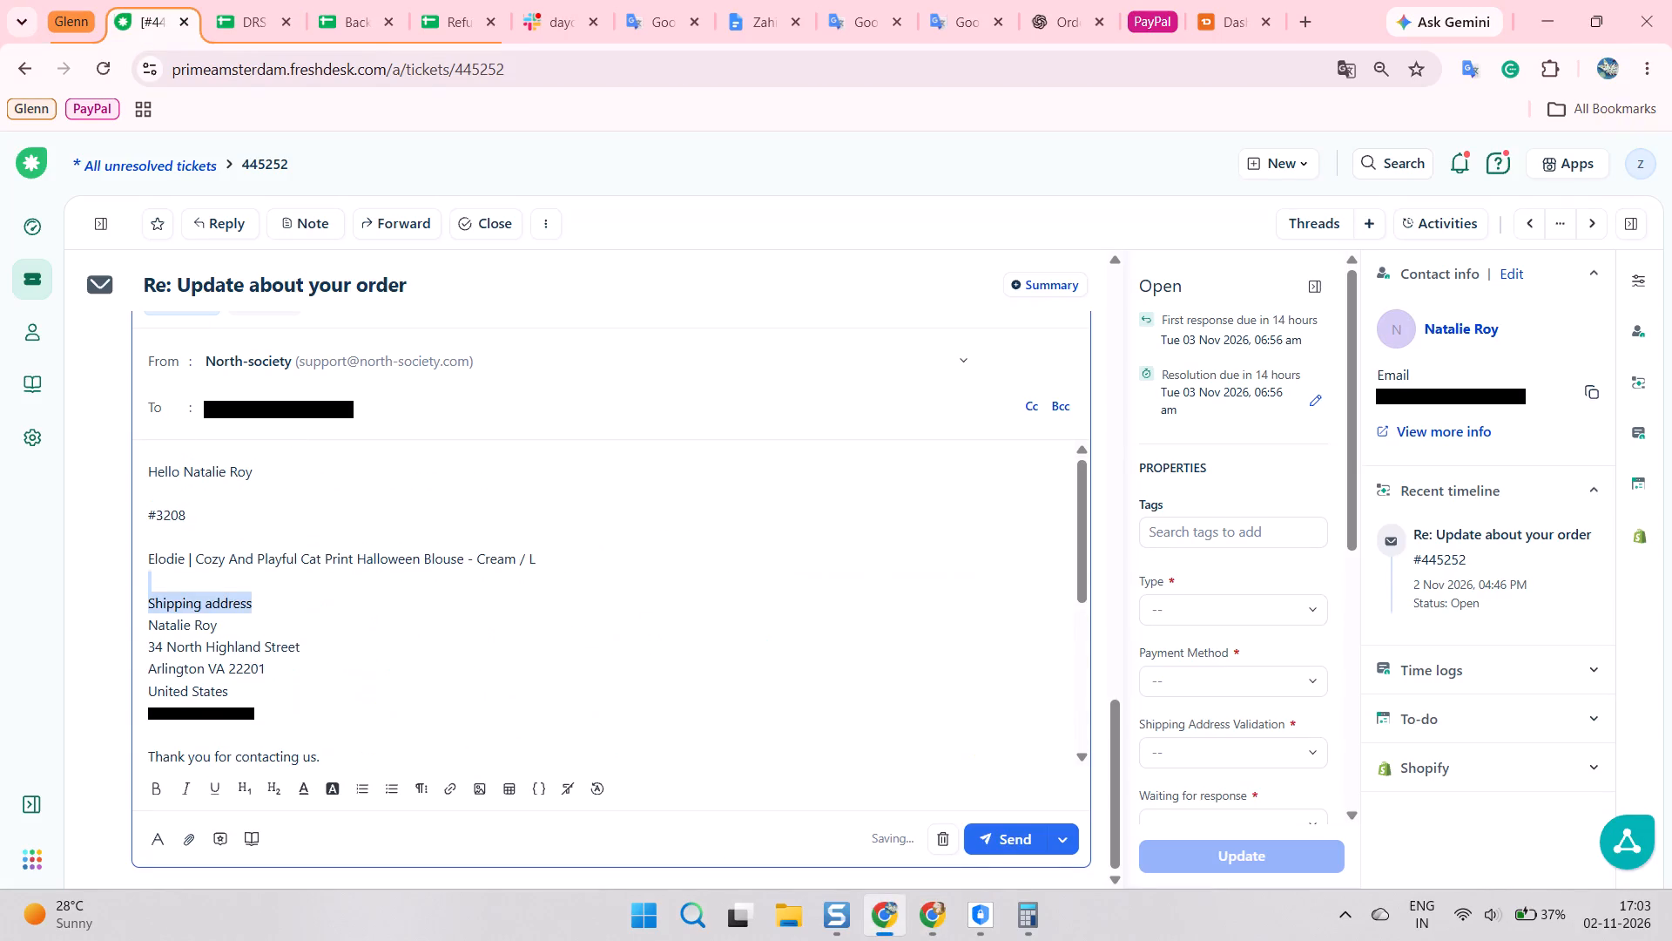
left_click_drag(210, 573, 125, 512)
key("ctrl+b")
scroll(496, 586, "down", 6)
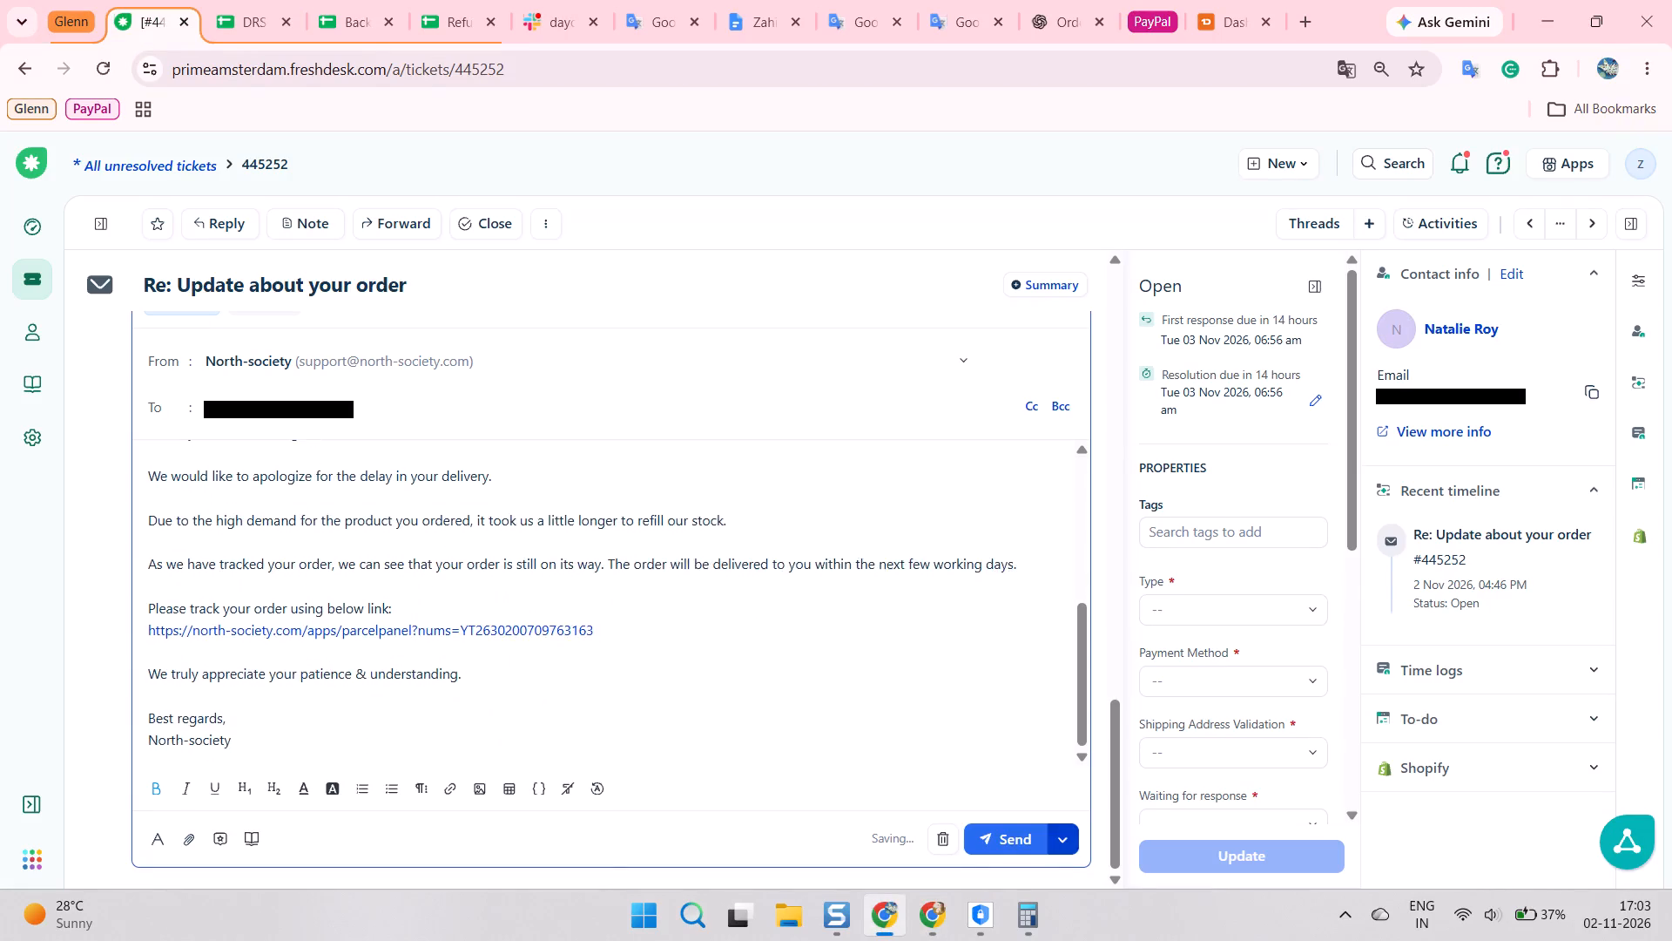
Send the delivery-delay reply on ticket 445252 and look over the posted message.
left_click(1009, 836)
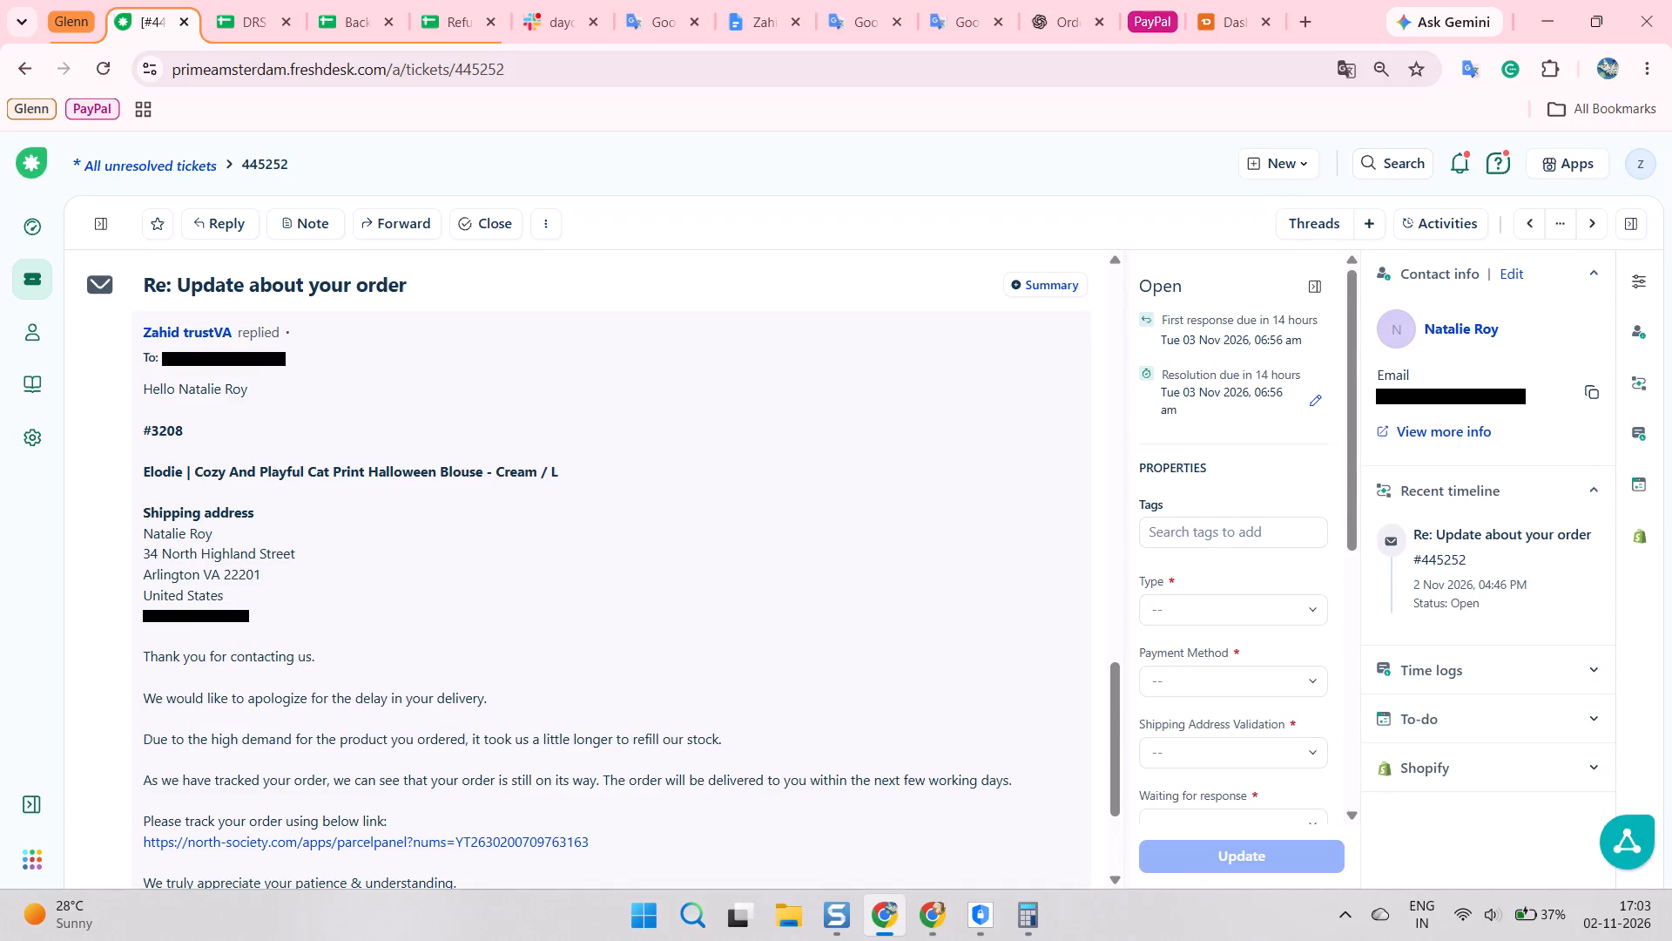
scroll(1127, 803, "down", 3)
scroll(1242, 618, "up", 3)
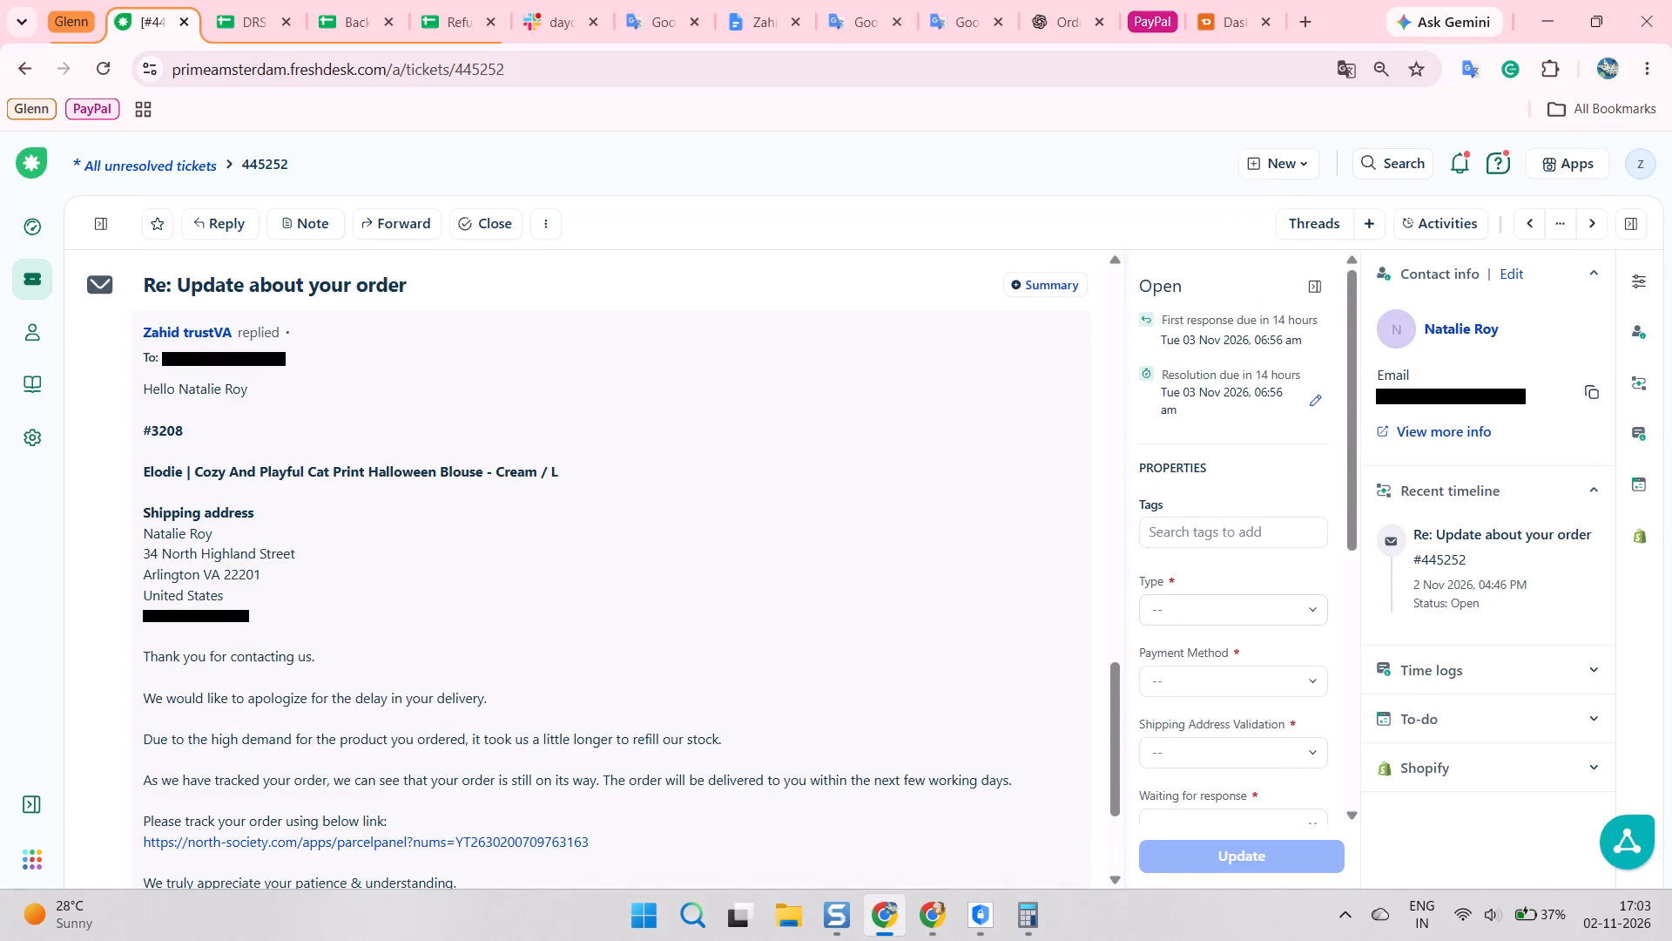
left_click(1238, 604)
left_click(1219, 727)
key("Tab")
key("alt+Tab")
scroll(1080, 539, "down", 4)
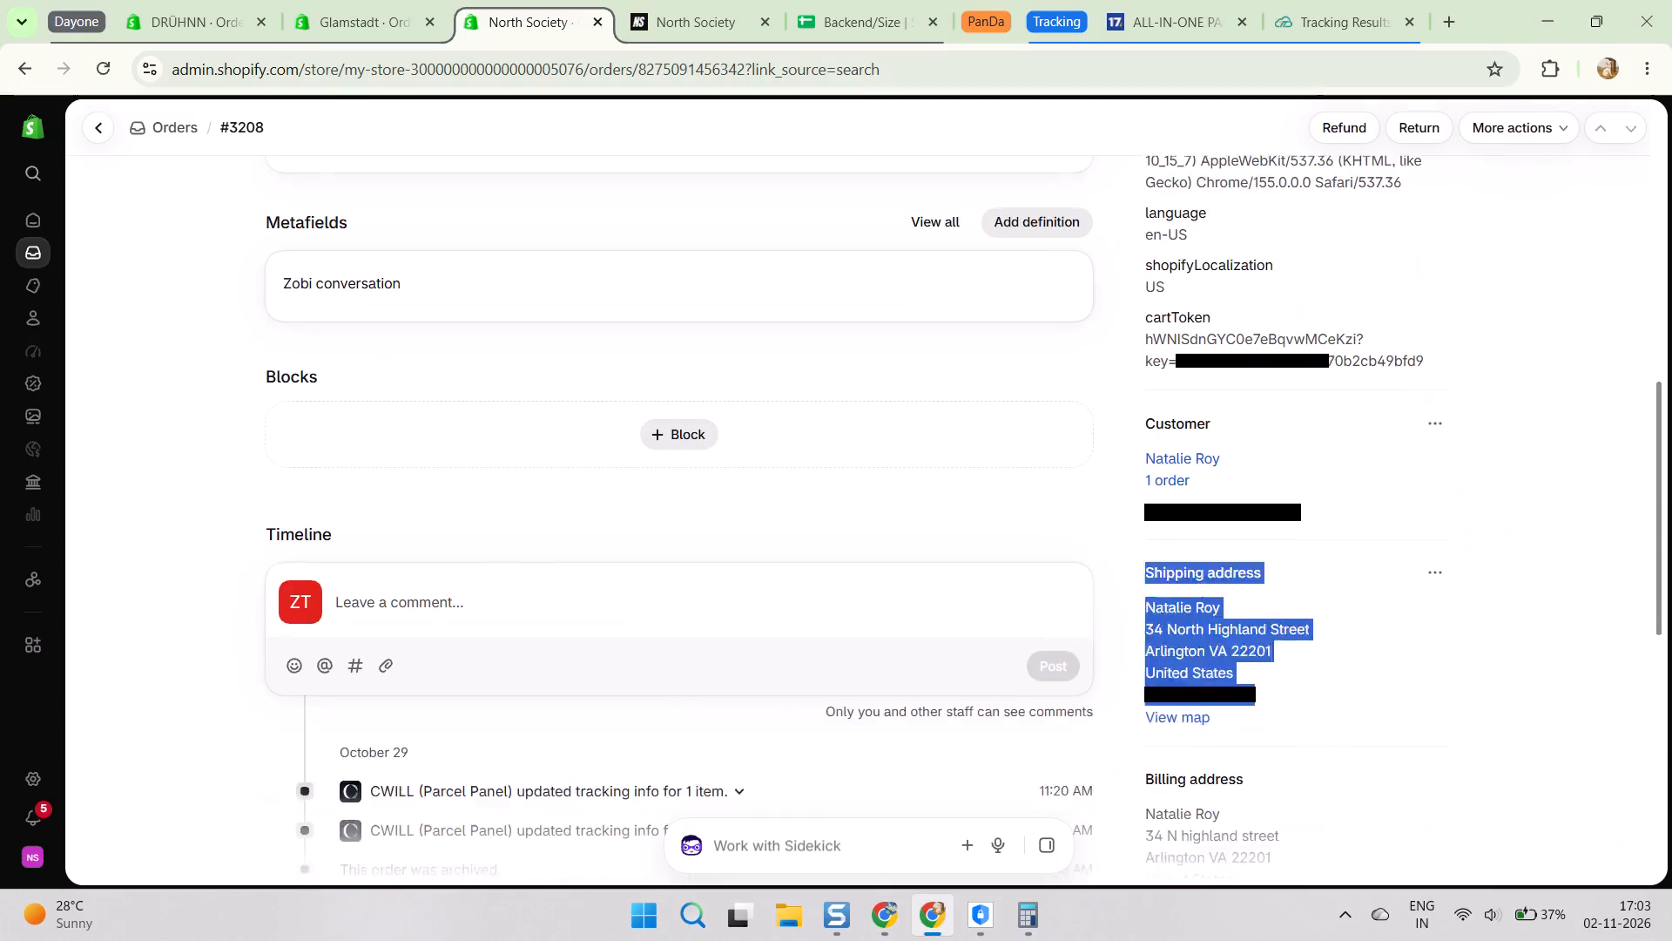
scroll(1097, 470, "down", 2)
key("alt+Tab")
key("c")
key("Tab")
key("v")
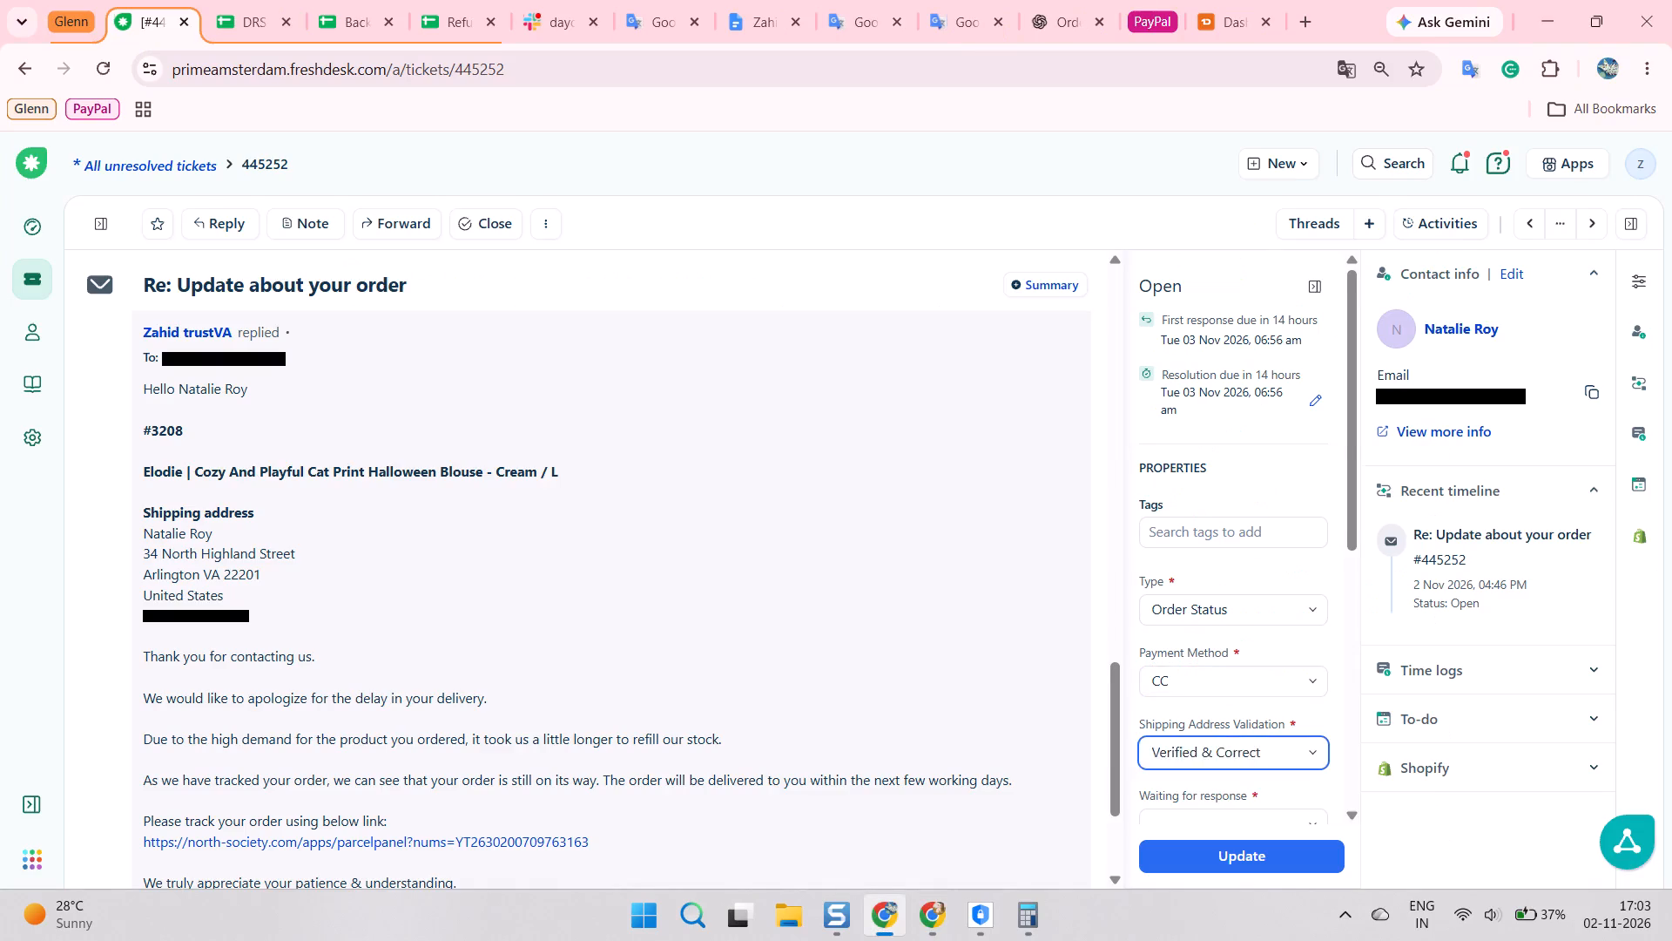
Set Waiting for response to N/A, Marketing/PayPal to No and status to Resolved, assign yourself as agent, and update the ticket.
key("Tab")
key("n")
key("Tab")
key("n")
key("Tab")
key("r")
key("Tab")
key("Tab")
key("Tab")
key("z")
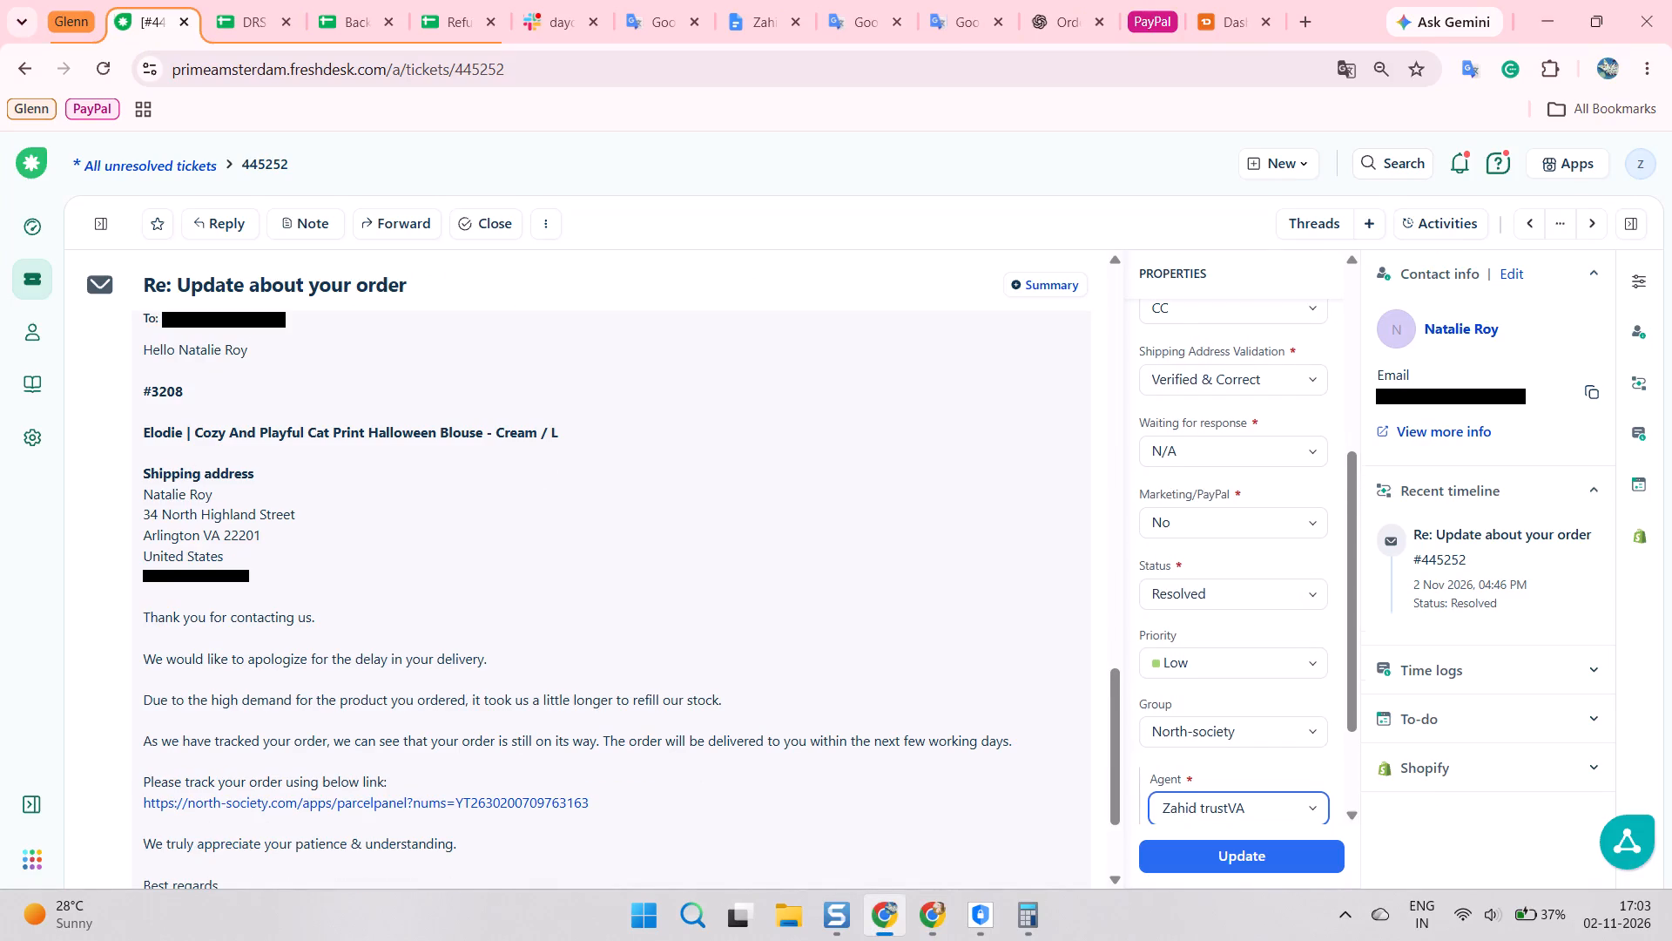
scroll(1124, 520, "down", 4)
left_click(1253, 860)
scroll(796, 577, "down", 8)
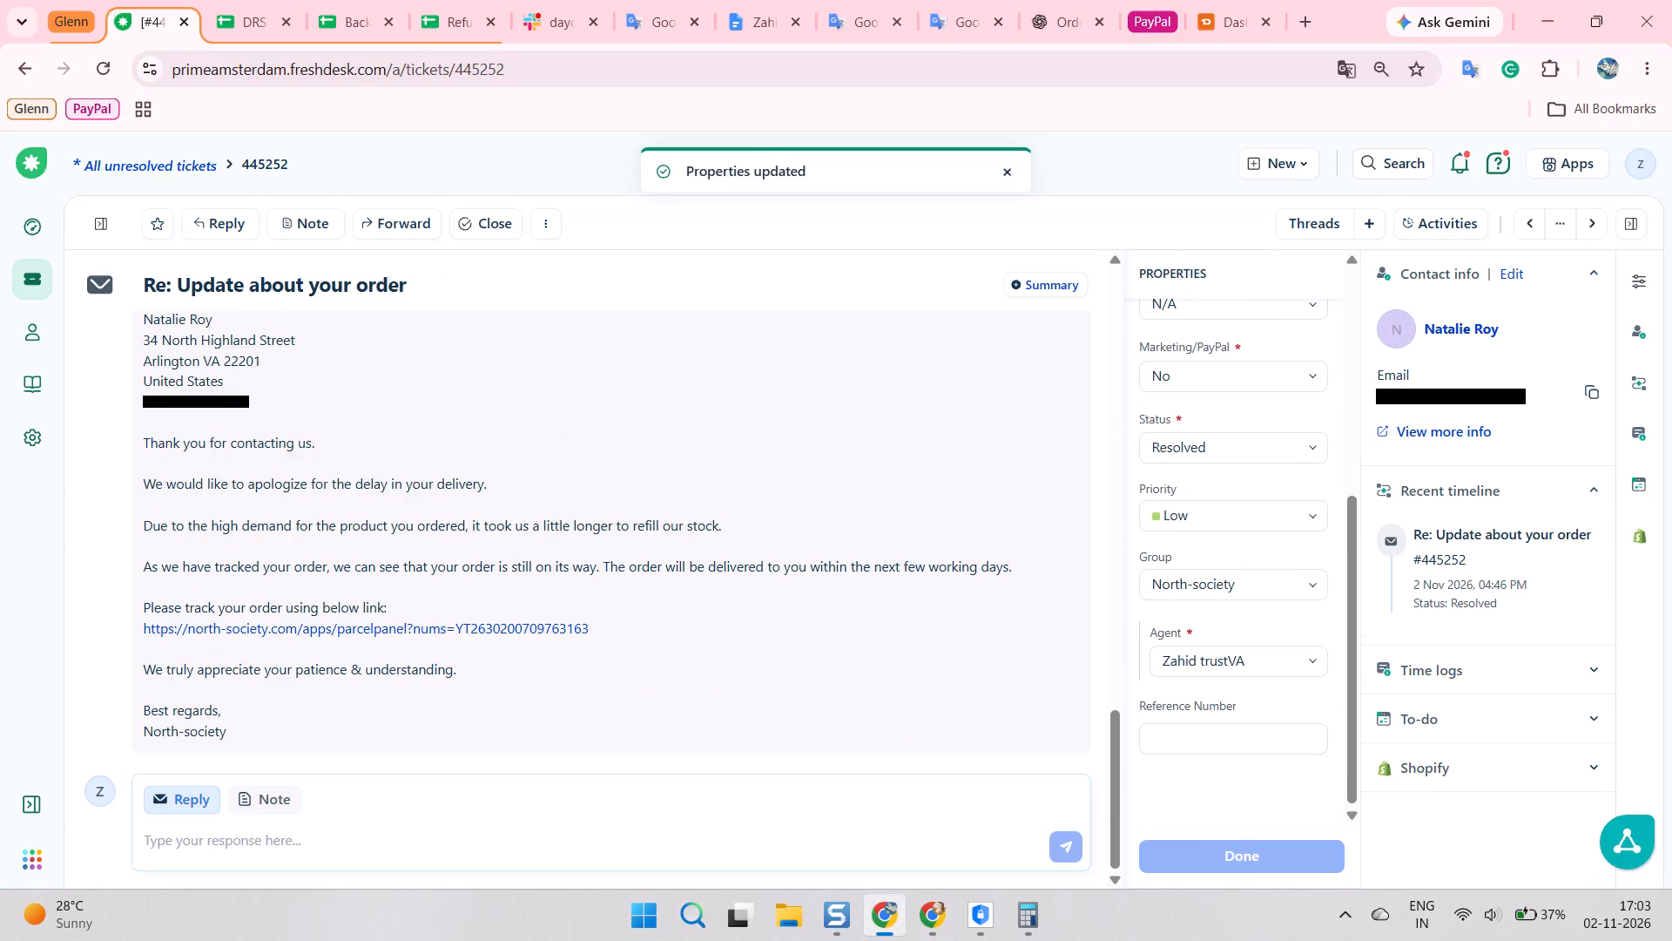
Copy ticket number 445252 and log it in cell AN22 of the Nov2 sheet in DRS- Nov 2026.
double_click(253, 161, "ctrl")
key("ctrl+c")
key("ctrl+c")
key("ctrl+c")
left_click(248, 68)
left_click(243, 20)
key("ctrl+v")
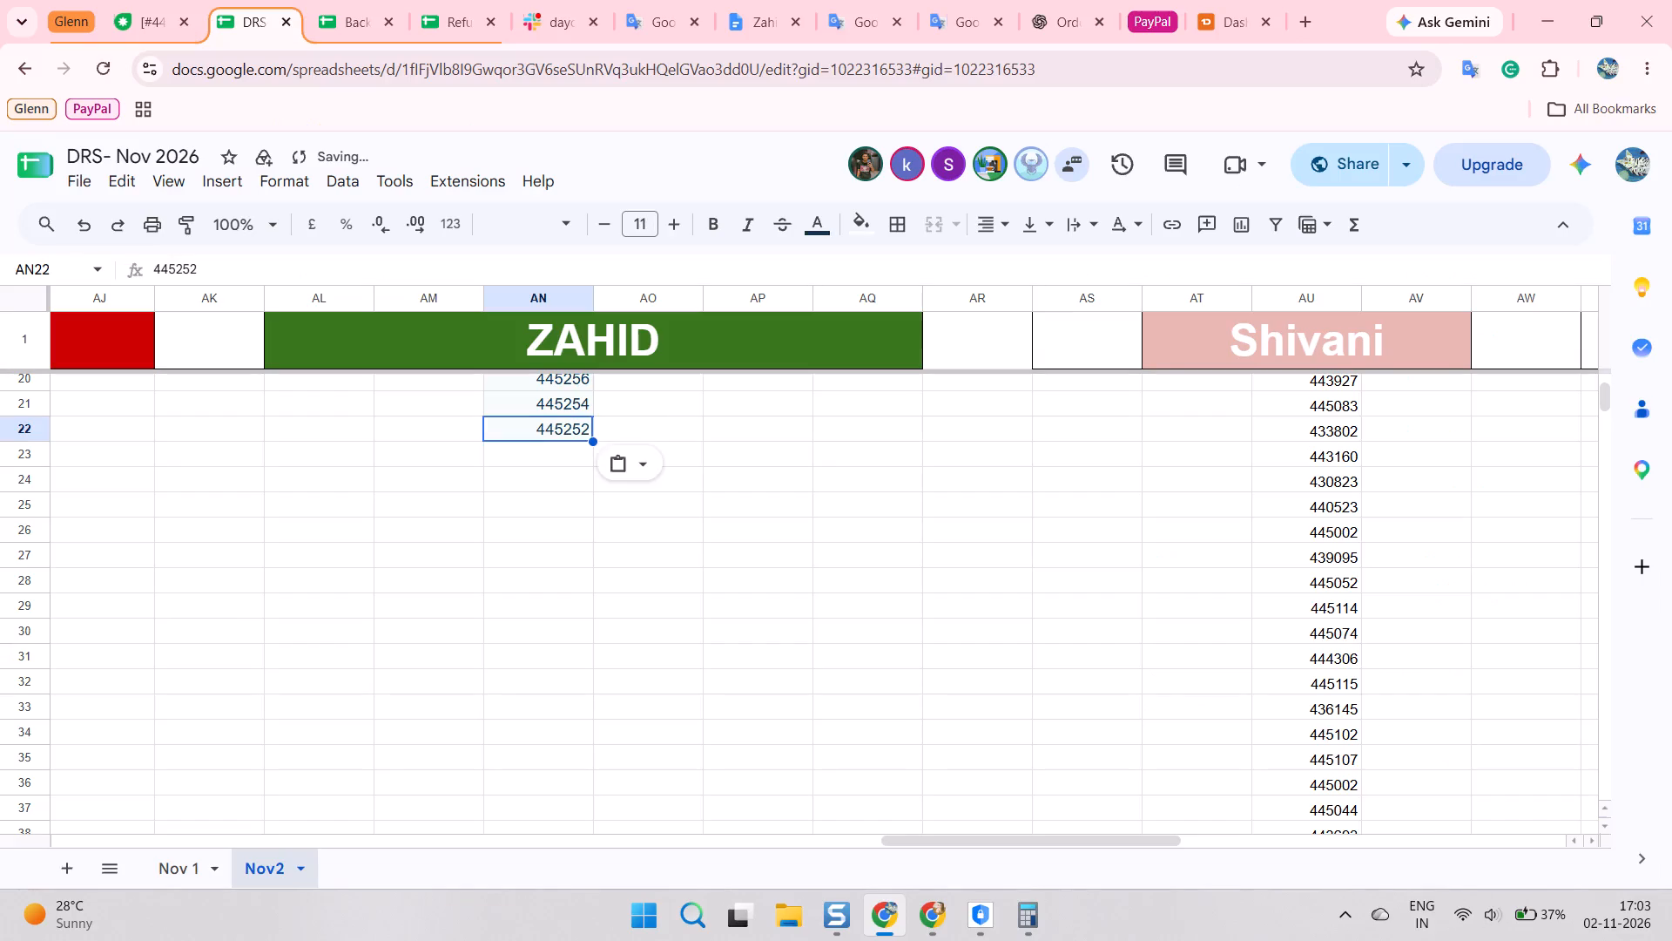
left_click(546, 459)
scroll(546, 457, "down", 1)
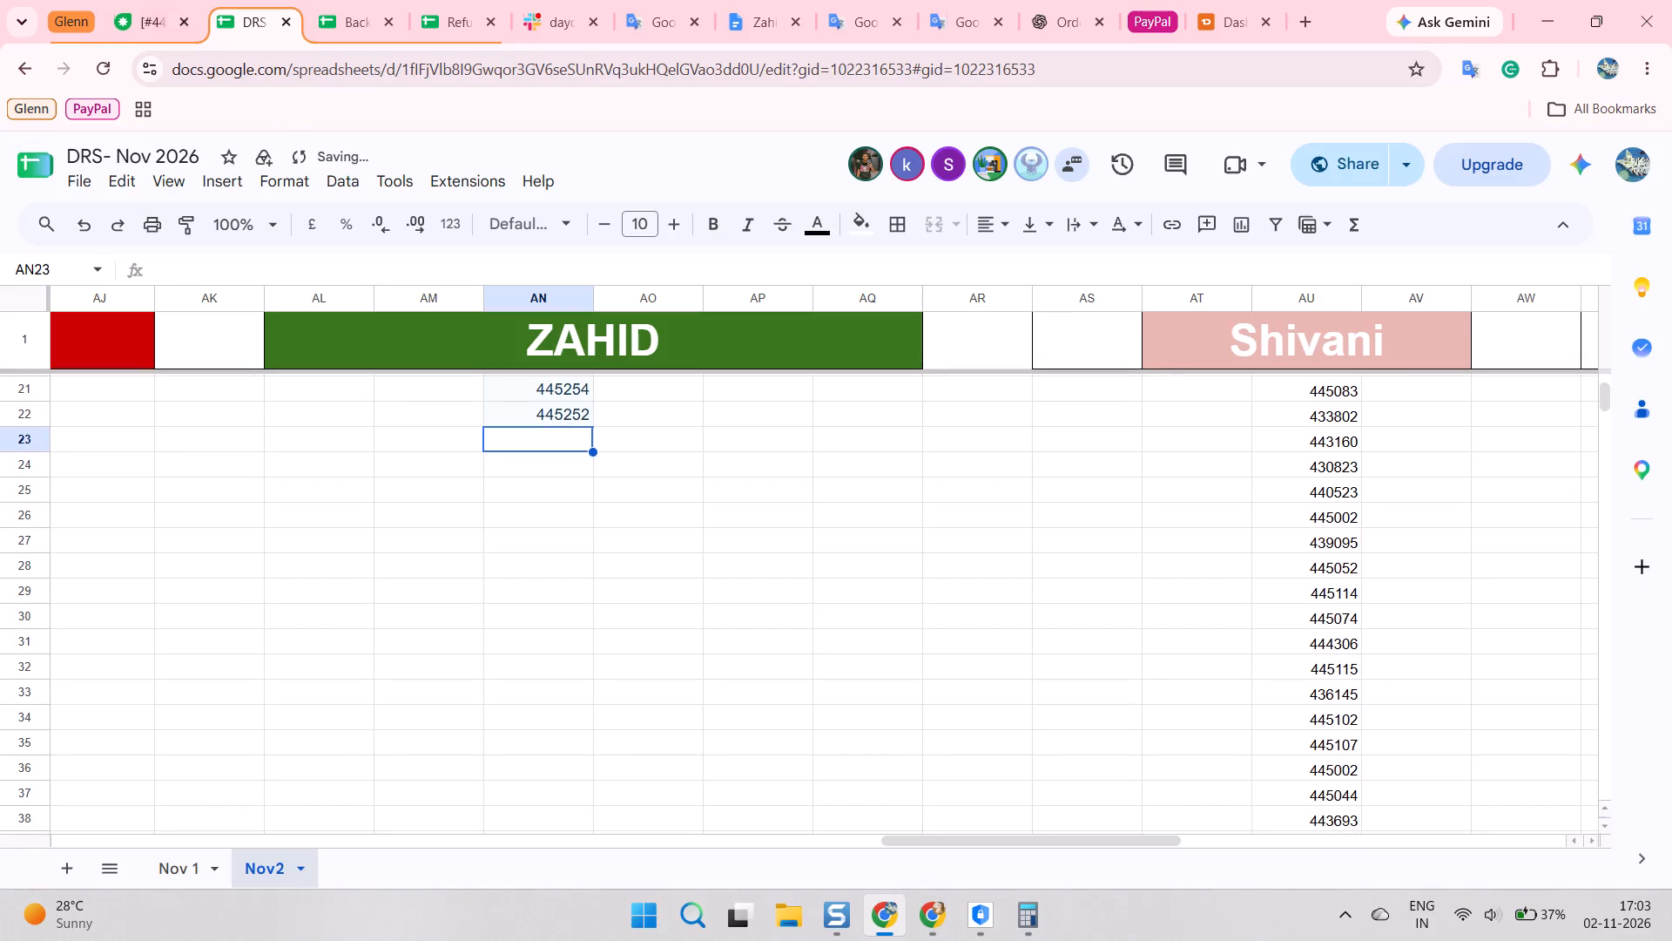
left_click(151, 0)
left_click(654, 489)
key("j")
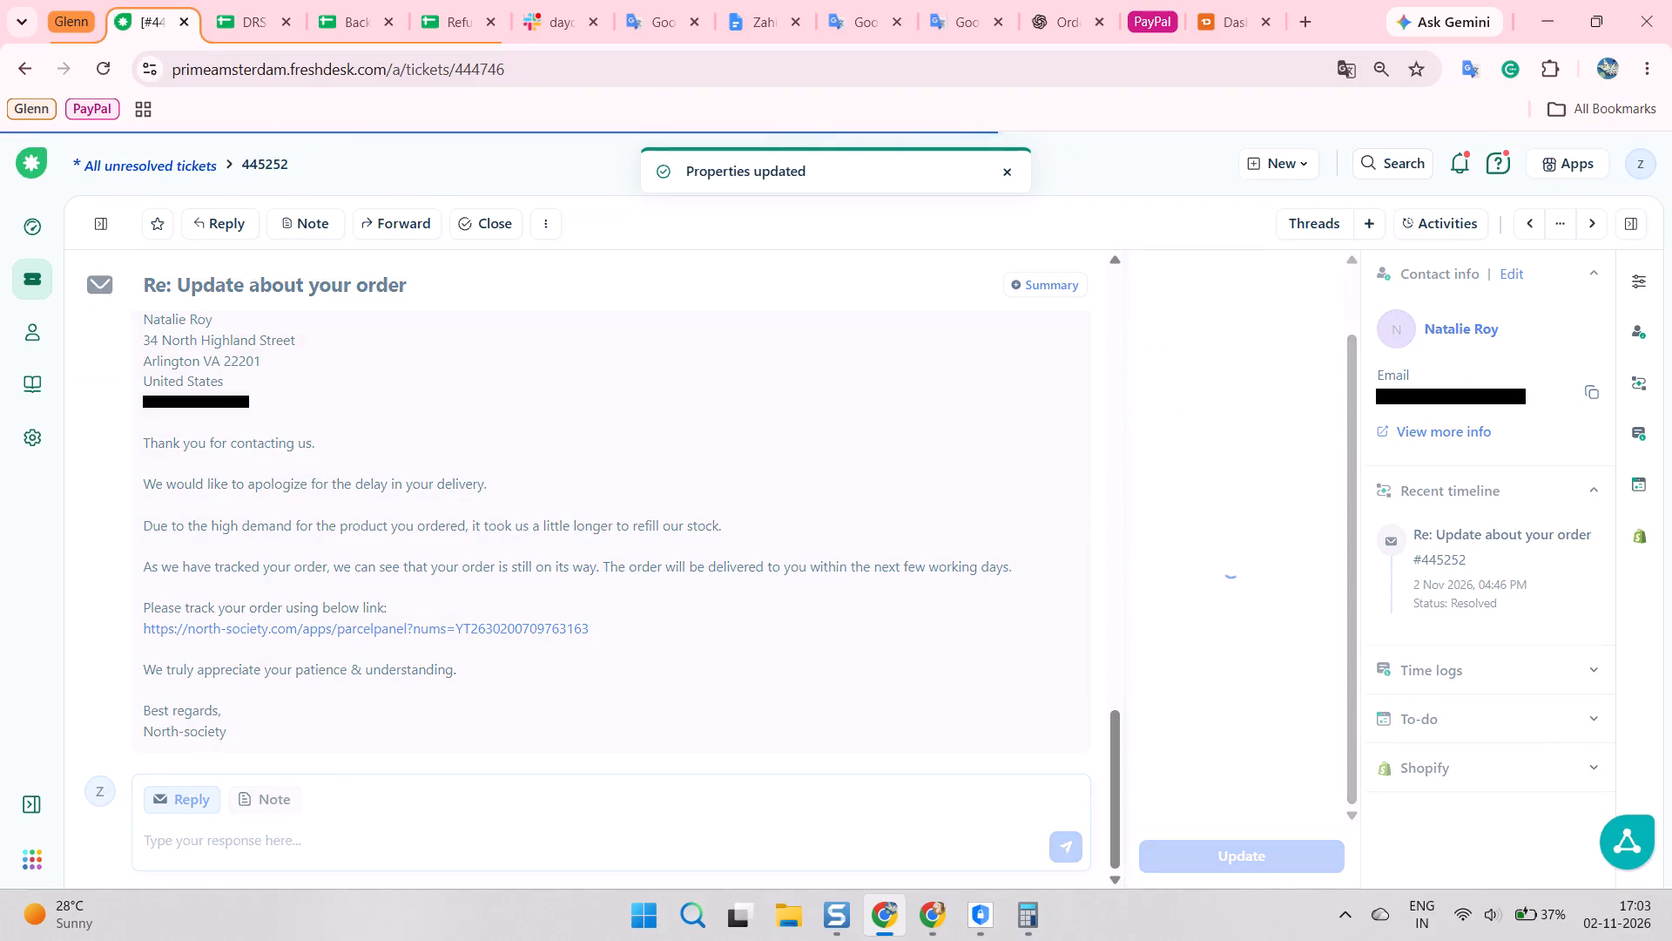
scroll(613, 464, "down", 8)
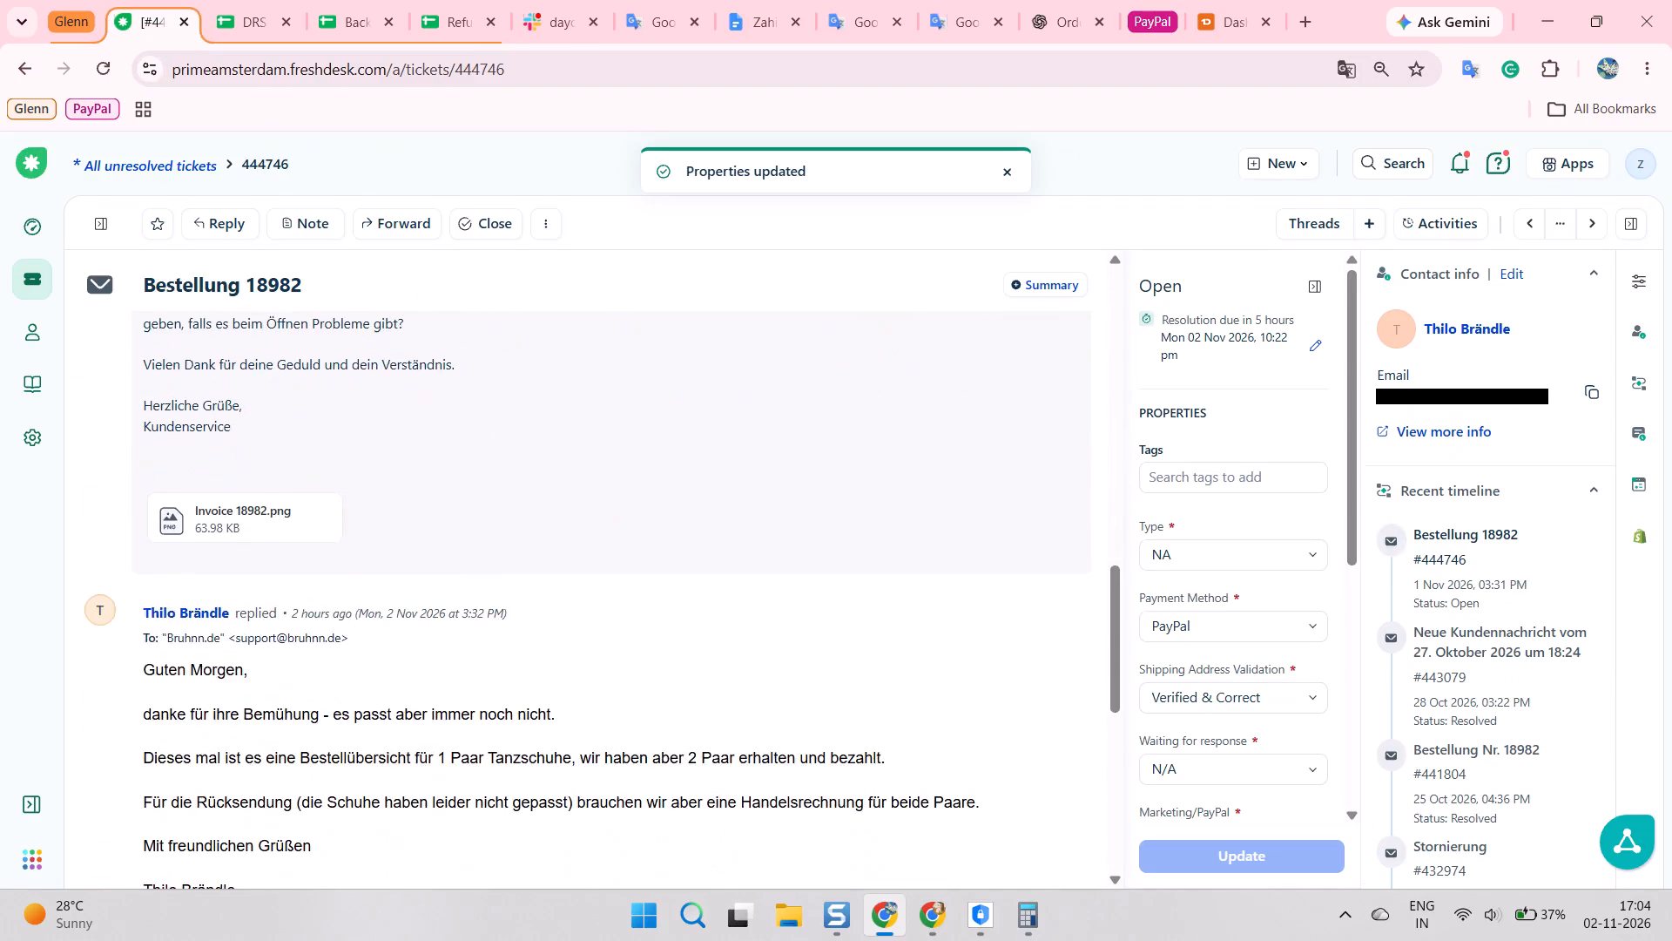
scroll(609, 465, "down", 14)
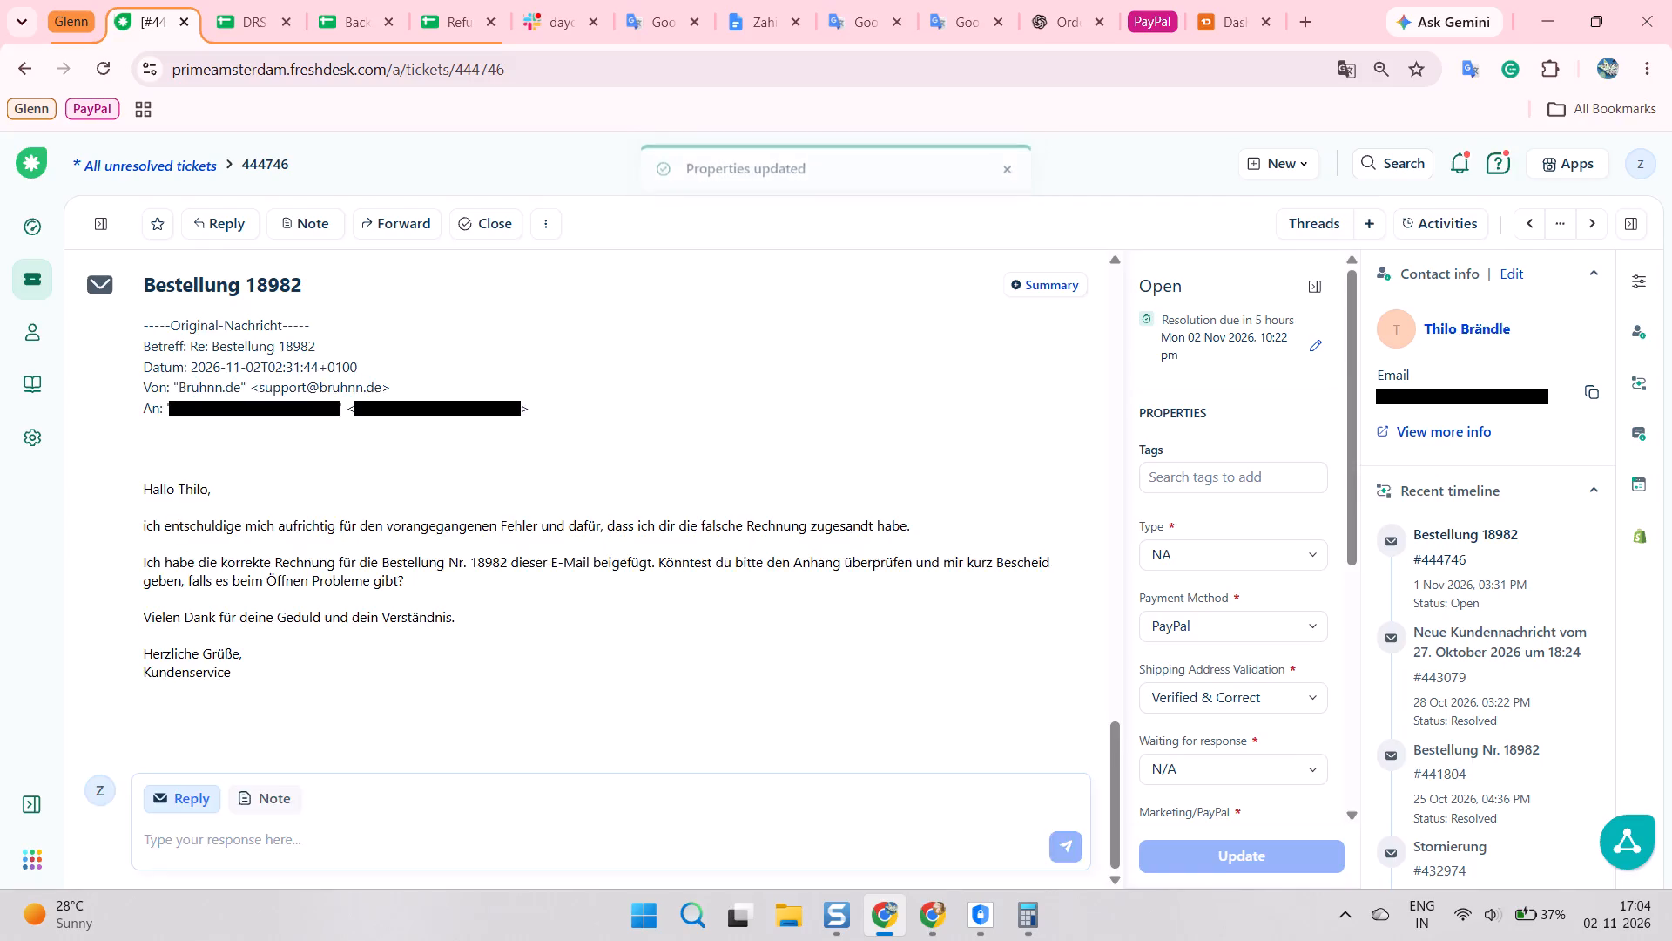
scroll(624, 479, "up", 7)
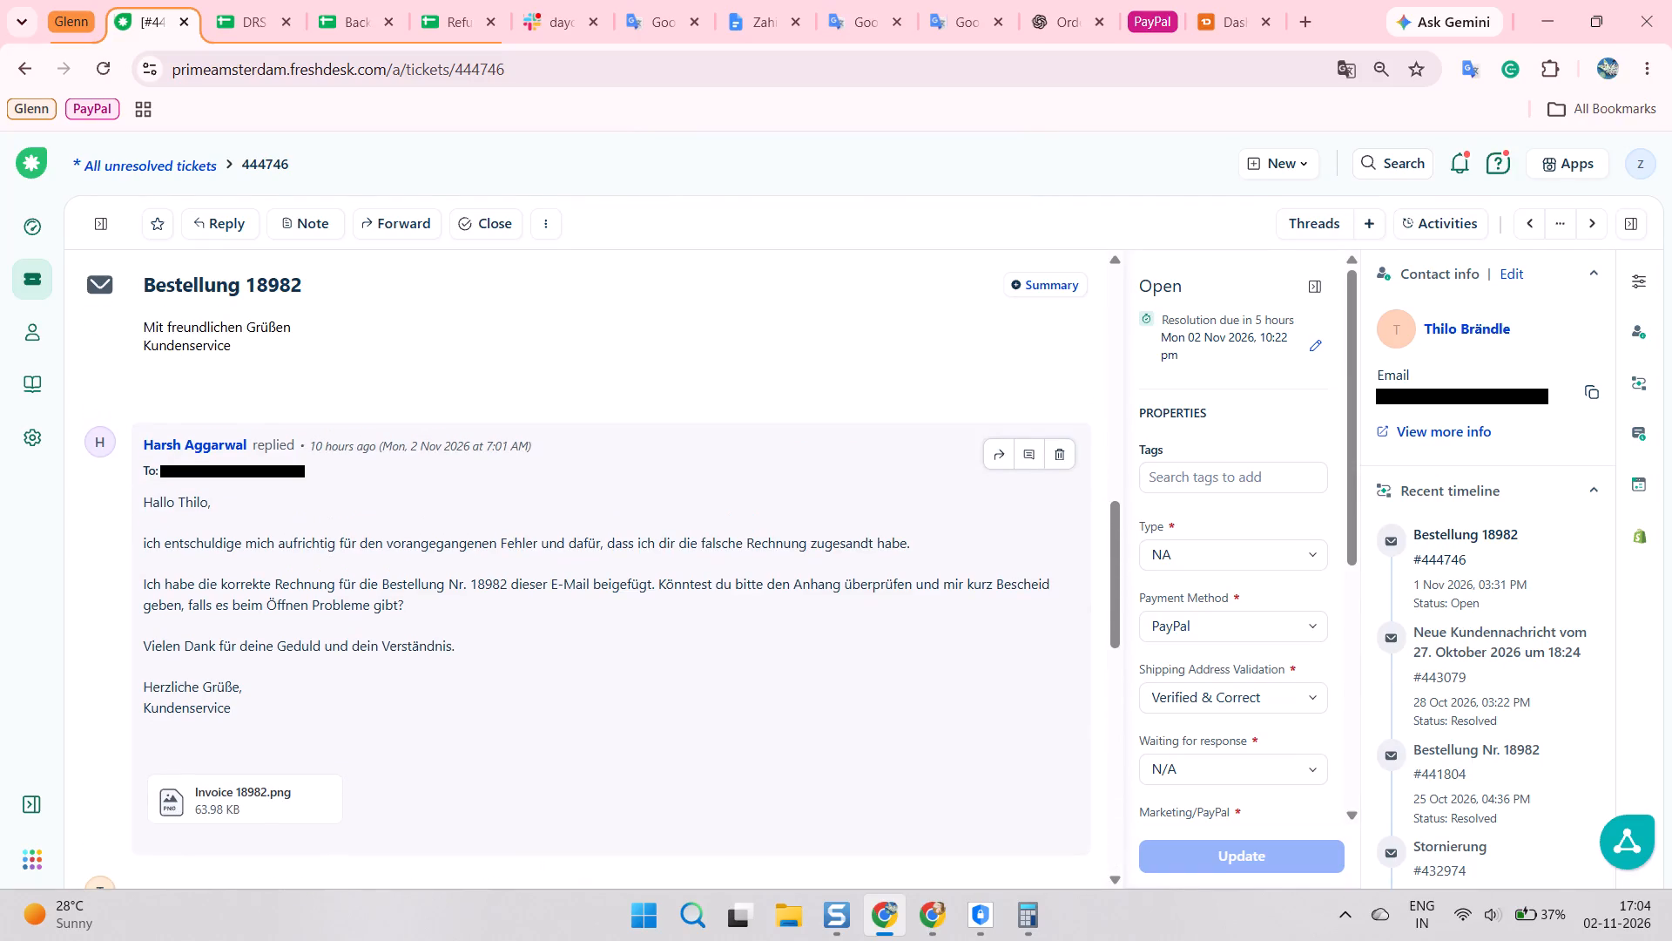
Return to the unresolved tickets list, open ticket 445262, and read the customer's message about the jacket refund offer.
left_click(28, 275)
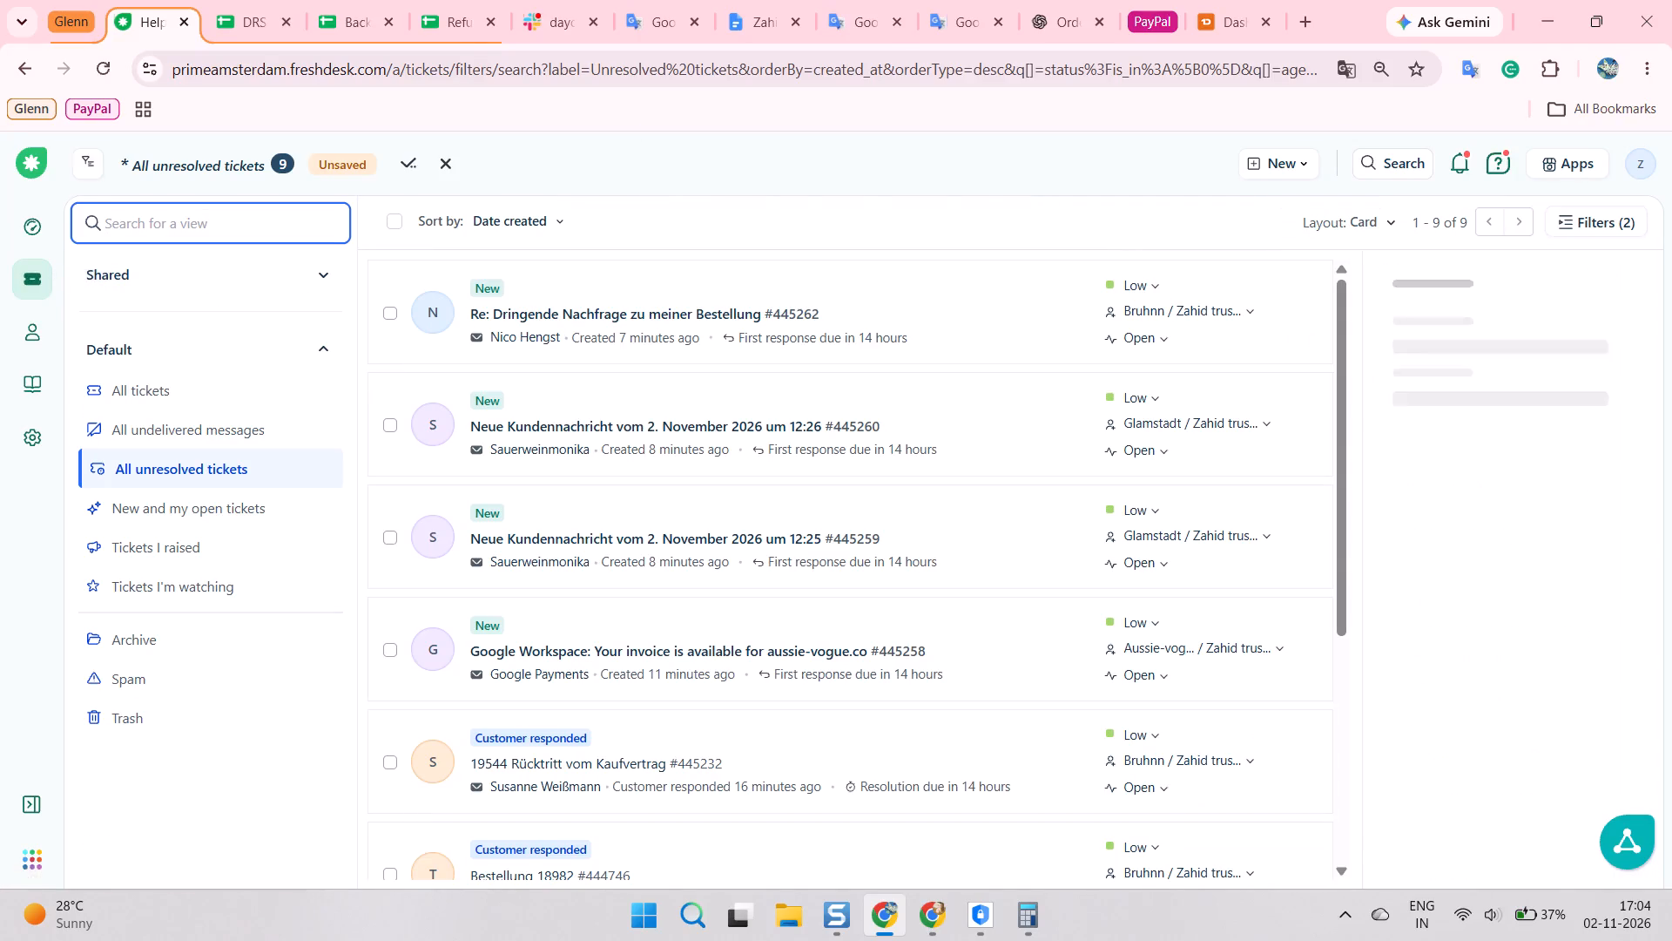
left_click(604, 315)
scroll(604, 378, "down", 7)
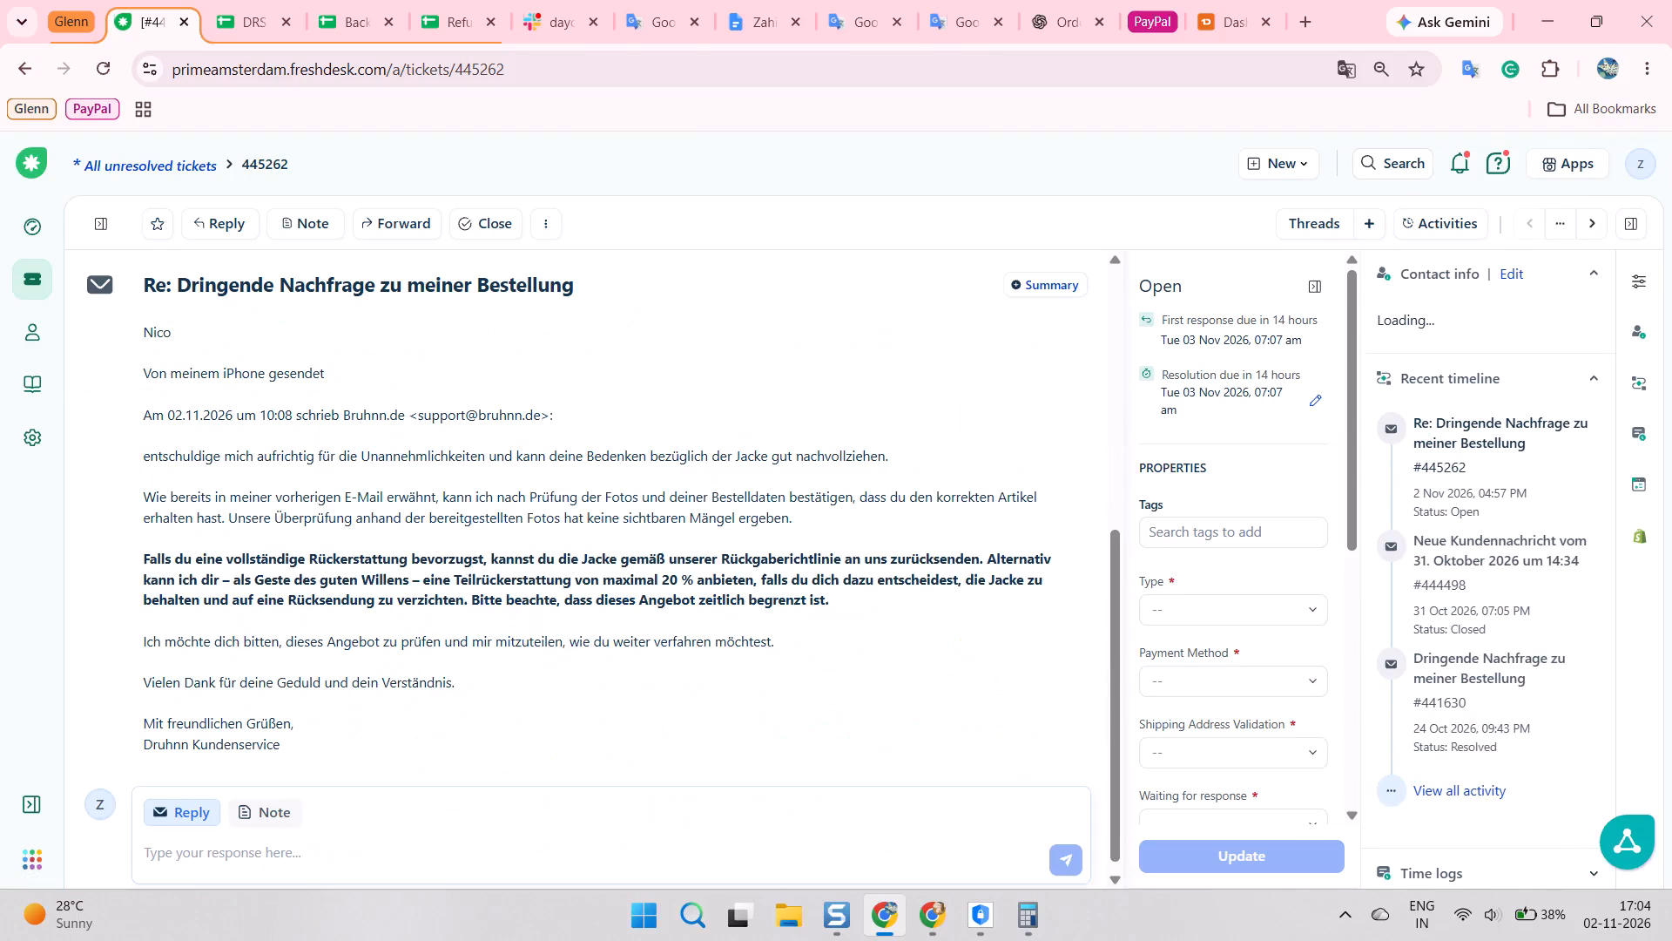
scroll(616, 404, "down", 4)
scroll(635, 364, "up", 2)
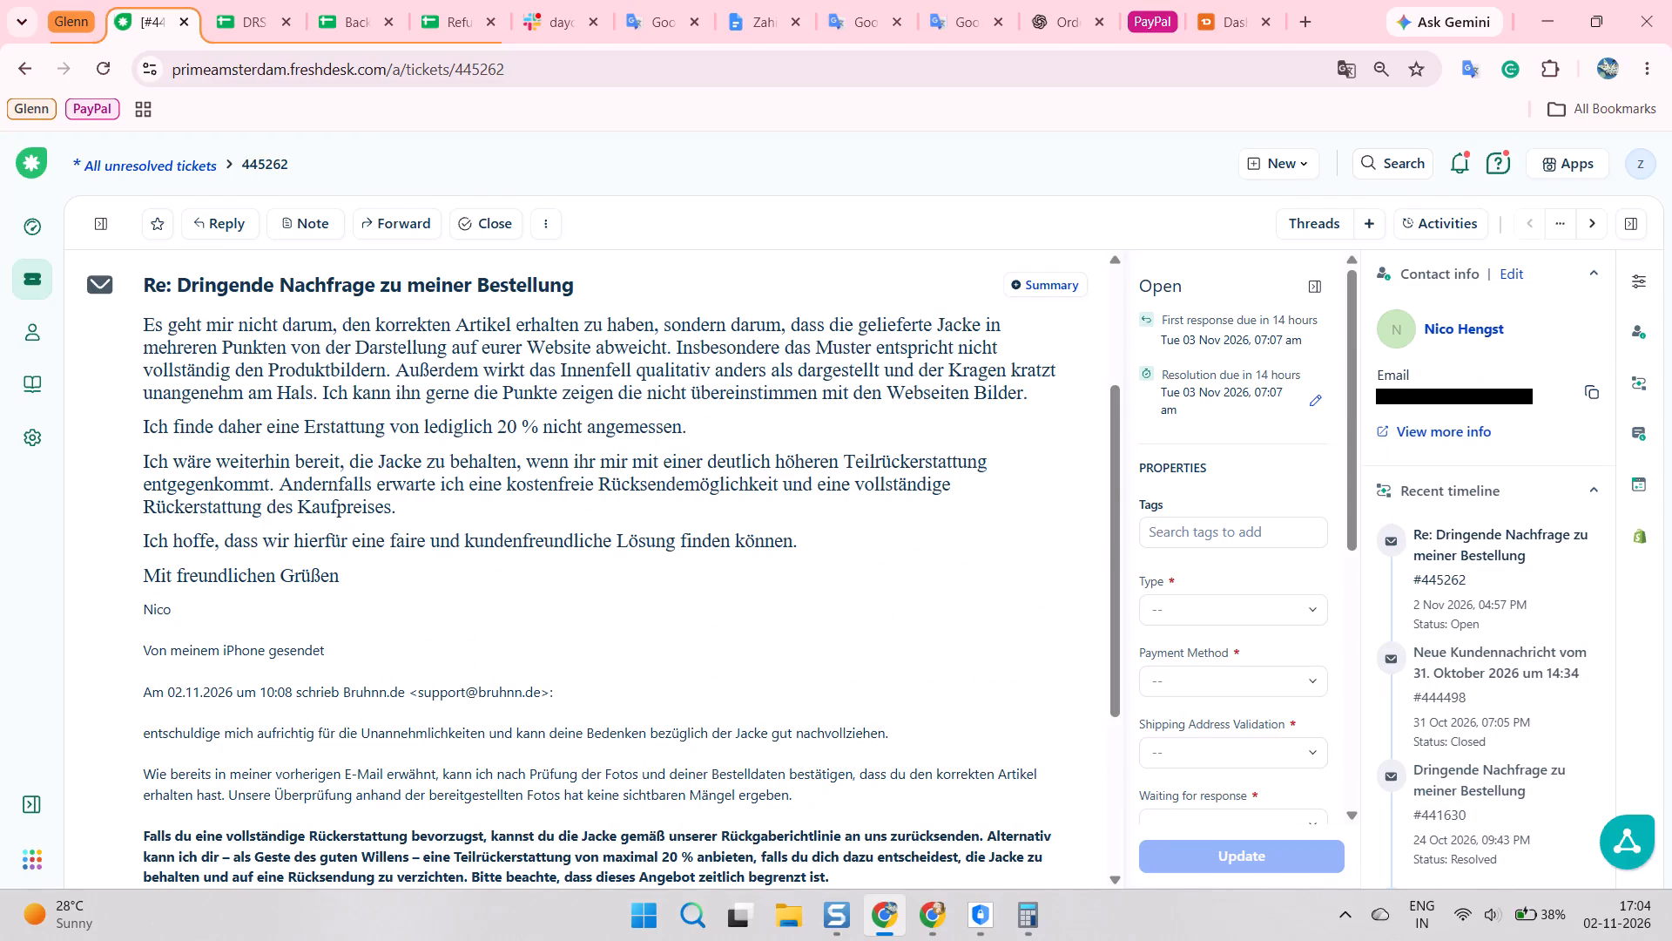
scroll(667, 340, "up", 2)
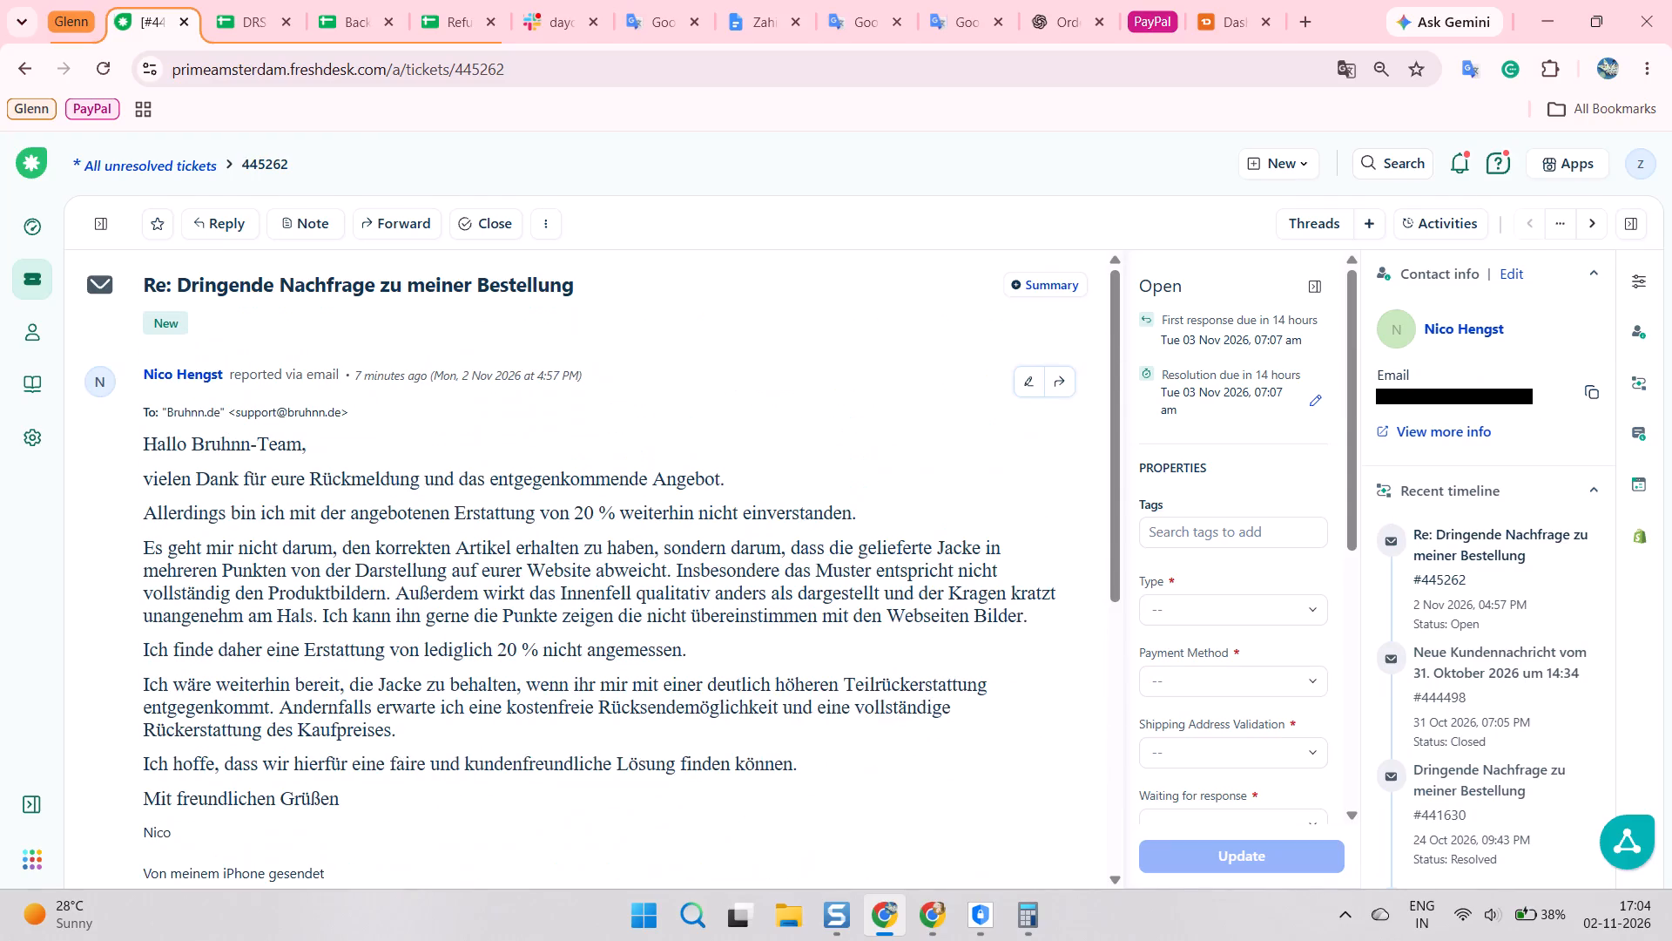
Go on to ticket 445260, translate the page to English, and read the customer's question about the Beatrice winter coat.
left_click(711, 494)
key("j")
scroll(634, 487, "down", 3)
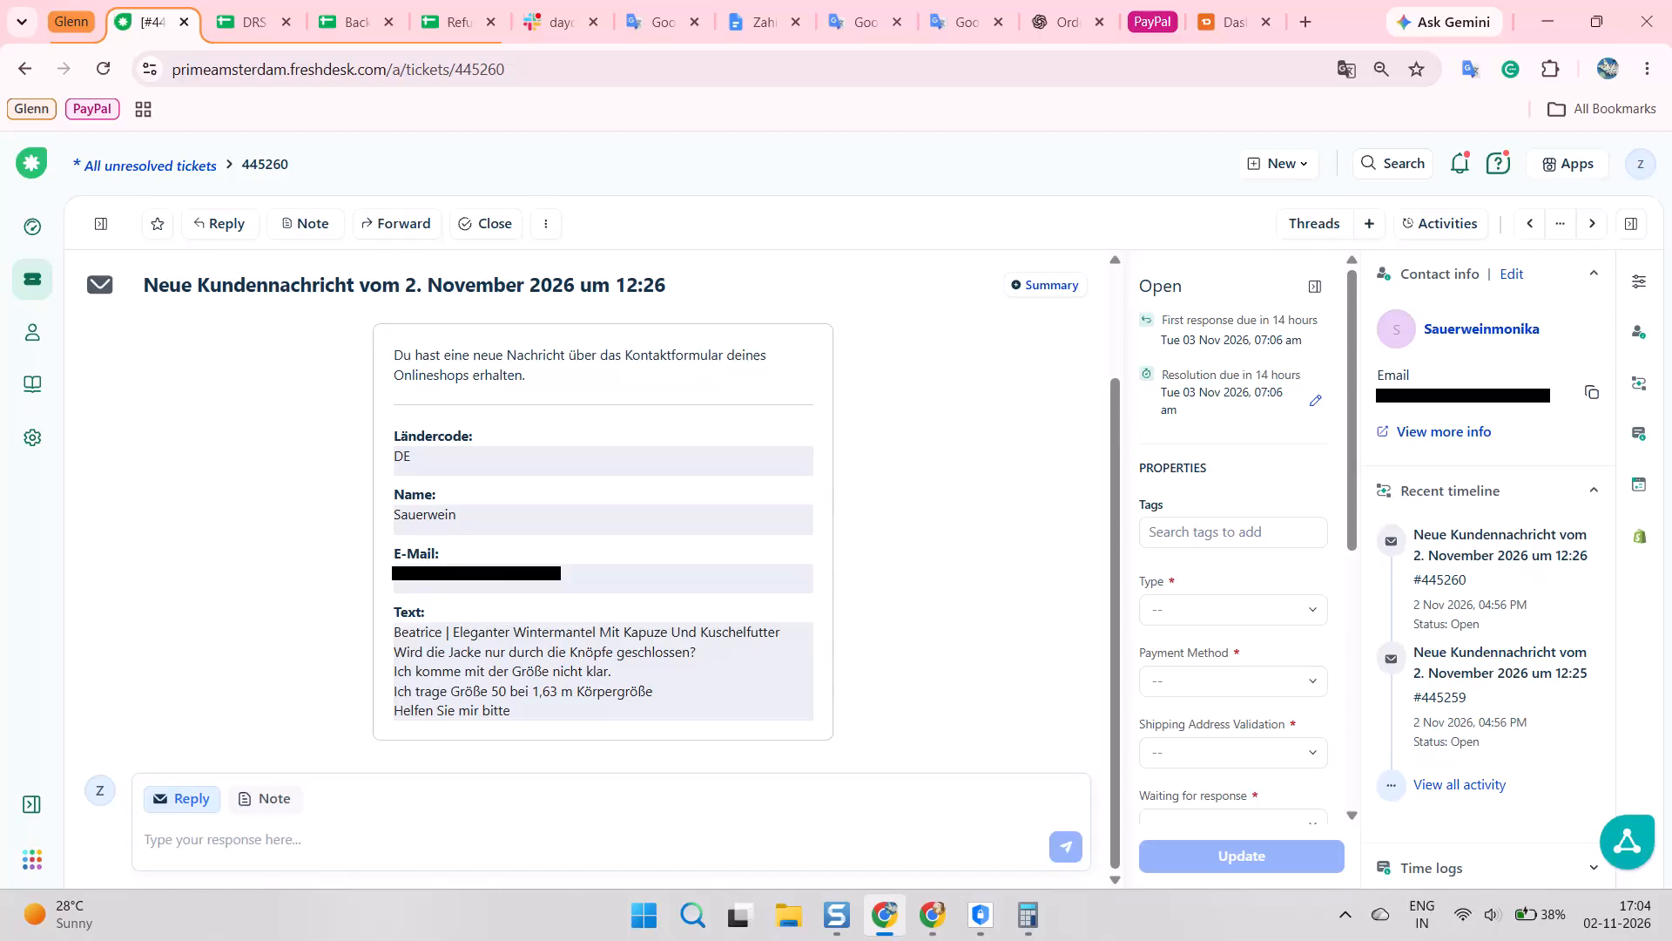
right_click(661, 412)
scroll(720, 540, "down", 4)
left_click(821, 786)
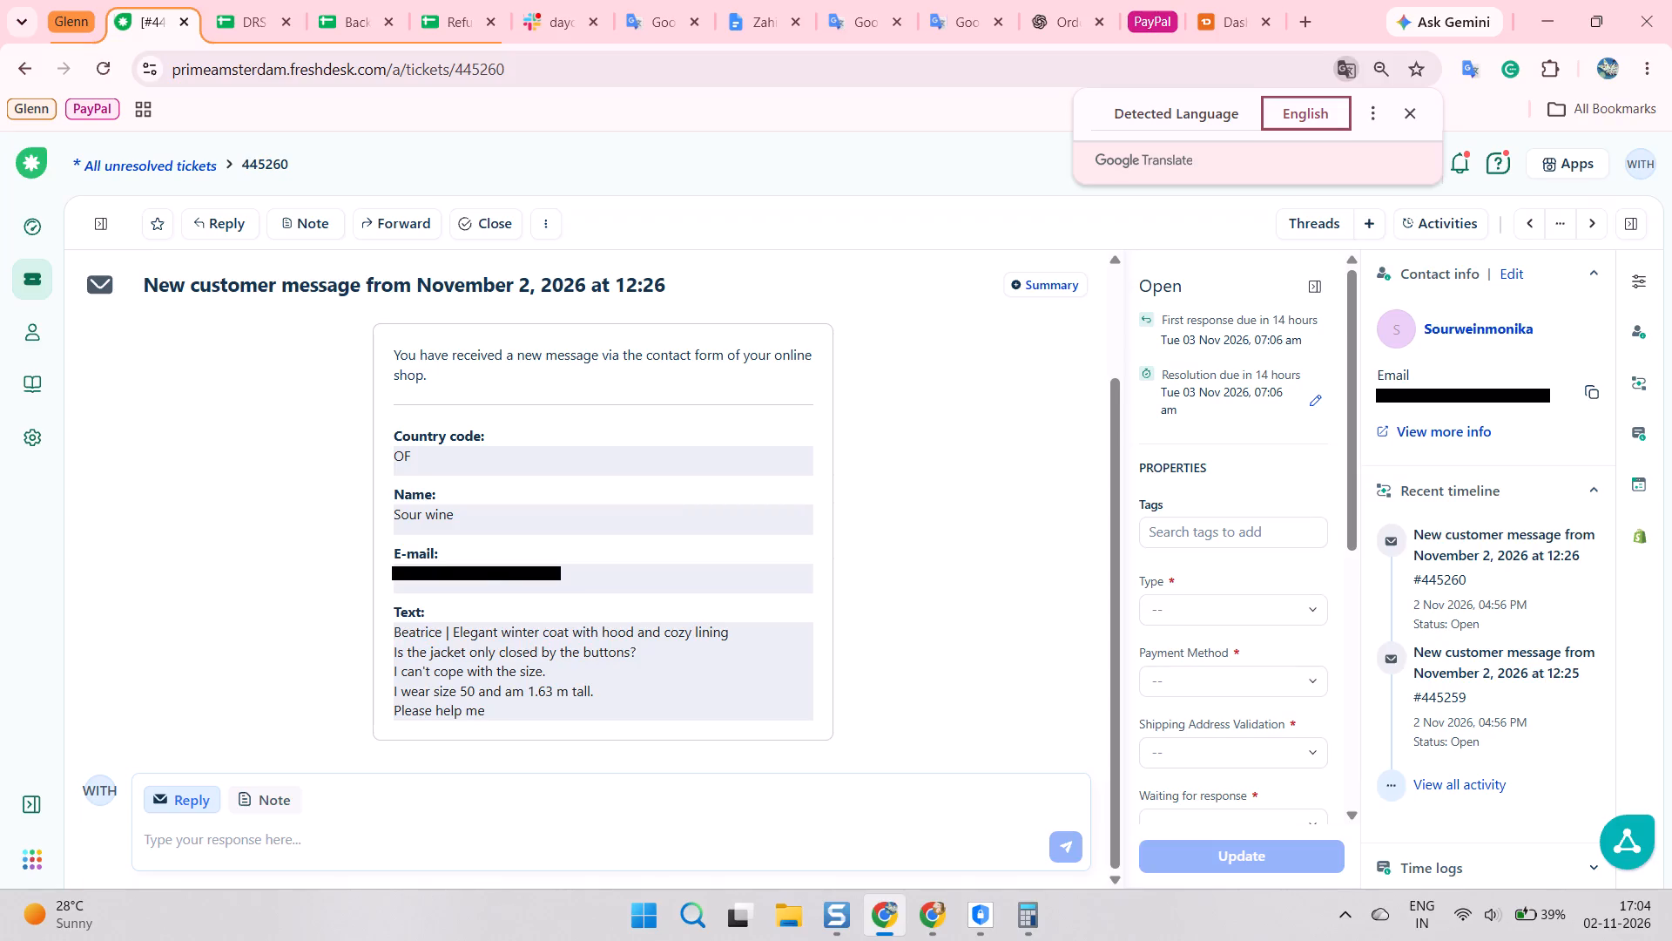
left_click(683, 487)
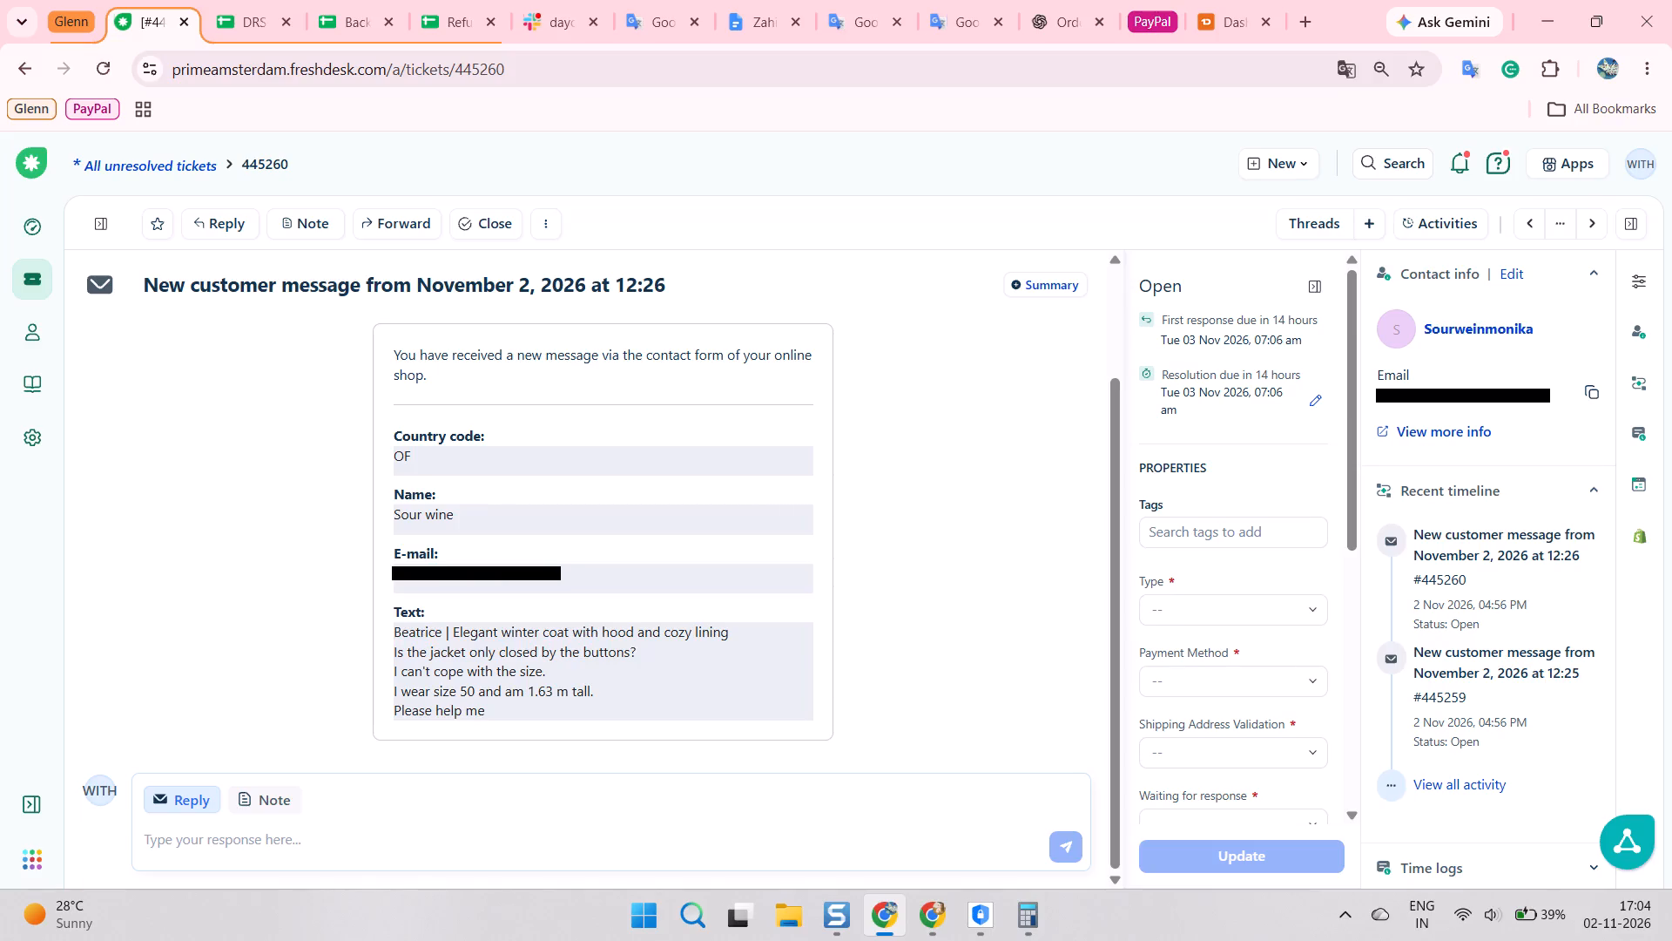
left_click(802, 454)
scroll(721, 402, "down", 3)
Look at the same customer's other ticket, 445259, from the recent timeline and return to ticket 445260.
left_click(1477, 684)
left_click(1505, 662)
left_click(1505, 662)
left_click(1507, 658)
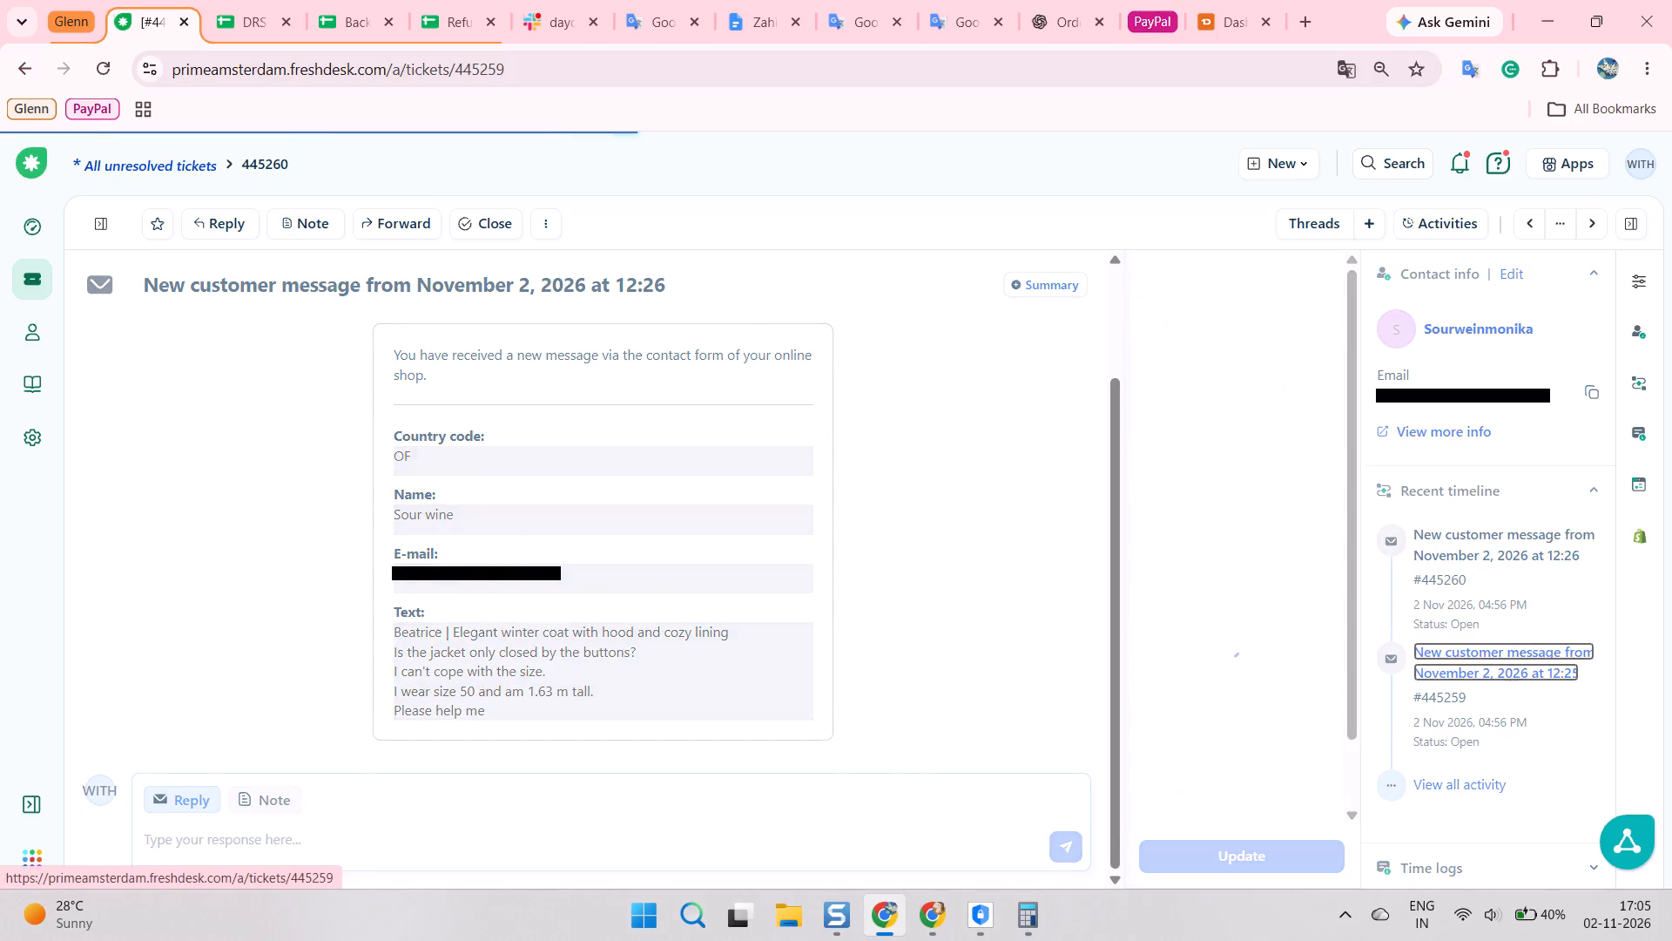
scroll(1234, 580, "down", 10)
scroll(687, 591, "down", 5)
scroll(1500, 610, "up", 1)
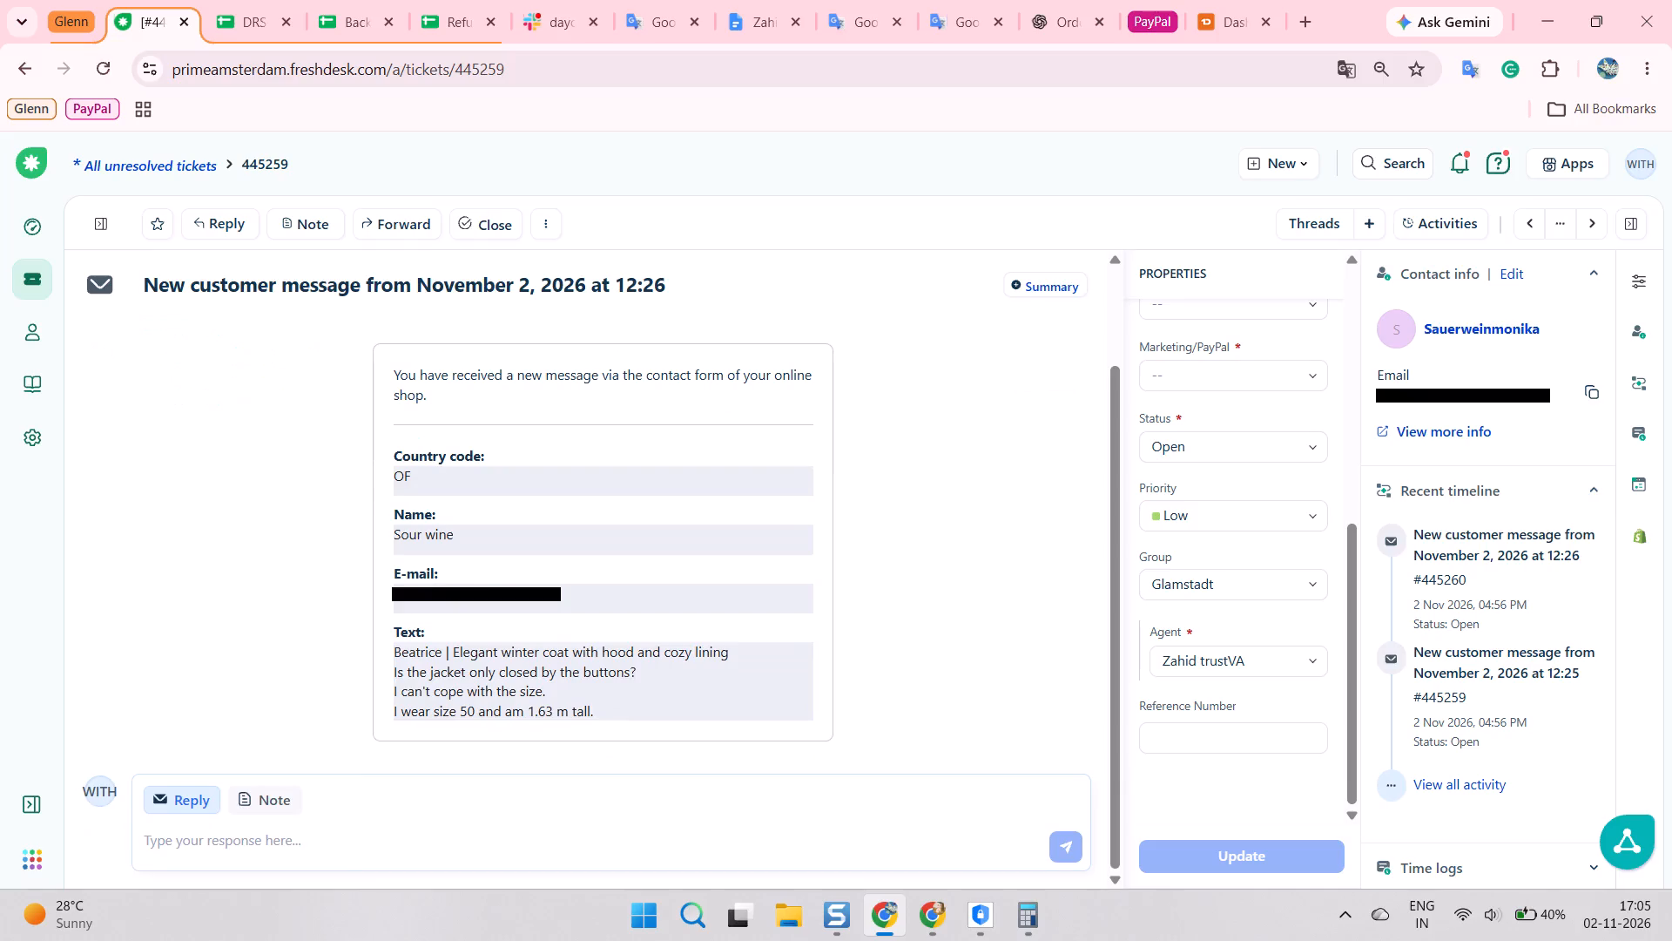
left_click(1515, 547)
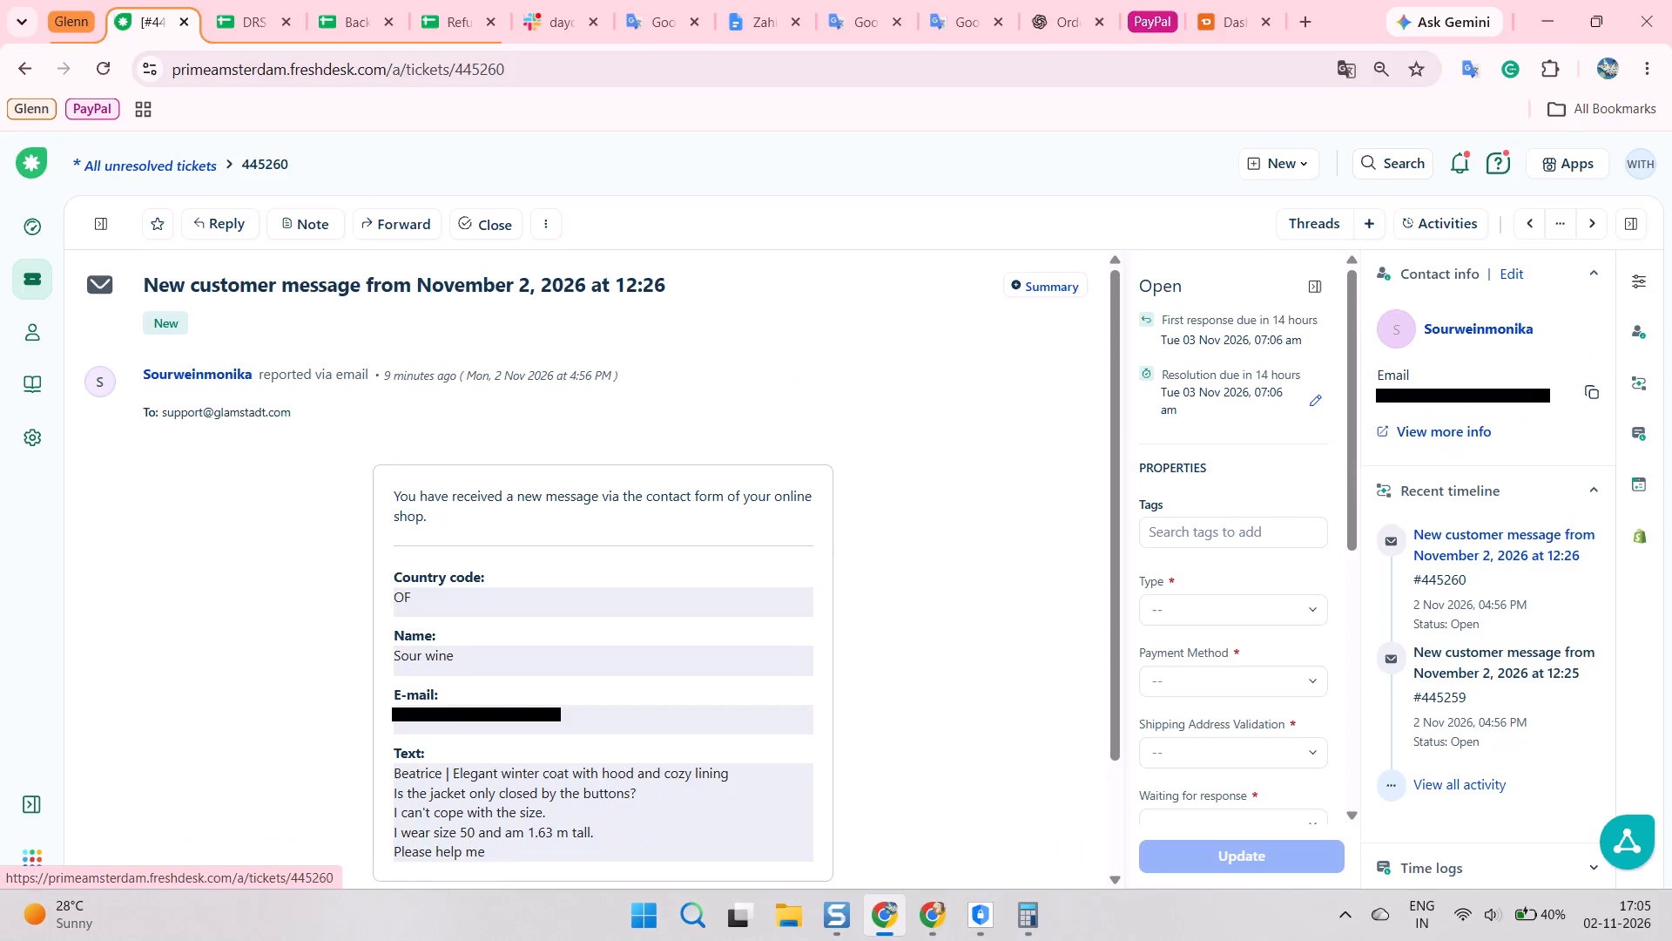
left_click(1507, 549)
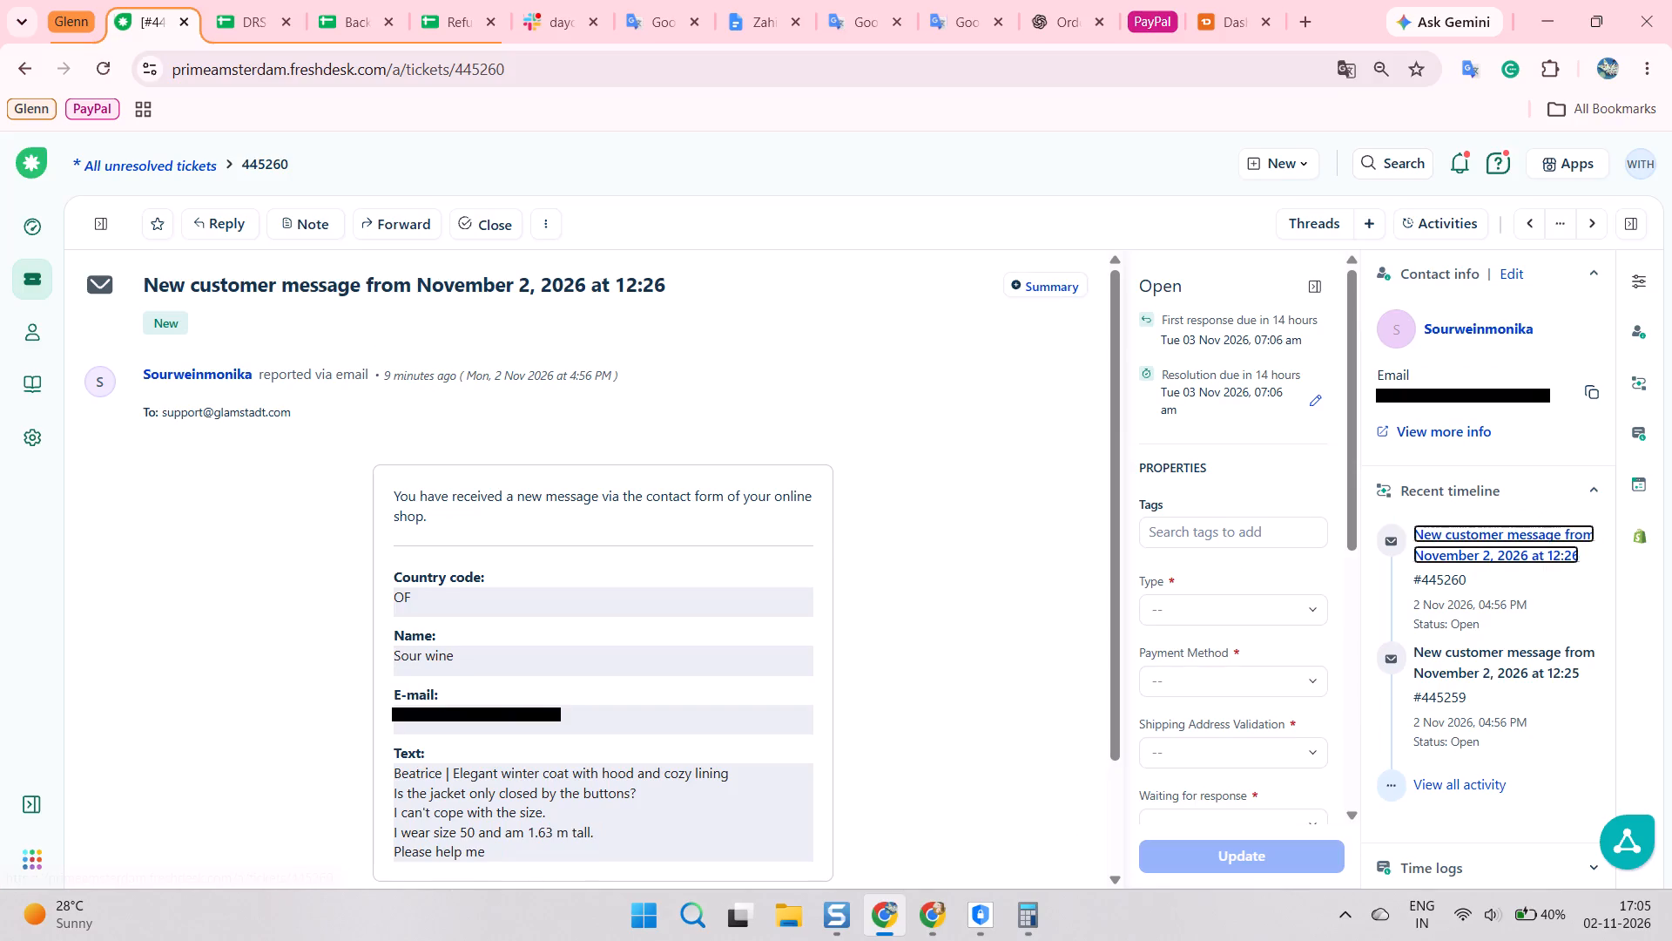
Copy ticket number 445259, start a merge from ticket 445260, and add 445259 to it through an ID search.
double_click(1438, 694)
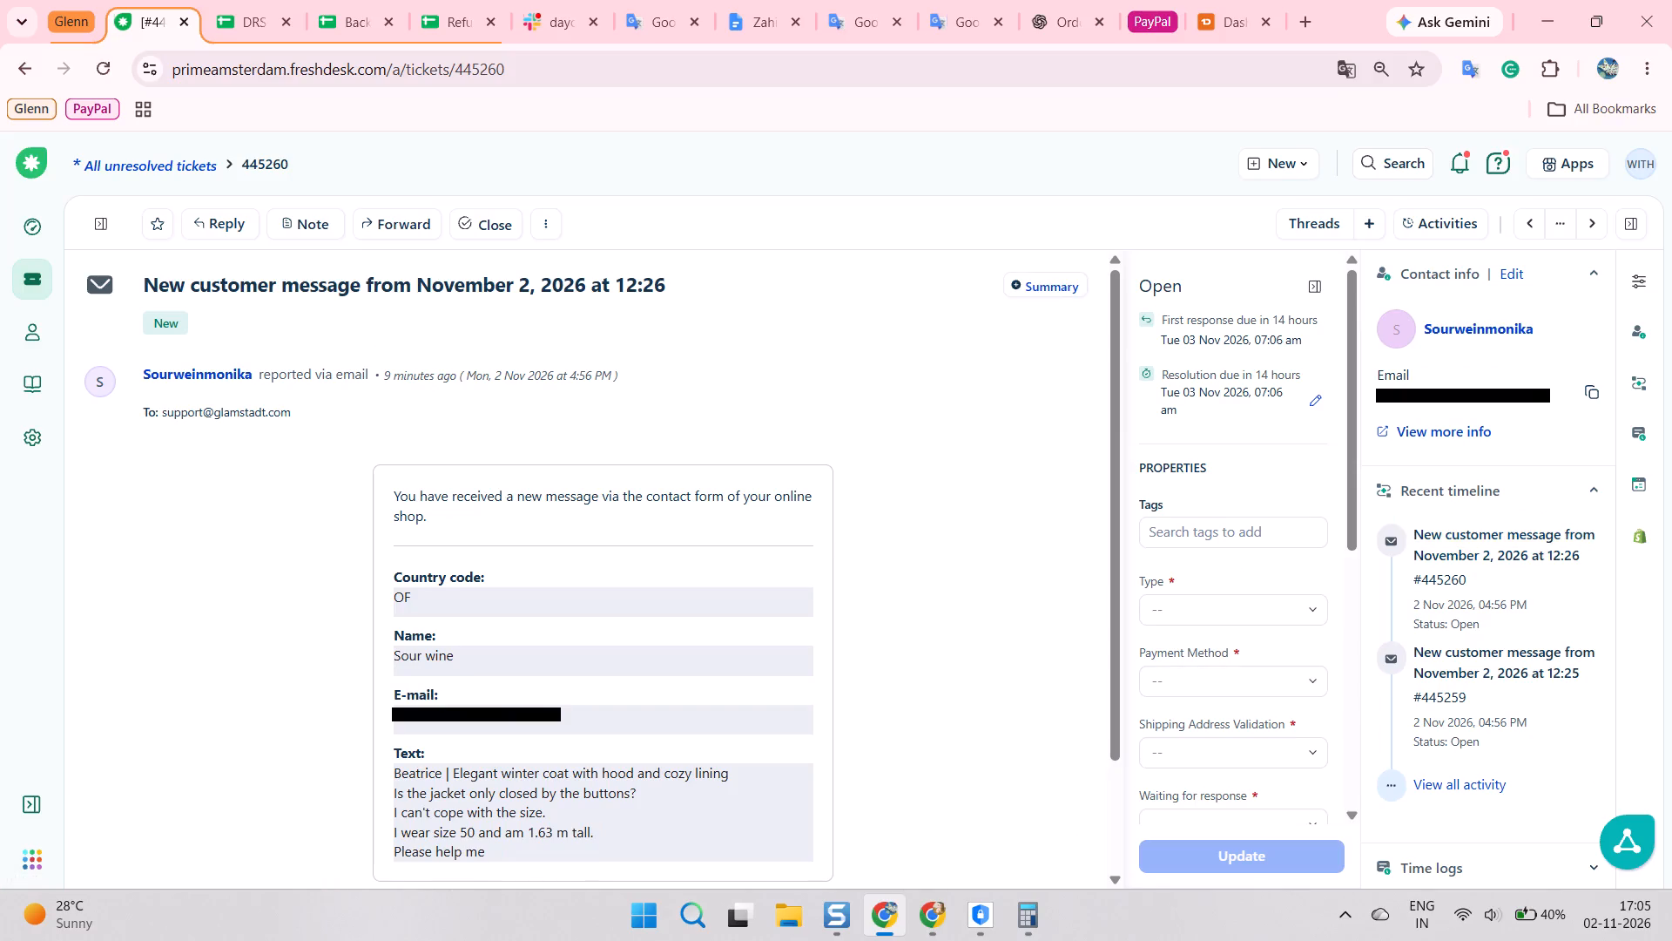
key("ctrl+c")
key("ctrl+c")
key("ctrl+c")
key("ctrl+c")
left_click(543, 227)
scroll(599, 325, "up", 3)
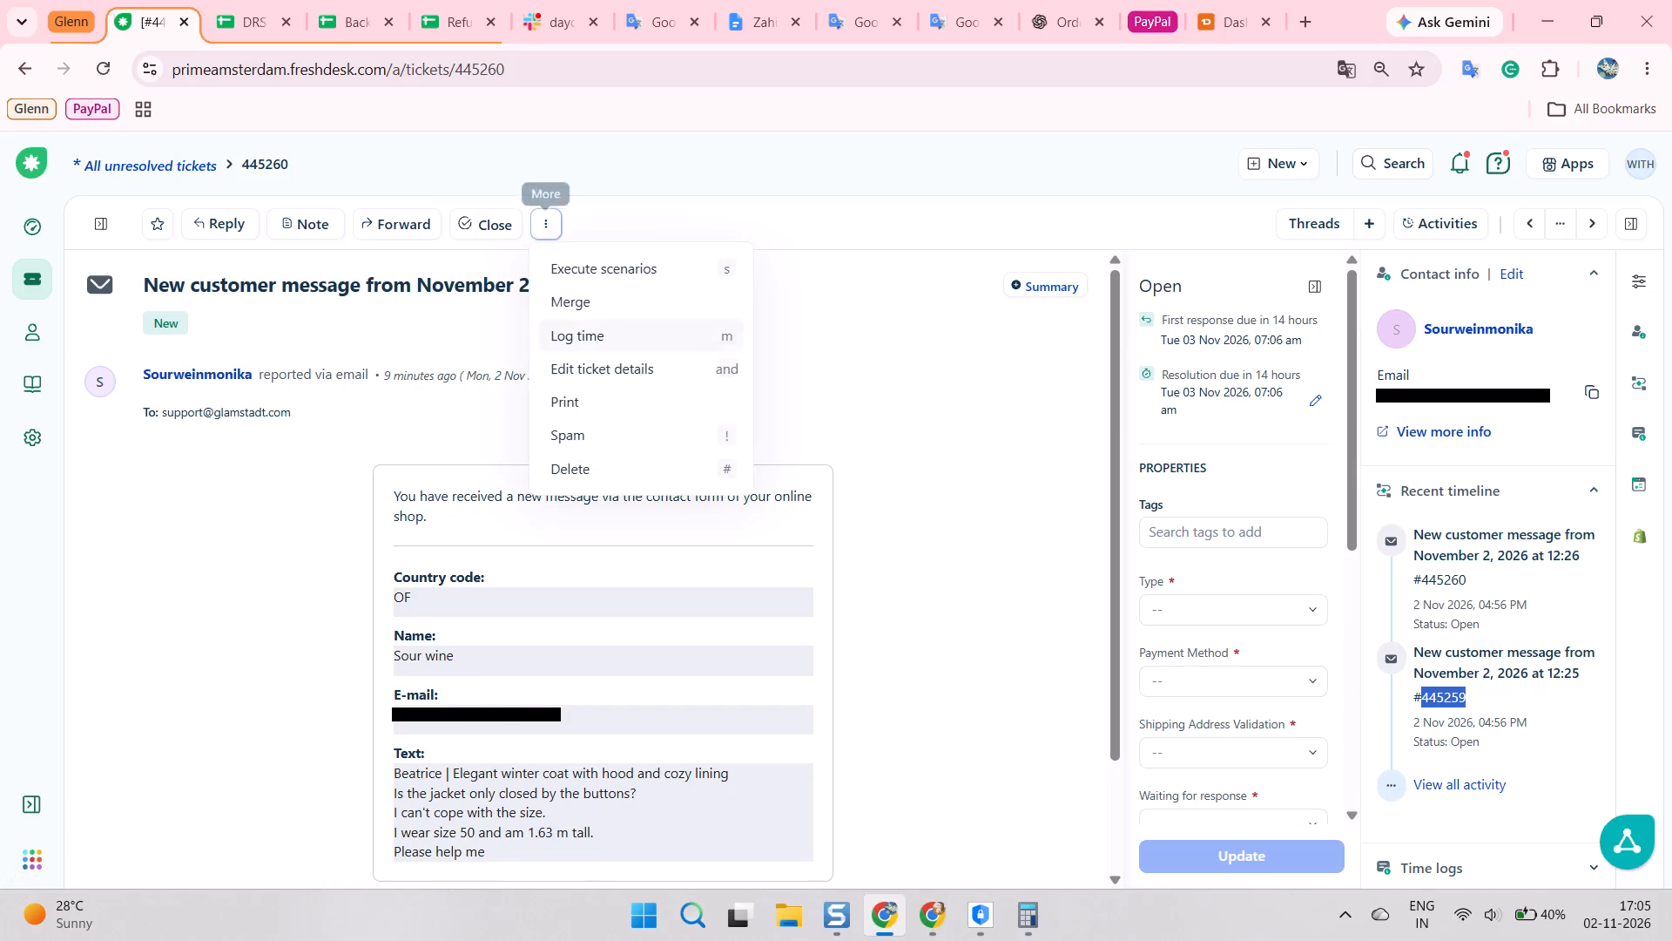
left_click(601, 303)
scroll(708, 309, "up", 8)
left_click(1154, 267)
left_click(1181, 280)
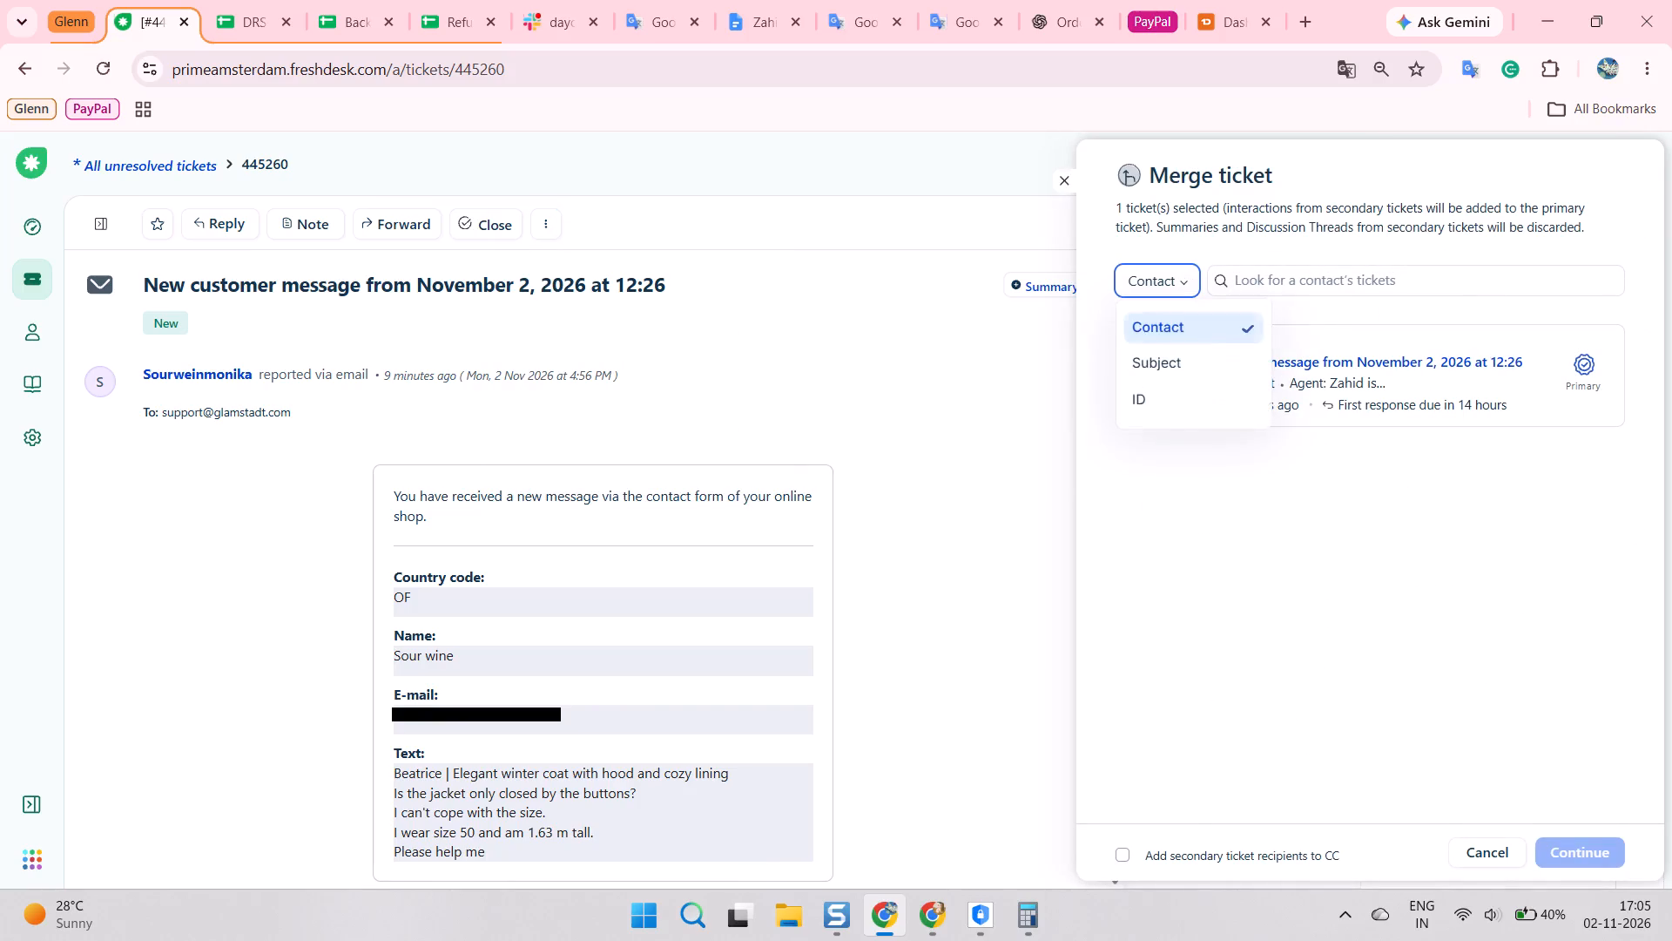
left_click(1170, 278)
left_click(1172, 408)
left_click(1276, 287)
key("ctrl+v")
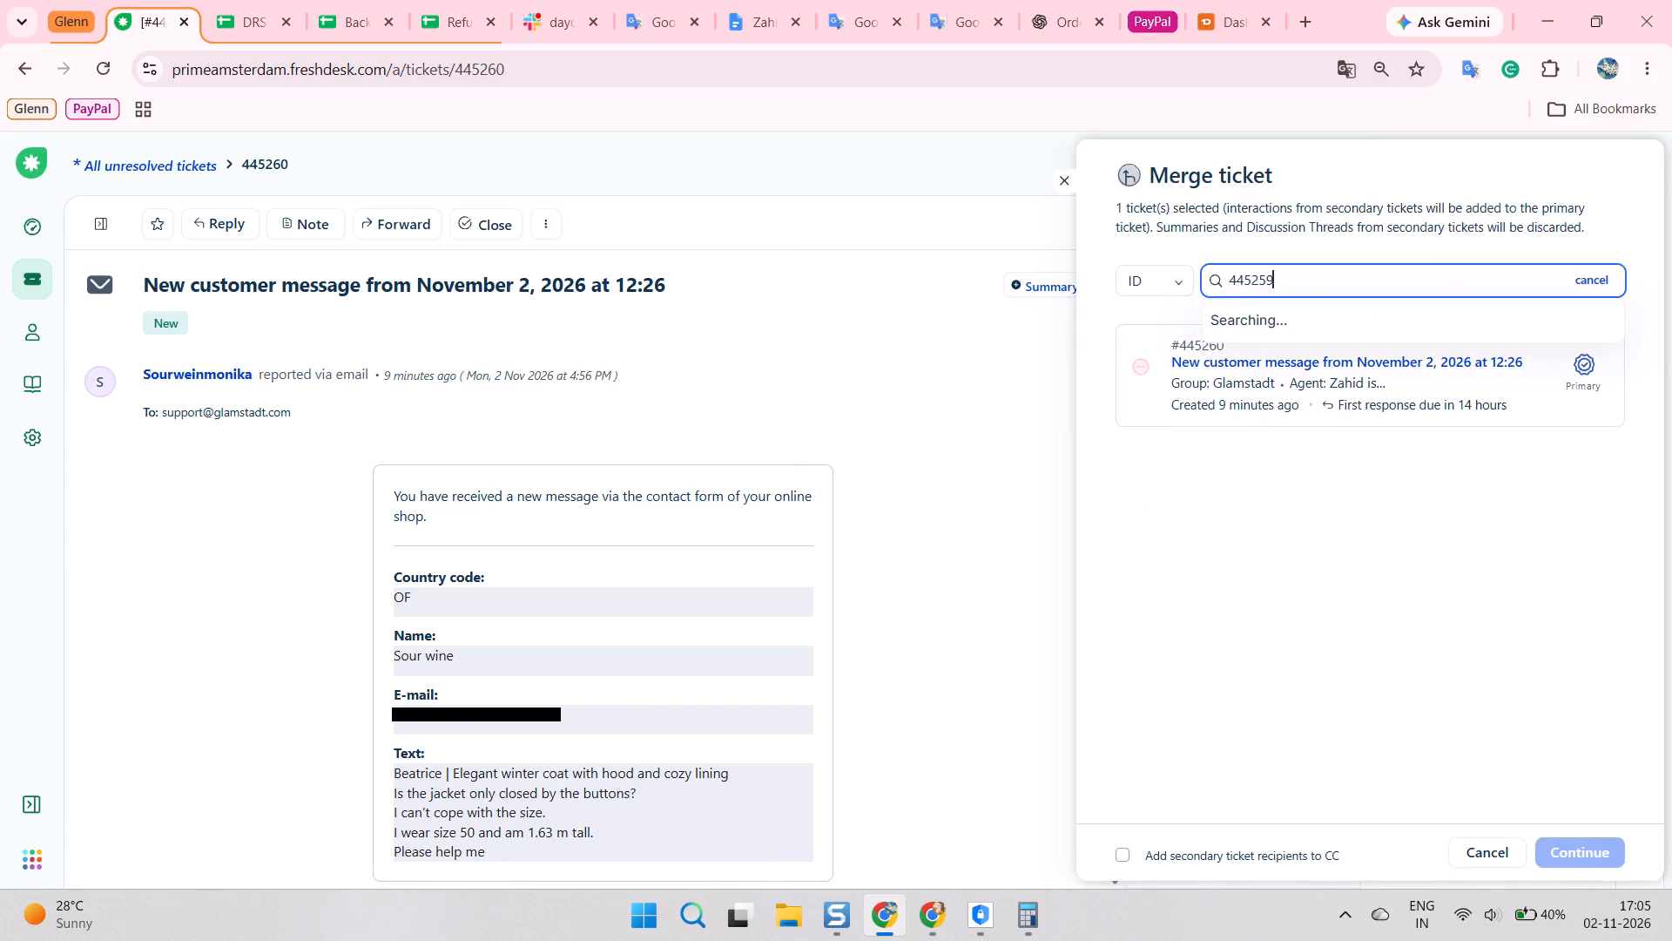
left_click(1235, 345)
left_click(1320, 587)
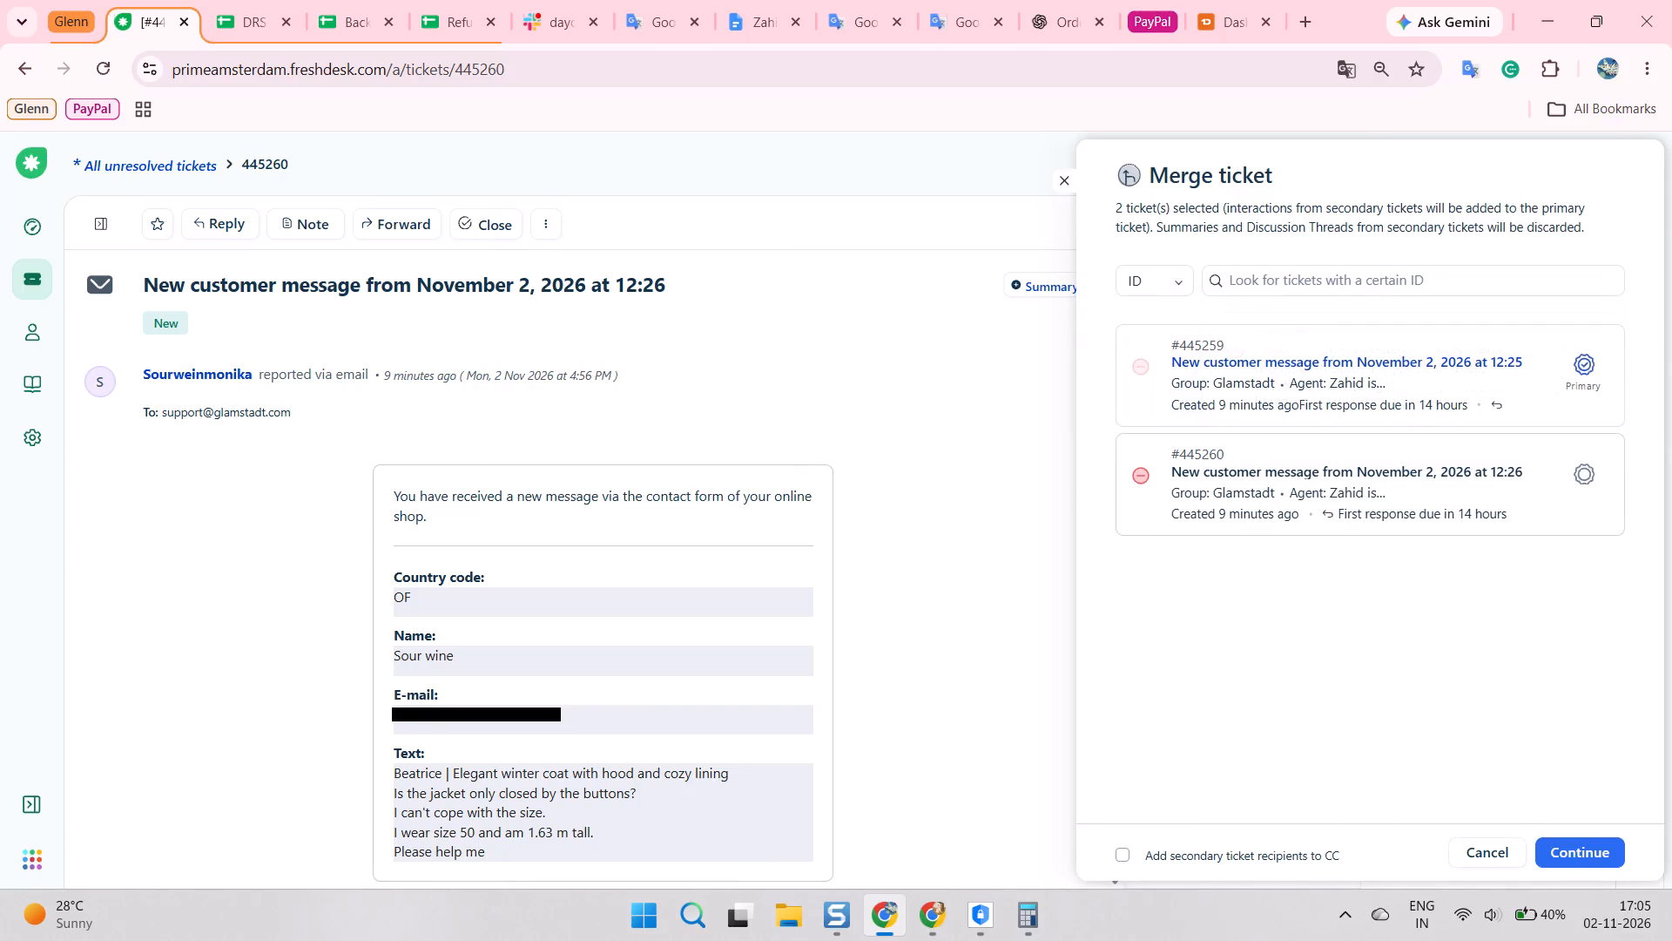
Make 445260 the primary ticket, merge 445259 into it, and reload the ticket page.
left_click(1584, 475)
left_click(1593, 858)
left_click(1607, 857)
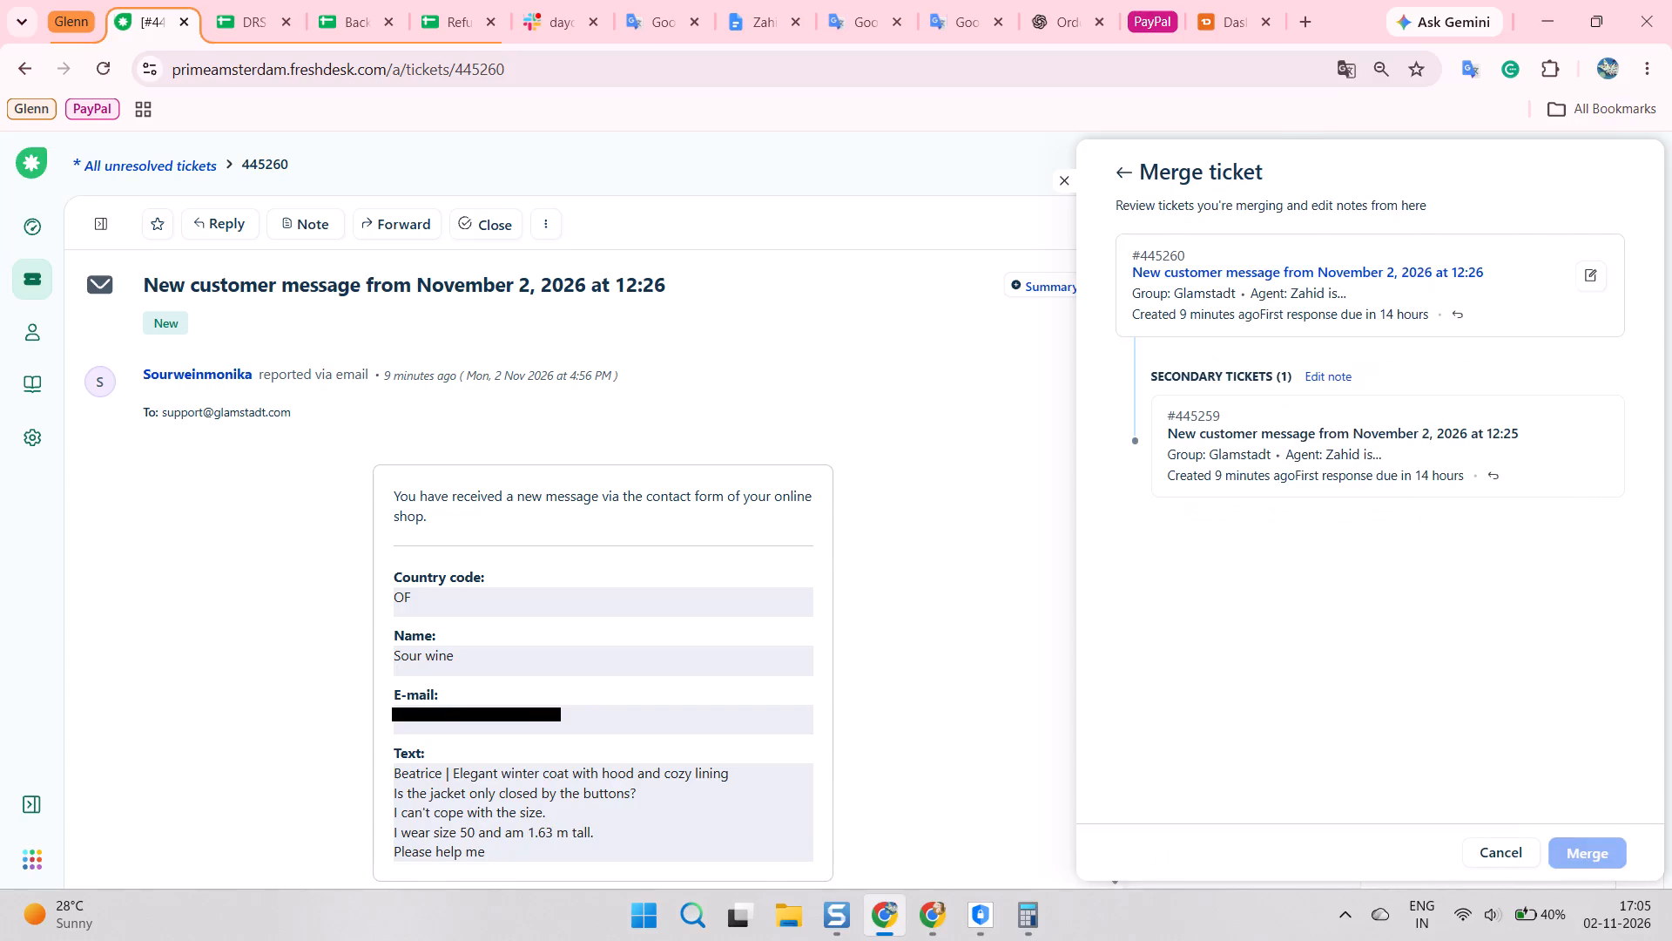
left_click(98, 75)
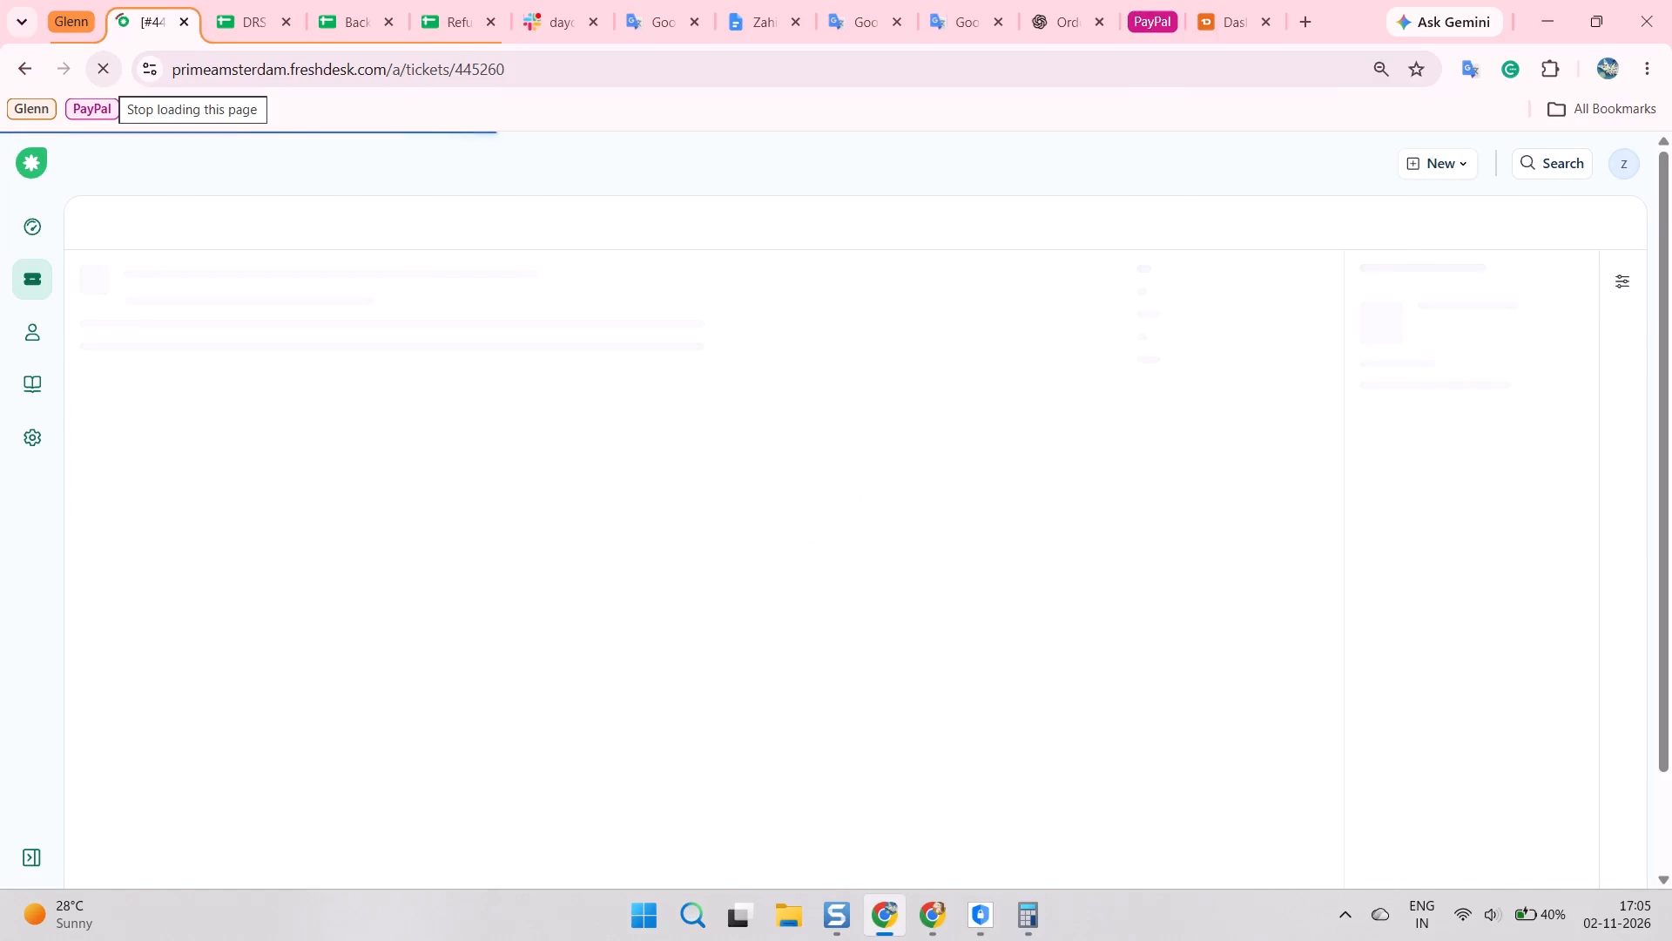
Copy the customer's email and search for it in the Glamstadt Shopify admin, closing the extra North Society tab on the way.
scroll(246, 179, "up", 10)
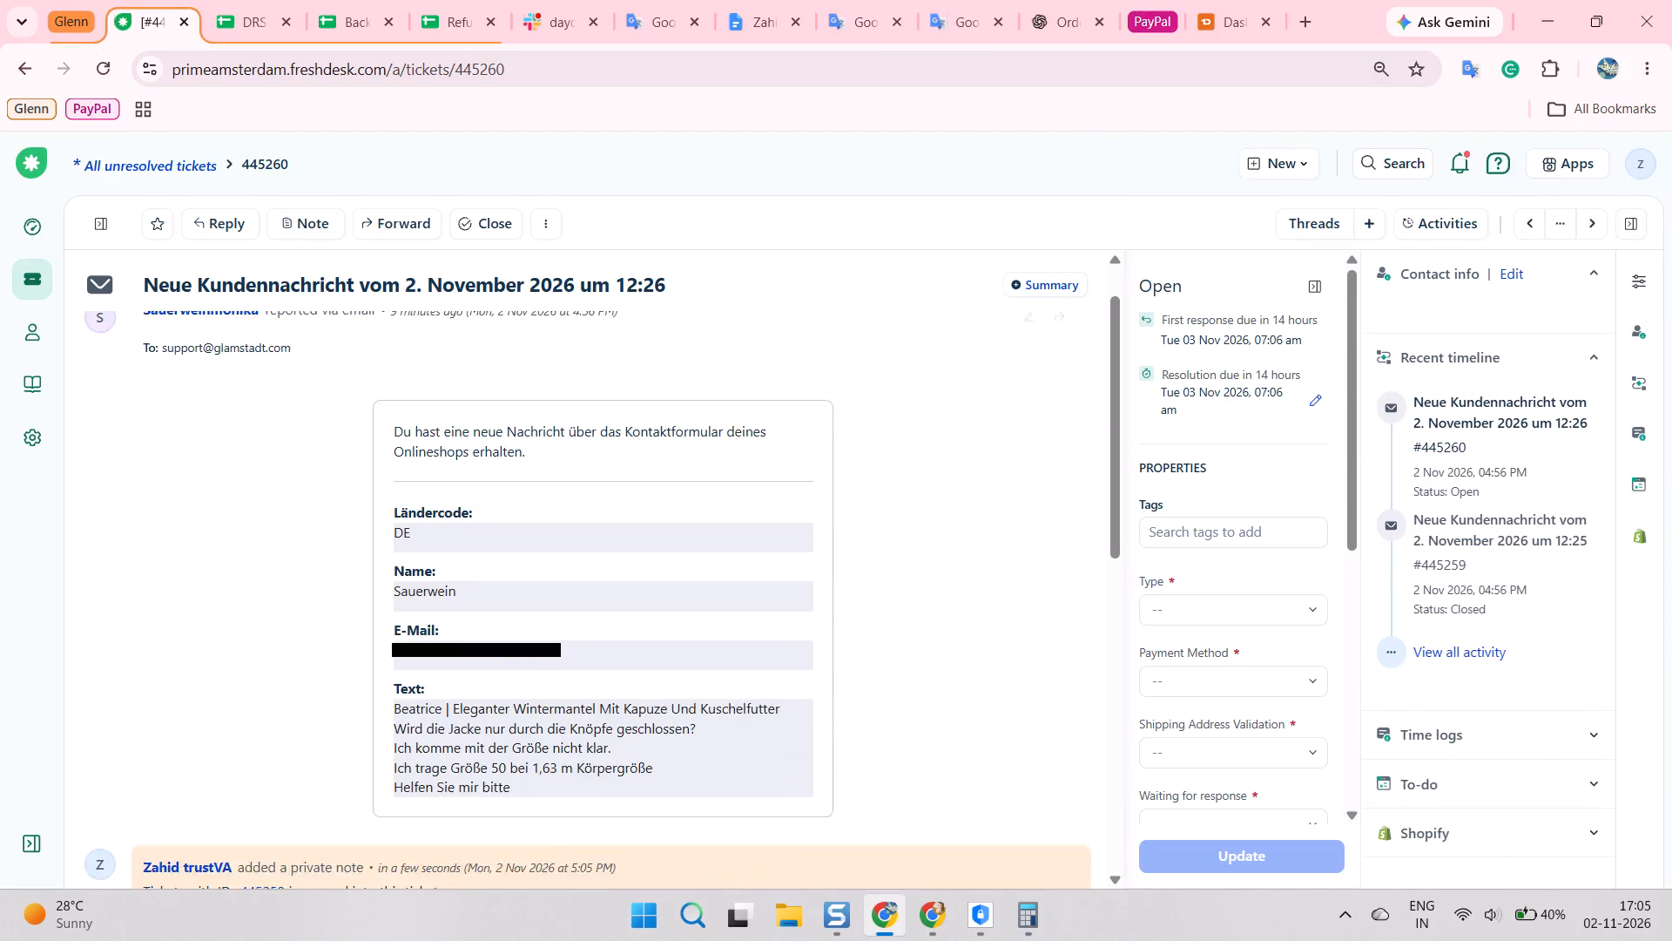
scroll(594, 457, "up", 11)
scroll(1574, 369, "up", 4)
left_click(1595, 394)
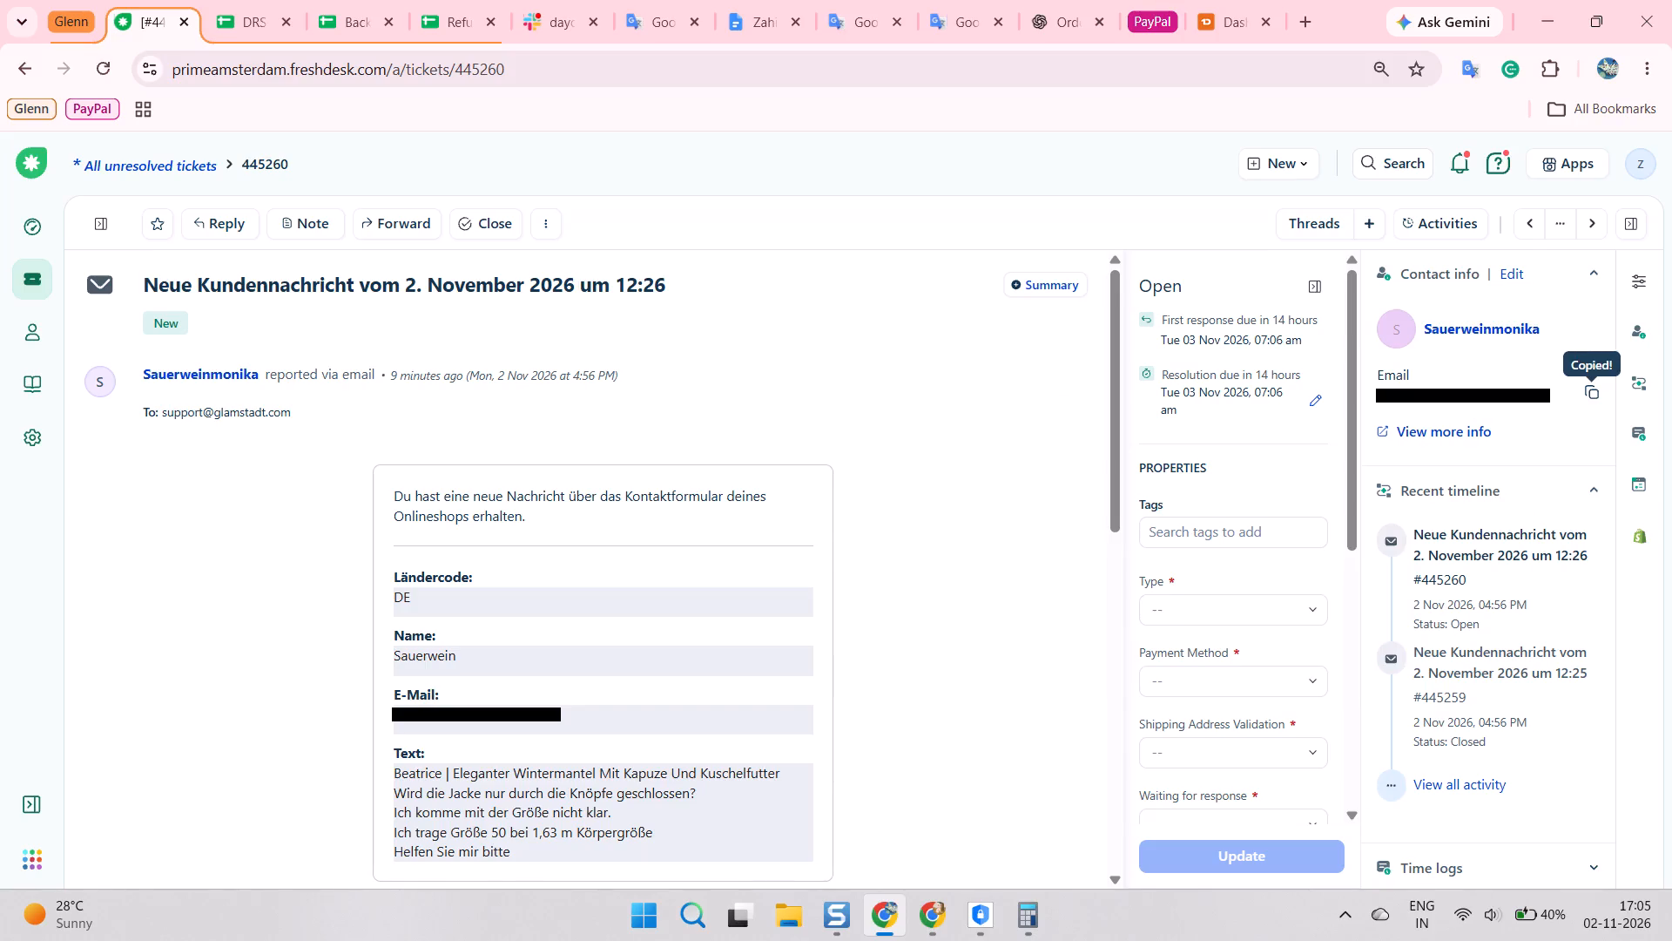
scroll(1304, 421, "up", 3)
left_click_drag(737, 477, 728, 477)
key("alt+Tab")
scroll(165, 191, "up", 2)
left_click(344, 0)
scroll(408, 59, "up", 4)
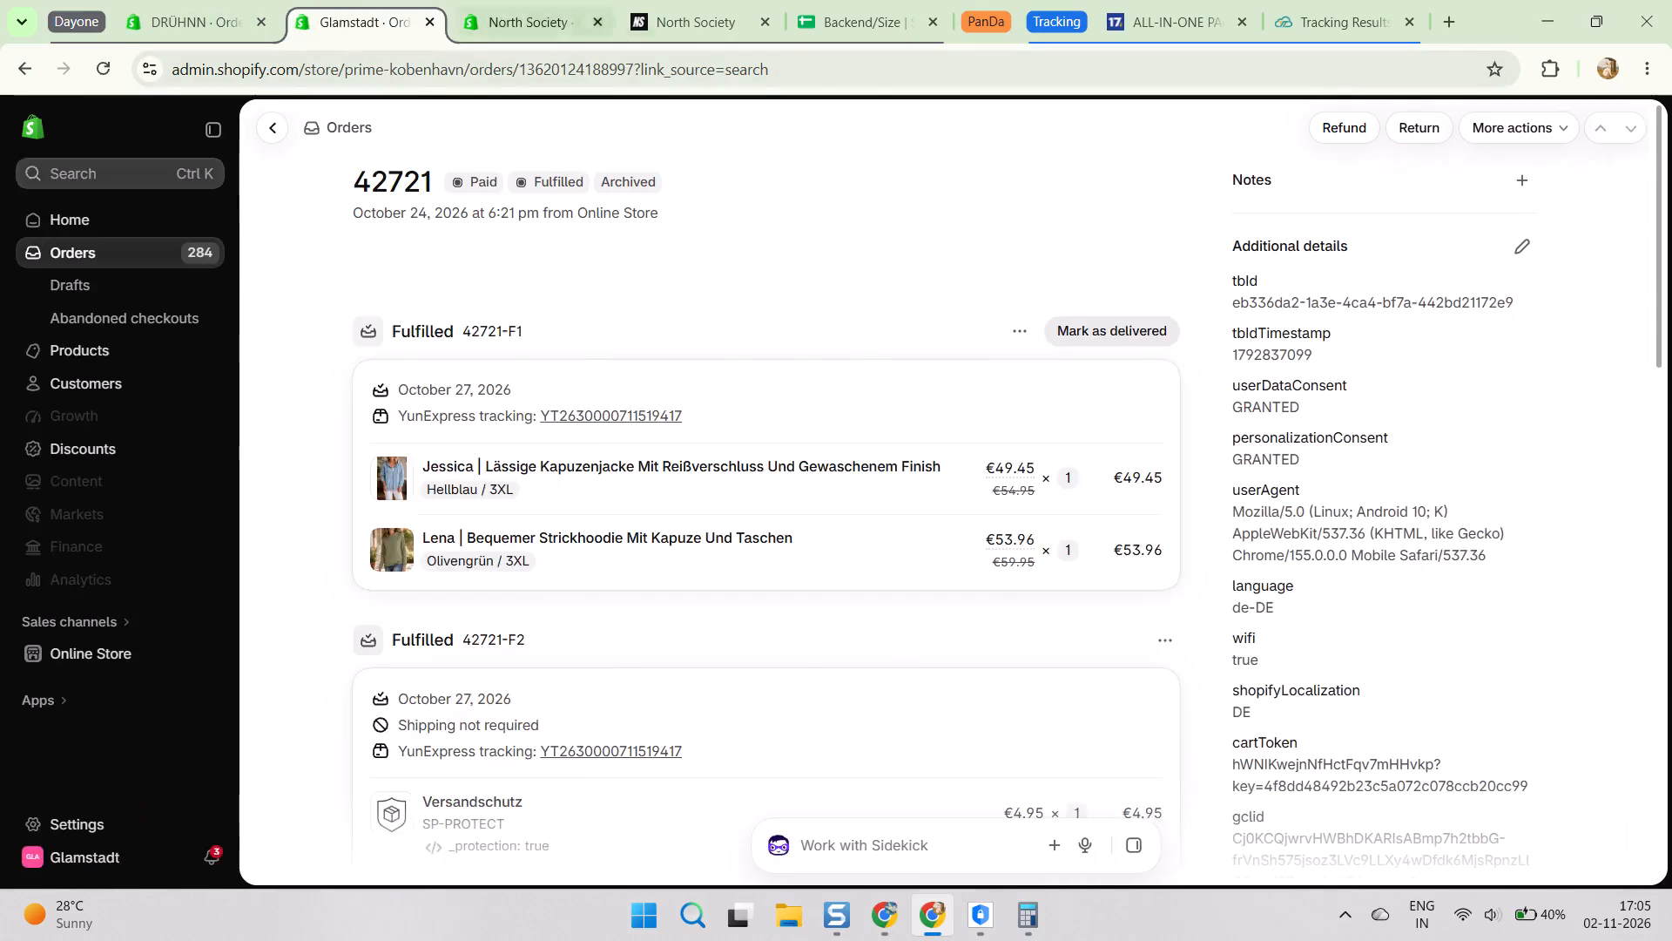
left_click(739, 0)
left_click(762, 18)
scroll(484, 23, "up", 1)
left_click(359, 0)
scroll(323, 132, "up", 5)
left_click(106, 177)
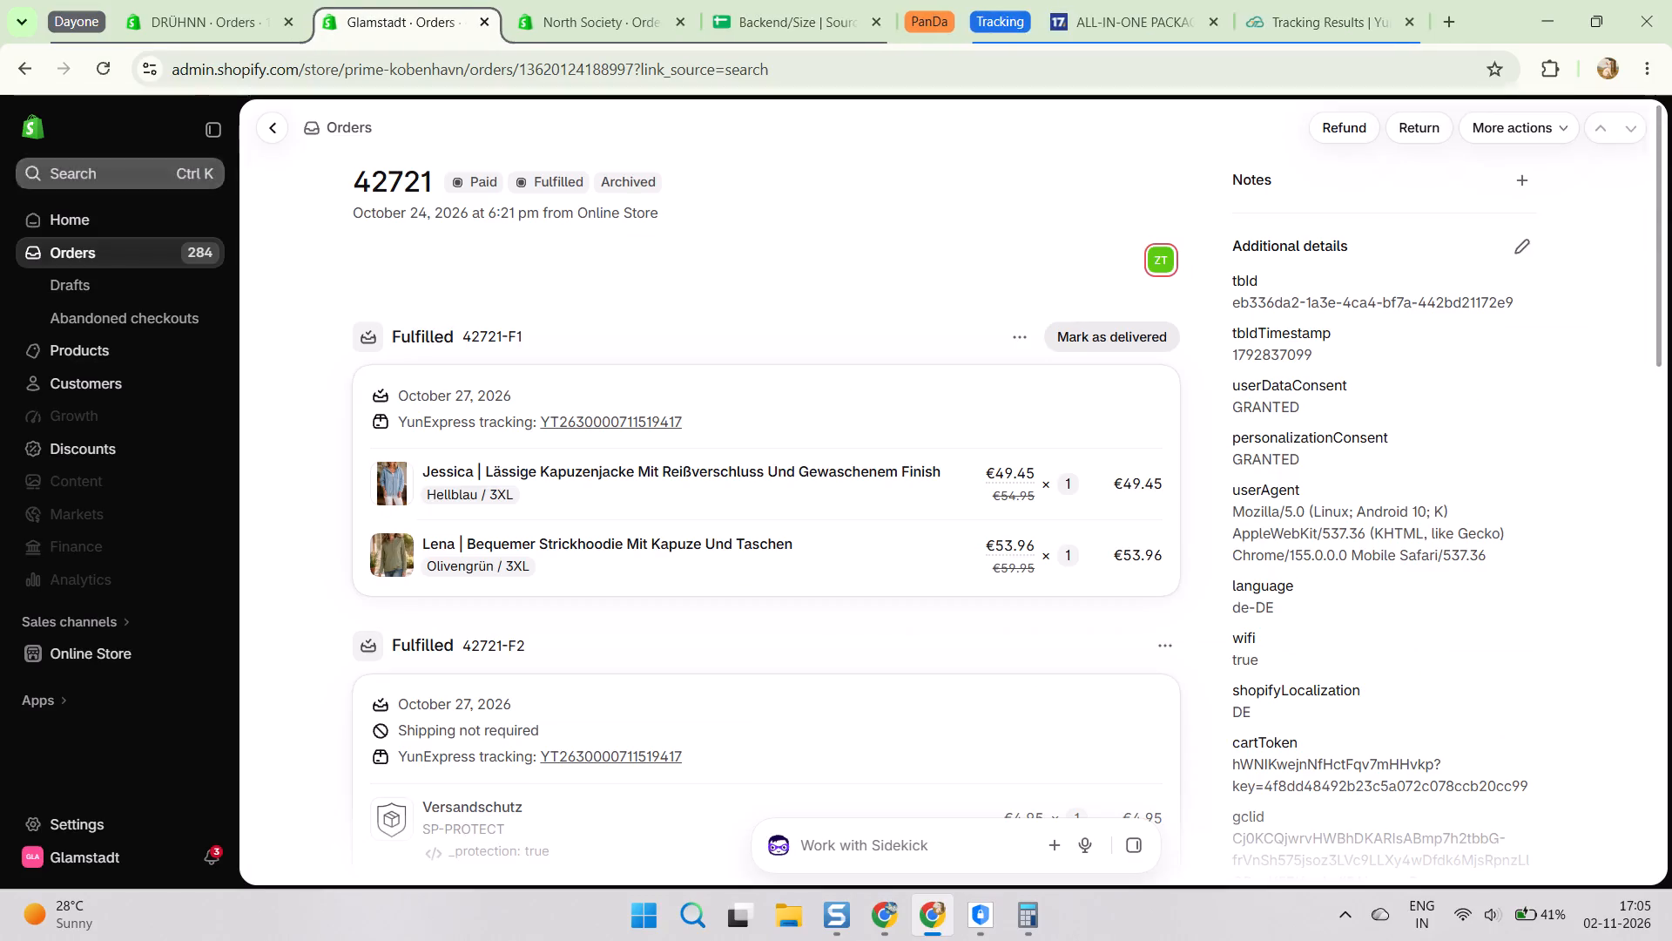
key("ctrl+v")
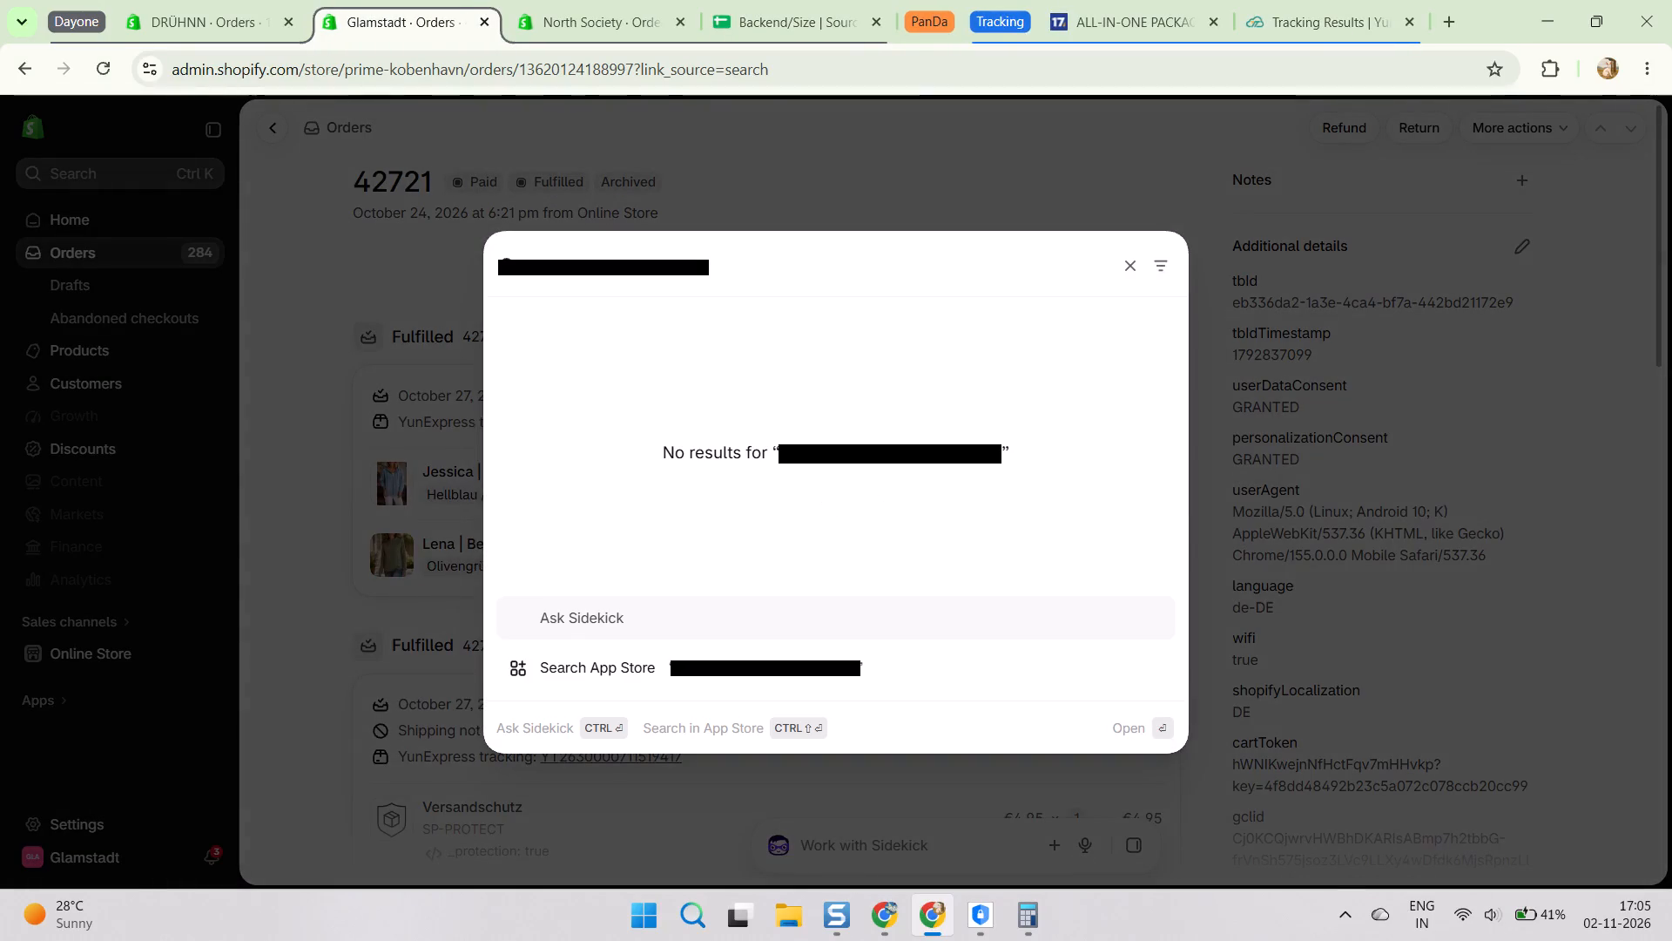
Return to ticket 445260, translate it to English, and review the customer's message and the merge notes.
key("alt+Tab")
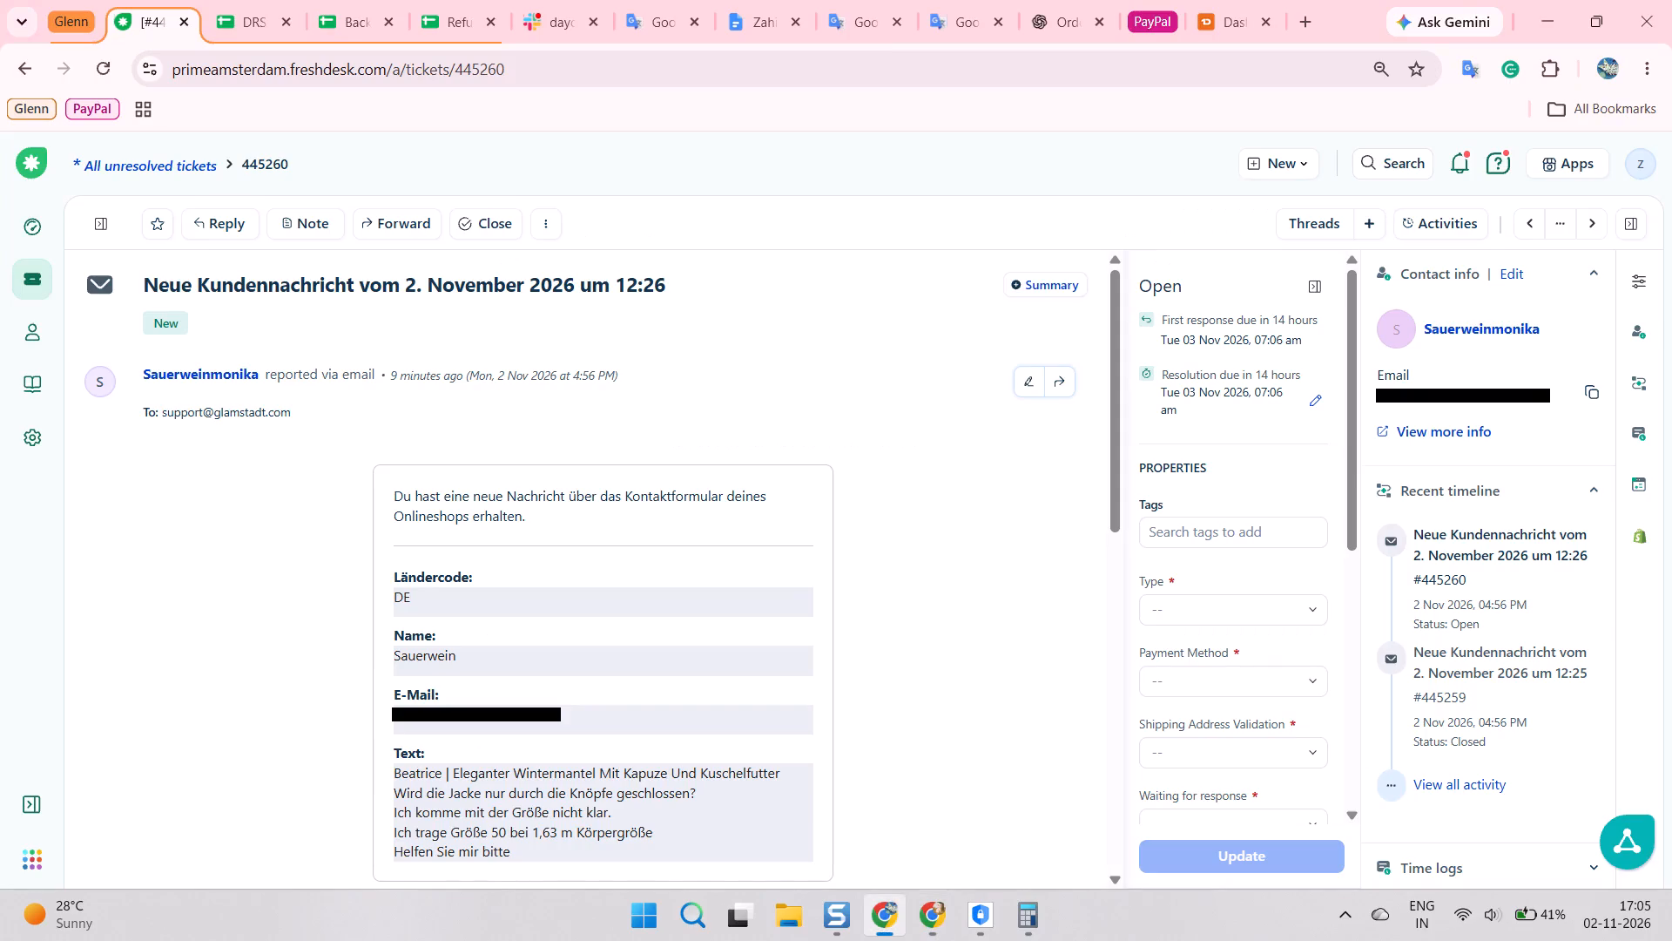
scroll(520, 624, "down", 2)
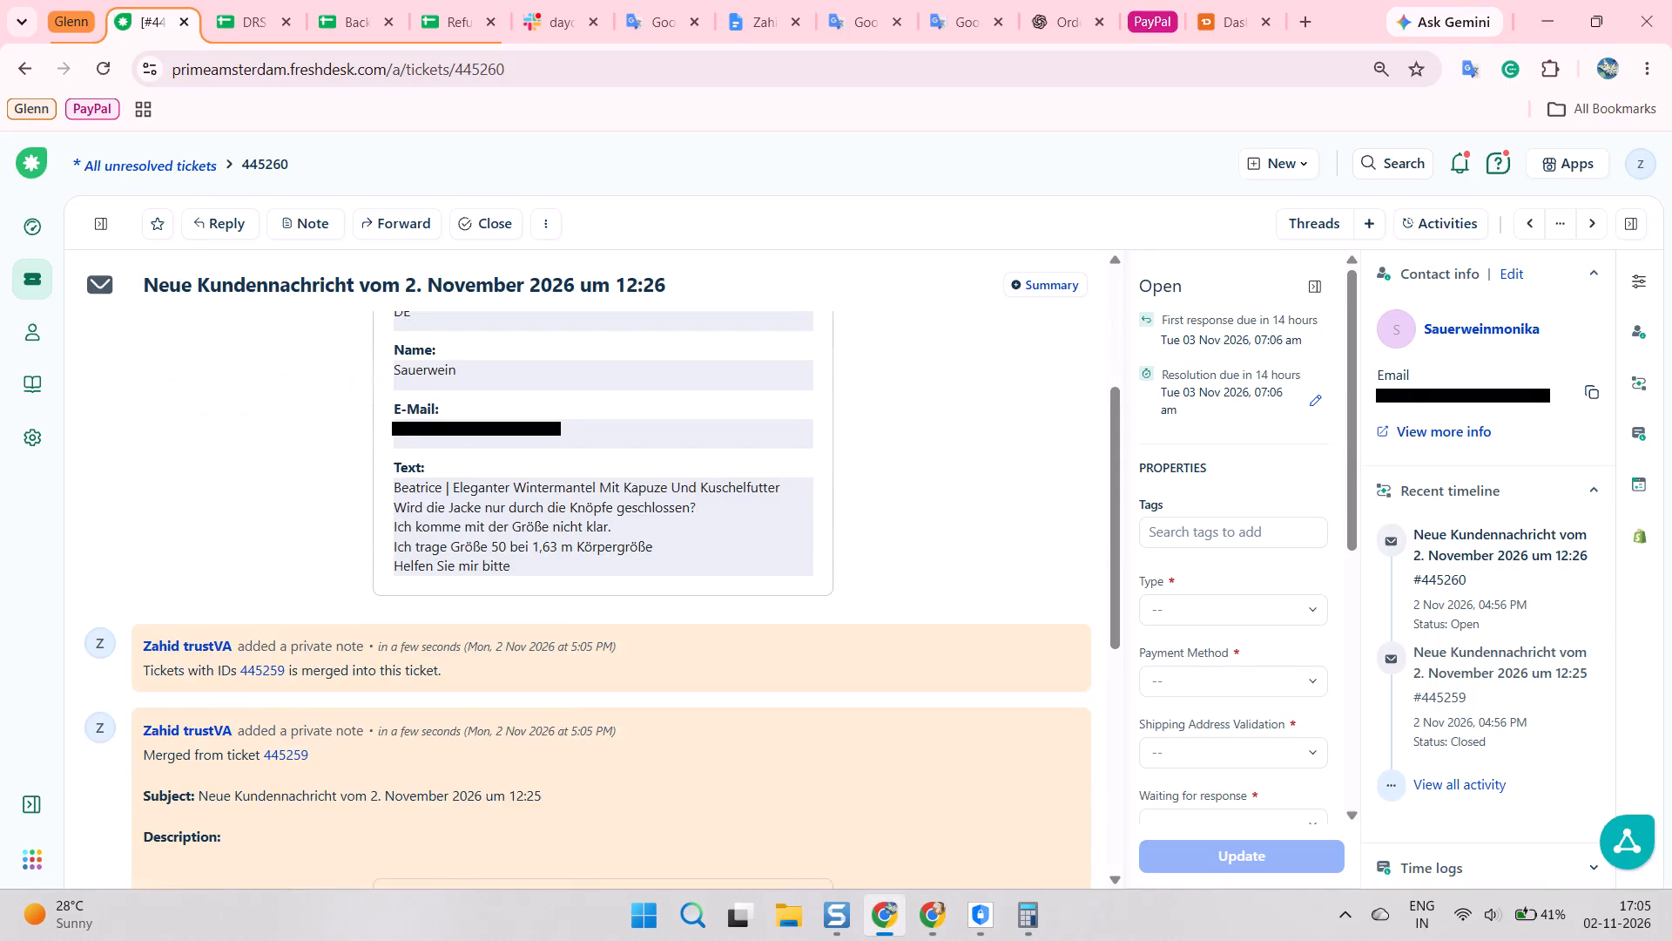
scroll(518, 514, "up", 2)
right_click(584, 455)
scroll(705, 606, "down", 2)
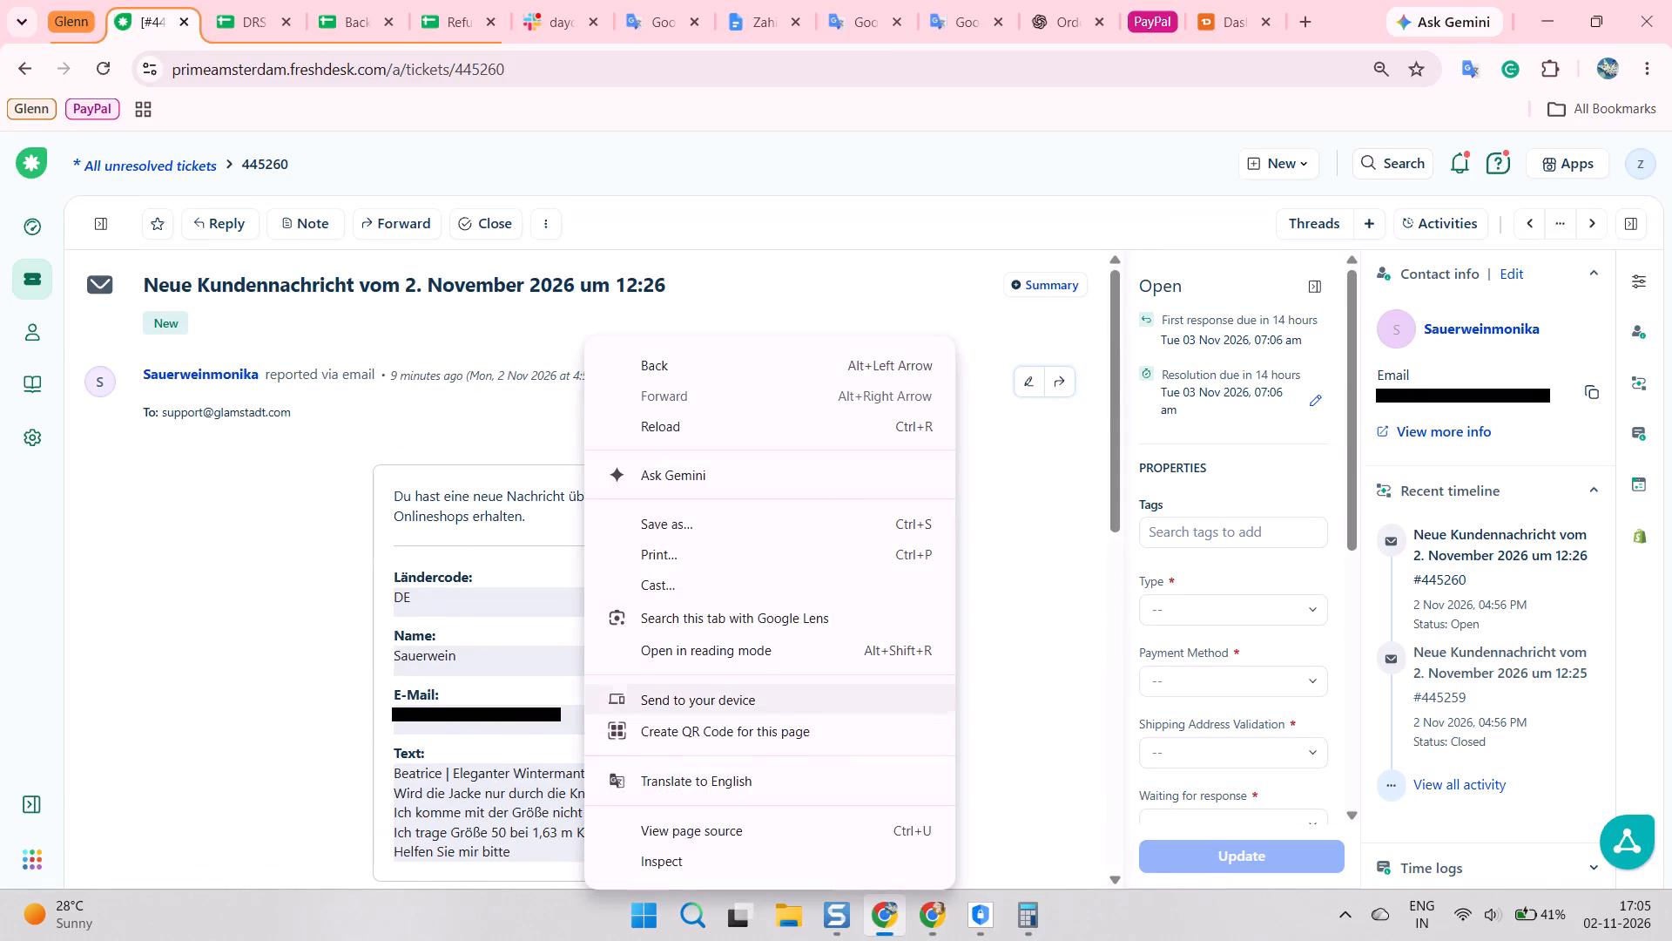
left_click(736, 784)
scroll(631, 530, "down", 2)
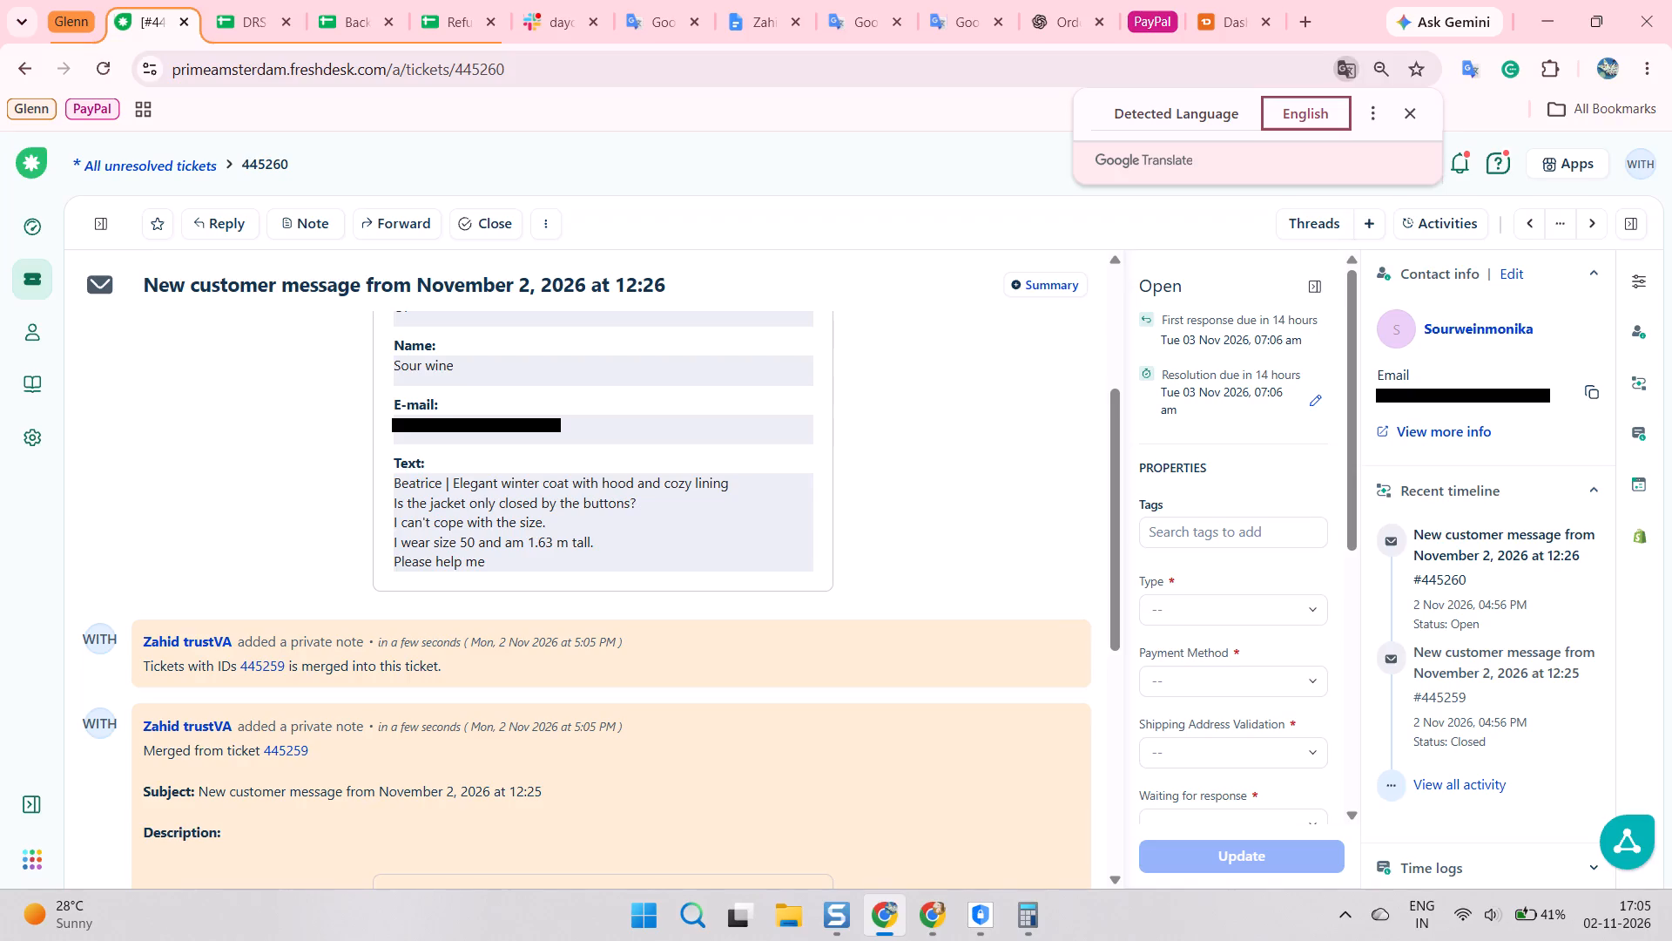
Finish reading the merged message on ticket 445260 and switch the page back to its original German.
scroll(457, 572, "down", 5)
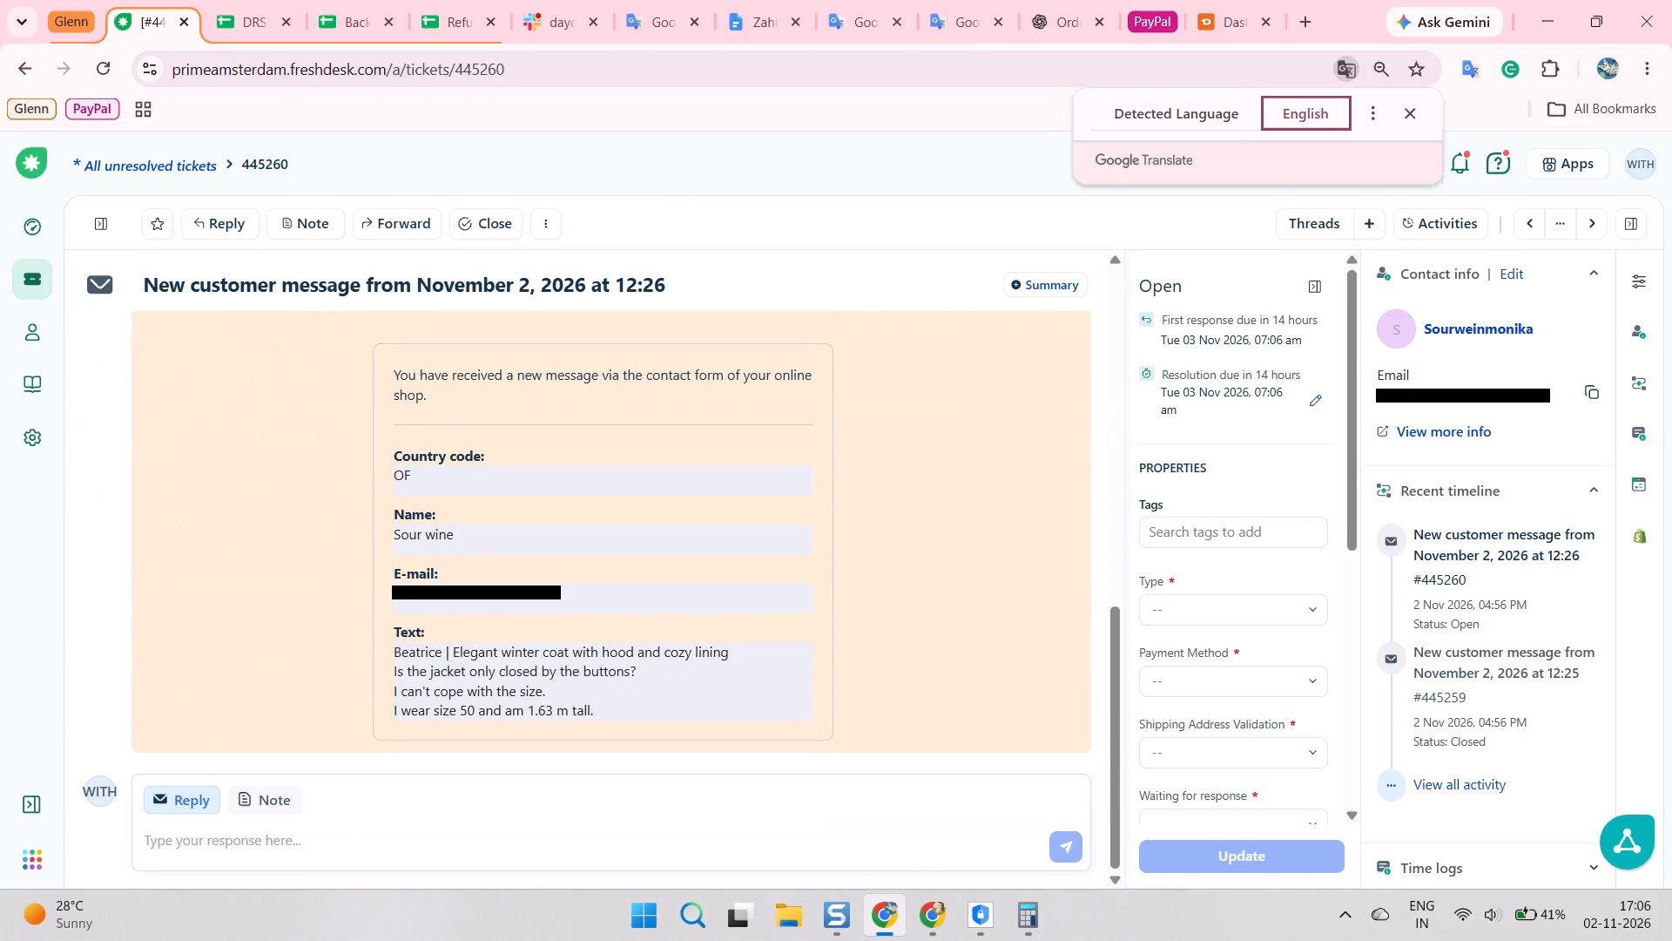
left_click(1149, 115)
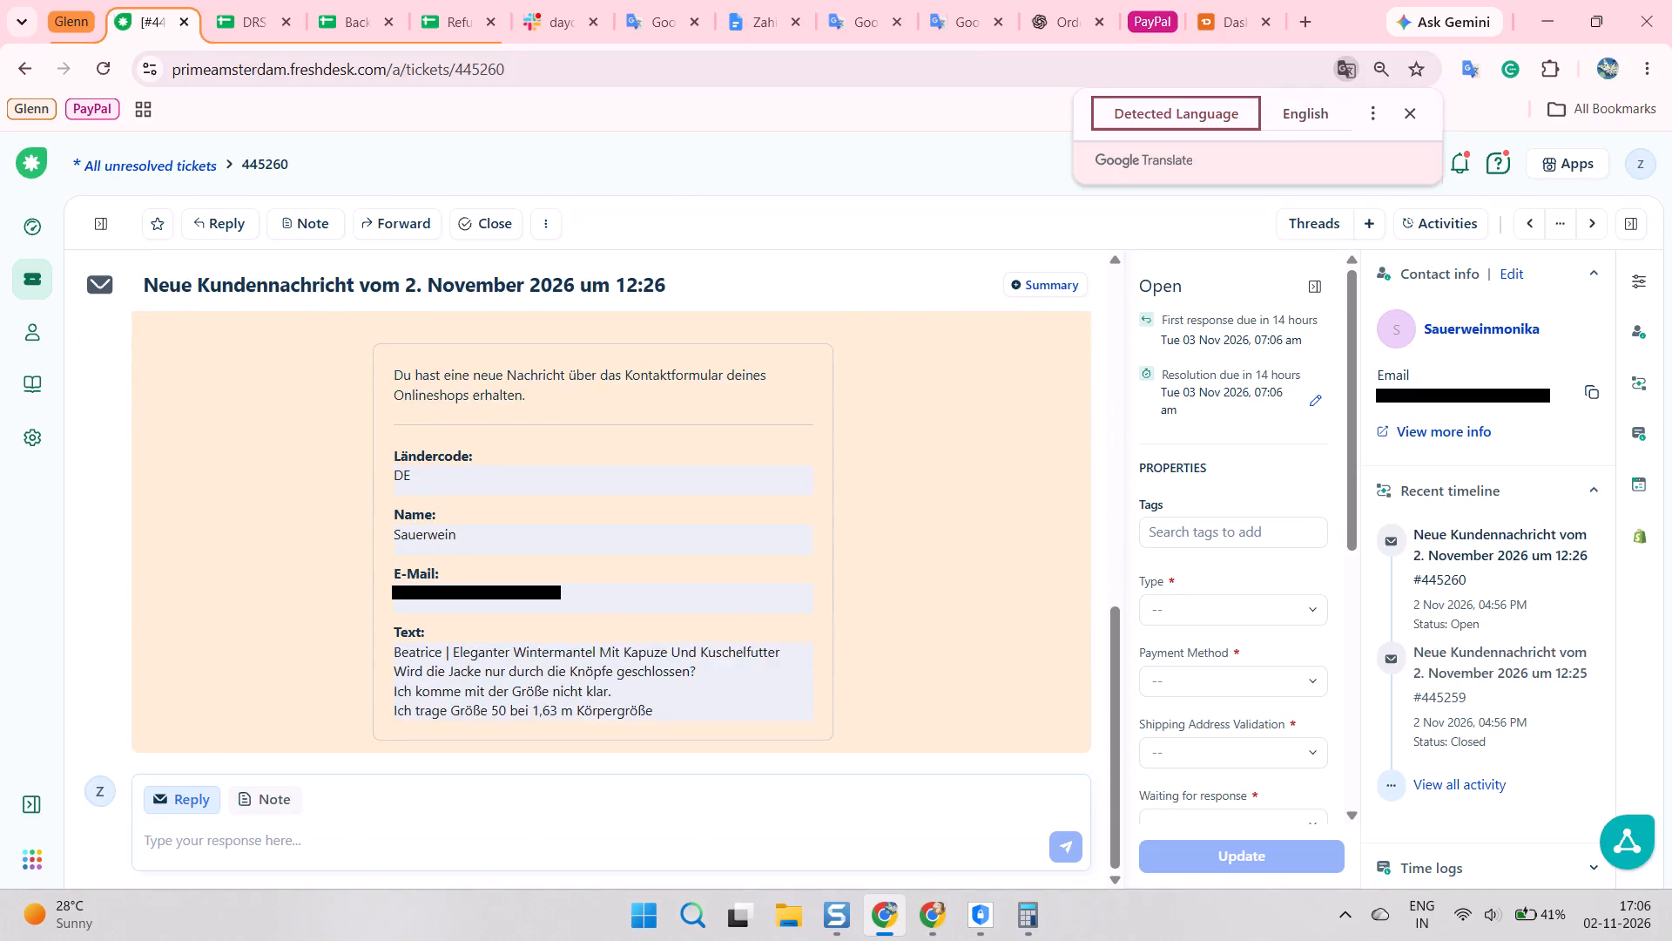
scroll(520, 441, "up", 7)
scroll(664, 545, "up", 4)
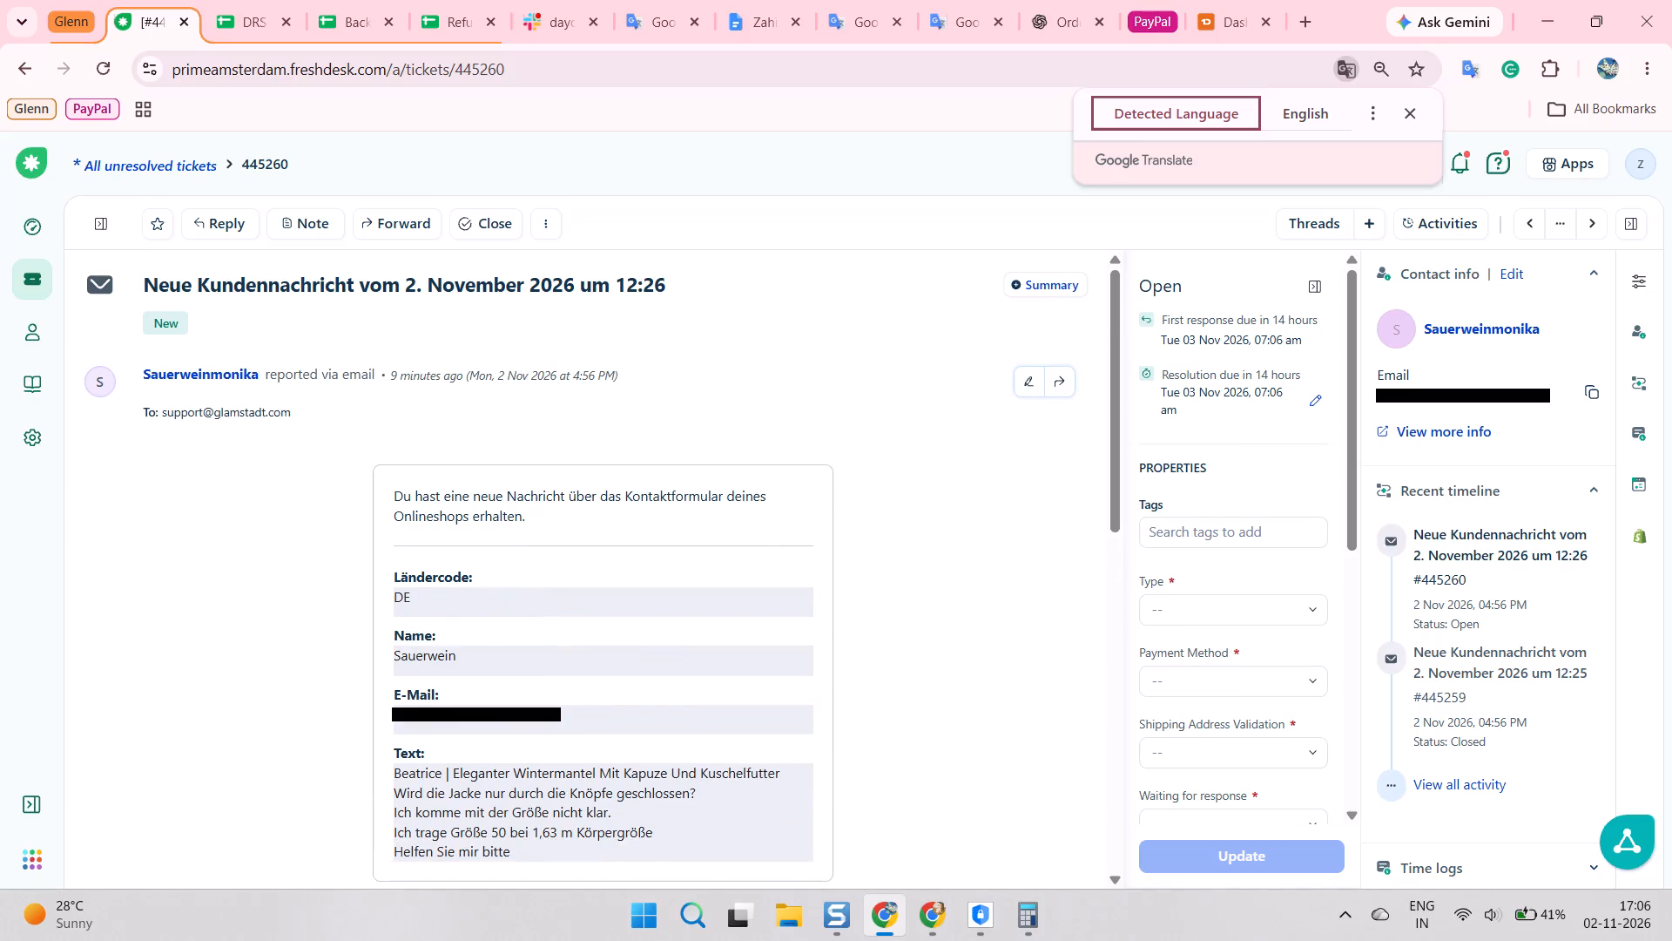
left_click(695, 387)
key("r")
scroll(444, 525, "down", 3)
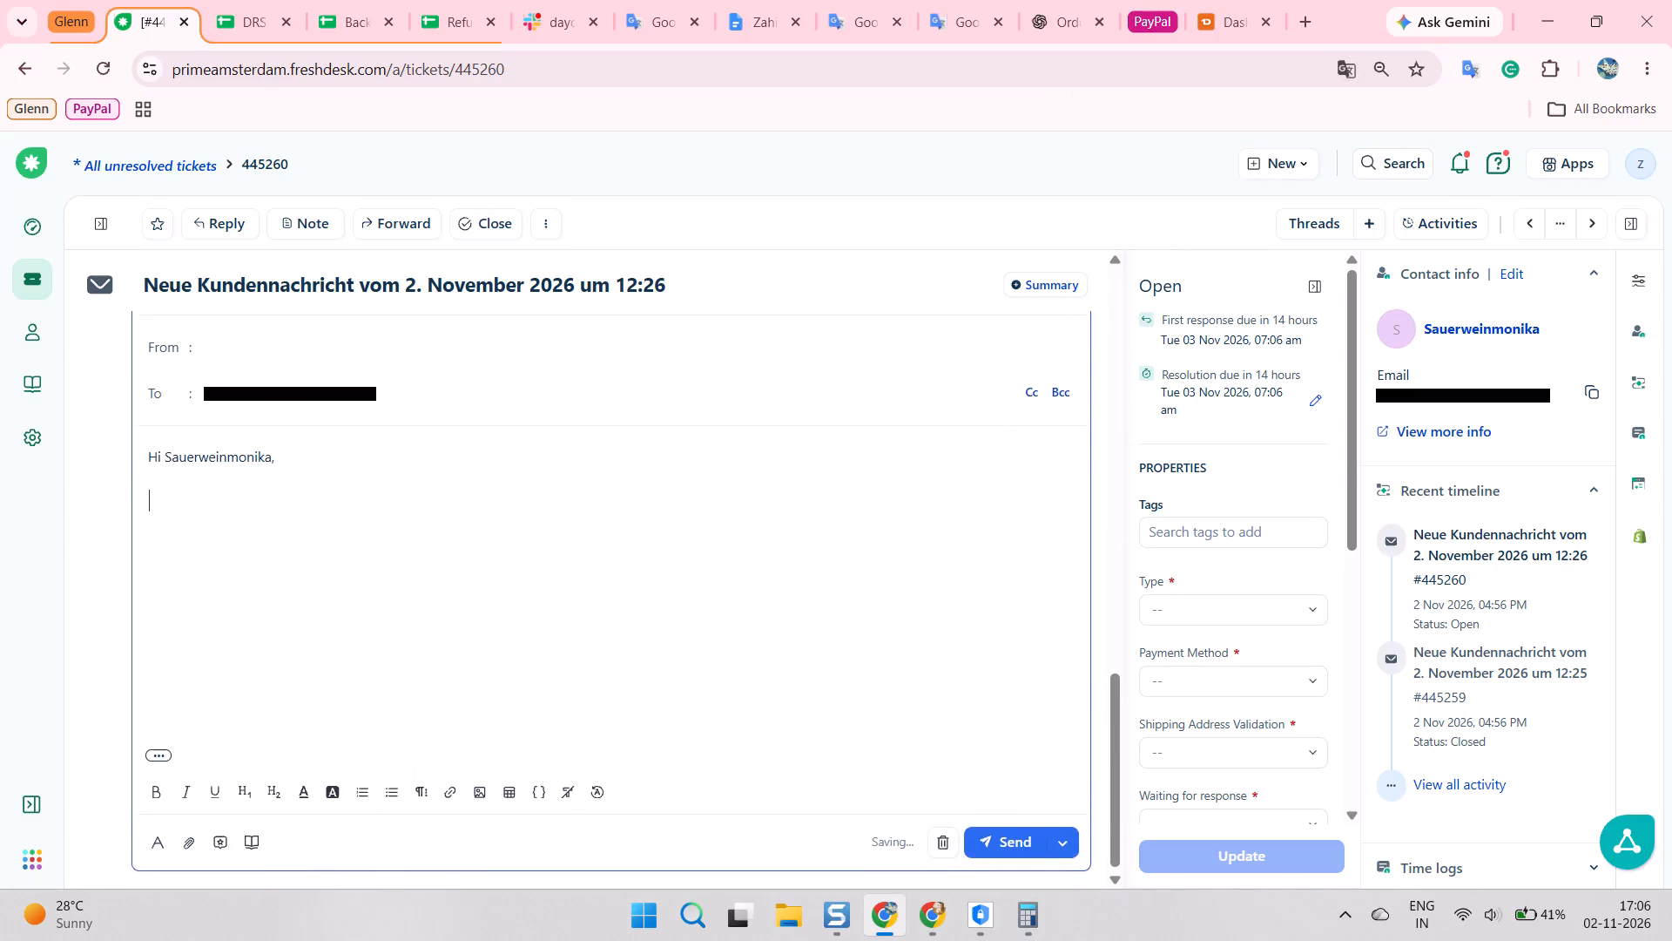
scroll(271, 614, "down", 3)
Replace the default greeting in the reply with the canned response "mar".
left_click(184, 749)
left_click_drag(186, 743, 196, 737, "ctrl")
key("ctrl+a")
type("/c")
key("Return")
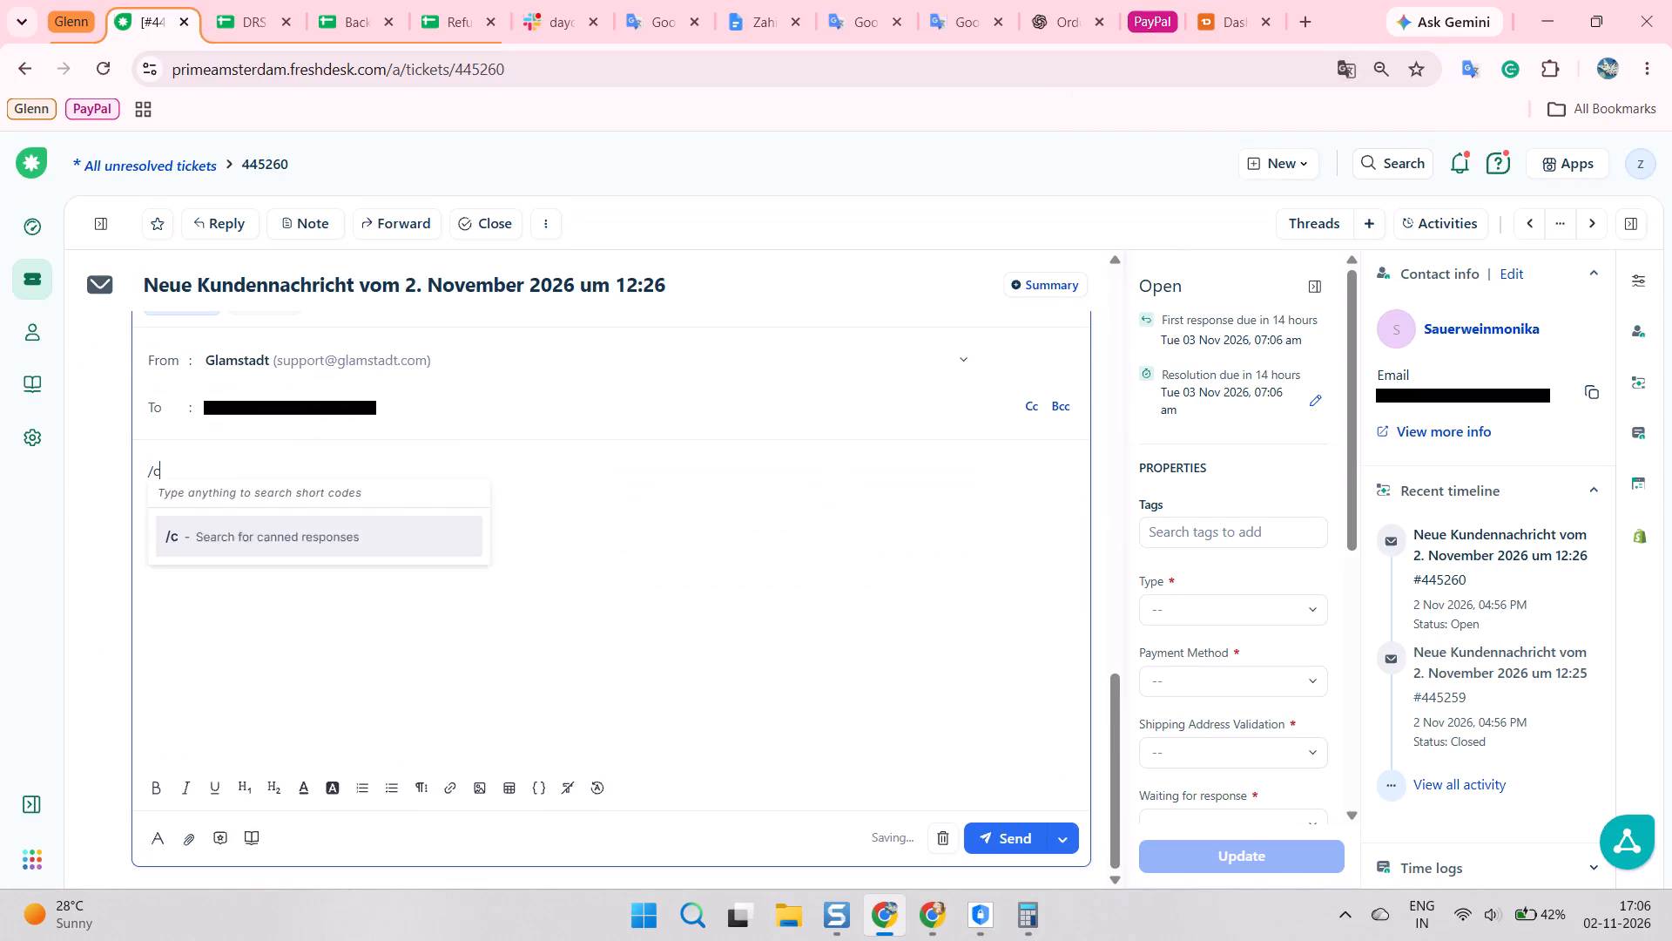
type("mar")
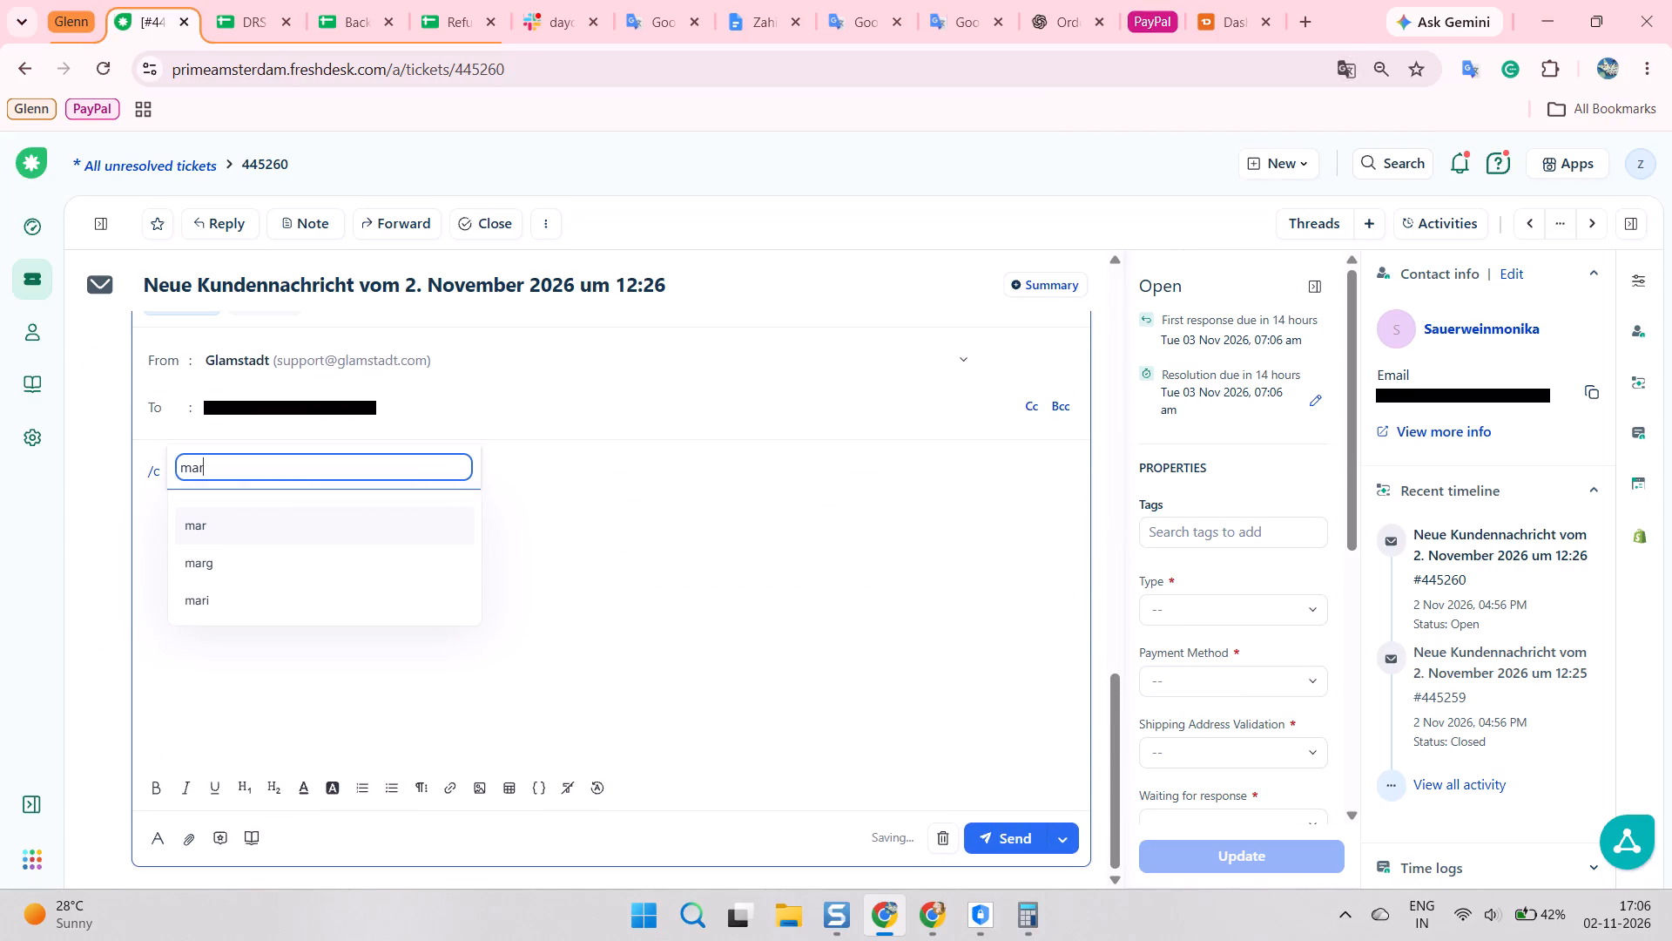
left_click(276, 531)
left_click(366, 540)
Replace the whole reply text with the German canned response "inqg" that asks for the product name or link.
key("ctrl+a")
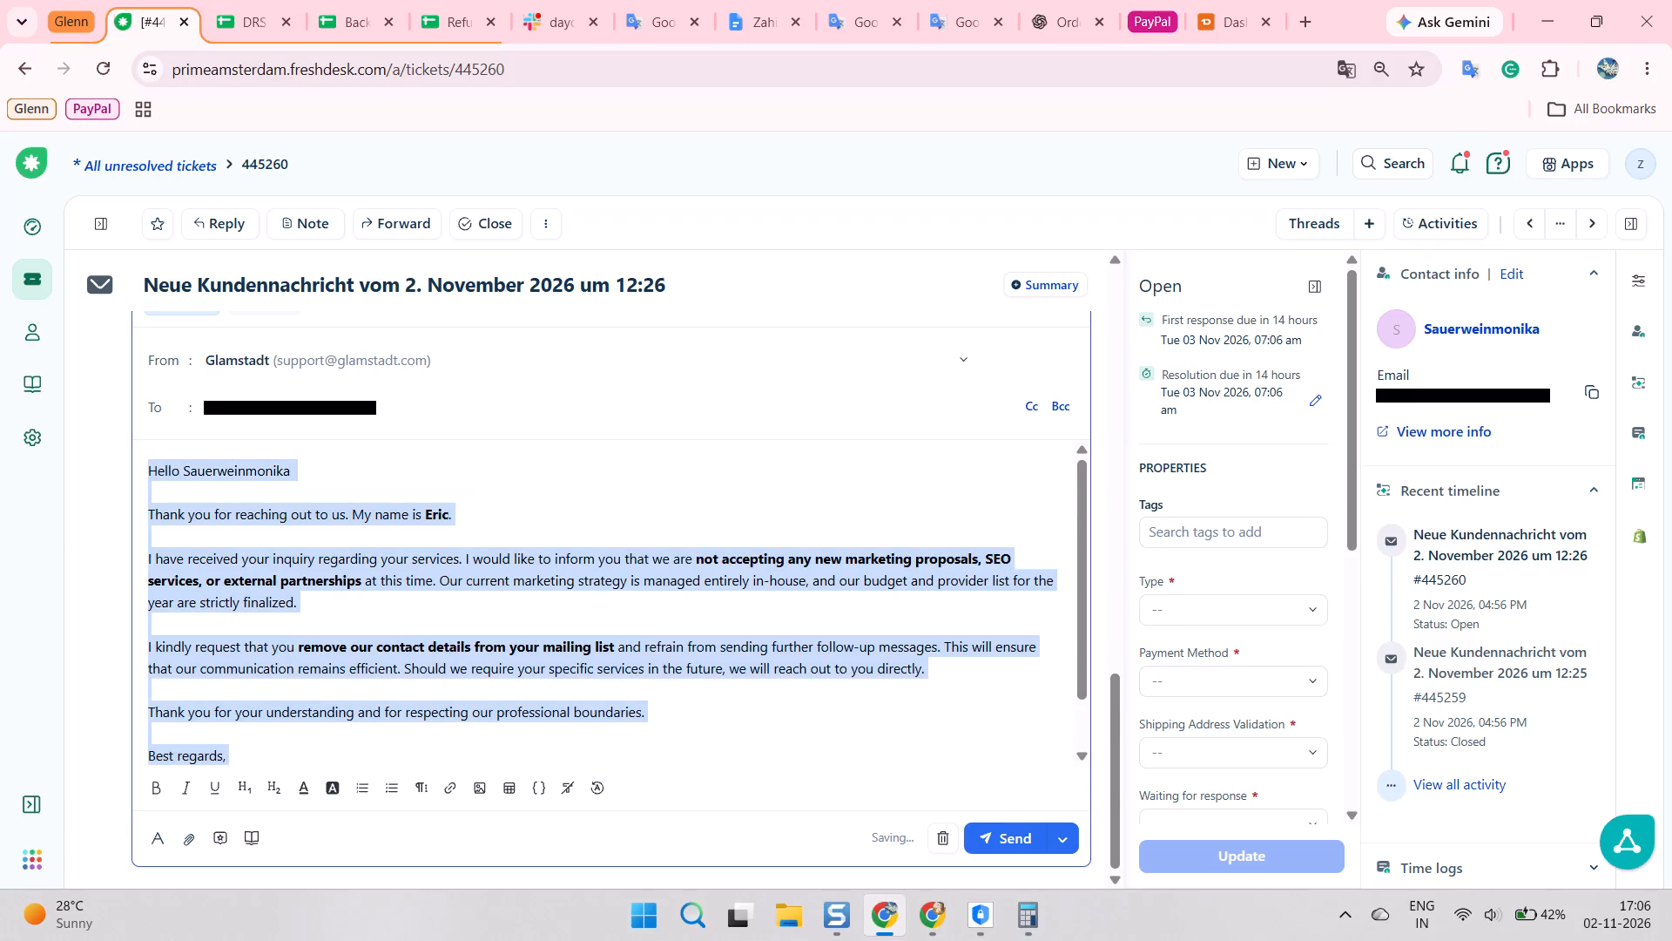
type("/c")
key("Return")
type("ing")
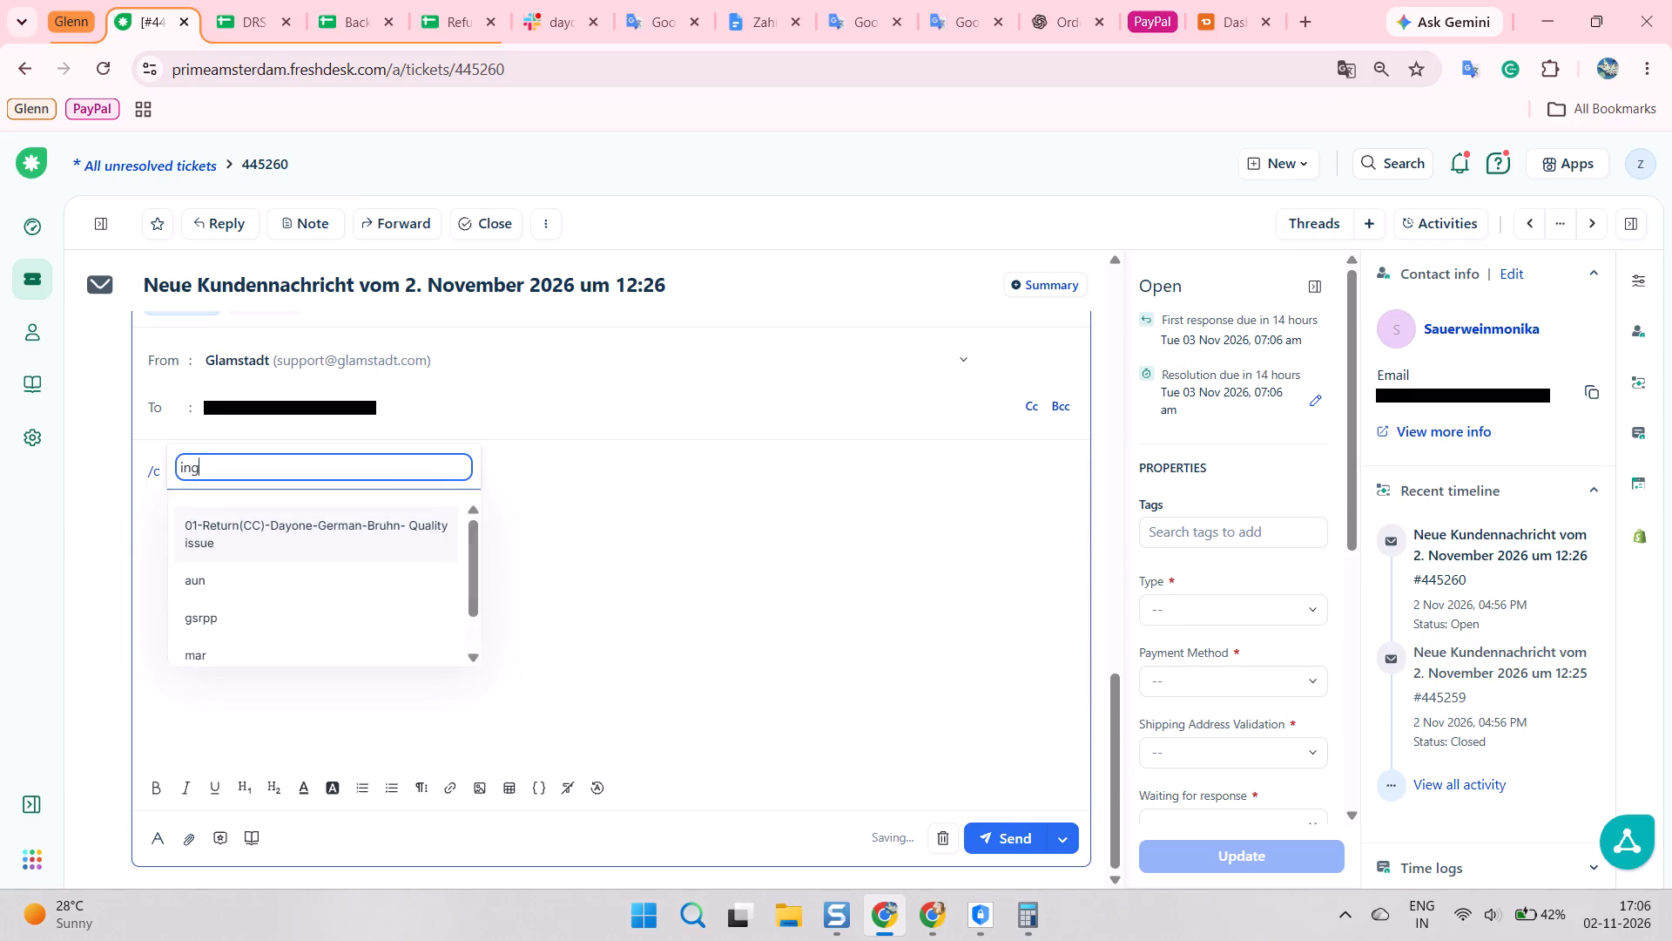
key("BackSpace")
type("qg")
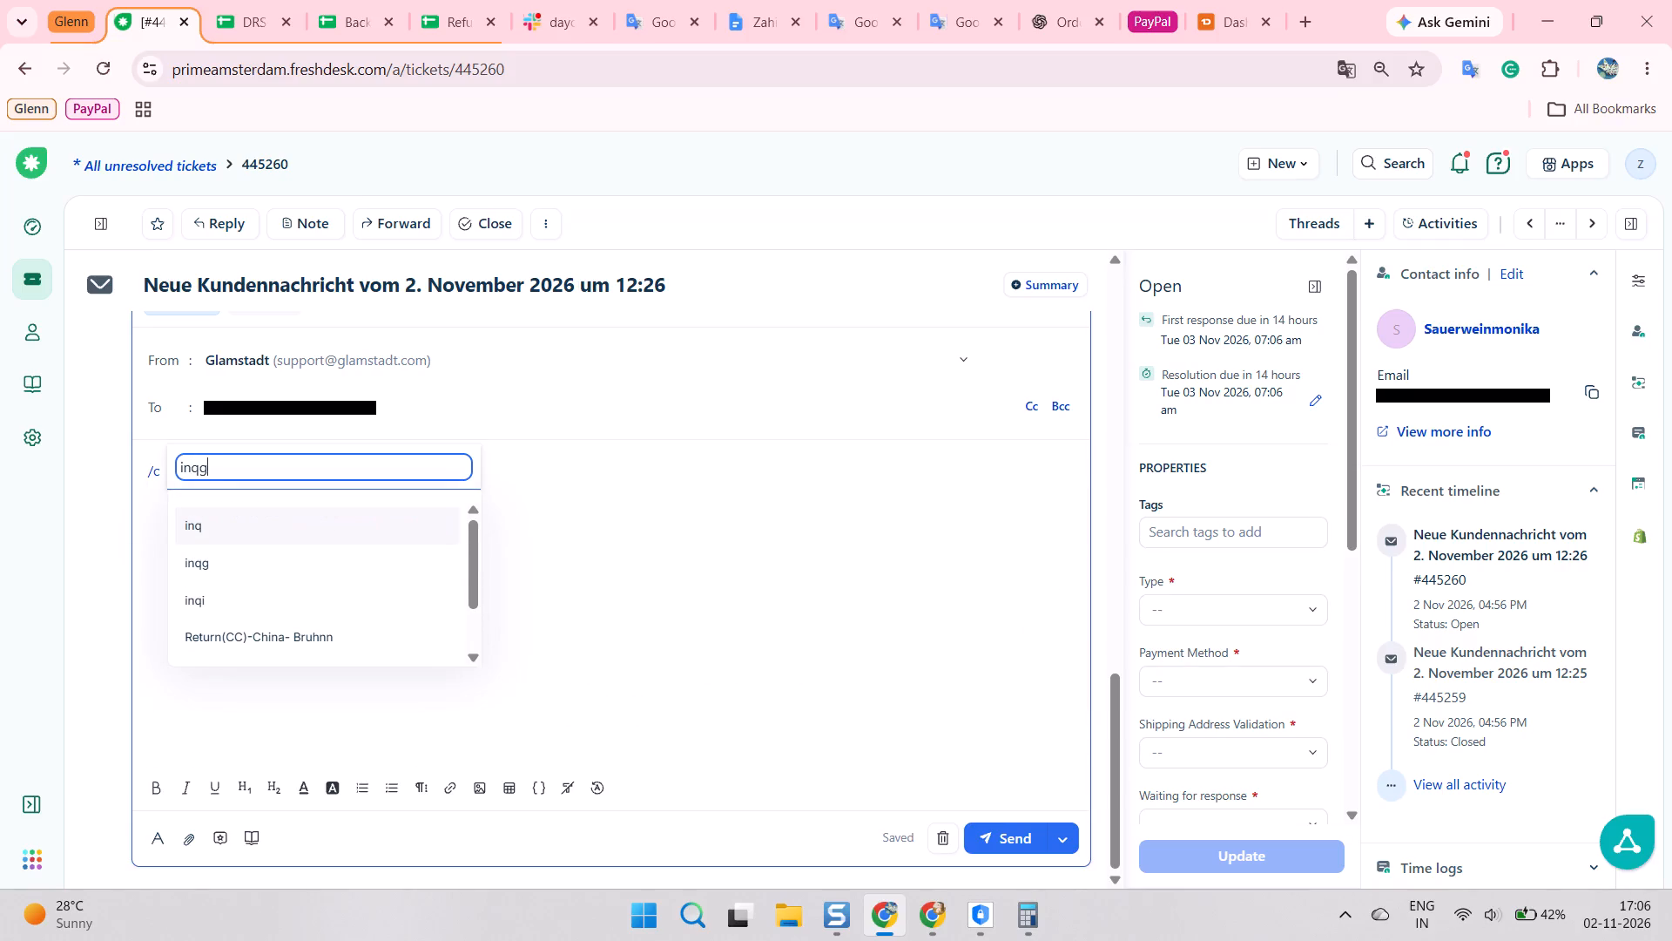
left_click(260, 524)
key("alt+Tab")
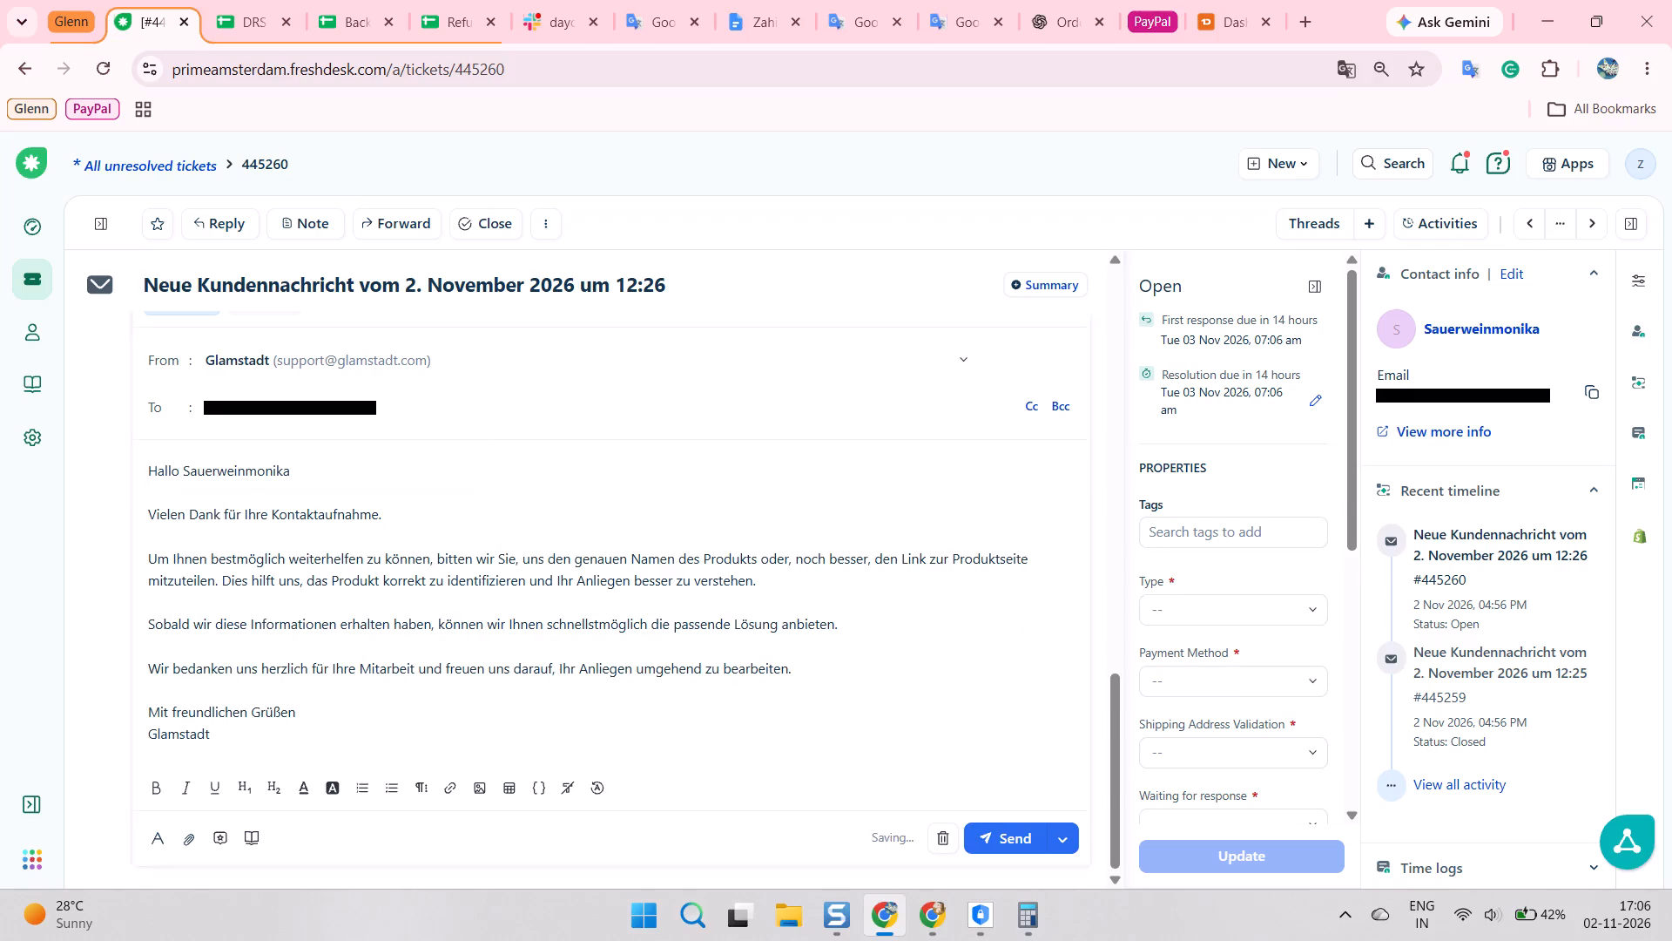
key("alt+Tab")
Remove the customer's name from the greeting so it reads "Hallo," and send the reply.
double_click(221, 472)
key("BackSpace")
key("BackSpace")
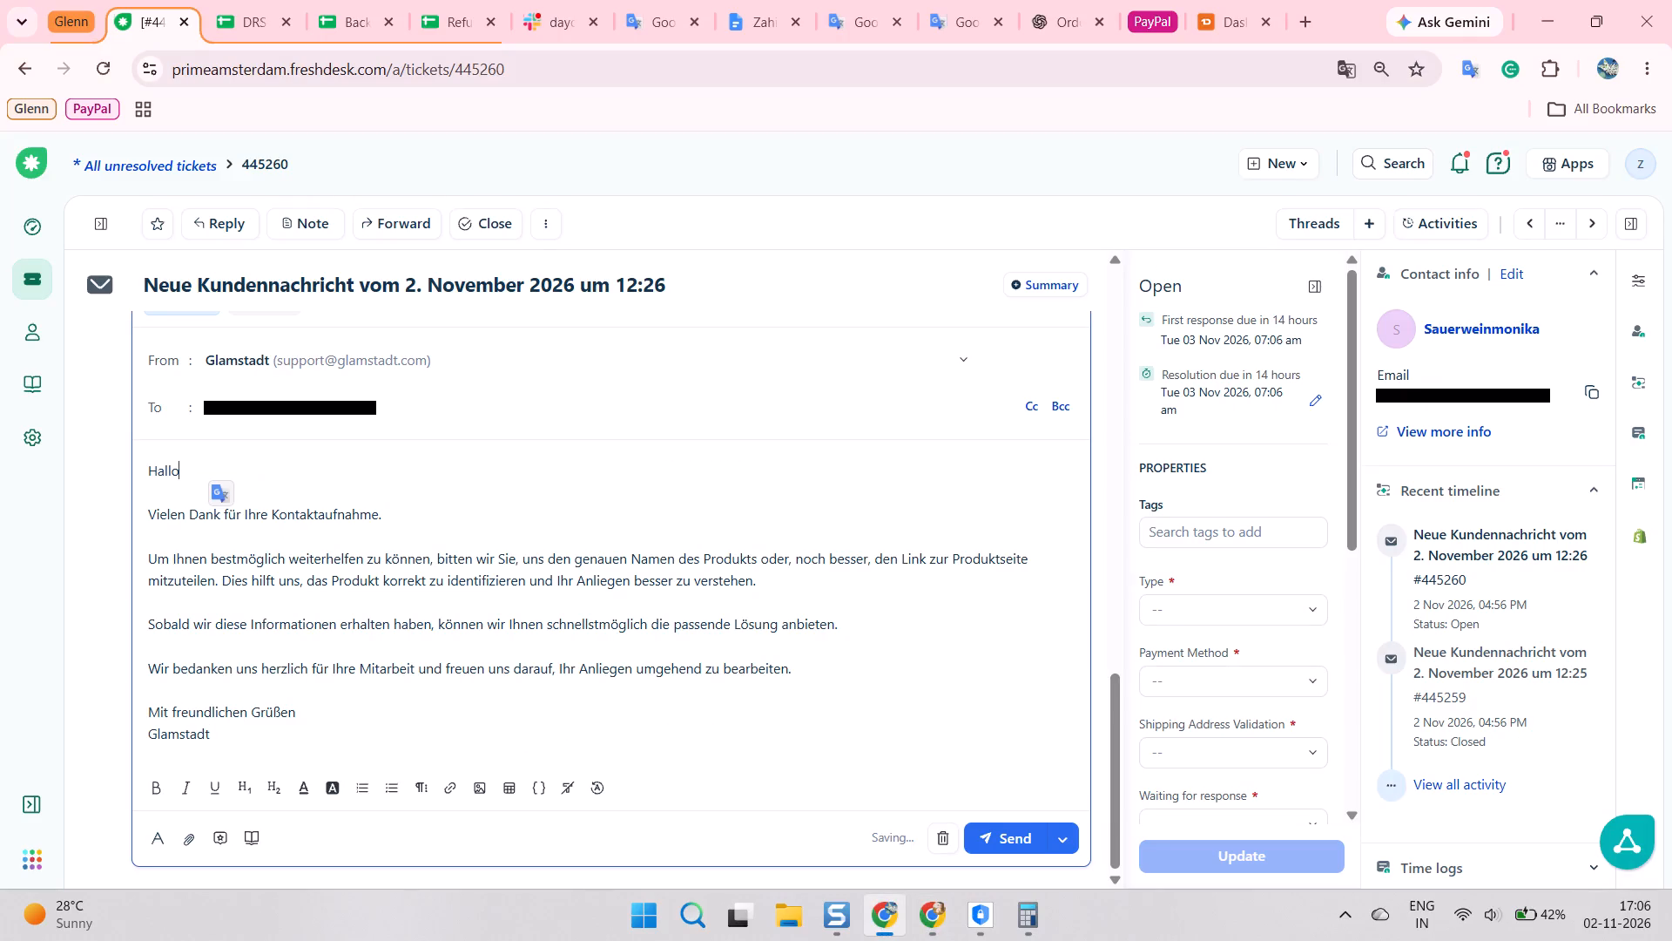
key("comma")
scroll(226, 470, "down", 6)
scroll(300, 621, "down", 7)
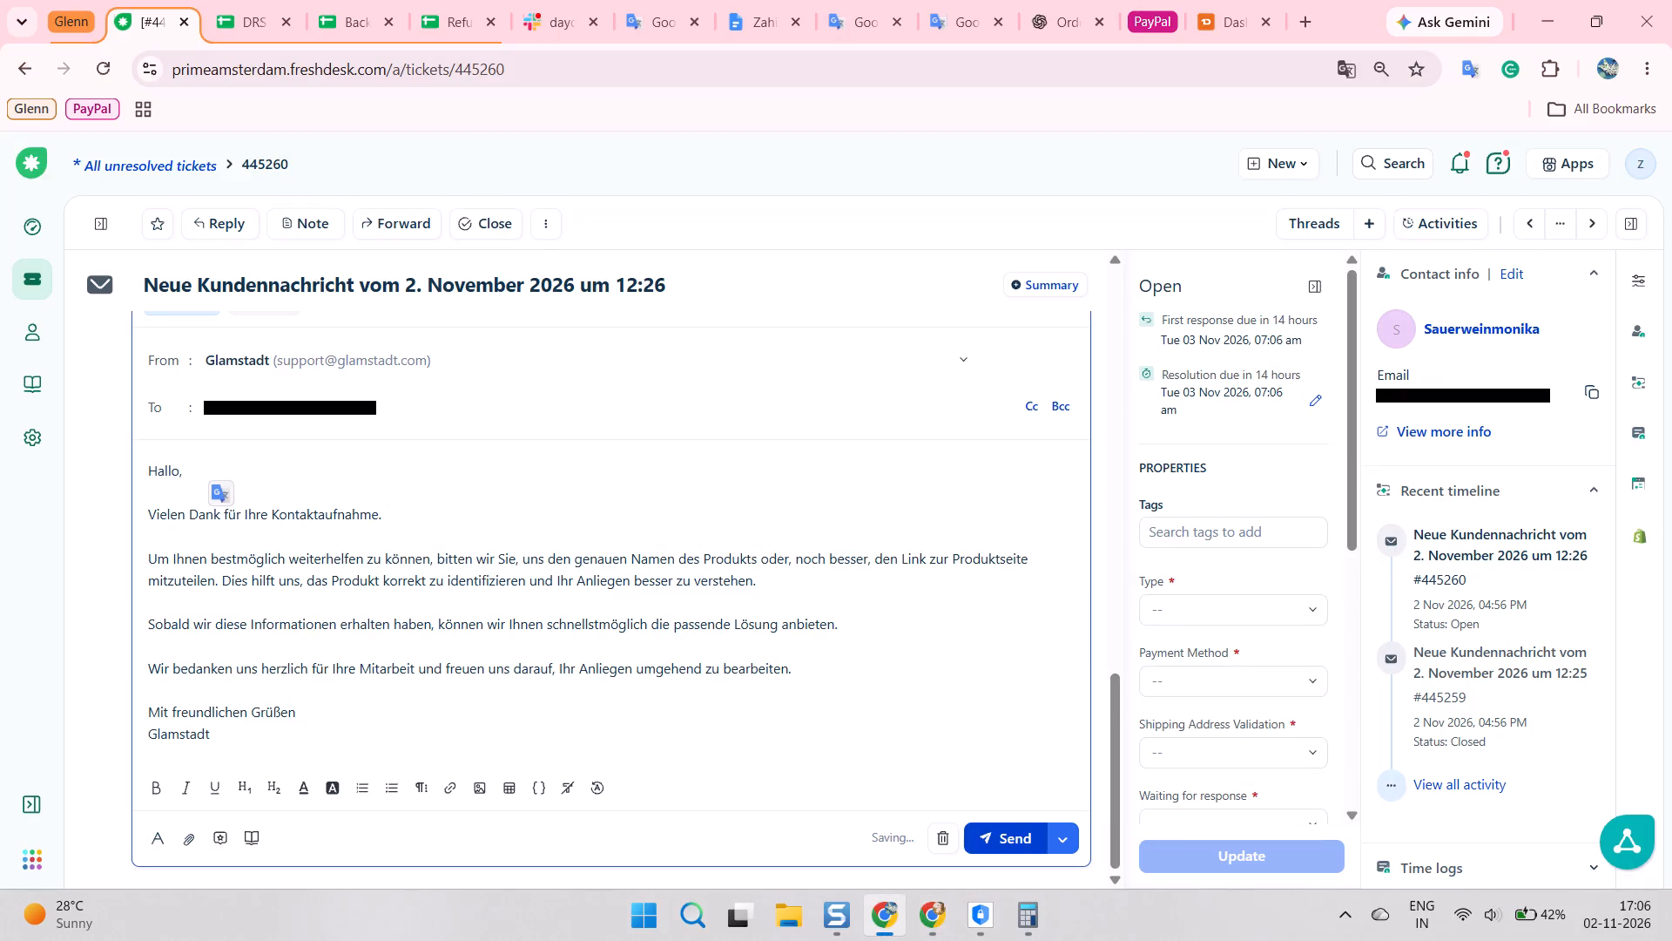
left_click(986, 843)
Set the ticket's Type to Inquiry, Payment Method and Shipping Address Validation to NA, and Waiting for response to N/A.
left_click(1204, 607)
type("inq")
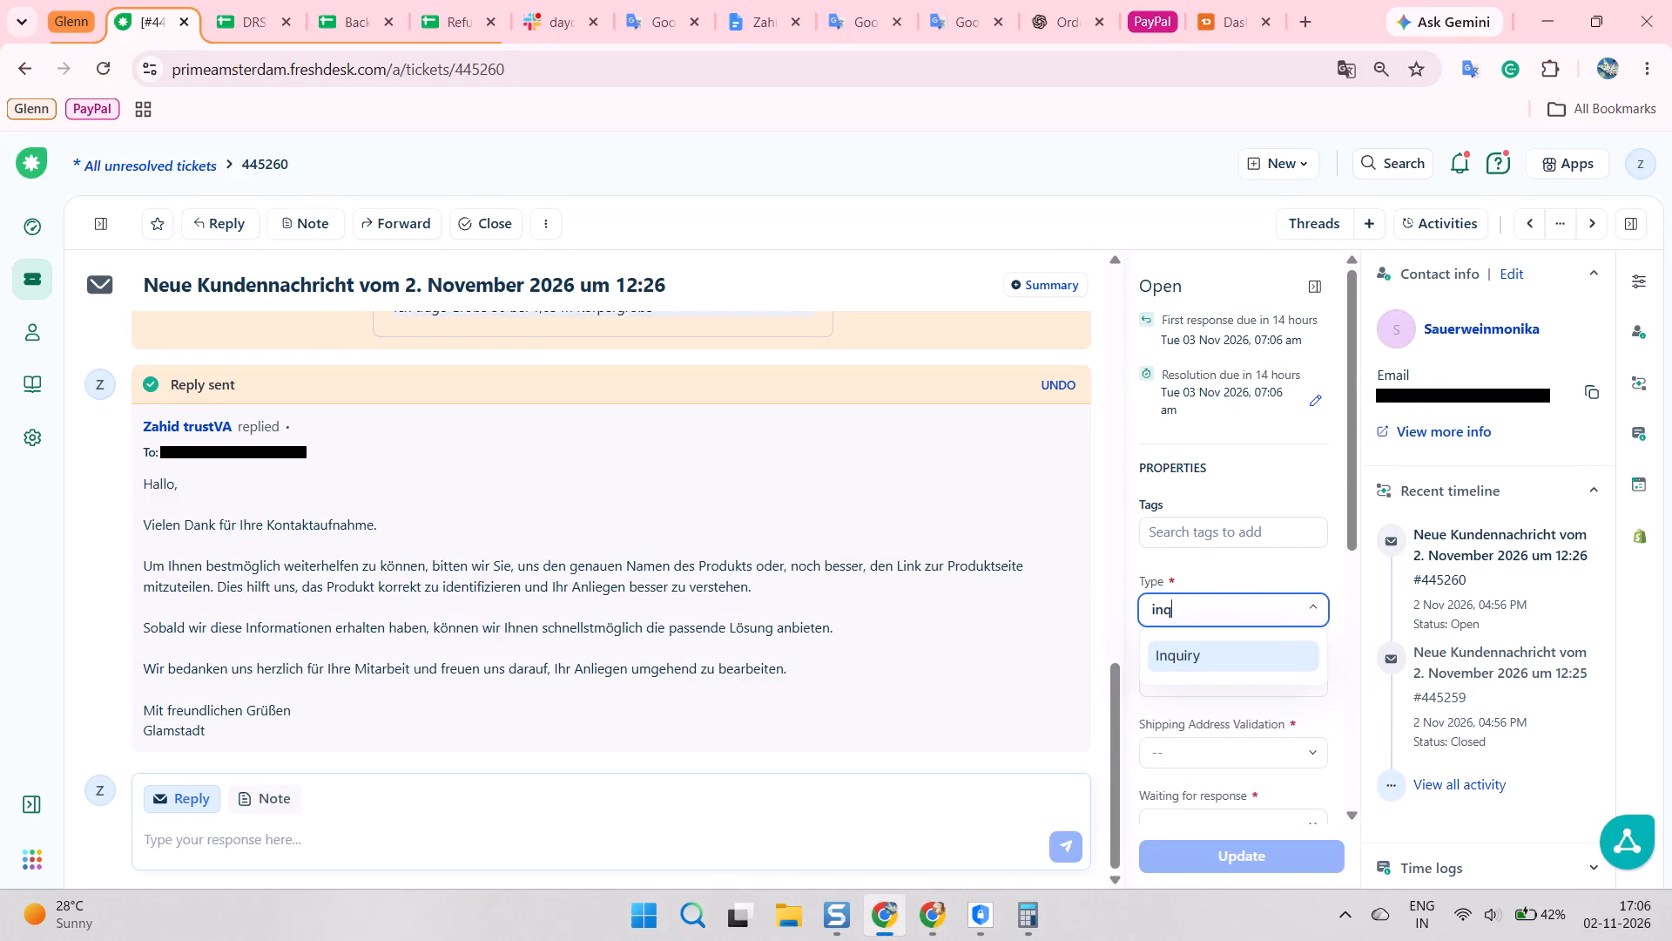
left_click(1215, 655)
key("Tab")
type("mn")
left_click(934, 643)
left_click(1219, 599)
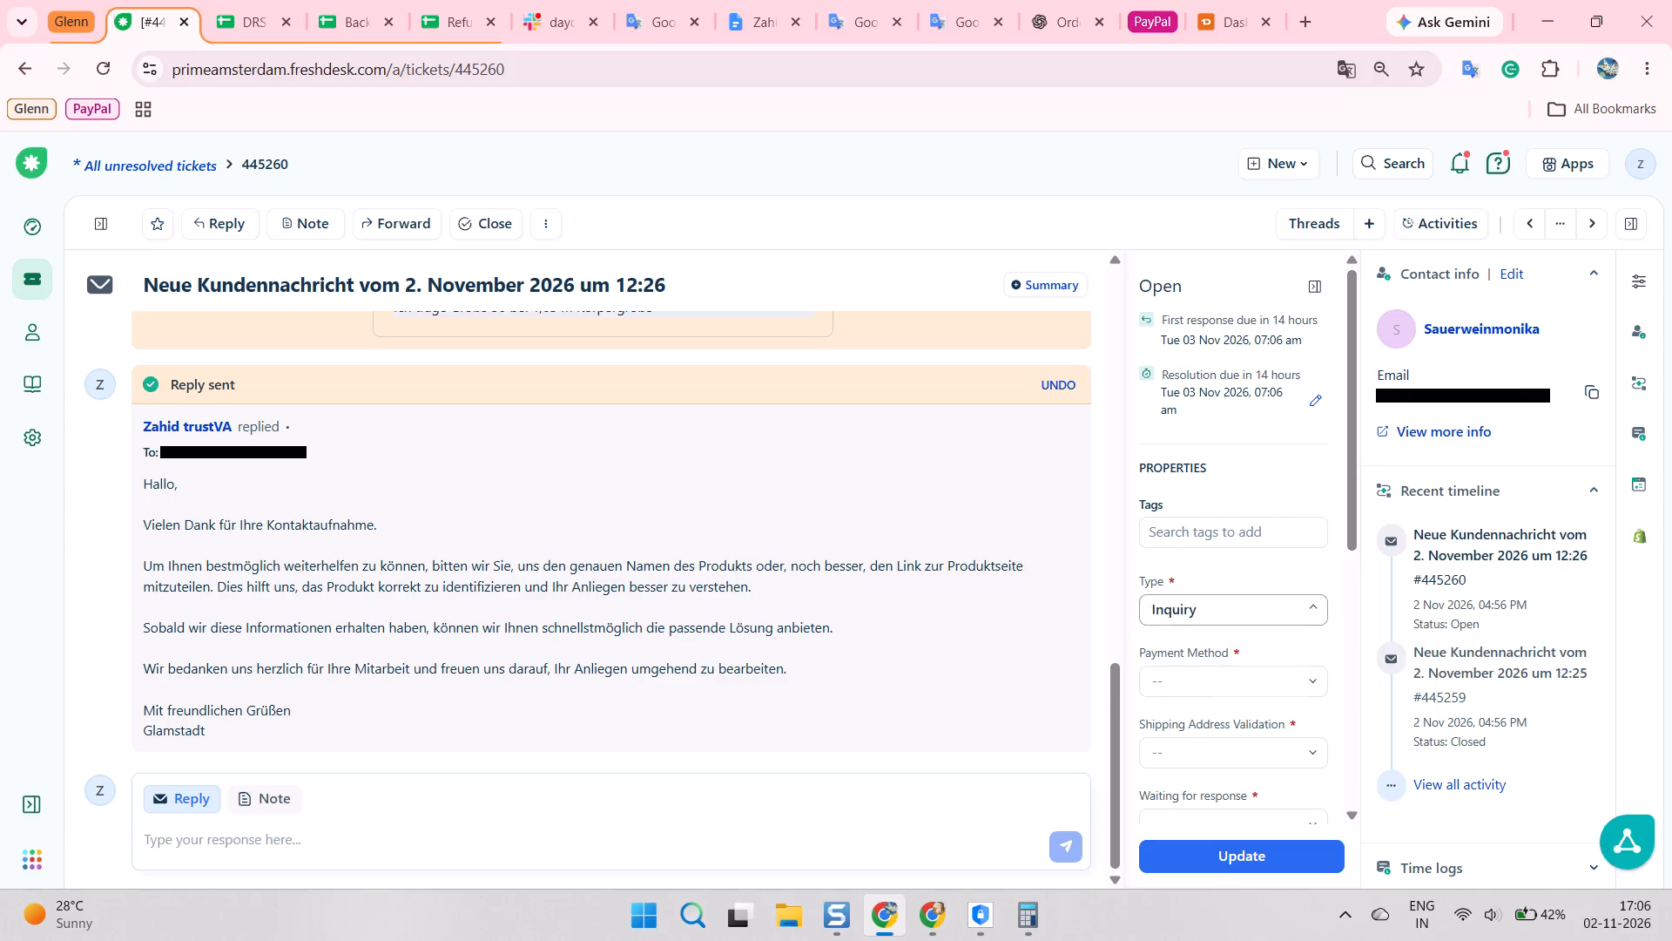
key("Tab")
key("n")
key("Tab")
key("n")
key("Tab")
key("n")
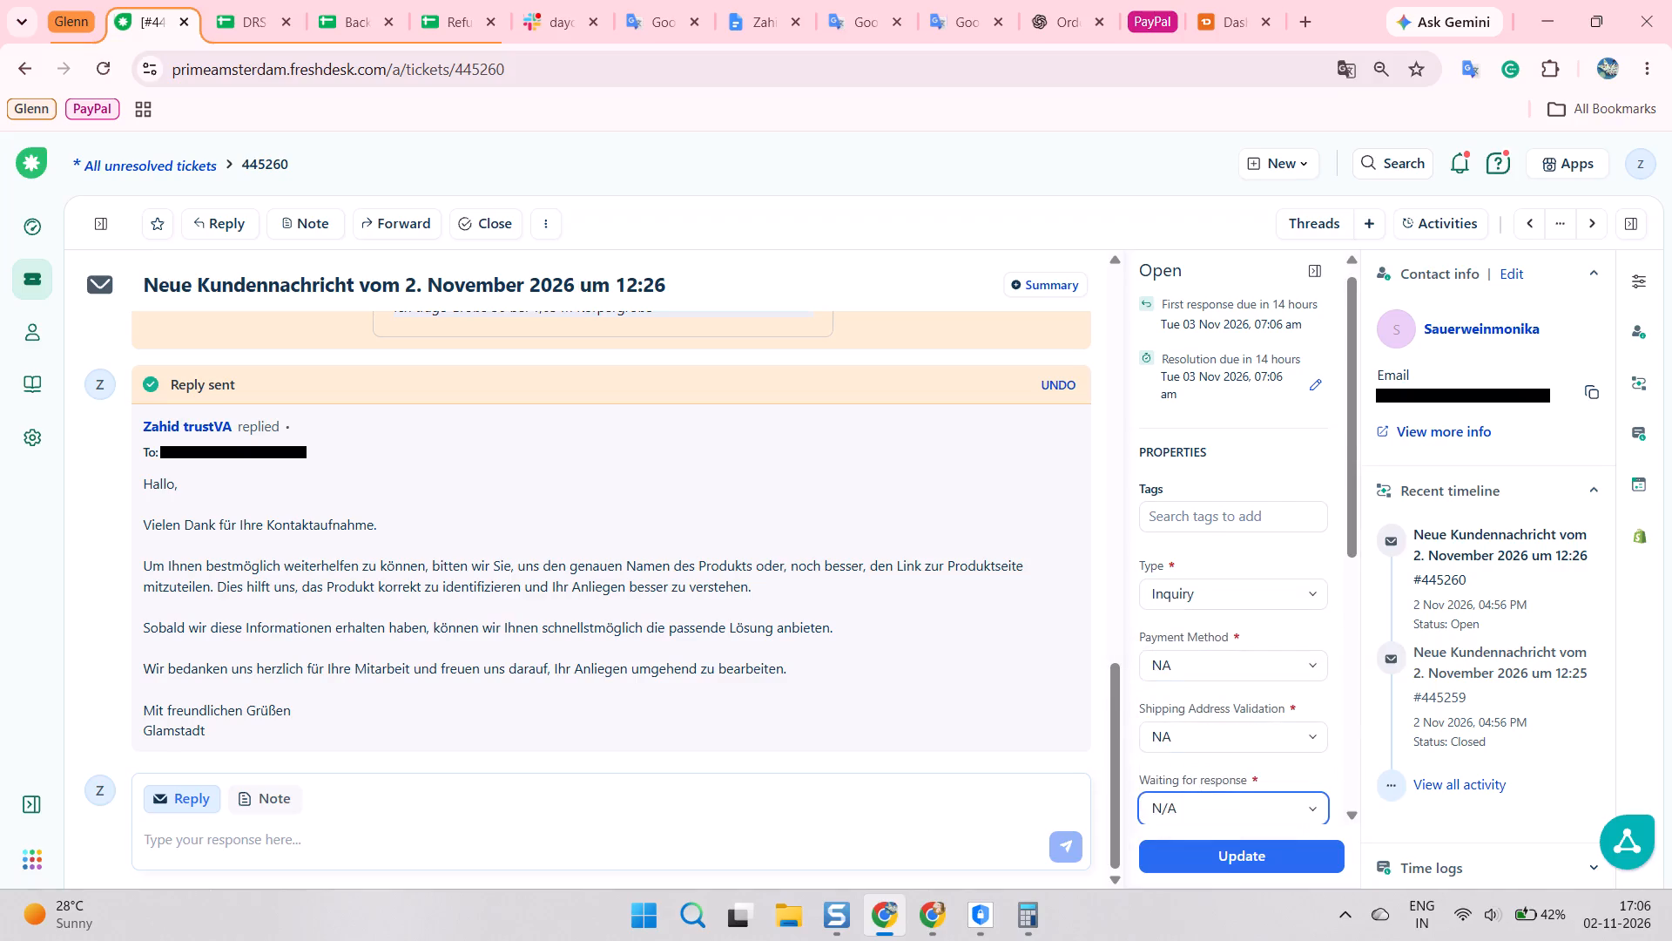
Set Marketing/PayPal to No and Status to Resolved, assign the ticket to the own agent account, and update the properties.
key("Tab")
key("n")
key("Tab")
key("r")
key("Tab")
key("Tab")
key("Tab")
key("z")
scroll(1283, 852, "down", 5)
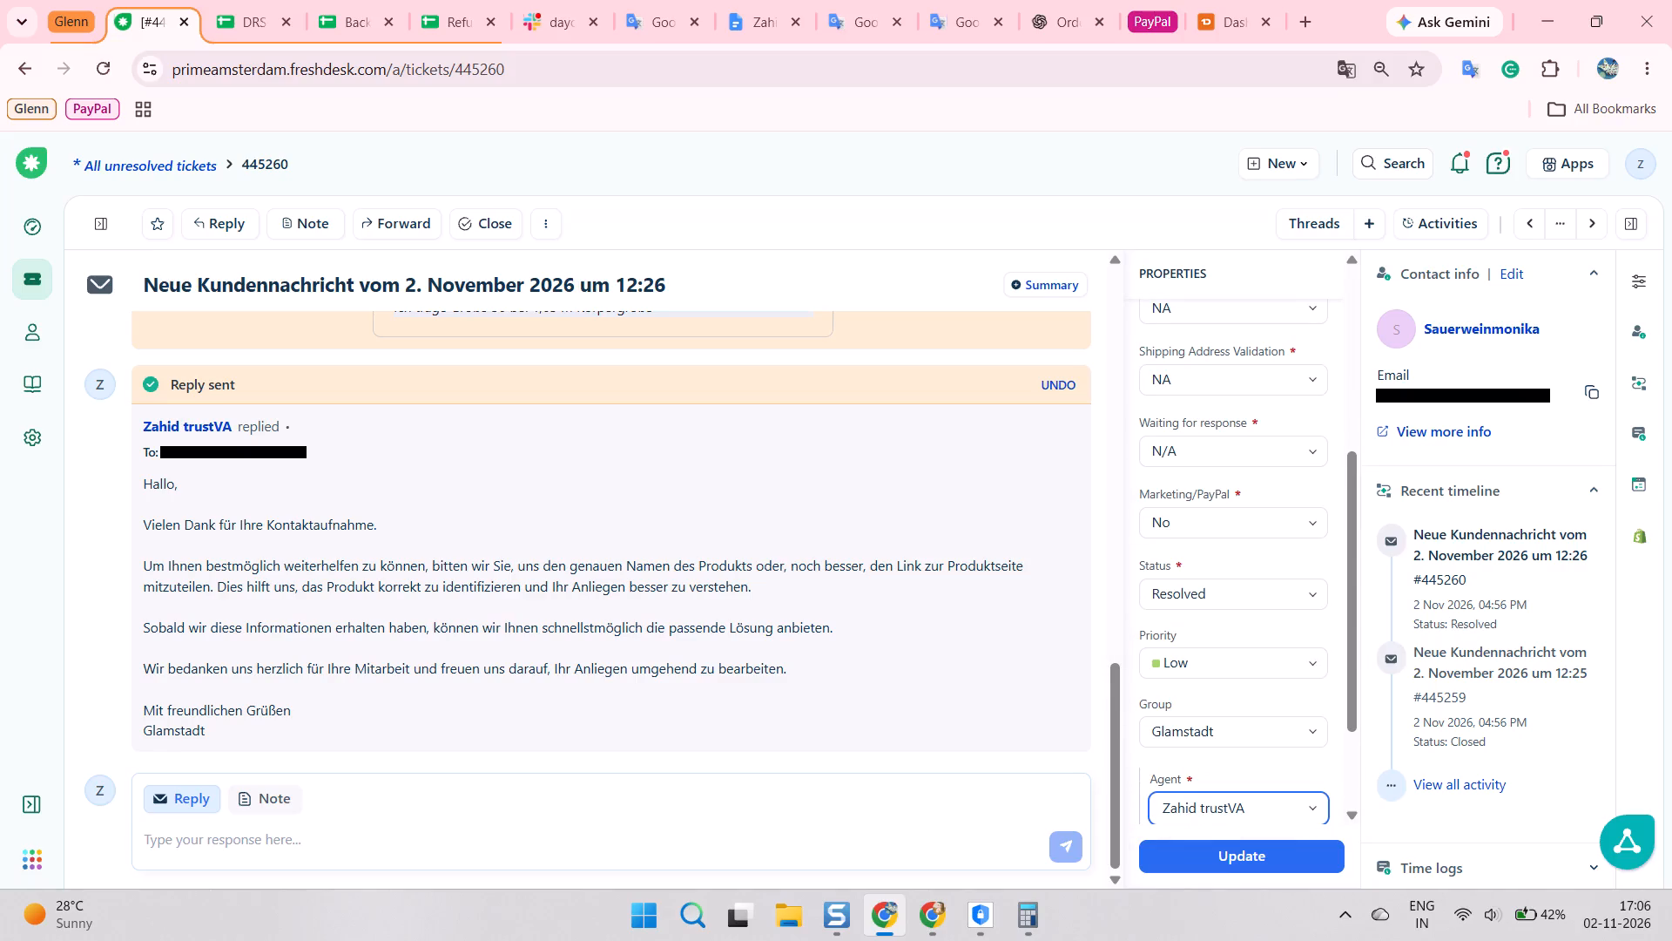
left_click(1241, 859)
scroll(740, 612, "down", 3)
Copy ticket number 445260 and log it in cell AN23 of the ZAHID section in the DRS- Nov 2026 sheet.
double_click(272, 161)
key("ctrl+c")
key("ctrl+c")
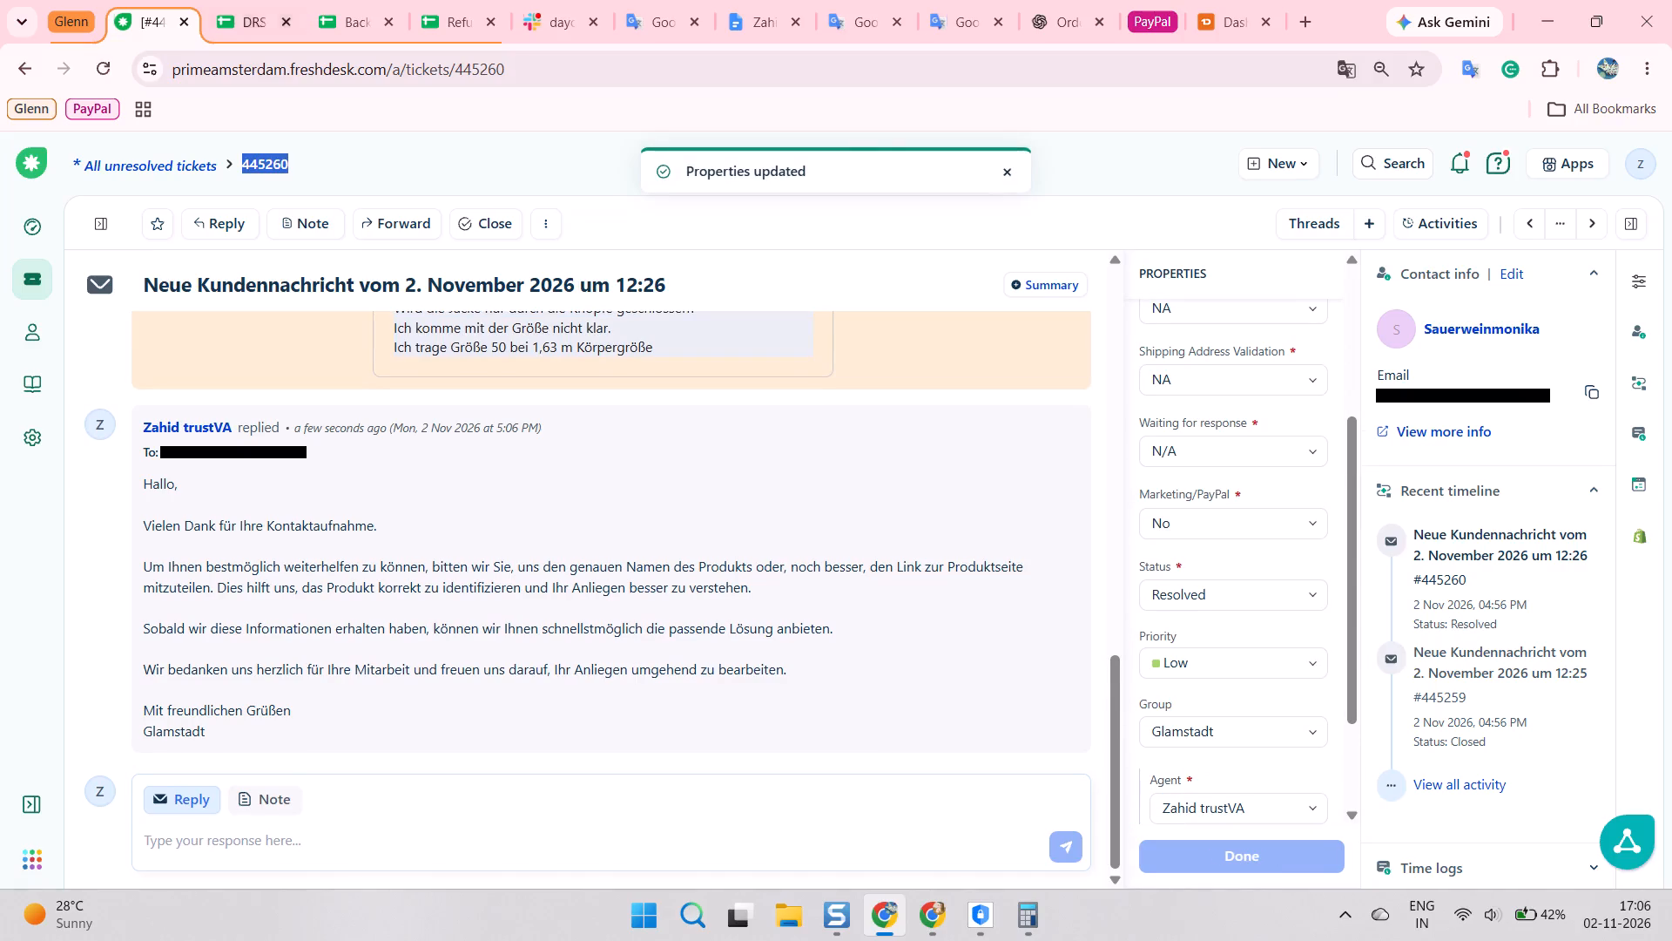
left_click(244, 24)
key("ctrl+v")
left_click(536, 467)
scroll(536, 465, "down", 1)
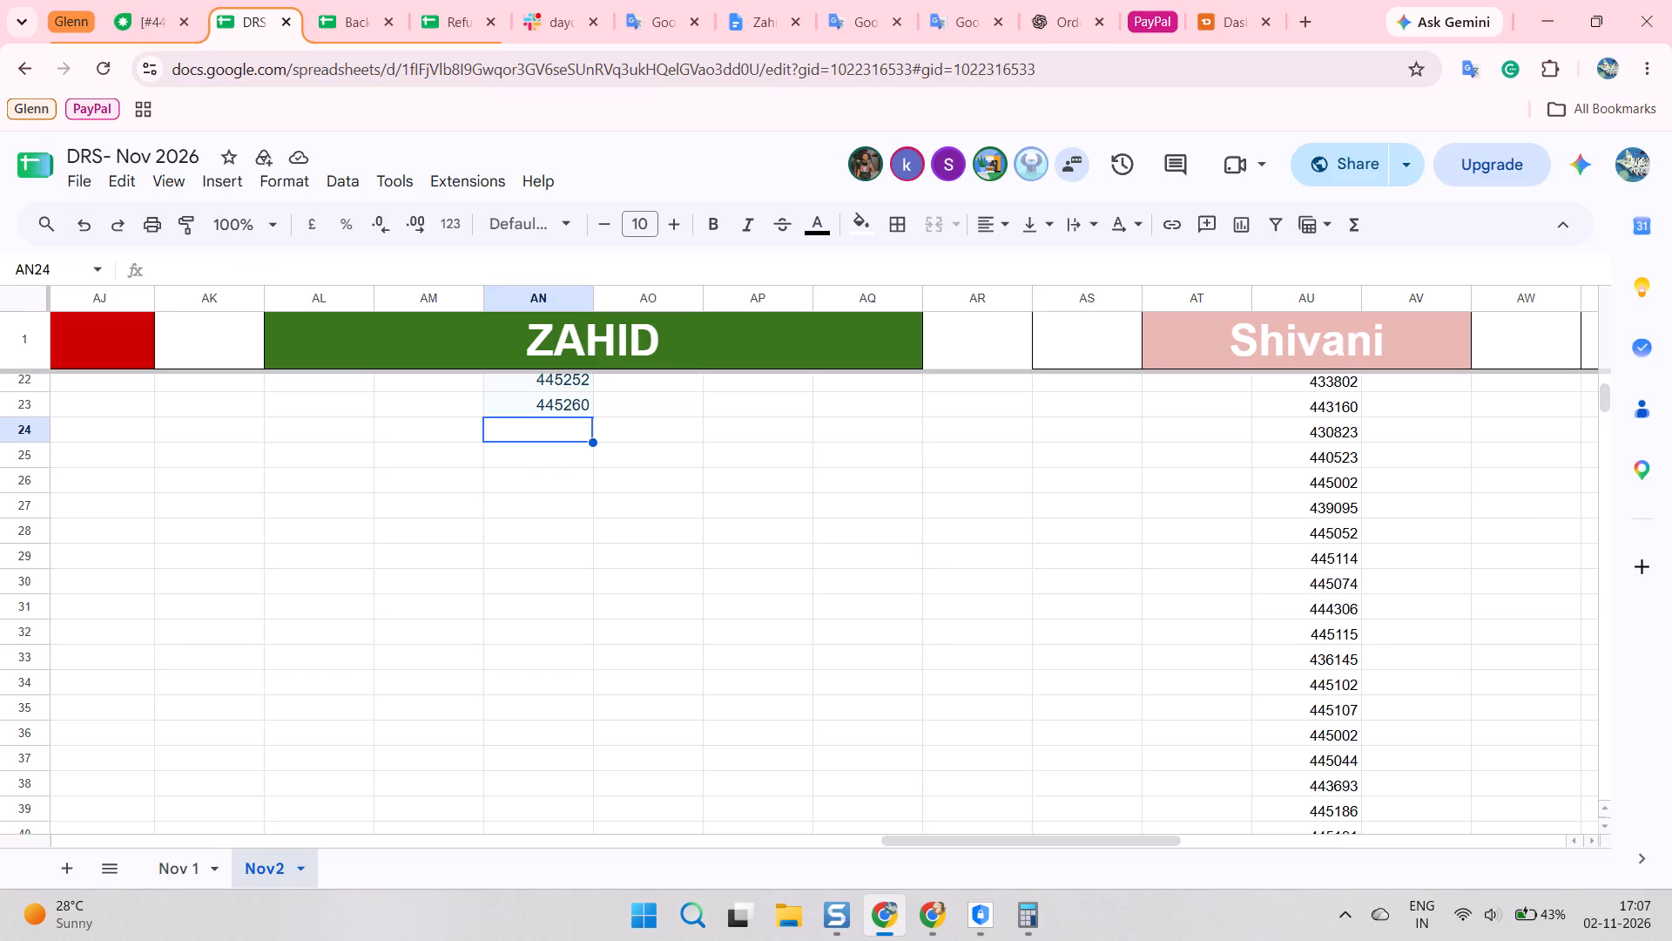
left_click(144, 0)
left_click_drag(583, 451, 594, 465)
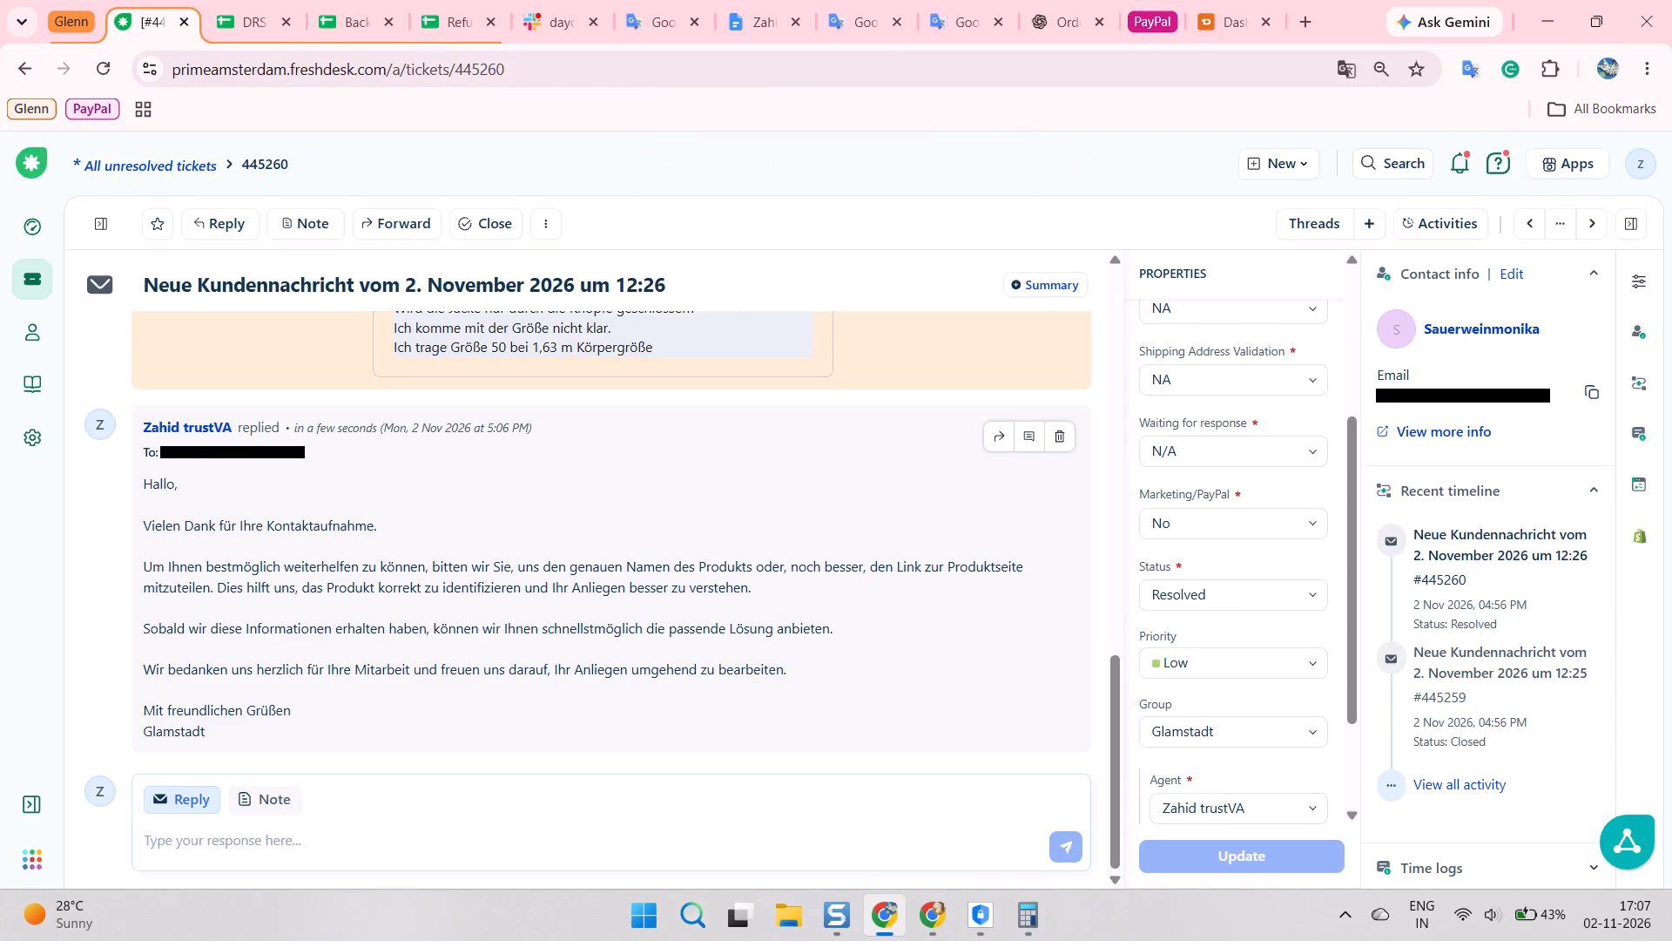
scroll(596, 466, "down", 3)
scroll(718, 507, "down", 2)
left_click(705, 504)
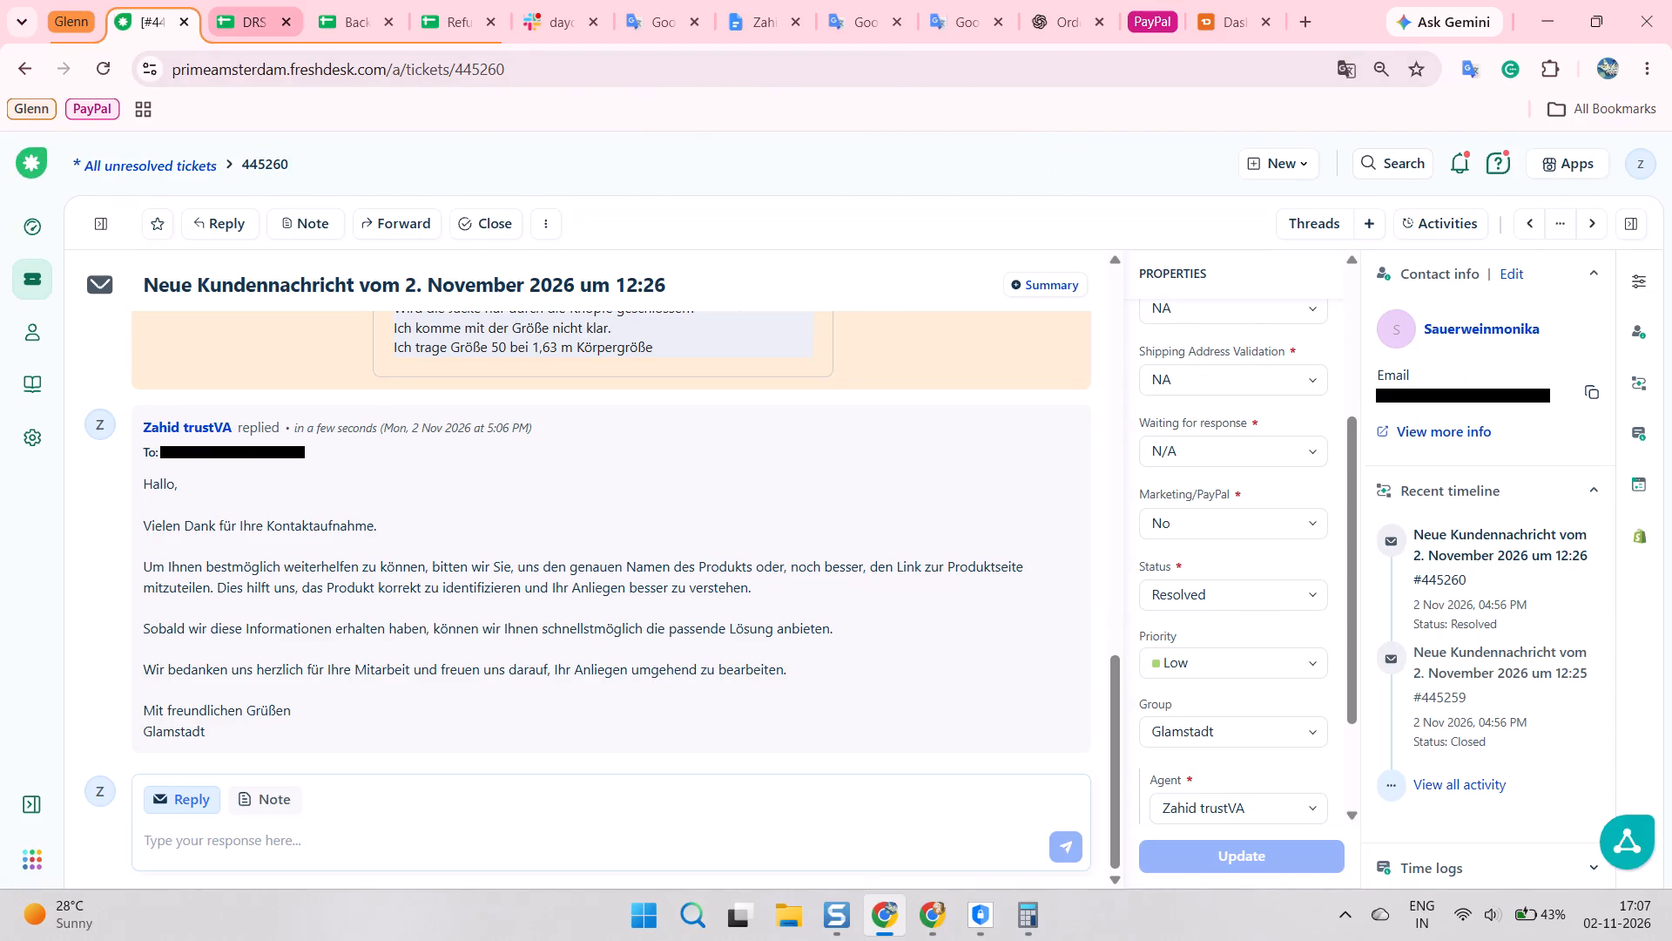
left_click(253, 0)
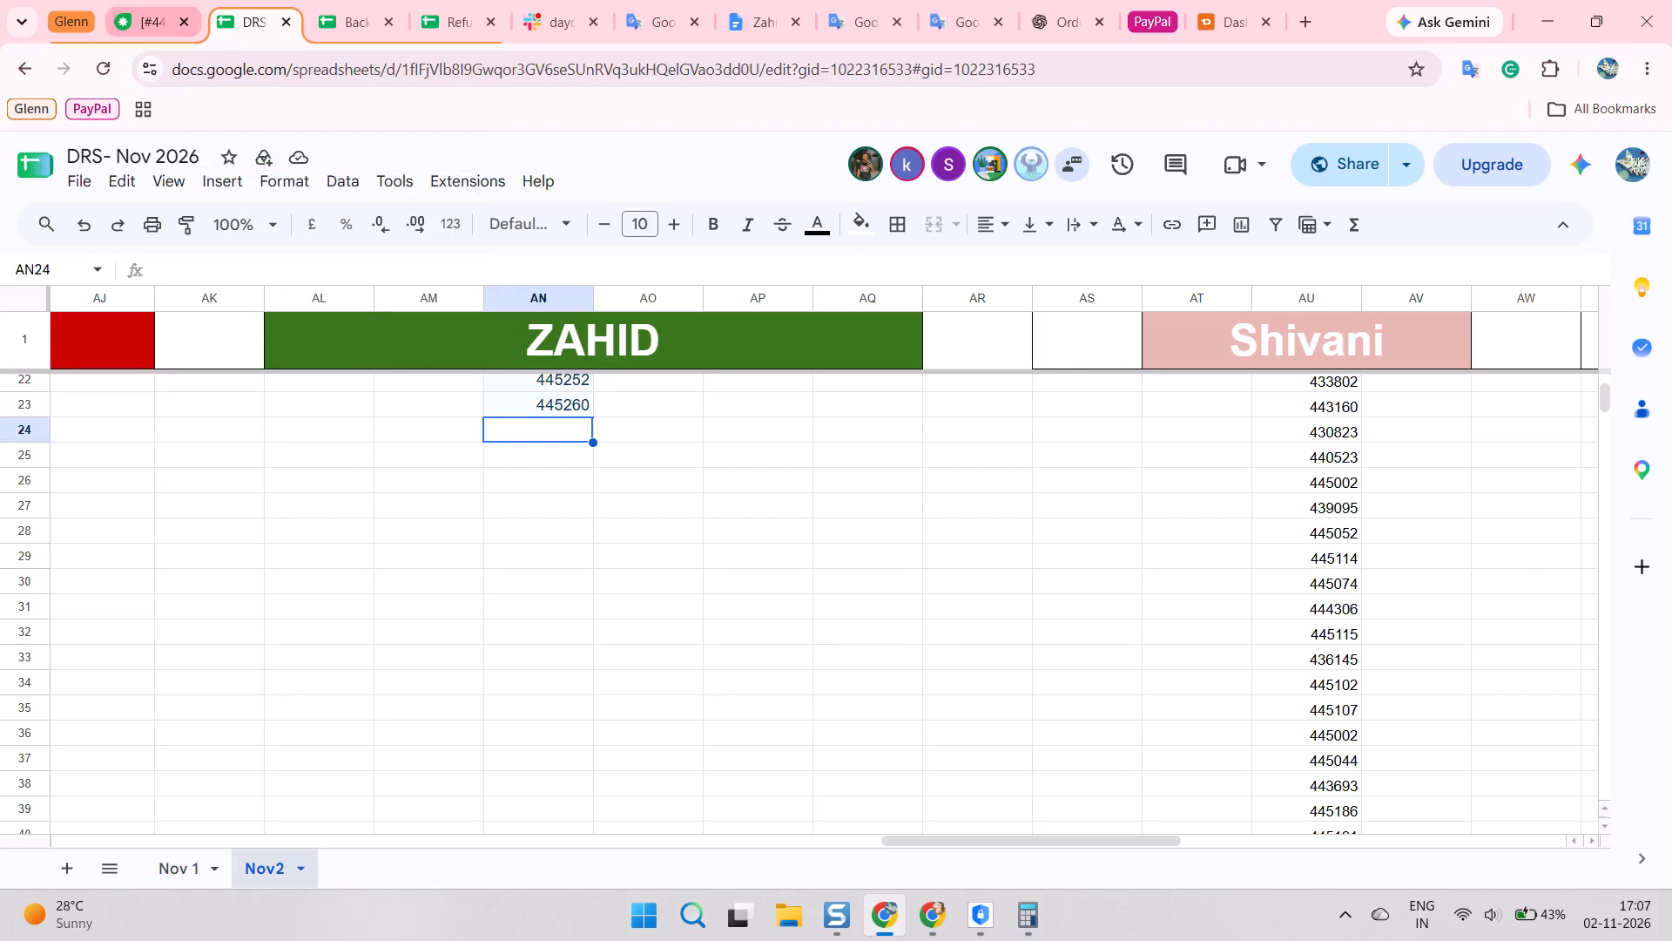
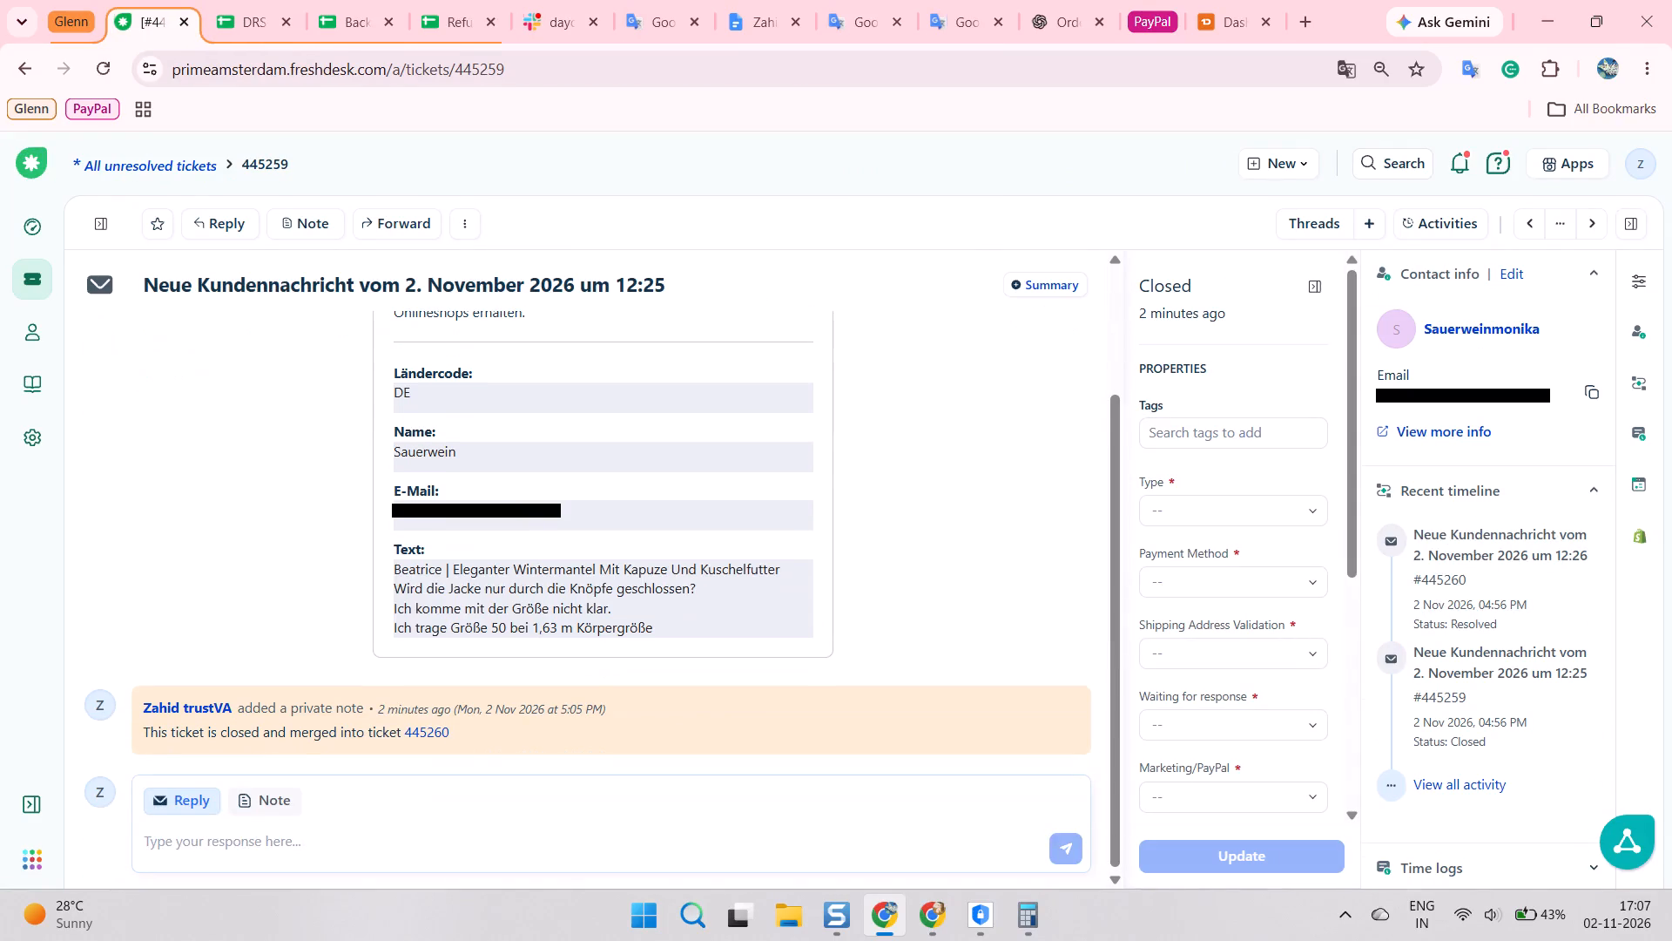
Go to the next ticket, the Google Workspace invoice for aussie-vogue.co, and review its message.
scroll(636, 501, "down", 2)
left_click(673, 474)
key("j")
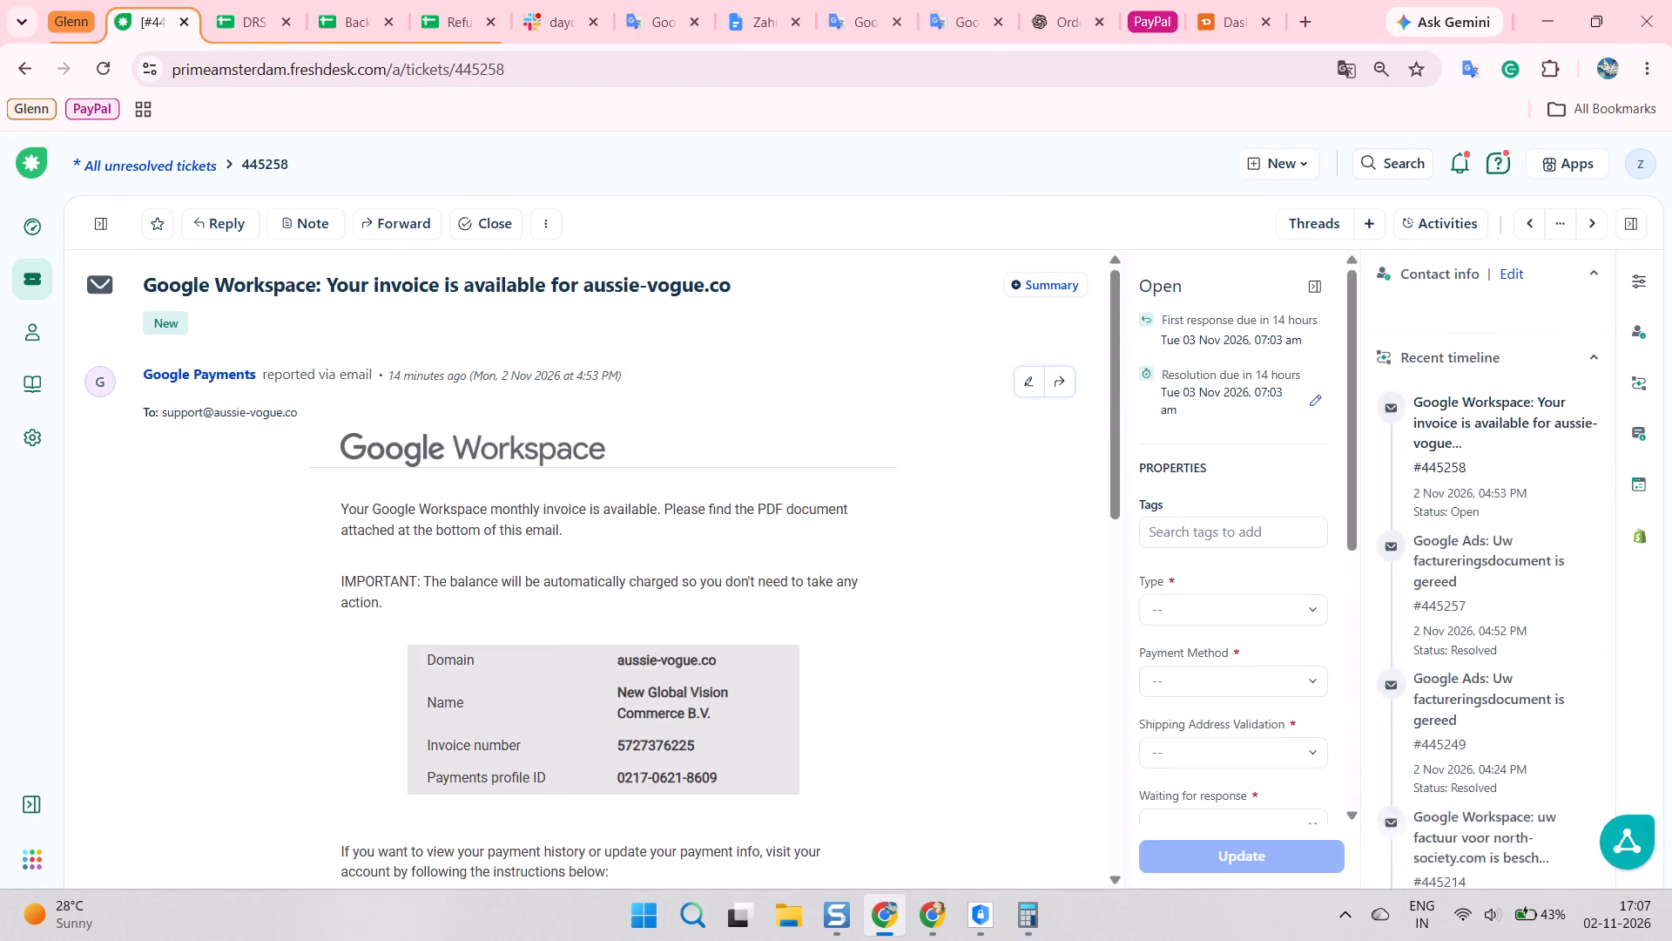
scroll(688, 424, "down", 15)
scroll(700, 440, "up", 6)
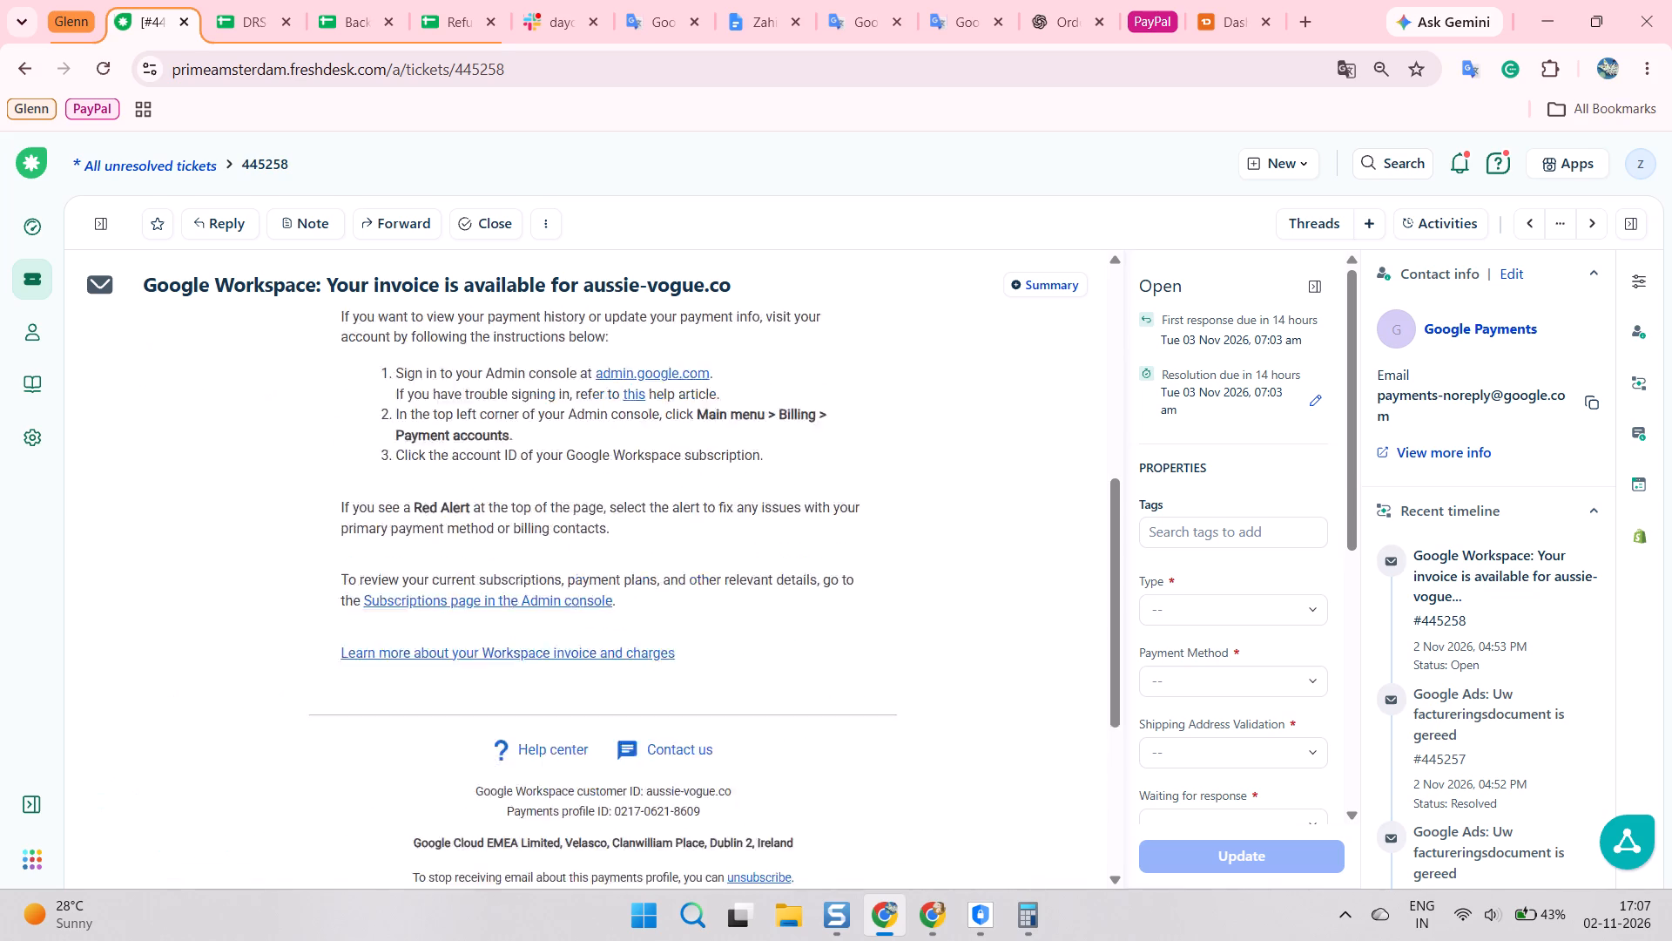
scroll(700, 440, "up", 9)
Set the invoice ticket's Type, Payment Method and Shipping Address Validation to NA, and Marketing/PayPal to No.
left_click(1228, 611)
type("na")
key("Return")
key("Tab")
key("n")
key("Tab")
key("n")
key("Tab")
key("Tab")
key("n")
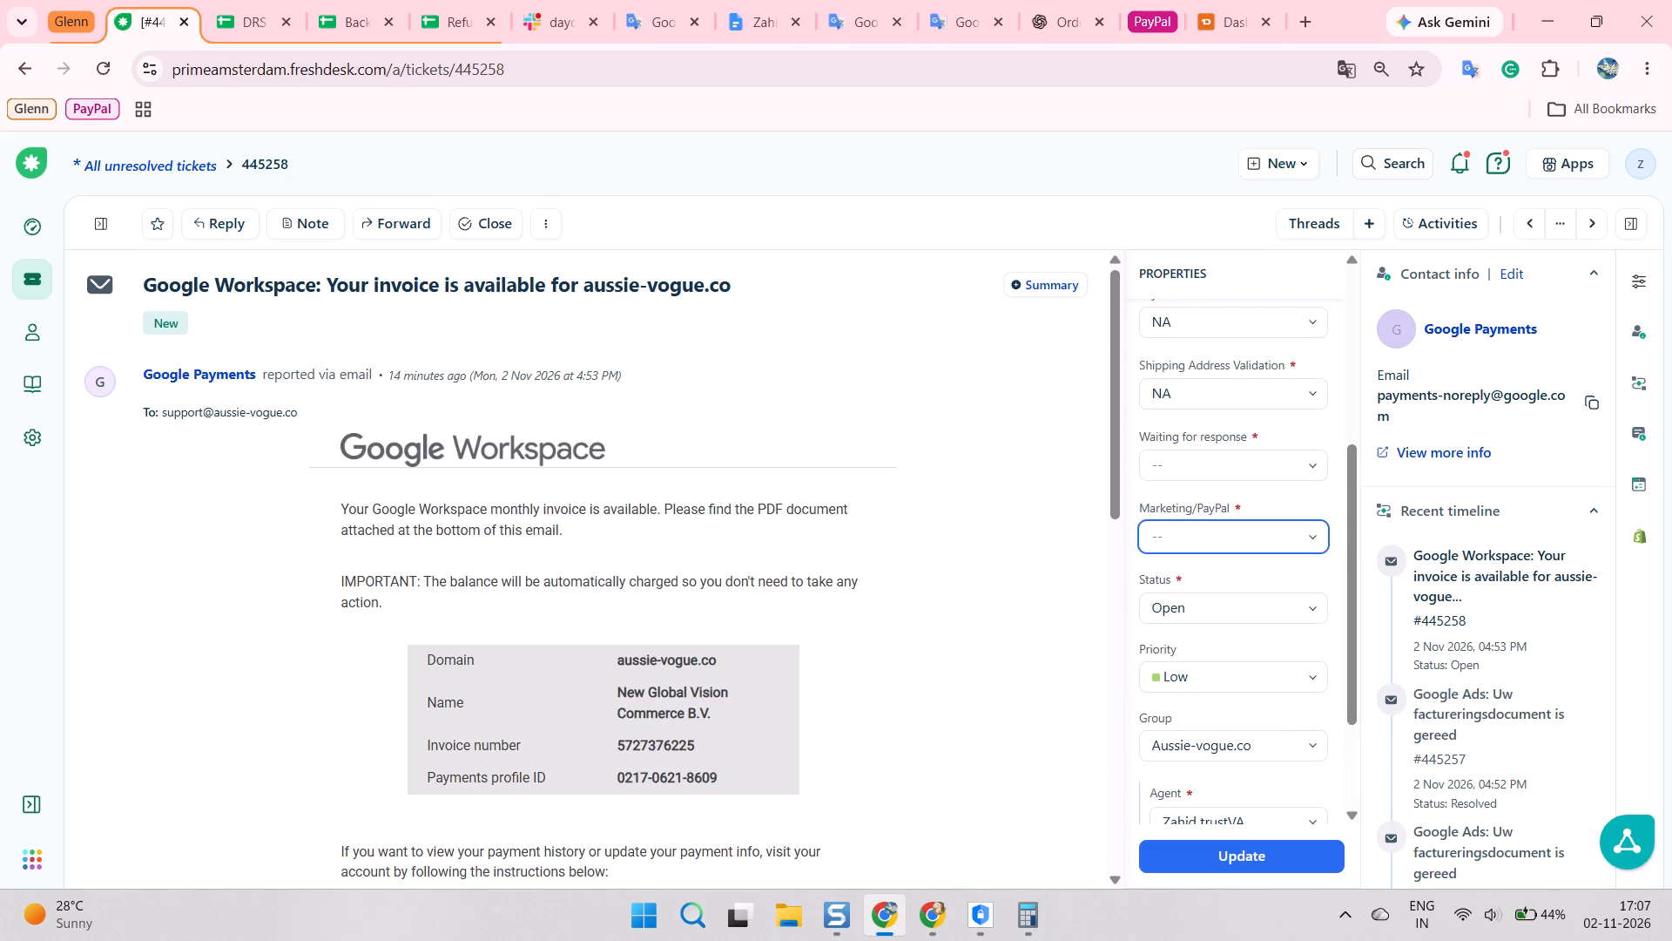
Set the invoice ticket's skipped Waiting for response property to N/A.
scroll(1241, 624, "up", 3)
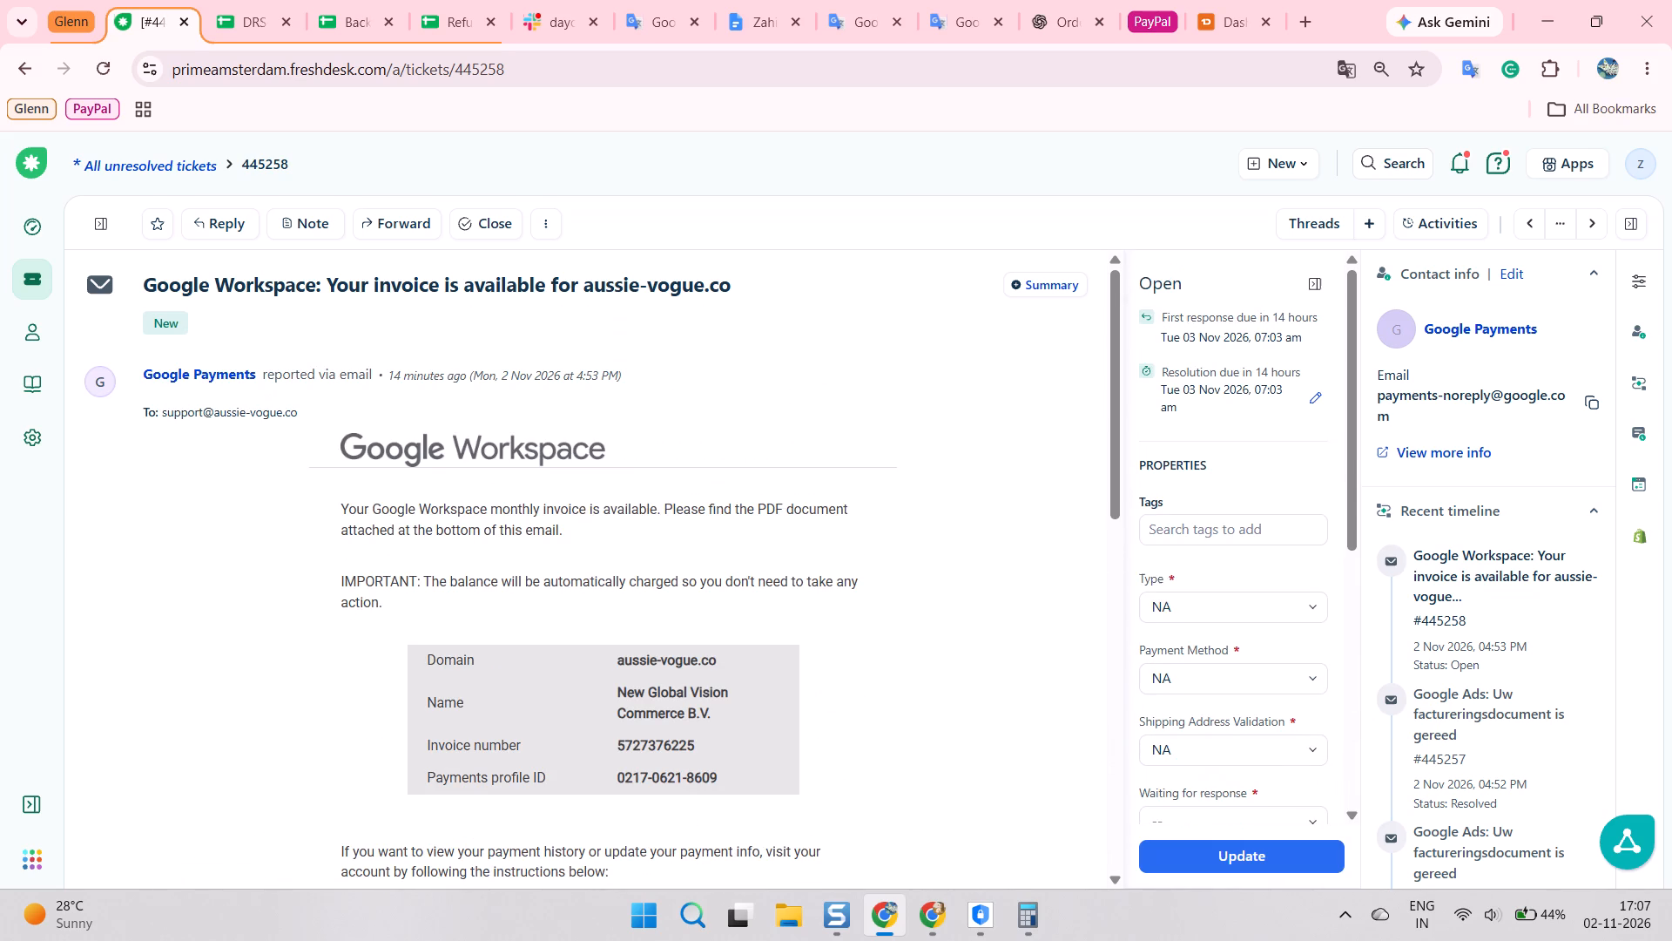
scroll(1227, 563, "up", 1)
left_click(1223, 542)
key("Tab")
key("Tab")
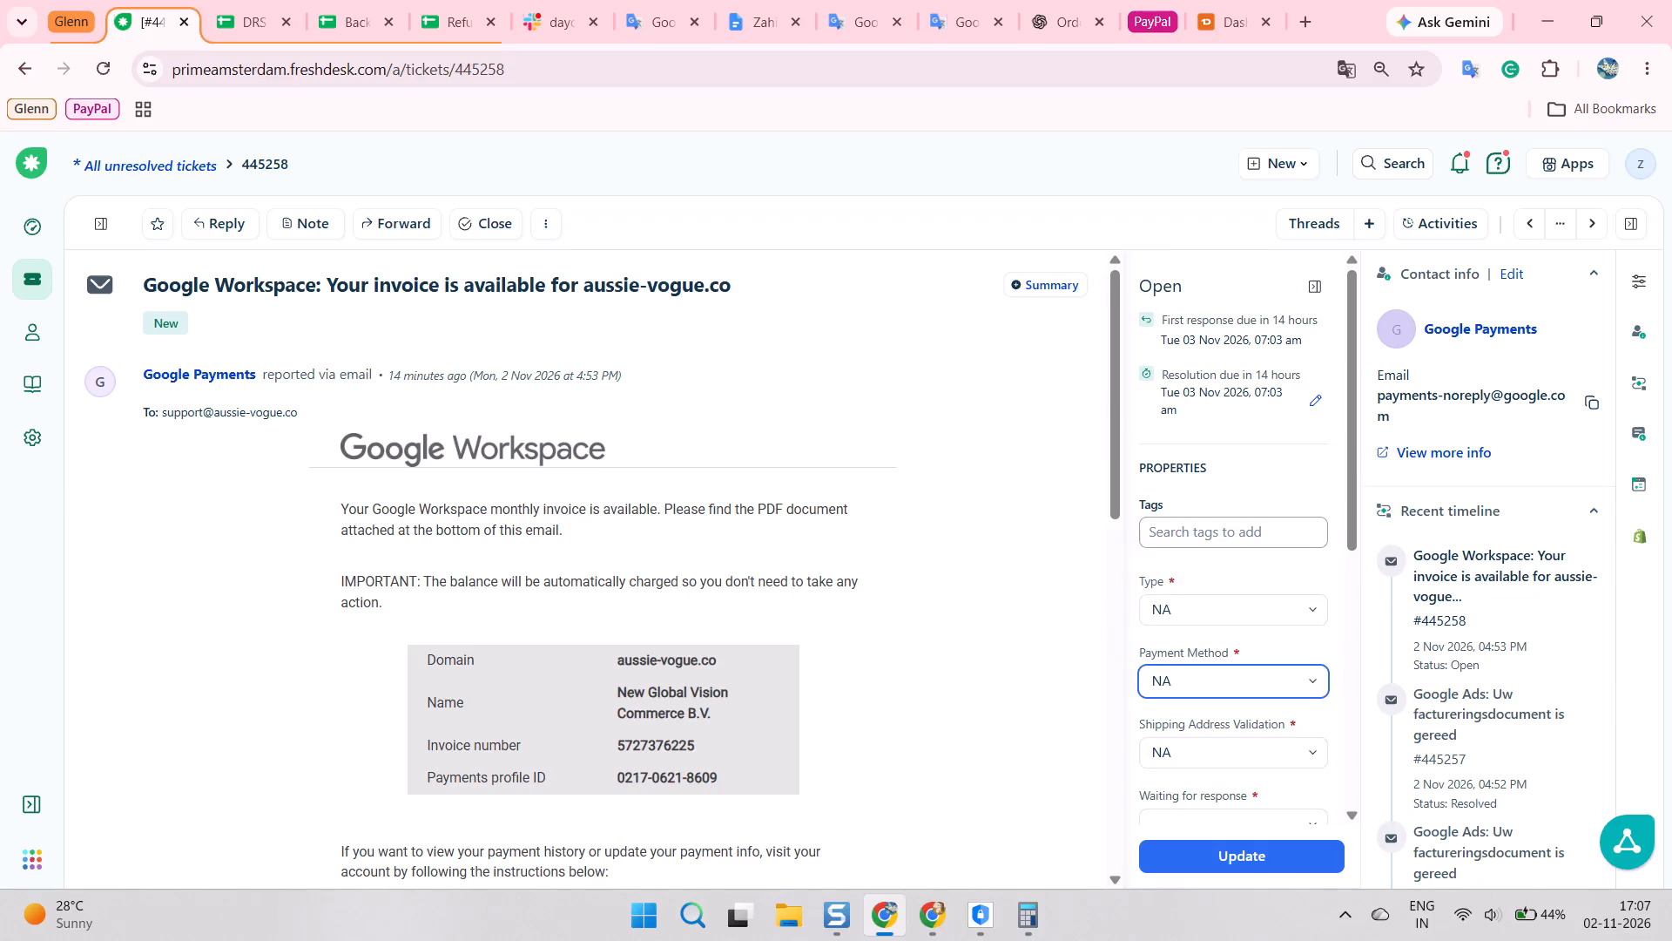
key("Tab")
key("Tab")
key("n")
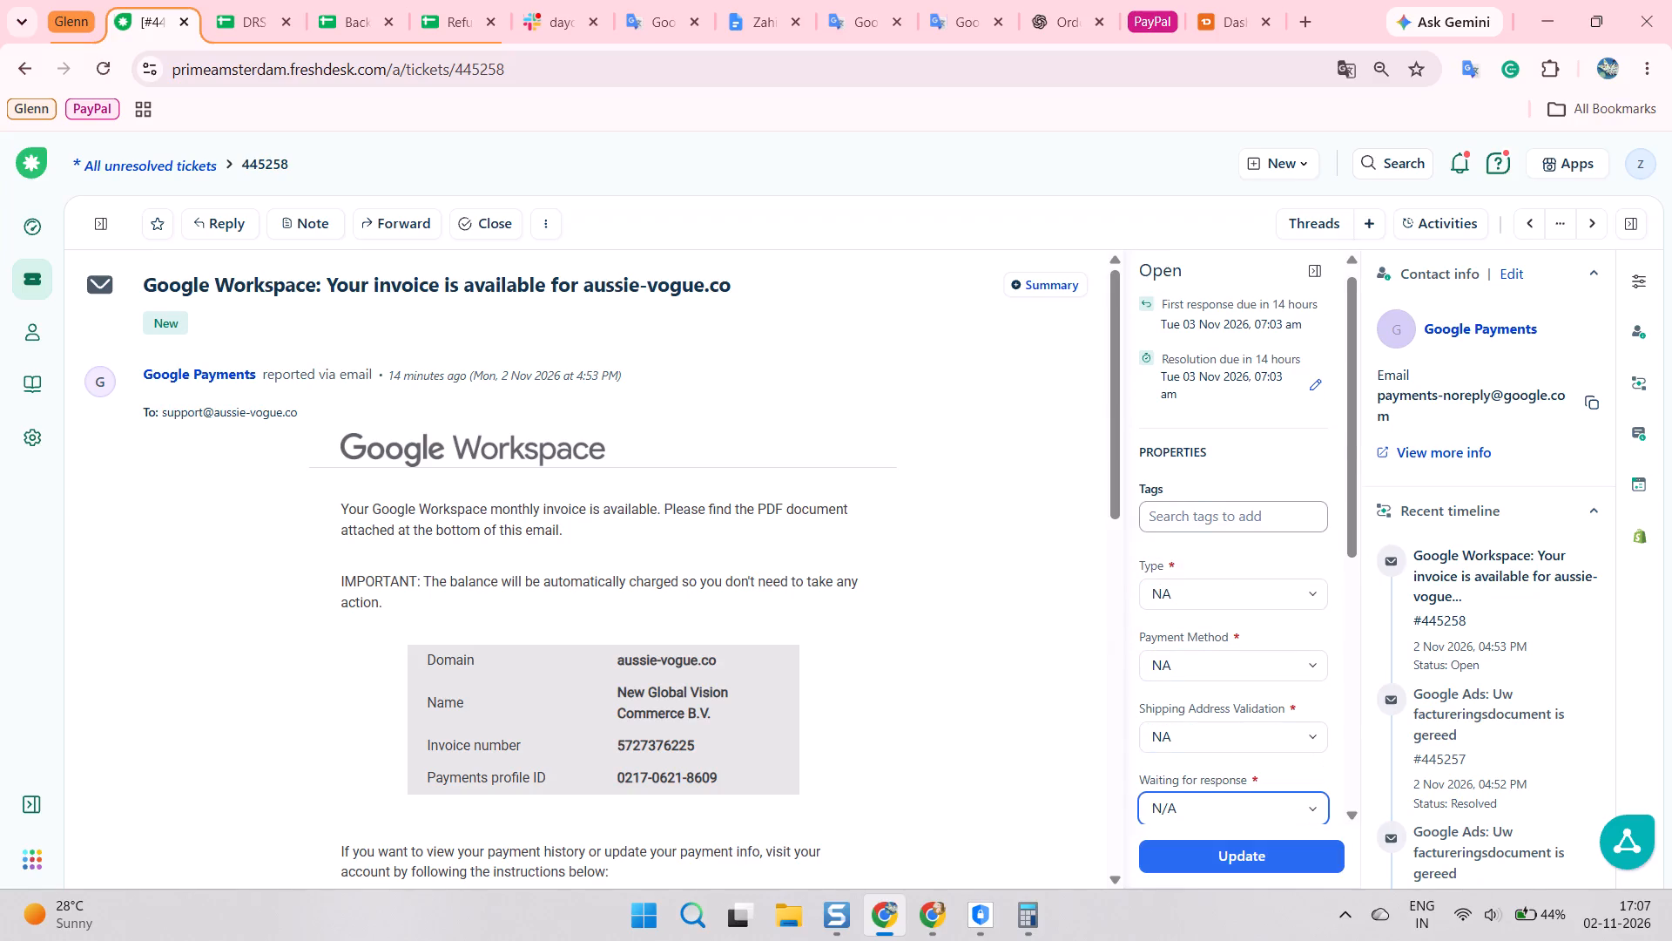
Set the invoice ticket's status to Resolved and update its properties.
key("Tab")
key("Tab")
key("r")
key("Tab")
key("Tab")
key("Tab")
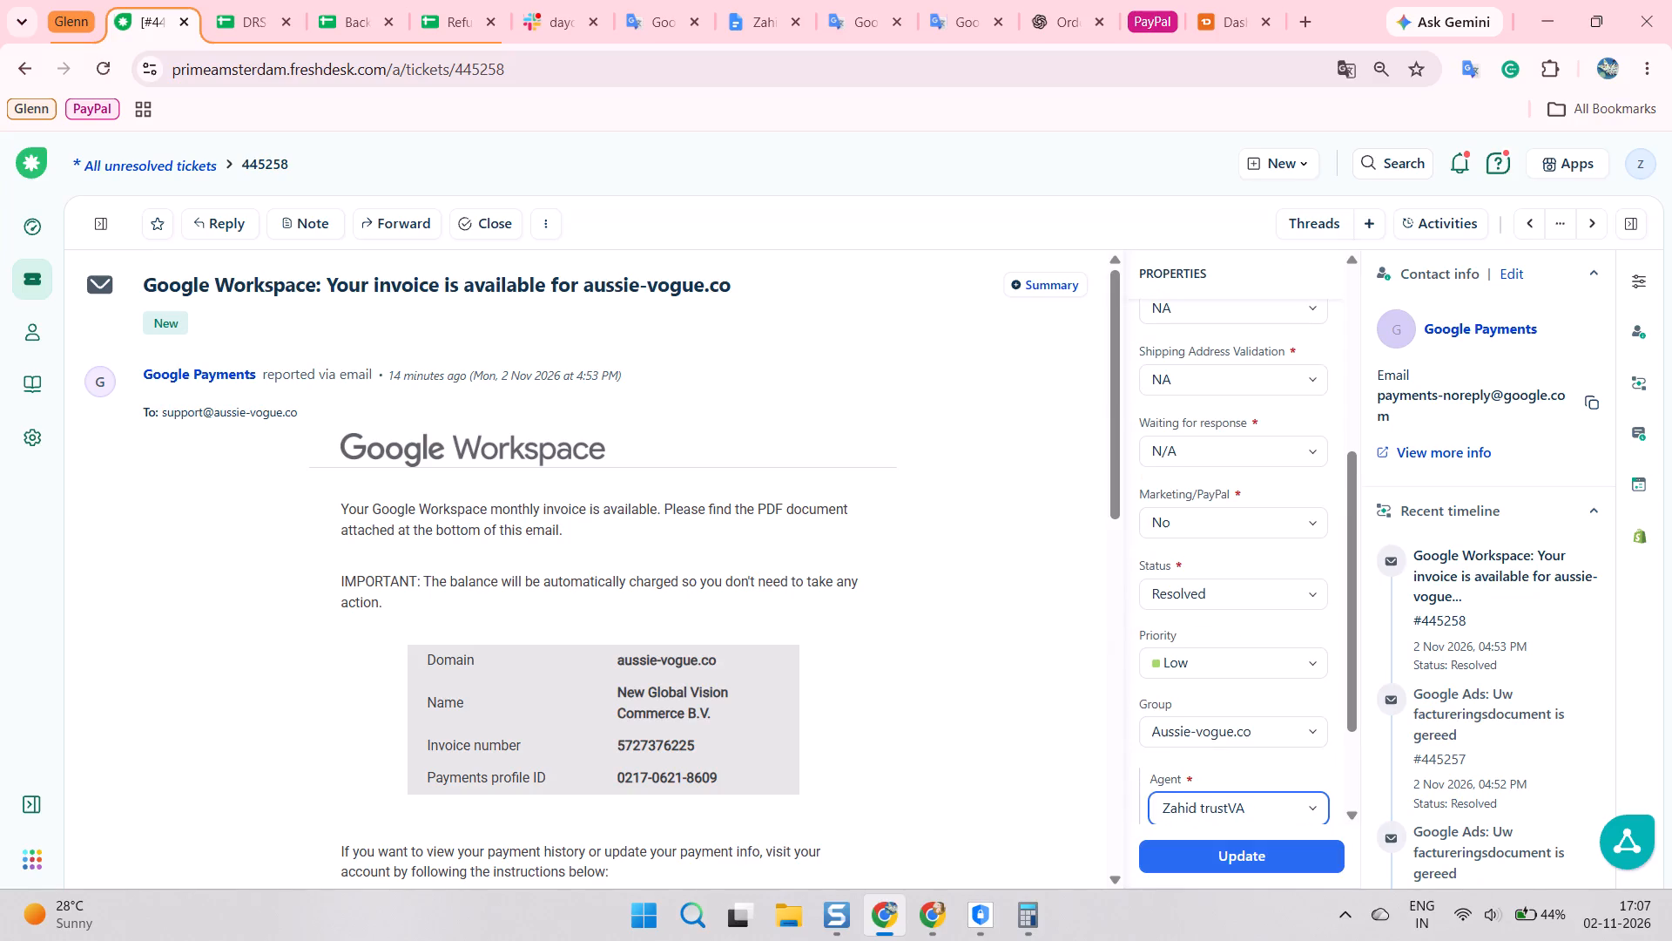
key("z")
scroll(1218, 650, "down", 3)
left_click(1248, 856)
scroll(739, 556, "up", 9)
left_click(760, 382)
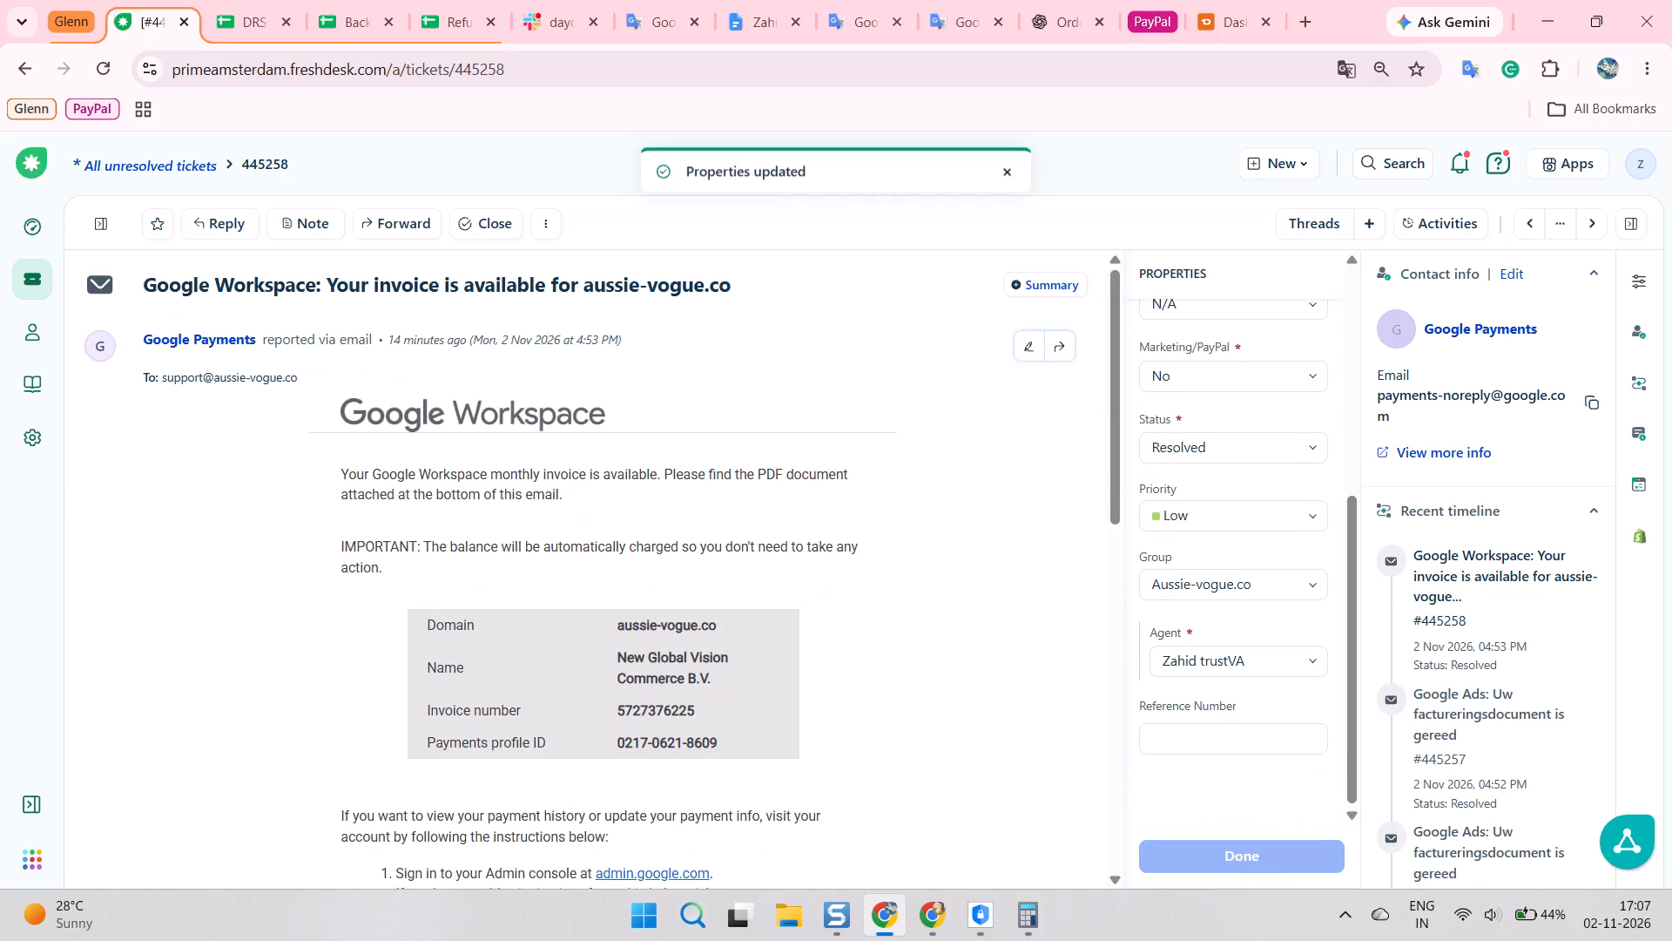
Go to the next ticket, 19544 Rücktritt vom Kaufvertrag, and review its conversation through the latest customer reply.
key("j")
scroll(762, 374, "up", 4)
scroll(643, 489, "down", 4)
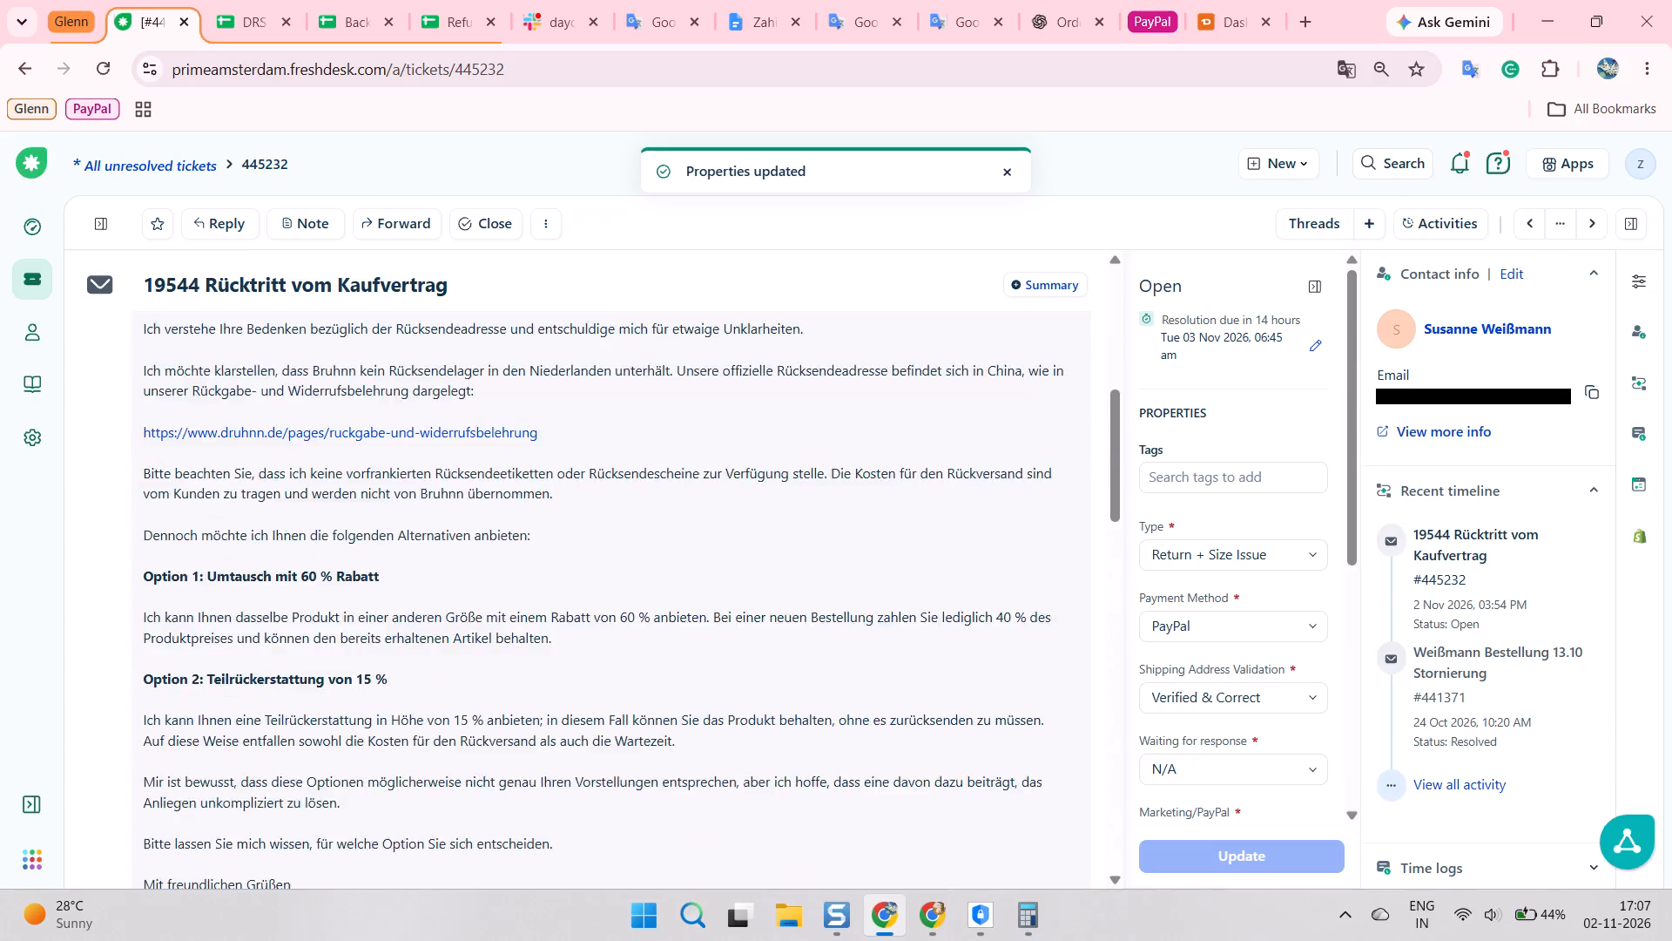
scroll(623, 449, "down", 17)
scroll(618, 450, "up", 3)
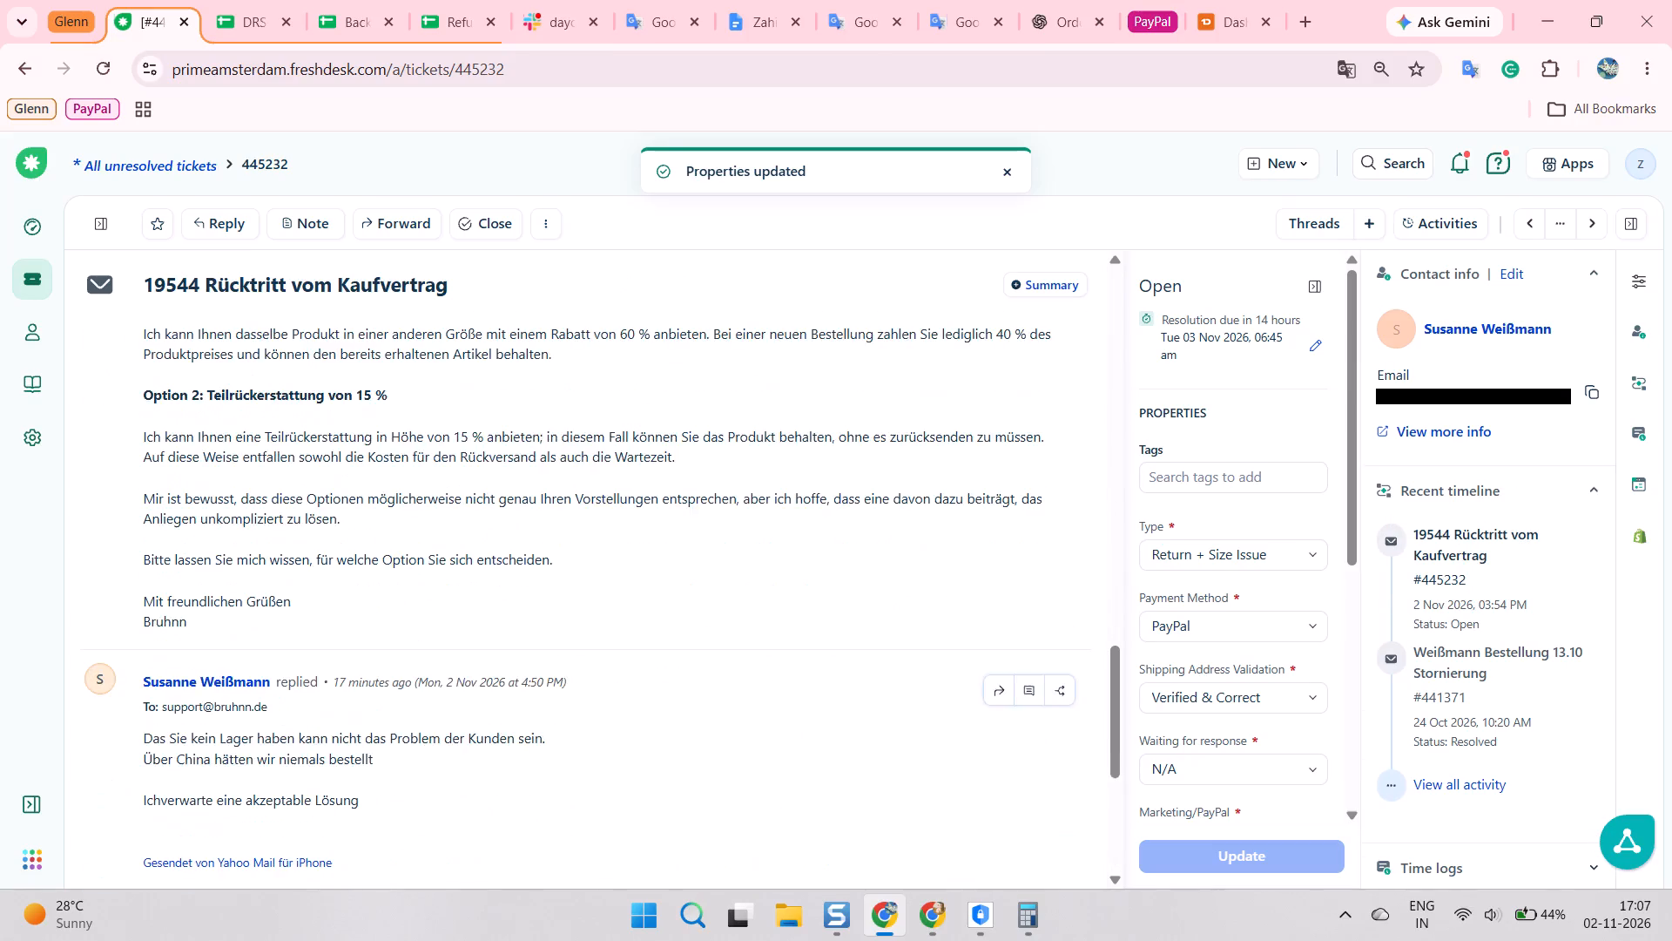
scroll(619, 448, "up", 1)
scroll(619, 443, "down", 3)
Translate the ticket conversation into English, read the customer's recent replies, and restore the original language.
right_click(652, 367)
scroll(674, 546, "down", 4)
left_click(766, 777)
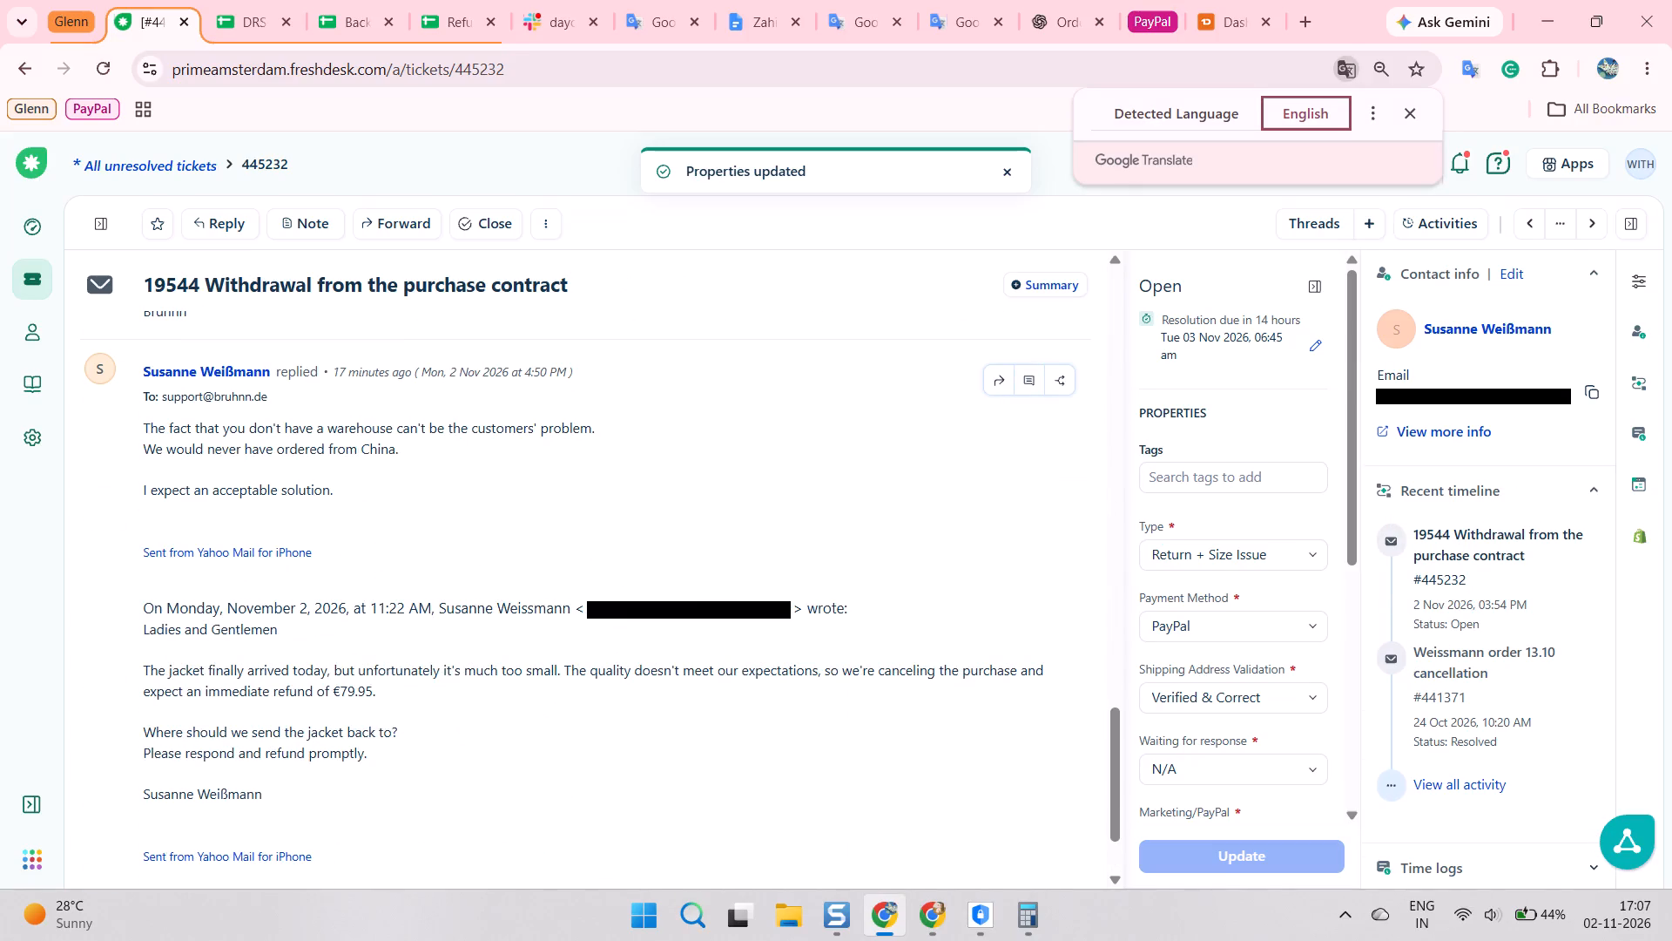
scroll(316, 475, "up", 1)
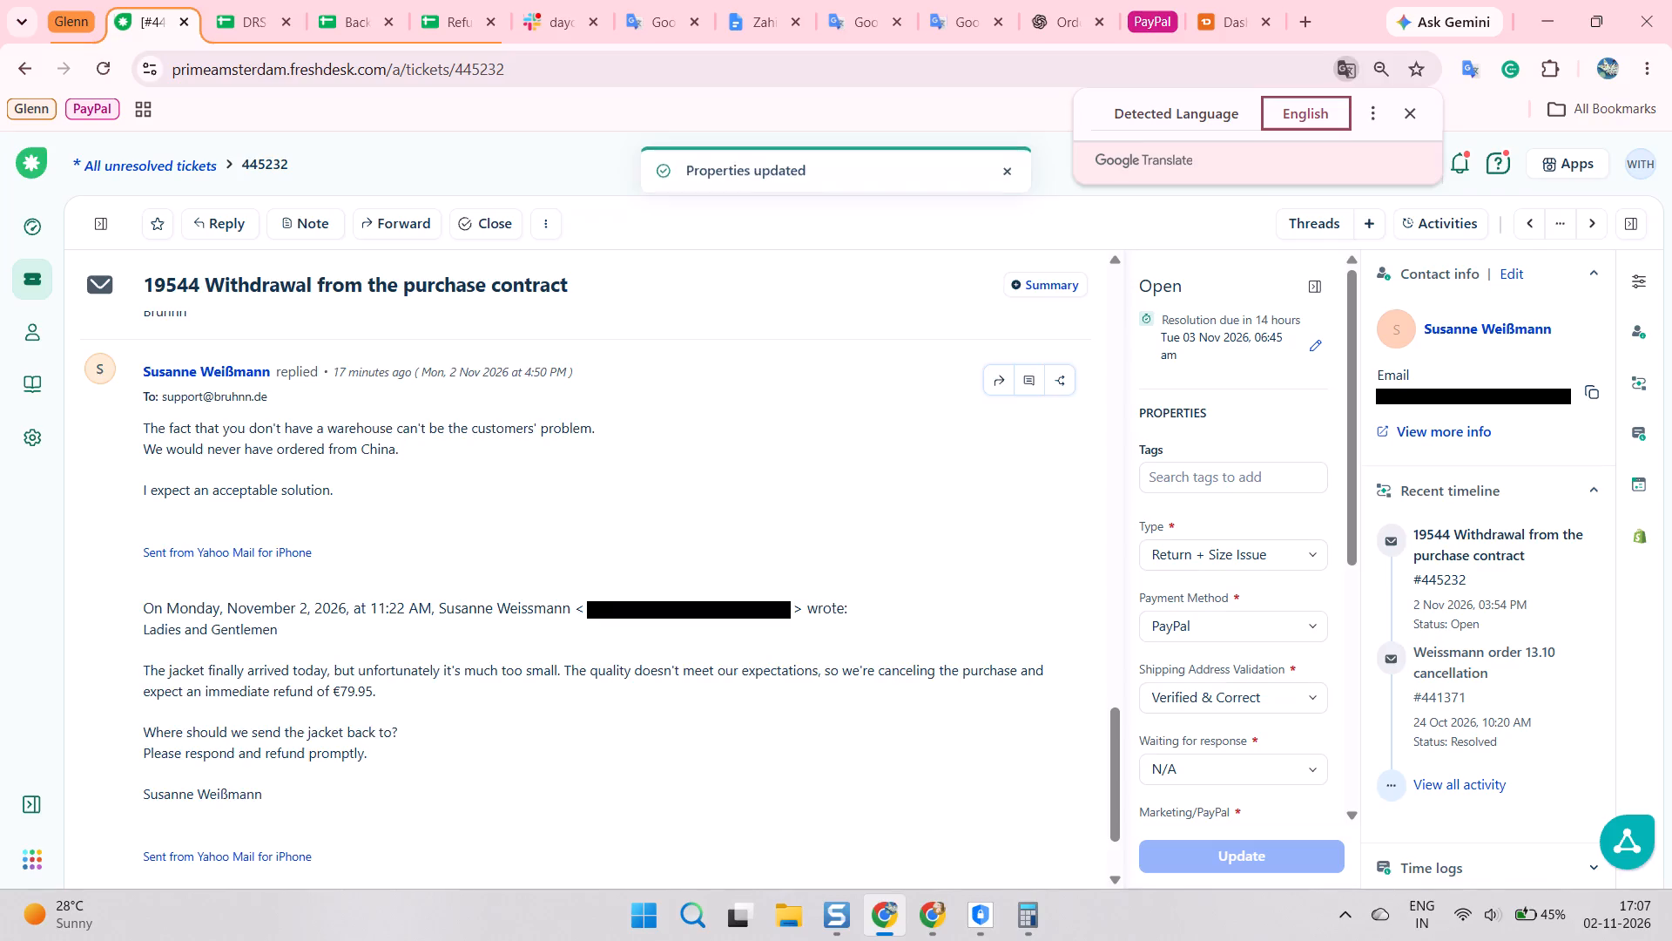
scroll(418, 499, "up", 7)
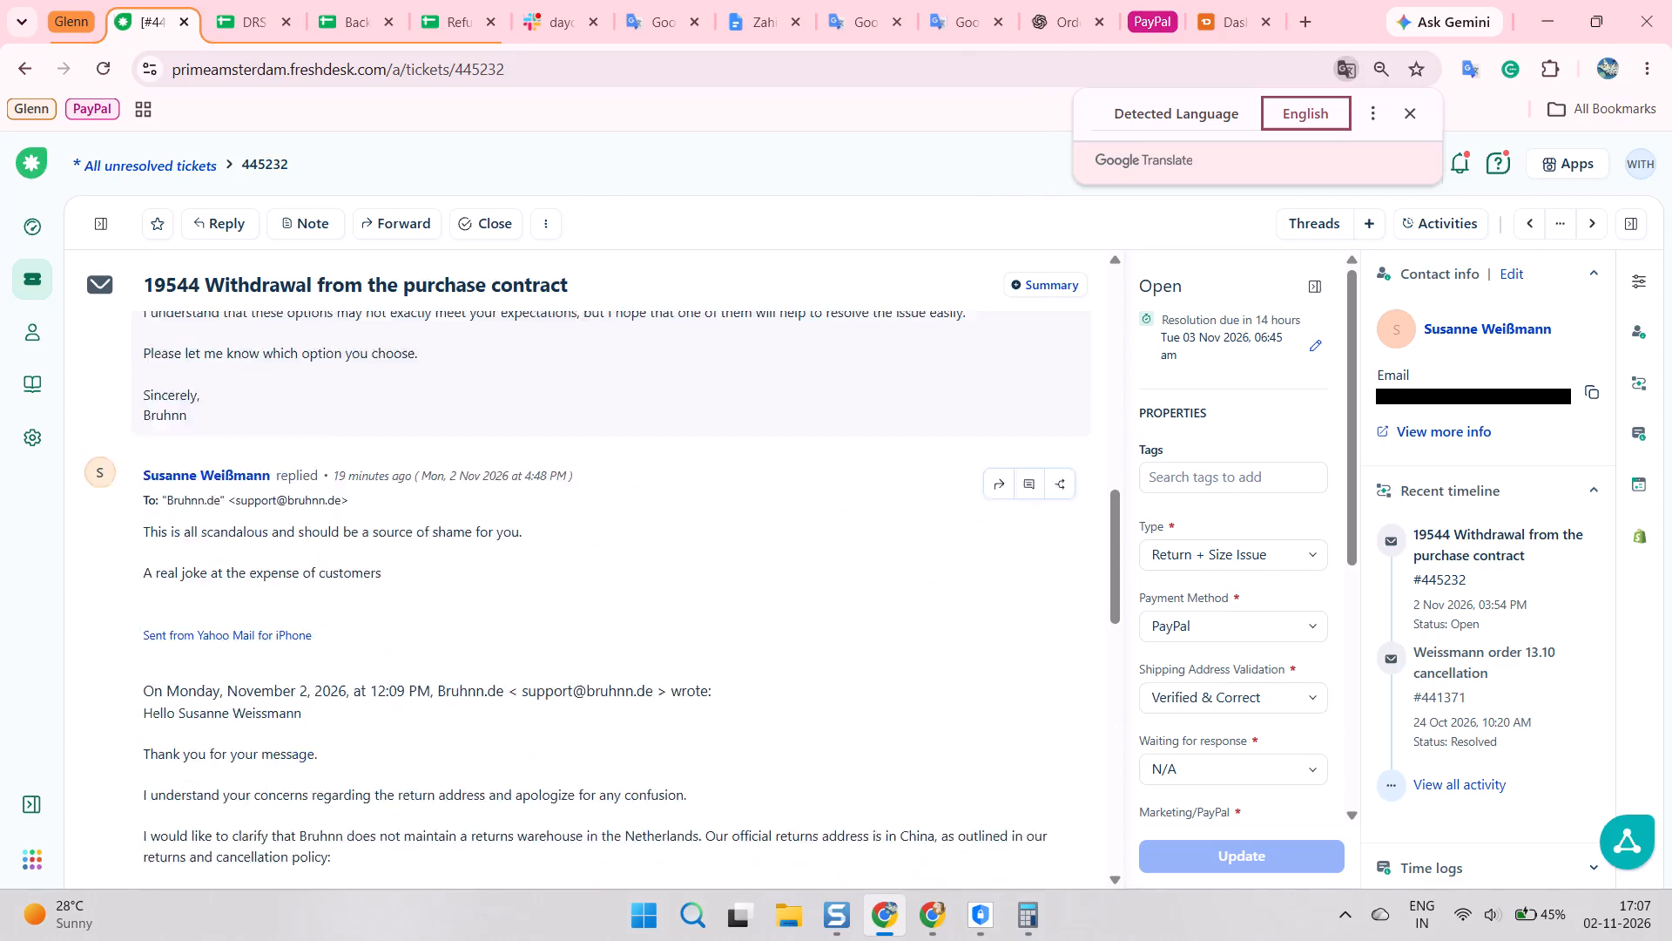
left_click(1163, 109)
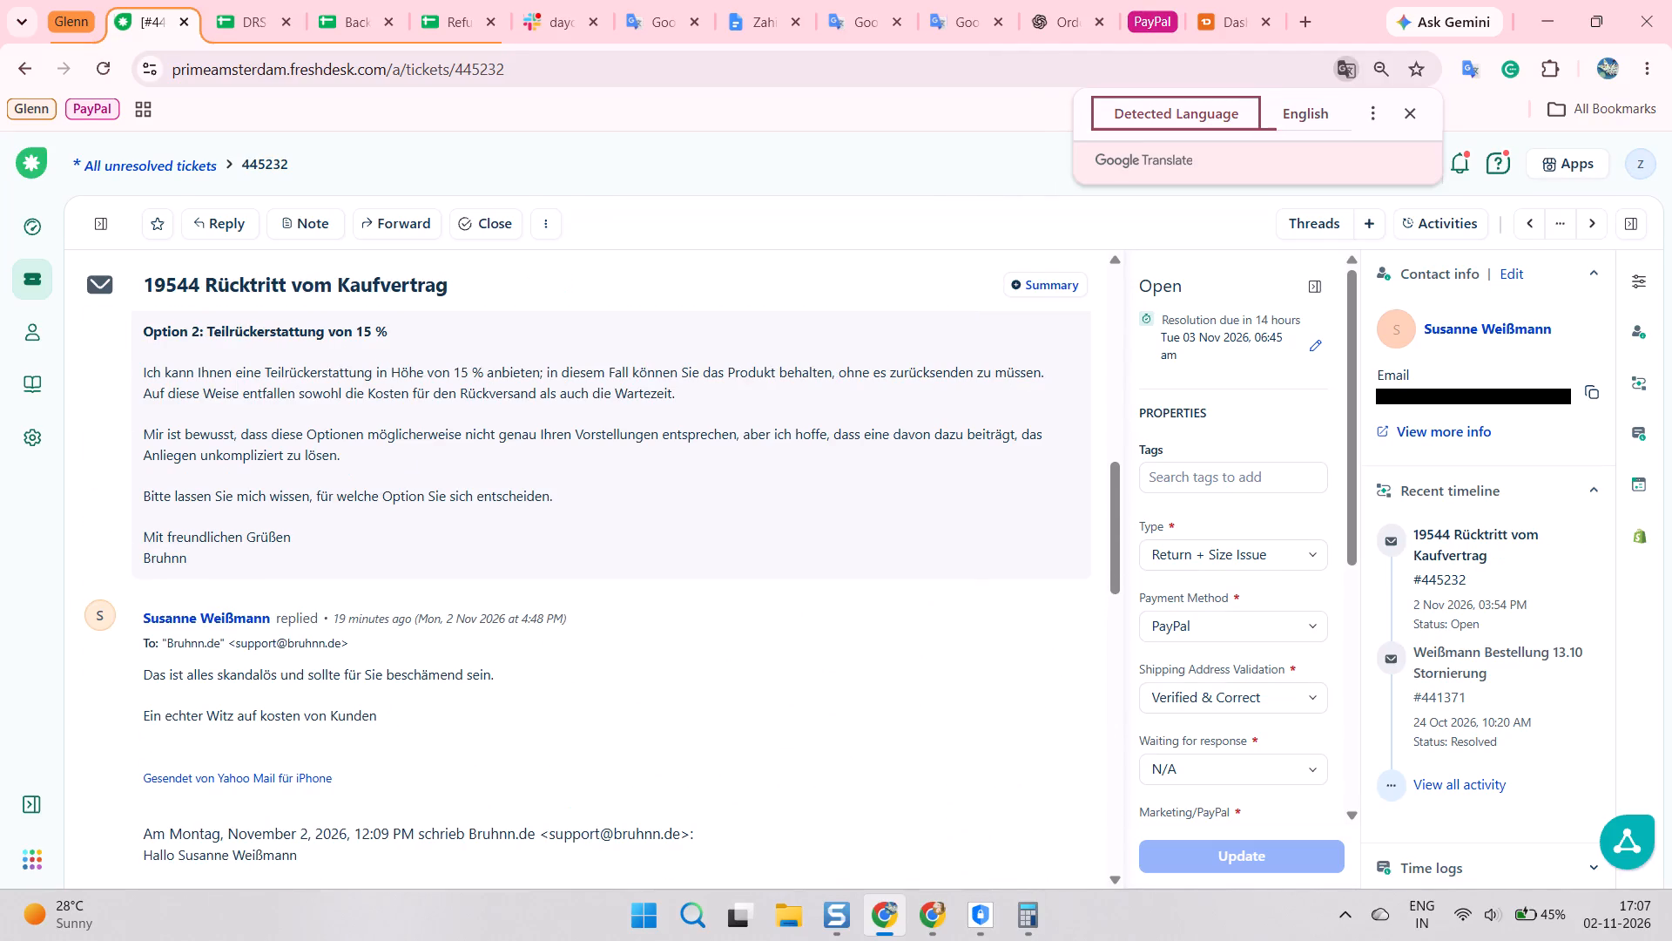
Return to the ticket list and look through all unresolved tickets assigned to the current agent.
left_click(31, 275)
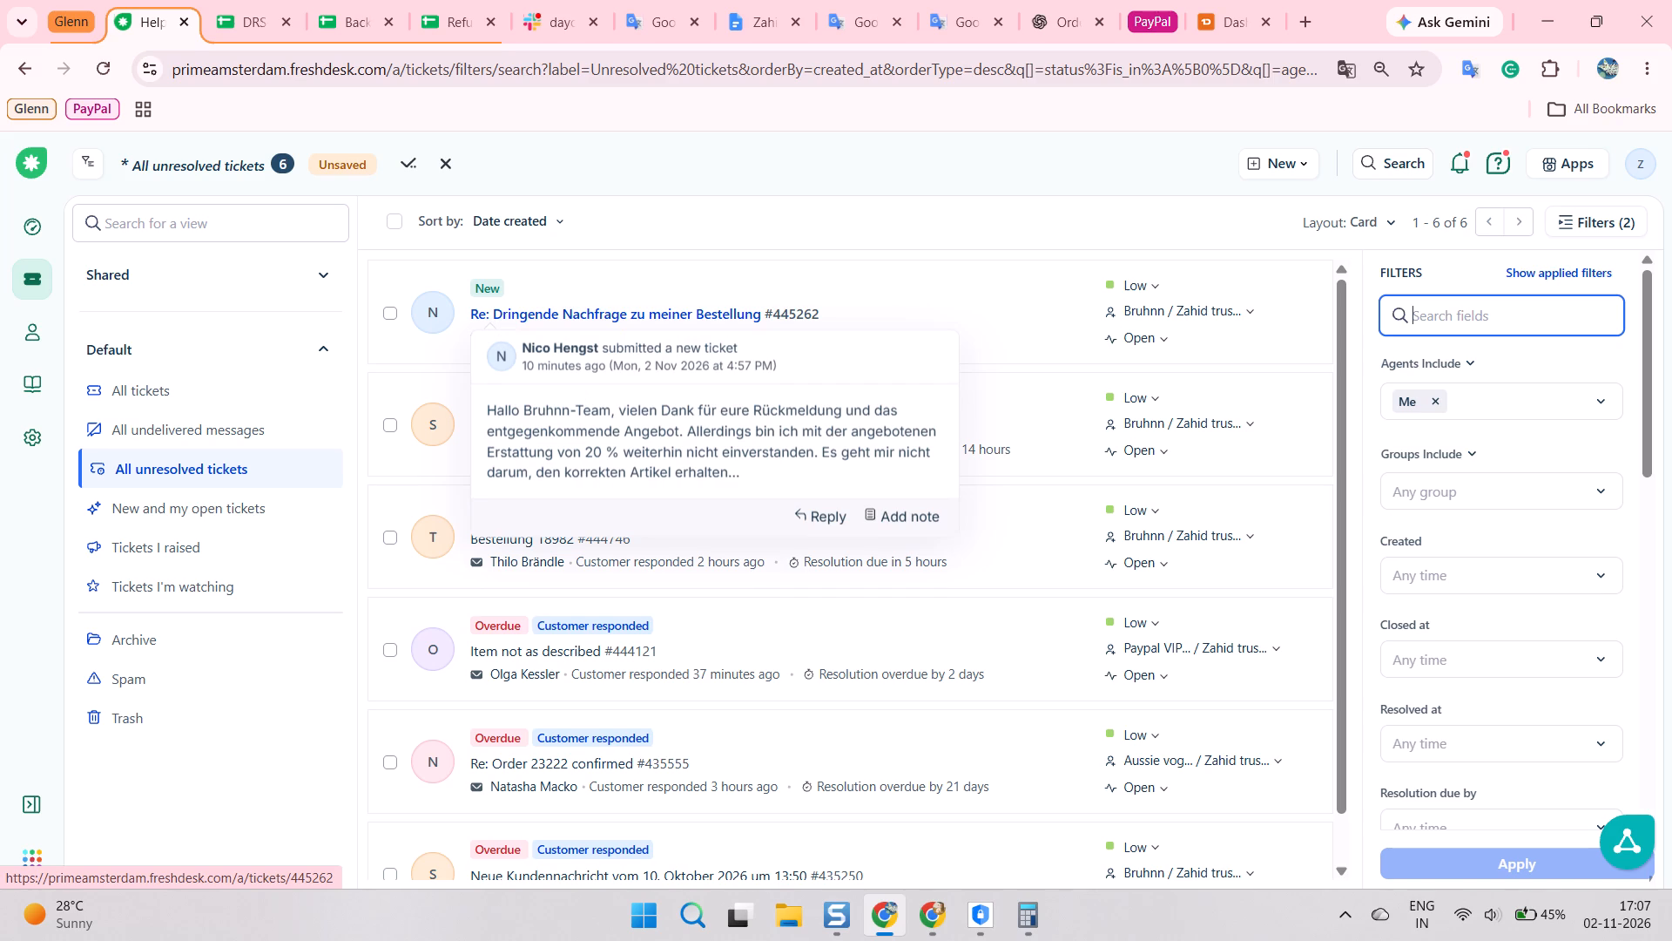
scroll(688, 335, "down", 1)
left_click(758, 188)
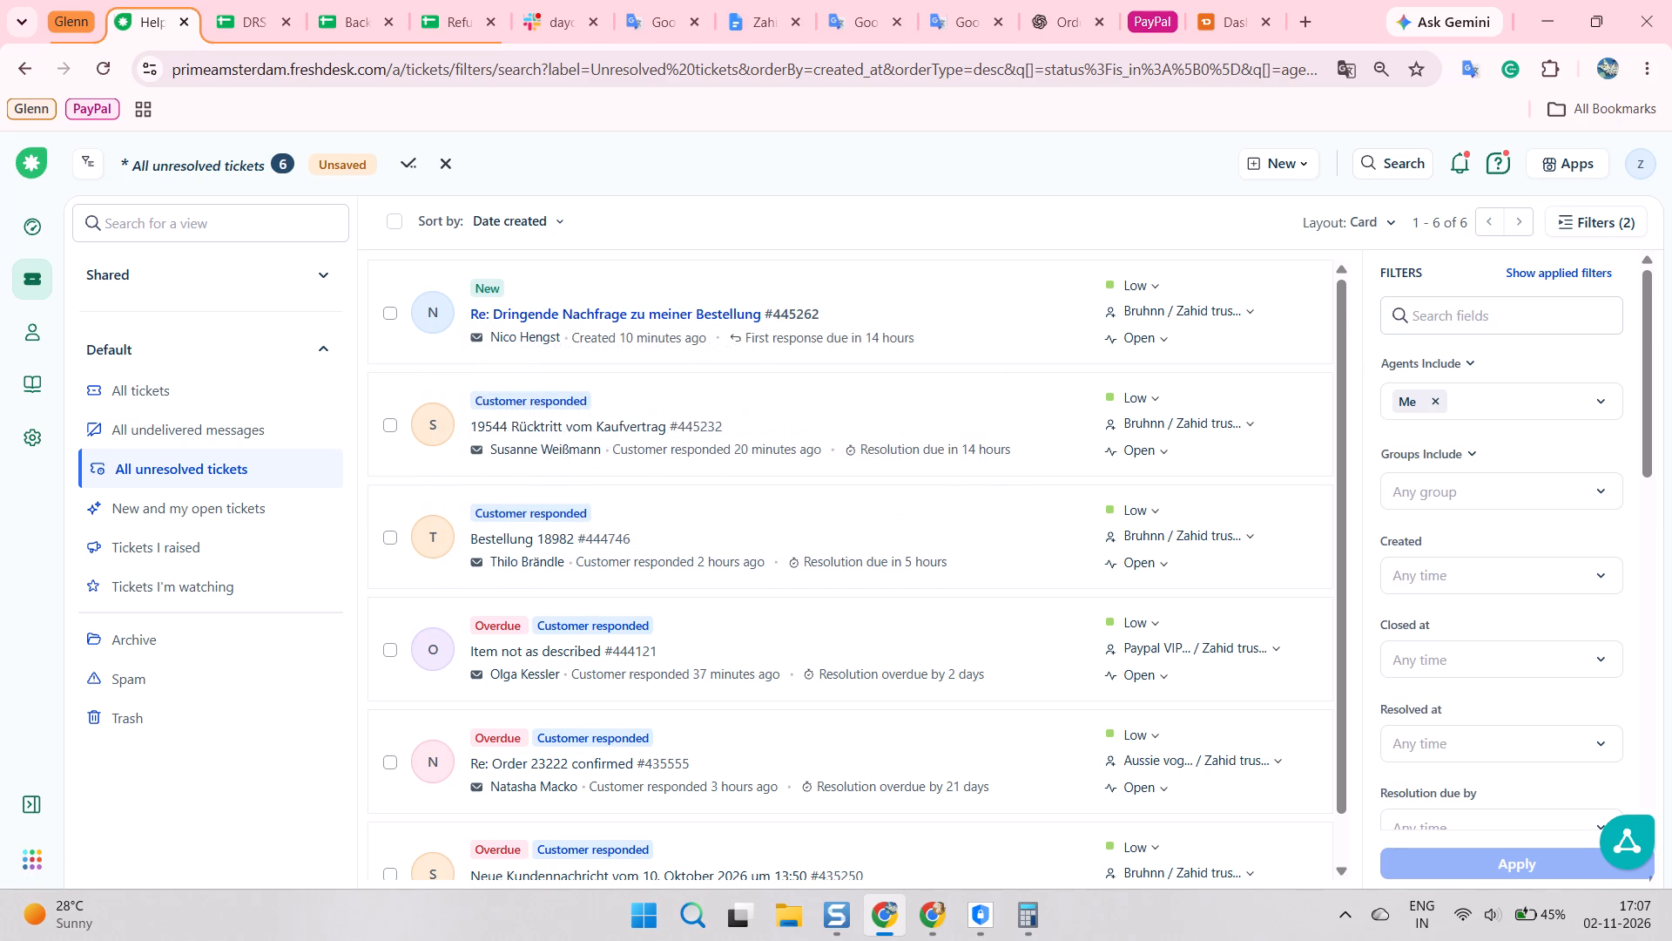
scroll(705, 431, "down", 6)
scroll(744, 490, "down", 1)
scroll(761, 671, "down", 1)
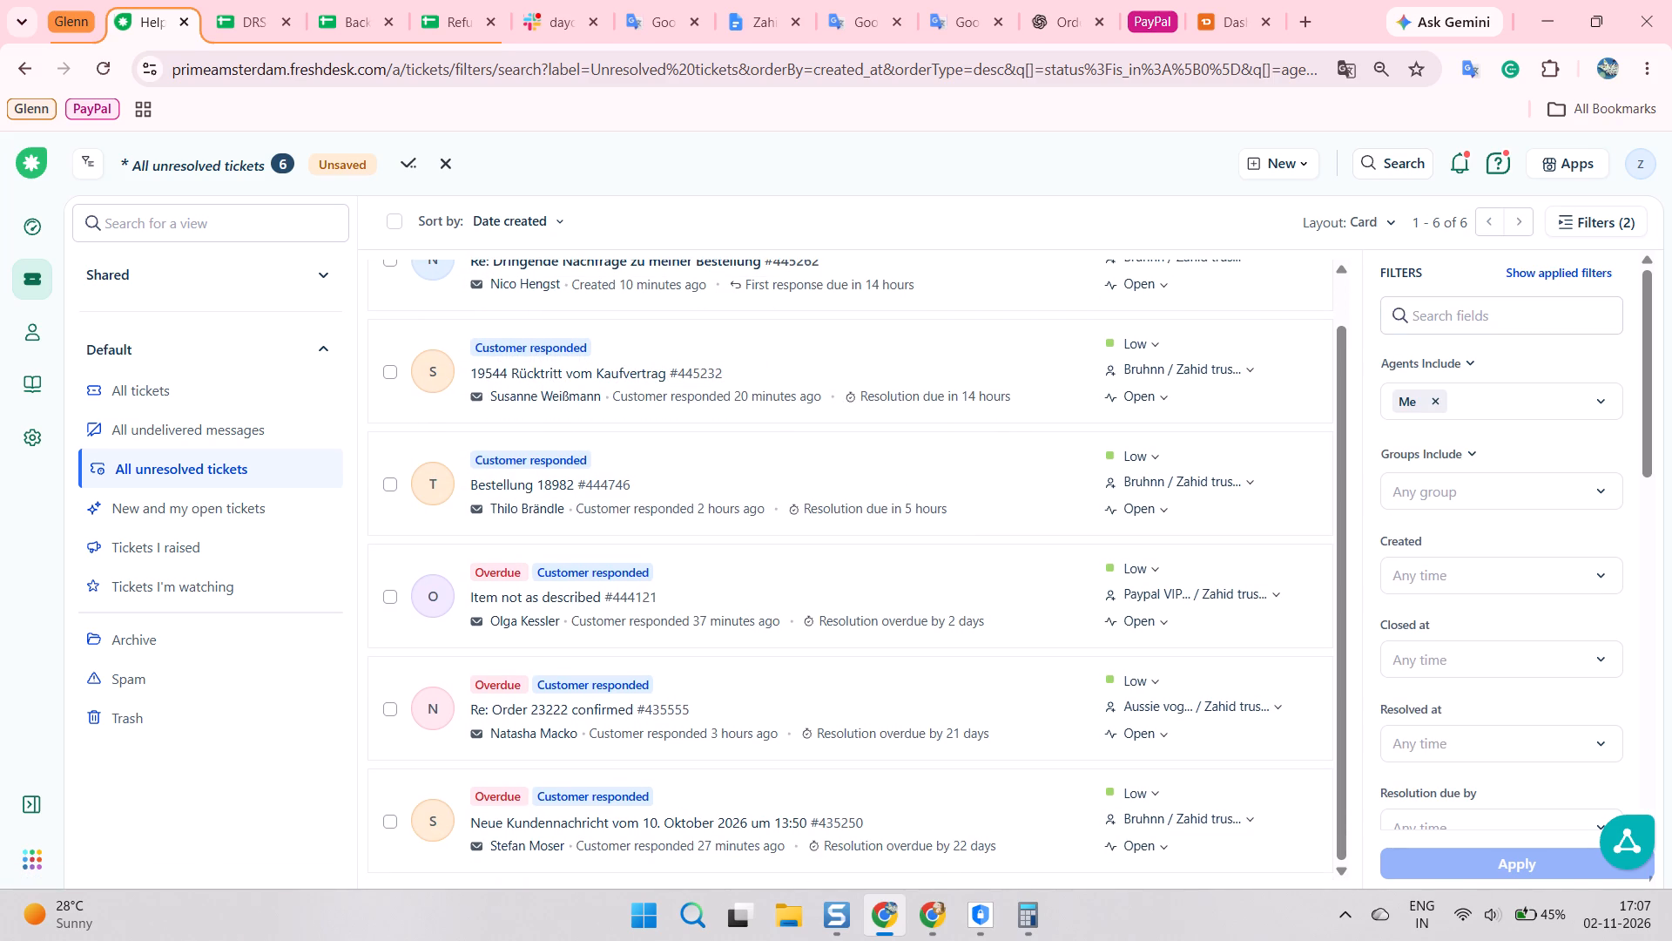
scroll(744, 718, "down", 1)
scroll(750, 720, "up", 2)
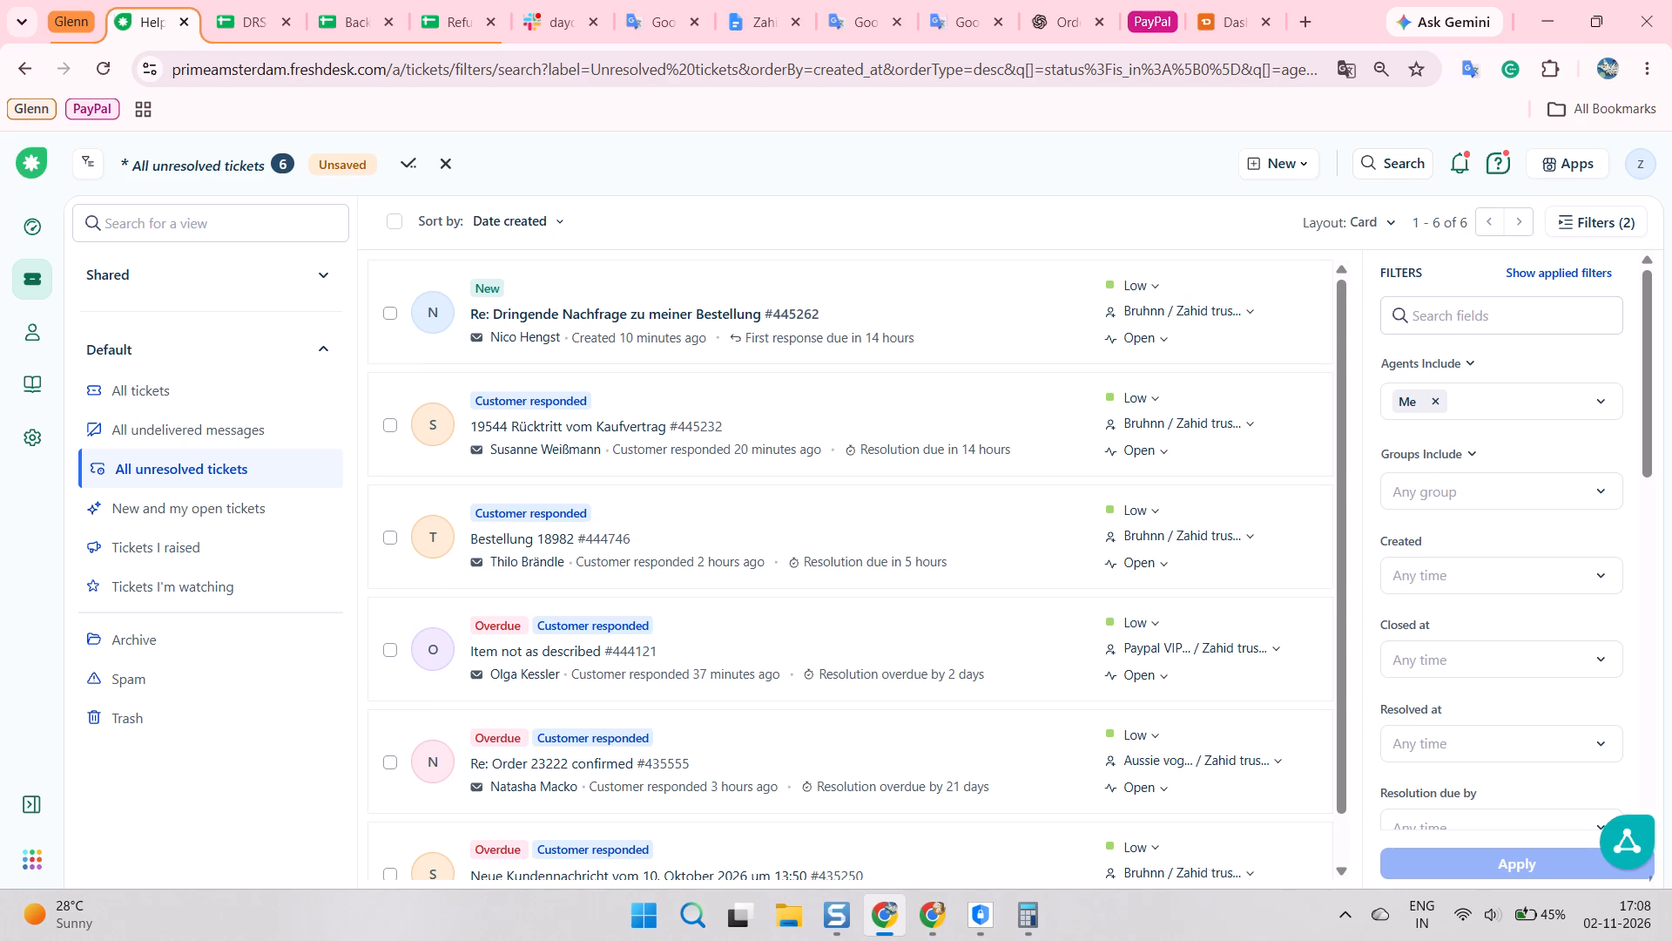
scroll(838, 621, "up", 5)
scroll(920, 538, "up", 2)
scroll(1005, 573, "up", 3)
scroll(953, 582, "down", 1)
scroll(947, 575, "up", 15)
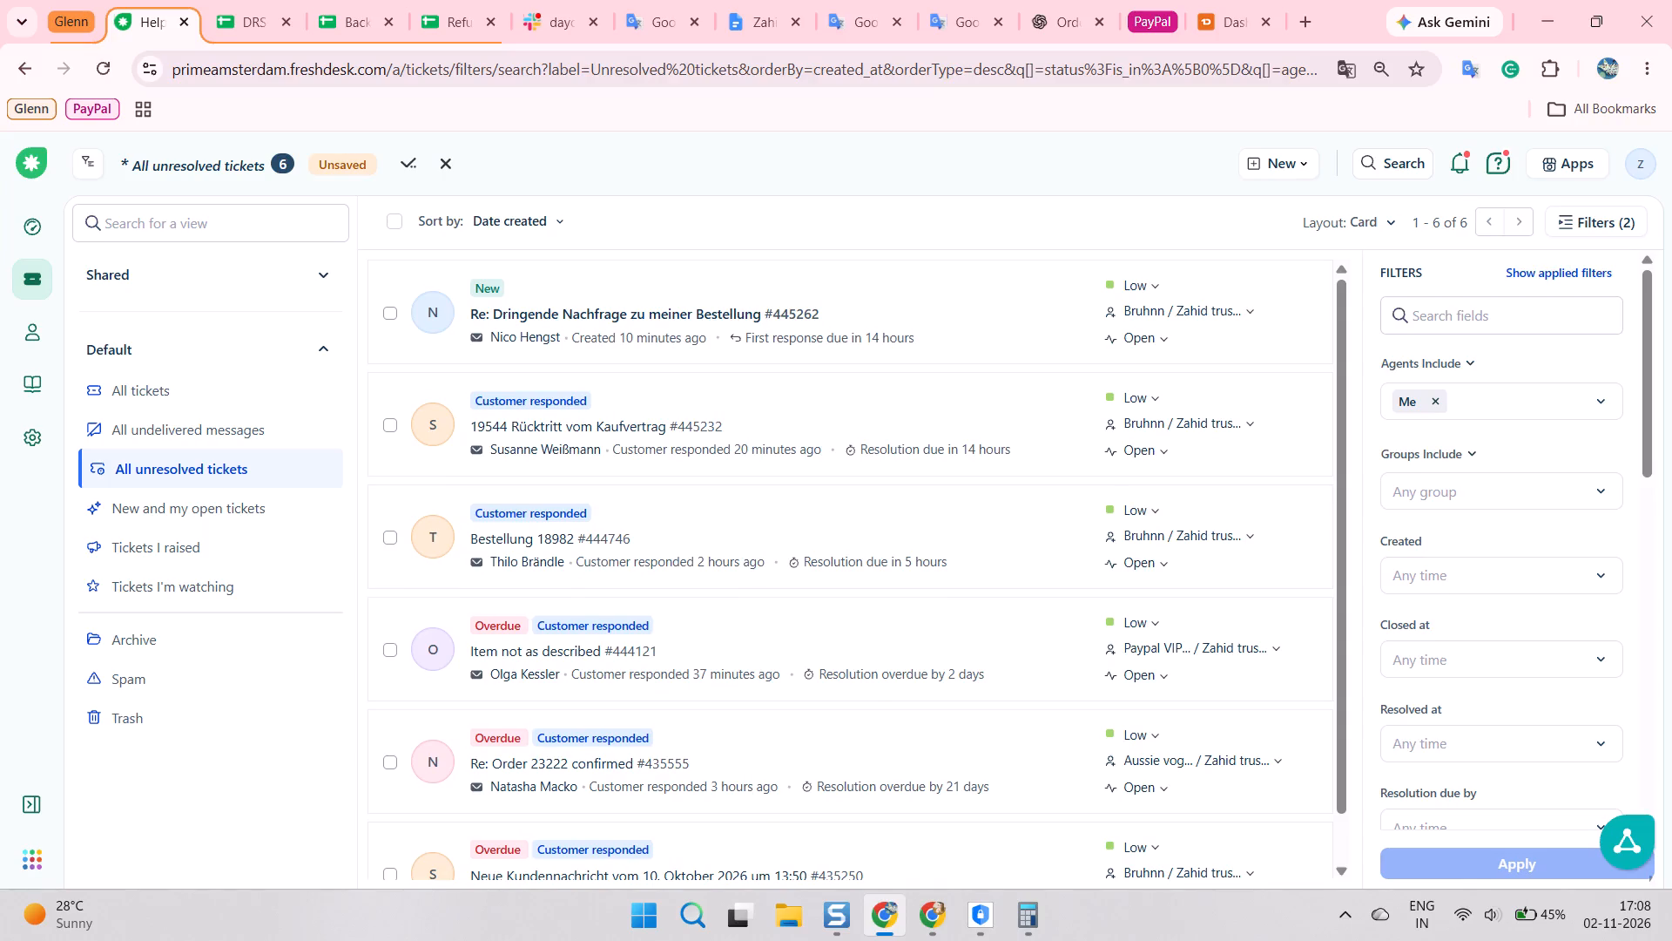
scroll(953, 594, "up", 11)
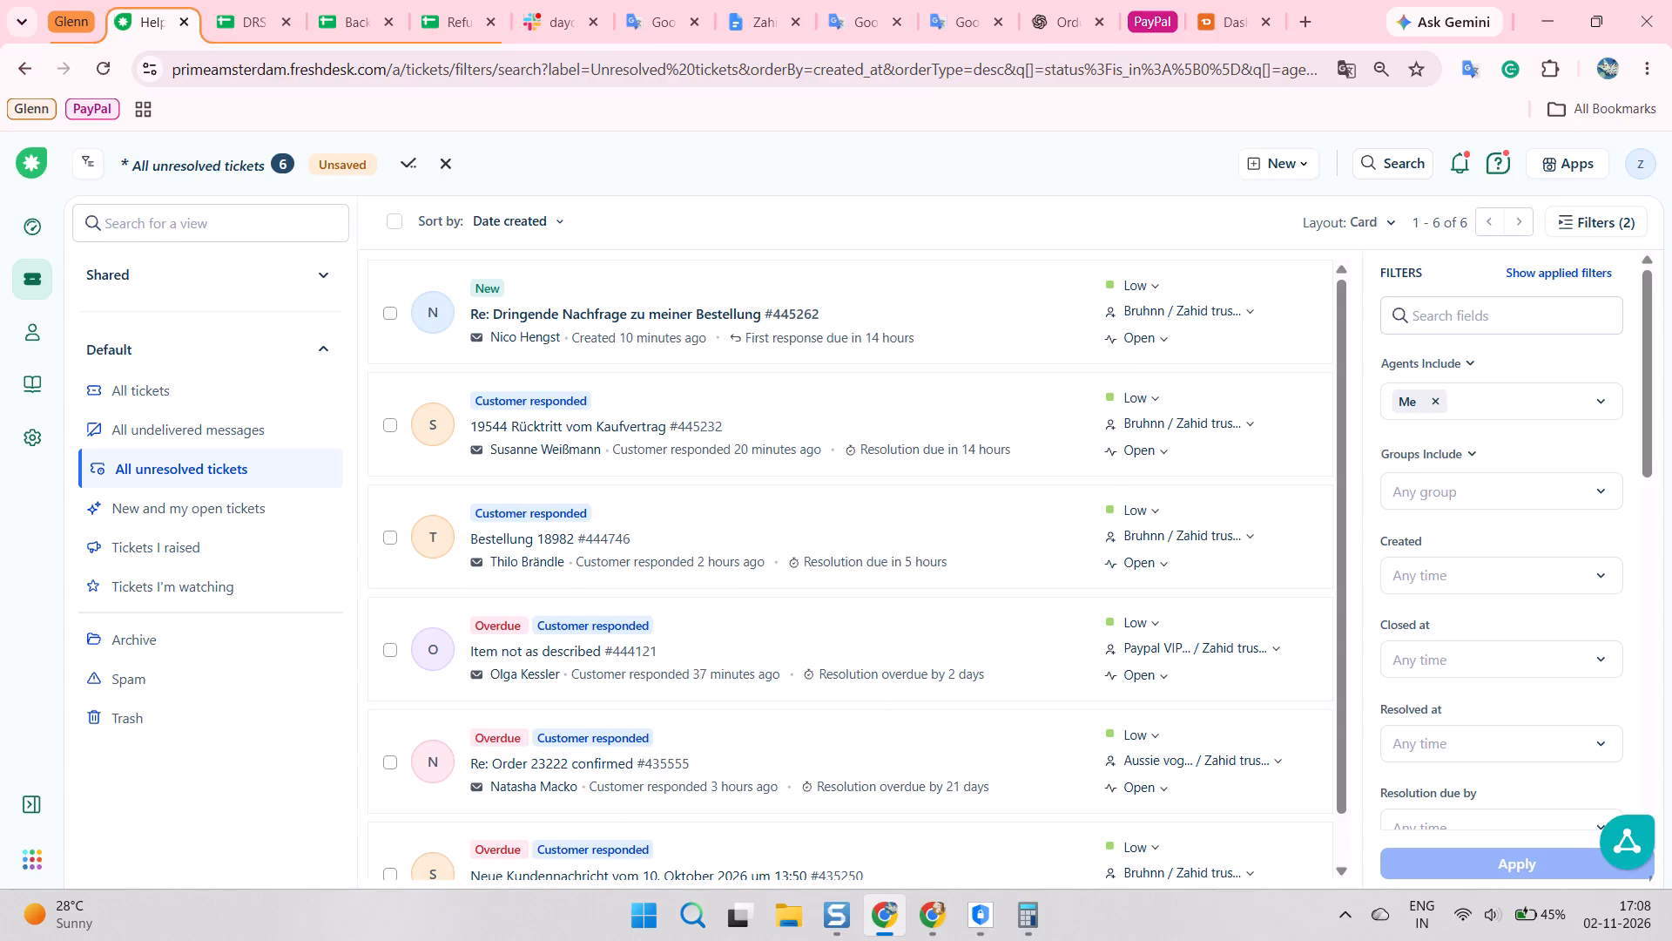
left_click(641, 430)
scroll(630, 450, "down", 4)
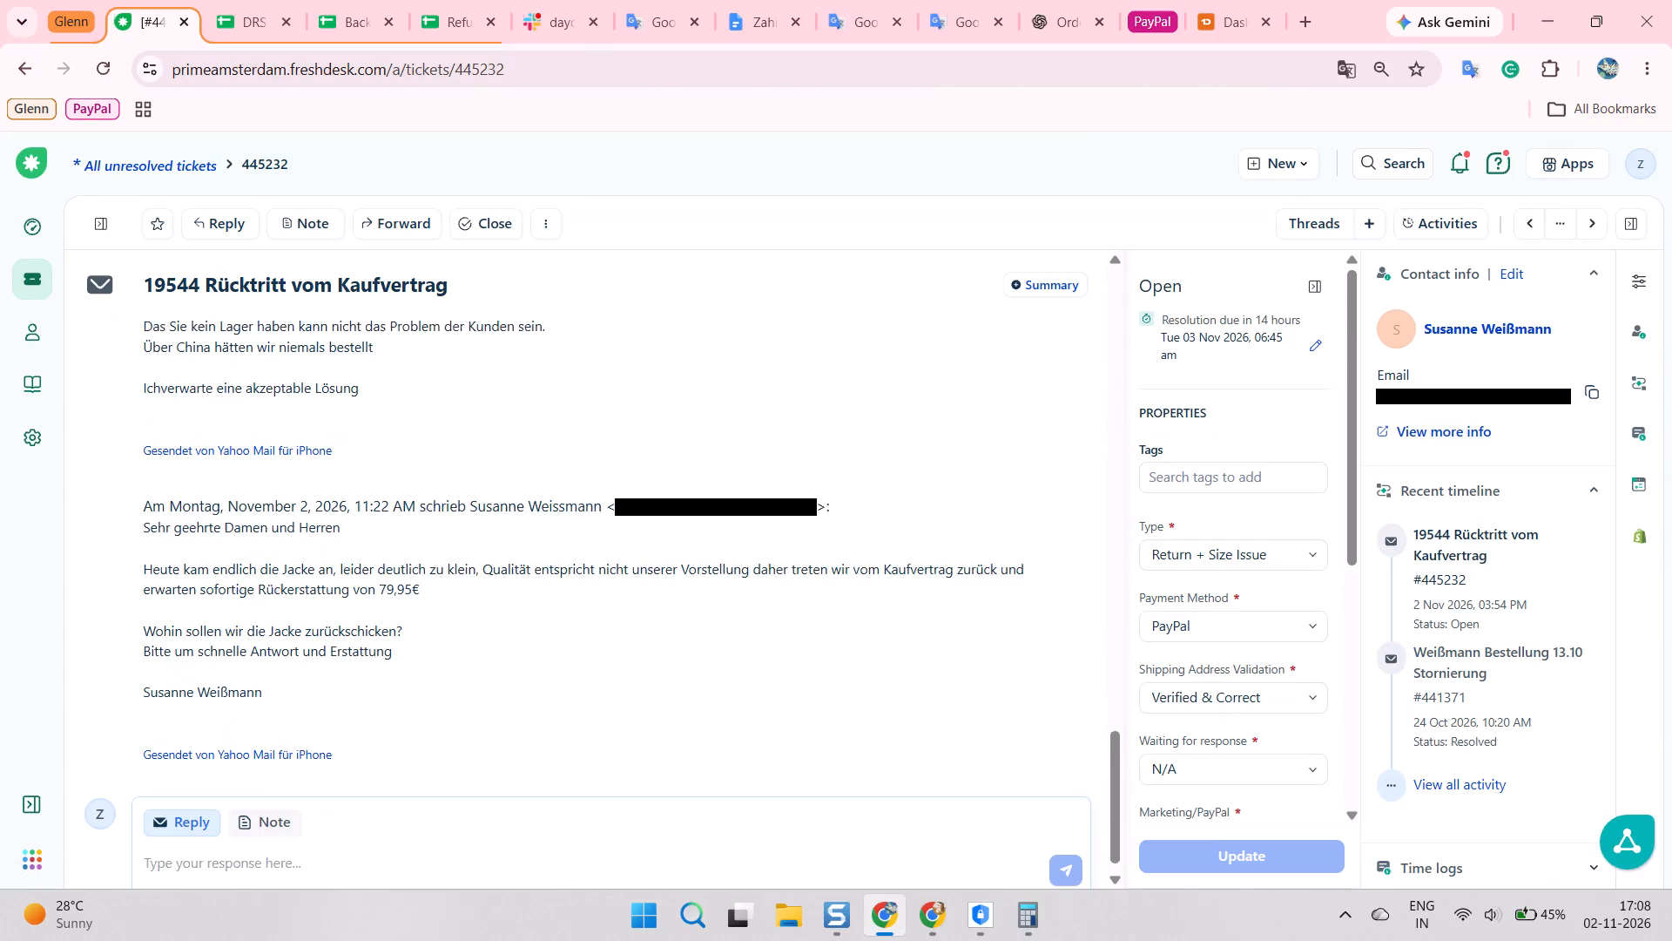
scroll(636, 477, "down", 5)
scroll(631, 388, "up", 1)
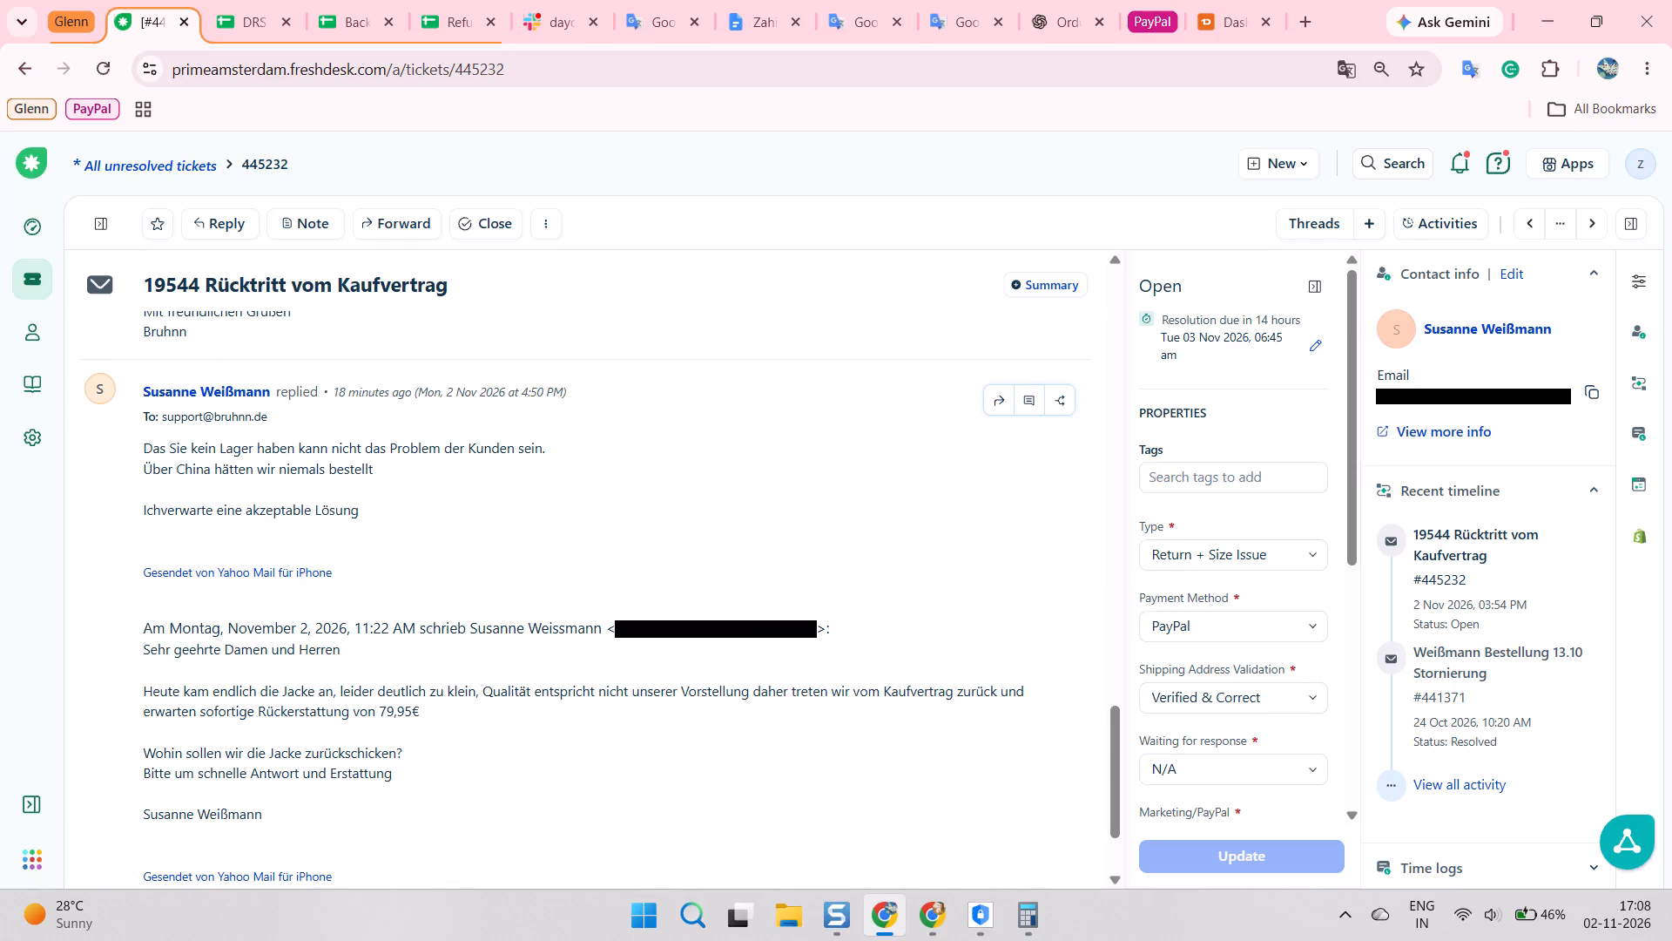
scroll(570, 450, "down", 7)
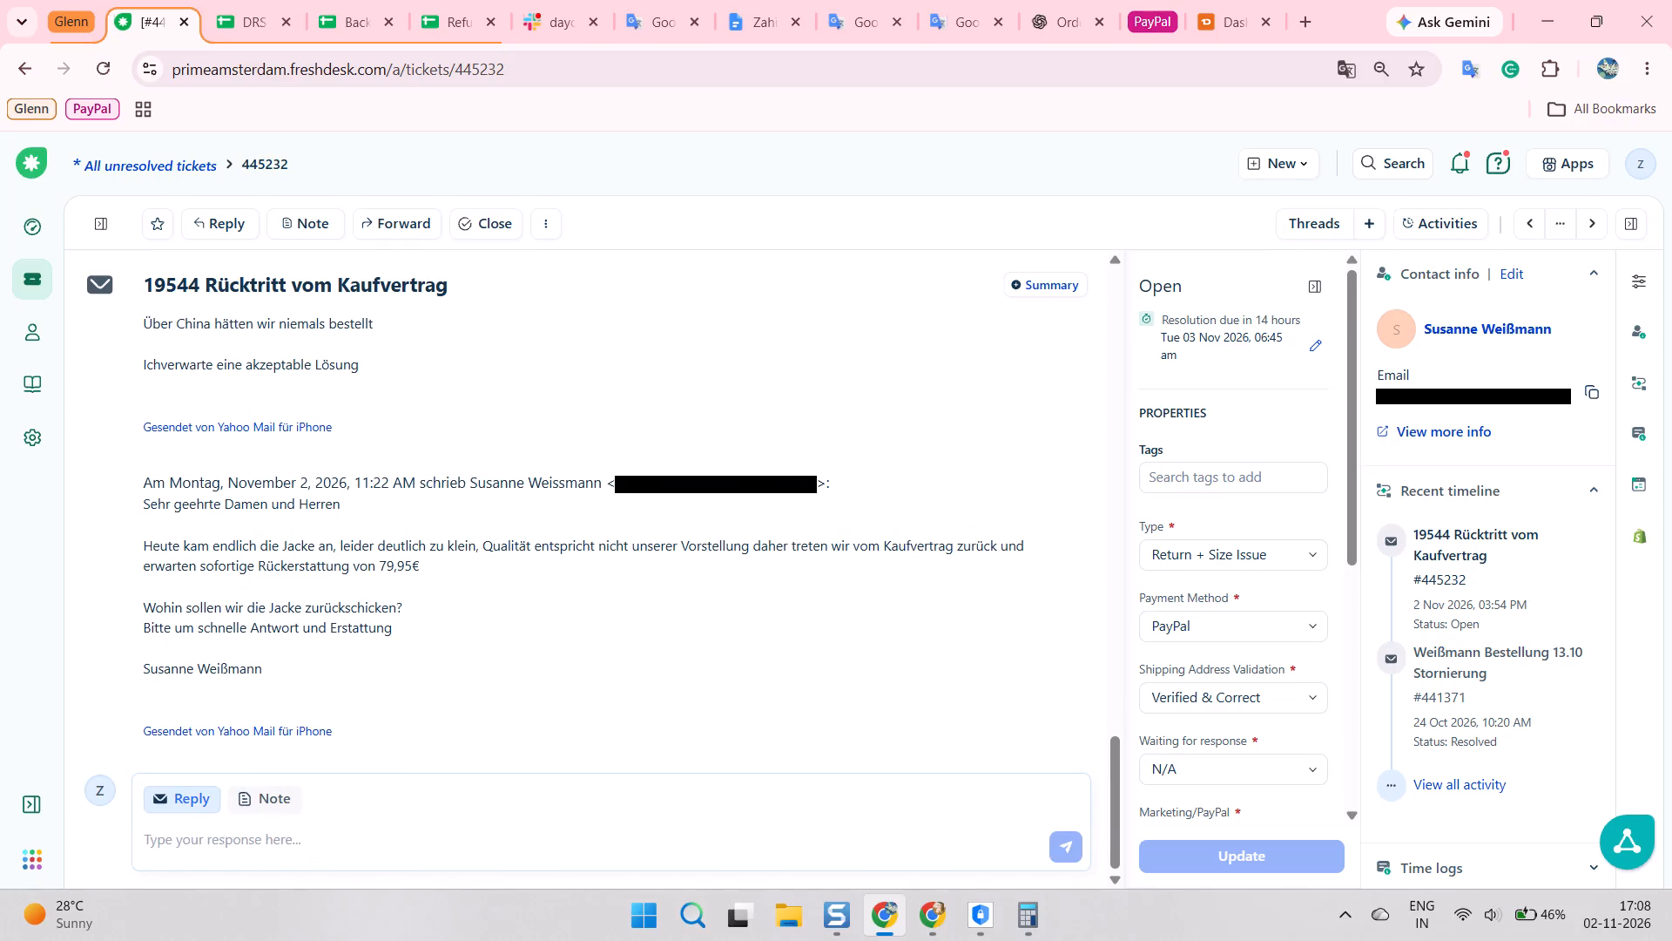
Open the list of unresolved tickets from the dashboard.
left_click(16, 215)
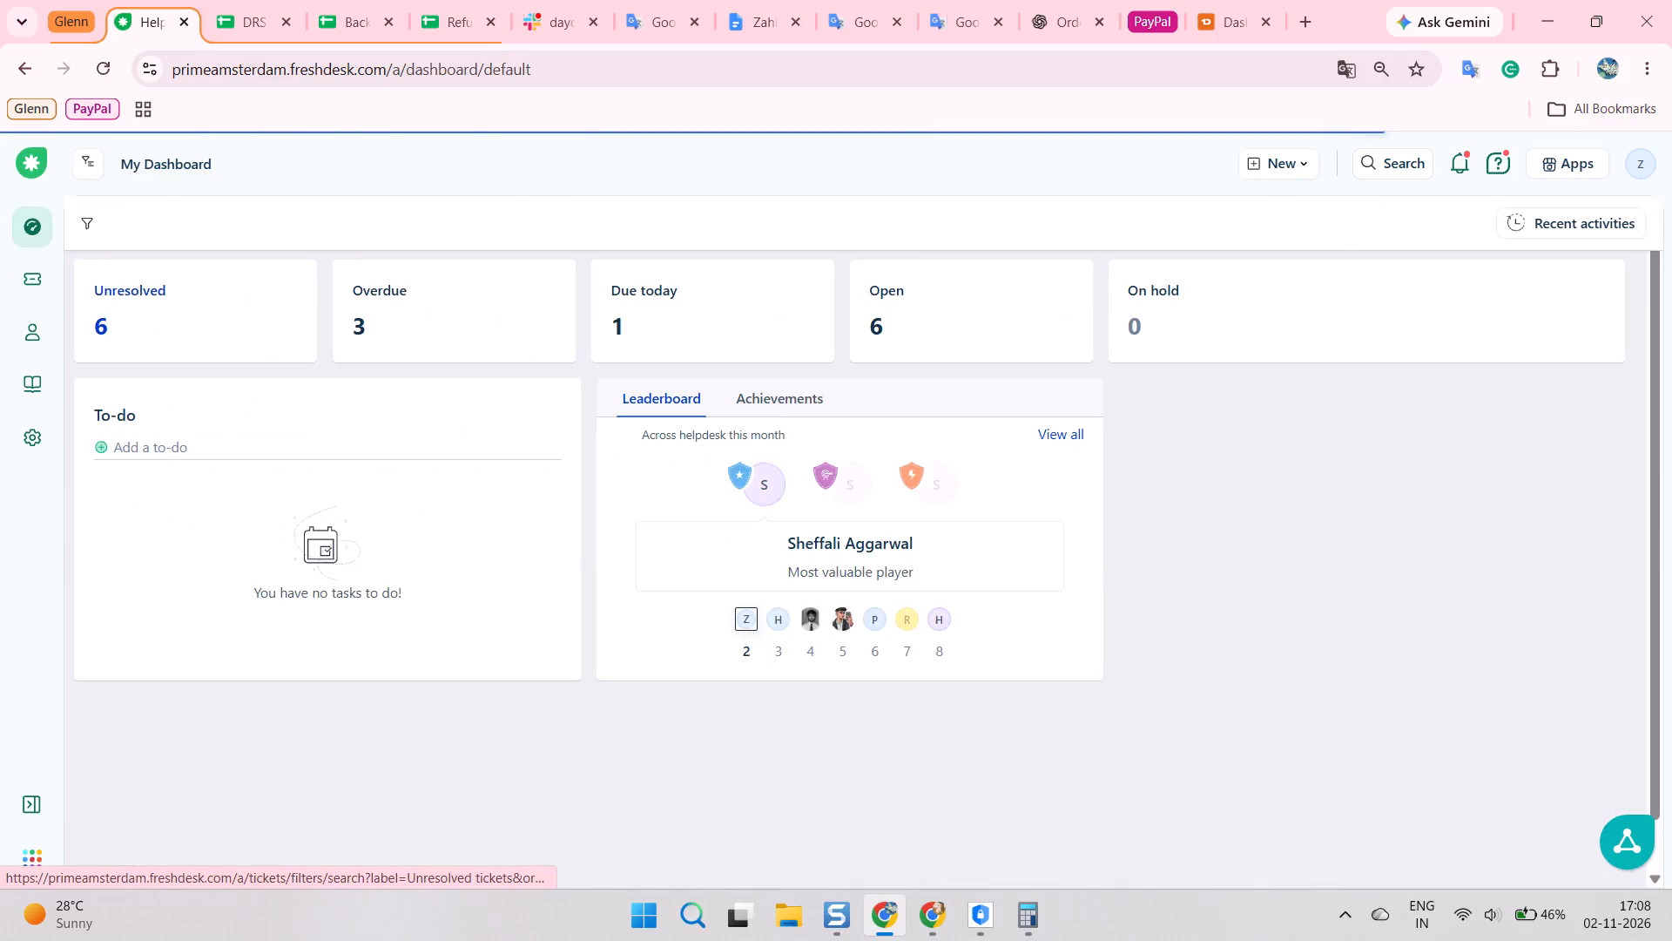
left_click(190, 301)
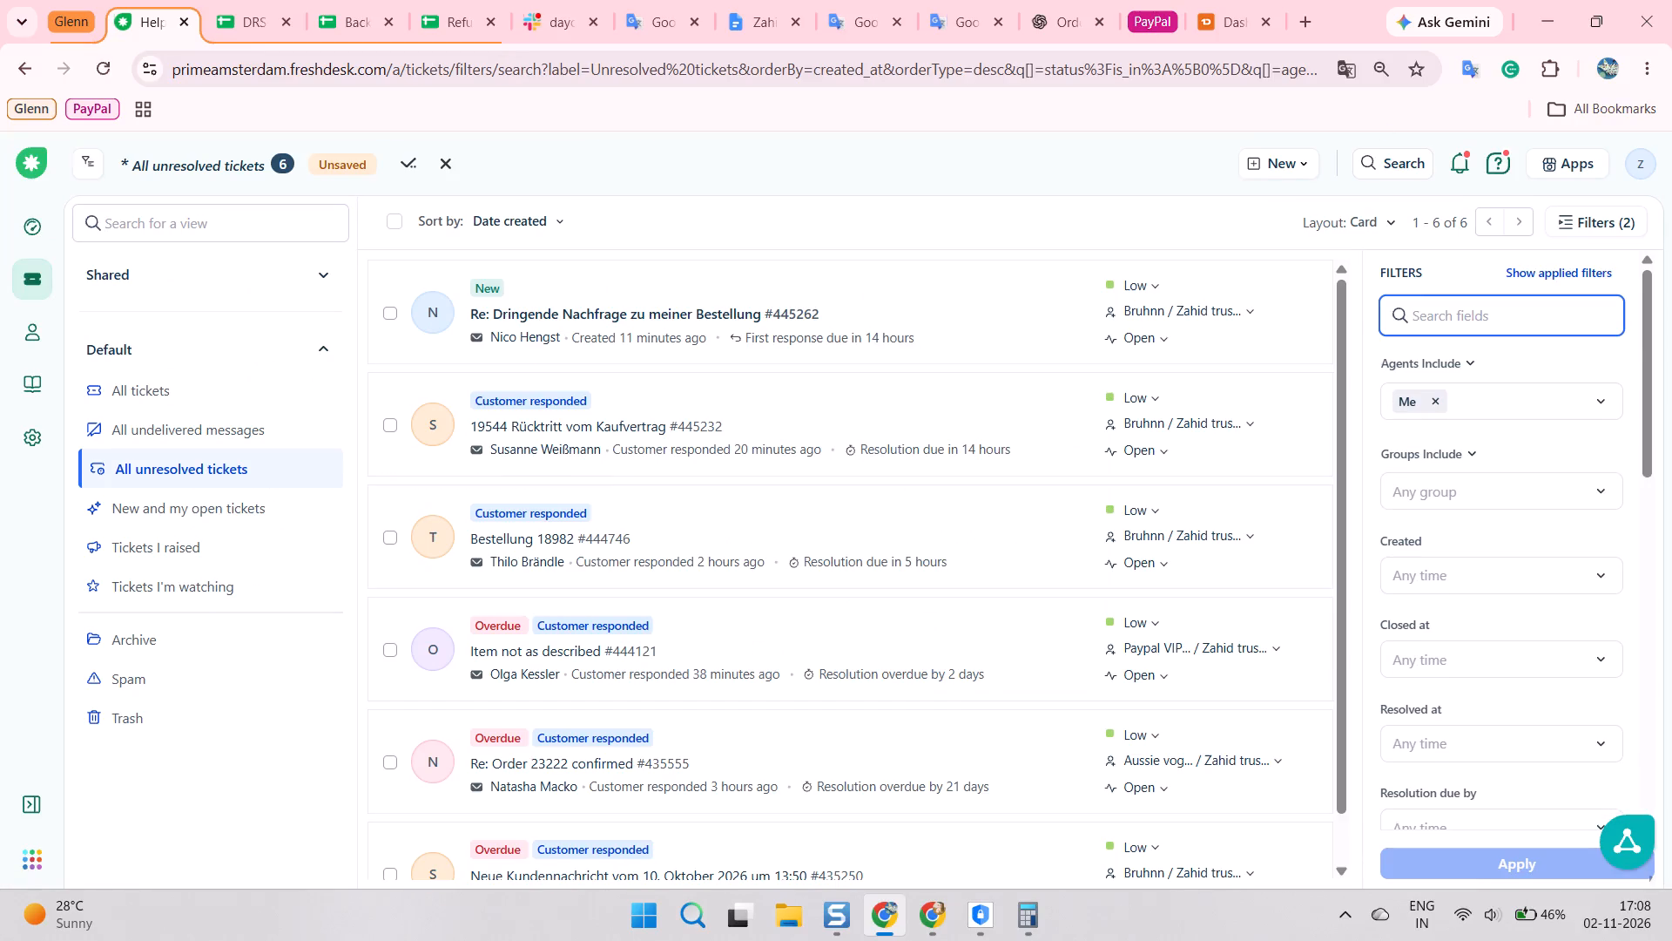
scroll(0, 201, "up", 1)
Go back to the dashboard and view the full helpdesk leaderboard for the current month.
left_click(19, 214)
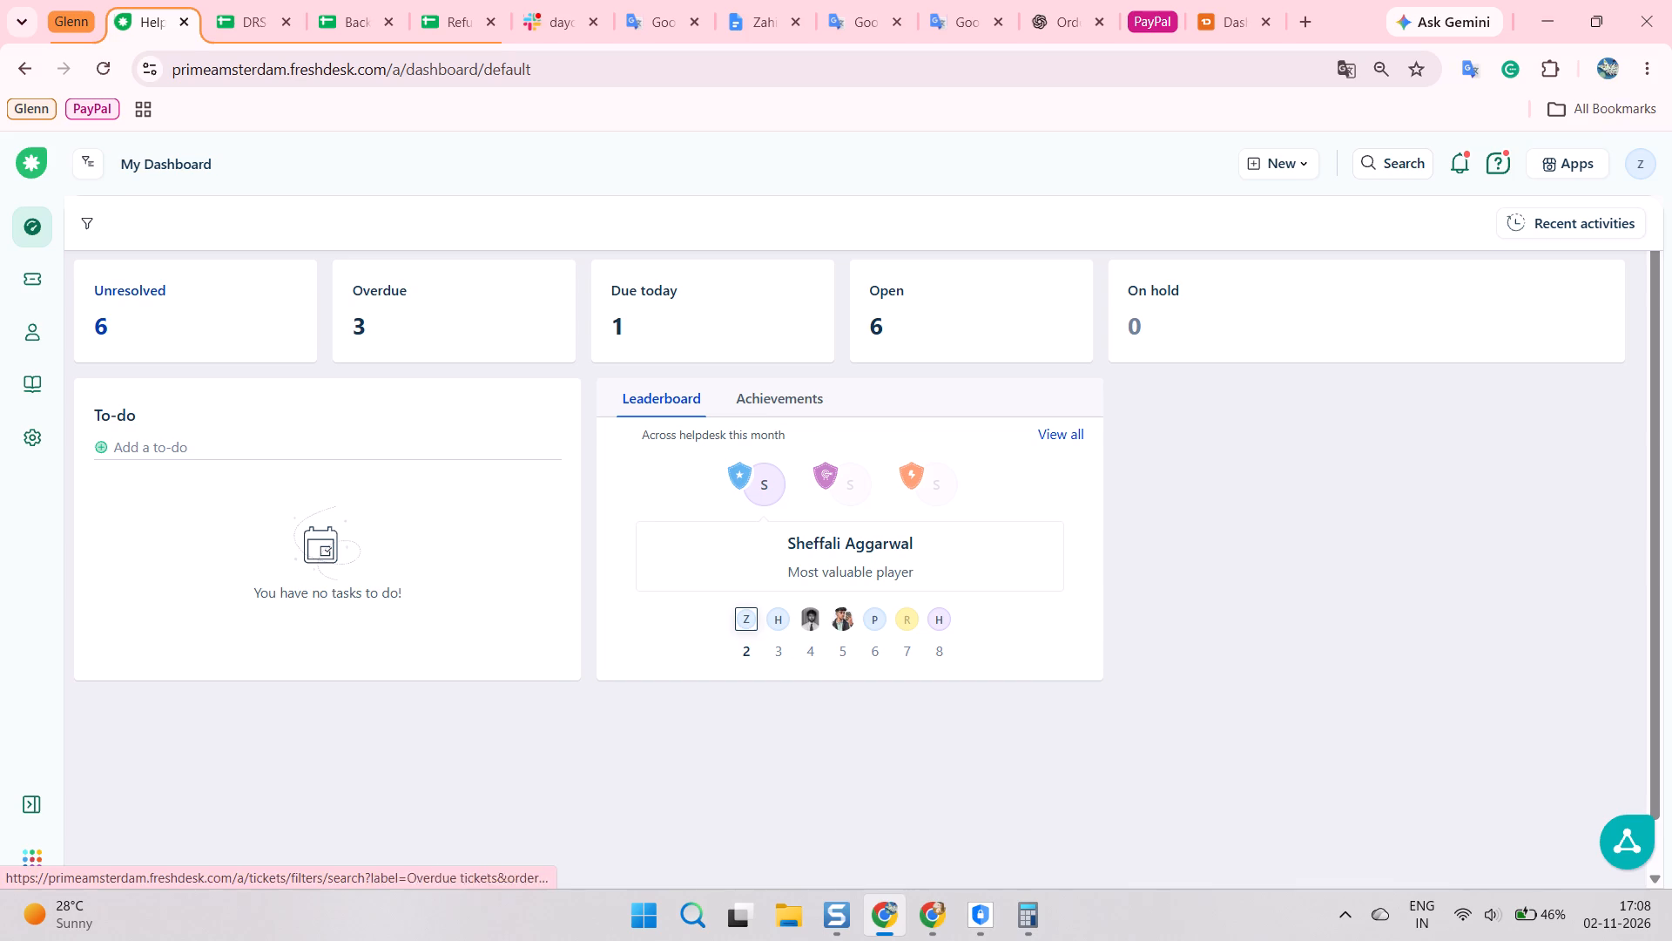
left_click(1056, 431)
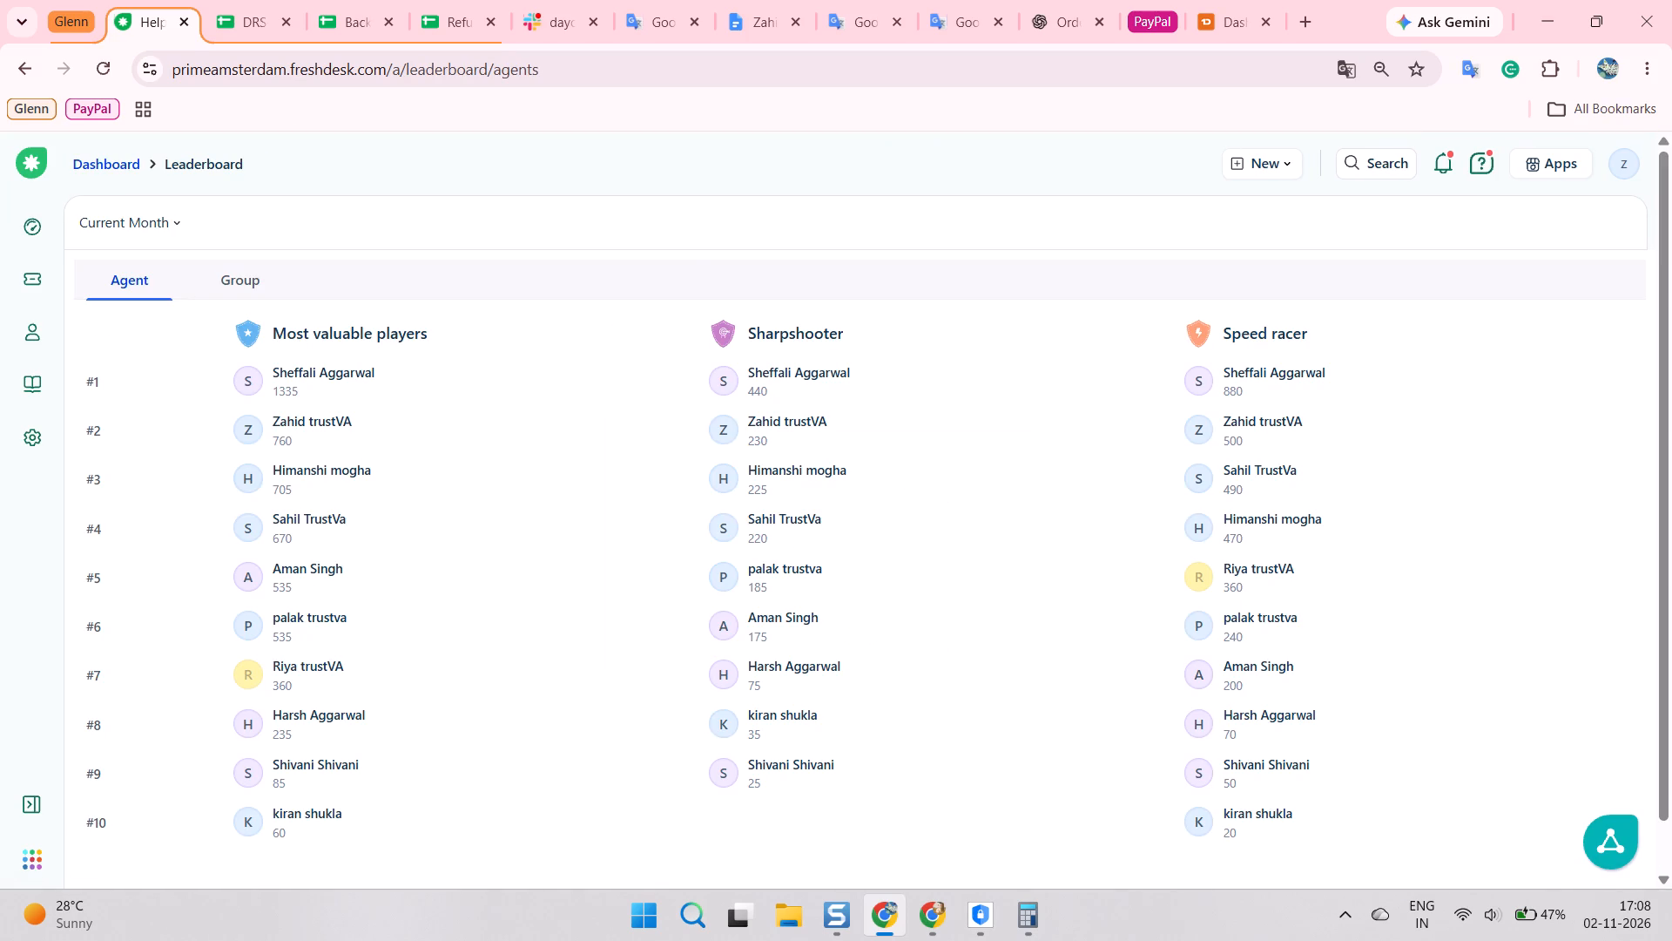
scroll(37, 289, "up", 1)
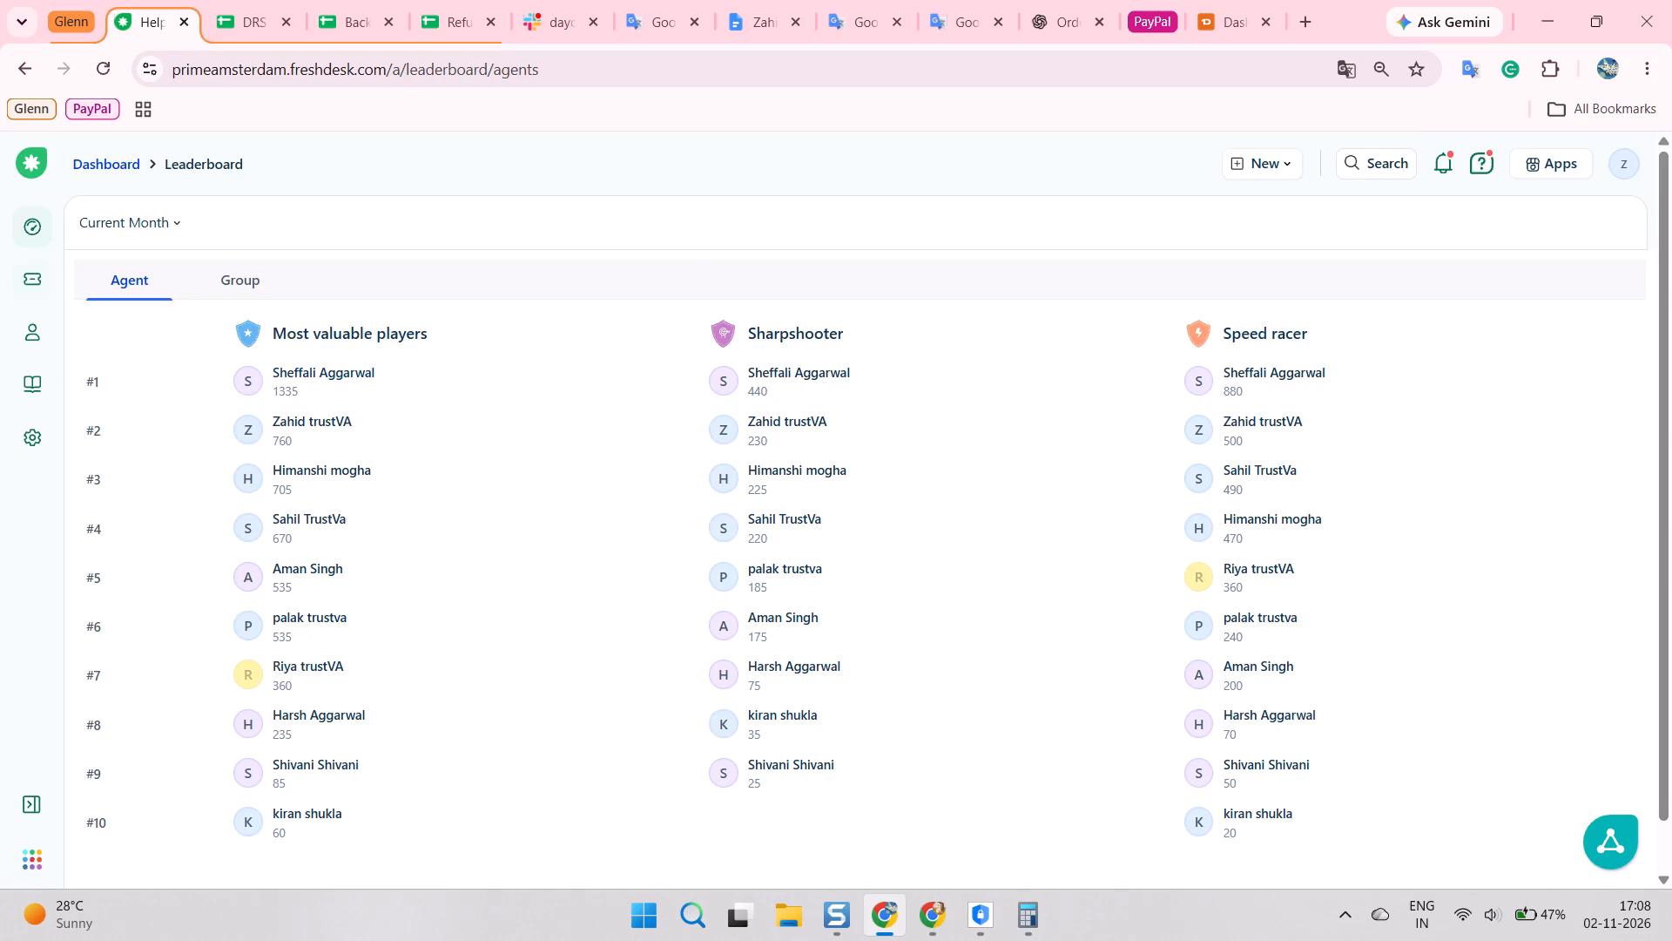
Return to the unresolved tickets through the dashboard, remove the Me agent filter, and apply the changed filters.
left_click(28, 234)
scroll(380, 344, "up", 3)
left_click(190, 308)
scroll(939, 346, "up", 10)
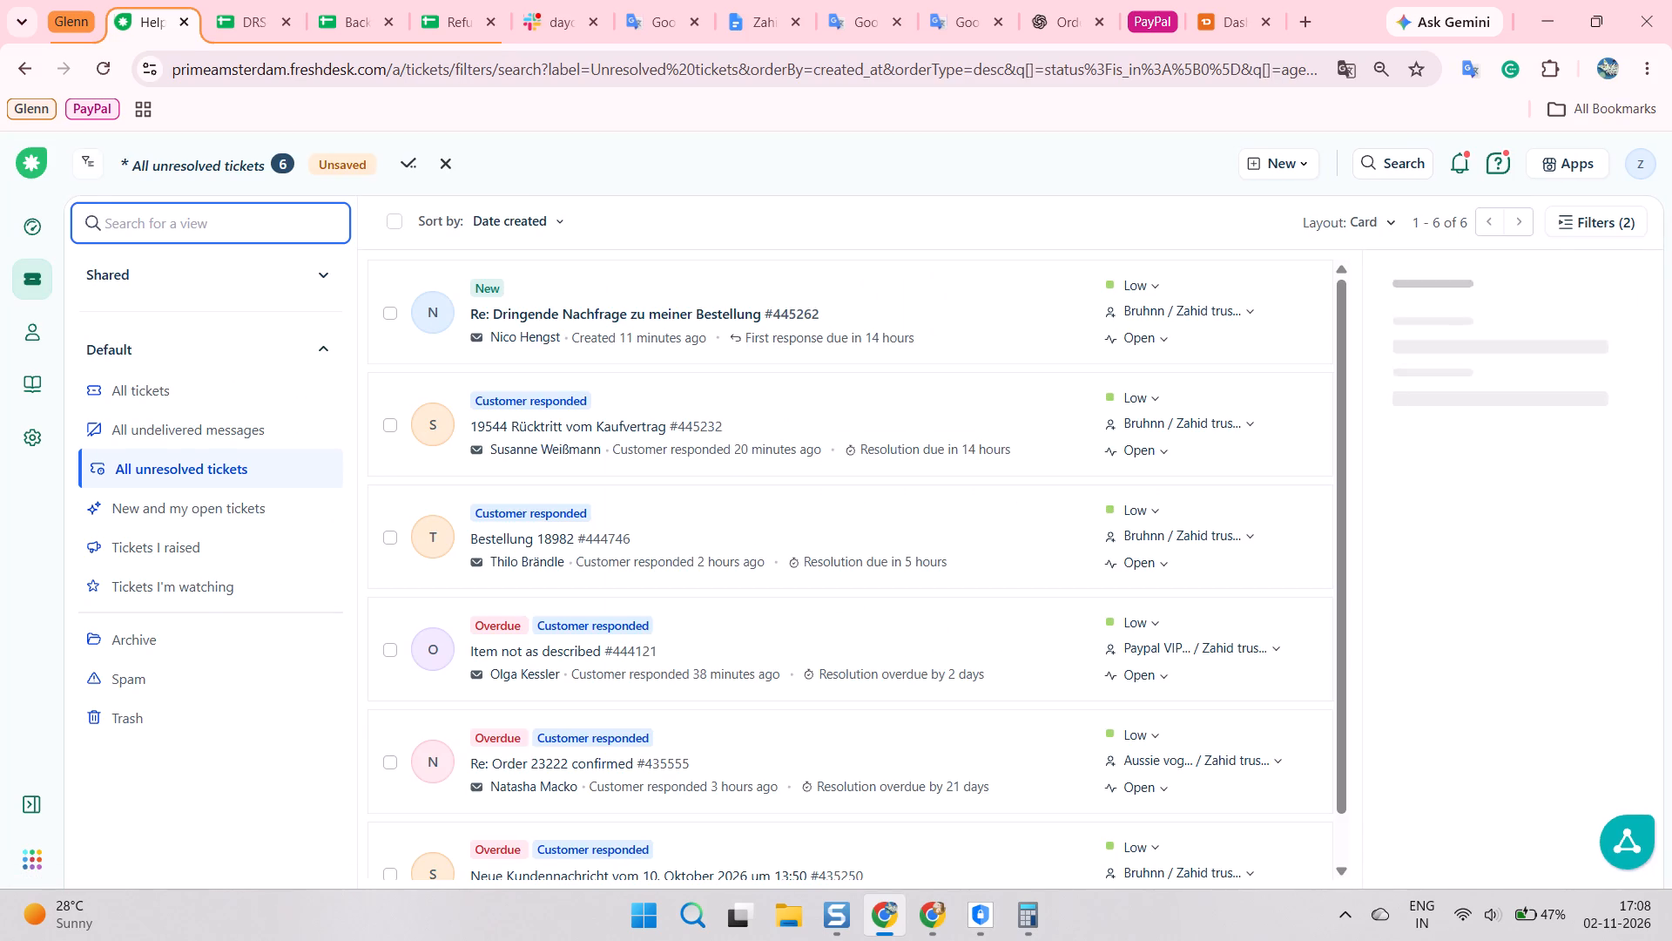
scroll(1477, 382, "up", 1)
left_click(1435, 401)
scroll(1462, 802, "down", 1)
left_click(1514, 863)
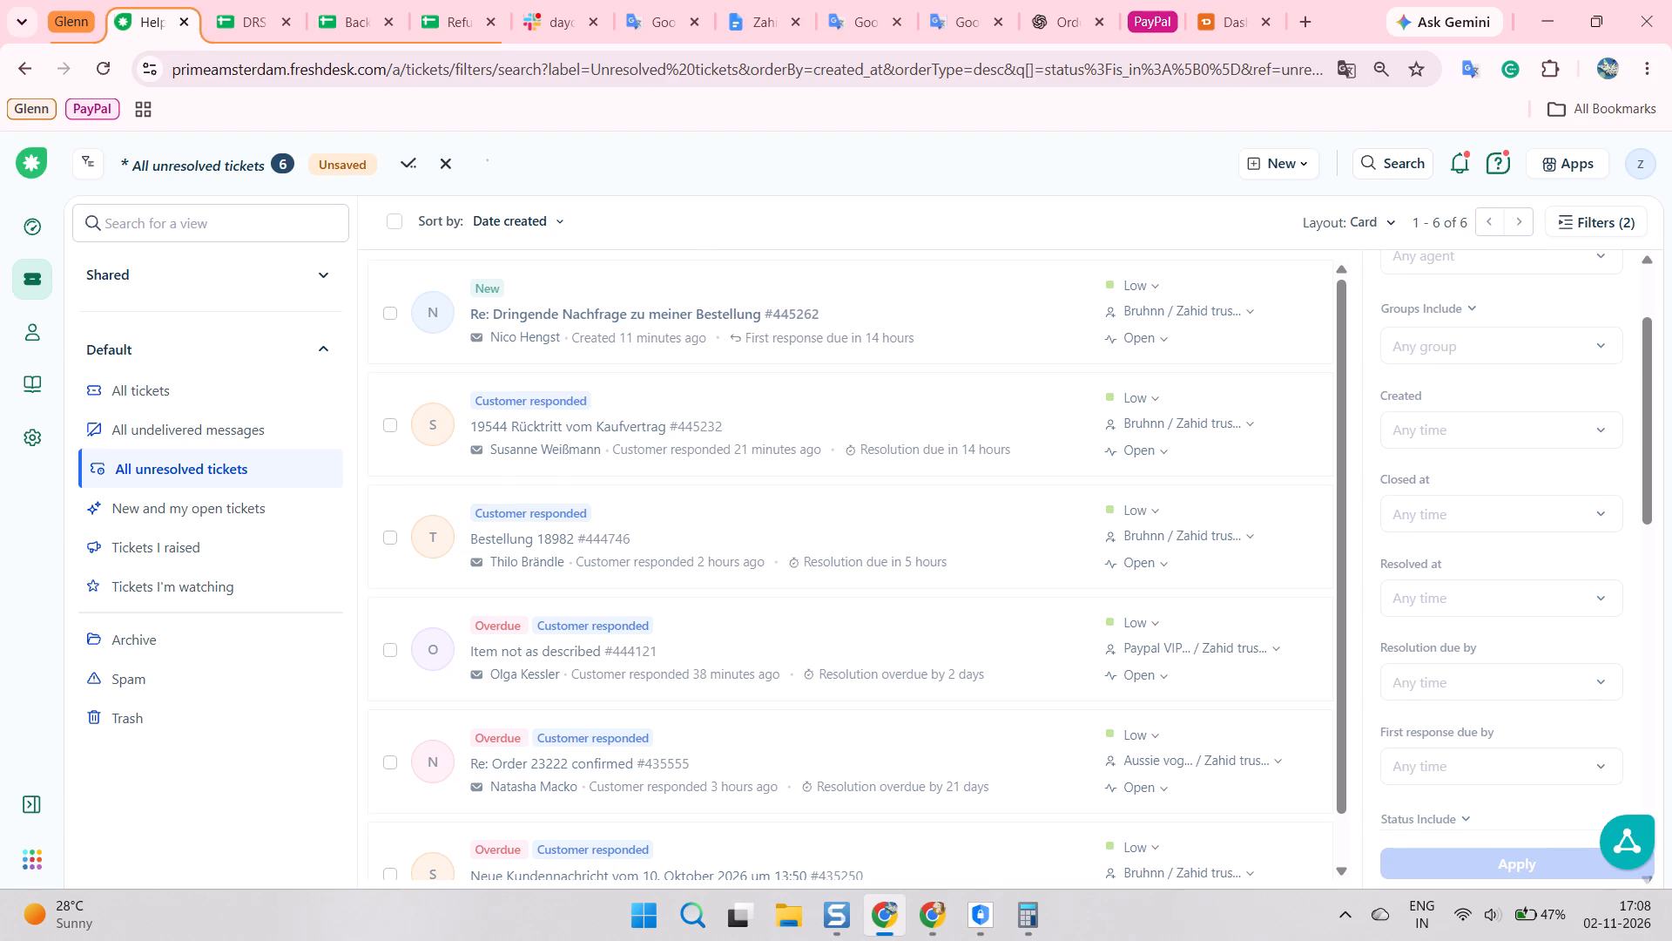
scroll(800, 404, "up", 9)
scroll(728, 353, "down", 1)
Look through the full list of unresolved tickets across all agents, down to the oldest ones.
scroll(718, 340, "down", 4)
scroll(746, 353, "up", 5)
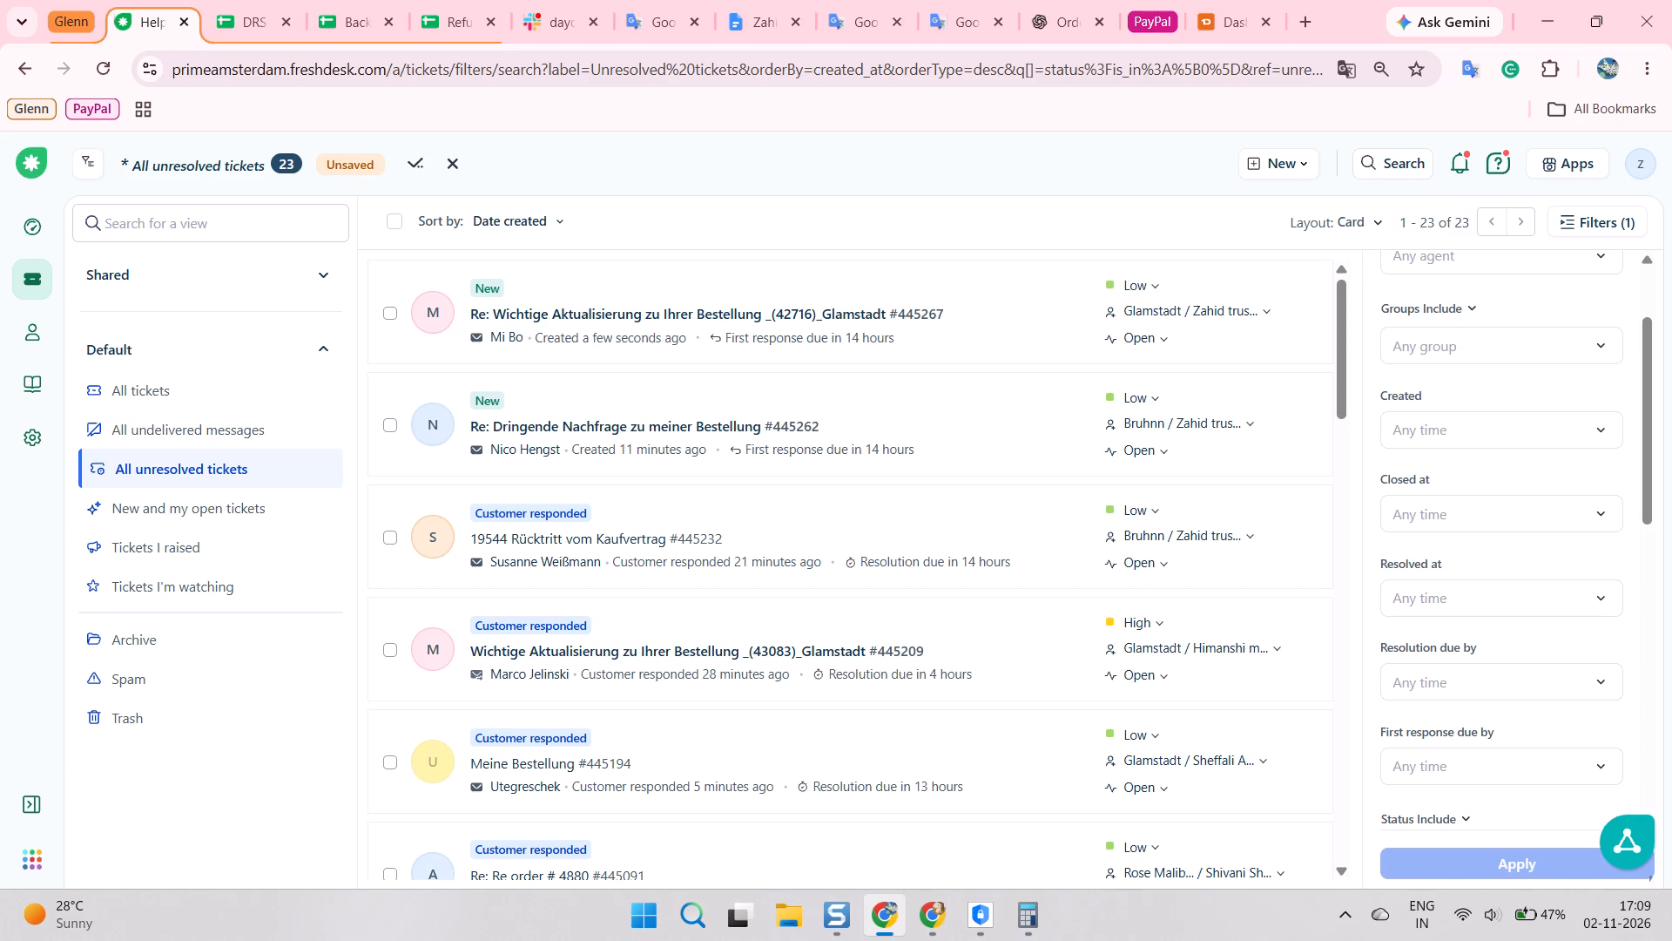
scroll(650, 404, "down", 16)
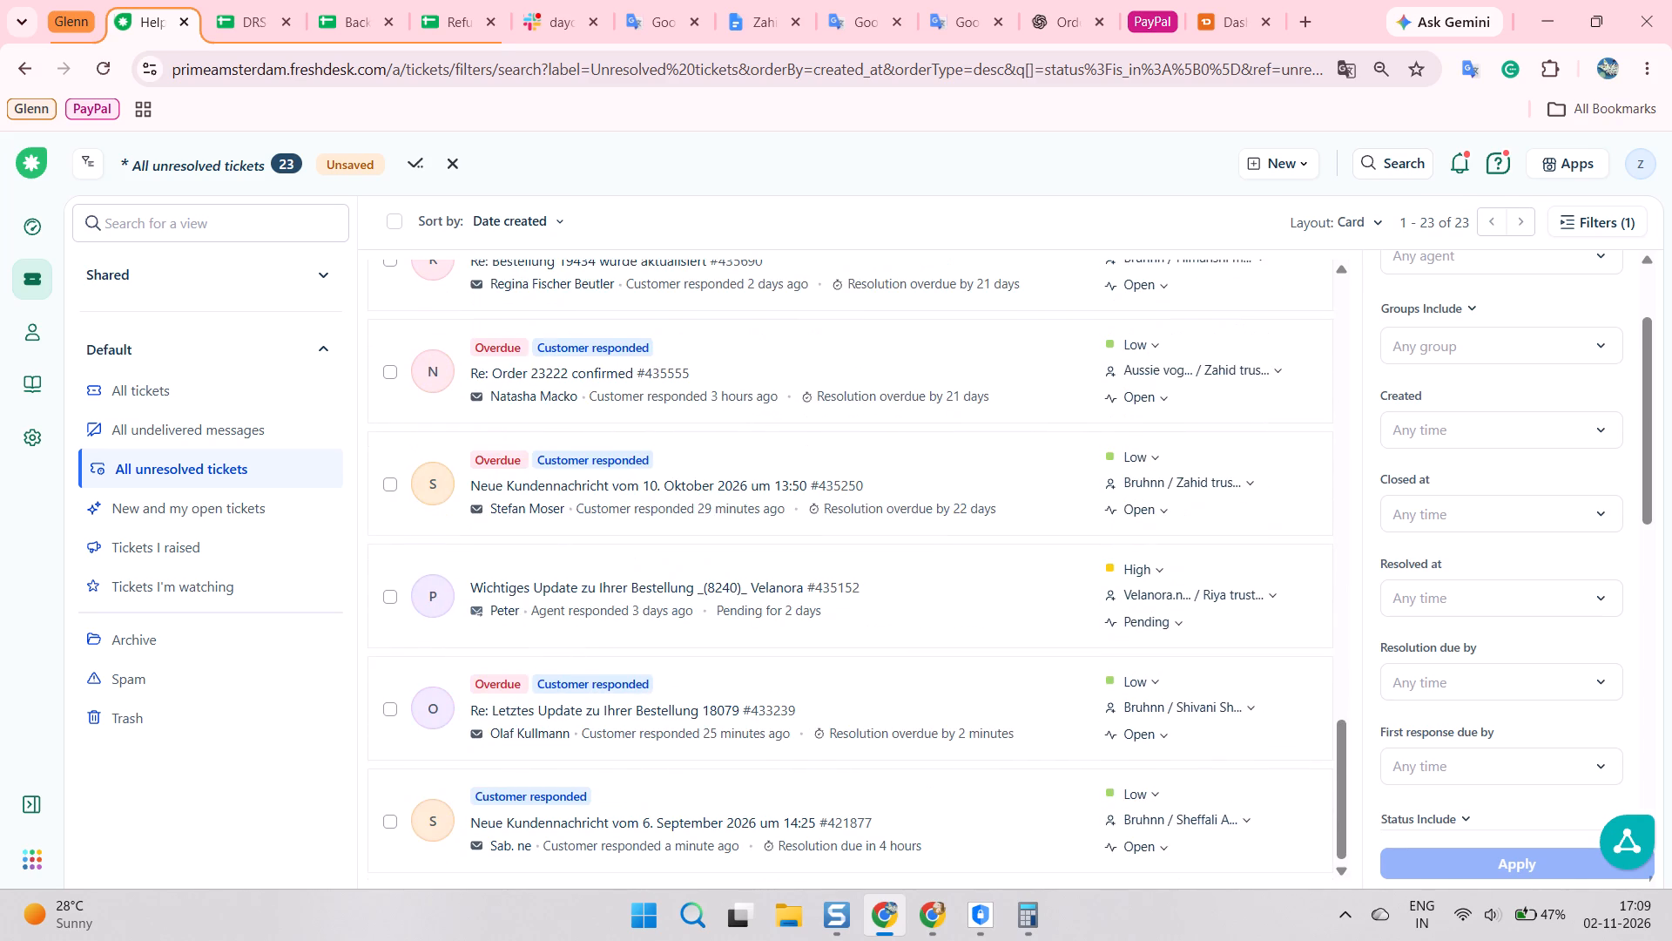
scroll(617, 408, "up", 7)
Return to the helpdesk dashboard and view its ticket summary and leaderboard.
left_click(35, 220)
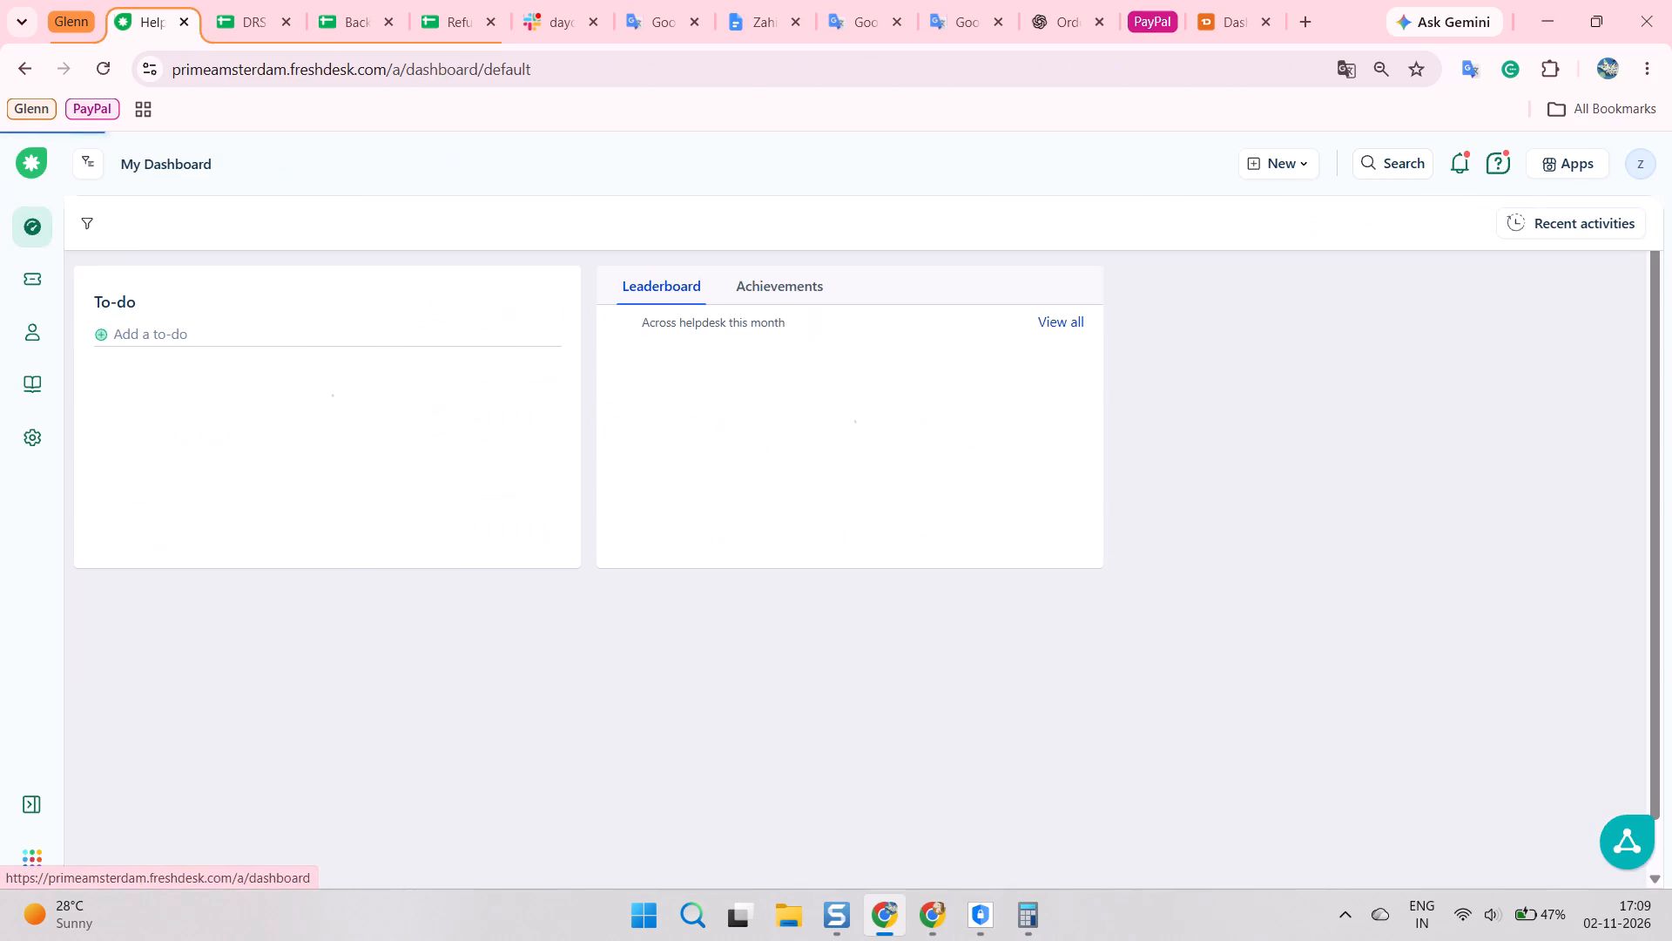
scroll(1224, 674, "down", 2)
Switch to MeraMonitor to check the current work session timer and work mode, and return to the helpdesk dashboard.
left_click(1350, 911)
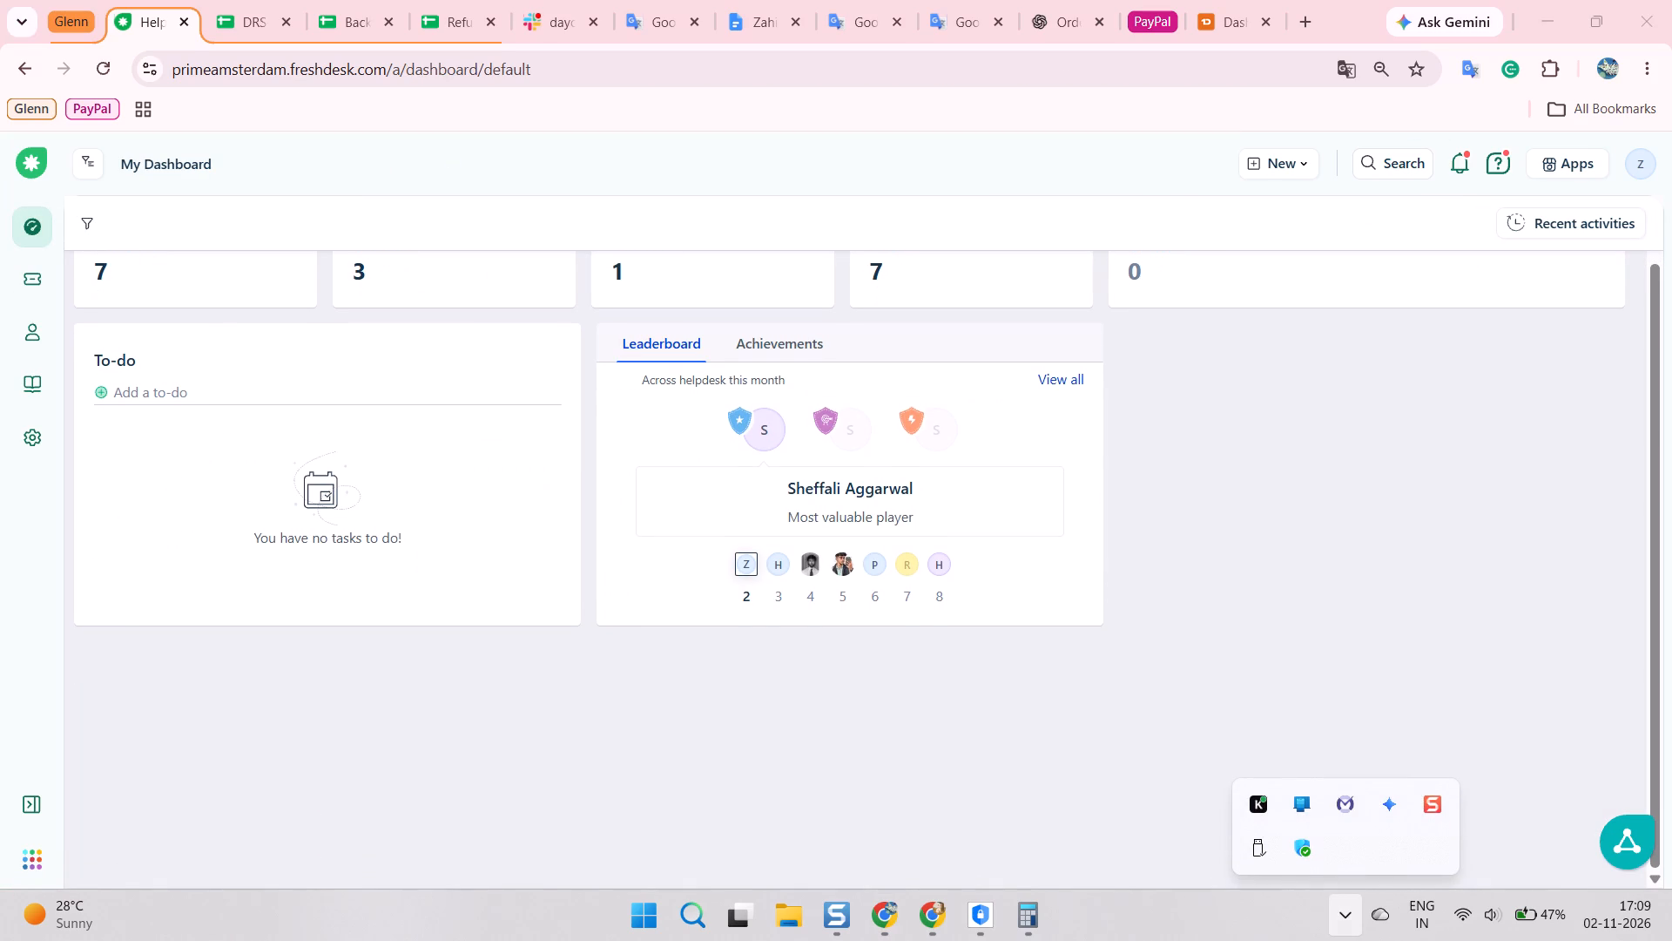
double_click(1348, 803)
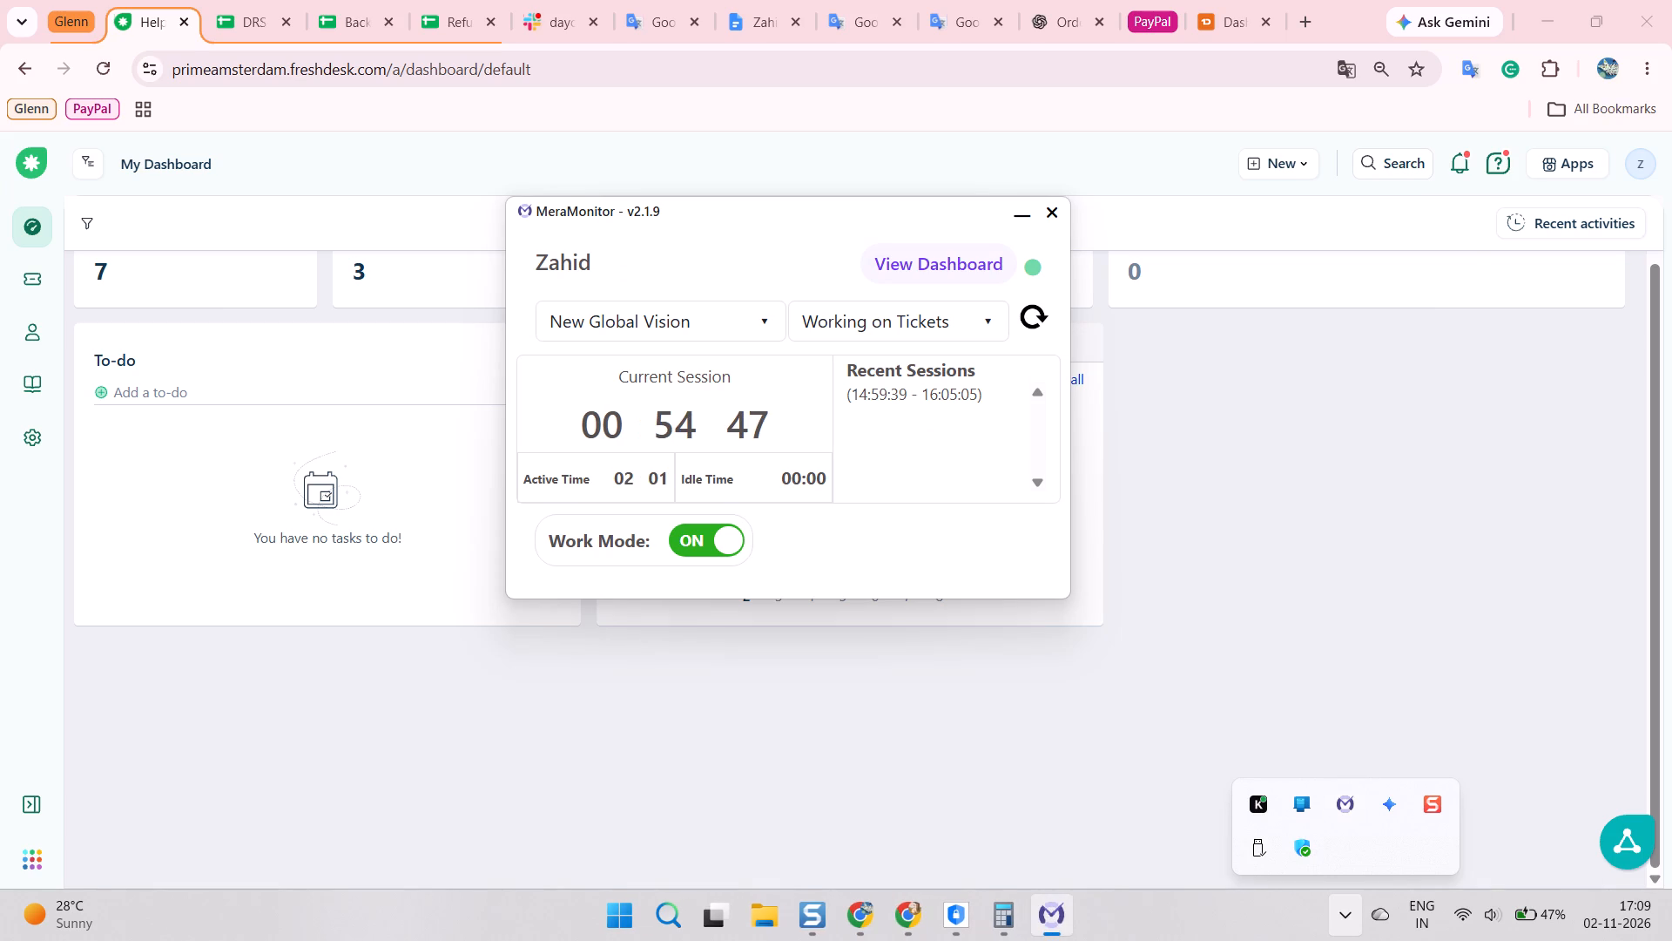
left_click(1042, 663)
scroll(1081, 670, "up", 6)
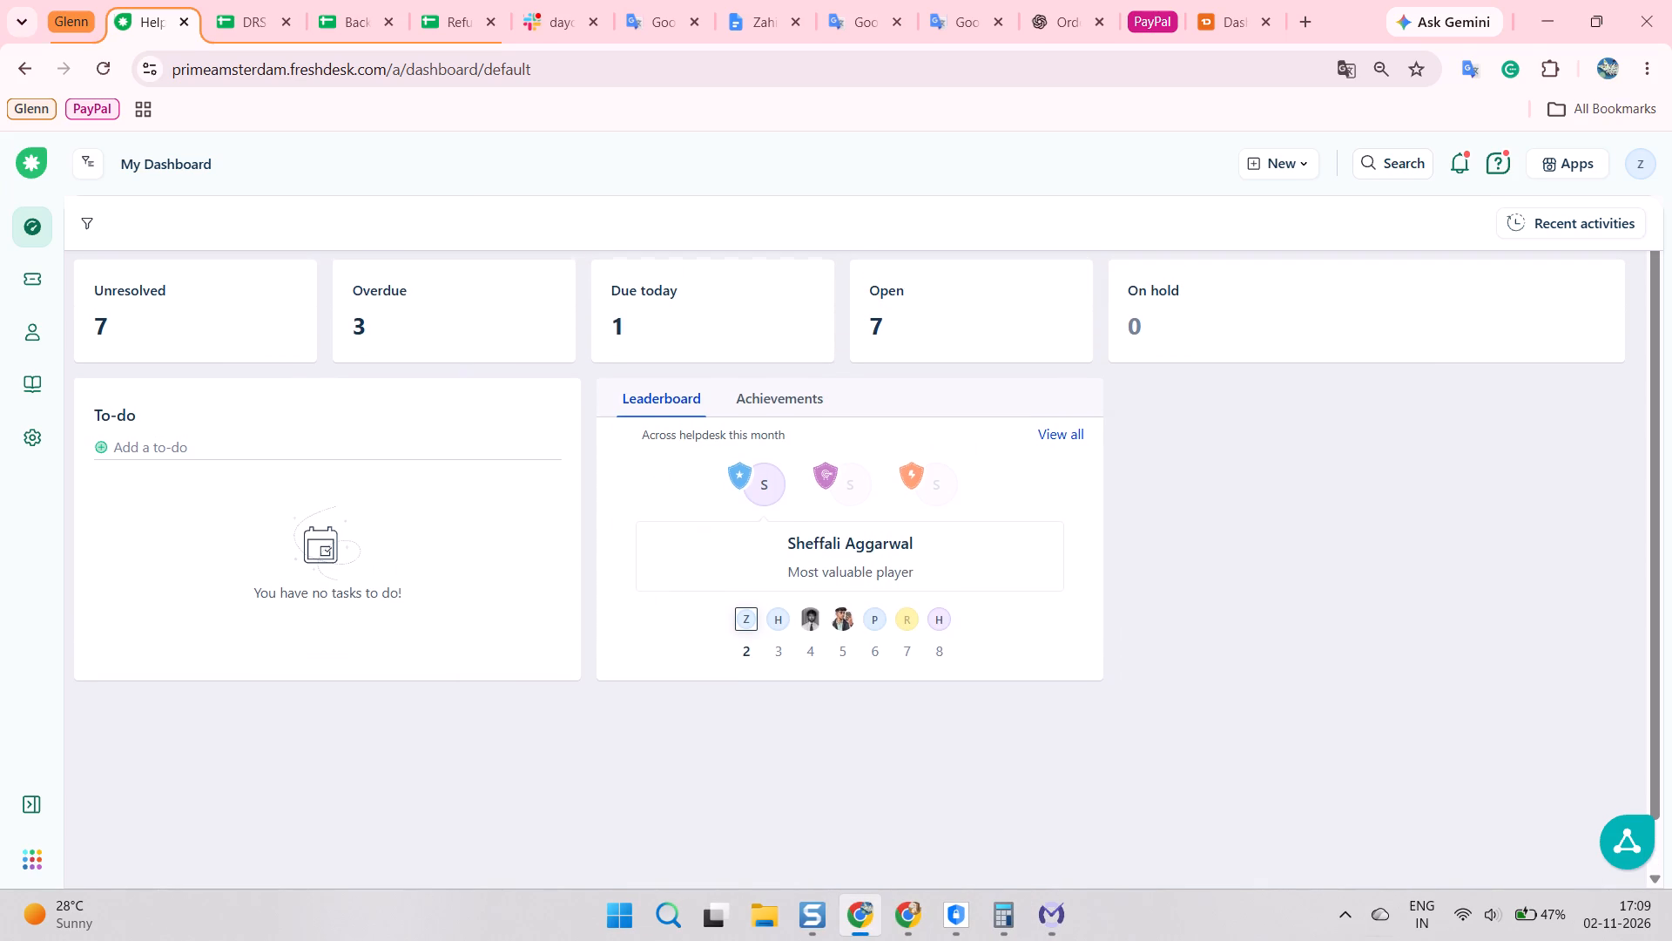
left_click(1345, 925)
left_click(1334, 794)
left_click(1347, 803)
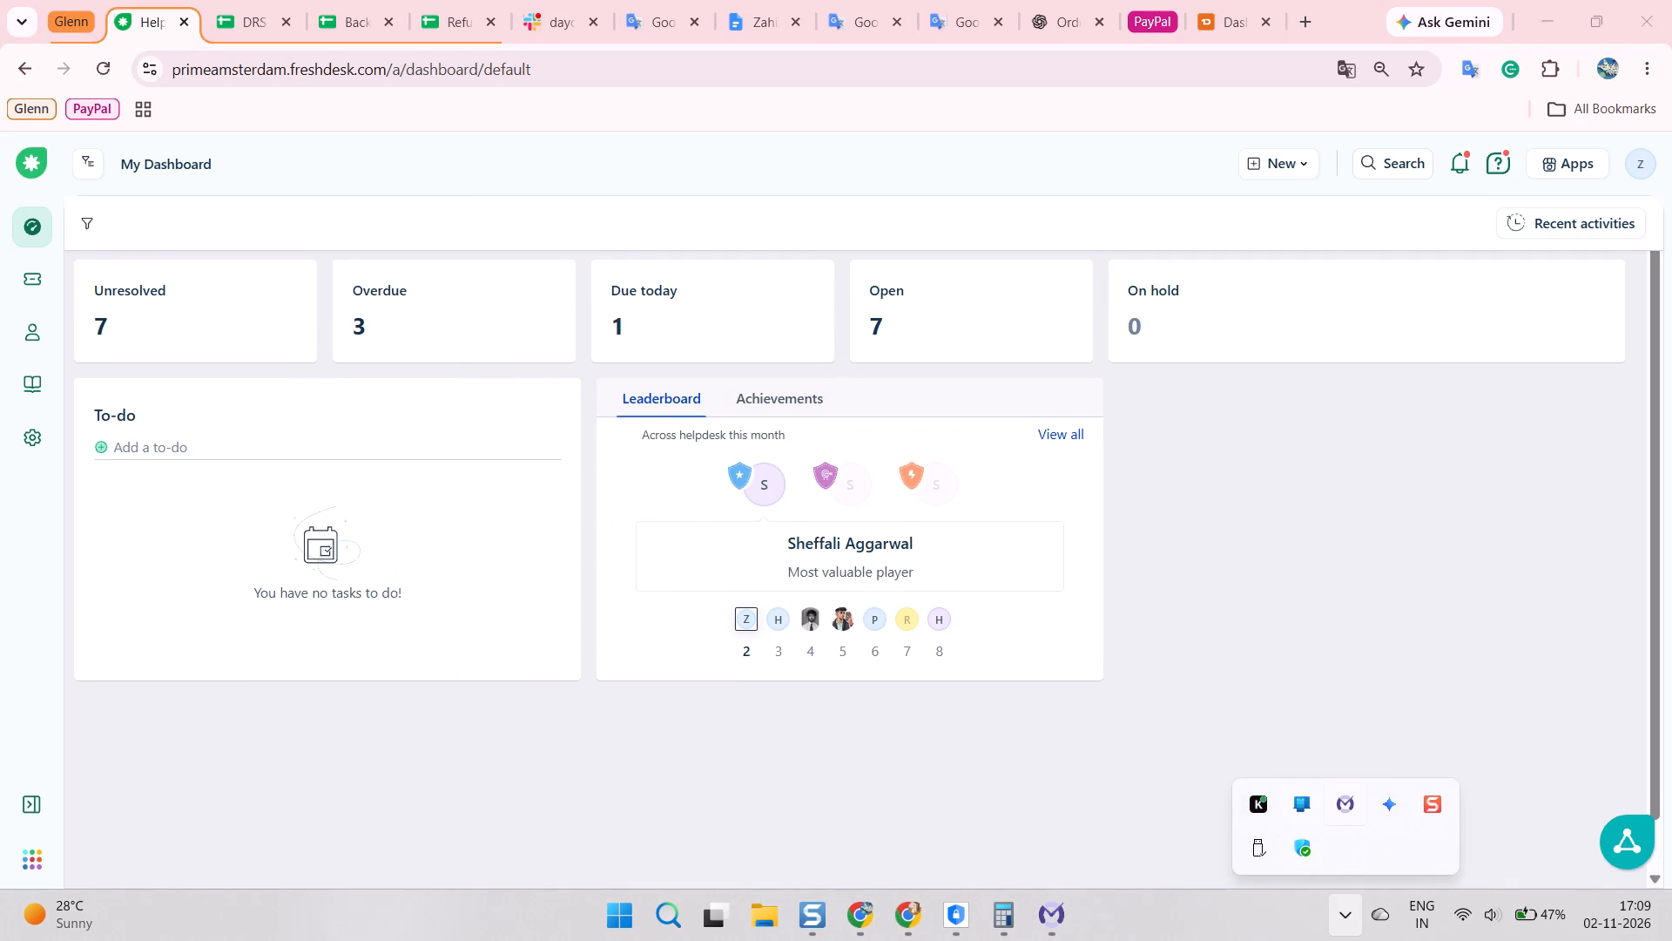
left_click(1347, 803)
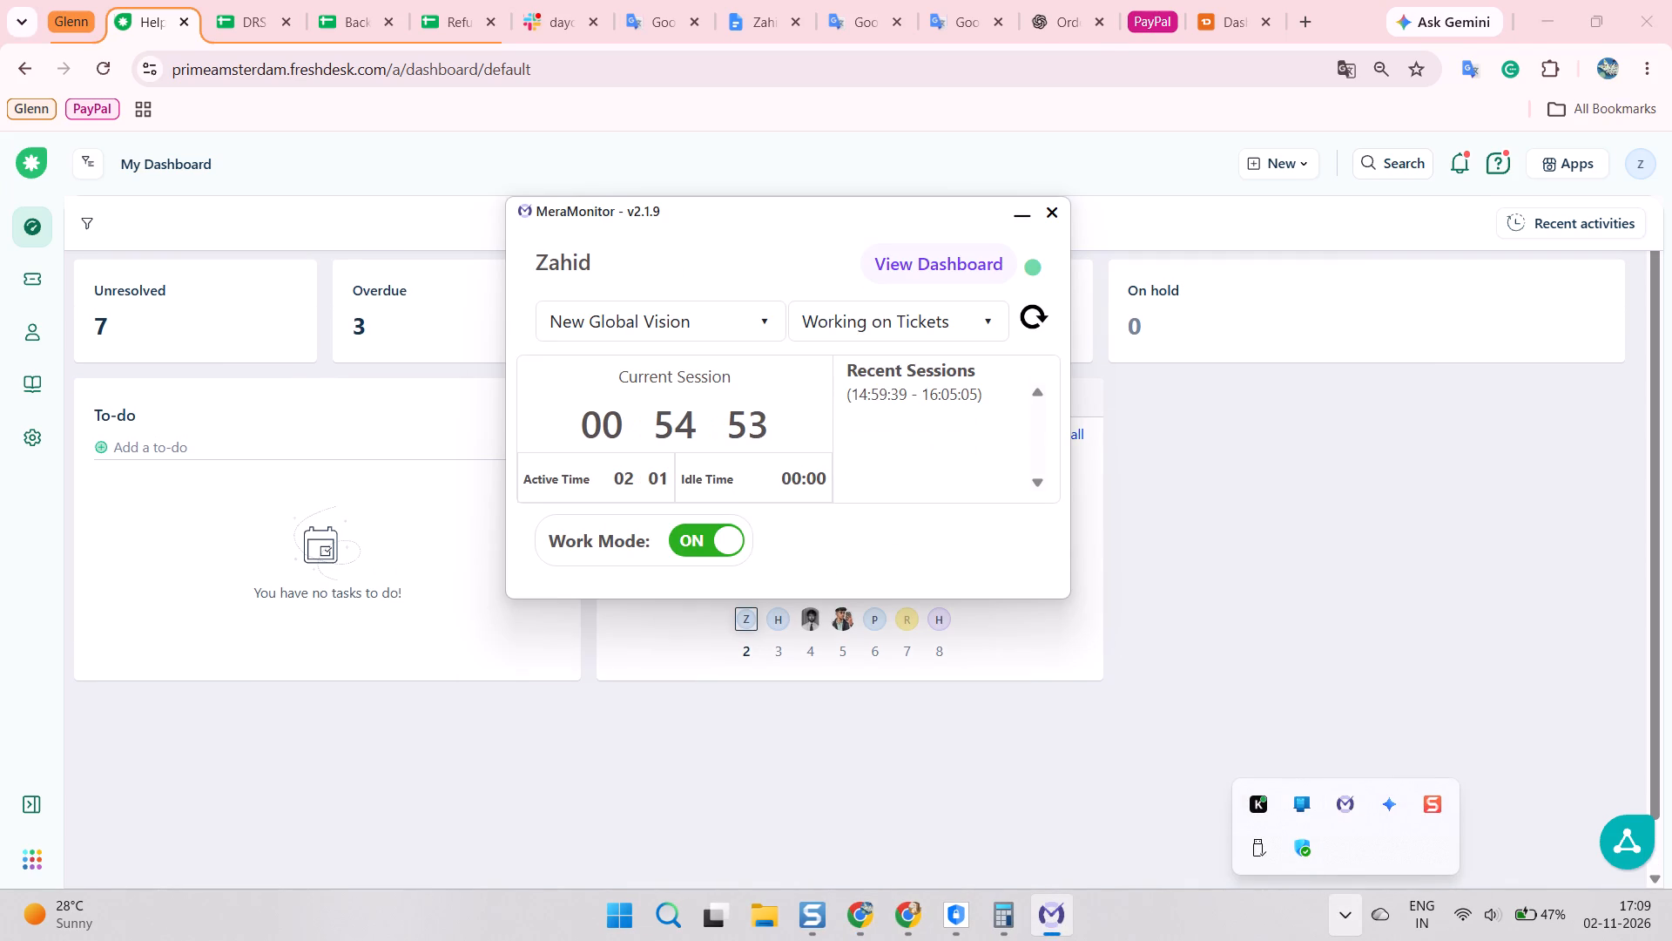
left_click(1170, 627)
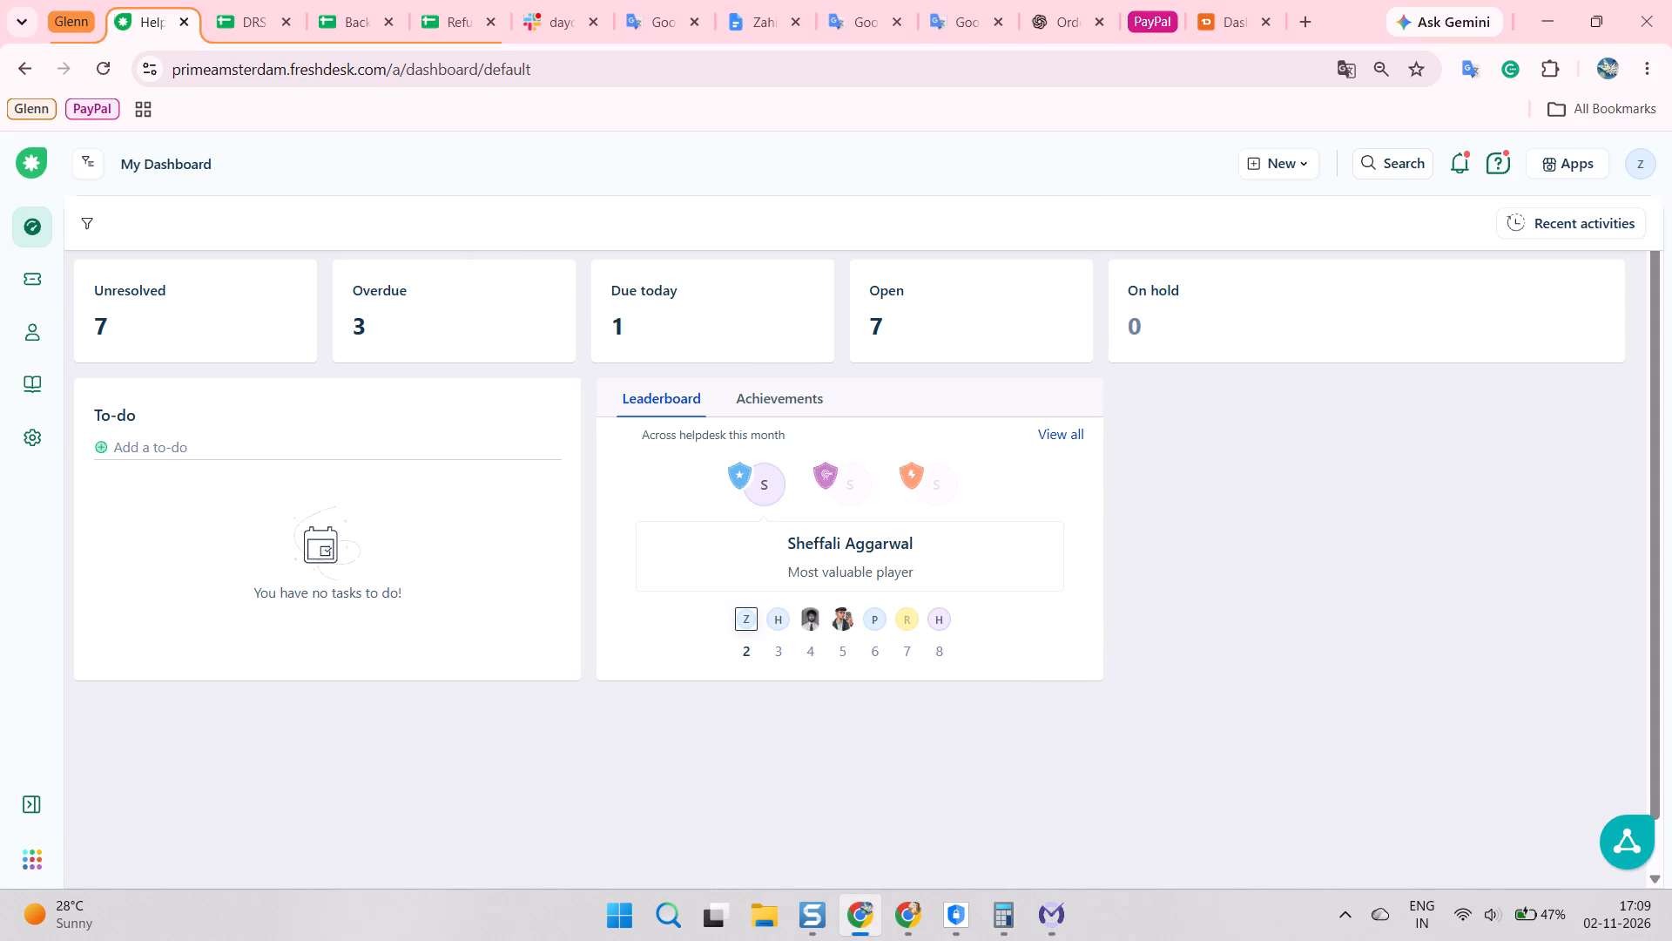
Open the unresolved tickets assigned to Me from the dashboard and look over the list.
scroll(1088, 630, "up", 7)
left_click(201, 283)
double_click(265, 288)
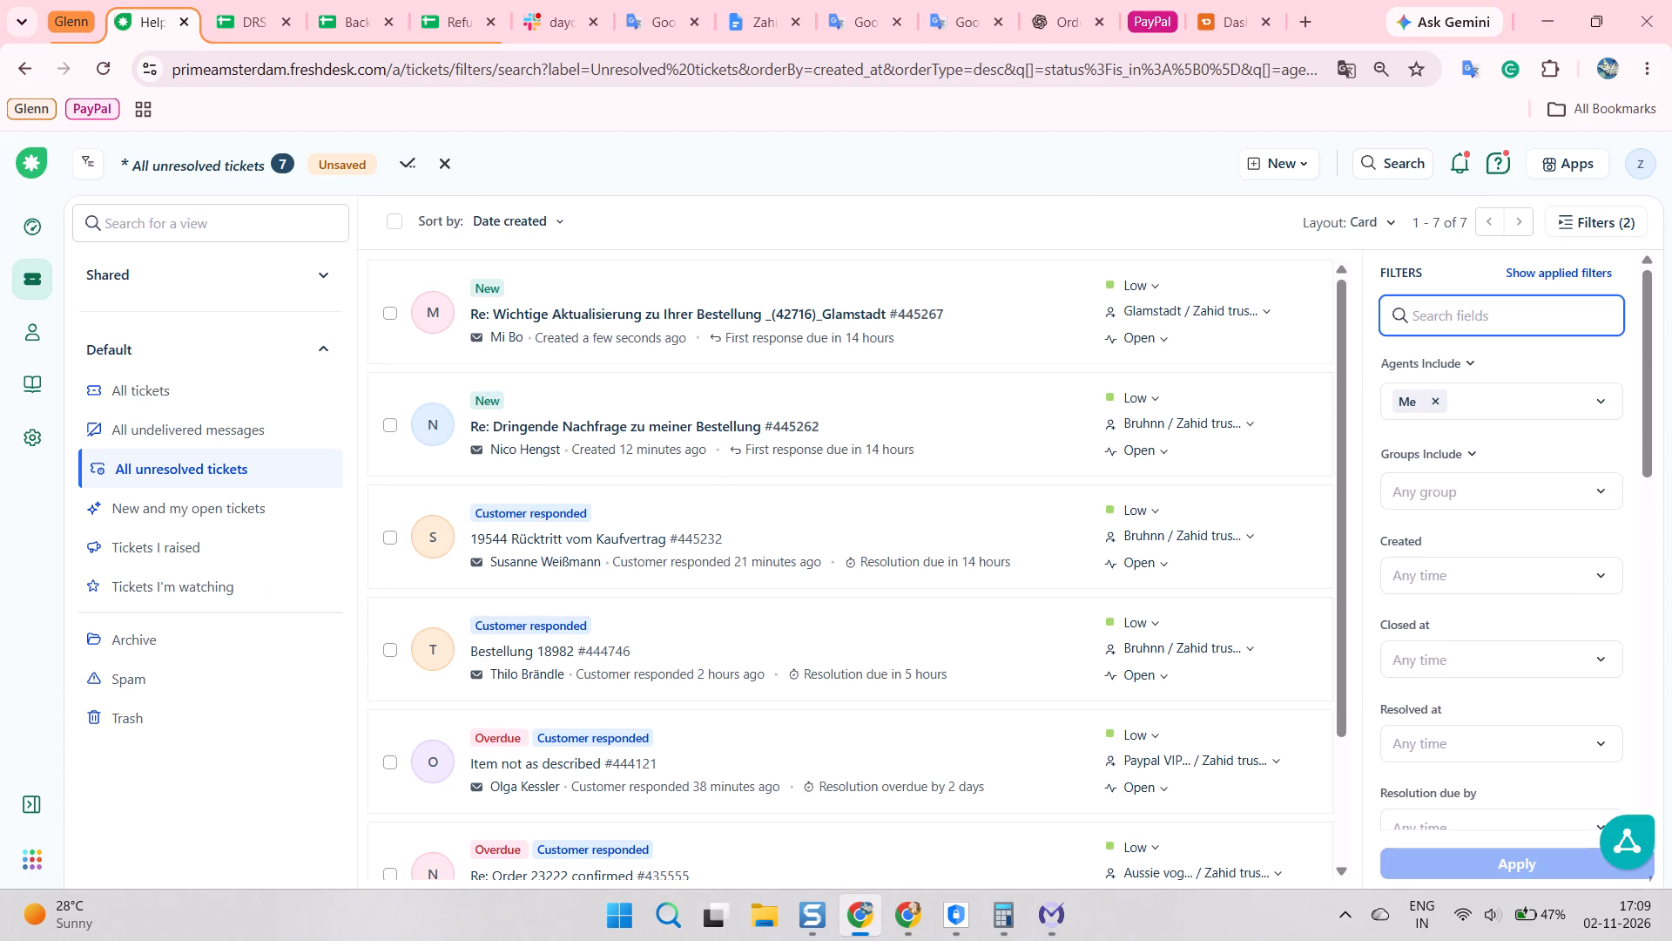
scroll(265, 288, "down", 1)
scroll(265, 288, "up", 2)
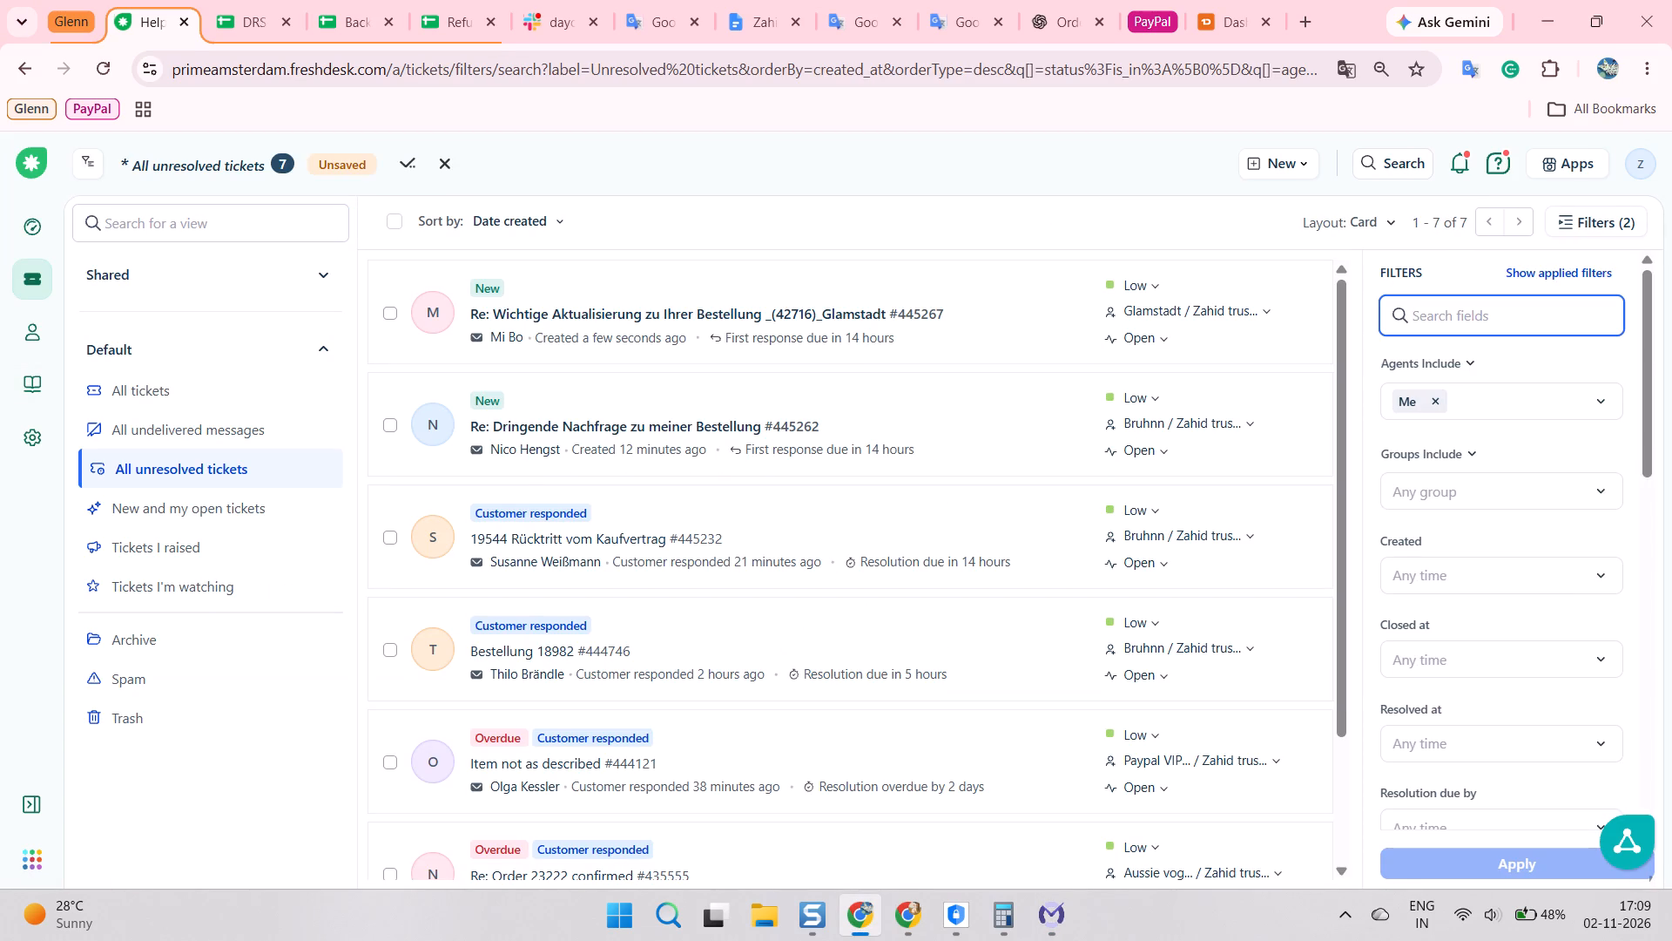